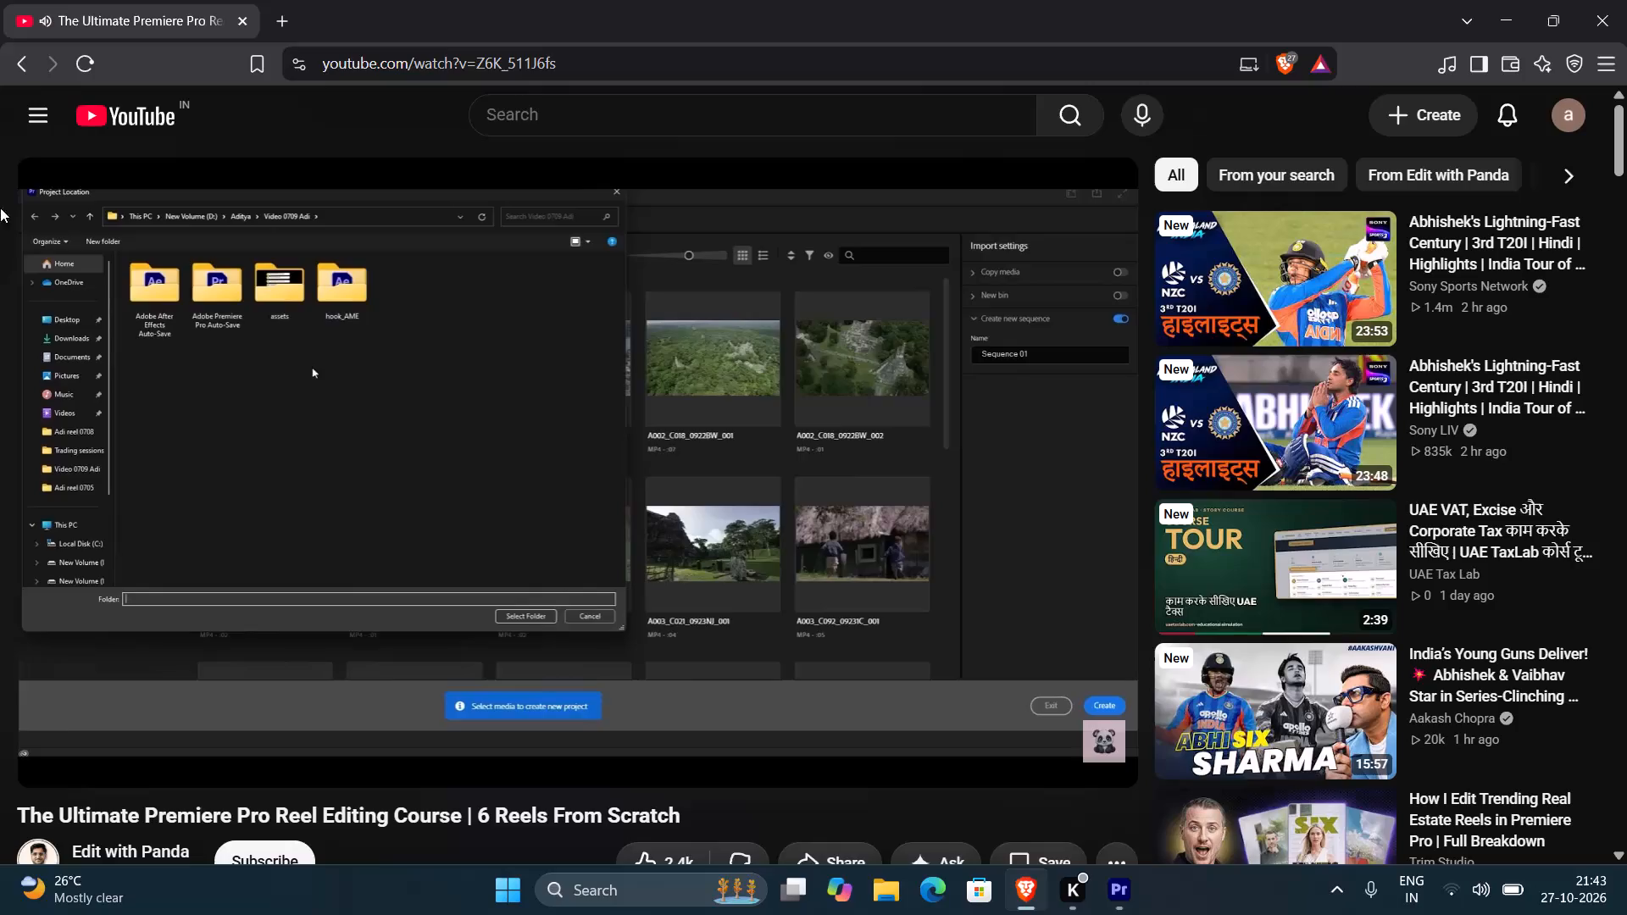
Go back to the "premiere pro tutorial" search results and examine the listed courses and videos.
click(652, 463)
click(17, 70)
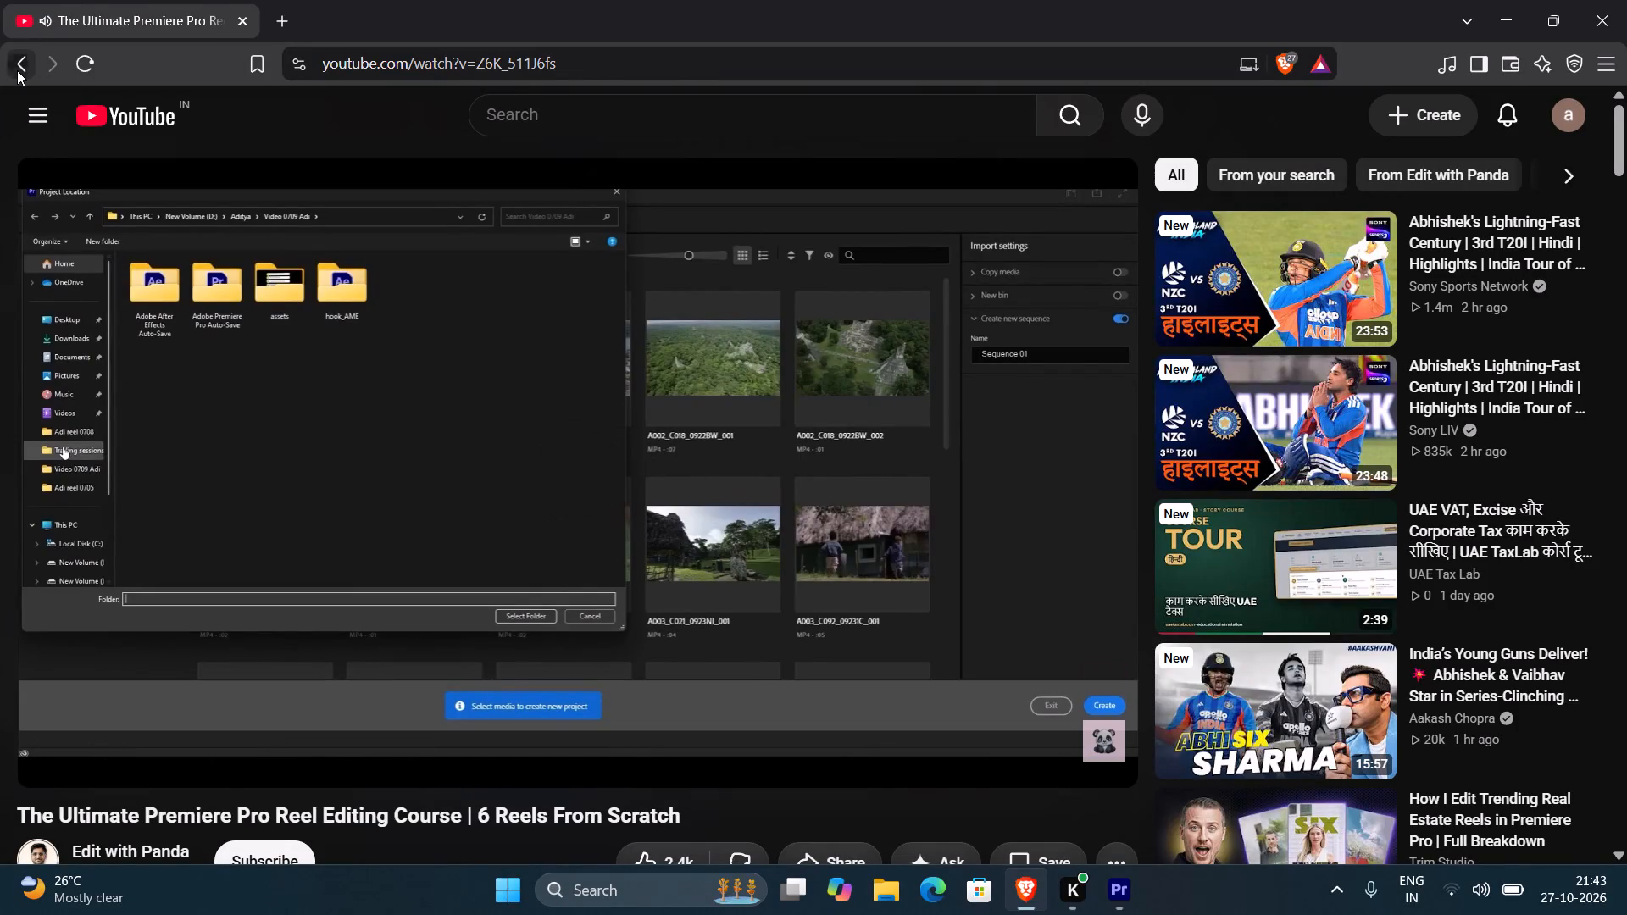
scroll(669, 679, down, 6)
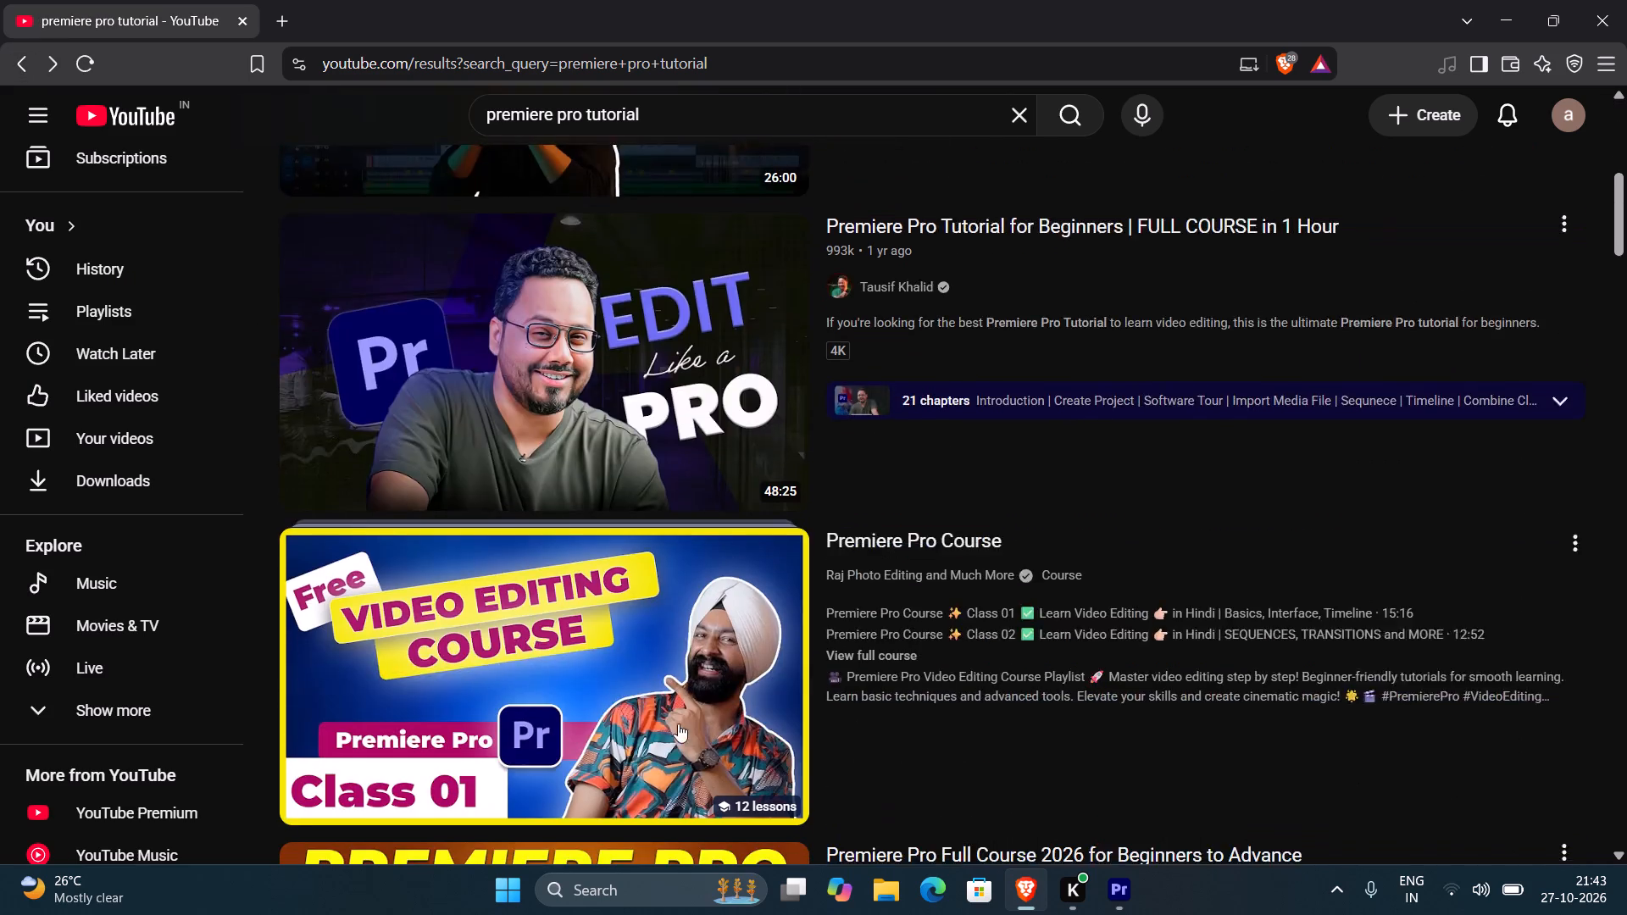
scroll(681, 754, down, 6)
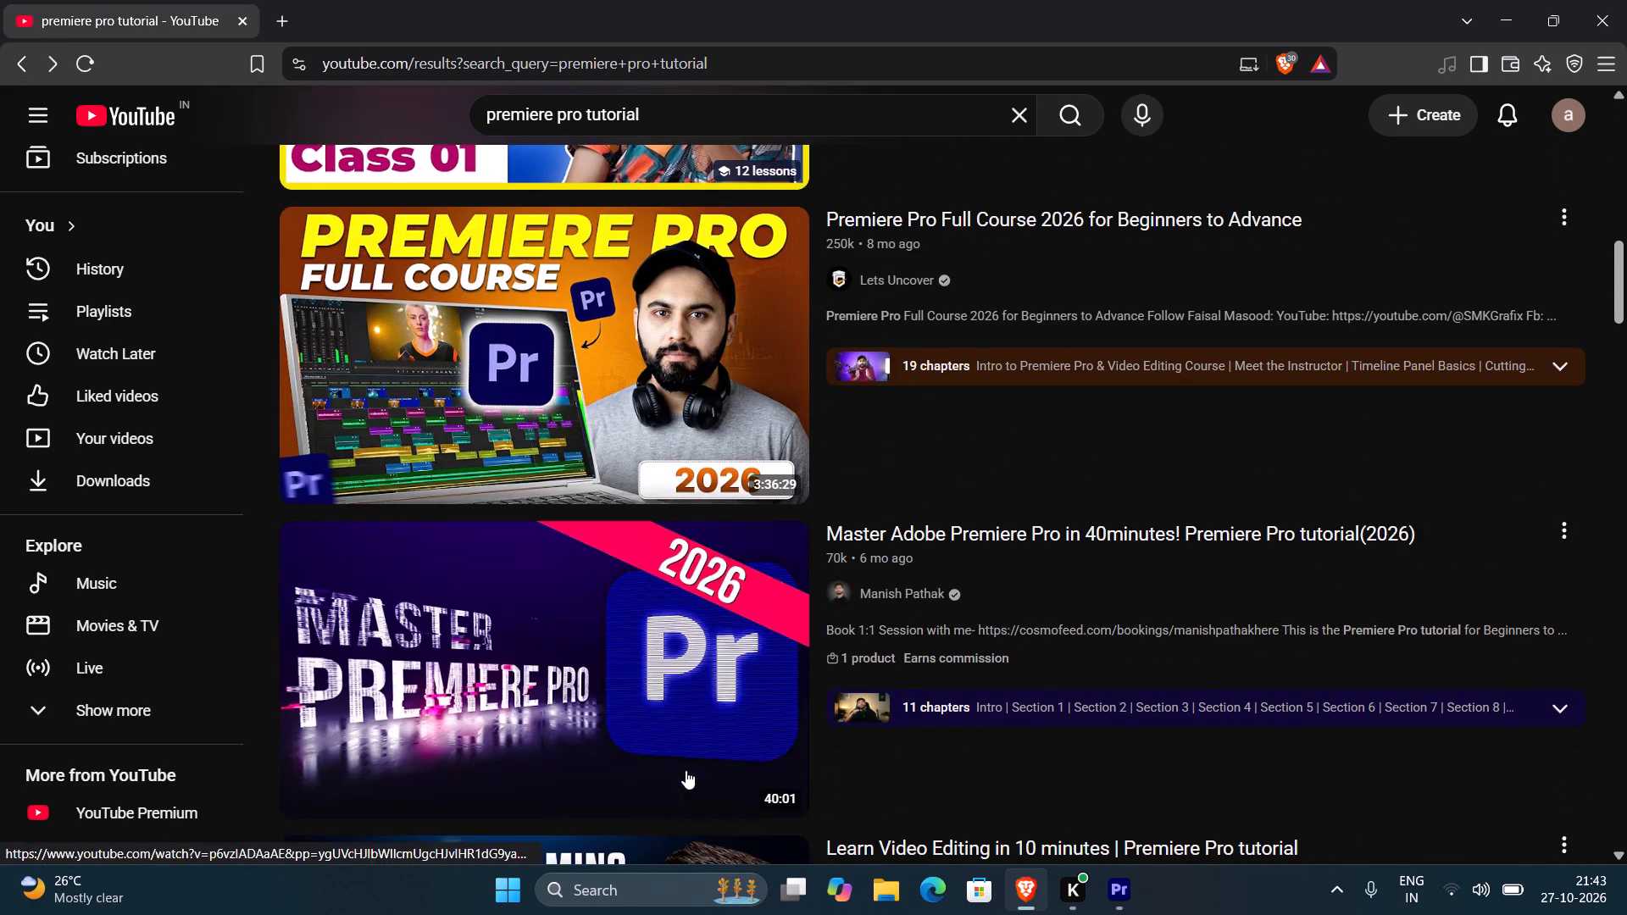
scroll(686, 776, down, 2)
scroll(693, 777, up, 1)
scroll(693, 777, down, 3)
scroll(694, 785, up, 1)
scroll(695, 788, down, 5)
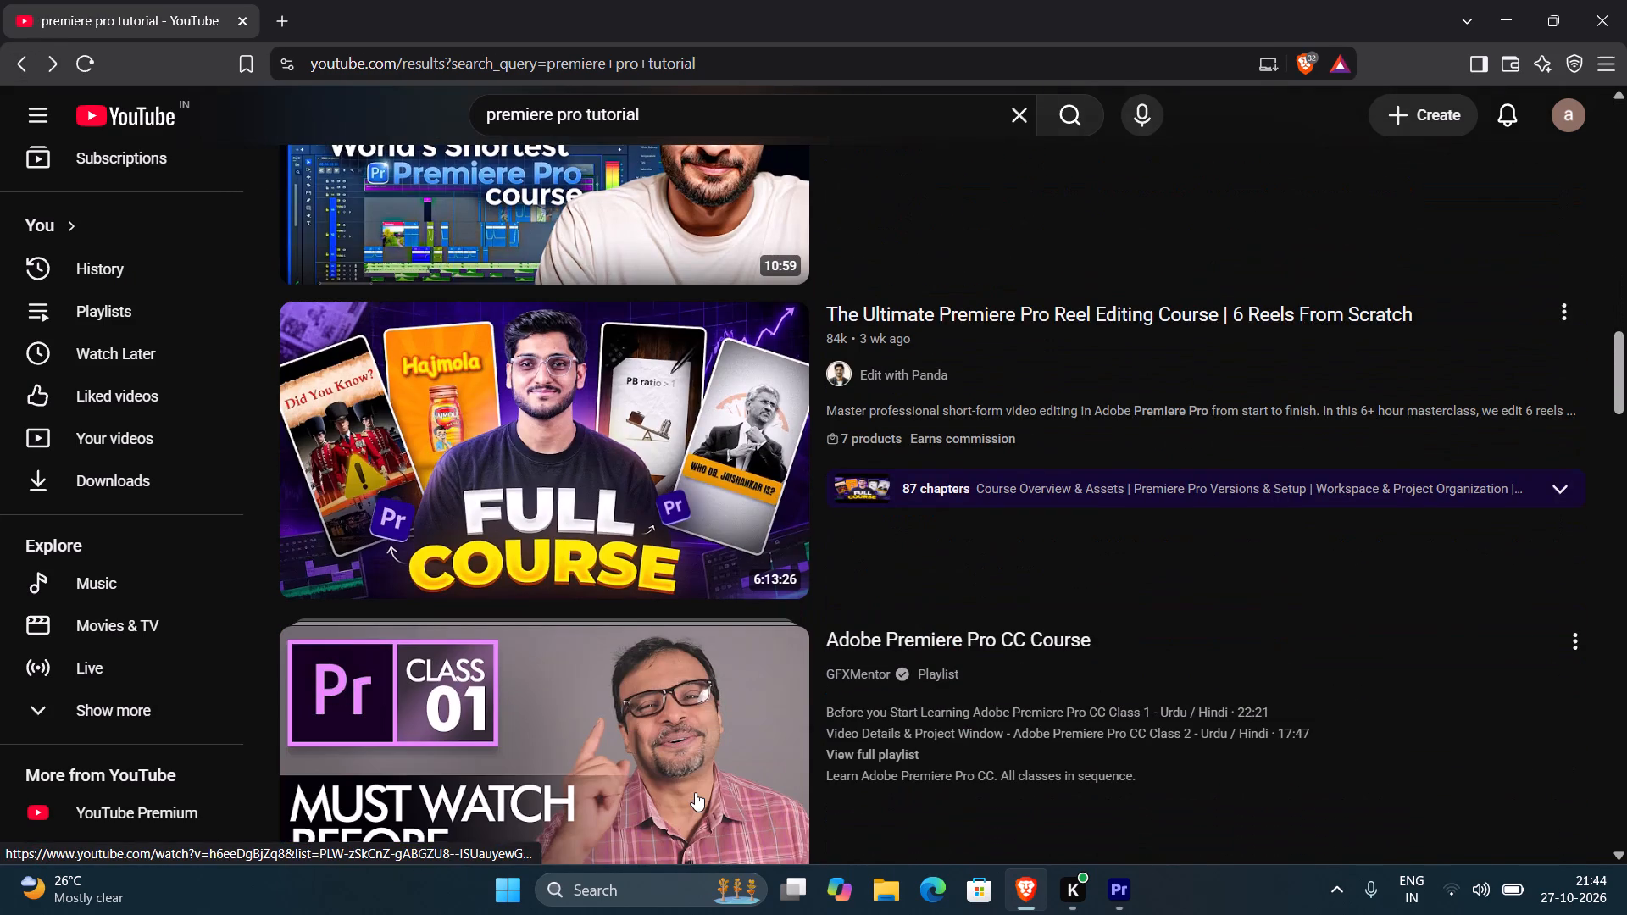
scroll(695, 792, down, 12)
scroll(695, 792, up, 1)
scroll(695, 792, down, 1)
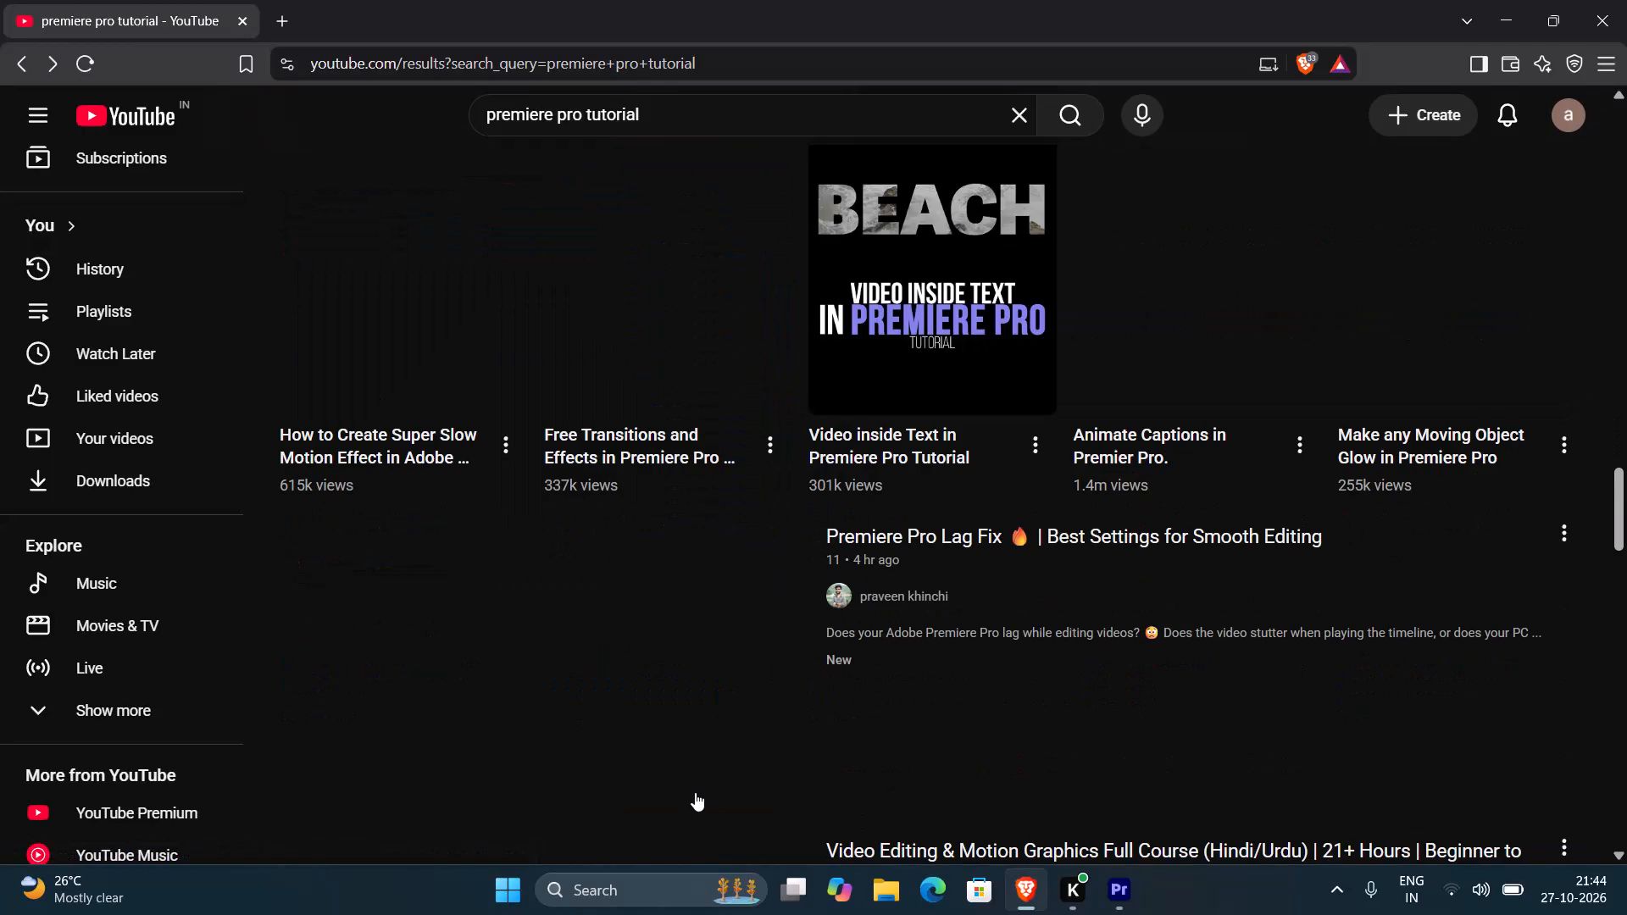
scroll(700, 791, up, 1)
scroll(700, 791, down, 1)
scroll(700, 791, up, 1)
scroll(700, 791, down, 1)
scroll(700, 791, up, 1)
Clear the search text and examine the tutorial results further down the list.
click(1017, 114)
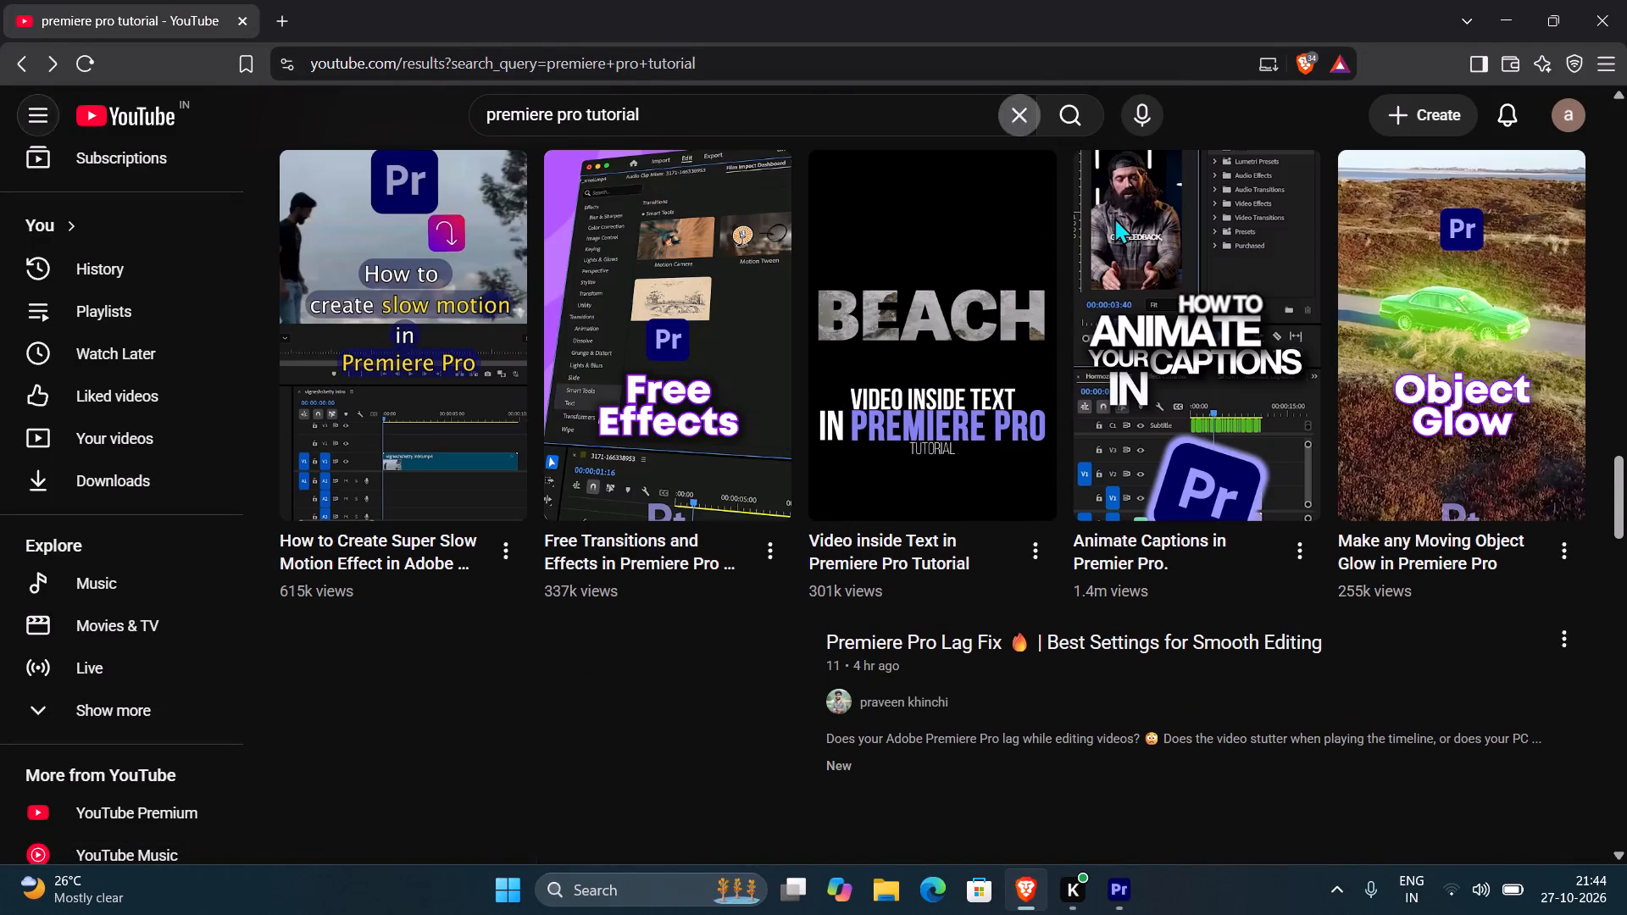
click(933, 0)
click(408, 111)
scroll(572, 496, down, 6)
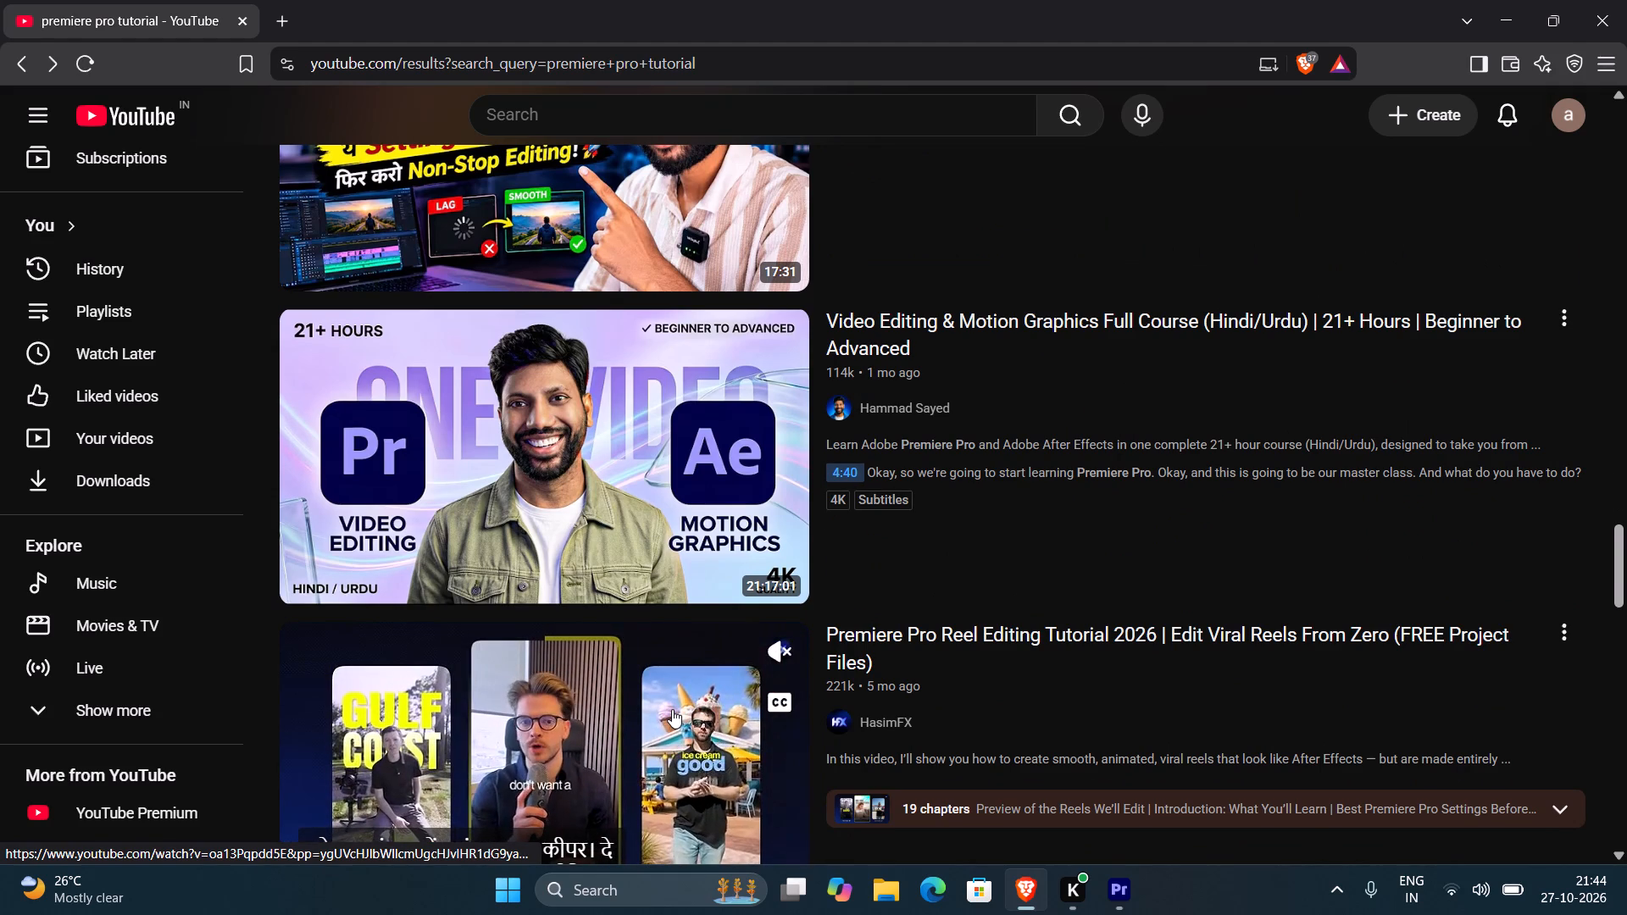
scroll(672, 709, down, 7)
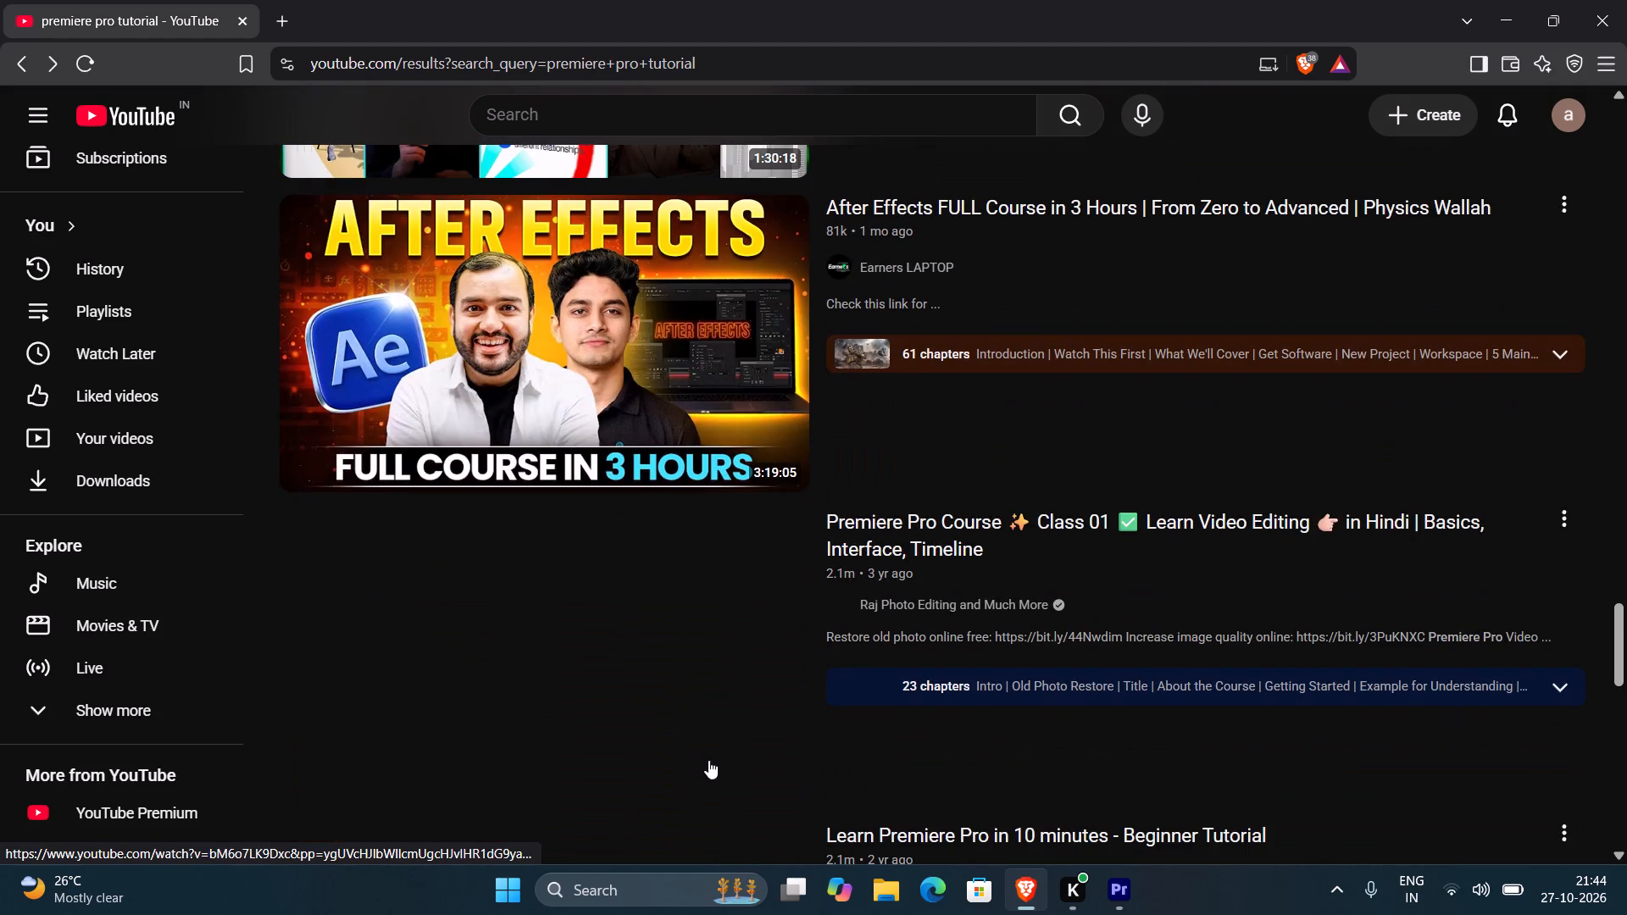
scroll(708, 760, down, 2)
scroll(708, 760, up, 2)
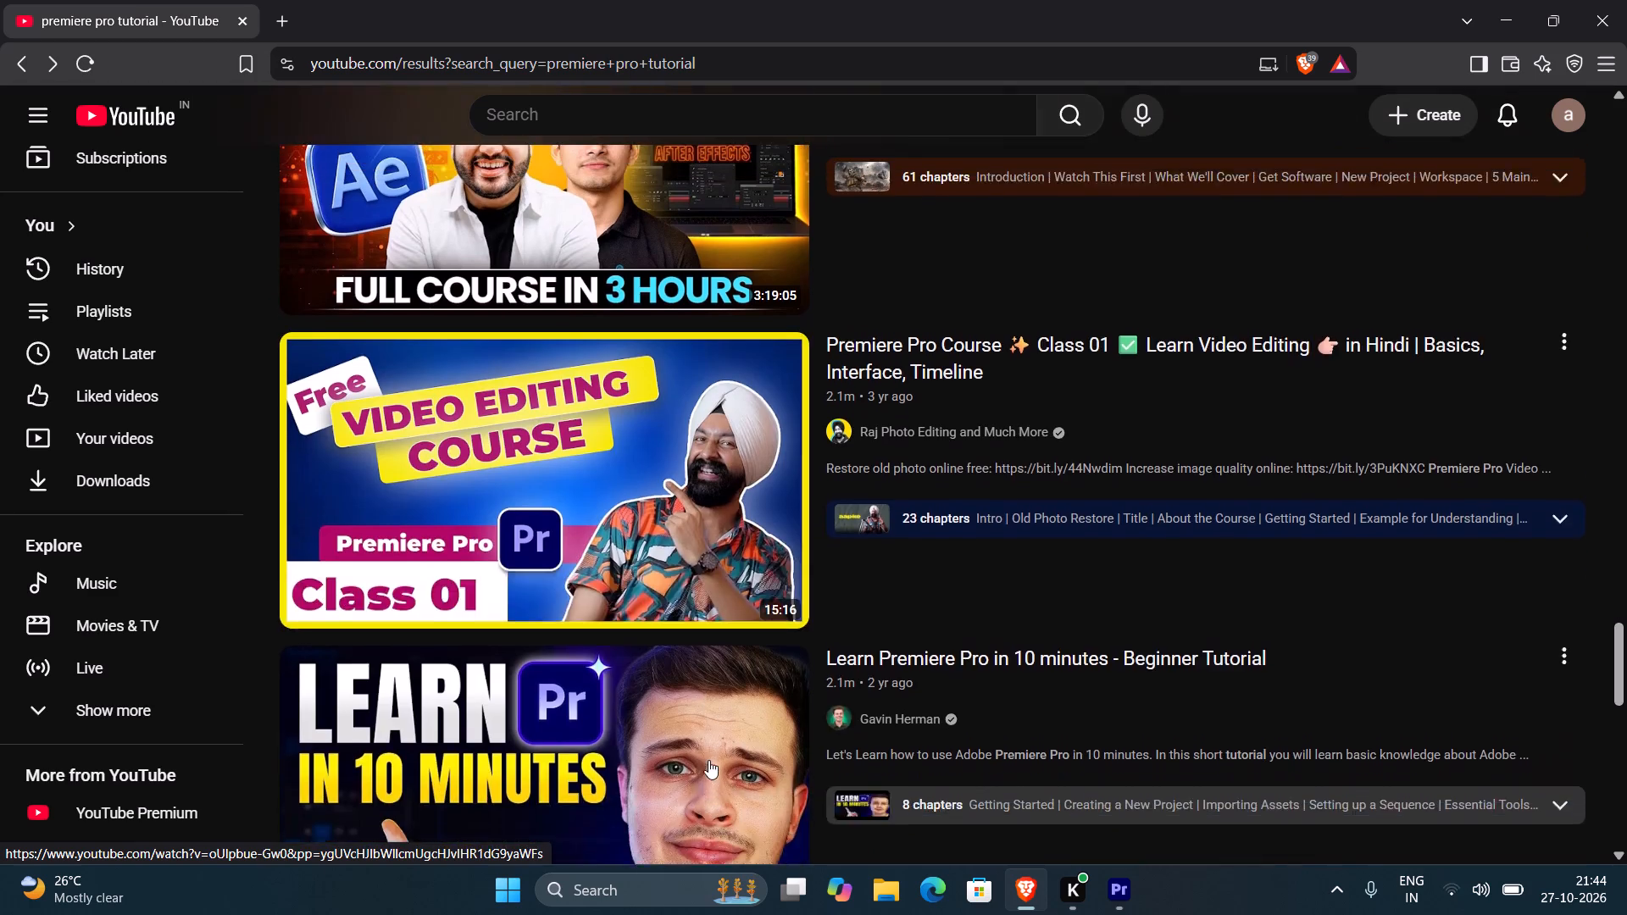
scroll(708, 760, down, 2)
scroll(708, 774, up, 1)
scroll(708, 774, down, 1)
scroll(708, 774, up, 1)
scroll(708, 774, down, 1)
scroll(708, 774, up, 1)
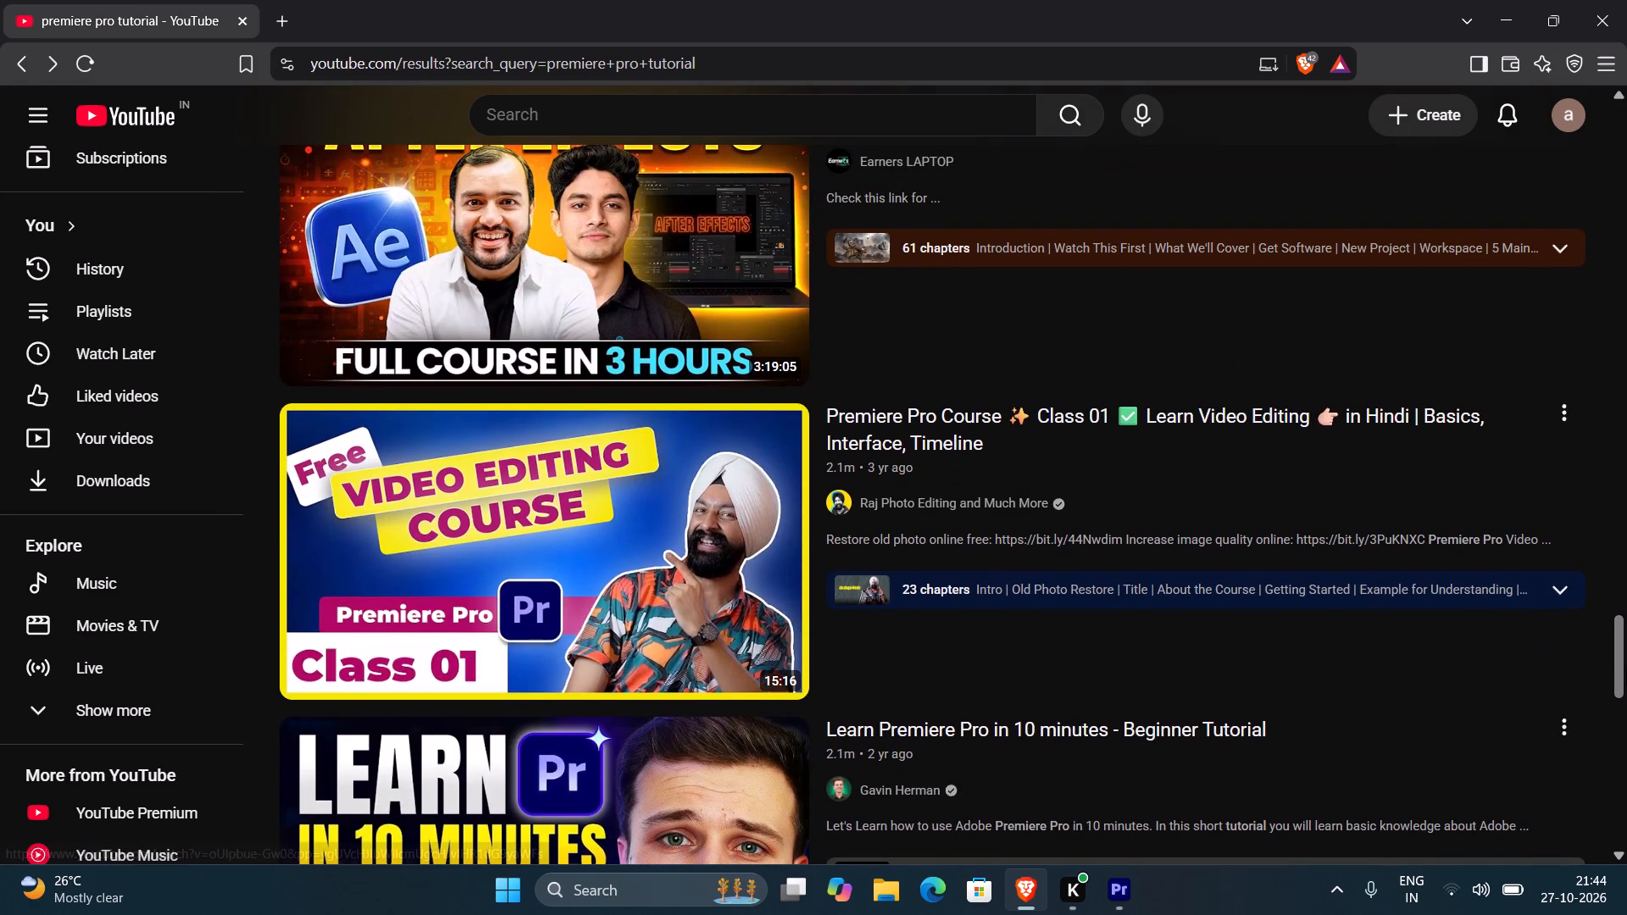
Open the first search result, "Adobe Premiere Pro Masterclass: Complete Editing Workflow (7+ Hours)".
drag(1619, 660, 1613, 137)
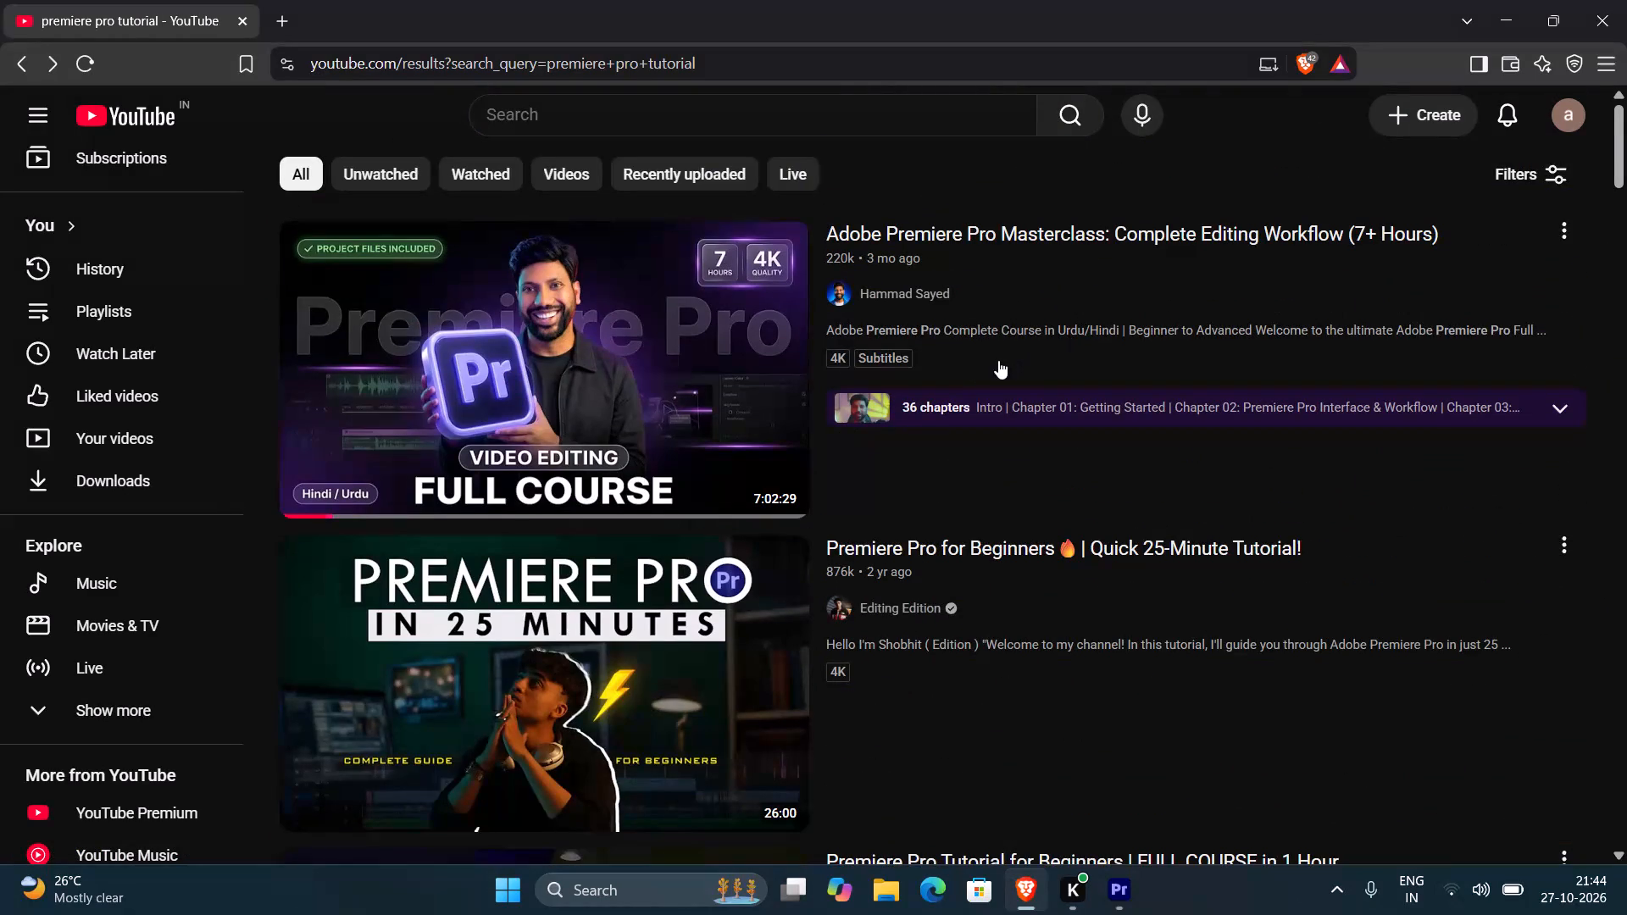
click(687, 317)
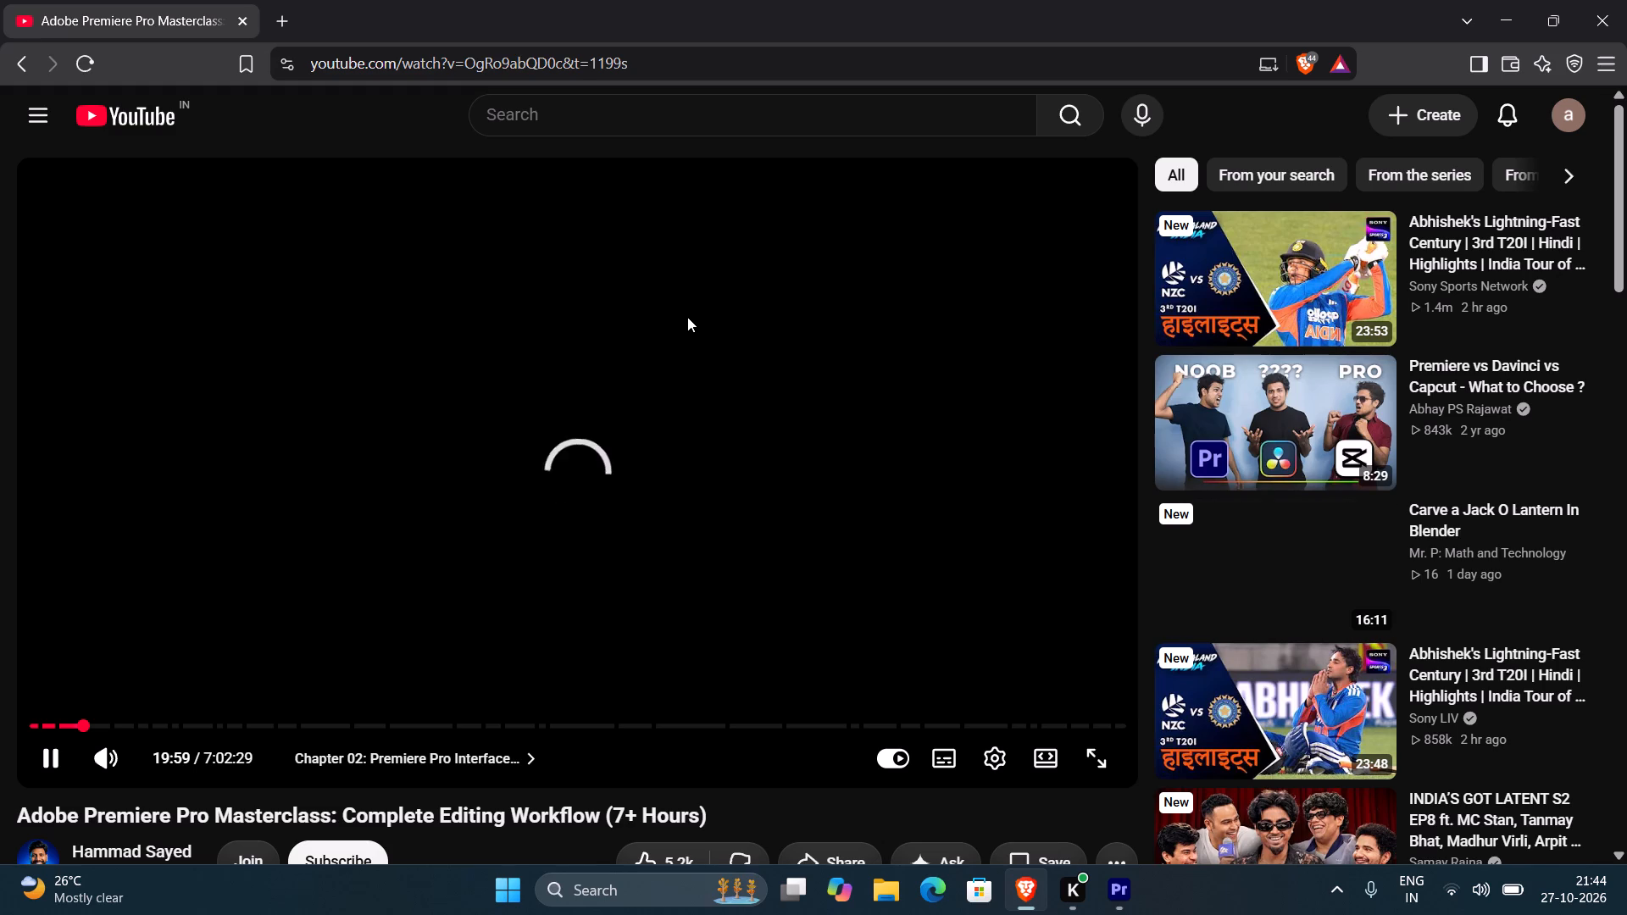
Switch to Adobe Premiere and open the recent project "Aman".
key(alt+Tab)
key(alt+Tab)
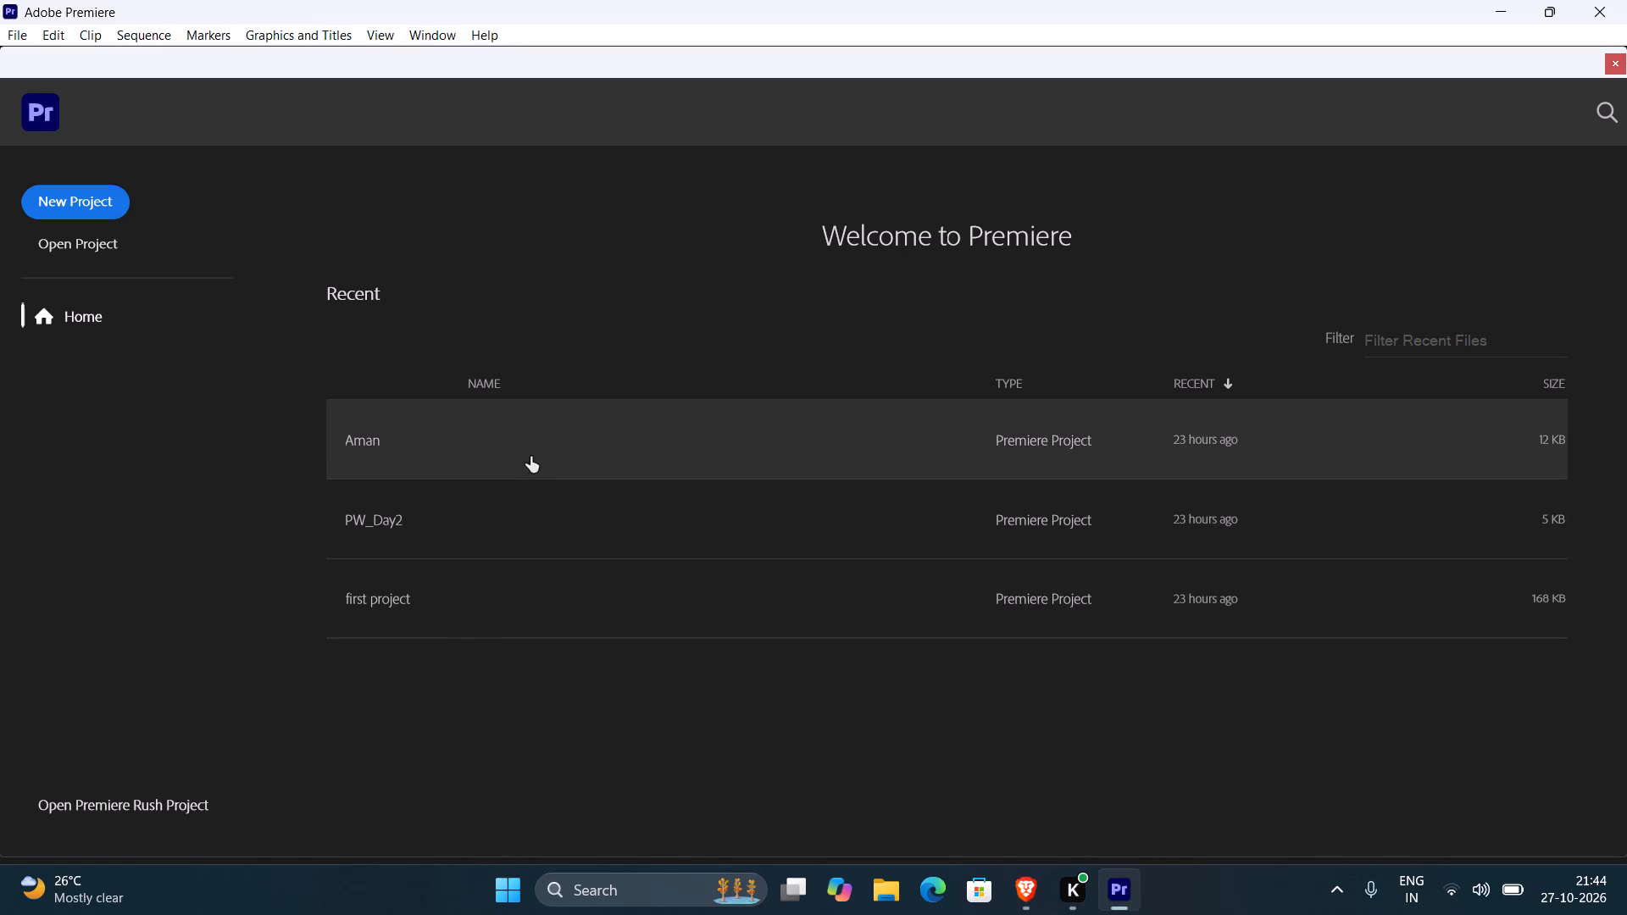
click(488, 456)
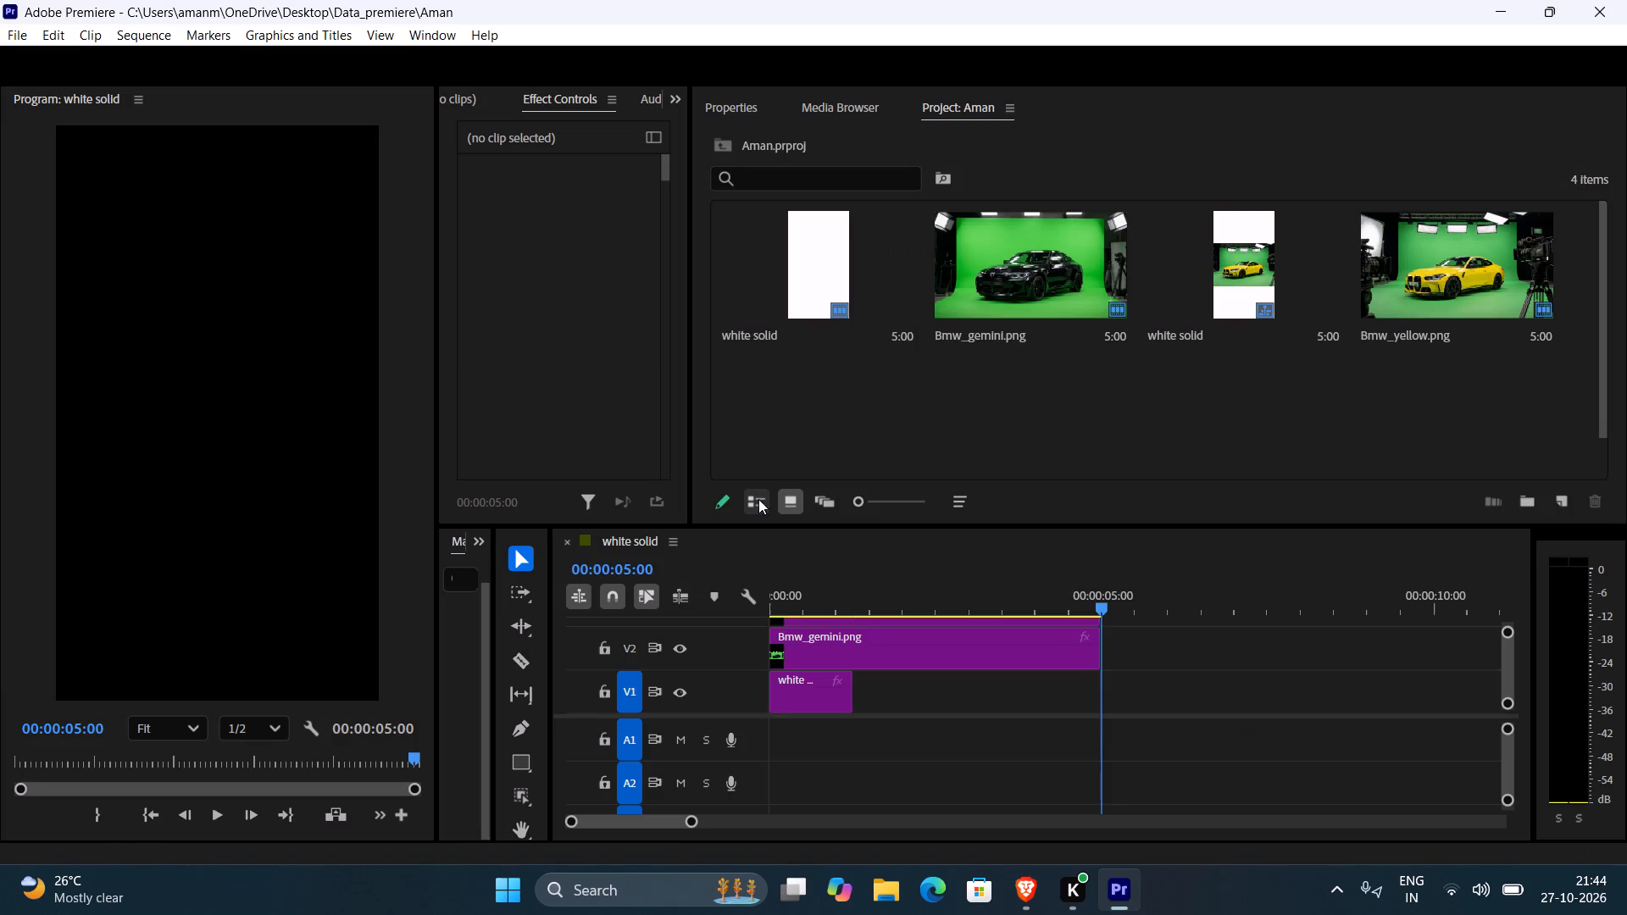
Go back to the browser, pause the masterclass video, and return to the Premiere project.
key(alt+Tab)
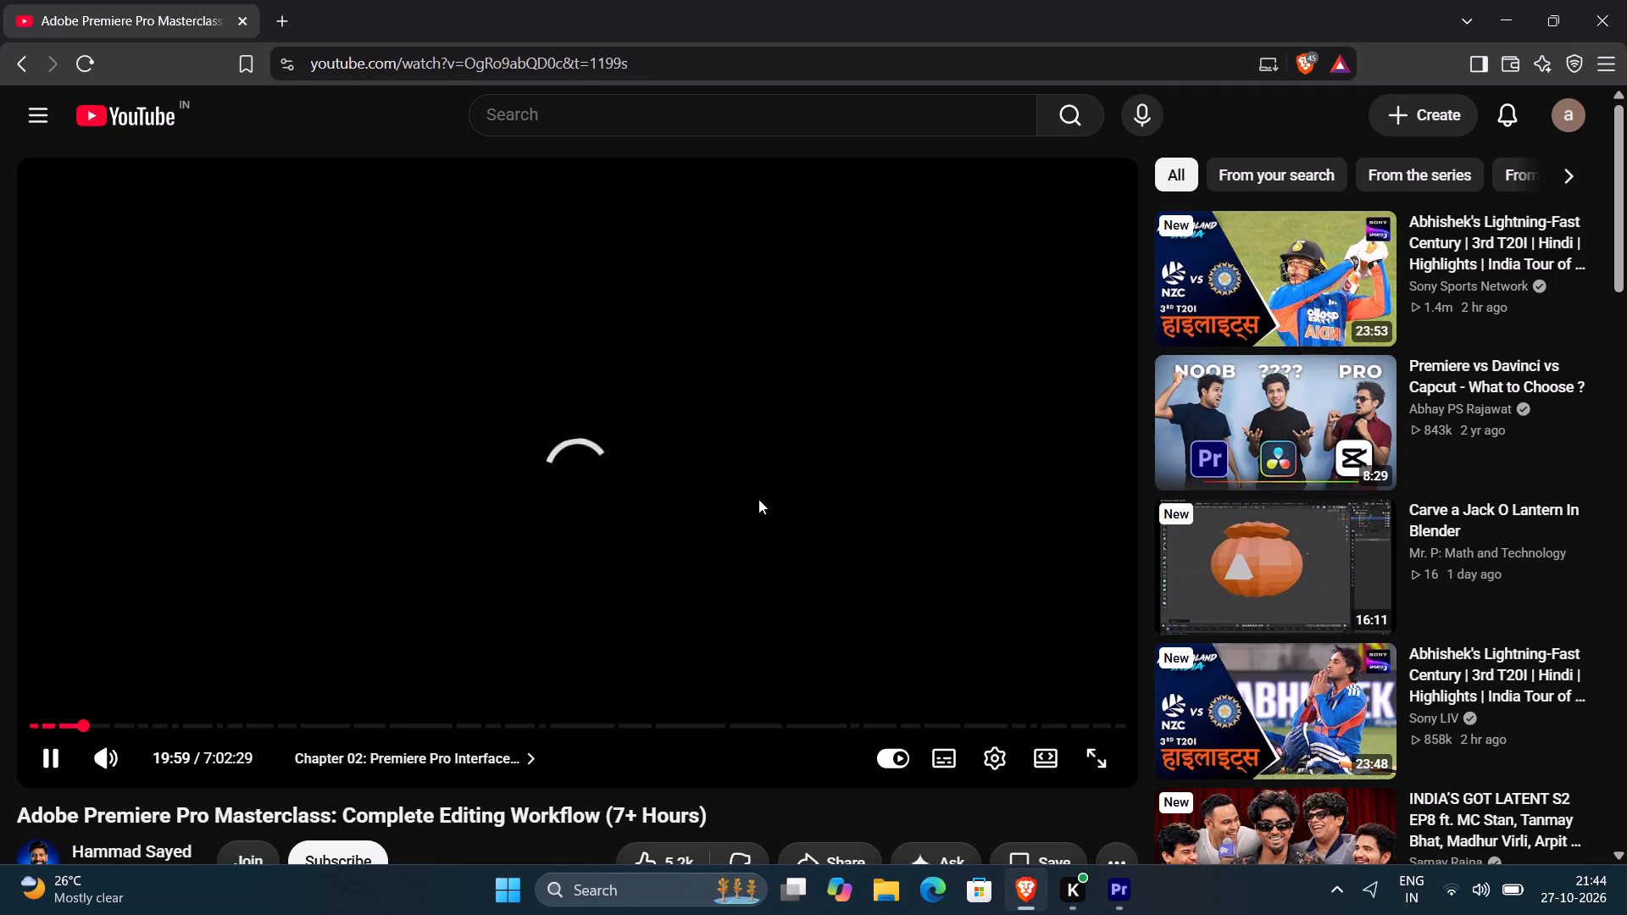
key(alt+Tab)
key(alt+Tab)
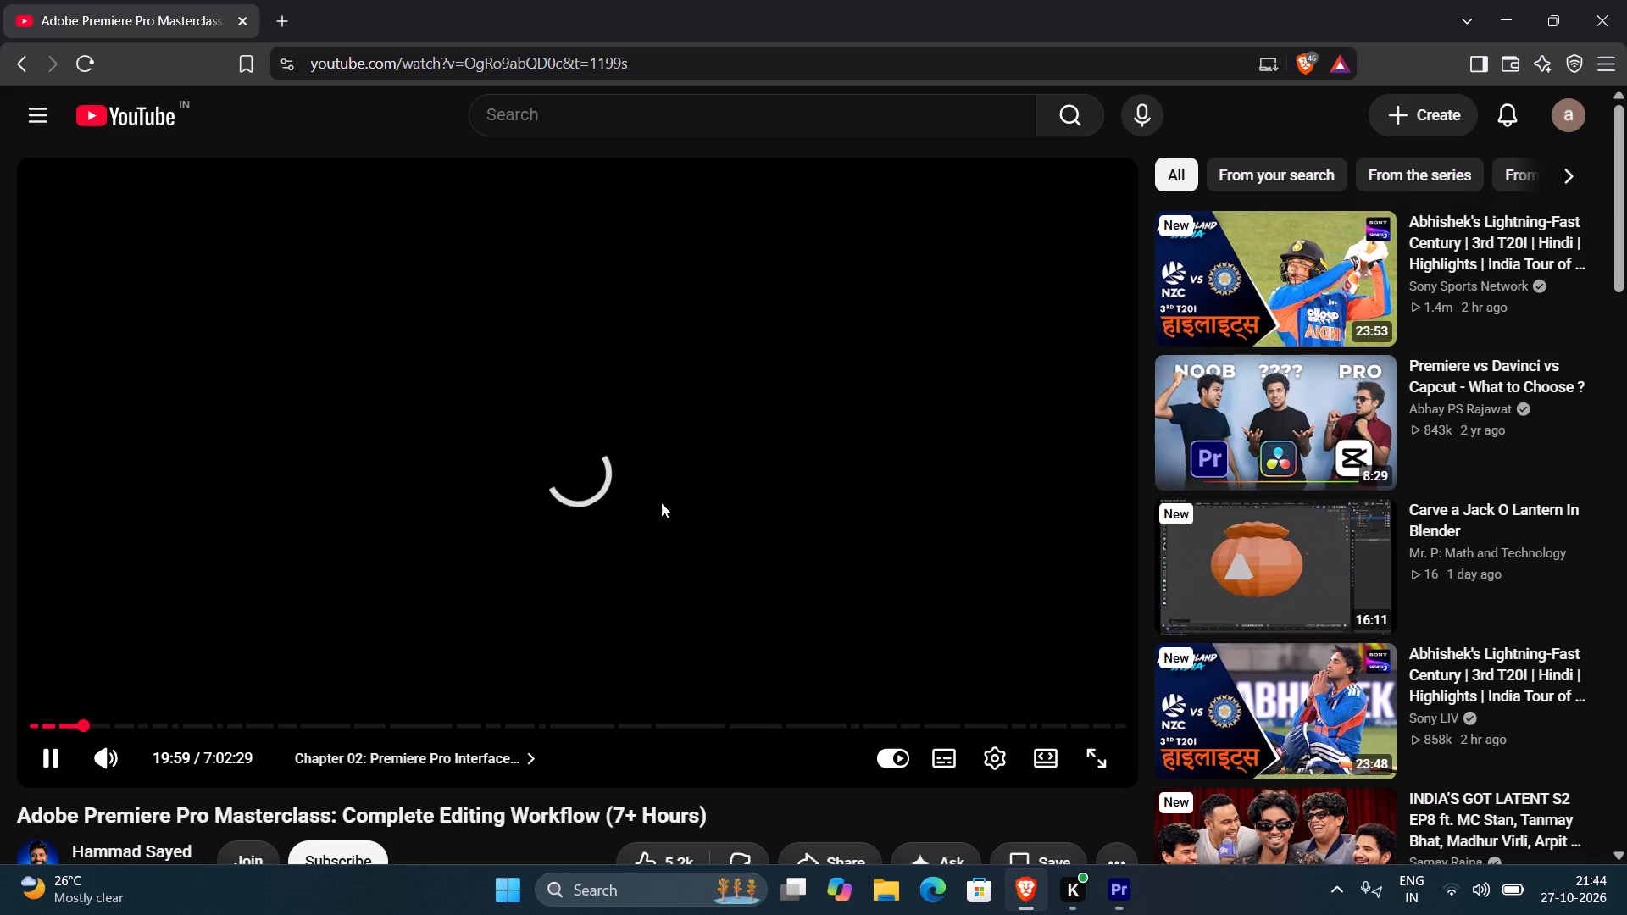
click(585, 503)
key(alt+Tab)
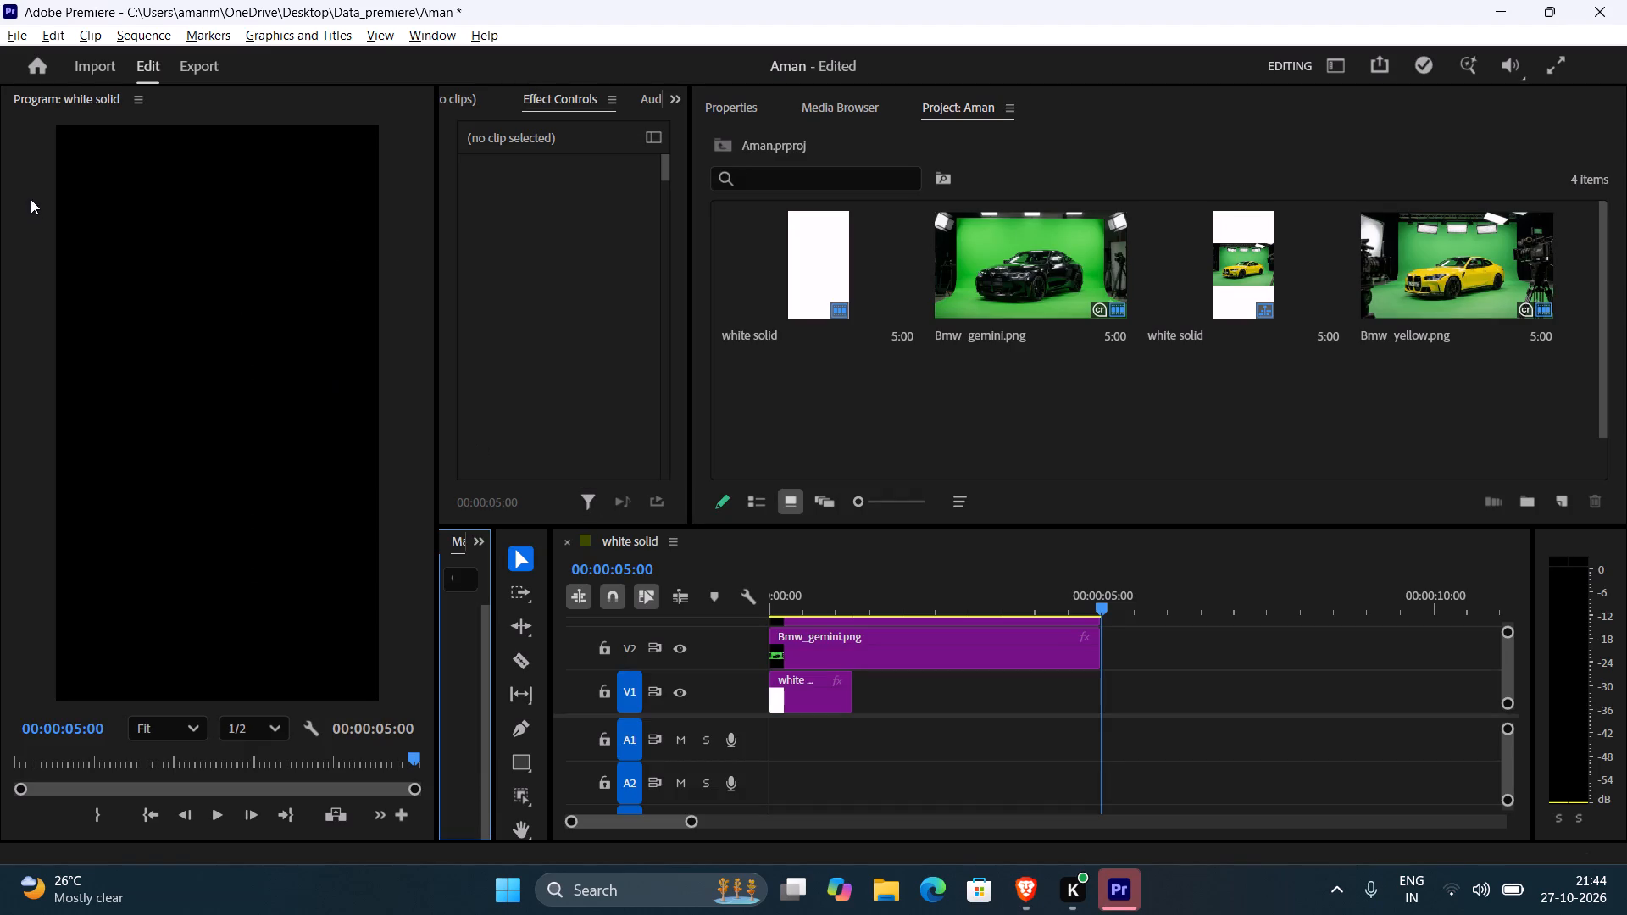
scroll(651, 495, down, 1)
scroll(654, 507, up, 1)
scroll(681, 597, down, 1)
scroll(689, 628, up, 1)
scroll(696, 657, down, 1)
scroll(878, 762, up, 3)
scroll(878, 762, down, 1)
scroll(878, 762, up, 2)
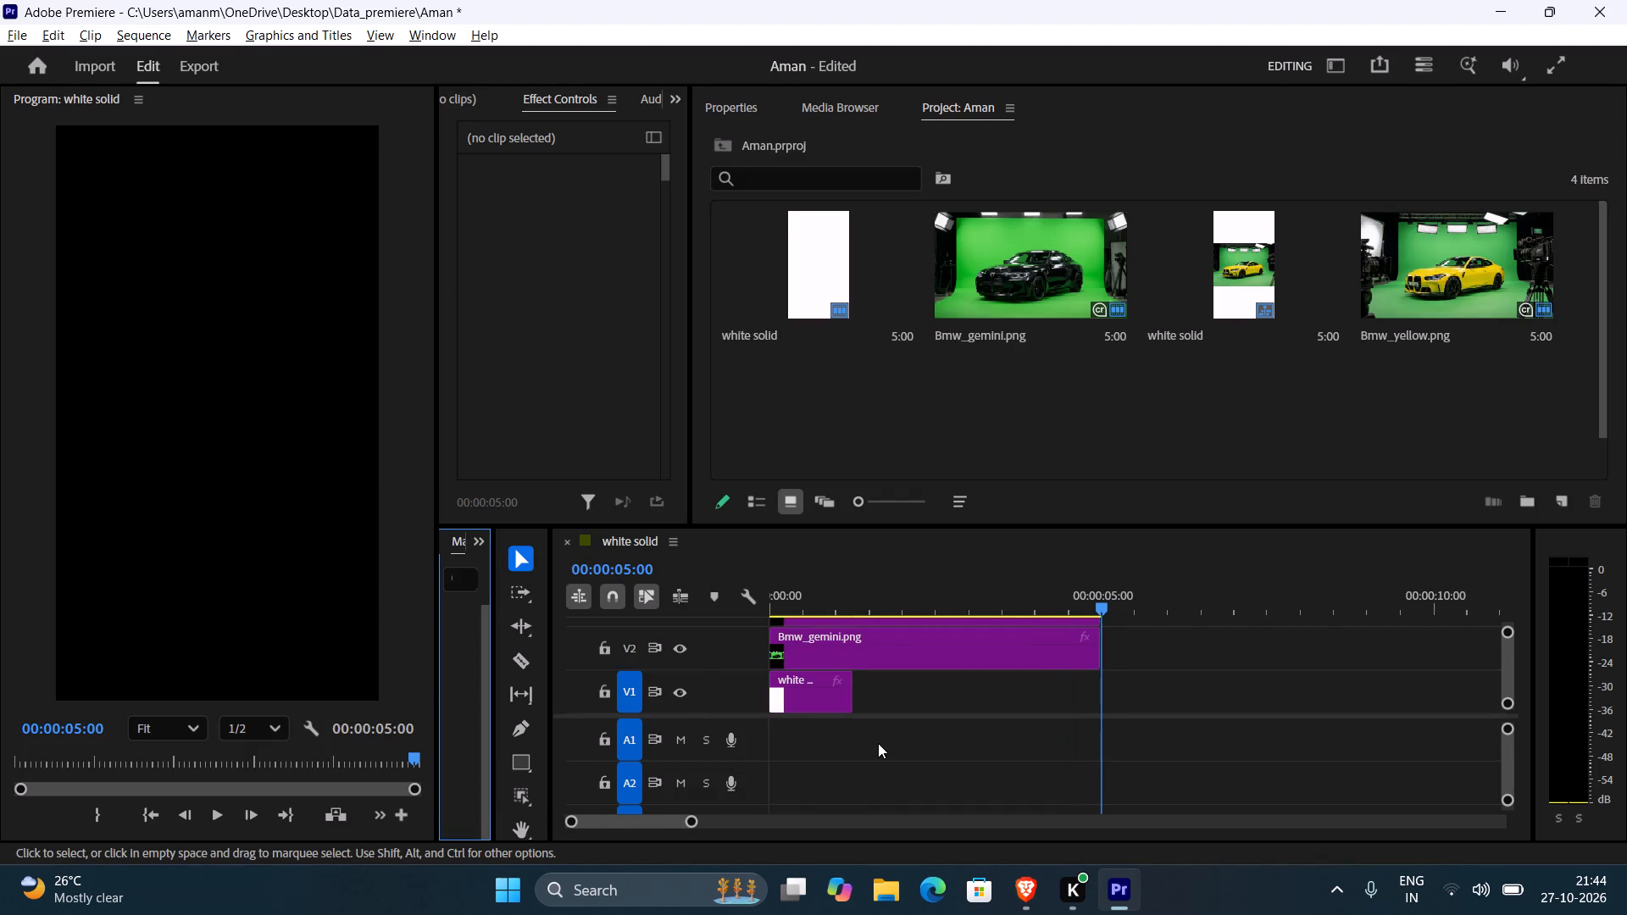
Play the "white solid" sequence to review its current edit.
click(208, 819)
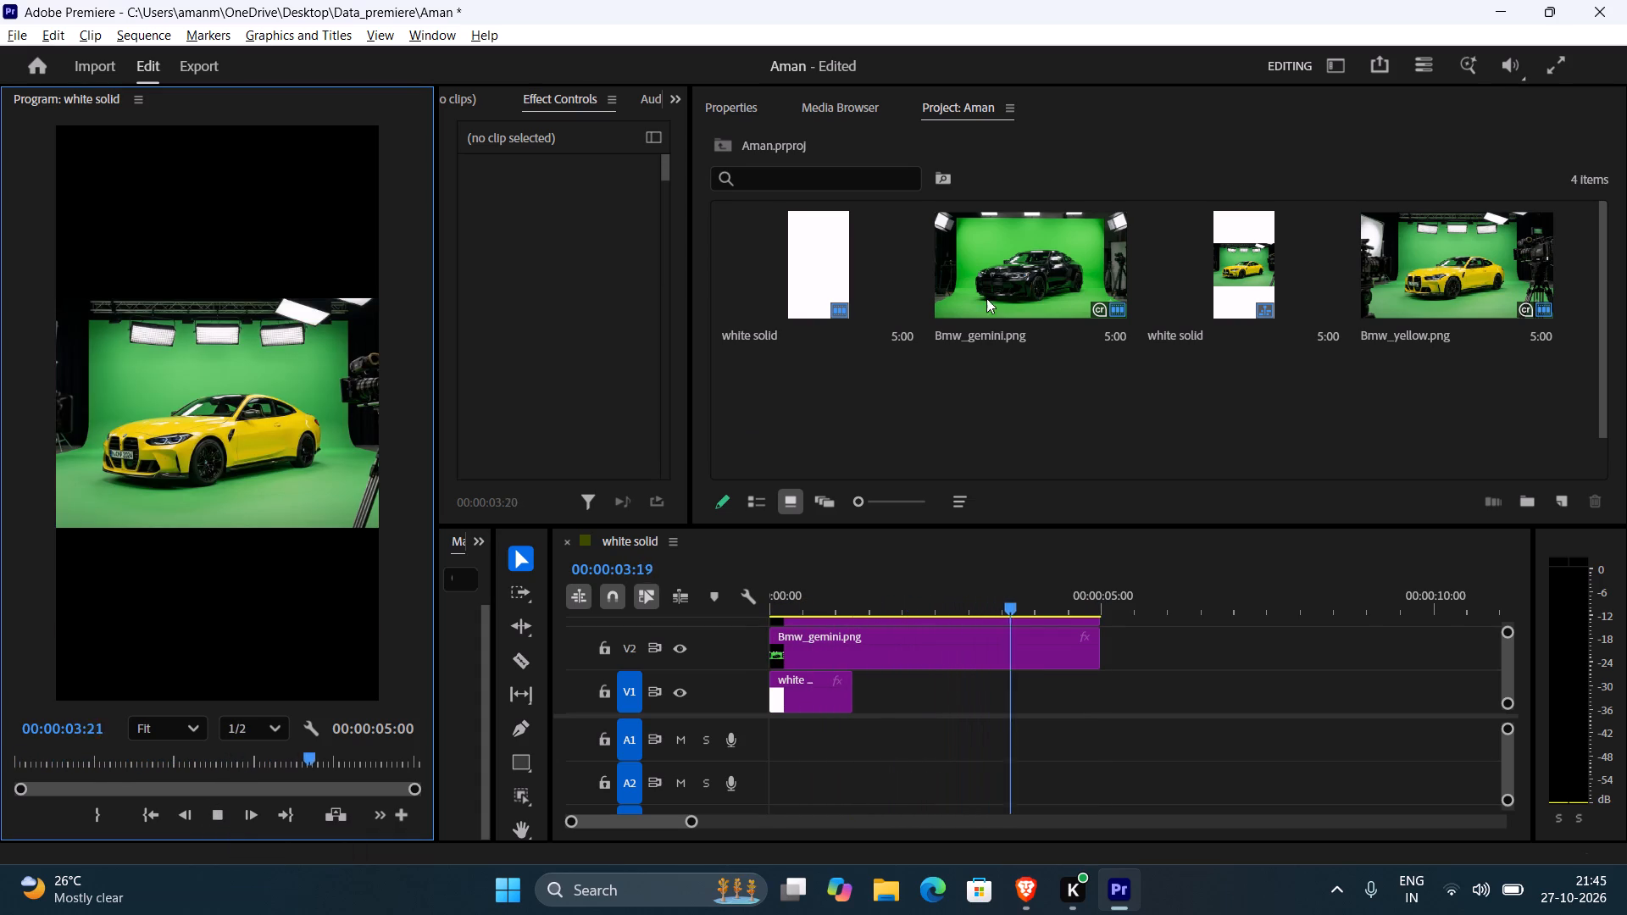
Place Bmw_gemini.png from the project onto video track V1, starting about 9 frames into the sequence.
drag(1022, 261, 789, 677)
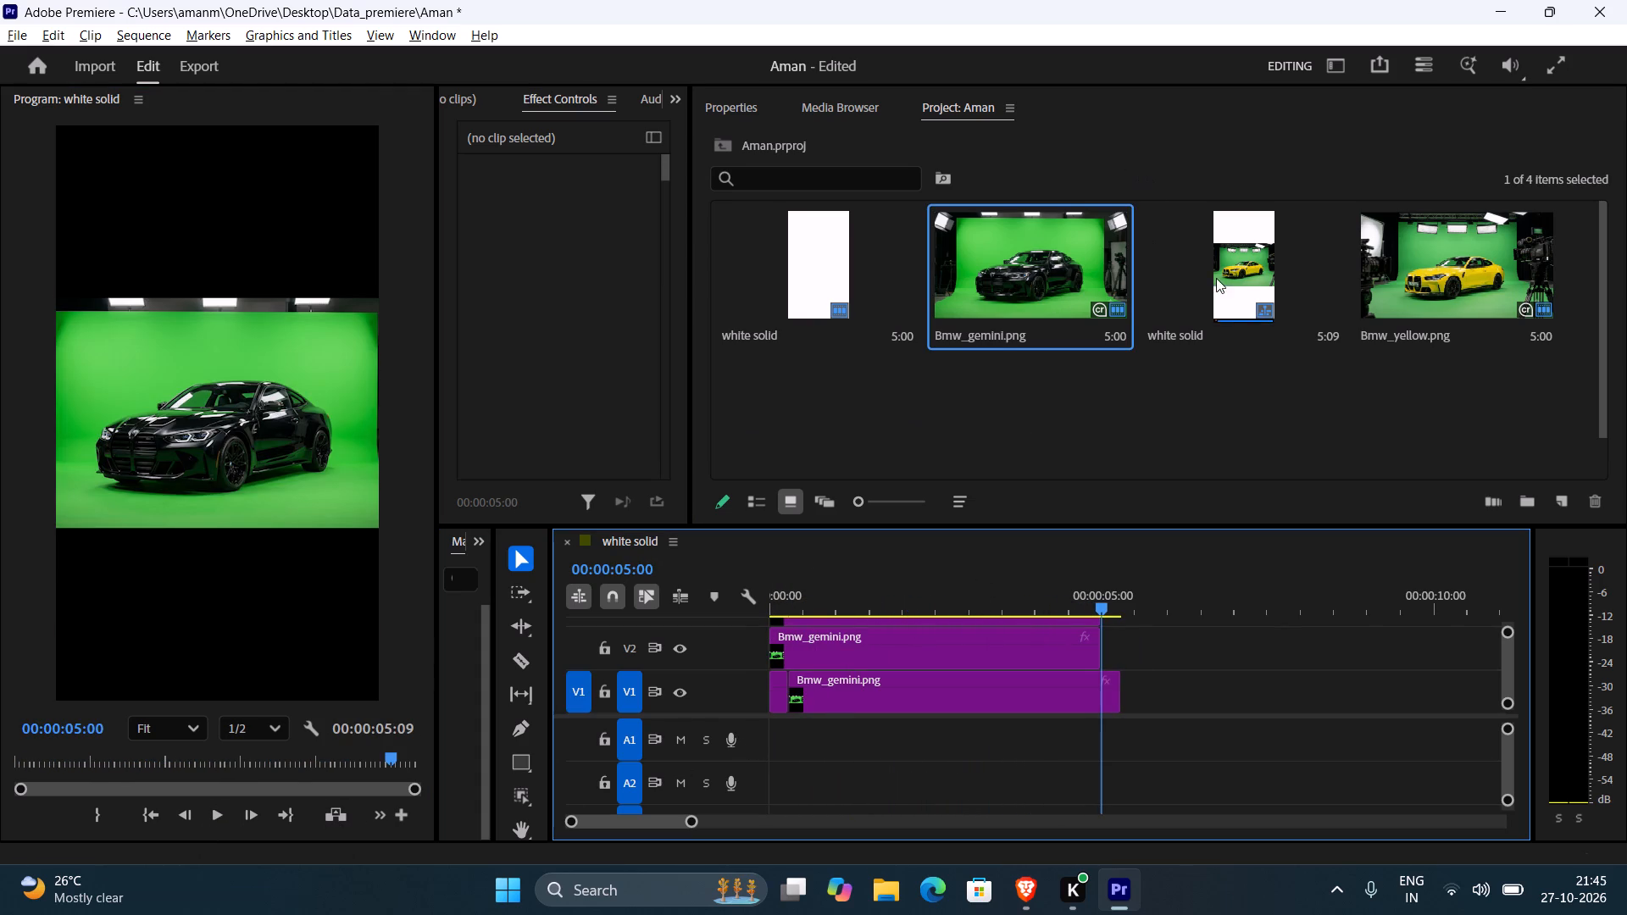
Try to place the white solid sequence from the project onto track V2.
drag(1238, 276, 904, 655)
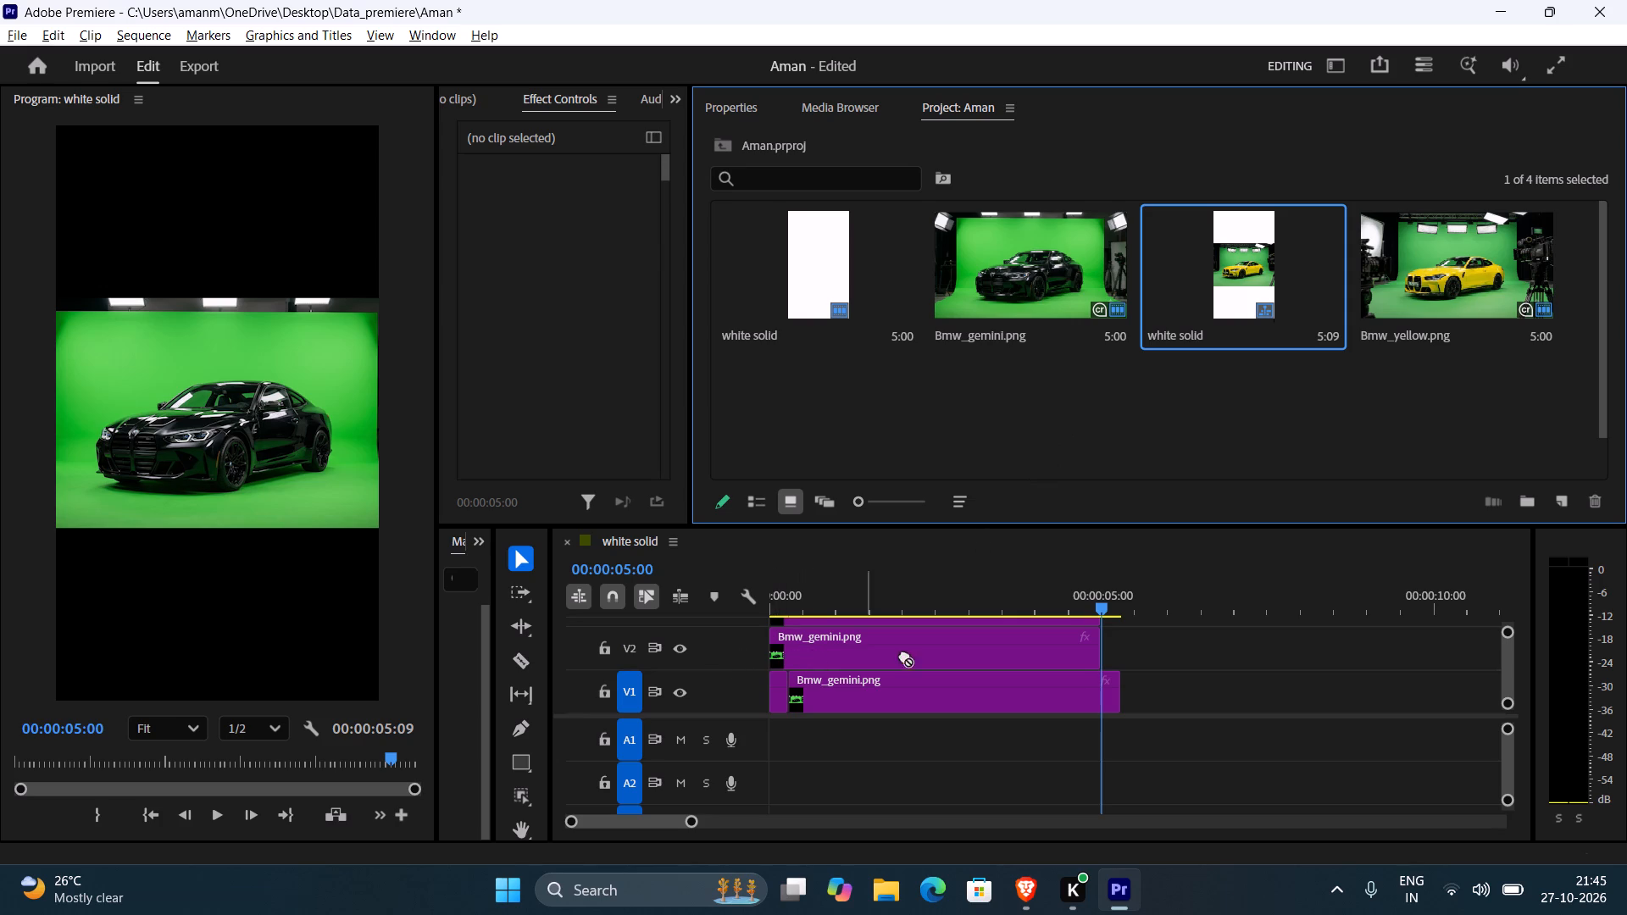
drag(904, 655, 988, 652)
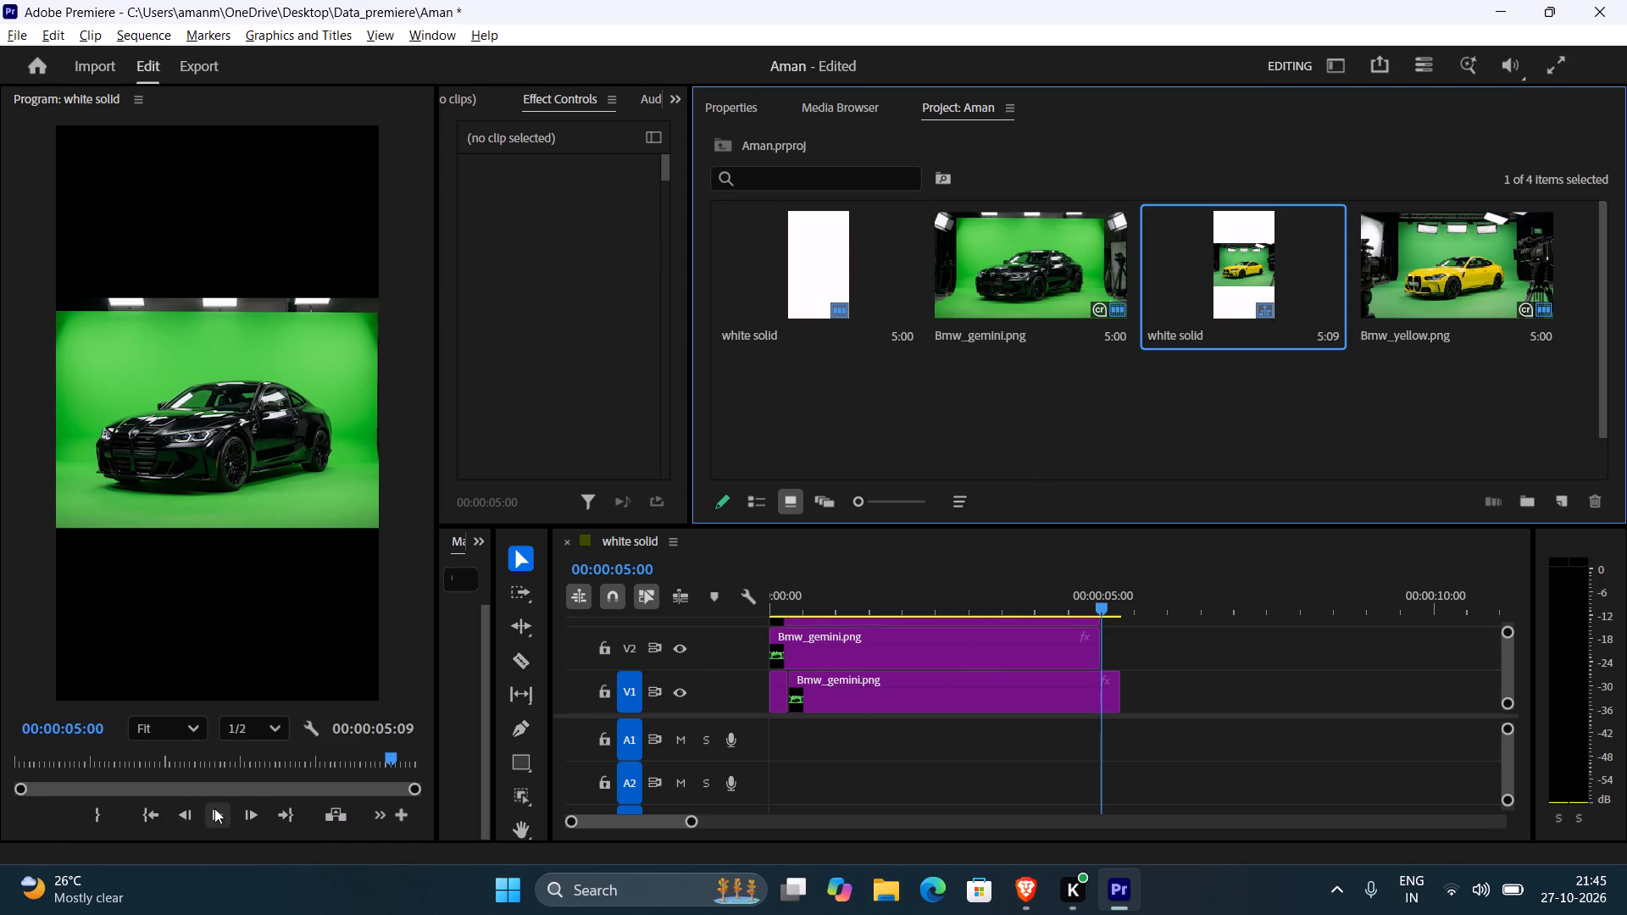
Play back the white solid sequence to check the stacked clips.
click(214, 808)
click(214, 808)
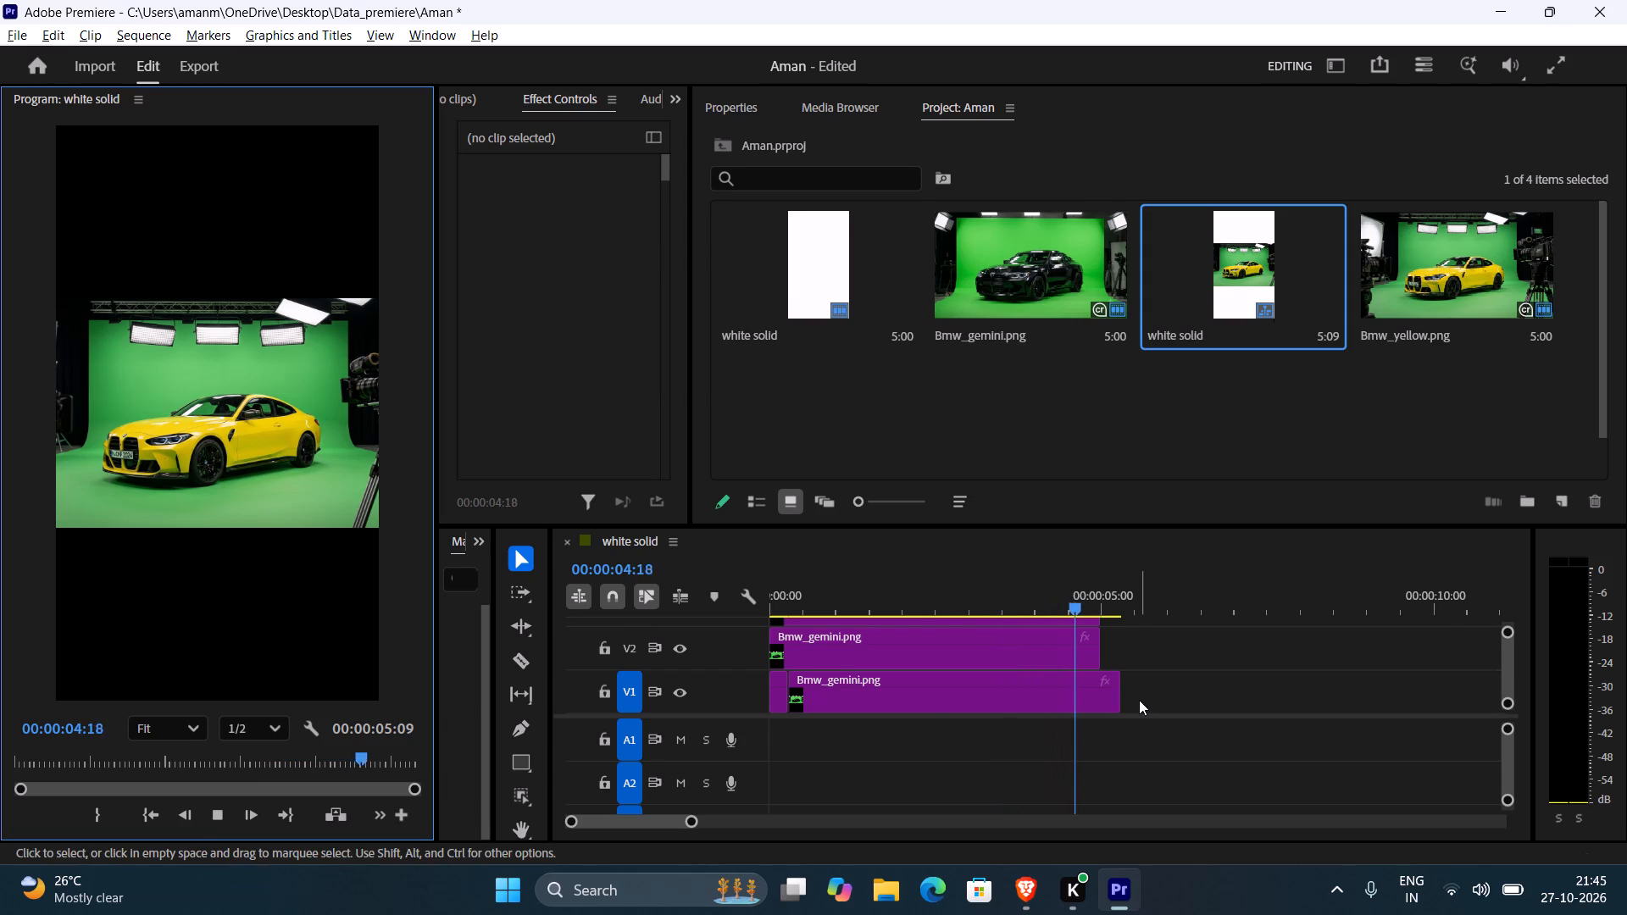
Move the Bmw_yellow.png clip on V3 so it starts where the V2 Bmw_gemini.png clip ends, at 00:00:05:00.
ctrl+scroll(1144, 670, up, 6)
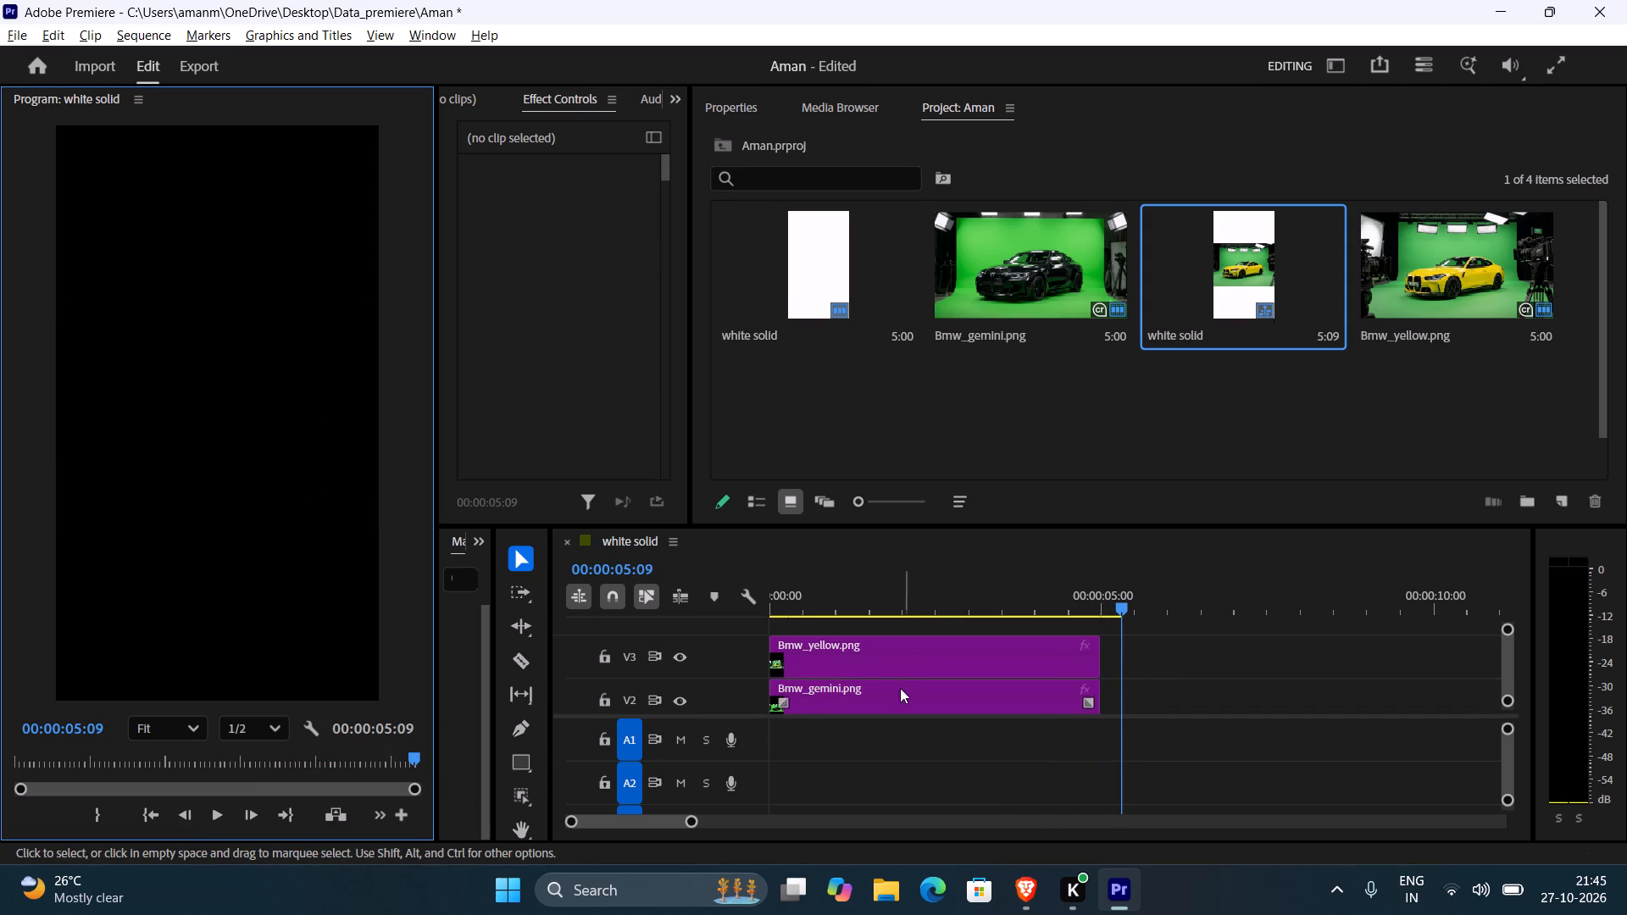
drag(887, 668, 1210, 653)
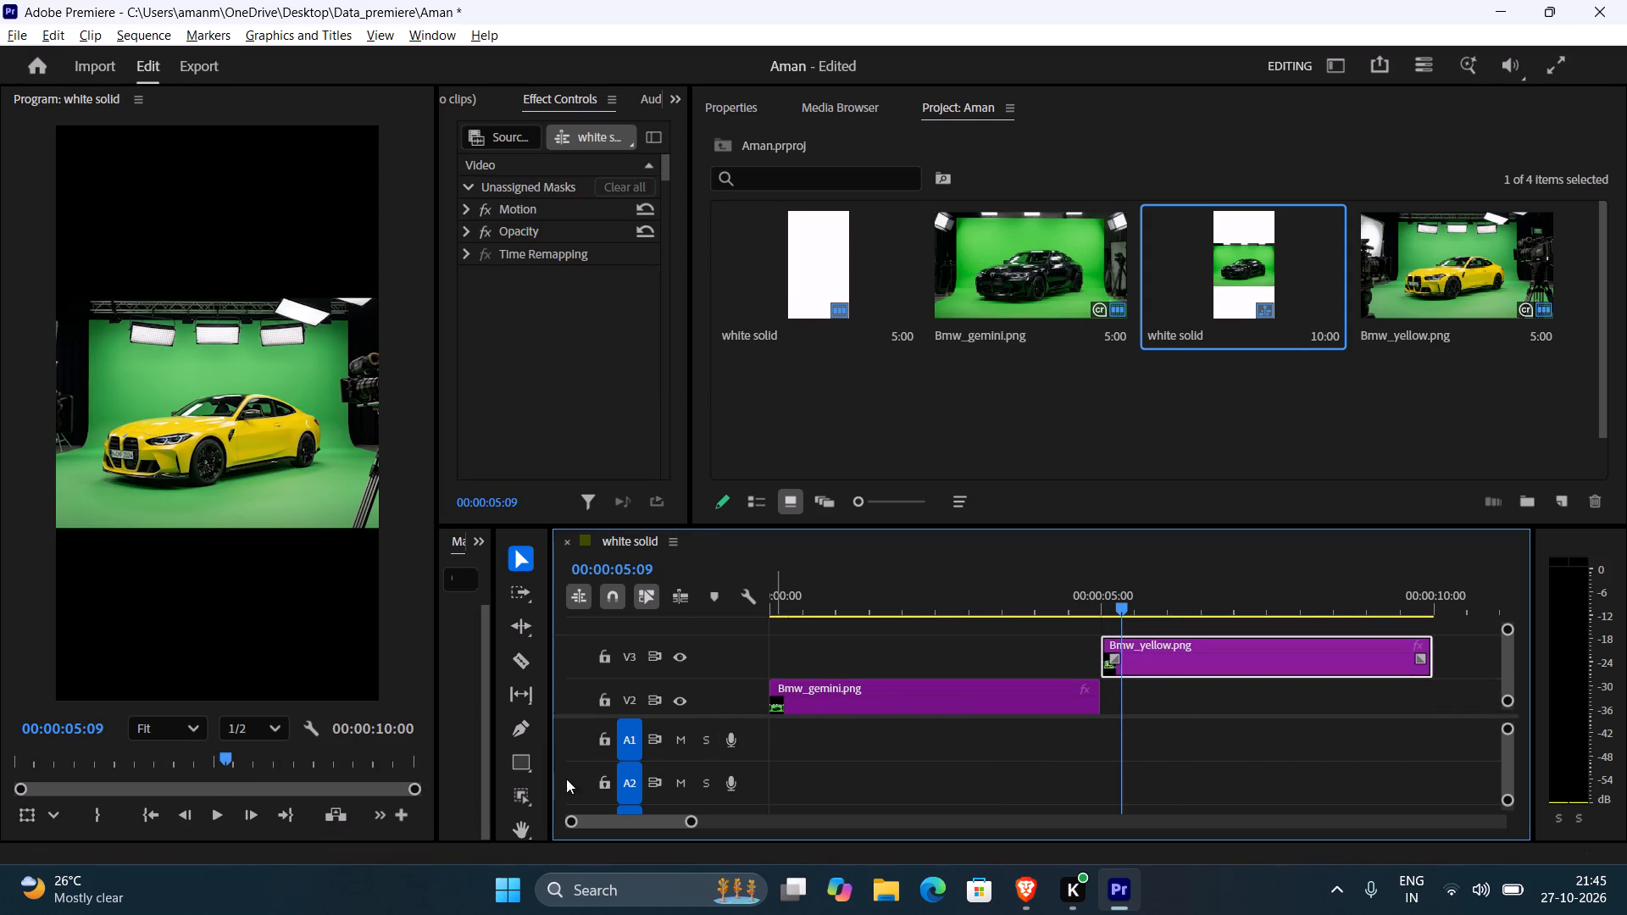
Preview the sequence, return the playhead to 00:00:00:00 and play both BMW clips from the start.
click(209, 816)
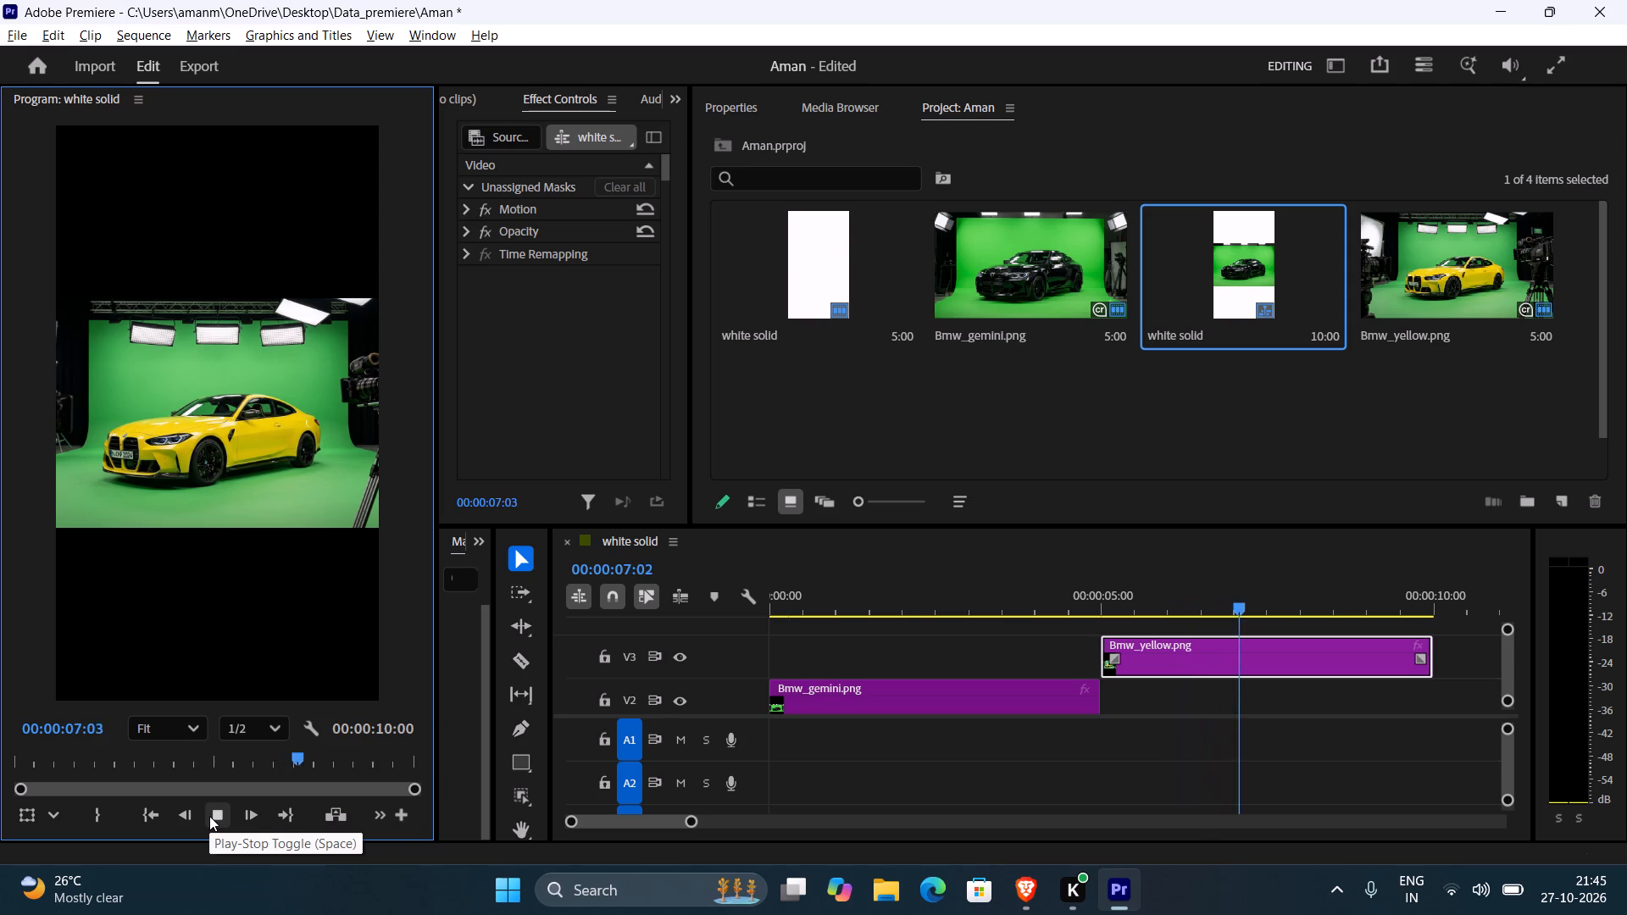
drag(1336, 748, 825, 731)
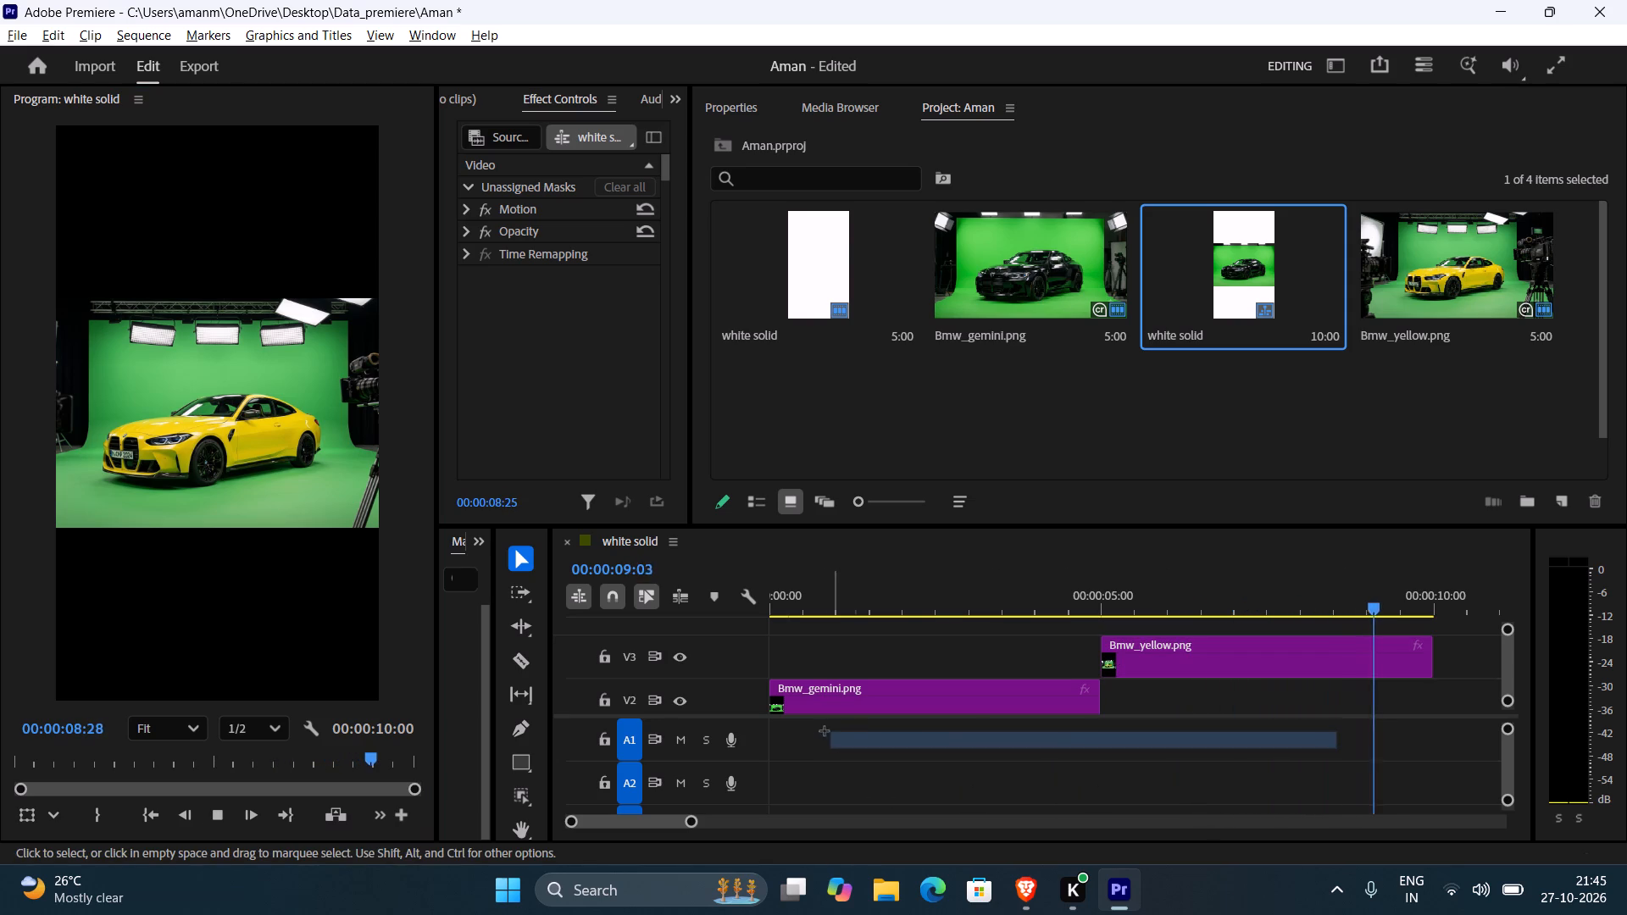
drag(825, 731, 717, 731)
click(829, 613)
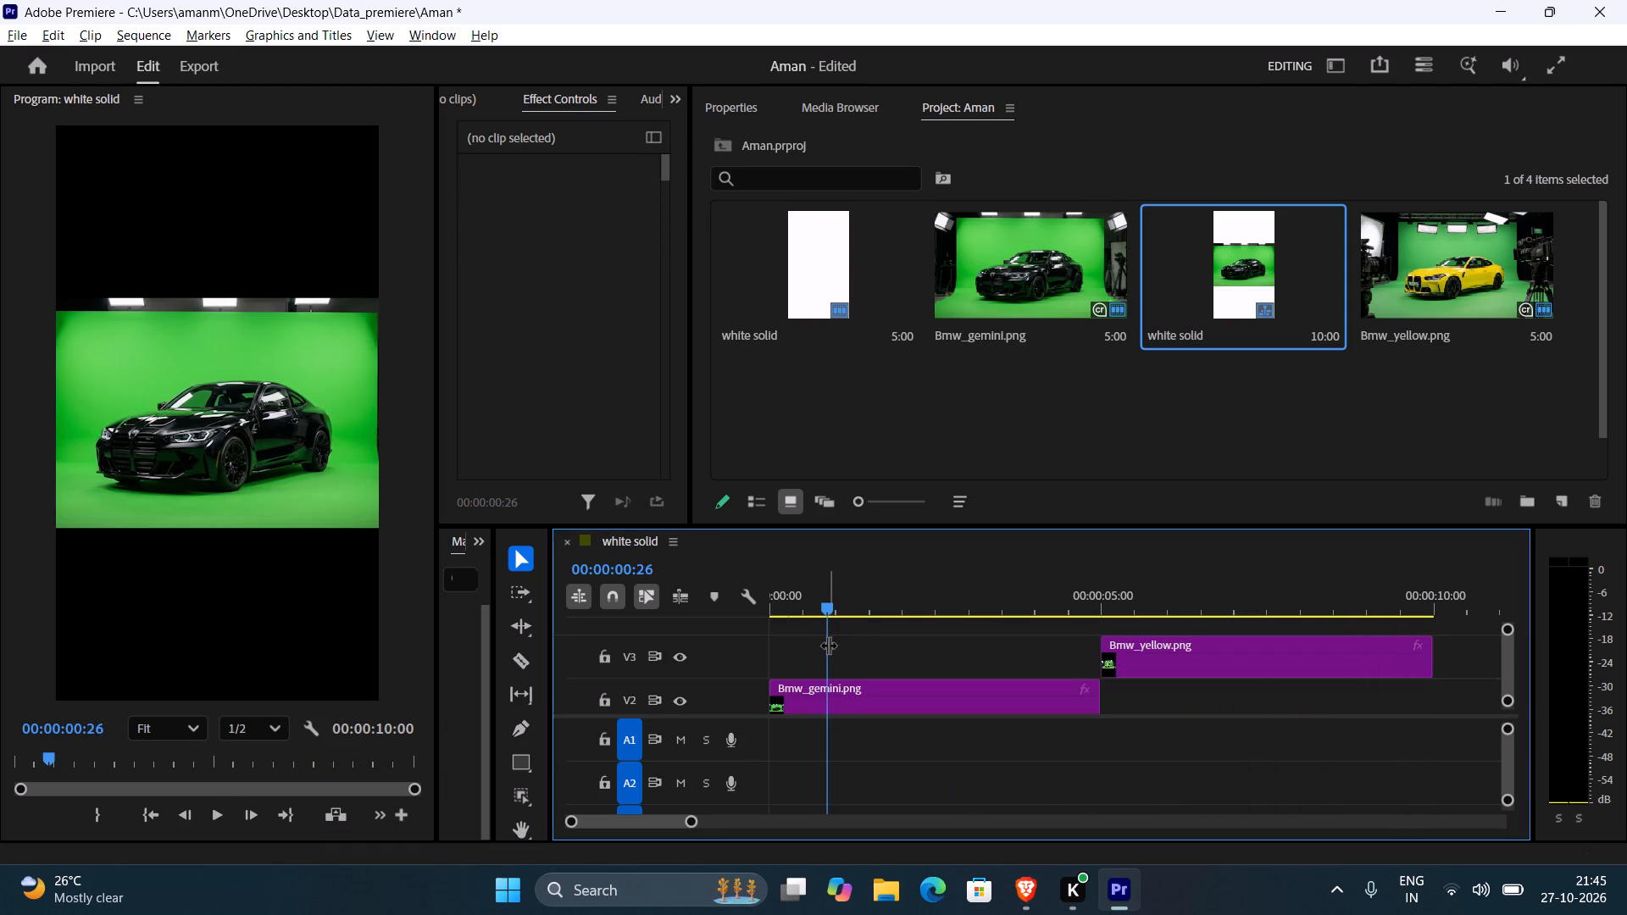
drag(829, 607, 741, 622)
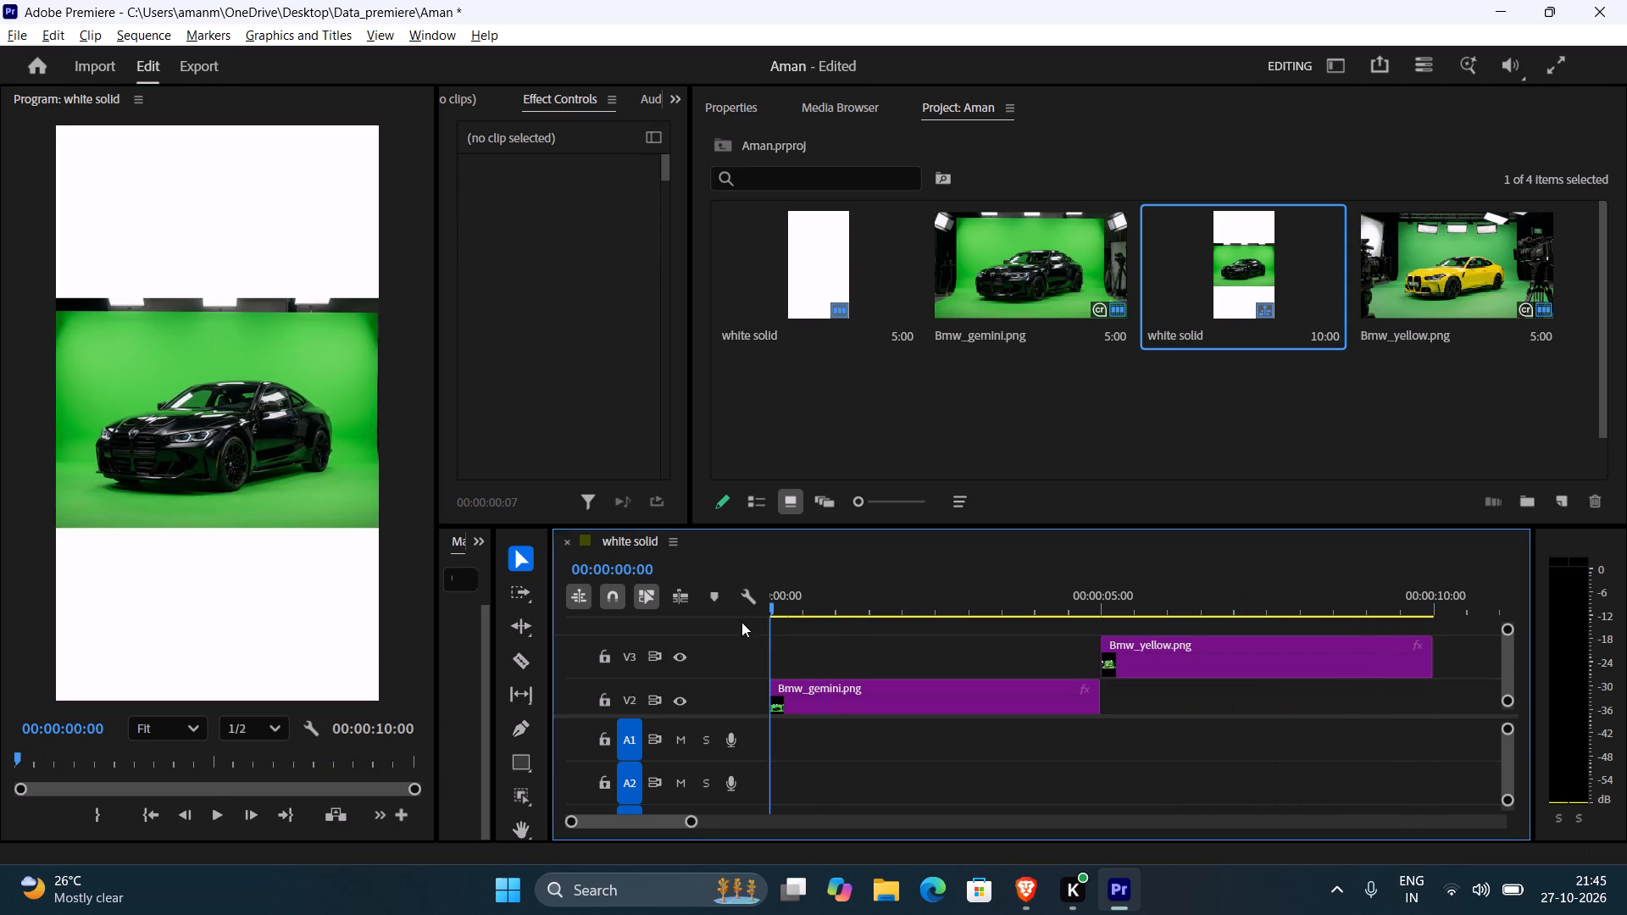
drag(741, 622, 699, 623)
click(213, 813)
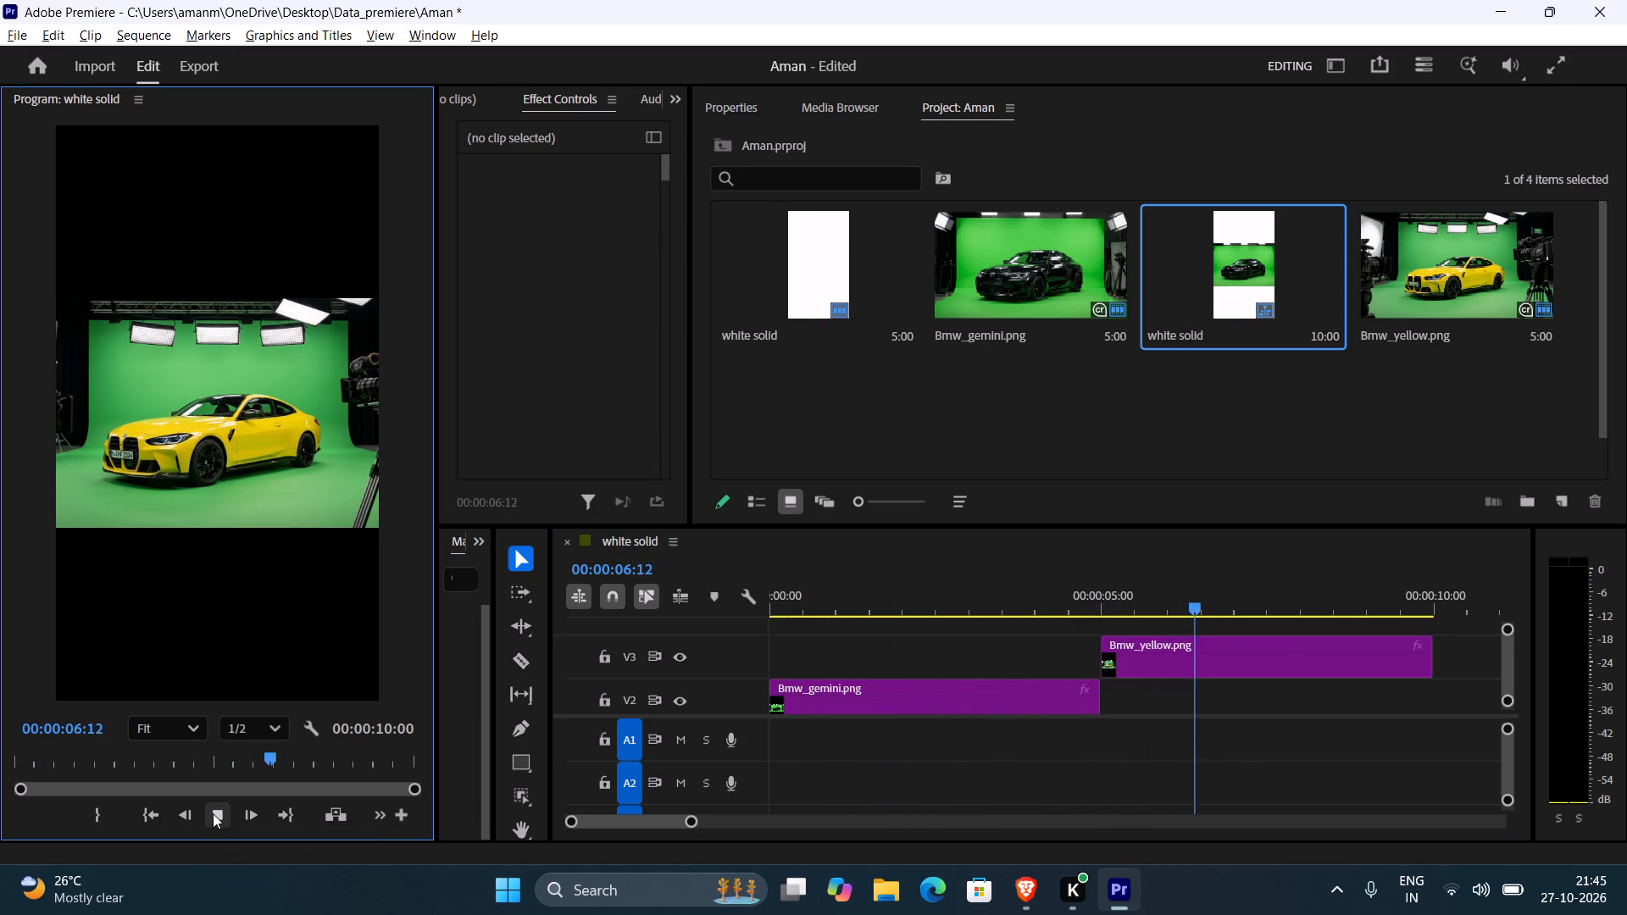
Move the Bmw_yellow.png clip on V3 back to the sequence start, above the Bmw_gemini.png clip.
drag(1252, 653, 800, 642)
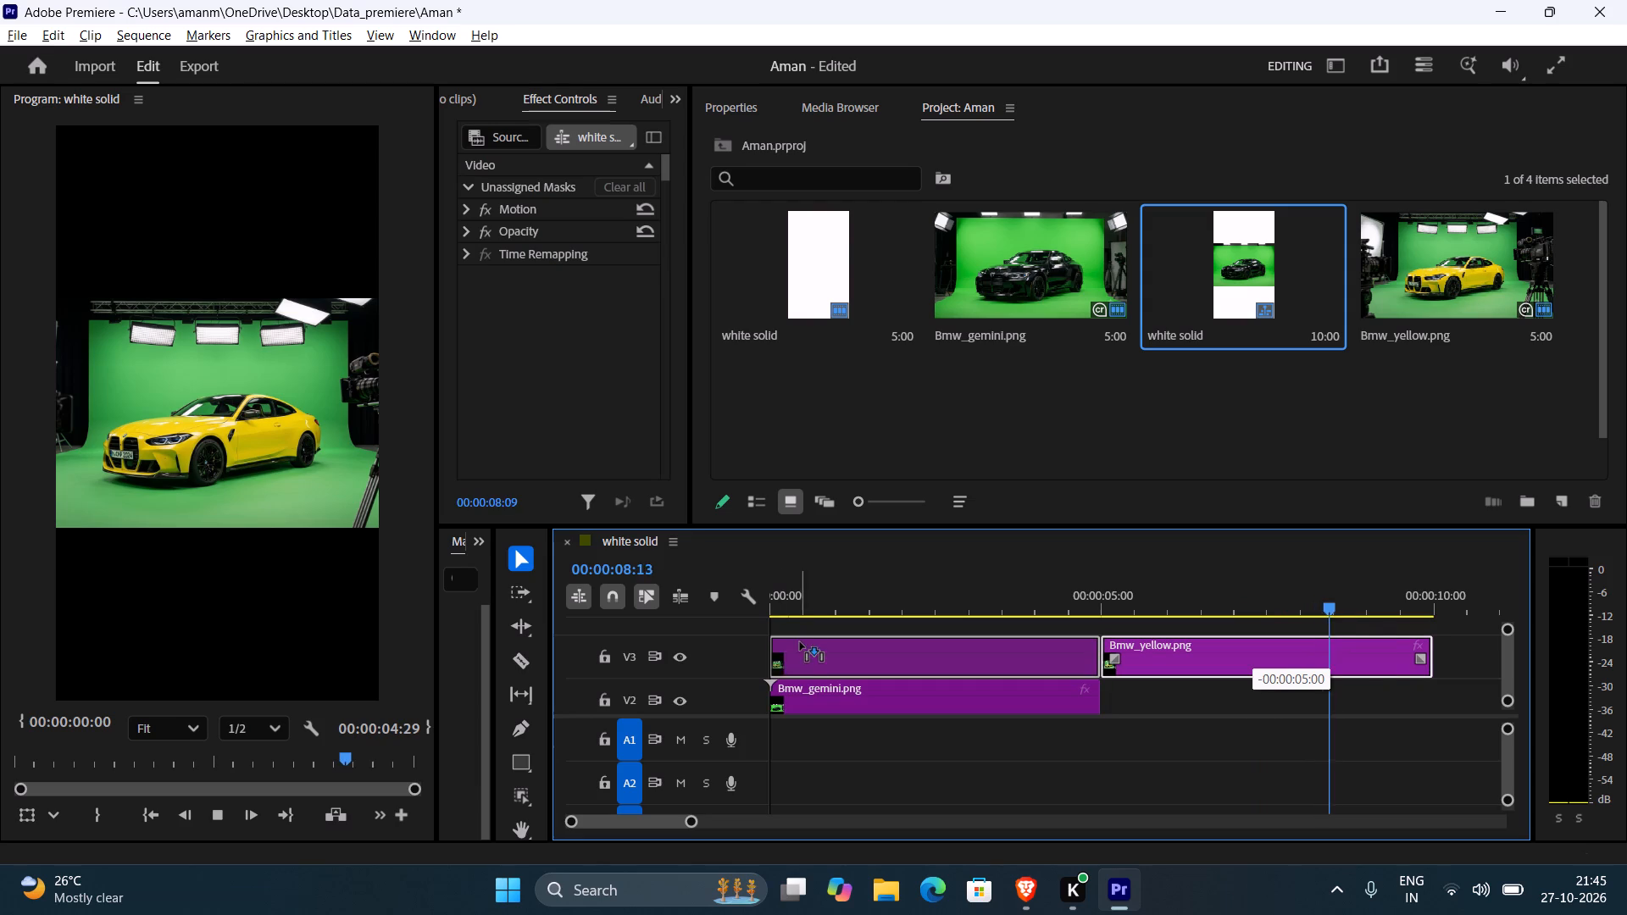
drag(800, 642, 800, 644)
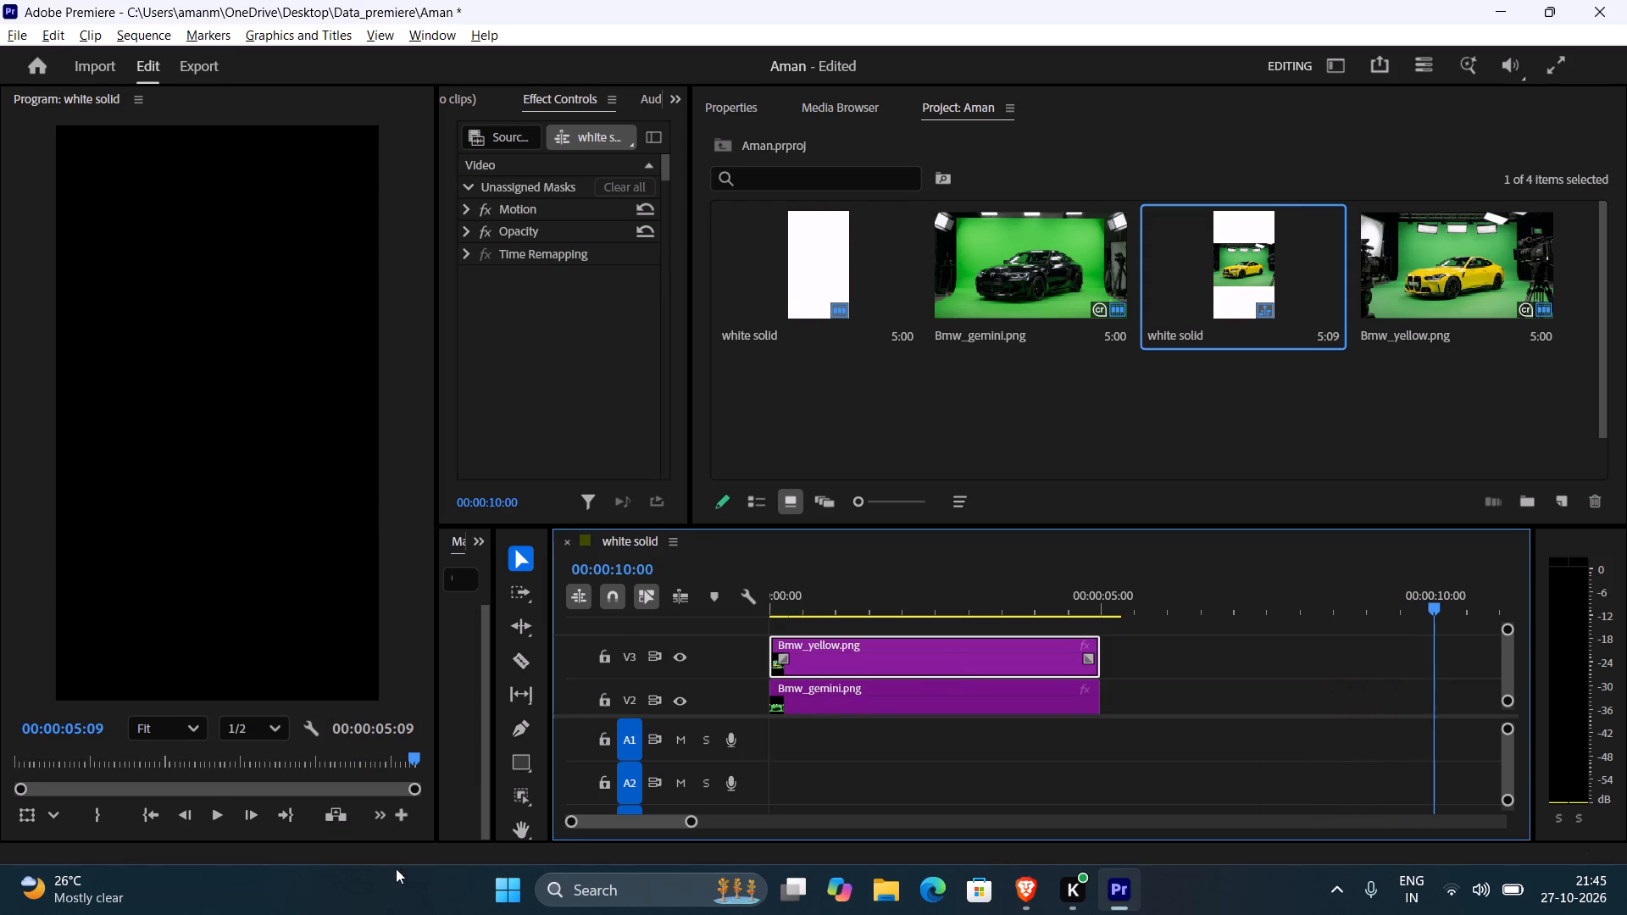
Play back the sequence again with the two BMW clips stacked.
click(219, 810)
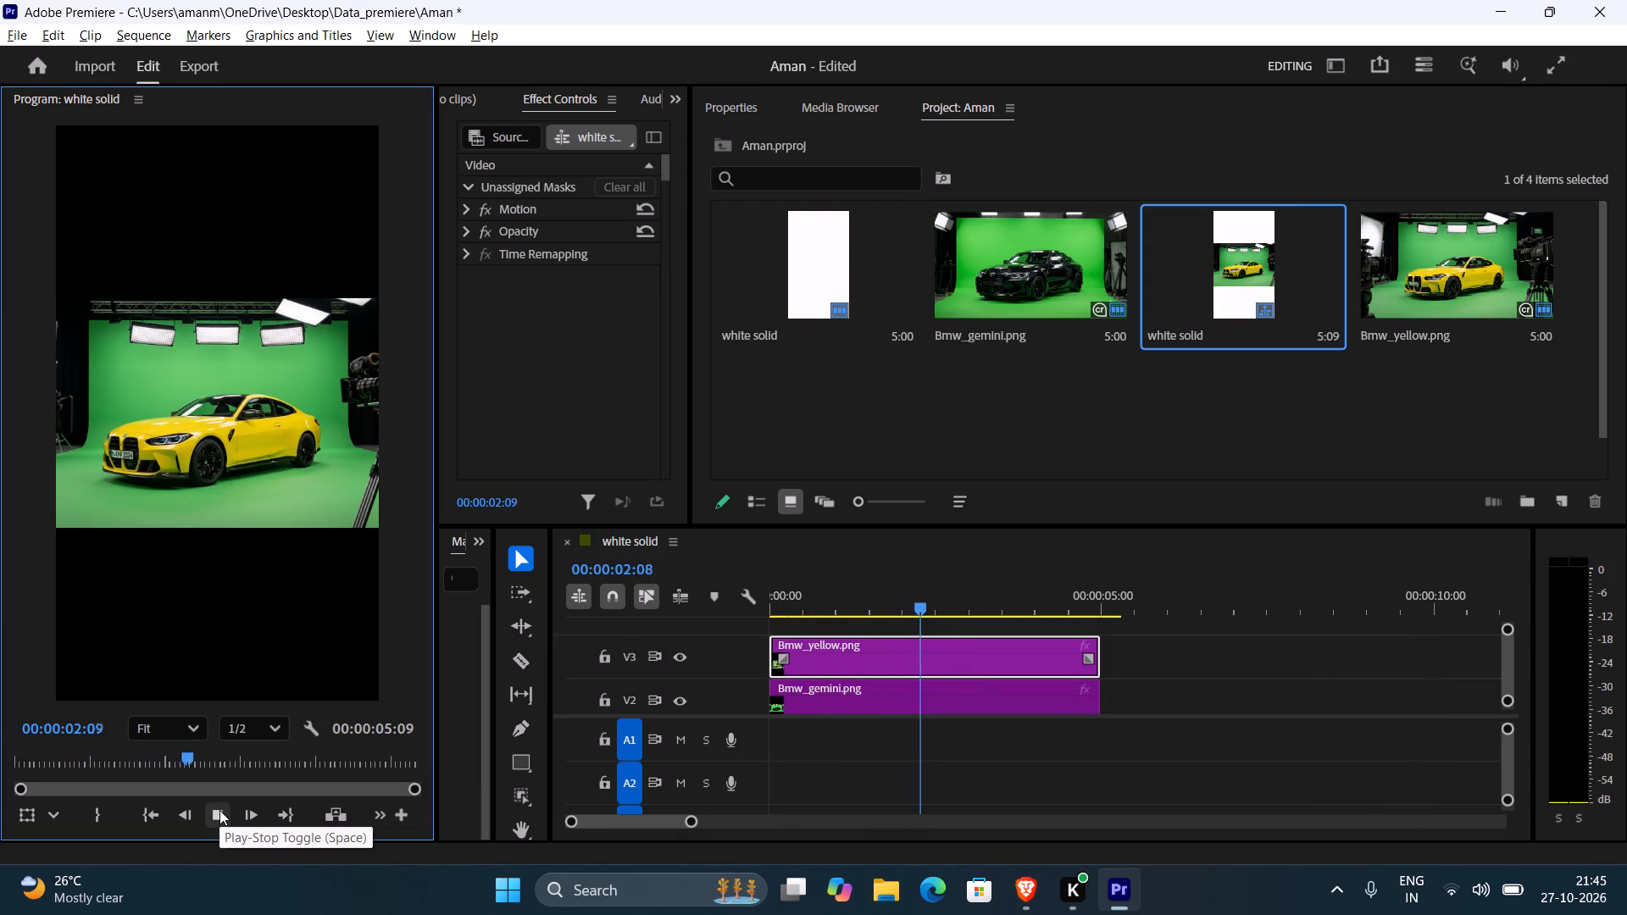
click(786, 666)
click(194, 255)
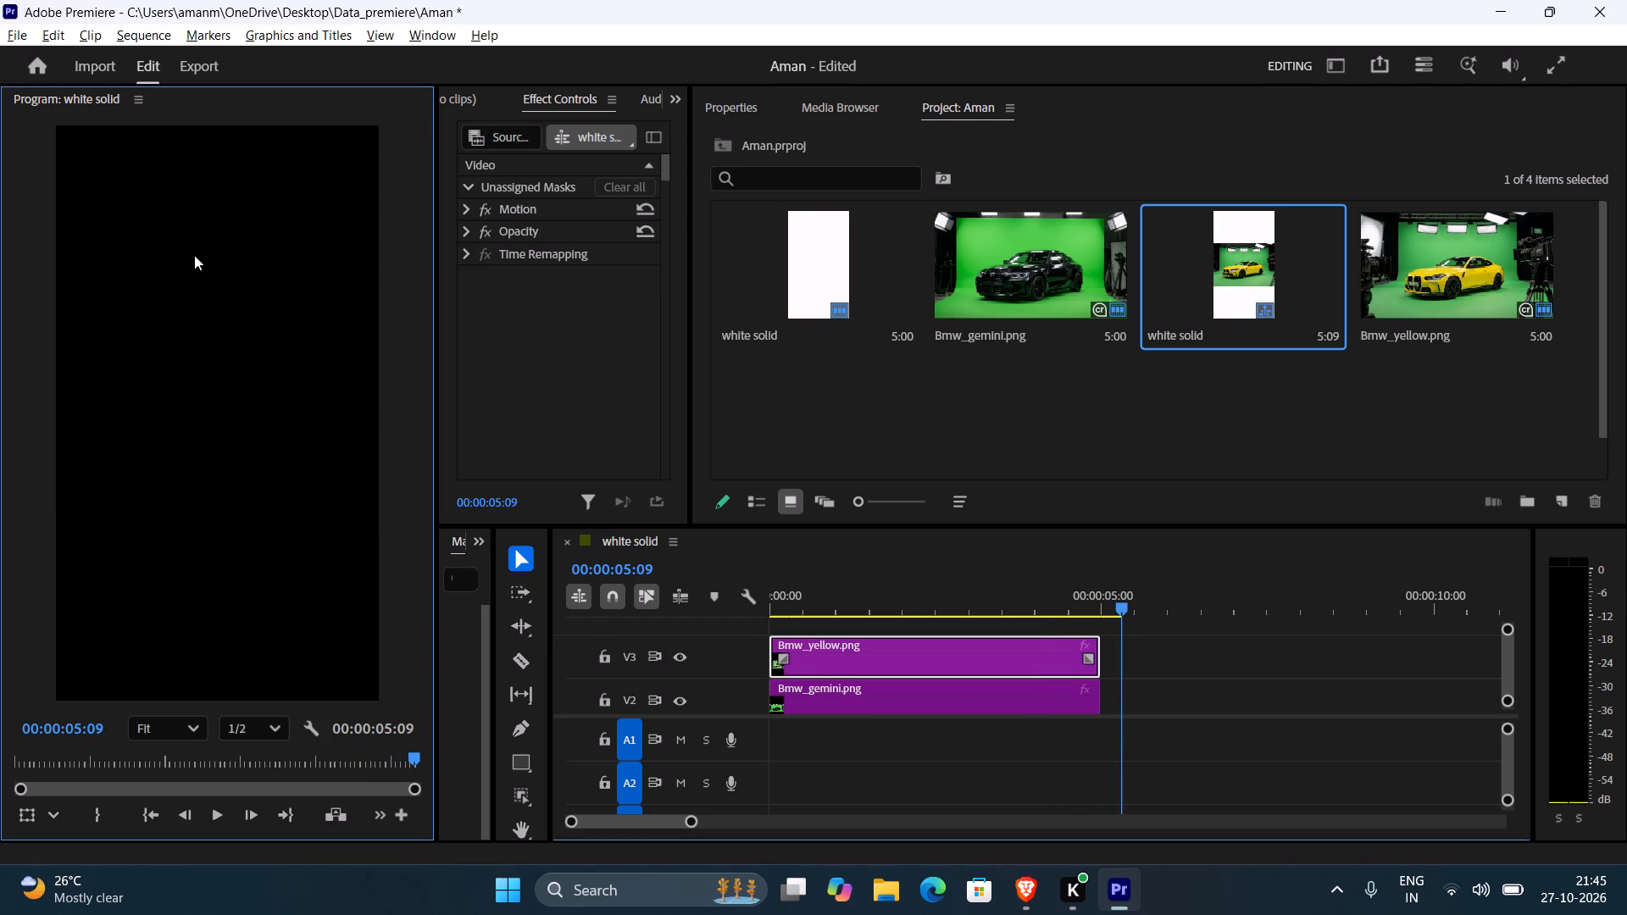
Switch to Brave and view a moment of the Premiere Pro masterclass video.
key(alt+Tab)
click(706, 508)
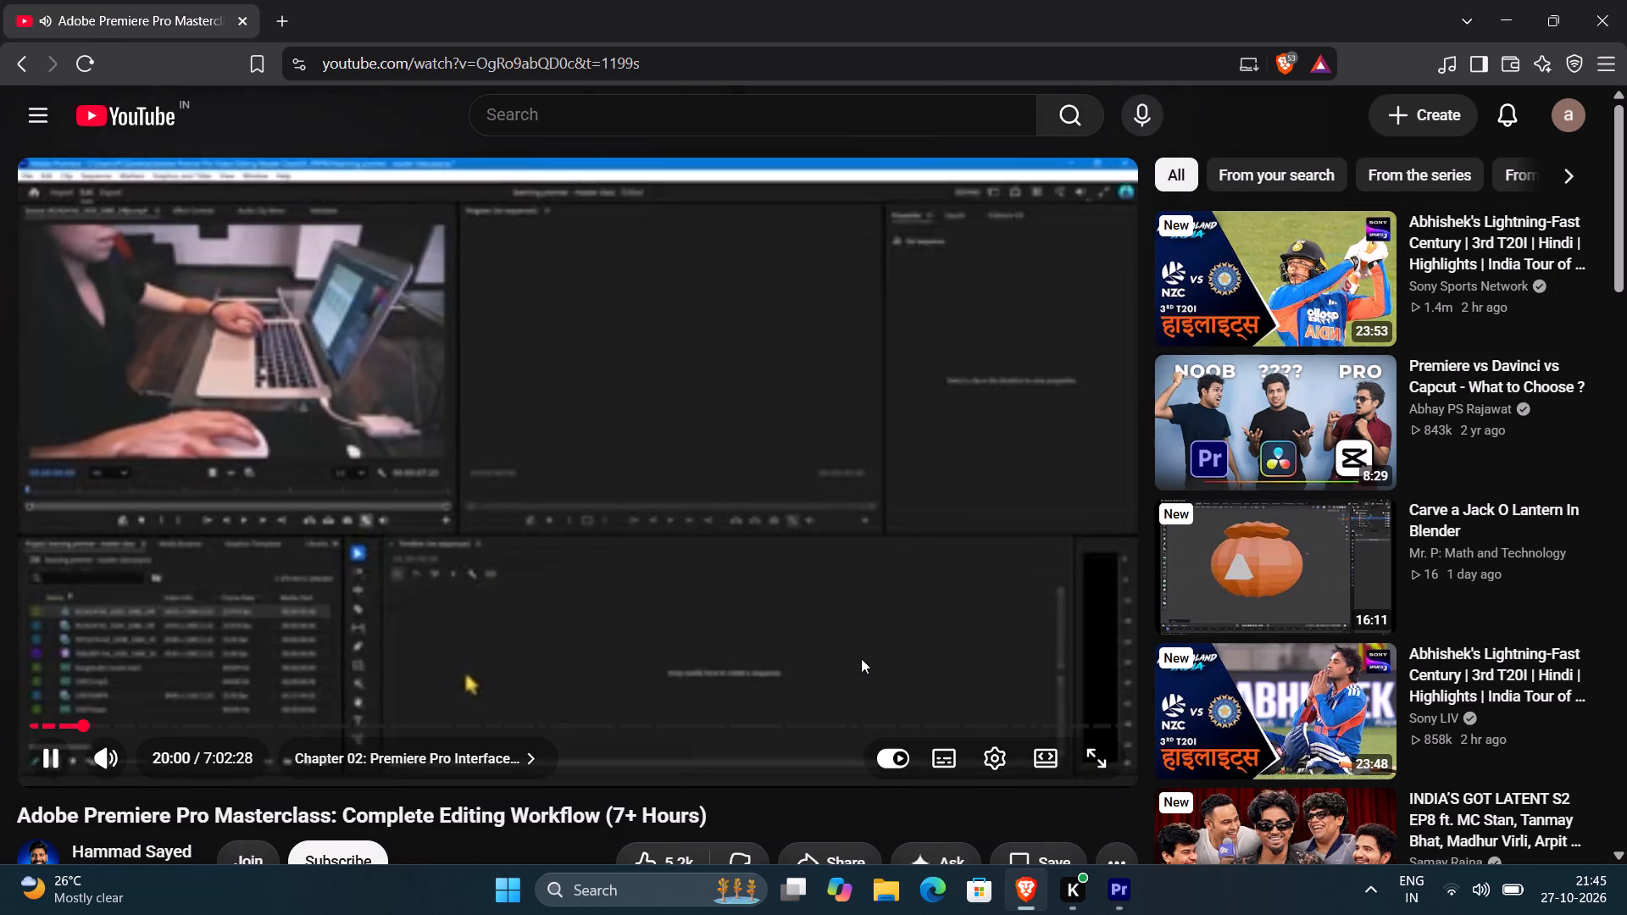
click(315, 352)
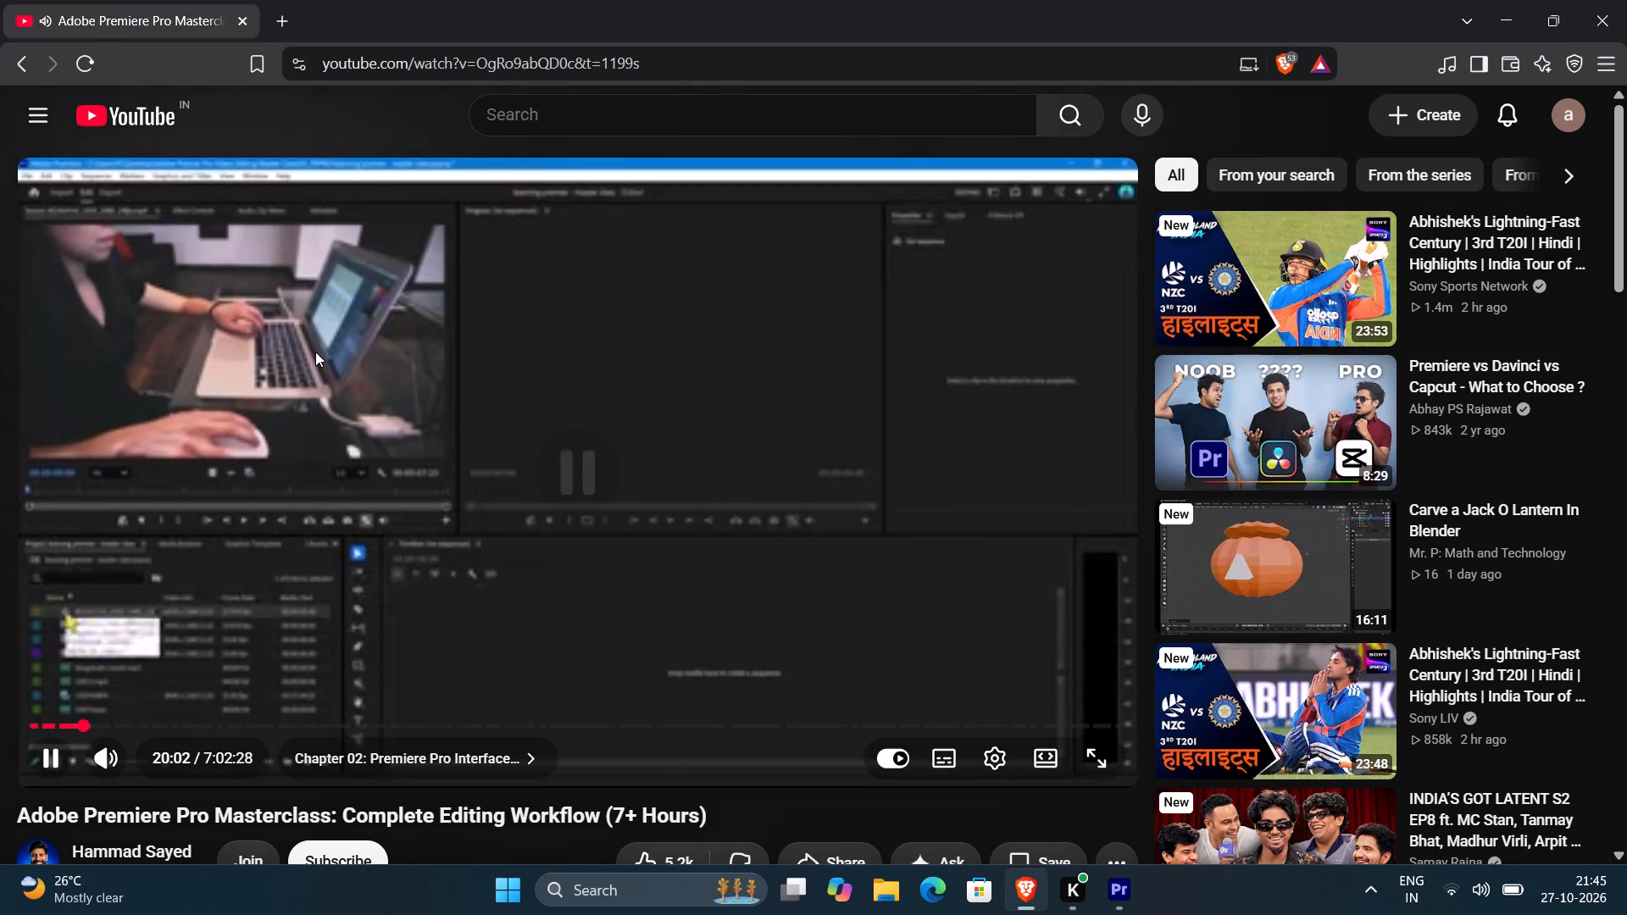
Replace the masterclass video tab with a new tab and open the Physics Wallah shortcut.
click(290, 7)
click(244, 15)
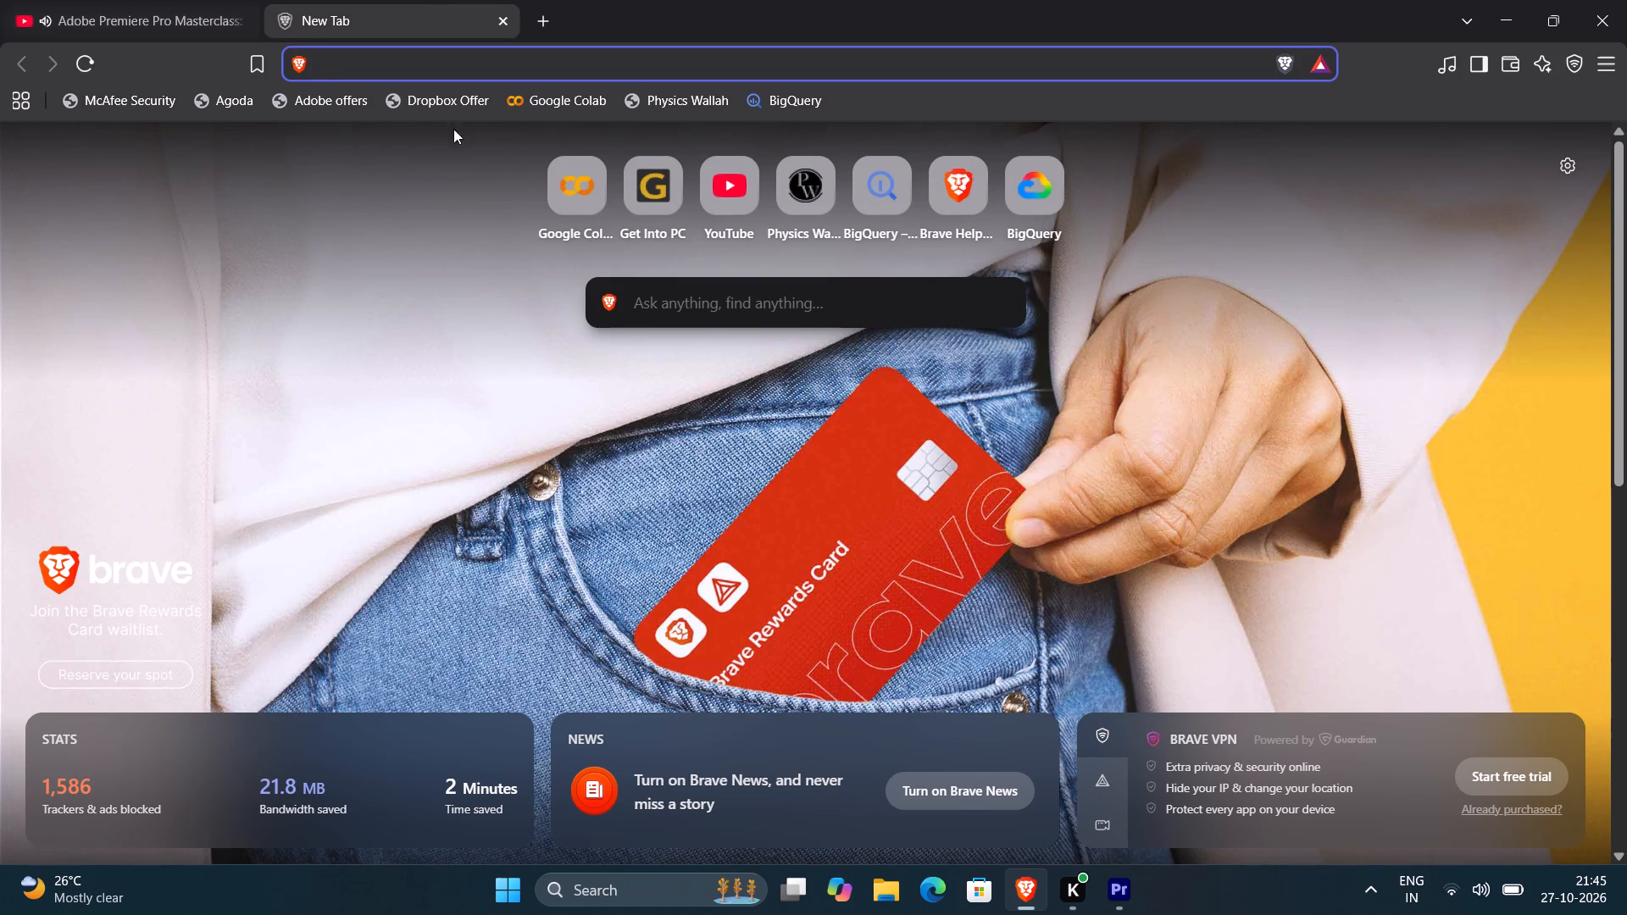
click(797, 181)
Switch back to Adobe Premiere and delete Bmw_gemini.png from the project together with its clips in the sequence.
key(alt+Tab)
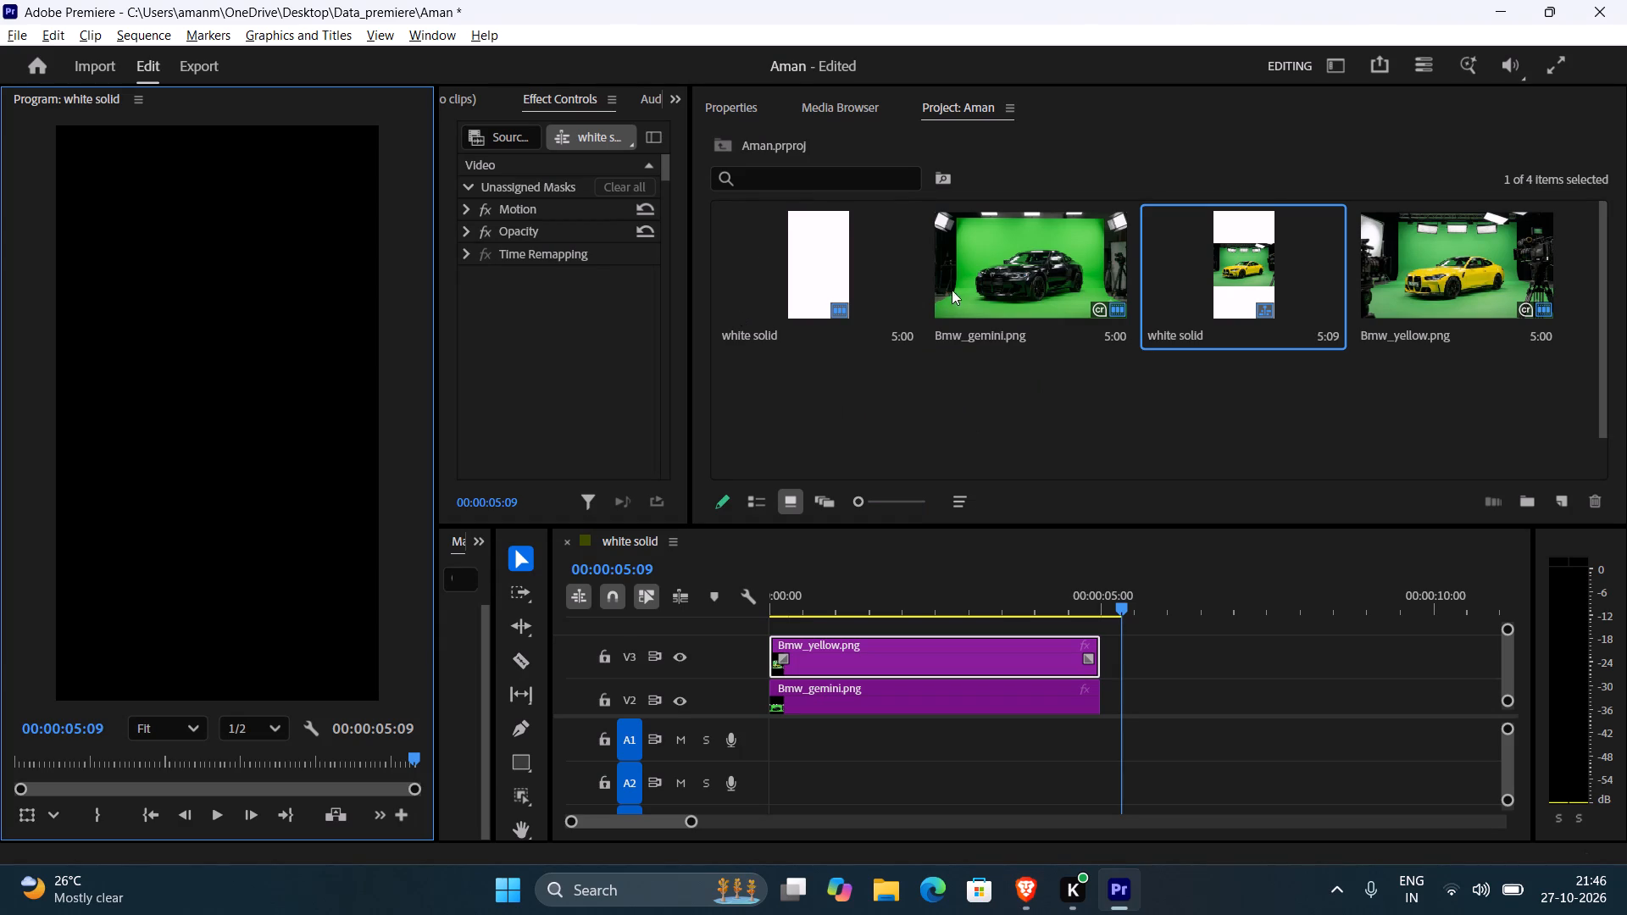
click(974, 287)
key(Delete)
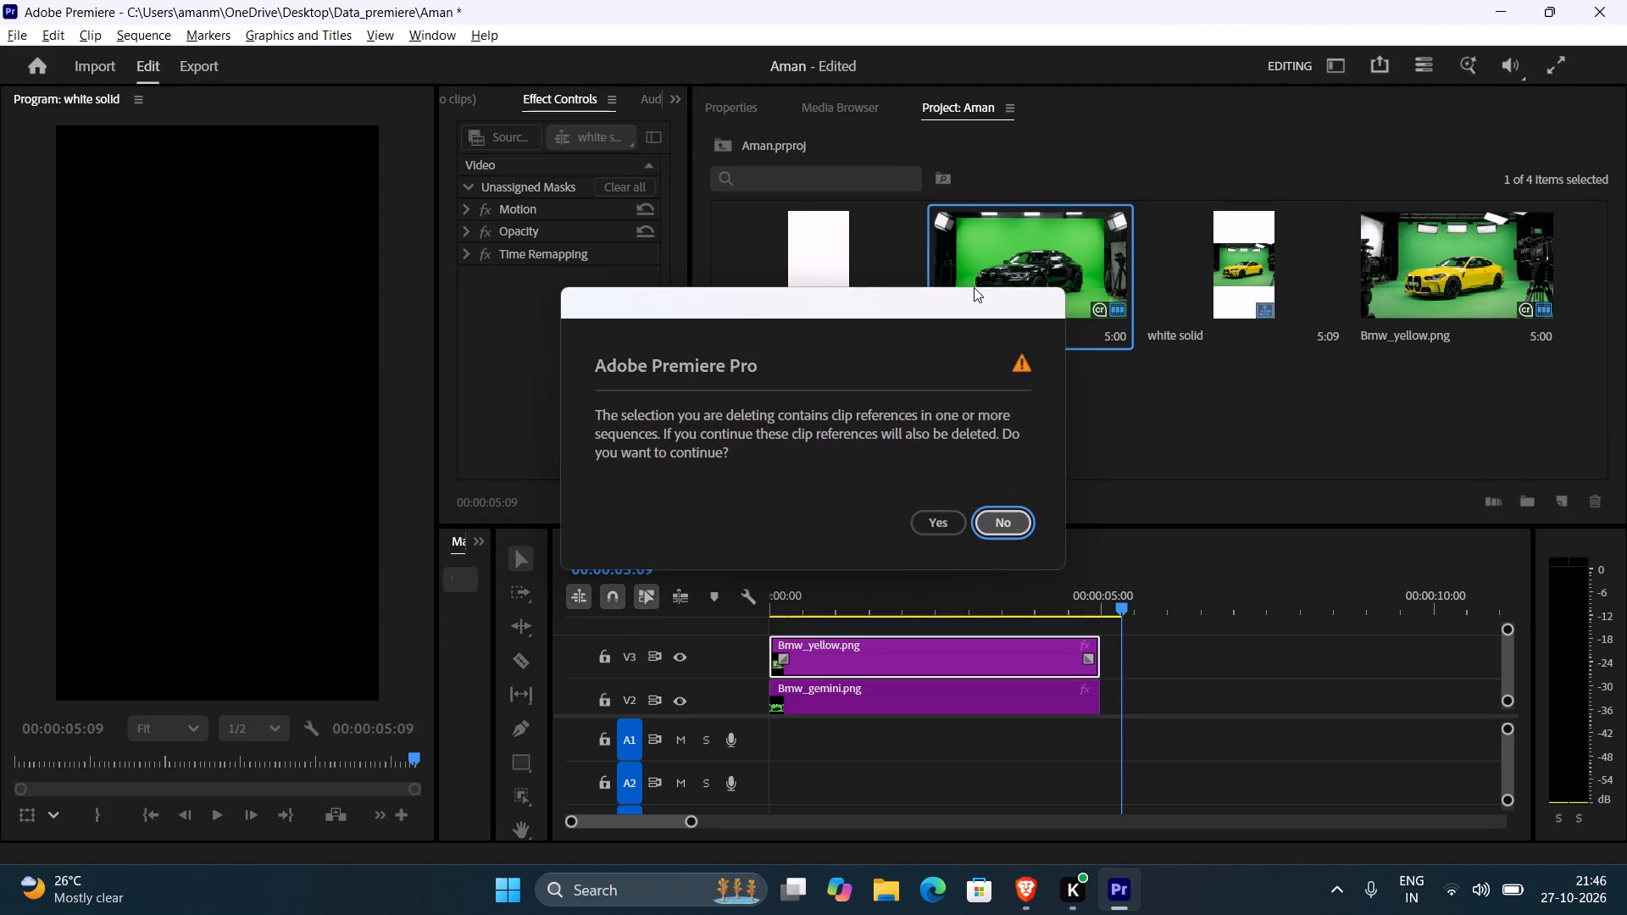
click(941, 548)
click(941, 527)
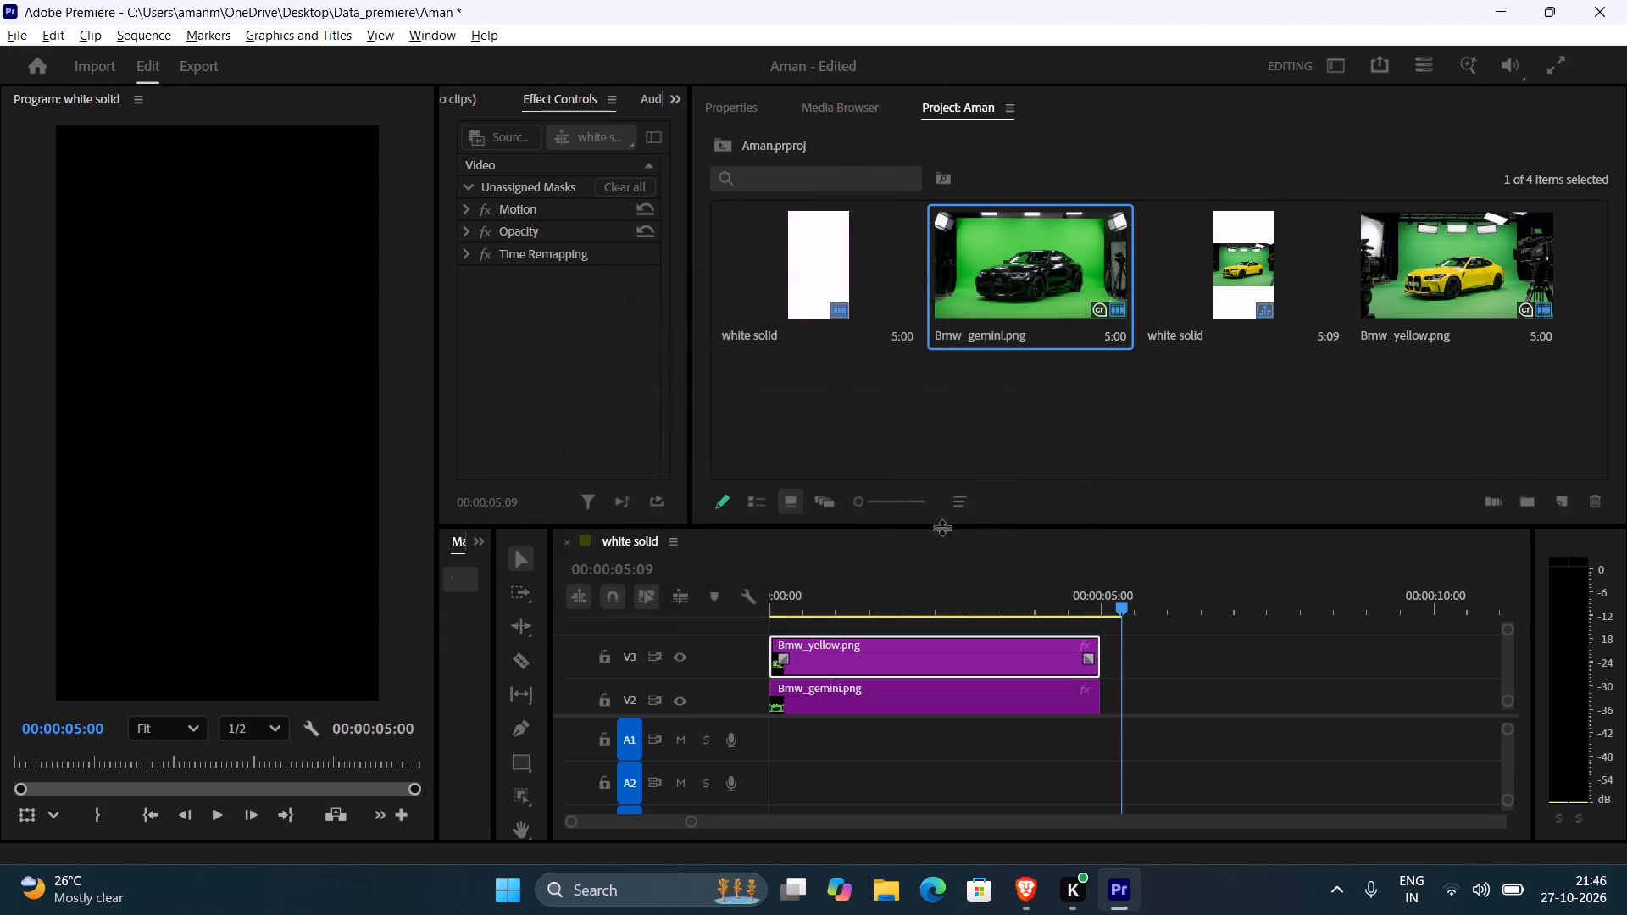
Delete the white solid sequence and Bmw_yellow.png from the project, keeping only the white solid image.
click(1037, 270)
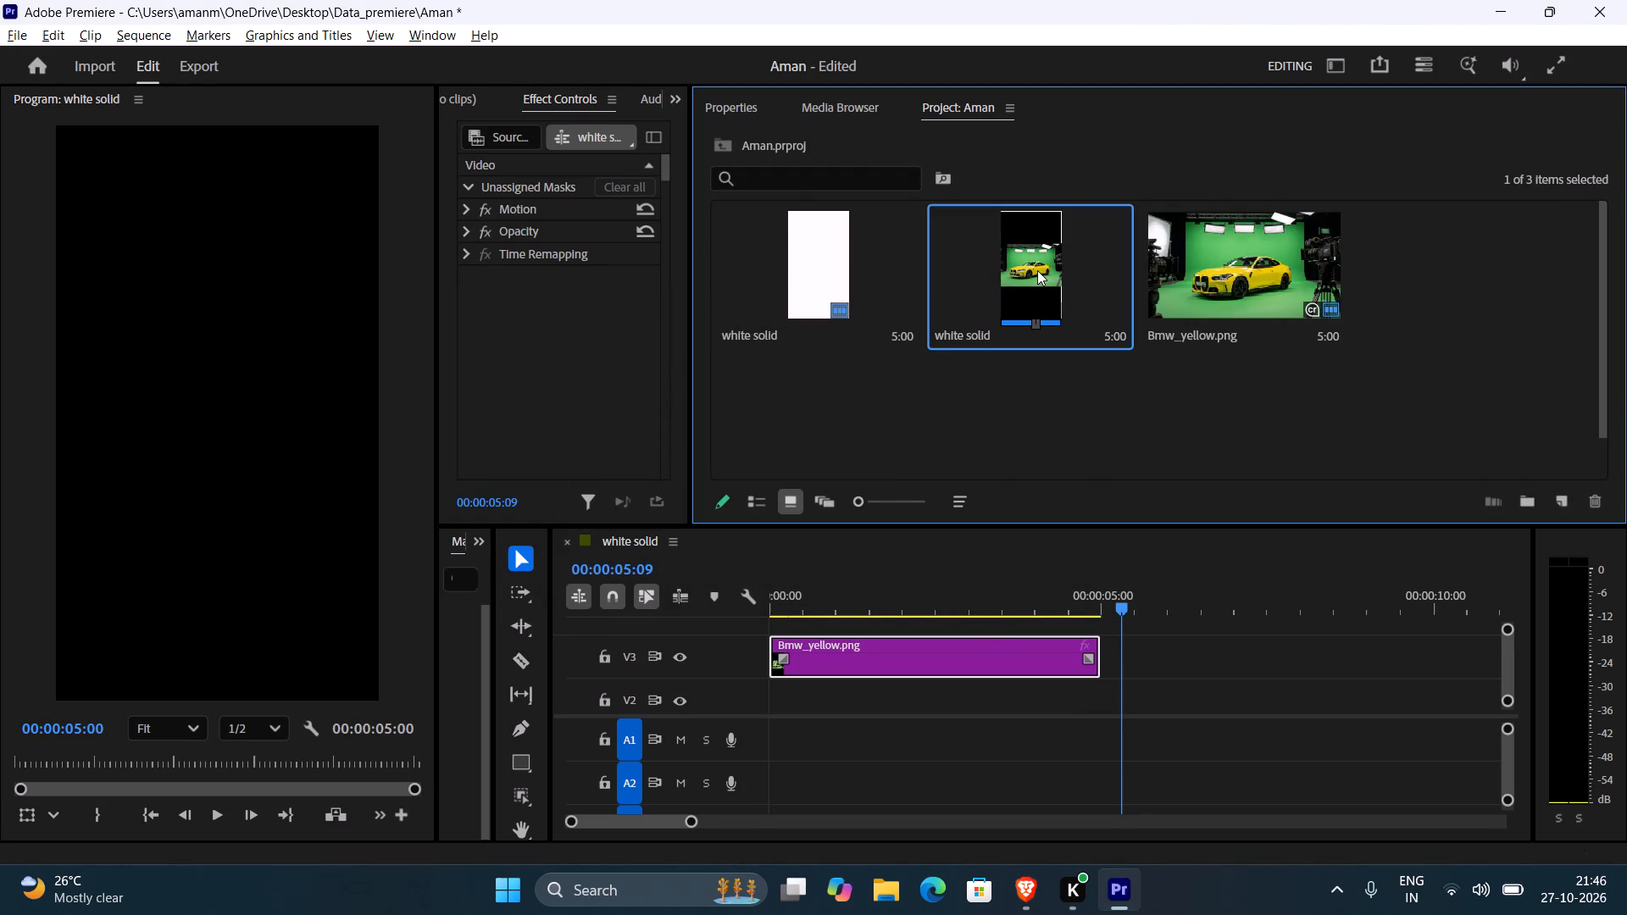
key(Delete)
key(Left)
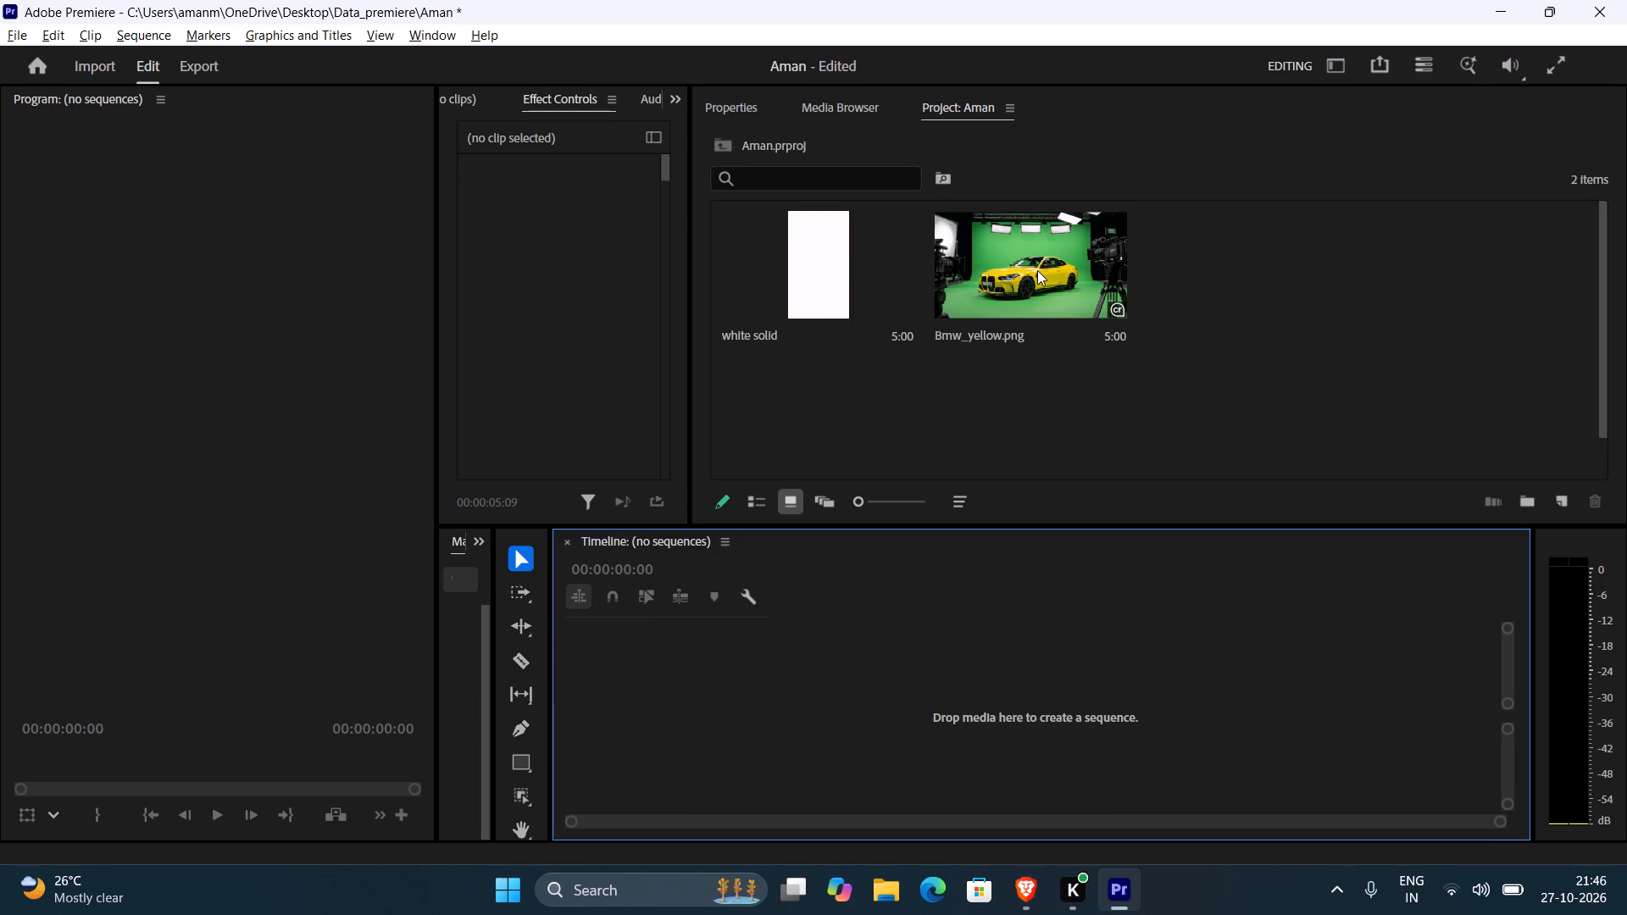
key(Delete)
key(Left)
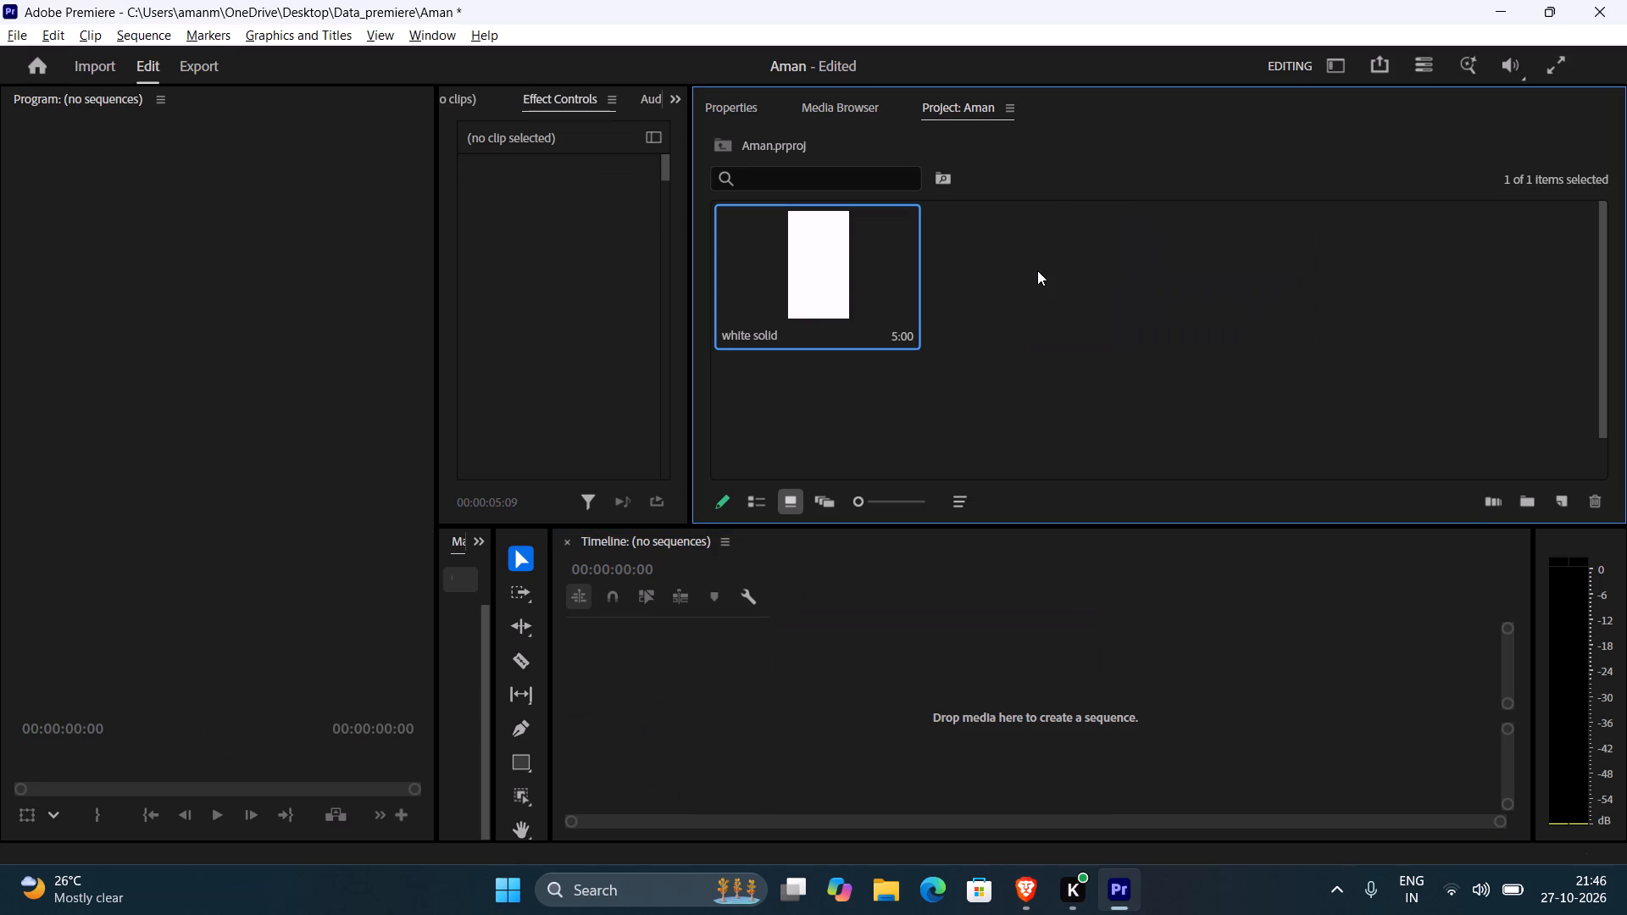
Create a new sequence from the white solid image by placing it in the empty timeline.
drag(802, 287, 722, 662)
click(1196, 381)
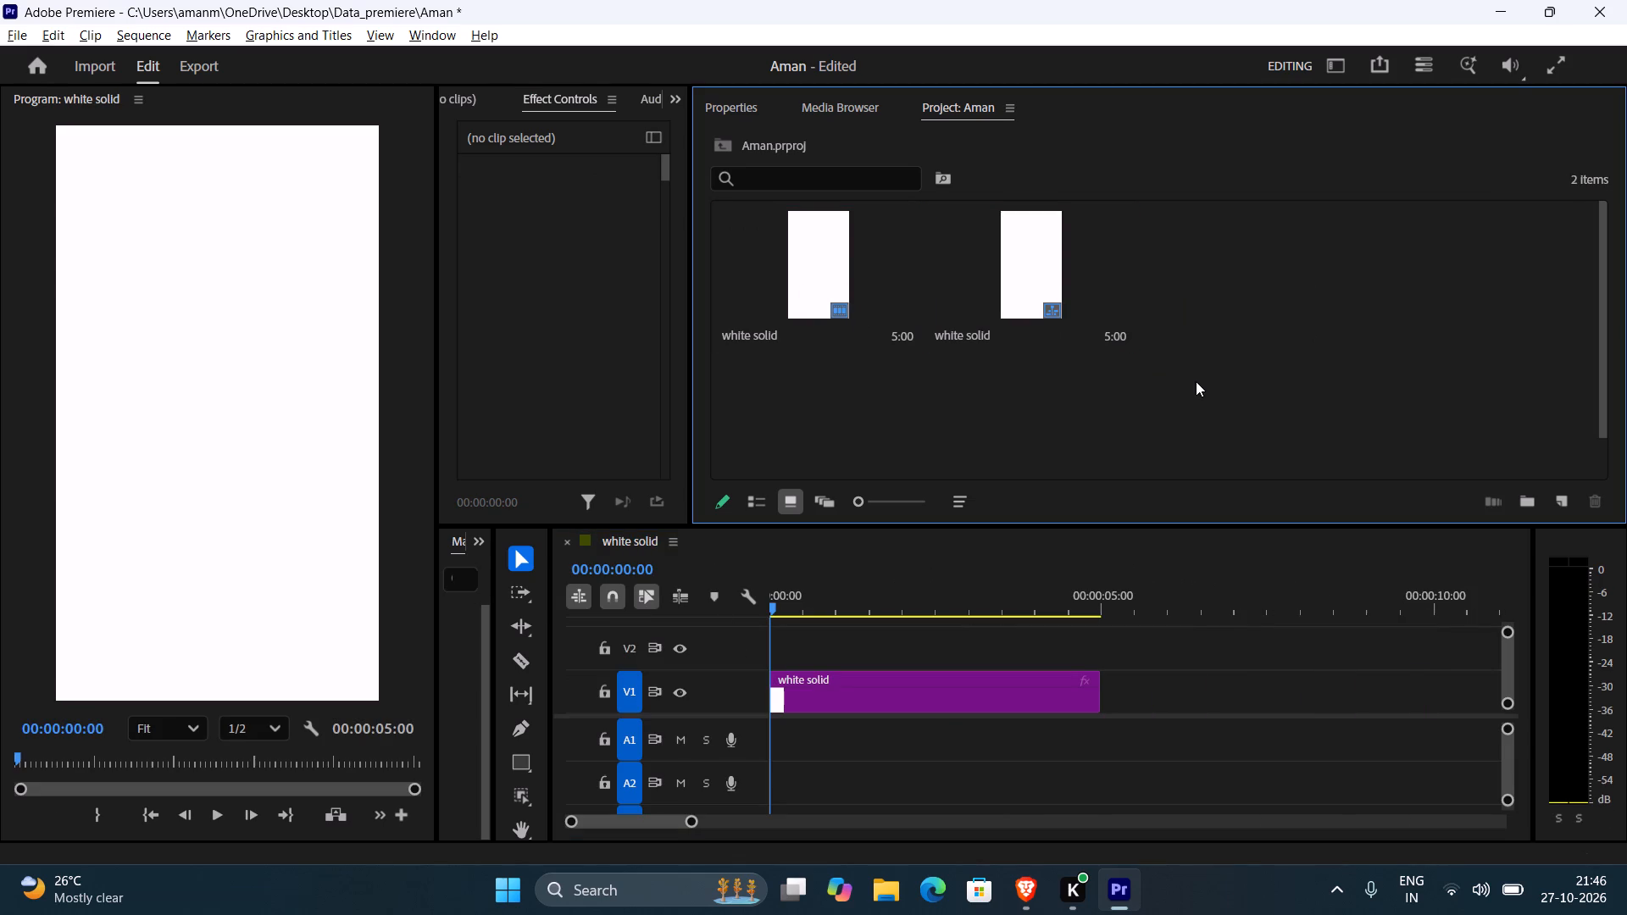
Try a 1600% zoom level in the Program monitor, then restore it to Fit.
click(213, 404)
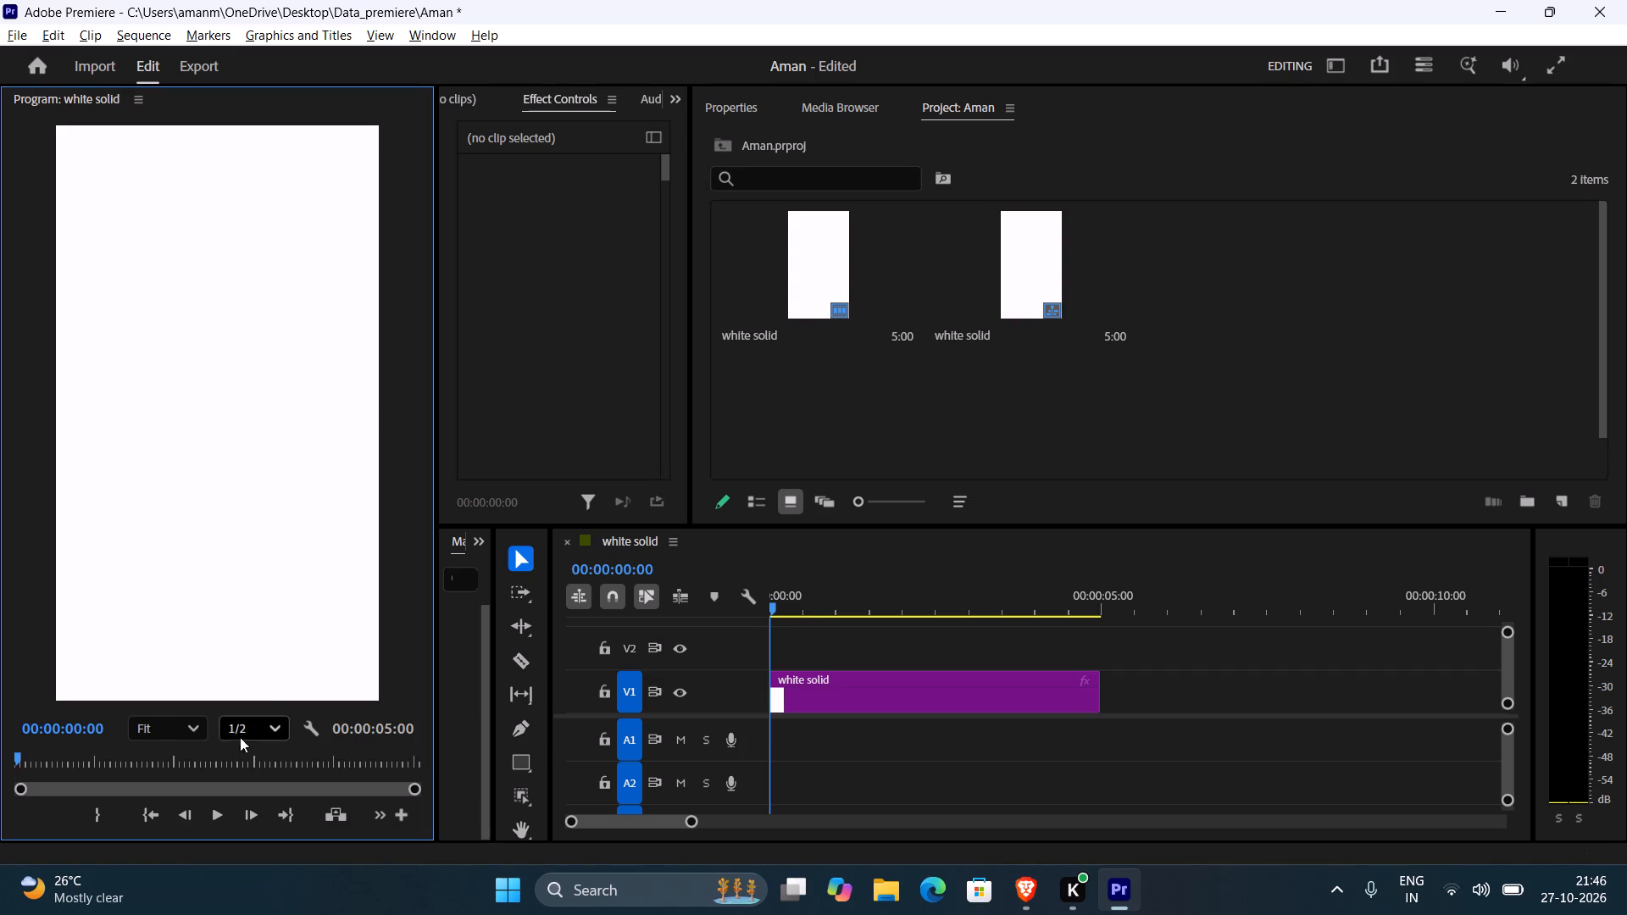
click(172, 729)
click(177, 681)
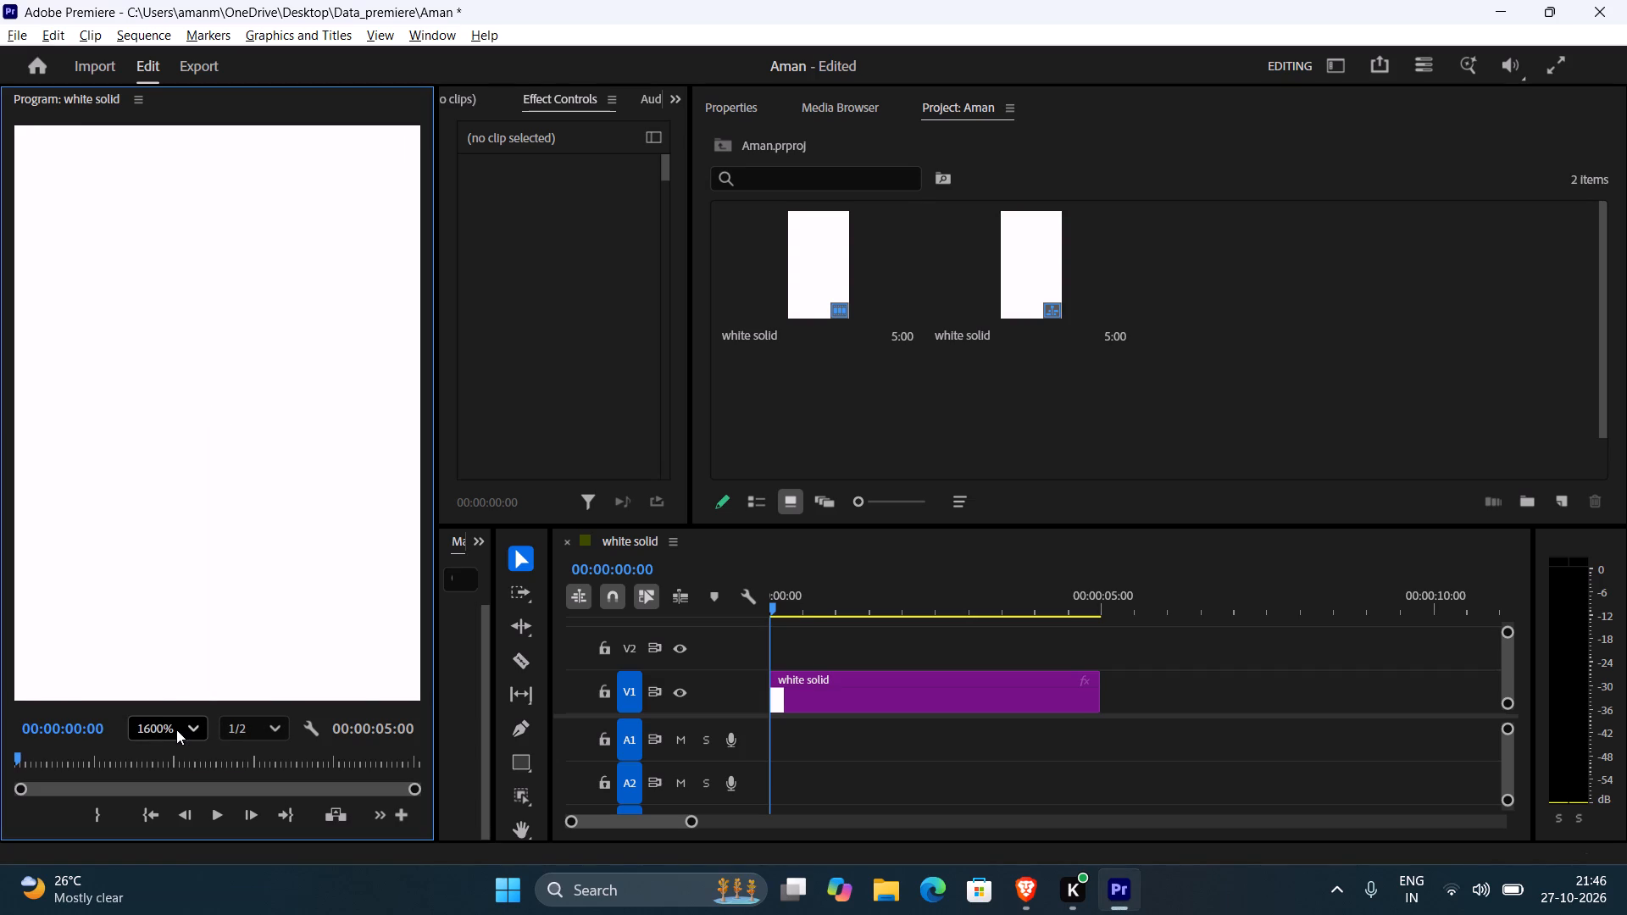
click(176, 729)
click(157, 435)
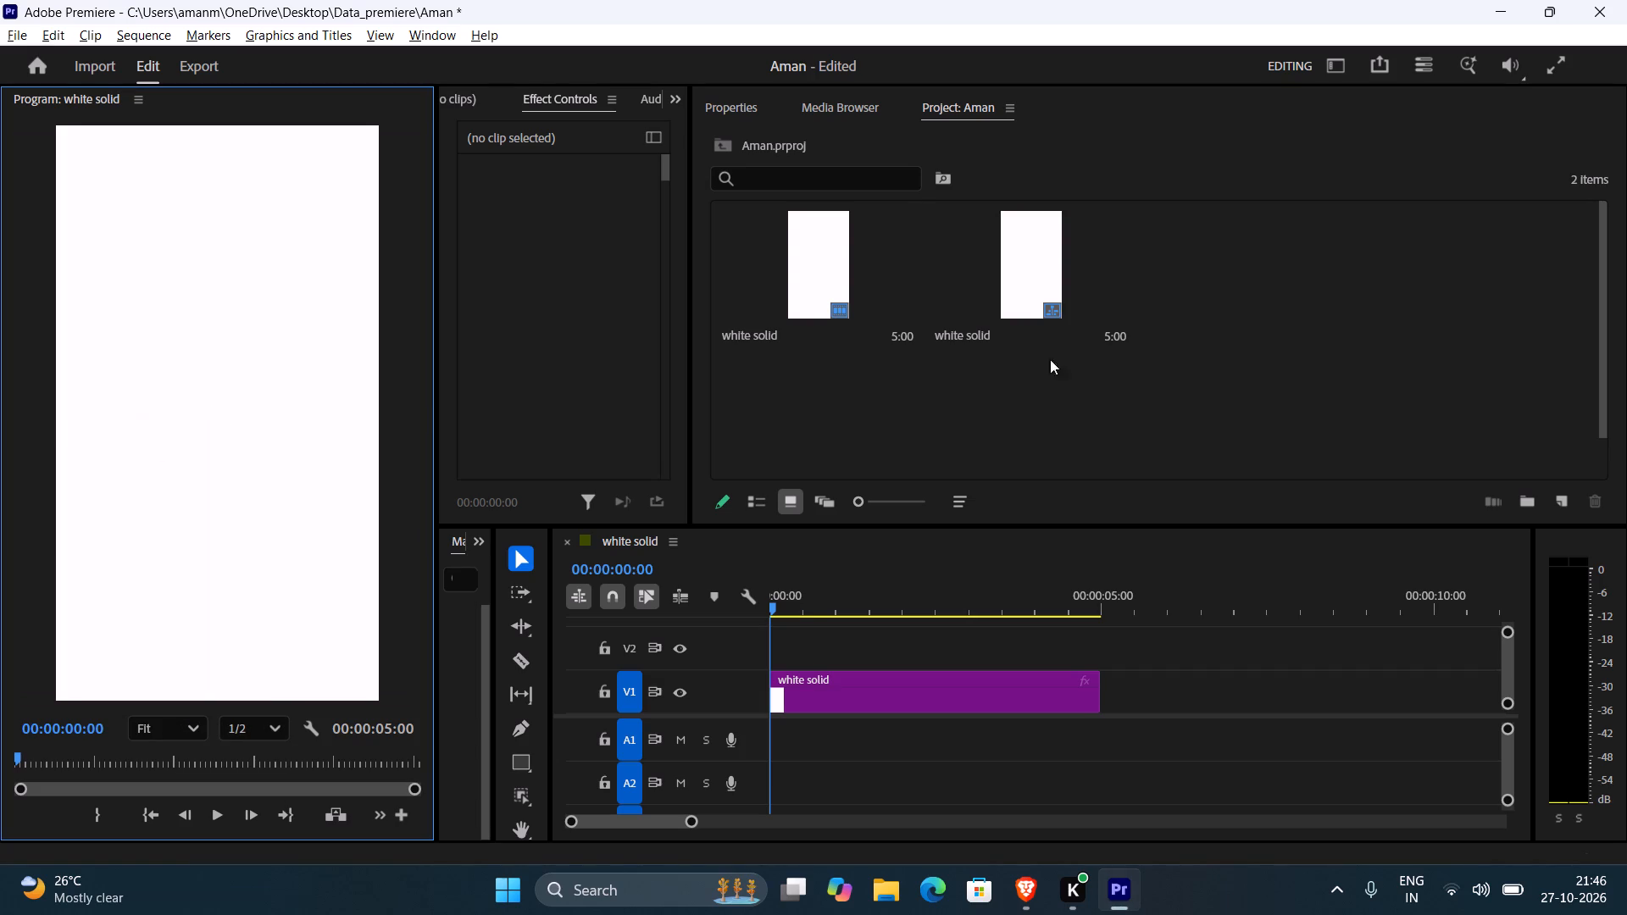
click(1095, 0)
Switch to Brave and open the PC Video Editing with AI chapter of the Video Editing by Khushal Sir subject.
key(alt+Tab)
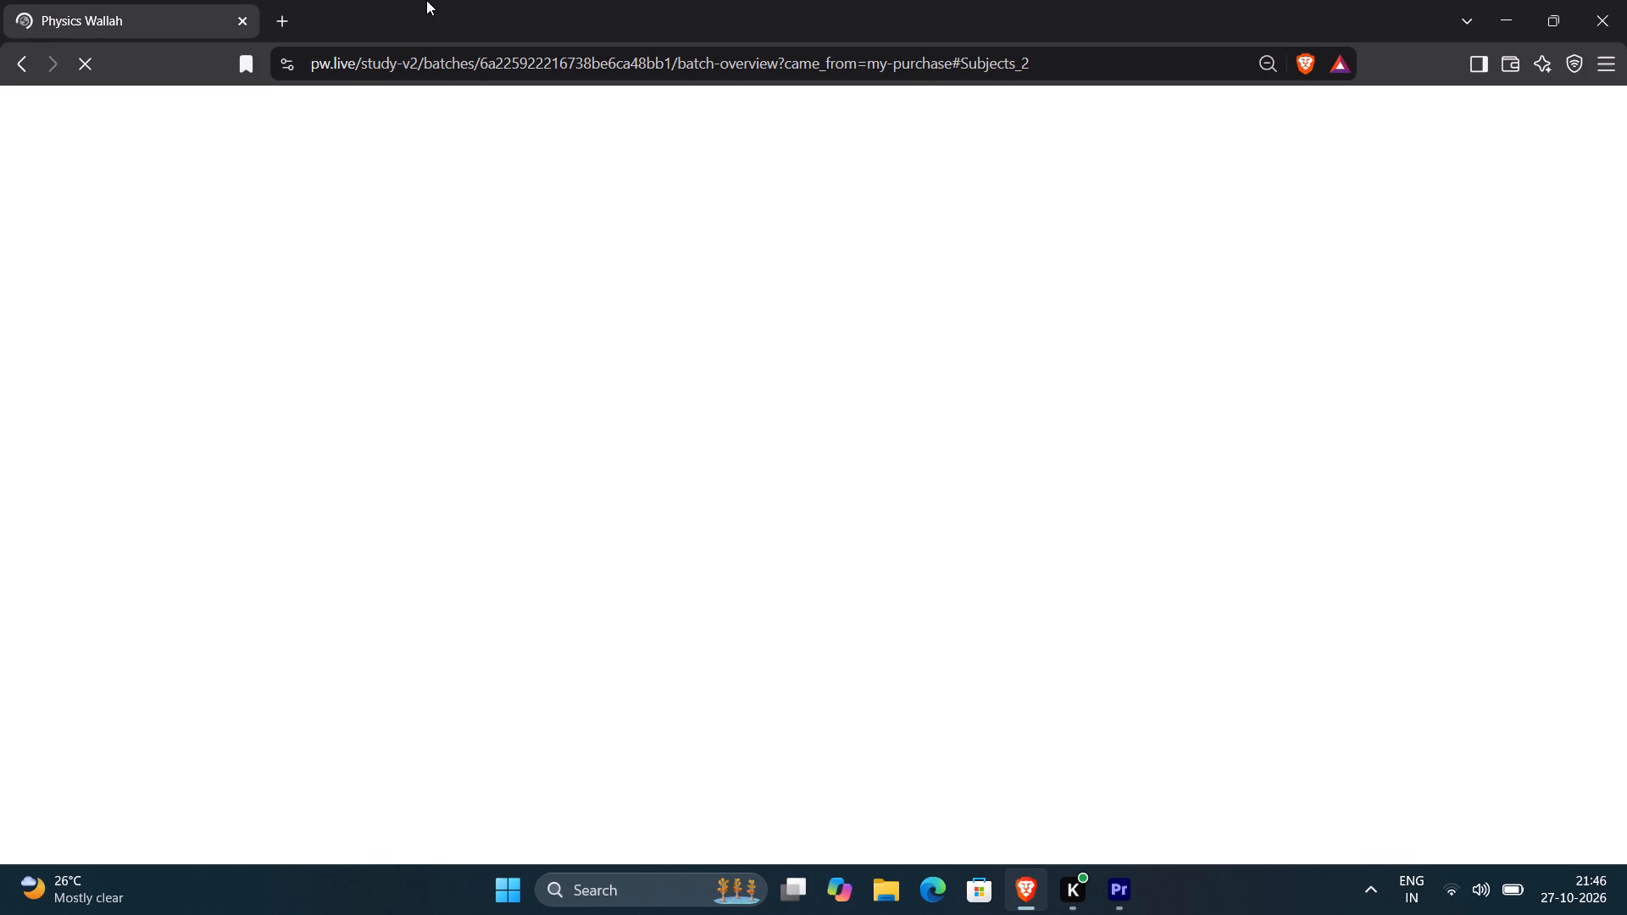
click(242, 68)
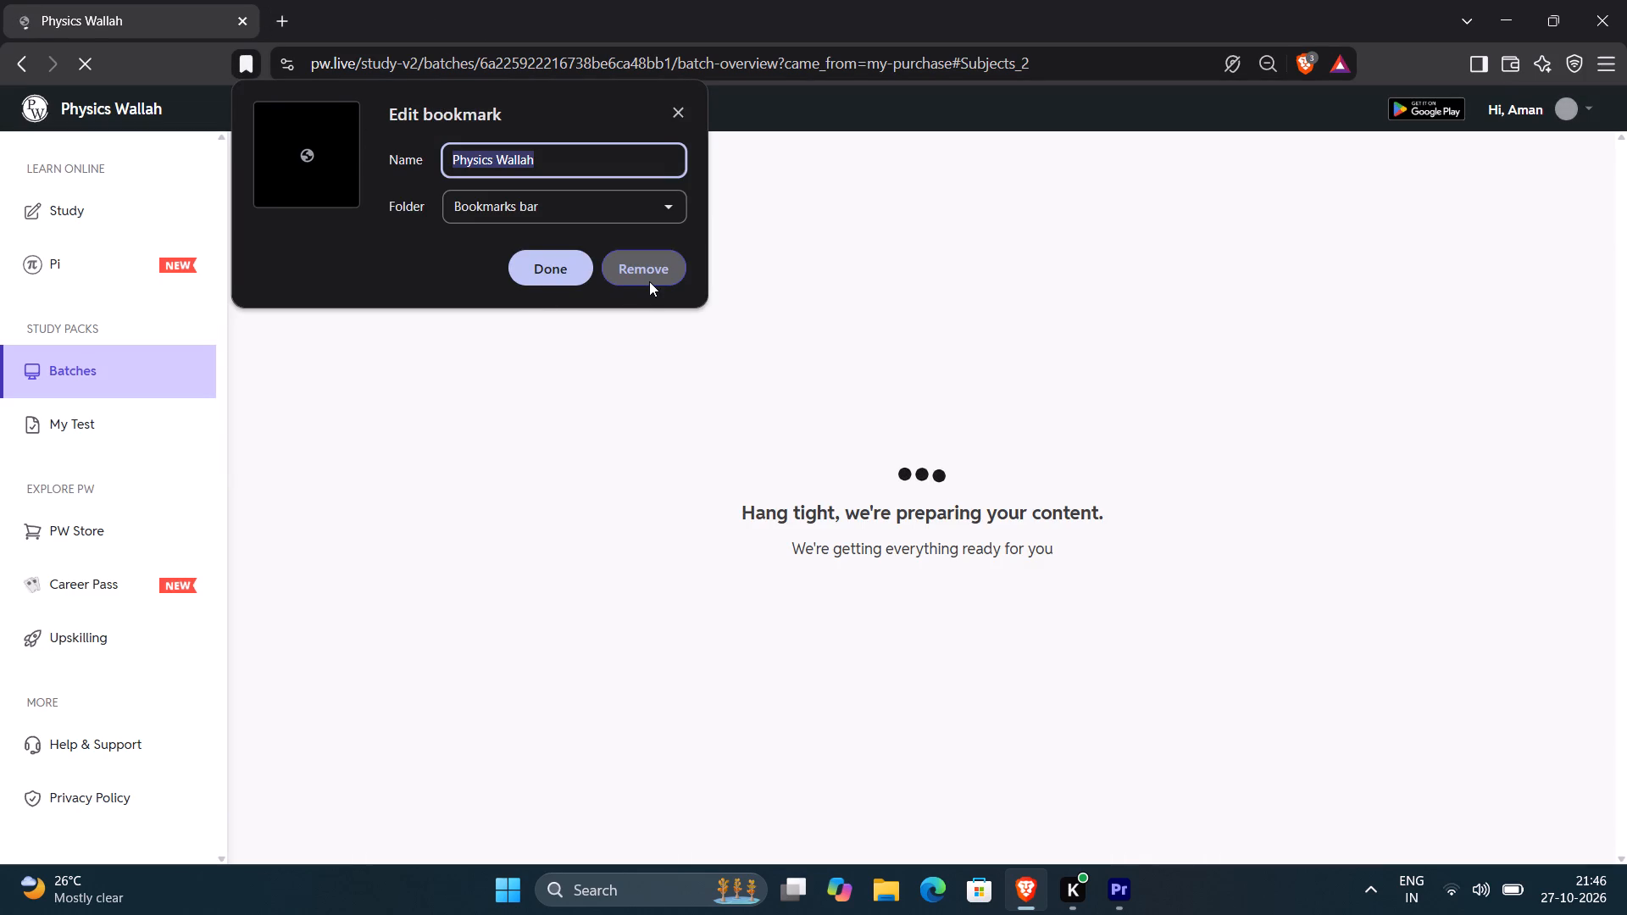
click(684, 108)
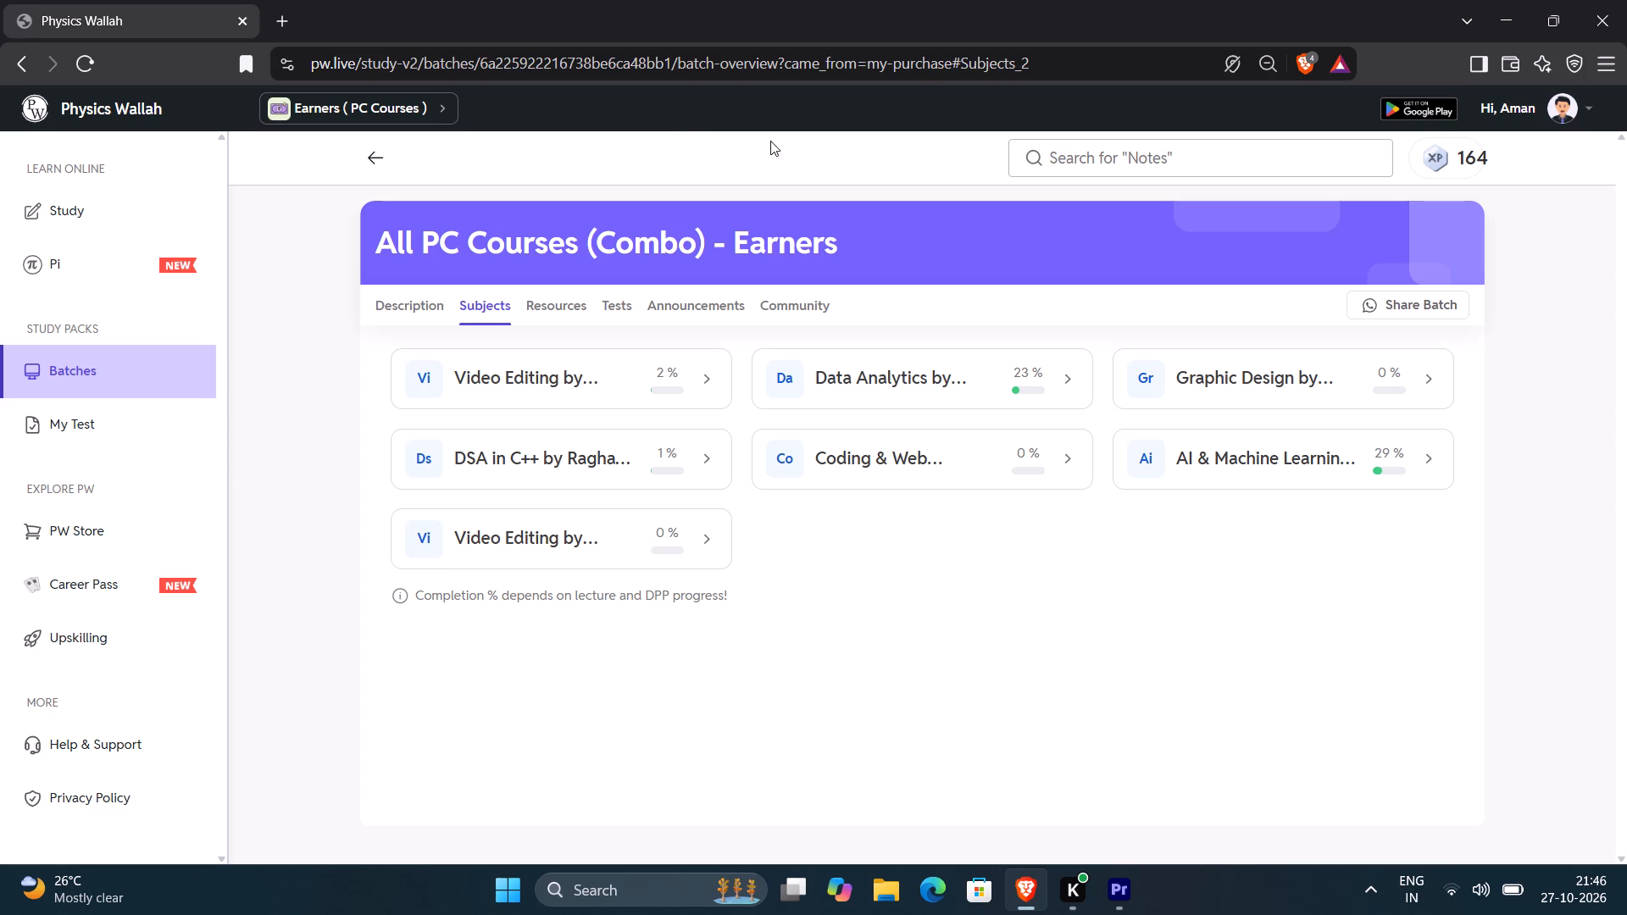
click(602, 382)
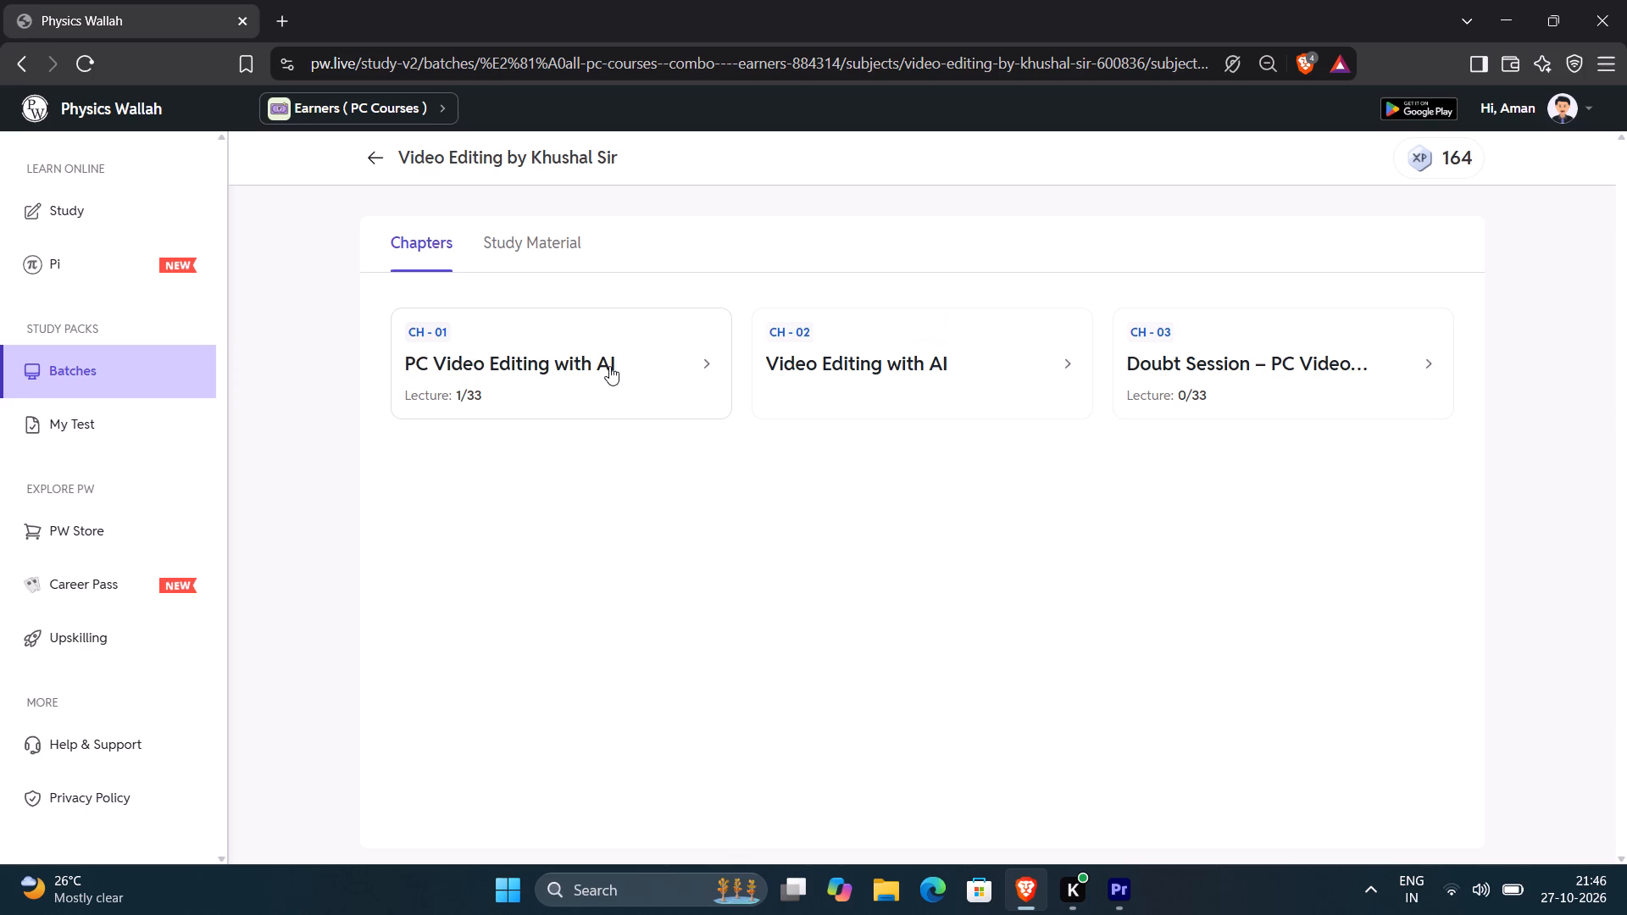
click(609, 366)
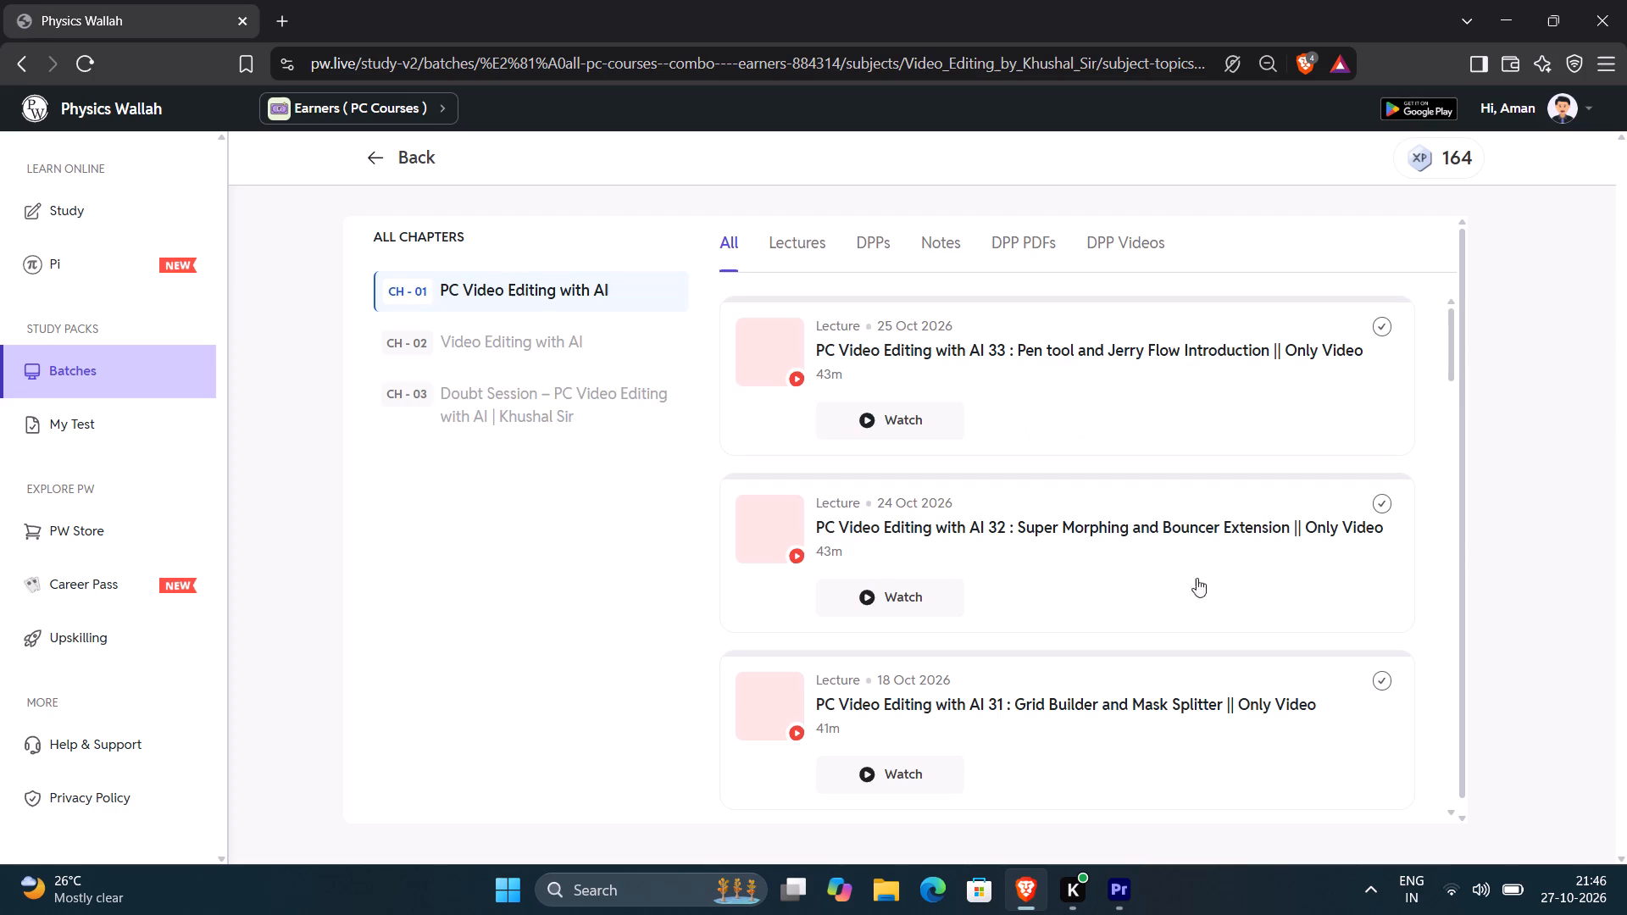
Find Lecture 2 on the Effects Panel and Effect control Panel in the chapter's lecture list and start watching it.
scroll(1254, 639, down, 2)
scroll(1254, 639, up, 1)
scroll(1254, 639, down, 1)
scroll(1254, 639, up, 1)
scroll(1254, 639, down, 1)
scroll(1254, 639, up, 1)
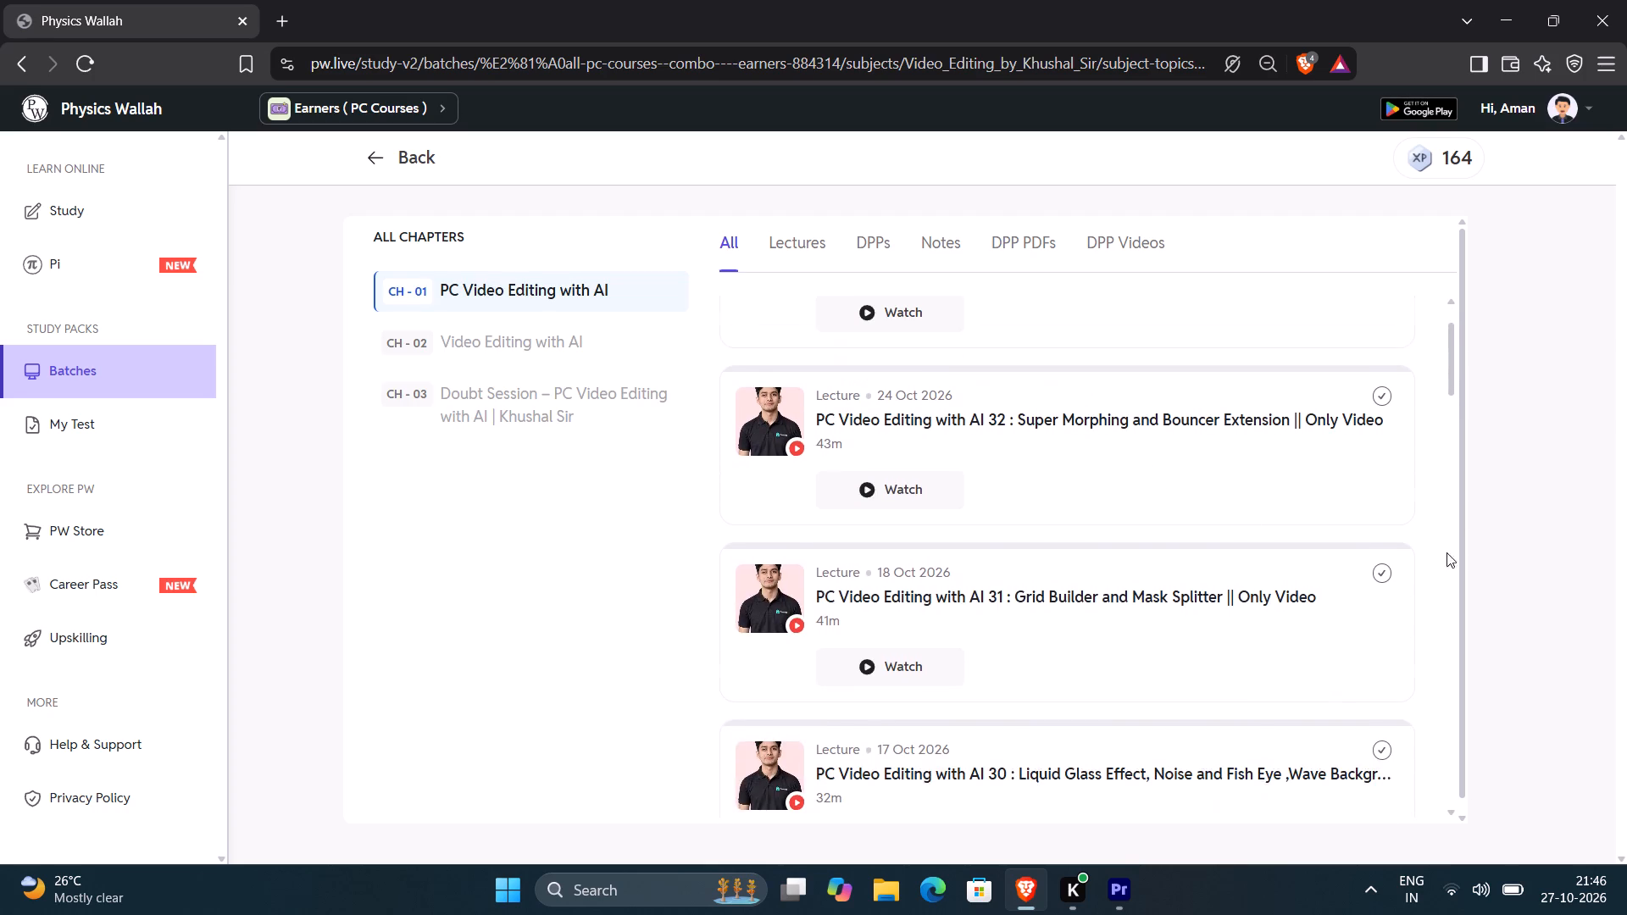
drag(1450, 372, 1441, 896)
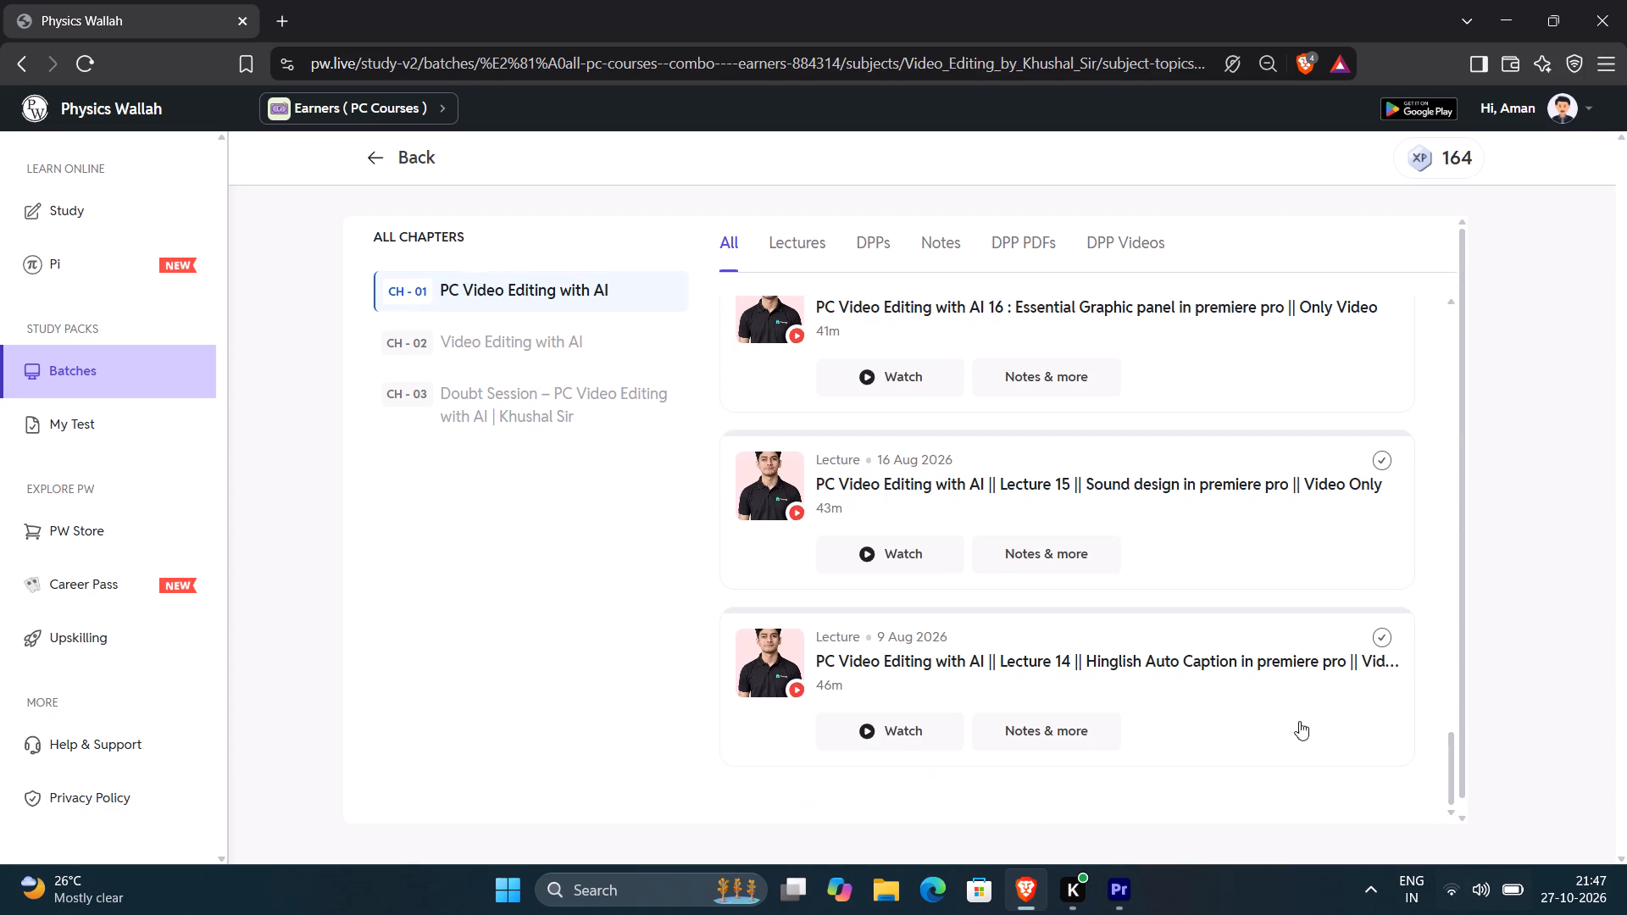
scroll(1343, 765, down, 1)
scroll(1343, 765, up, 1)
scroll(1343, 765, down, 1)
scroll(1343, 765, up, 1)
scroll(1343, 765, down, 2)
drag(1447, 751, 1438, 914)
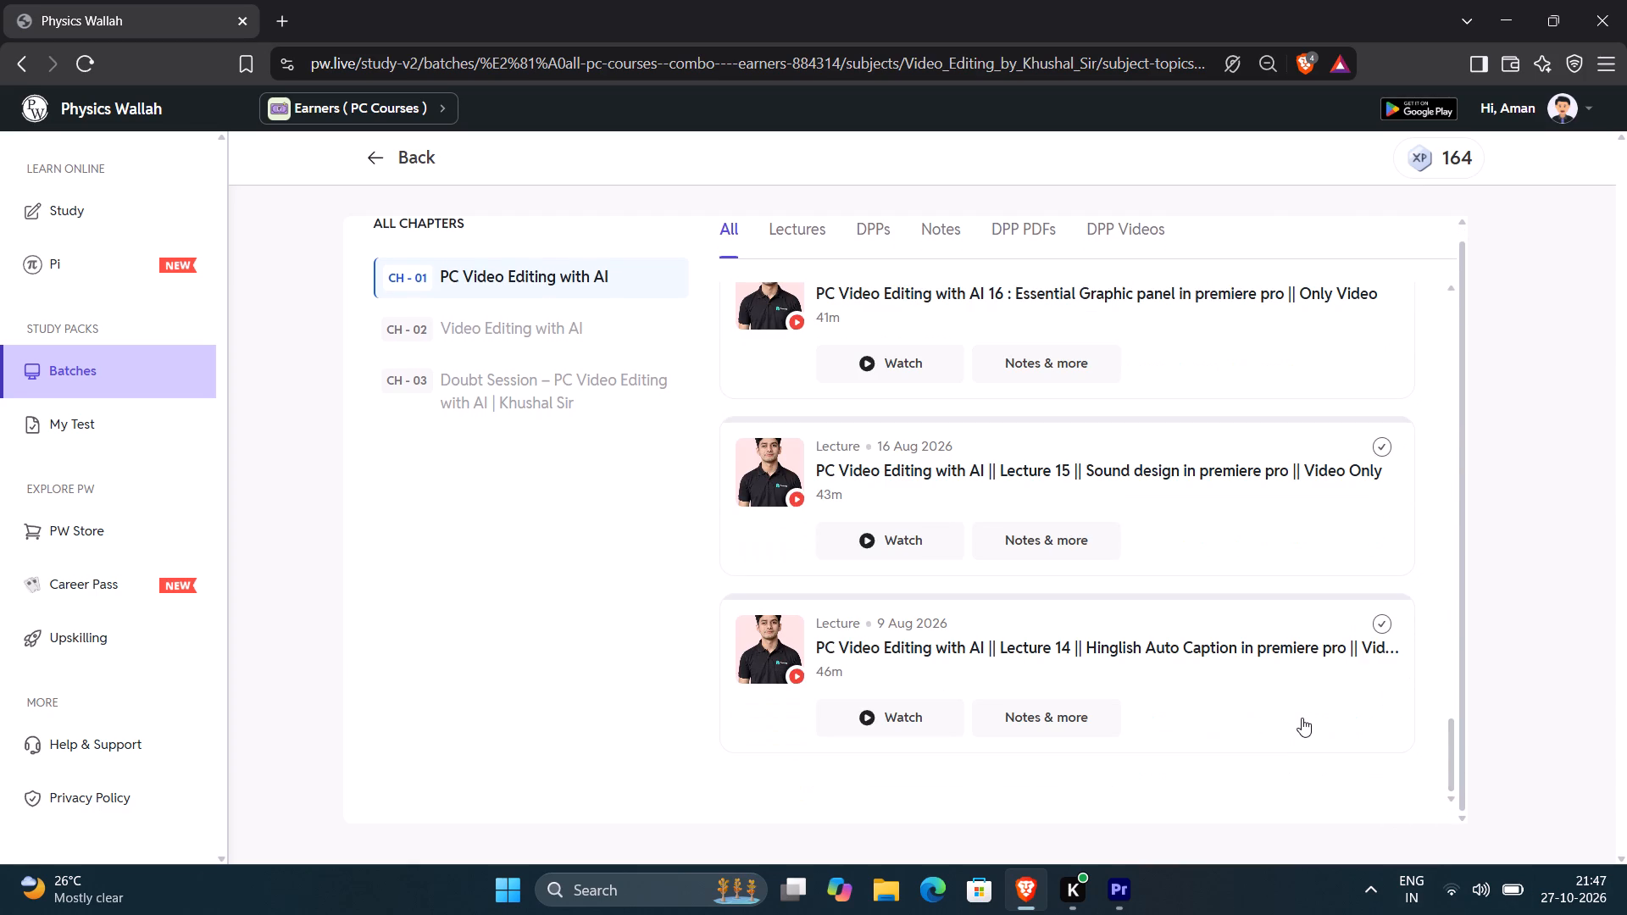
scroll(1302, 730, down, 5)
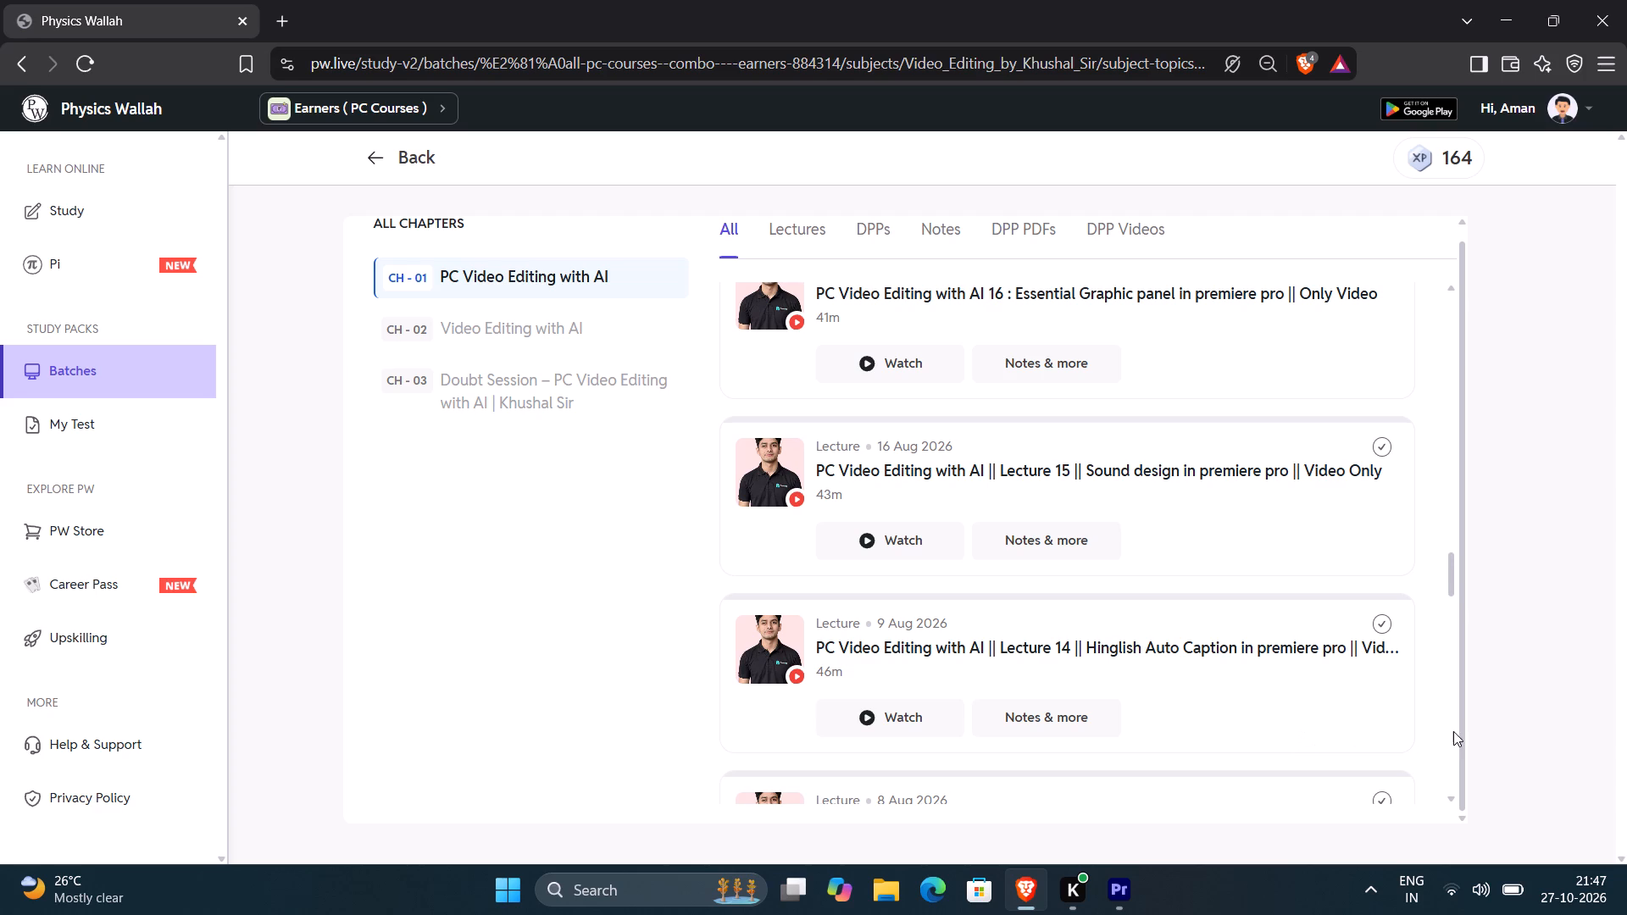
scroll(1269, 791, down, 10)
scroll(1269, 818, up, 1)
scroll(1269, 818, down, 1)
scroll(1269, 818, up, 1)
scroll(1269, 818, down, 3)
scroll(1269, 818, up, 1)
scroll(1269, 818, down, 4)
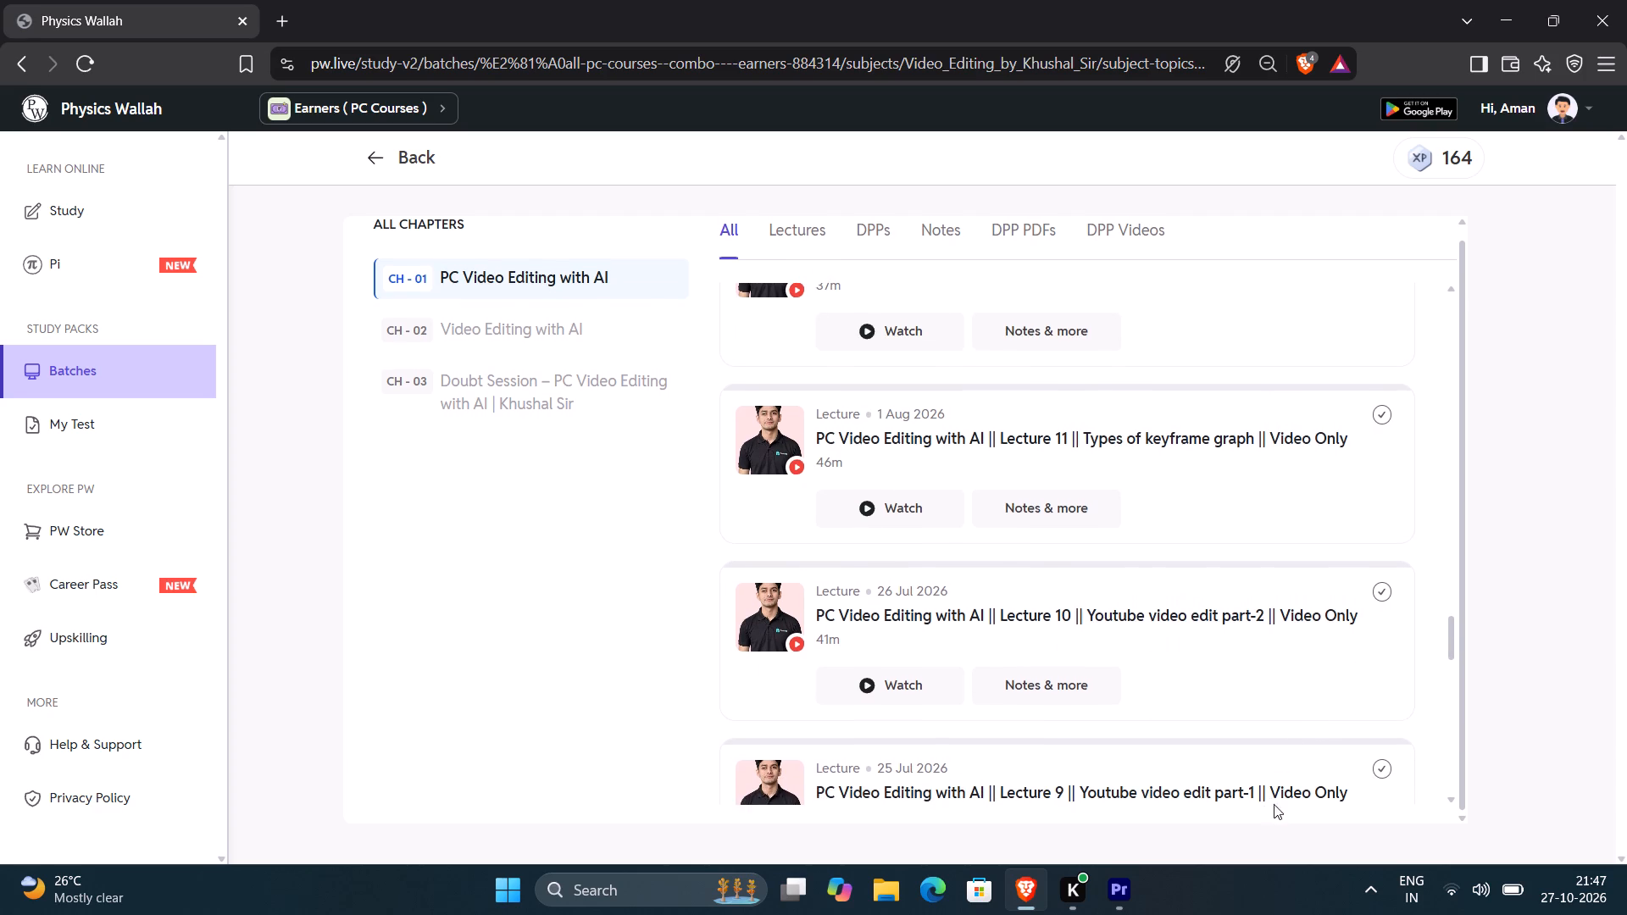
scroll(1274, 804, down, 1)
drag(1453, 640, 1446, 896)
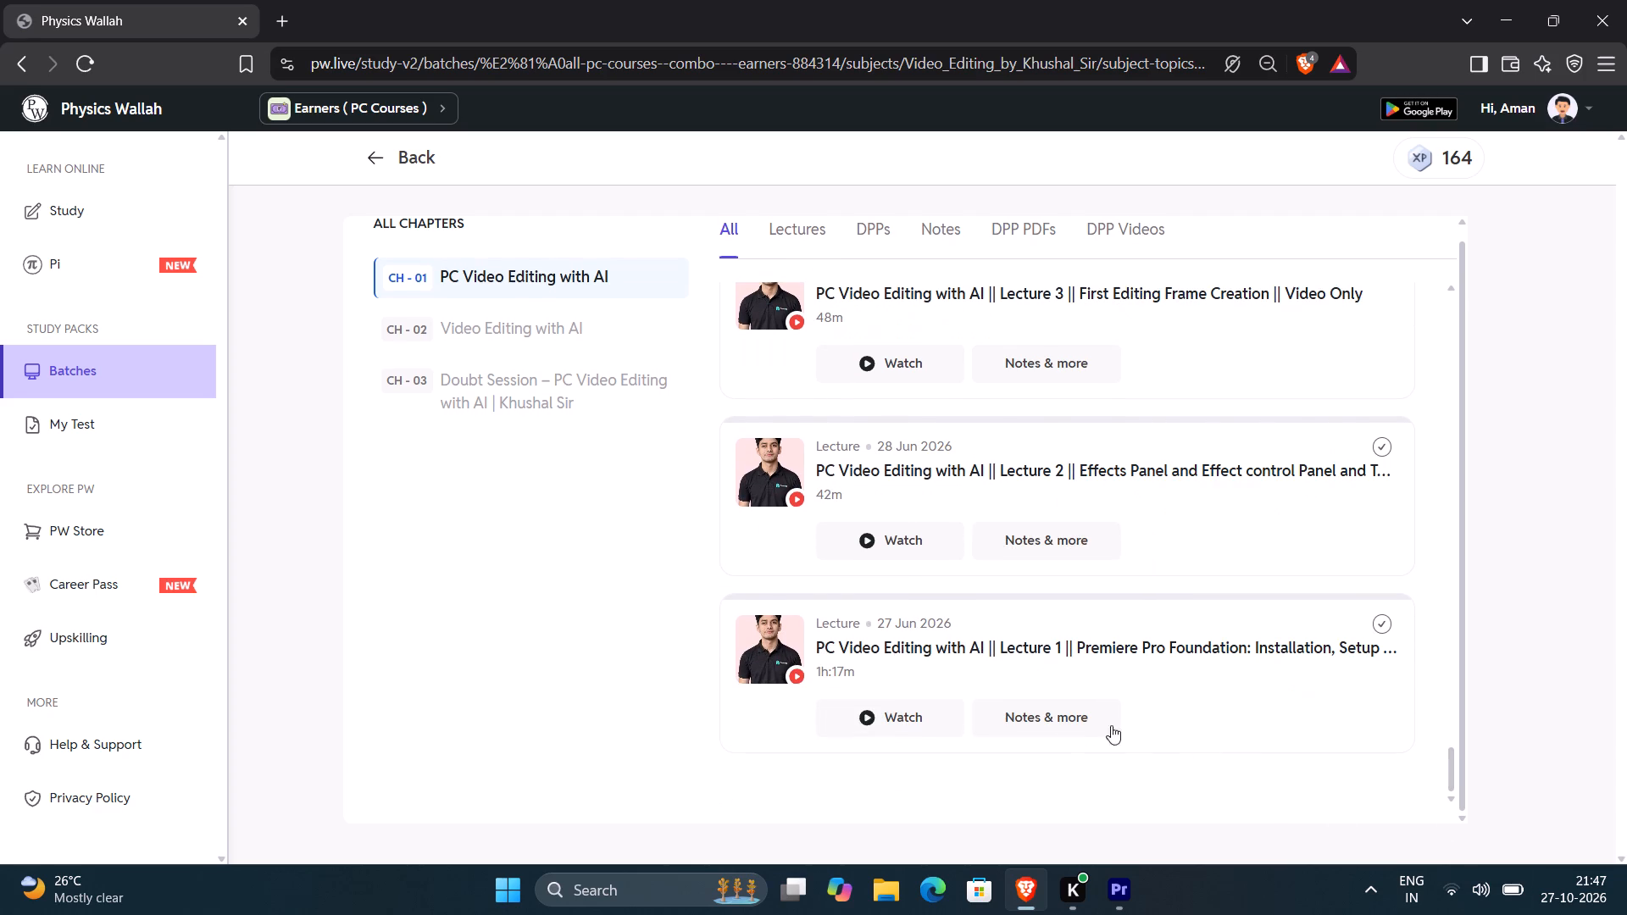
scroll(1080, 724, down, 6)
click(897, 533)
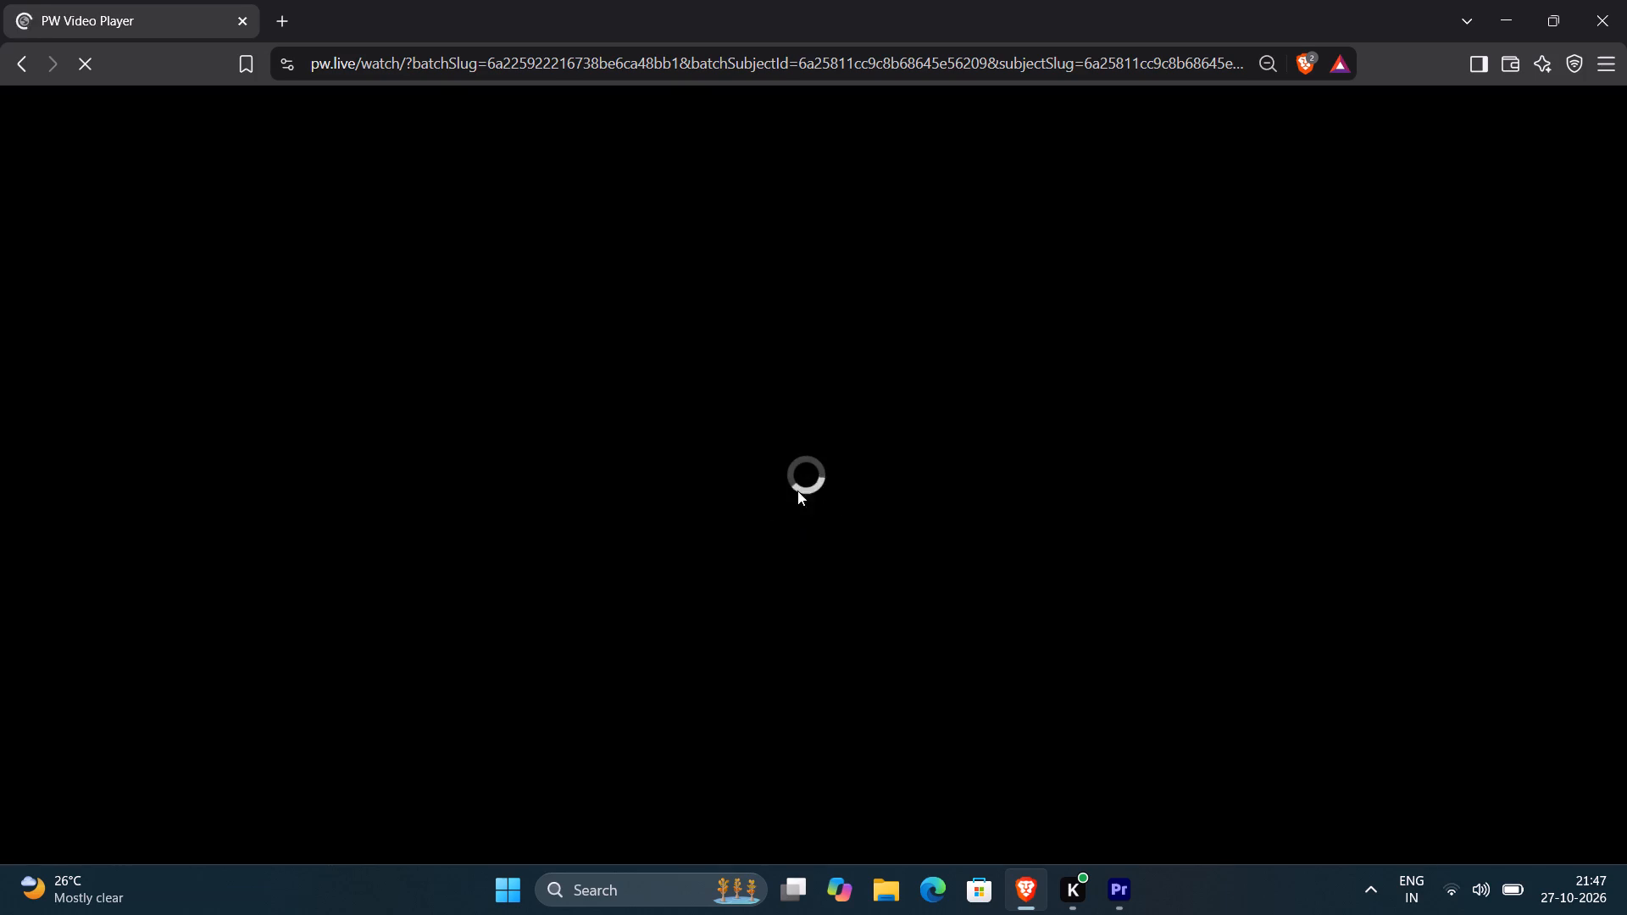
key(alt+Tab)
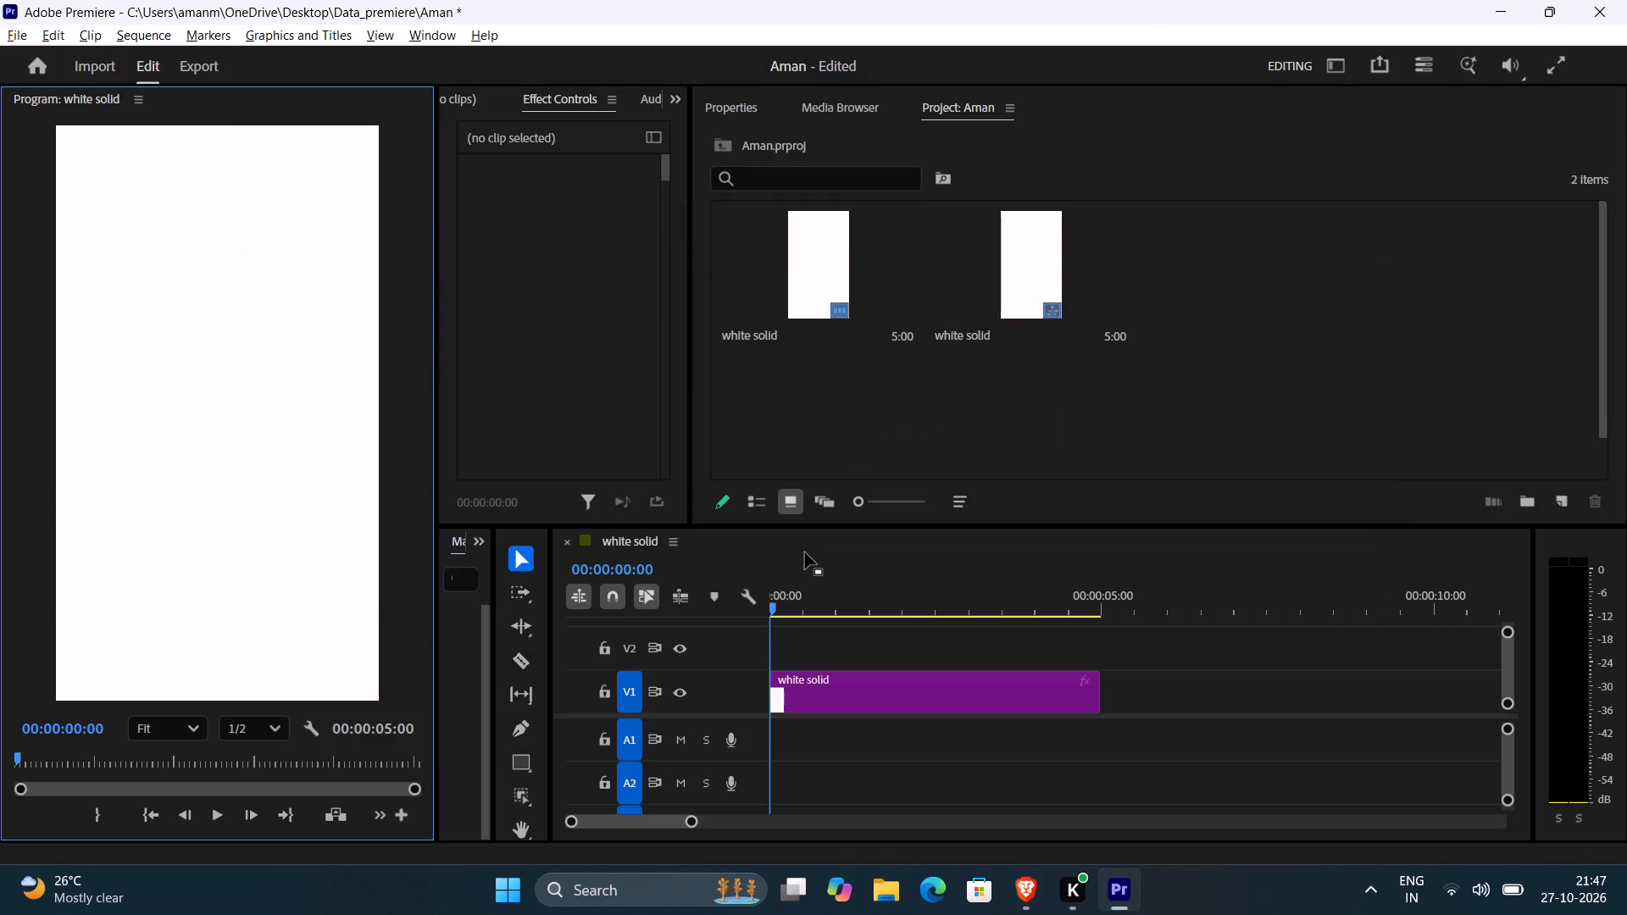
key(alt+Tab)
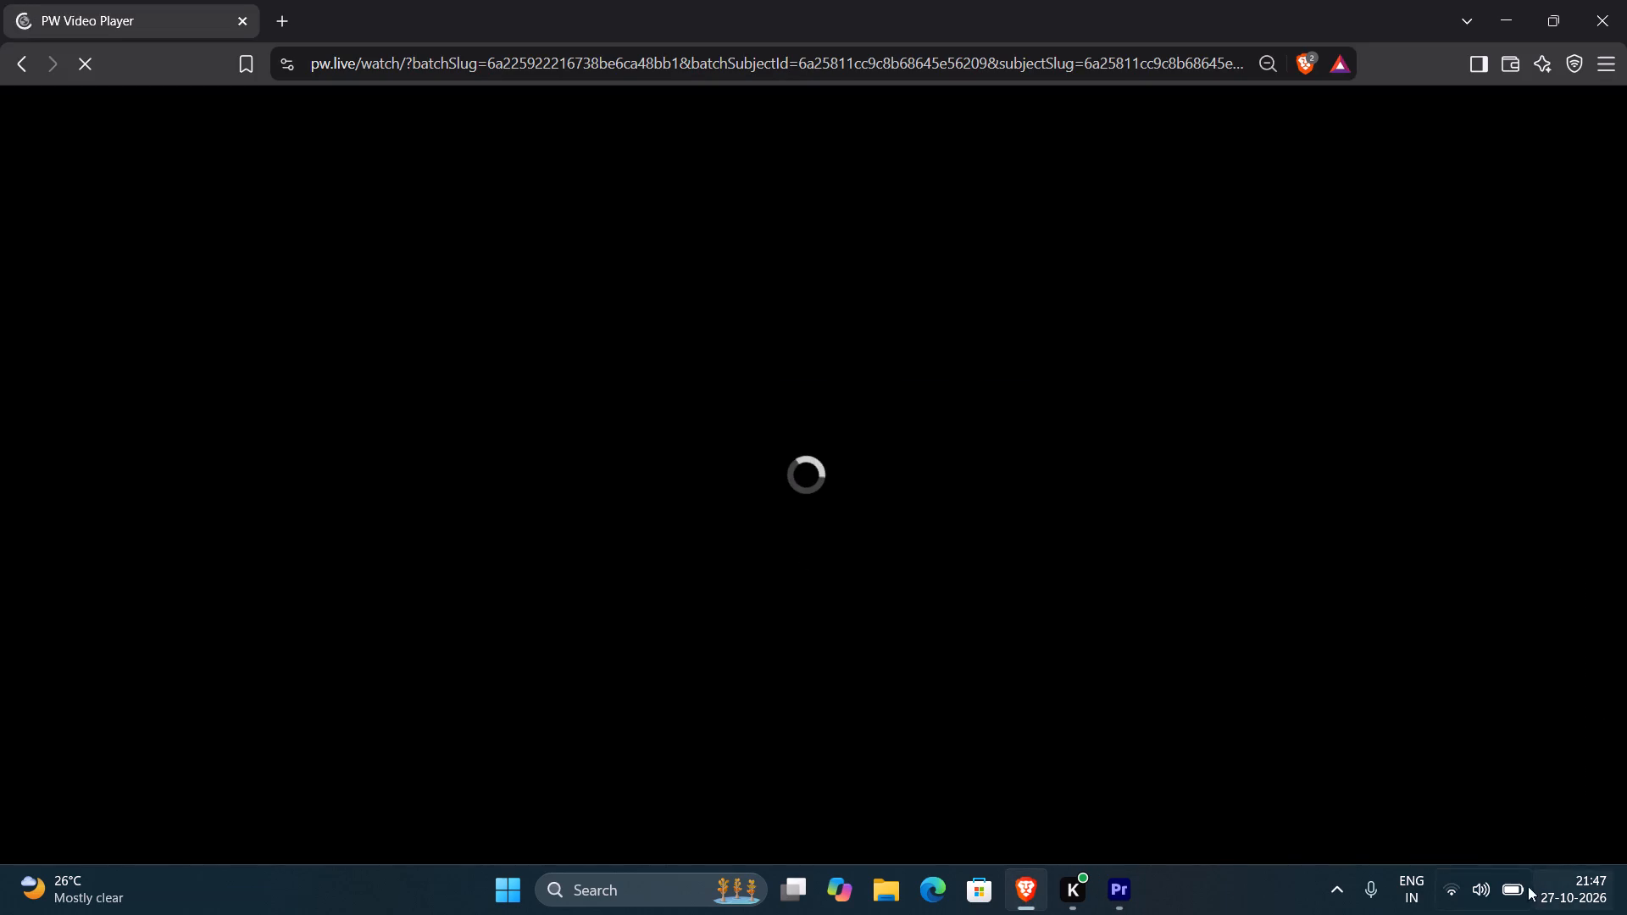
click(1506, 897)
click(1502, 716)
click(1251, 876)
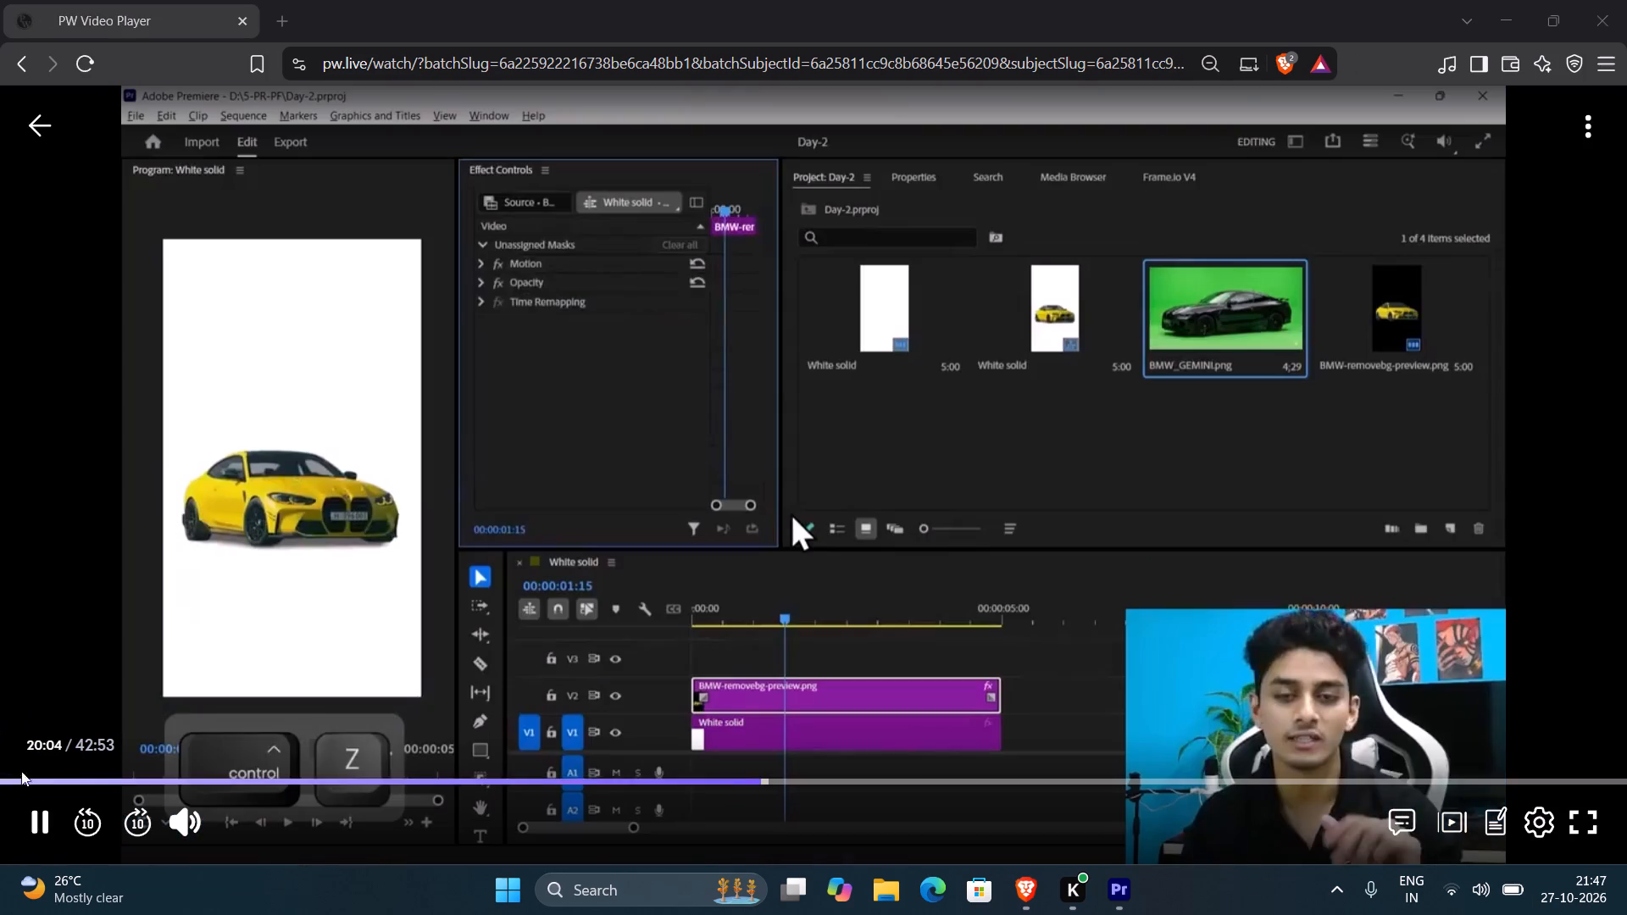
Restart the Lecture 2 video from the beginning and show it in full screen.
click(1, 787)
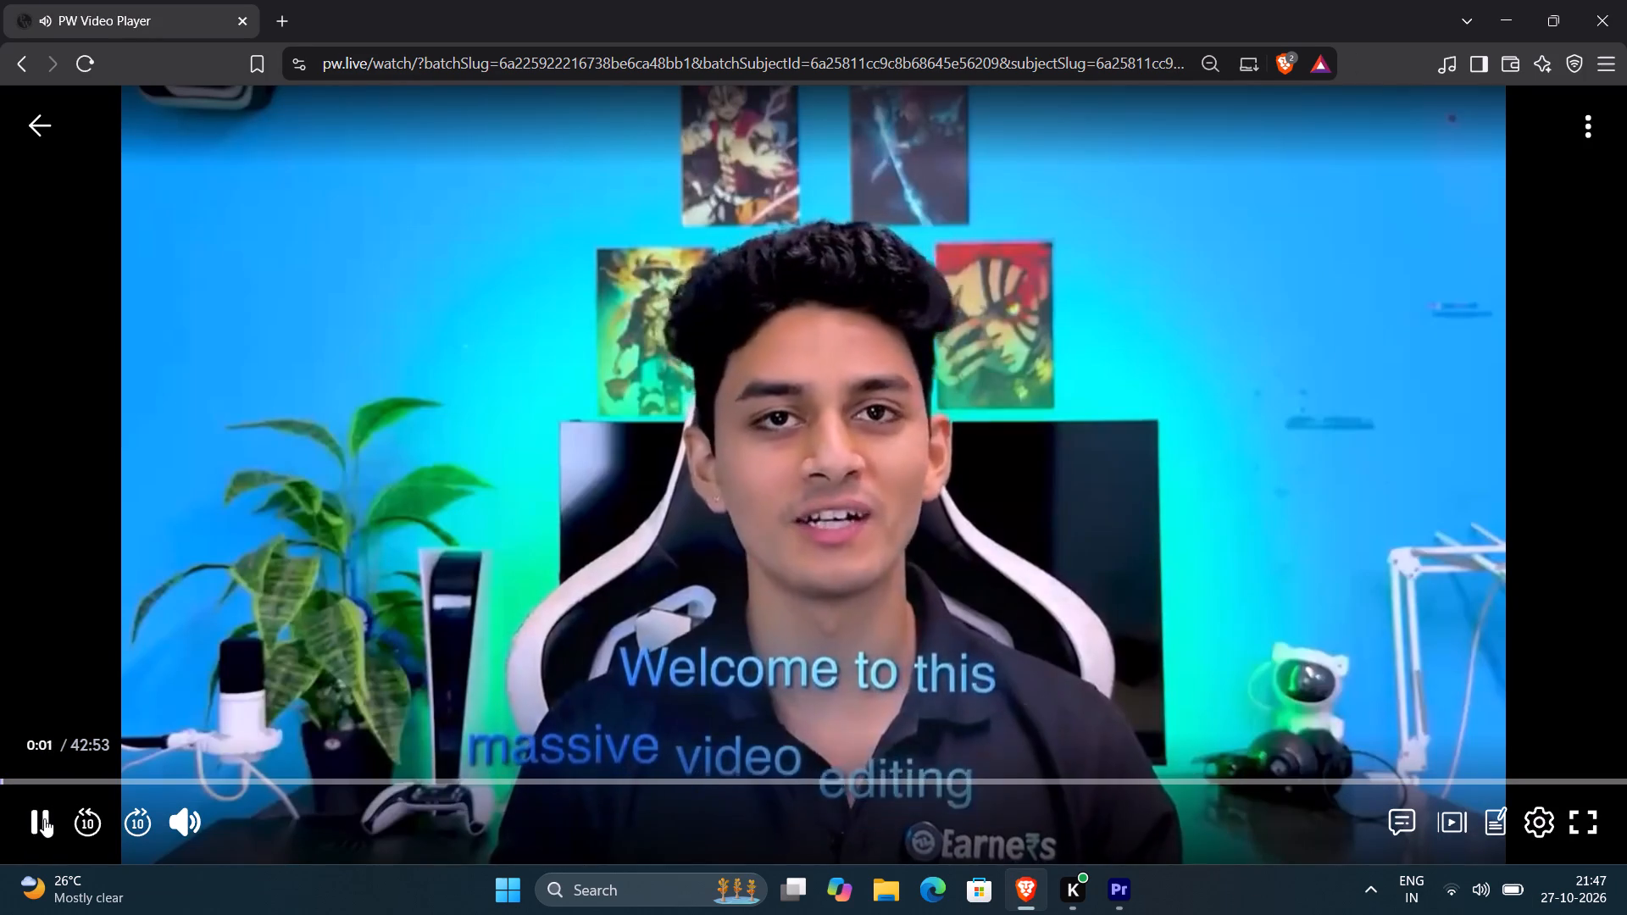
click(1583, 836)
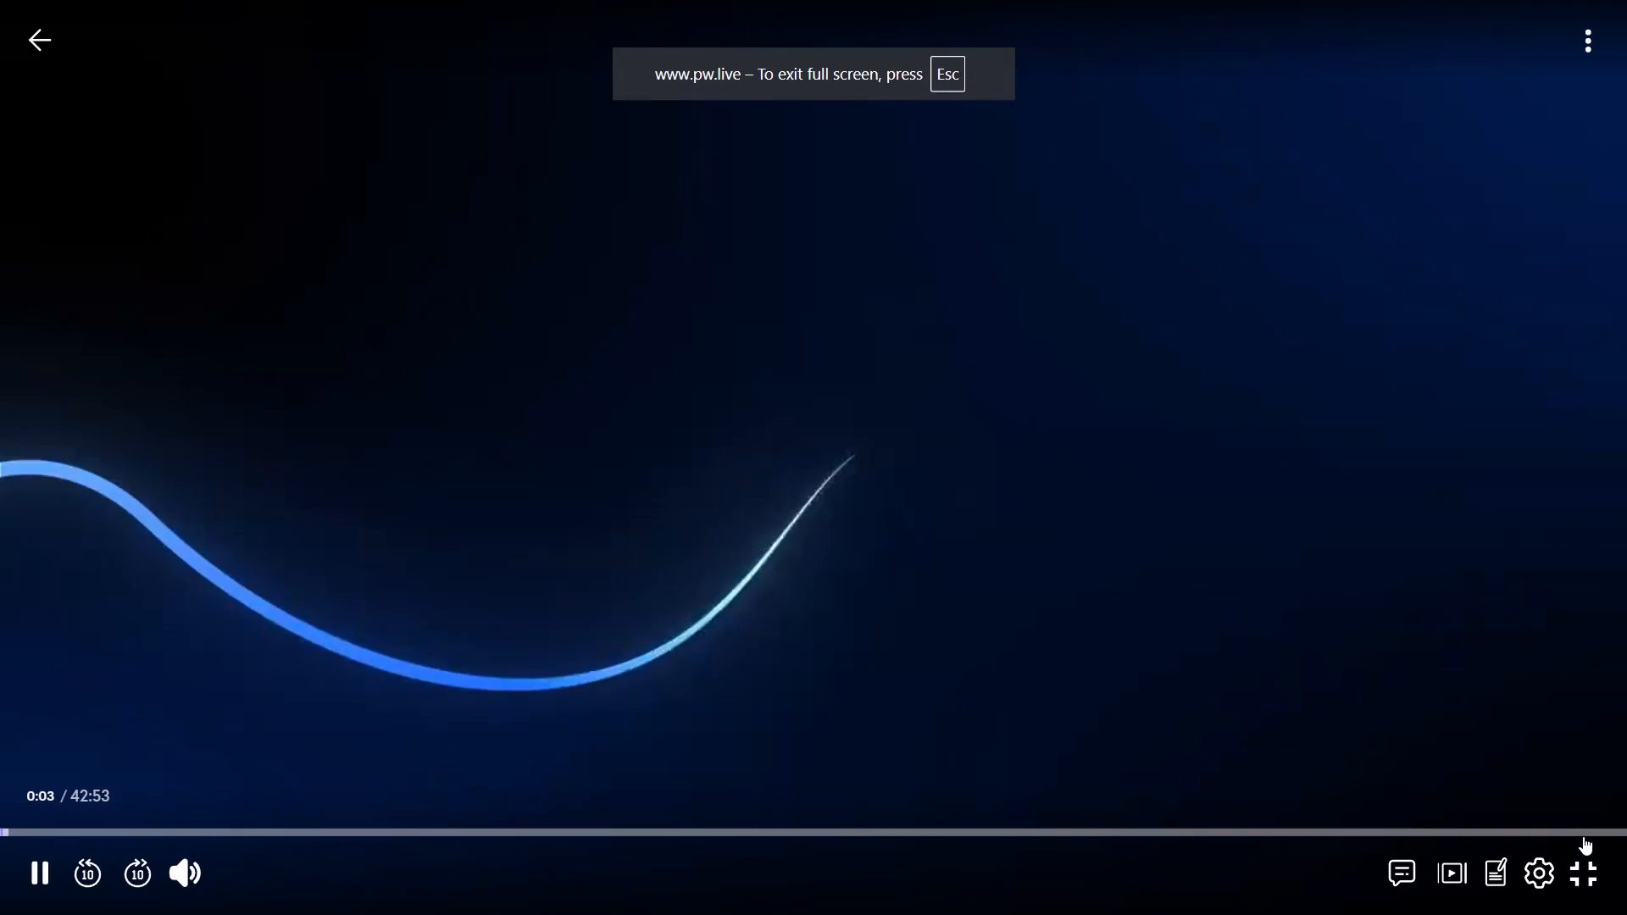
Set the lecture video's playback speed to 1.25x.
click(1557, 878)
click(1485, 762)
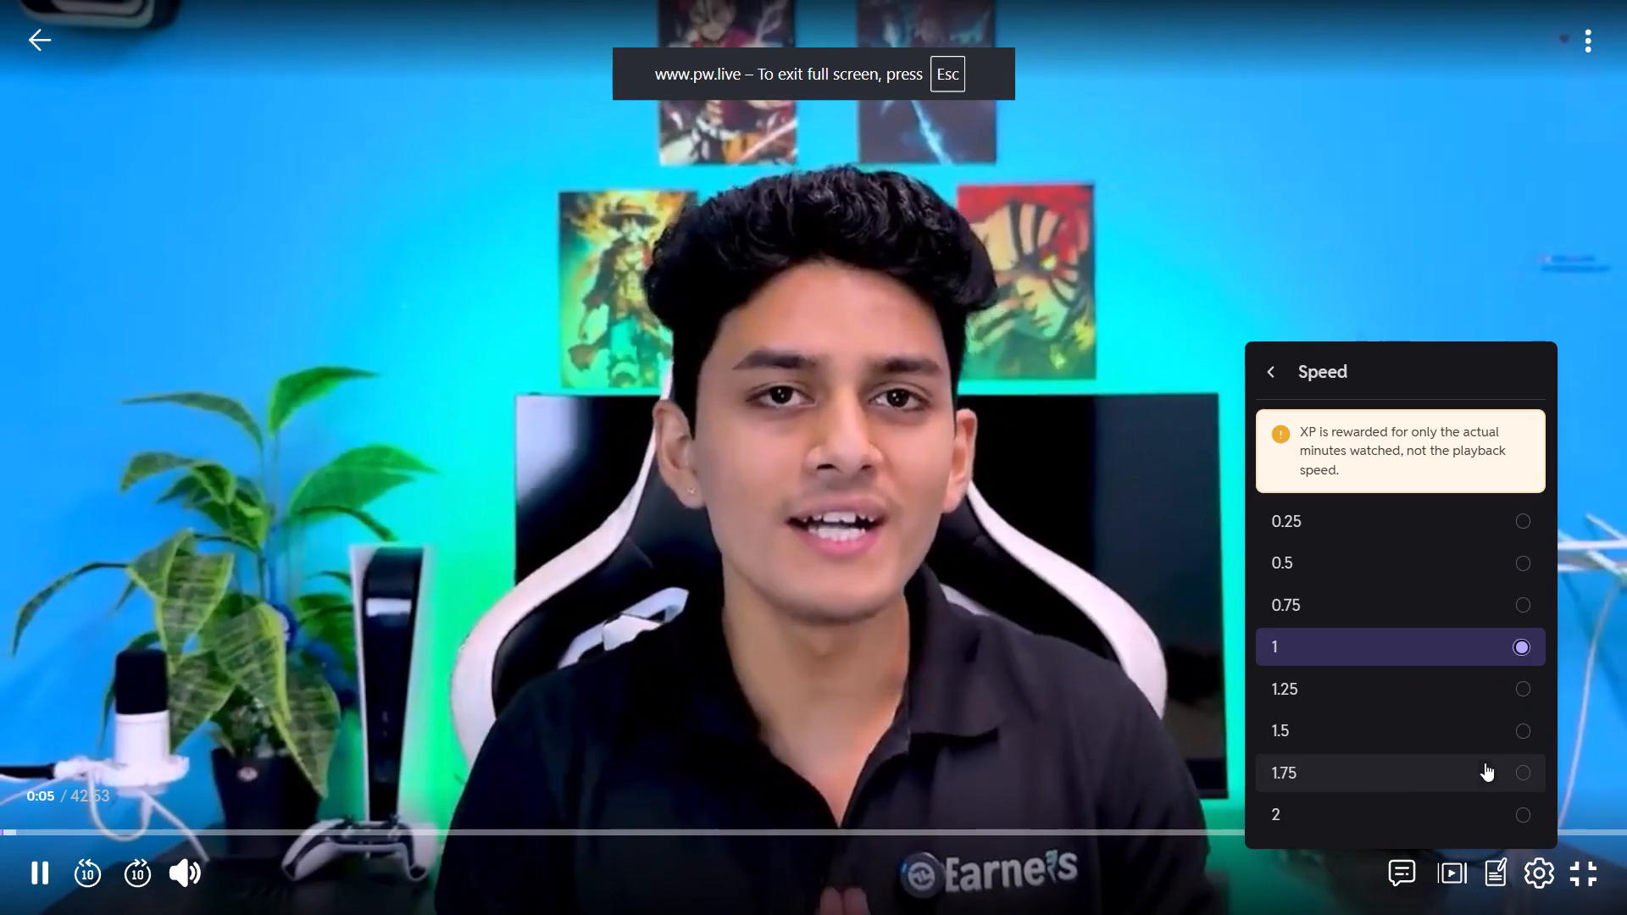
click(1362, 704)
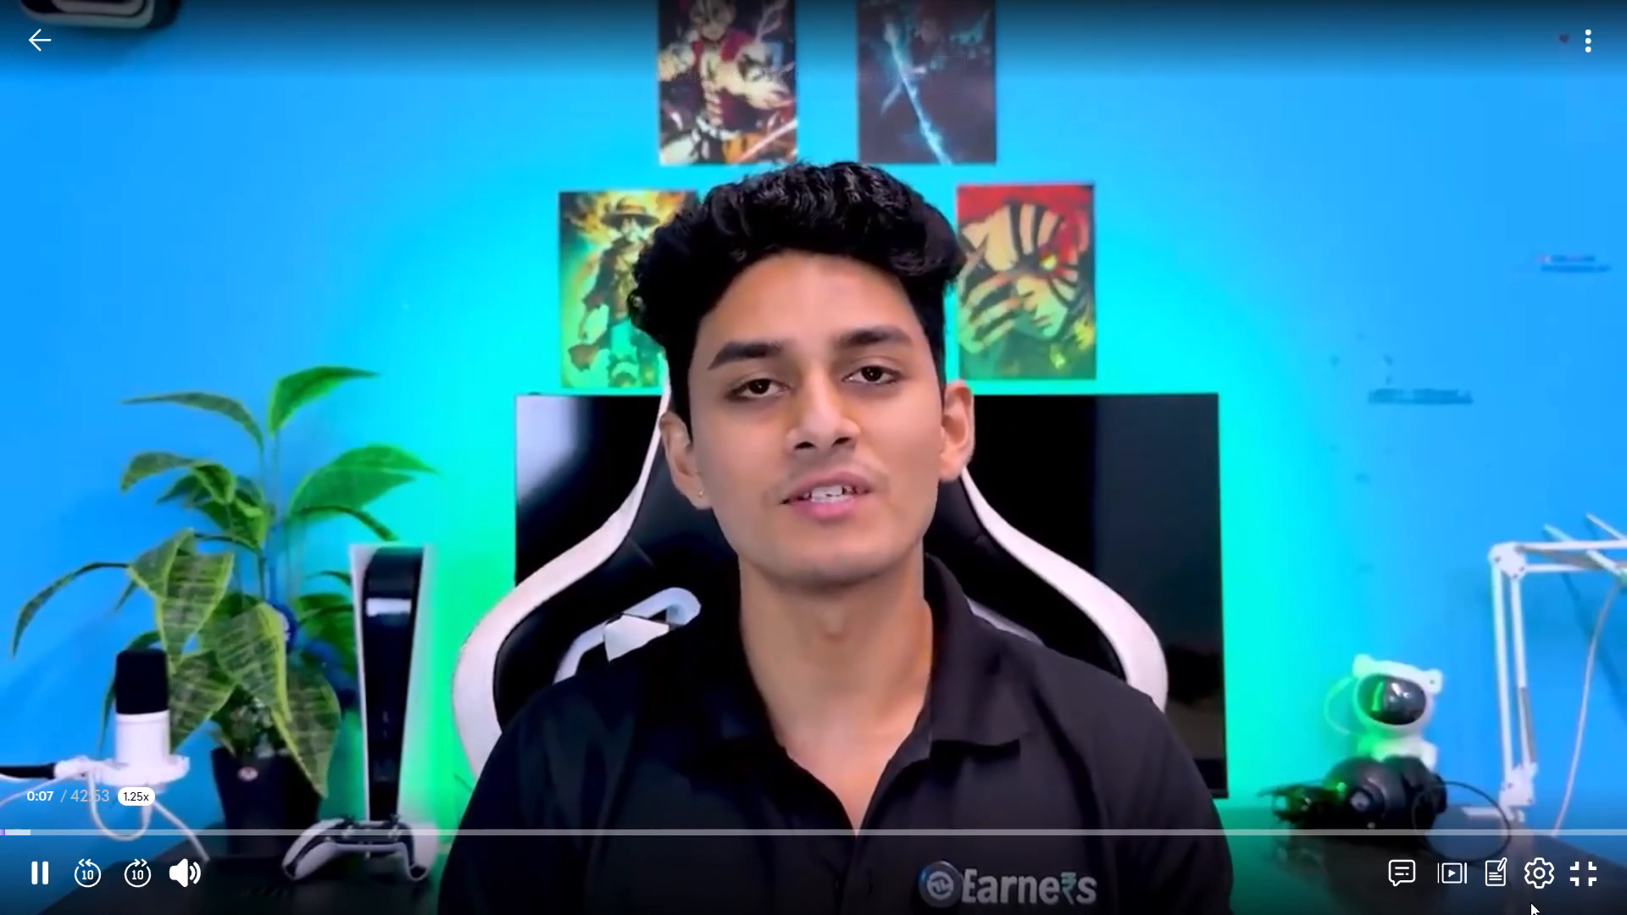
Set the lecture video's playback quality to 720.
click(1539, 882)
click(1539, 882)
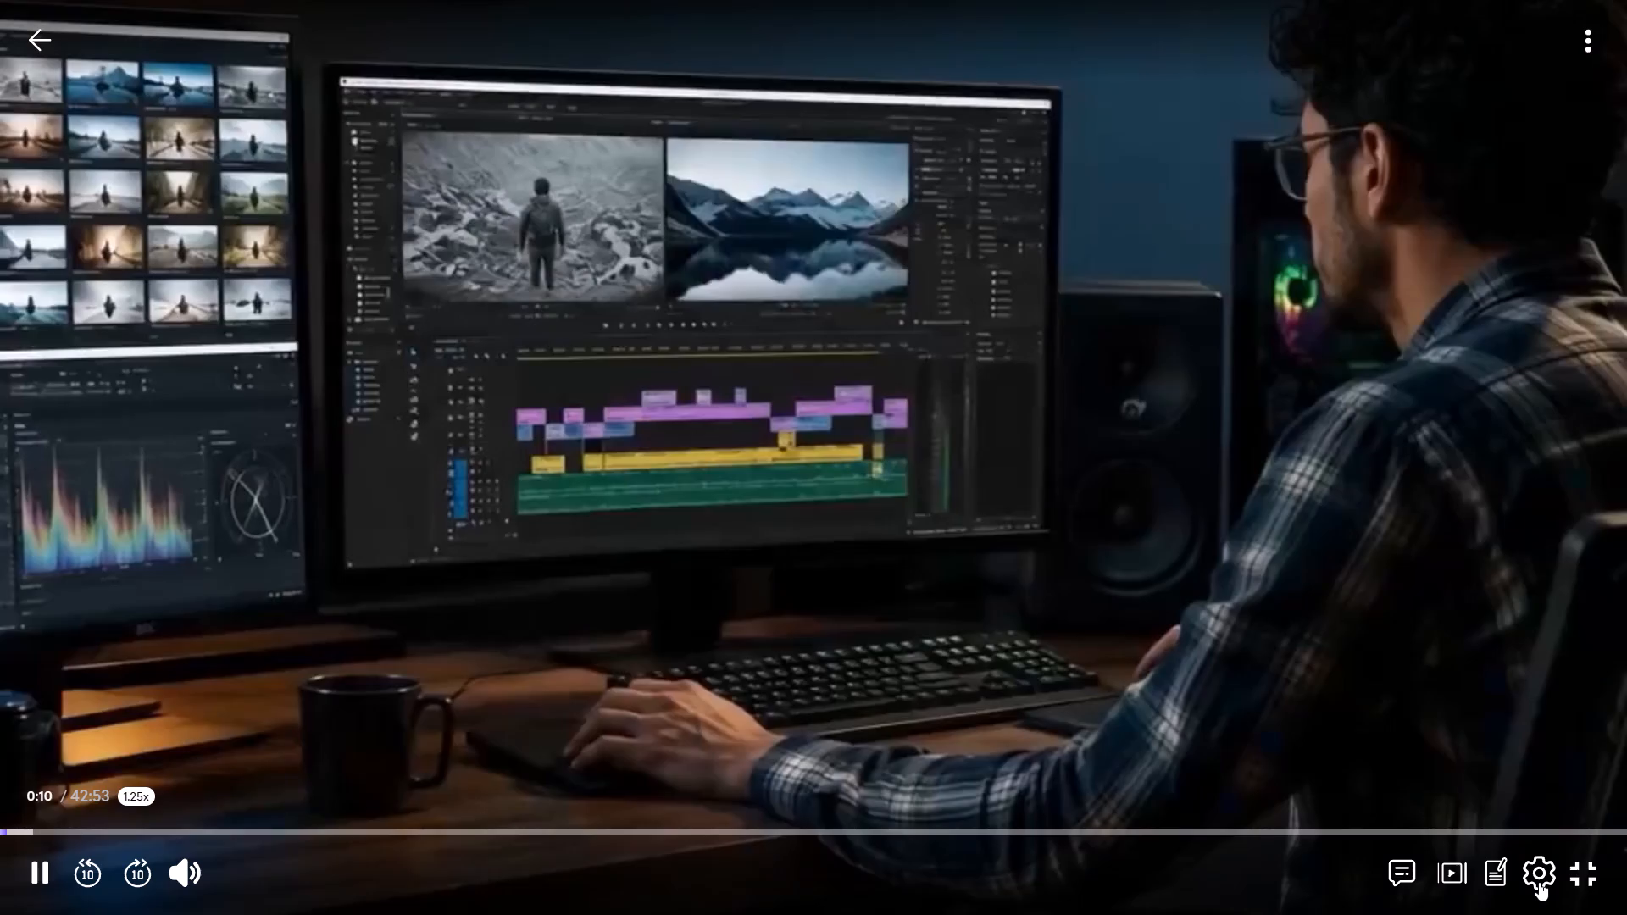
click(1539, 882)
click(1508, 796)
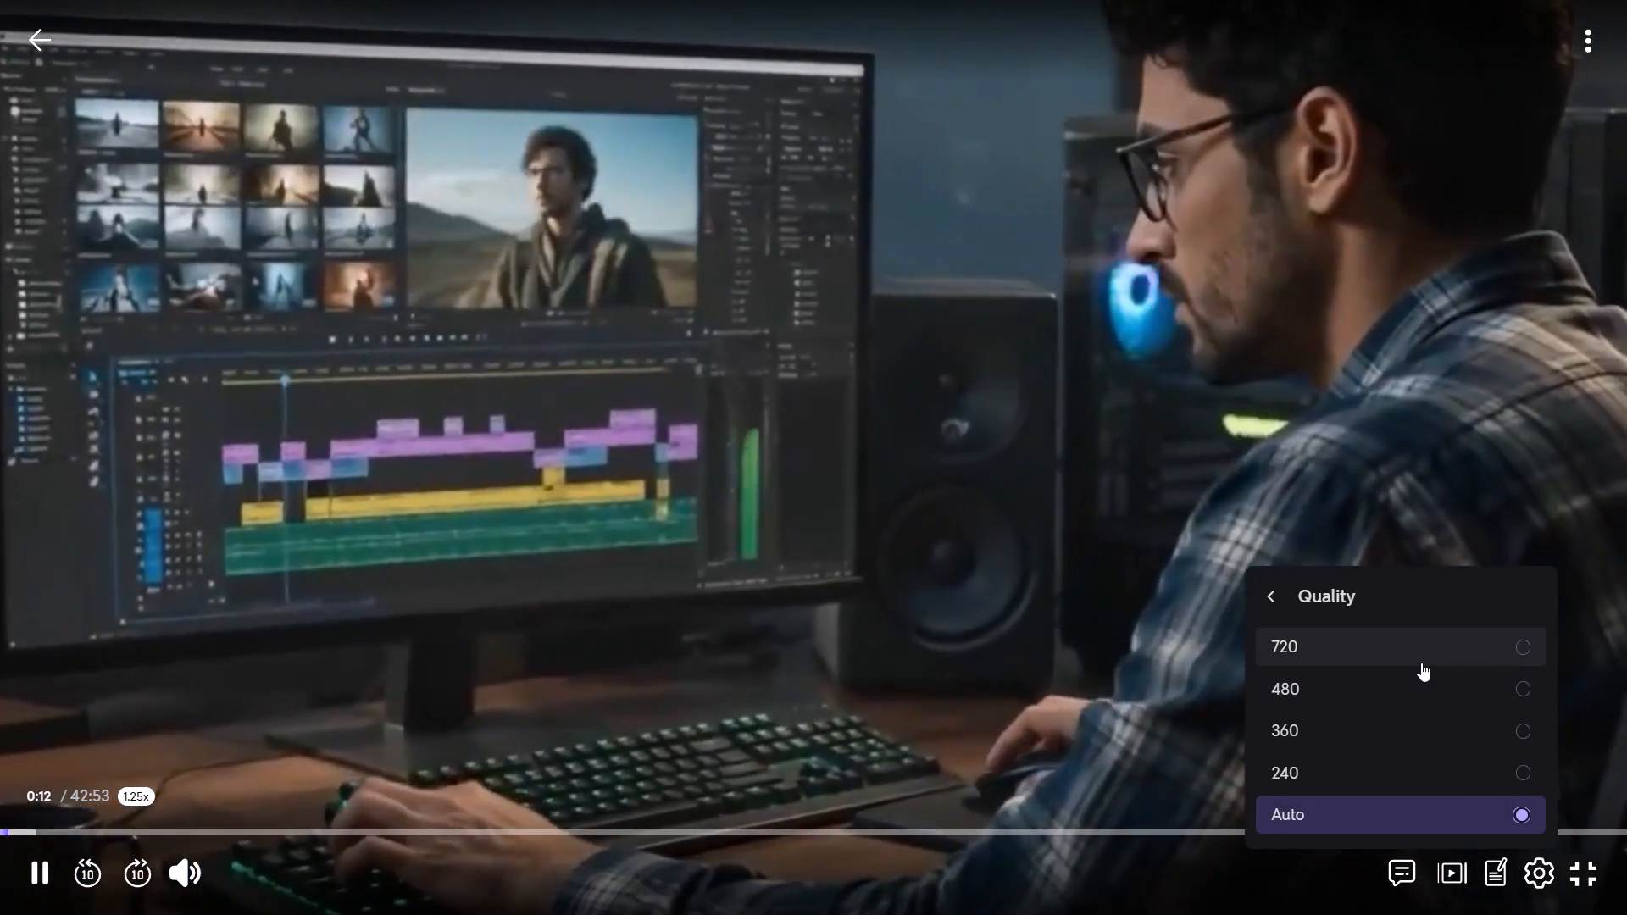
click(1421, 663)
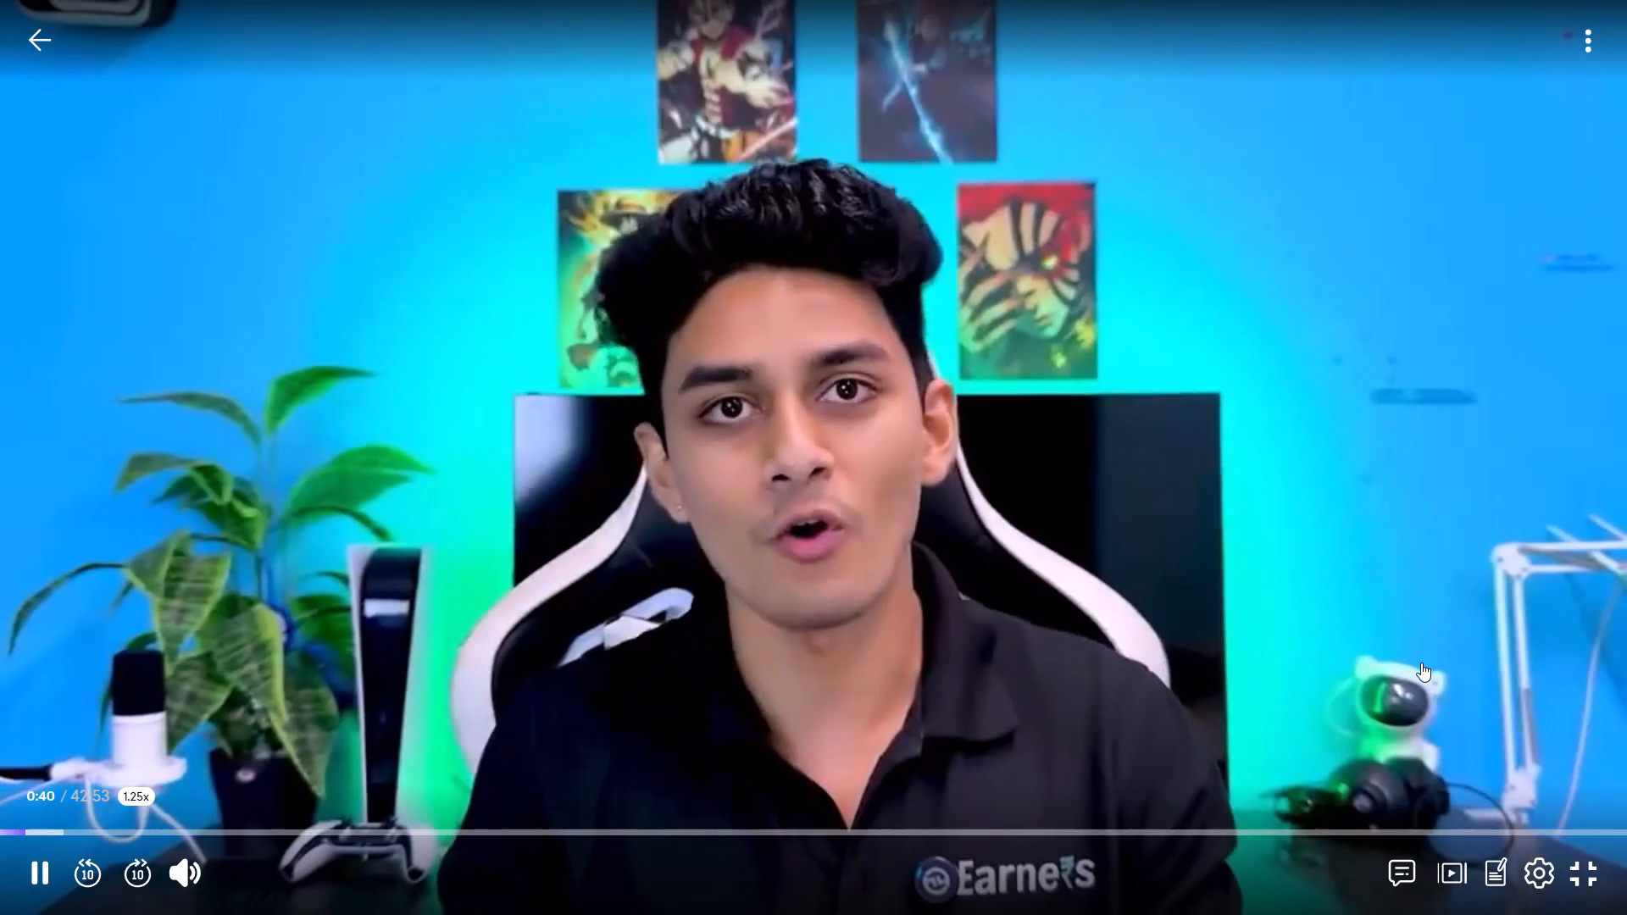
Skip ahead through the lecture's introduction to the Lecture-2 notes section, at about 2:45.
key(Right)
key(Right)
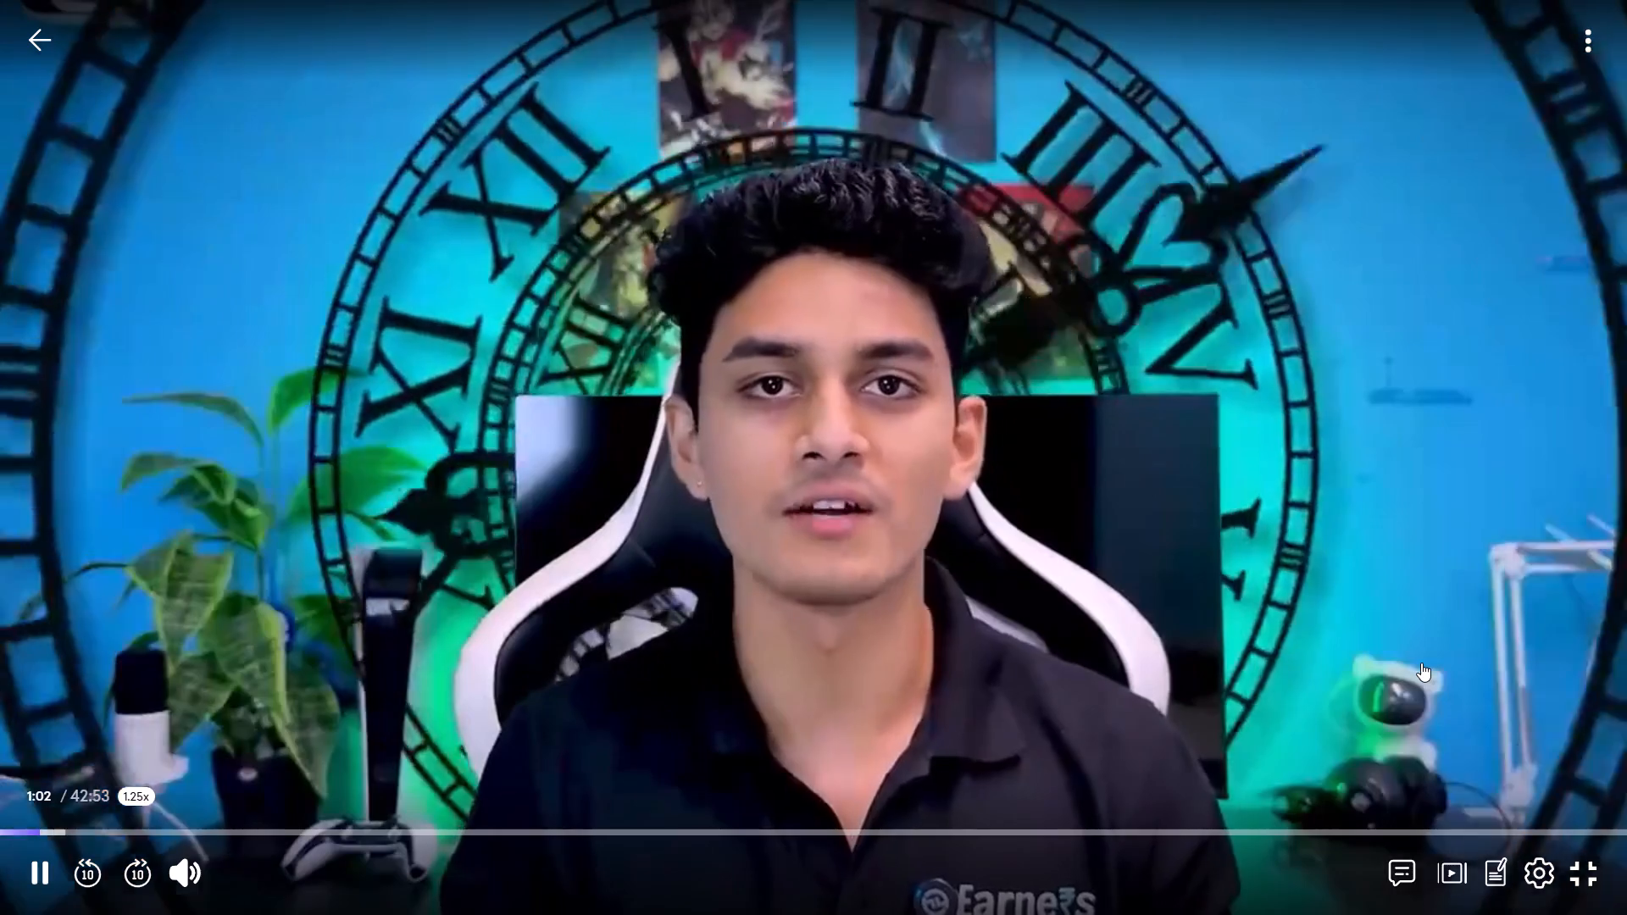
key(Right)
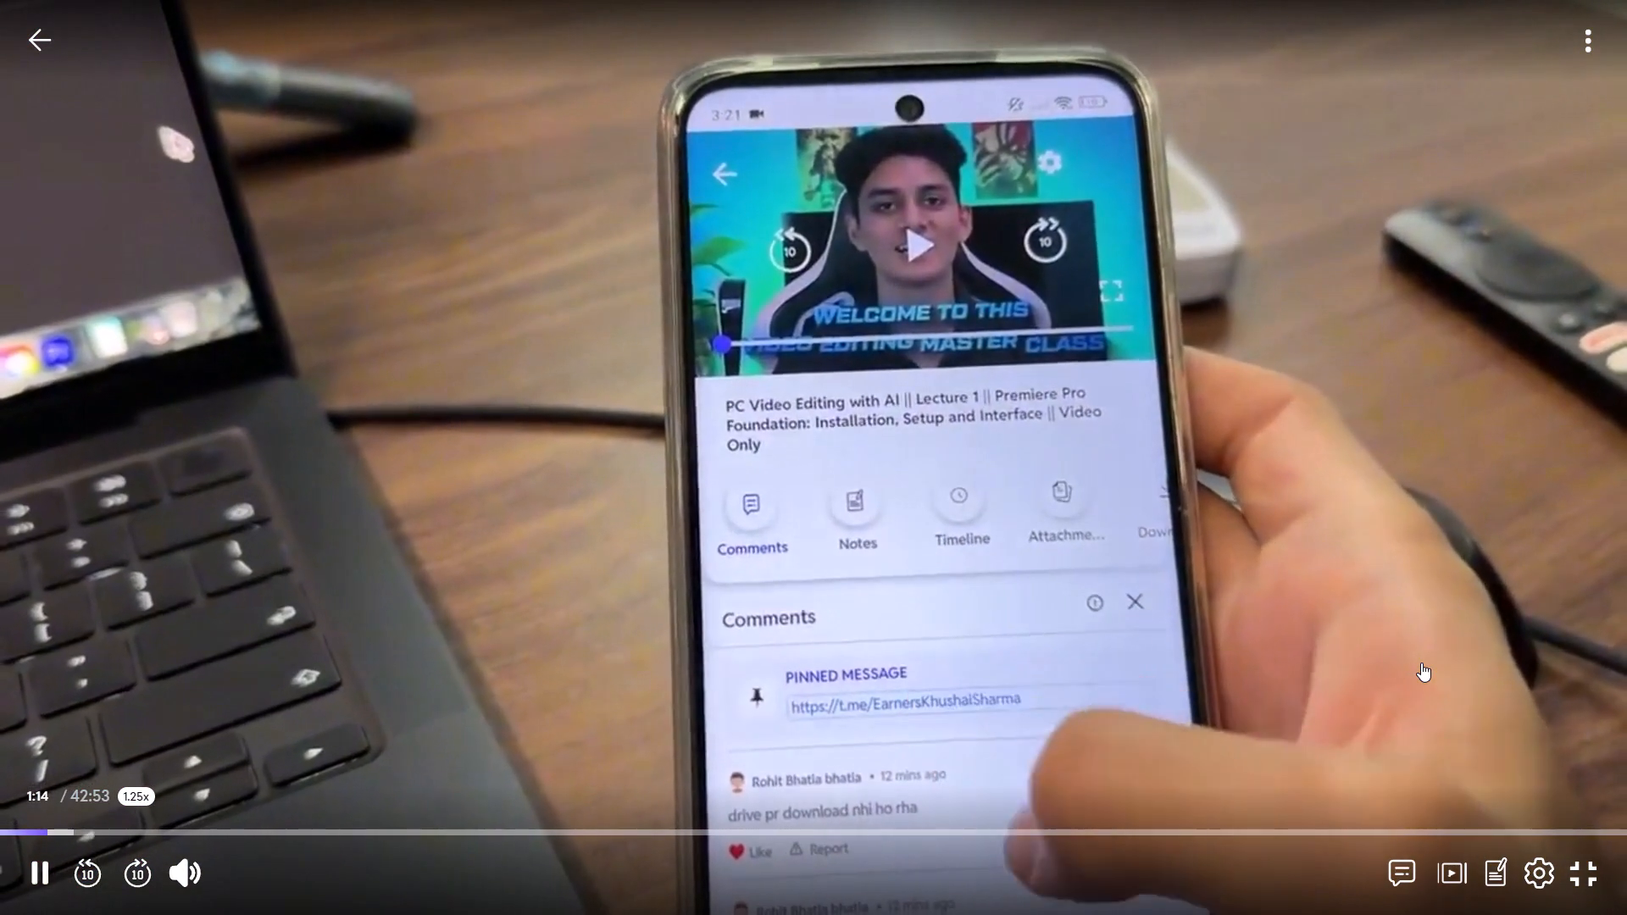
key(Right)
key(Right)
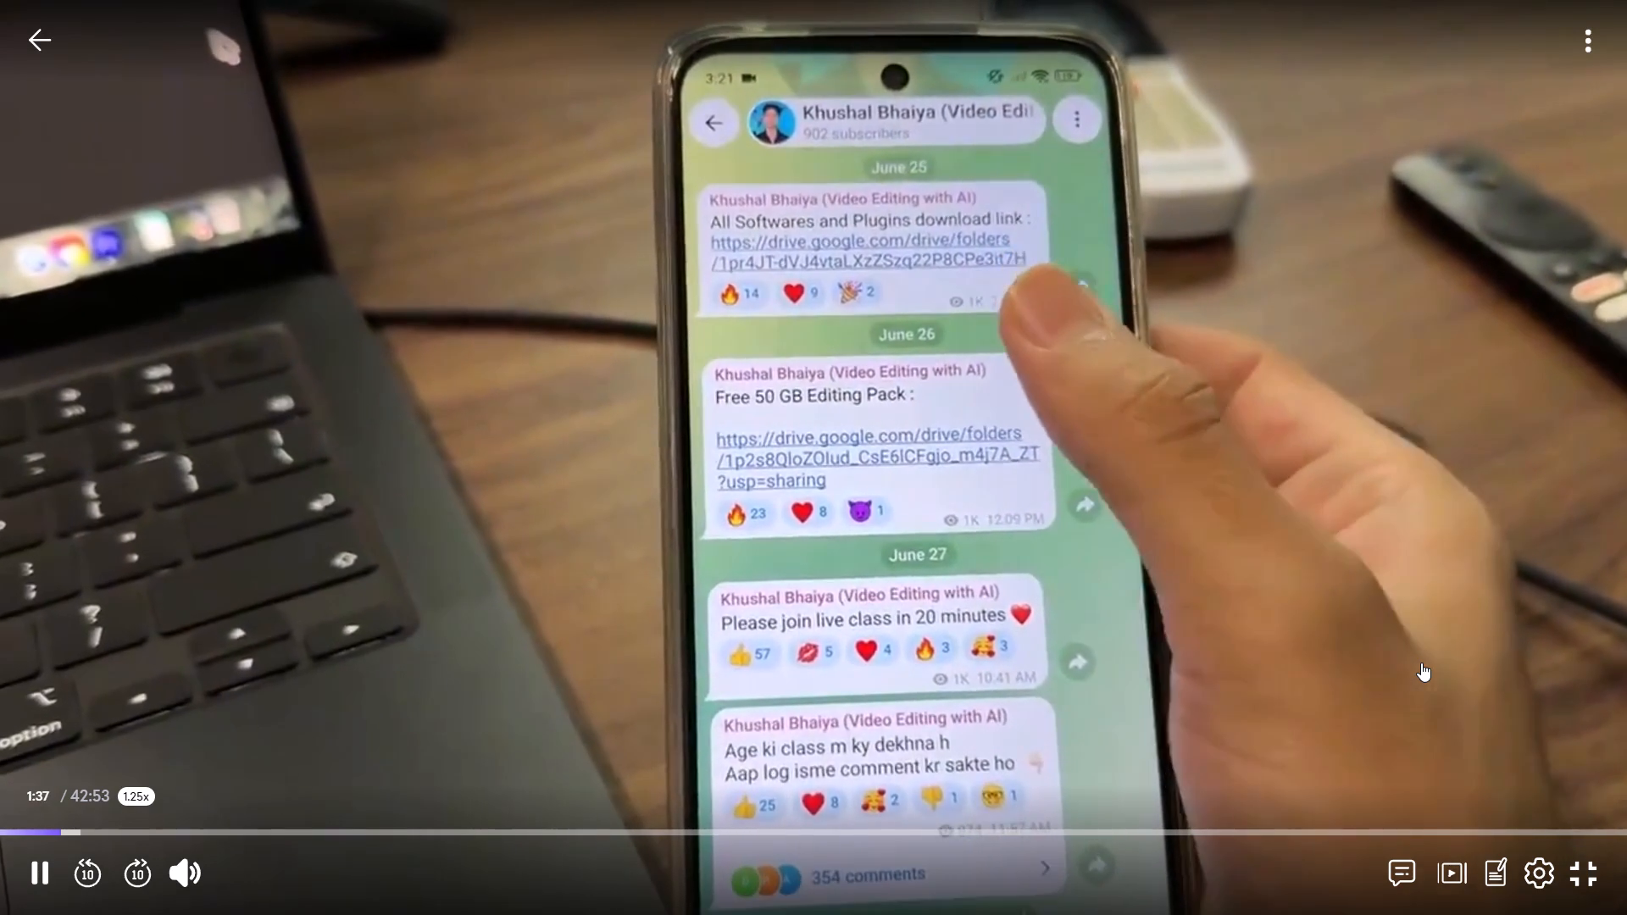
key(Right)
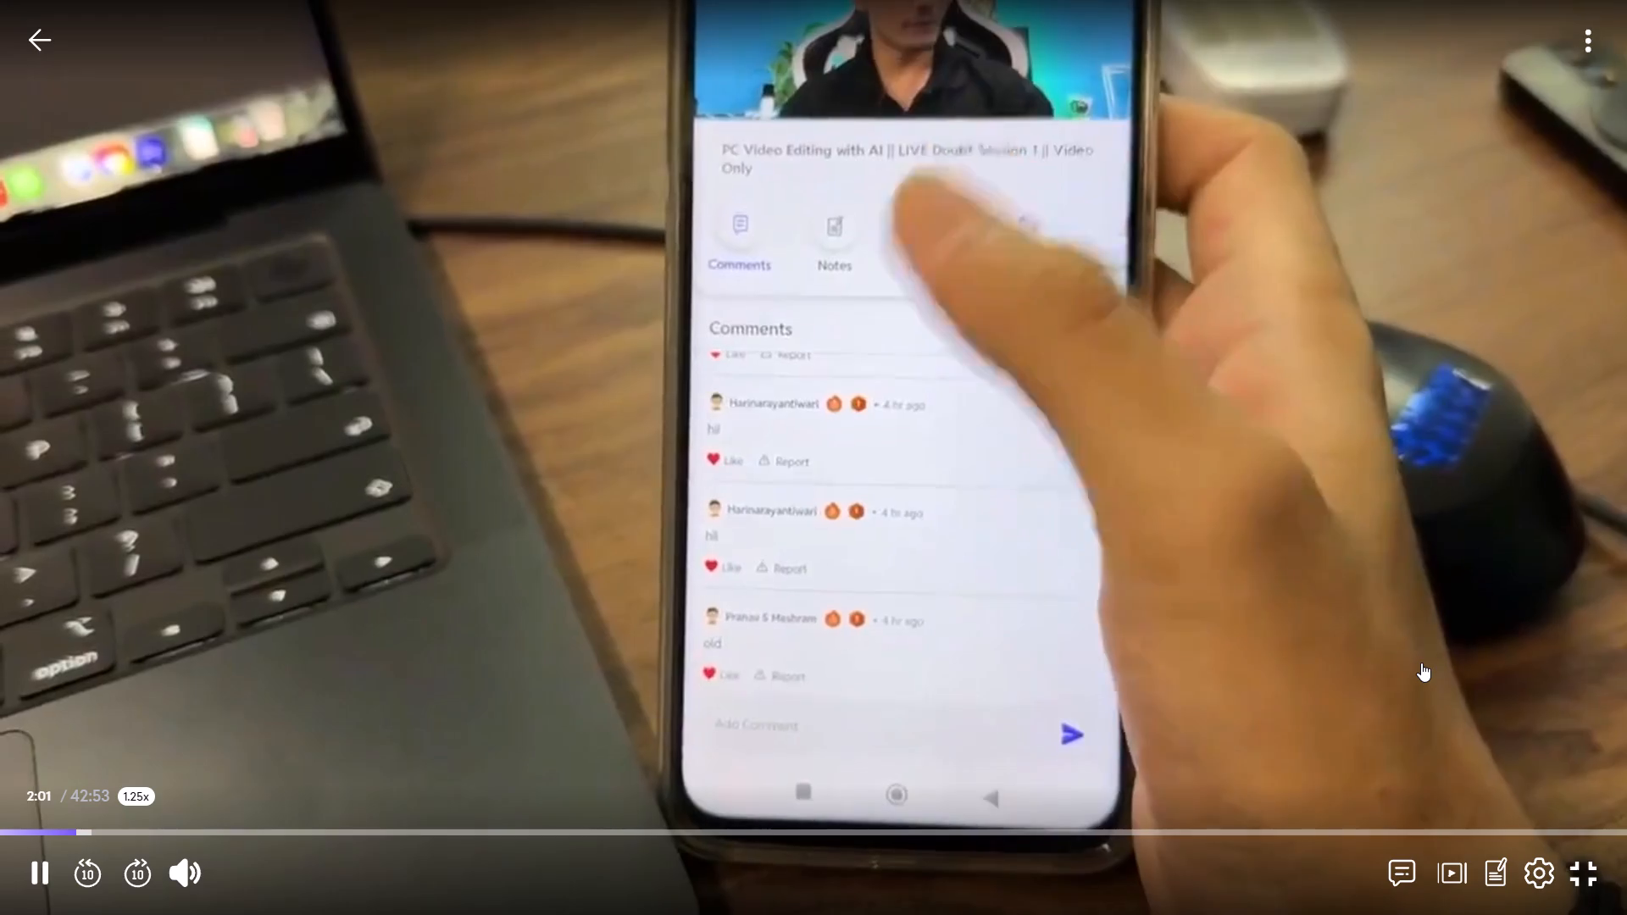
key(Right)
key(Right)
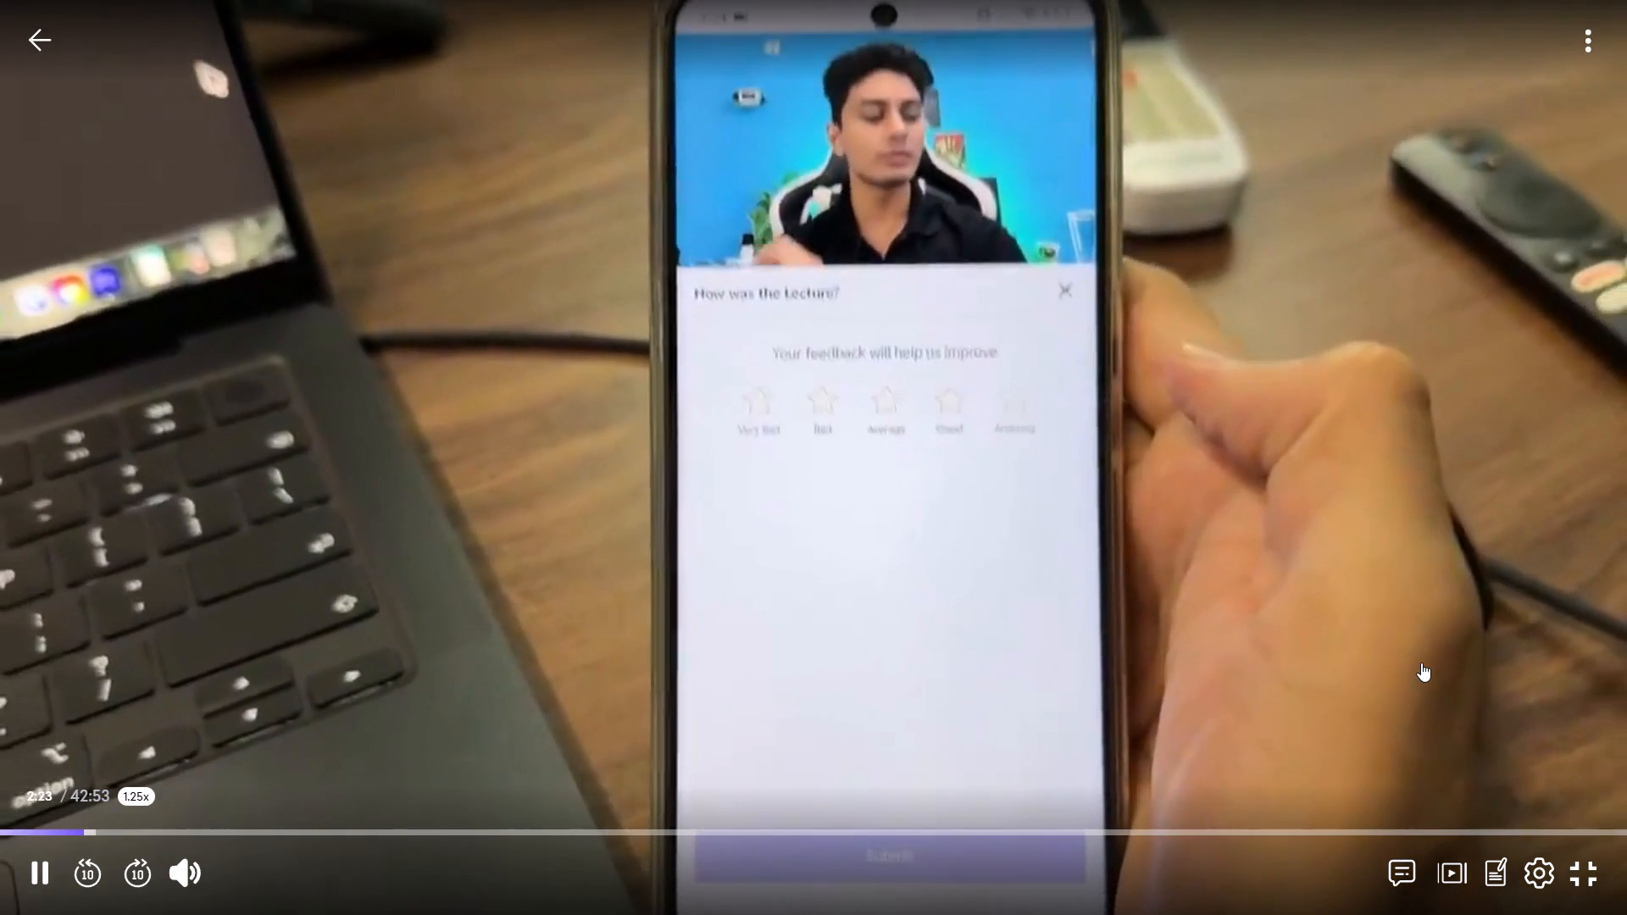
key(Right)
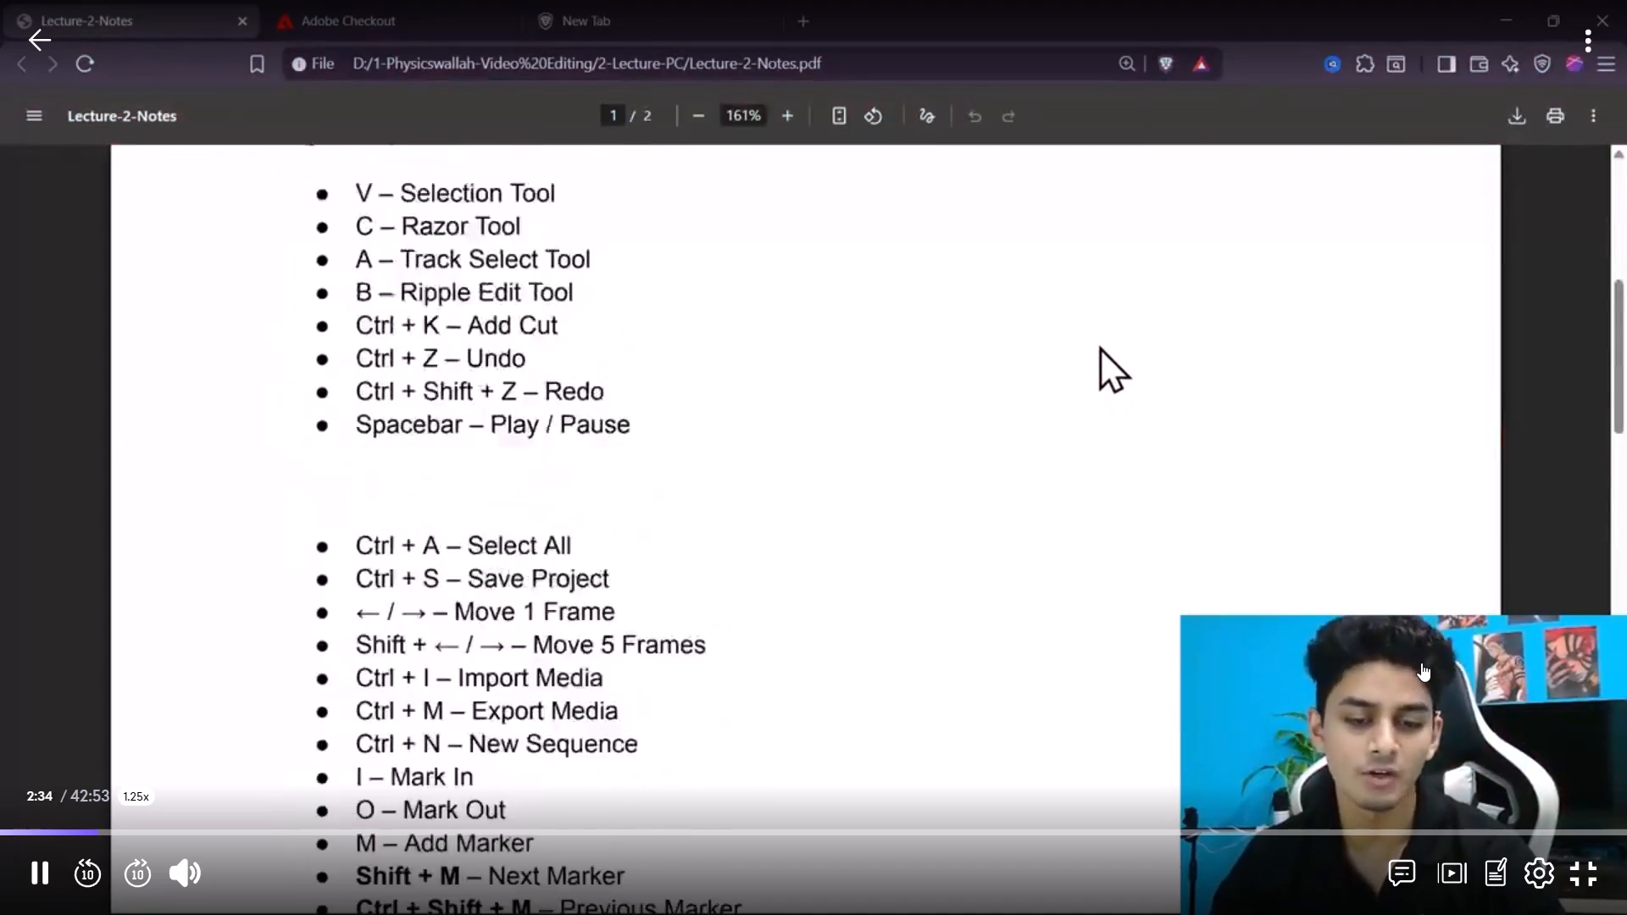
key(Right)
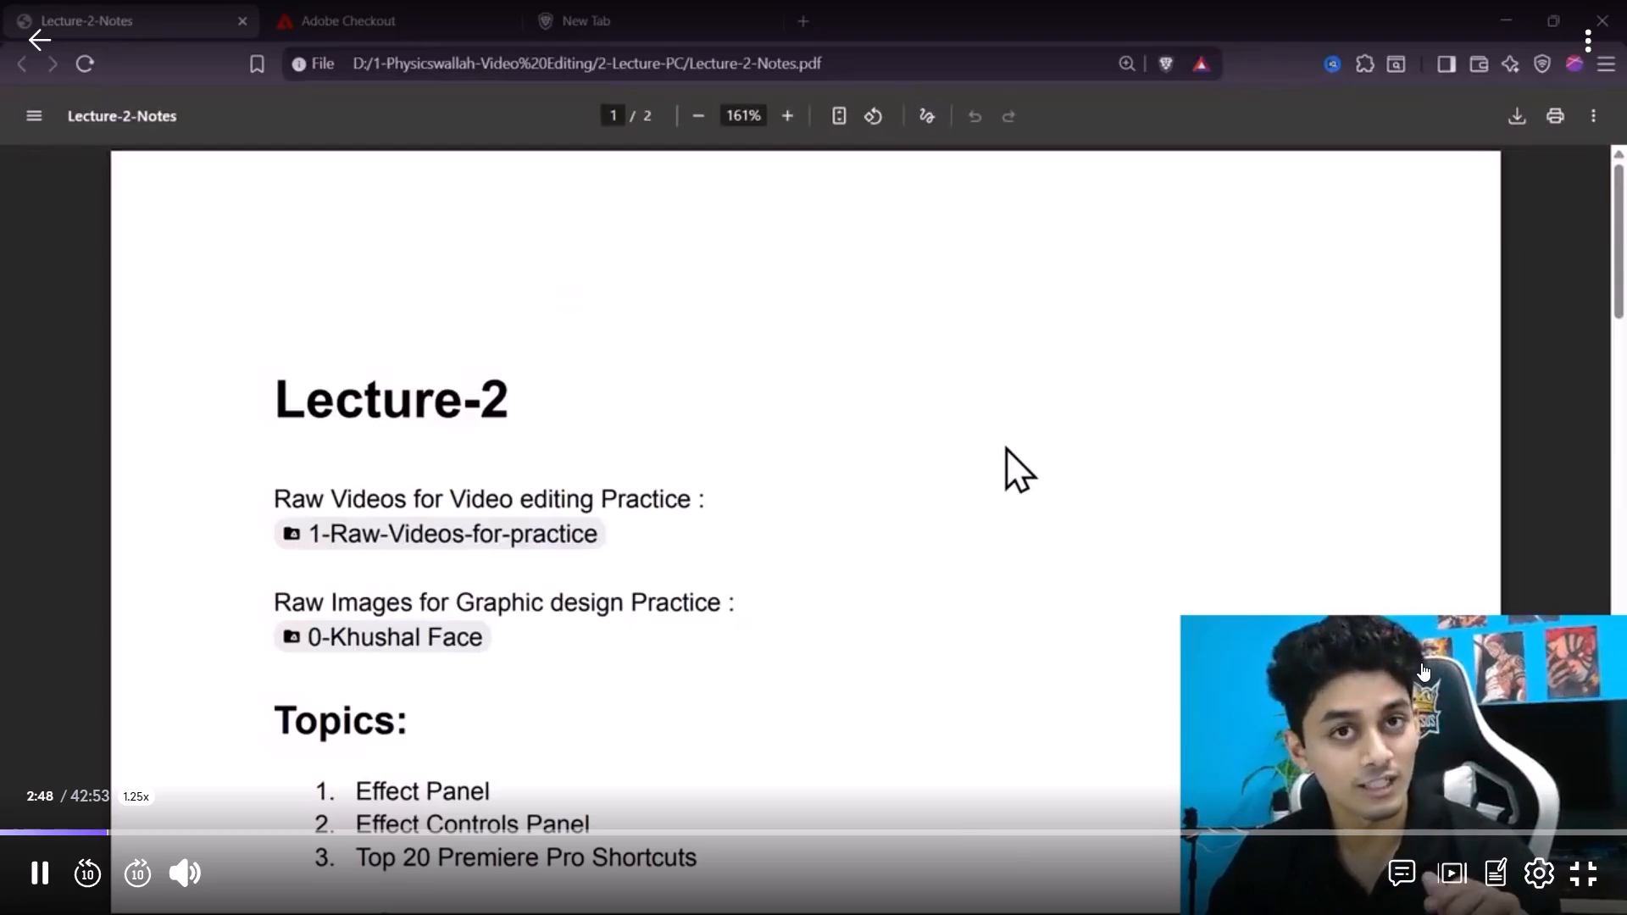
Leave full screen, lower the display brightness, and return the lecture video to full screen.
key(Escape)
click(1490, 888)
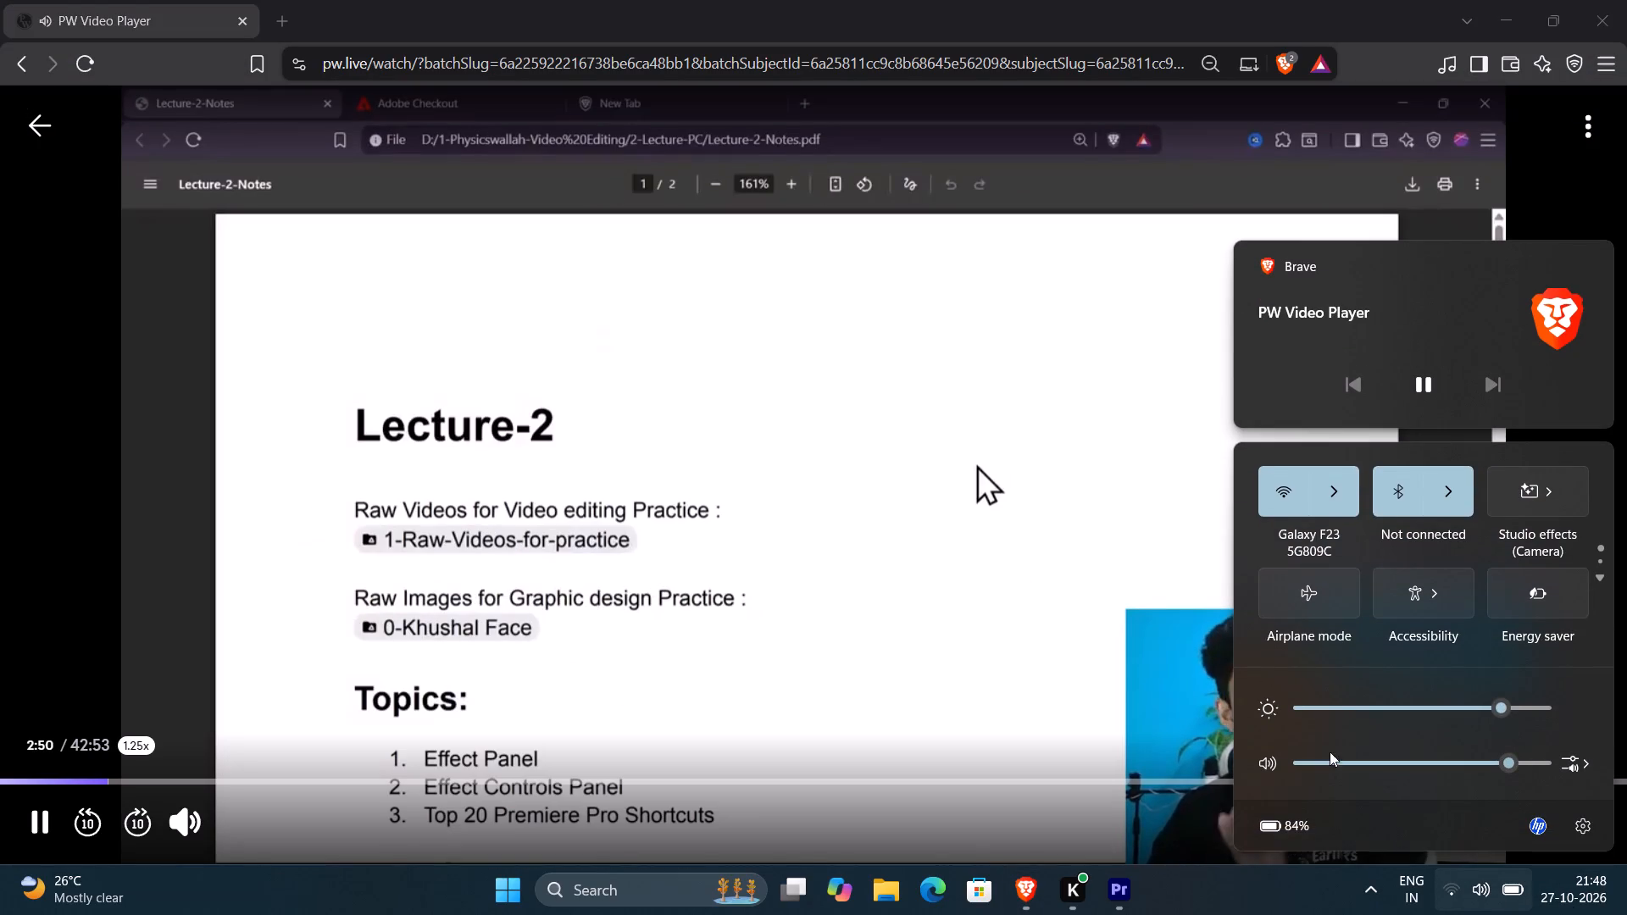
click(1425, 701)
click(1443, 698)
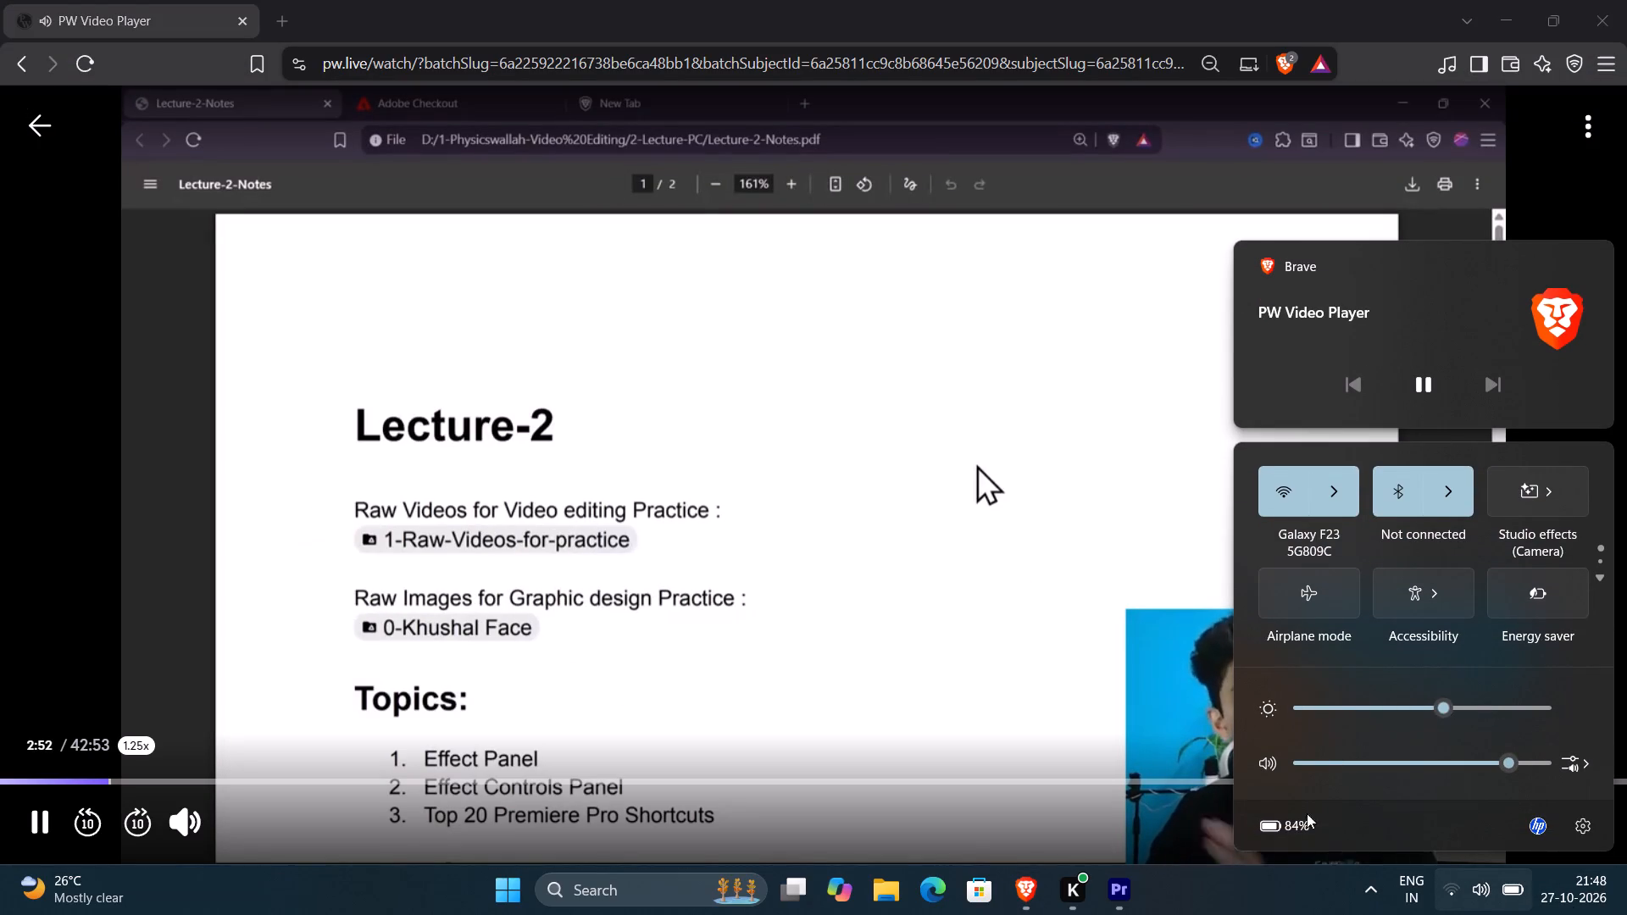
click(1173, 895)
key(f)
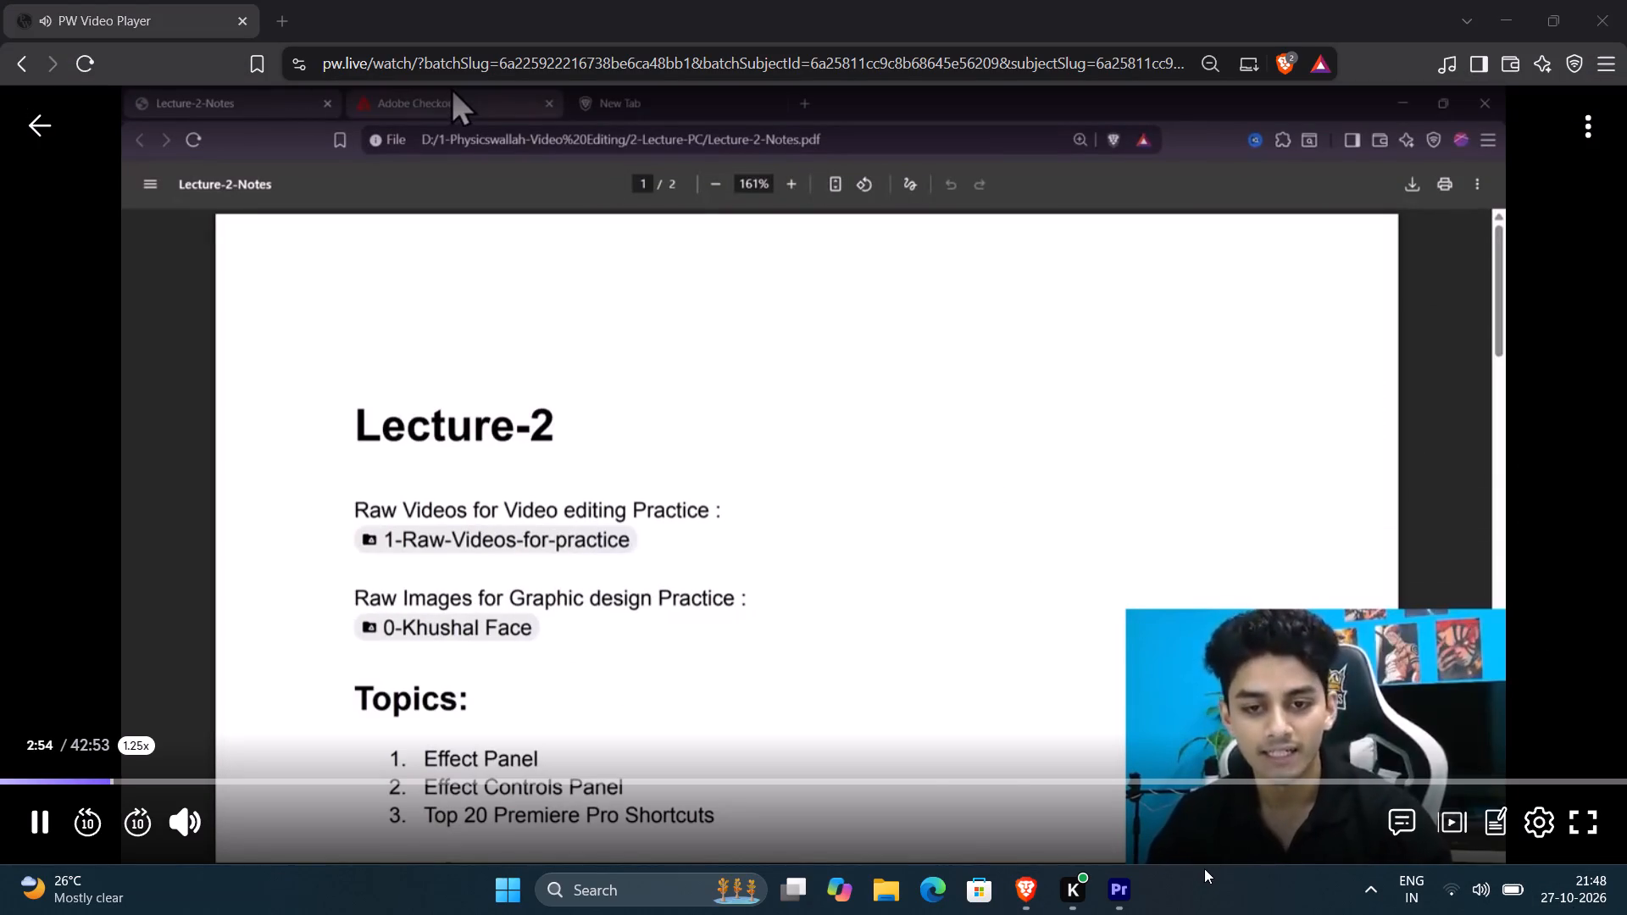
click(1567, 827)
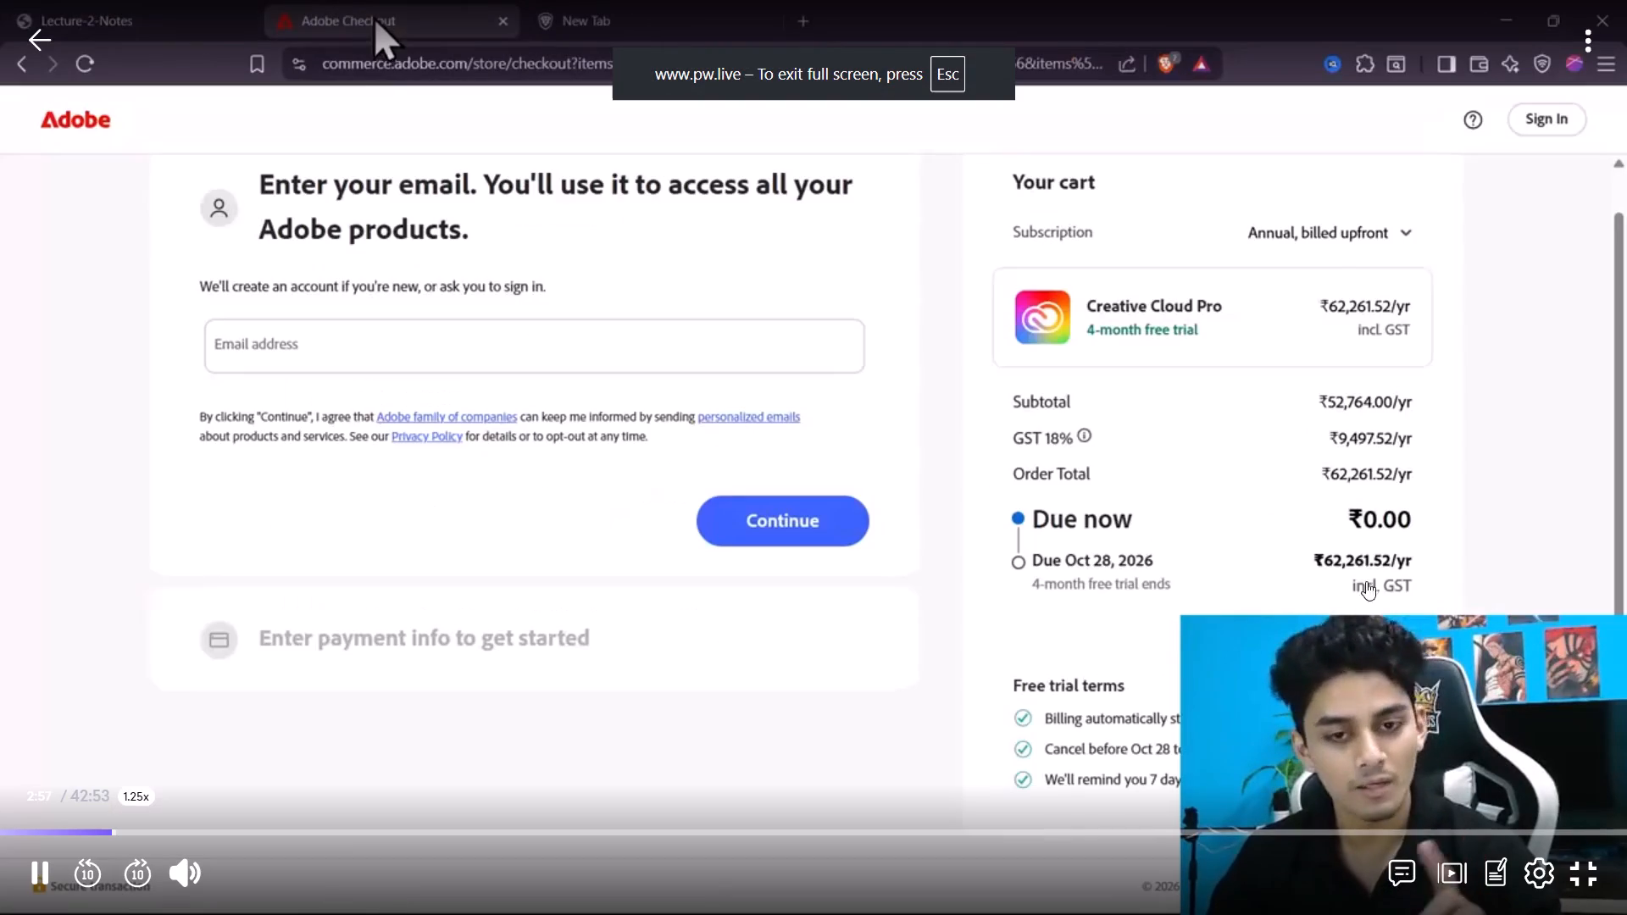
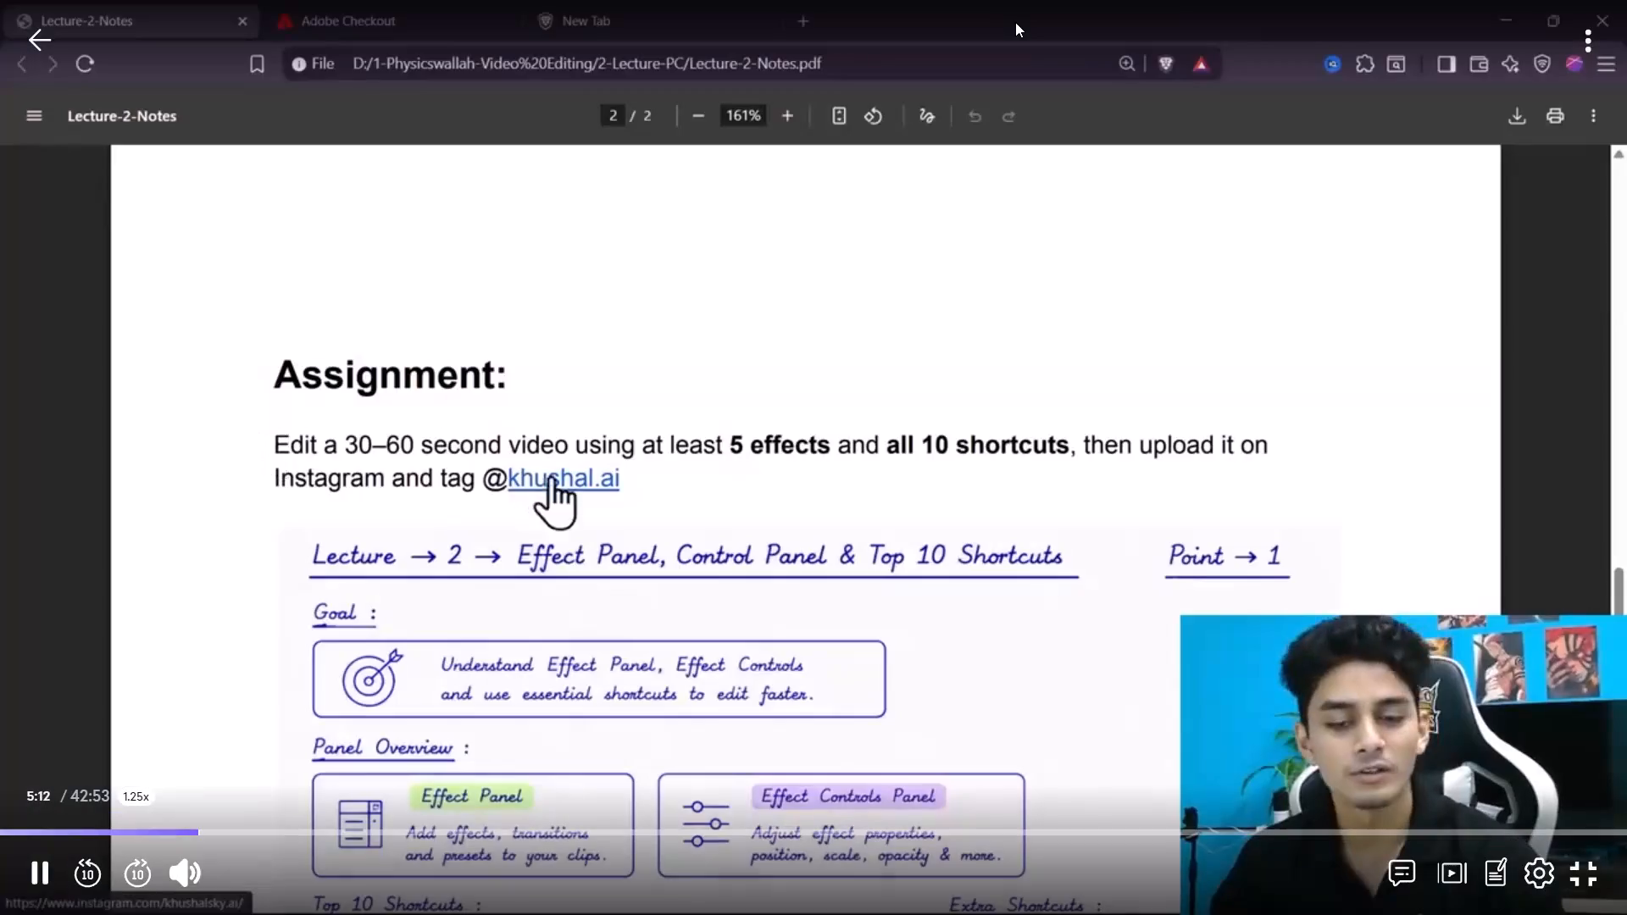
Pause the lecture at the Assignment notes, at about 5:15, and check the white solid project in Premiere Pro before returning to the lecture.
key(alt+Tab)
key(alt+Tab)
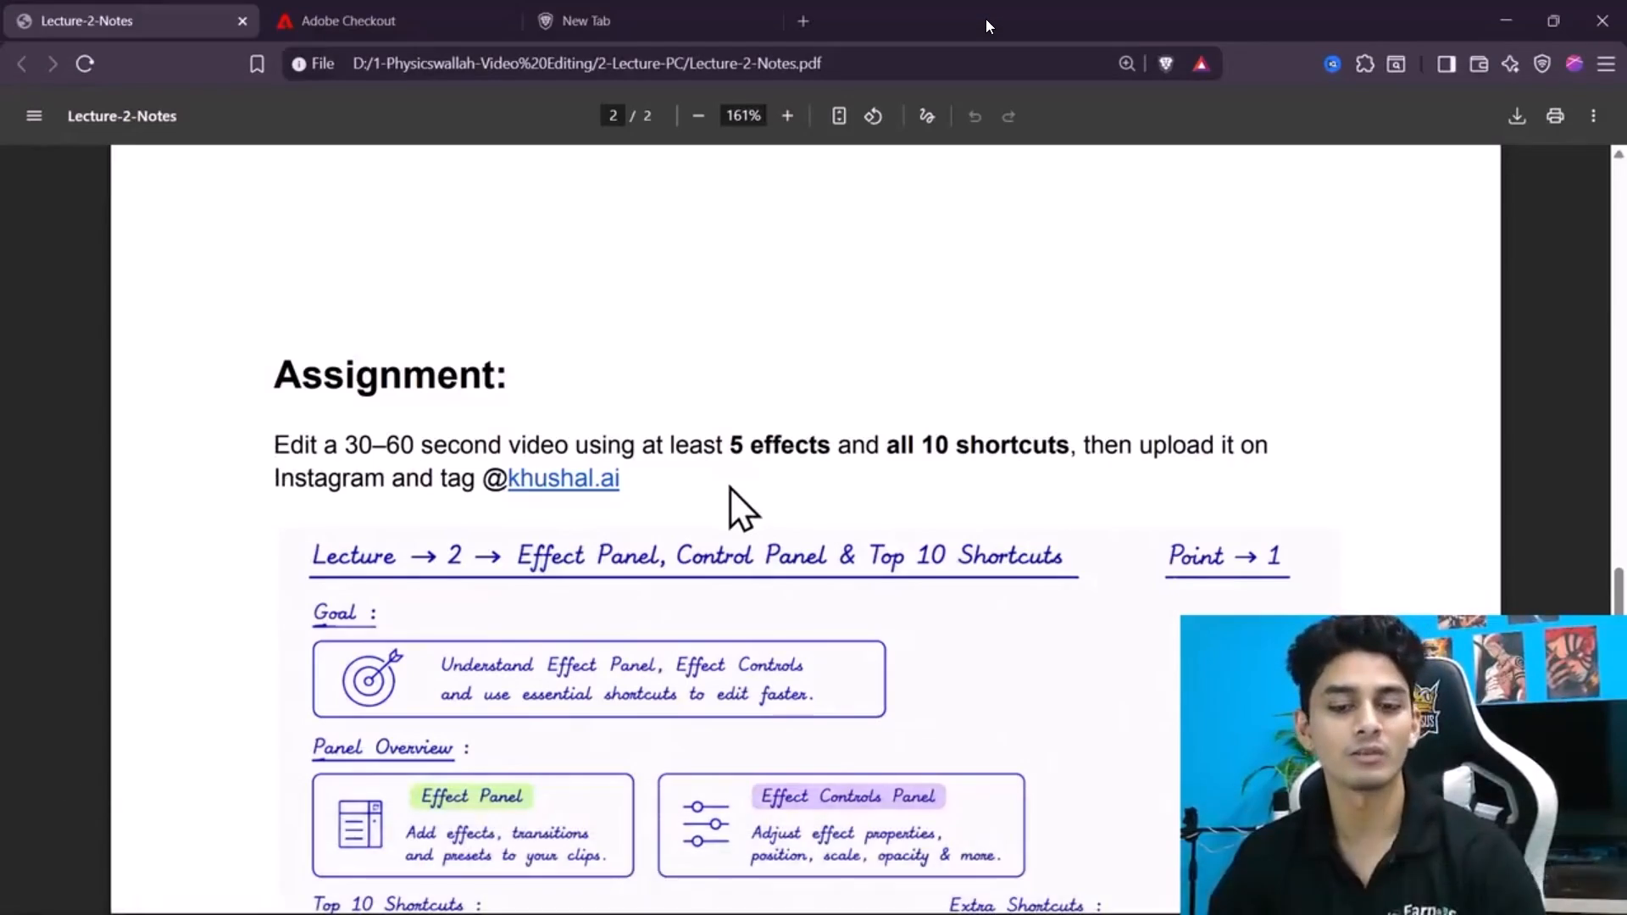
key(space)
key(alt+Tab)
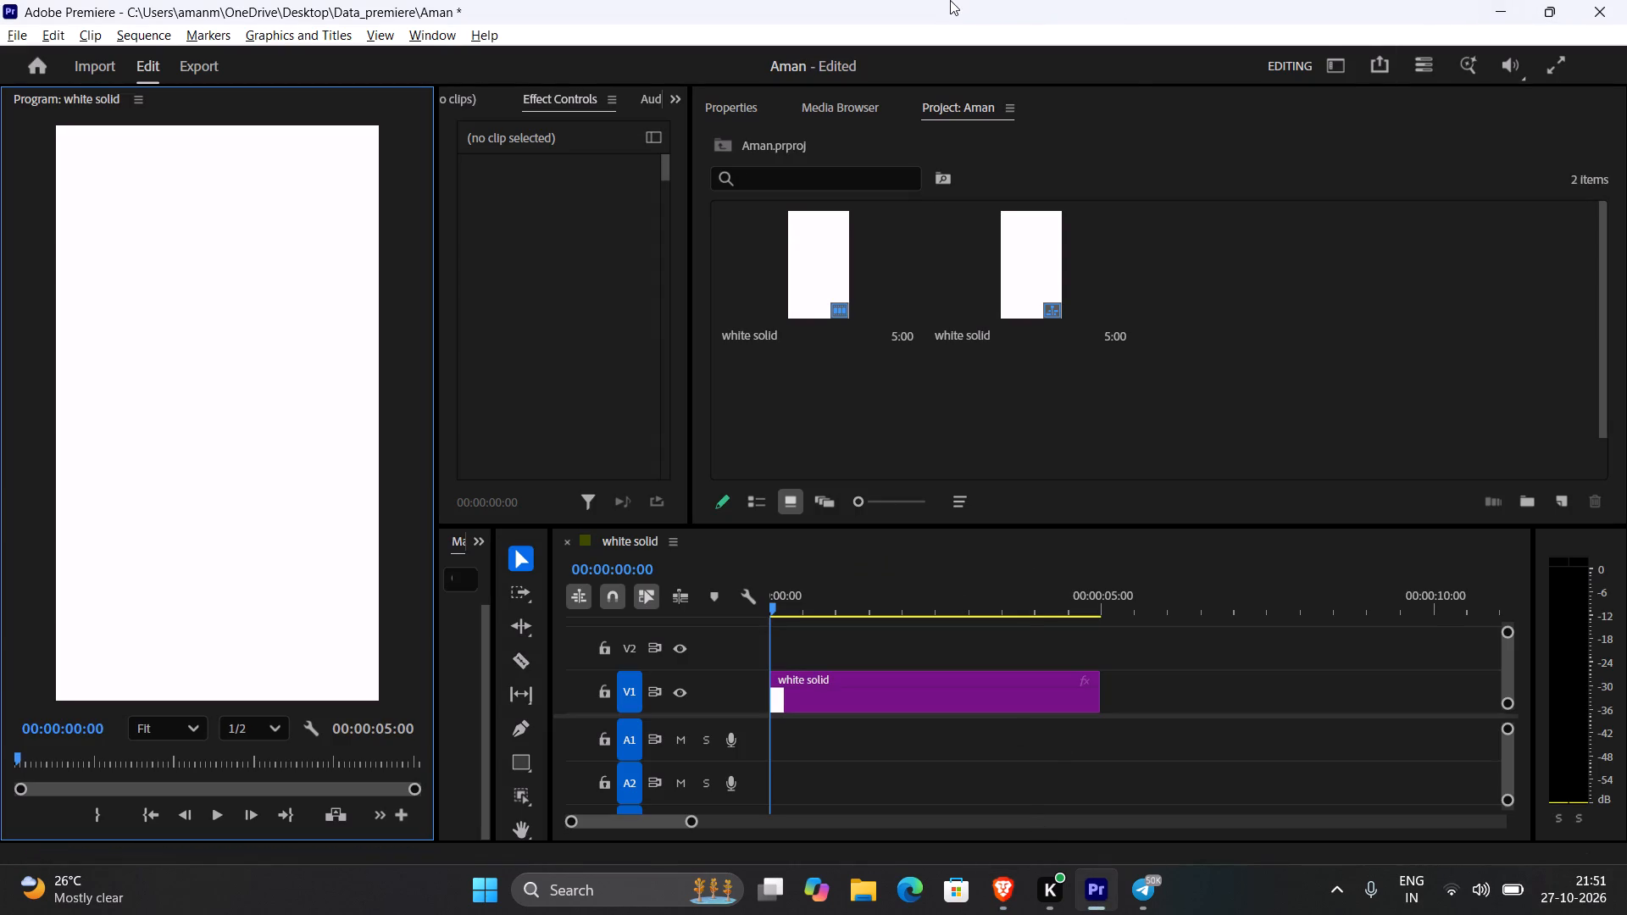
key(alt+Tab)
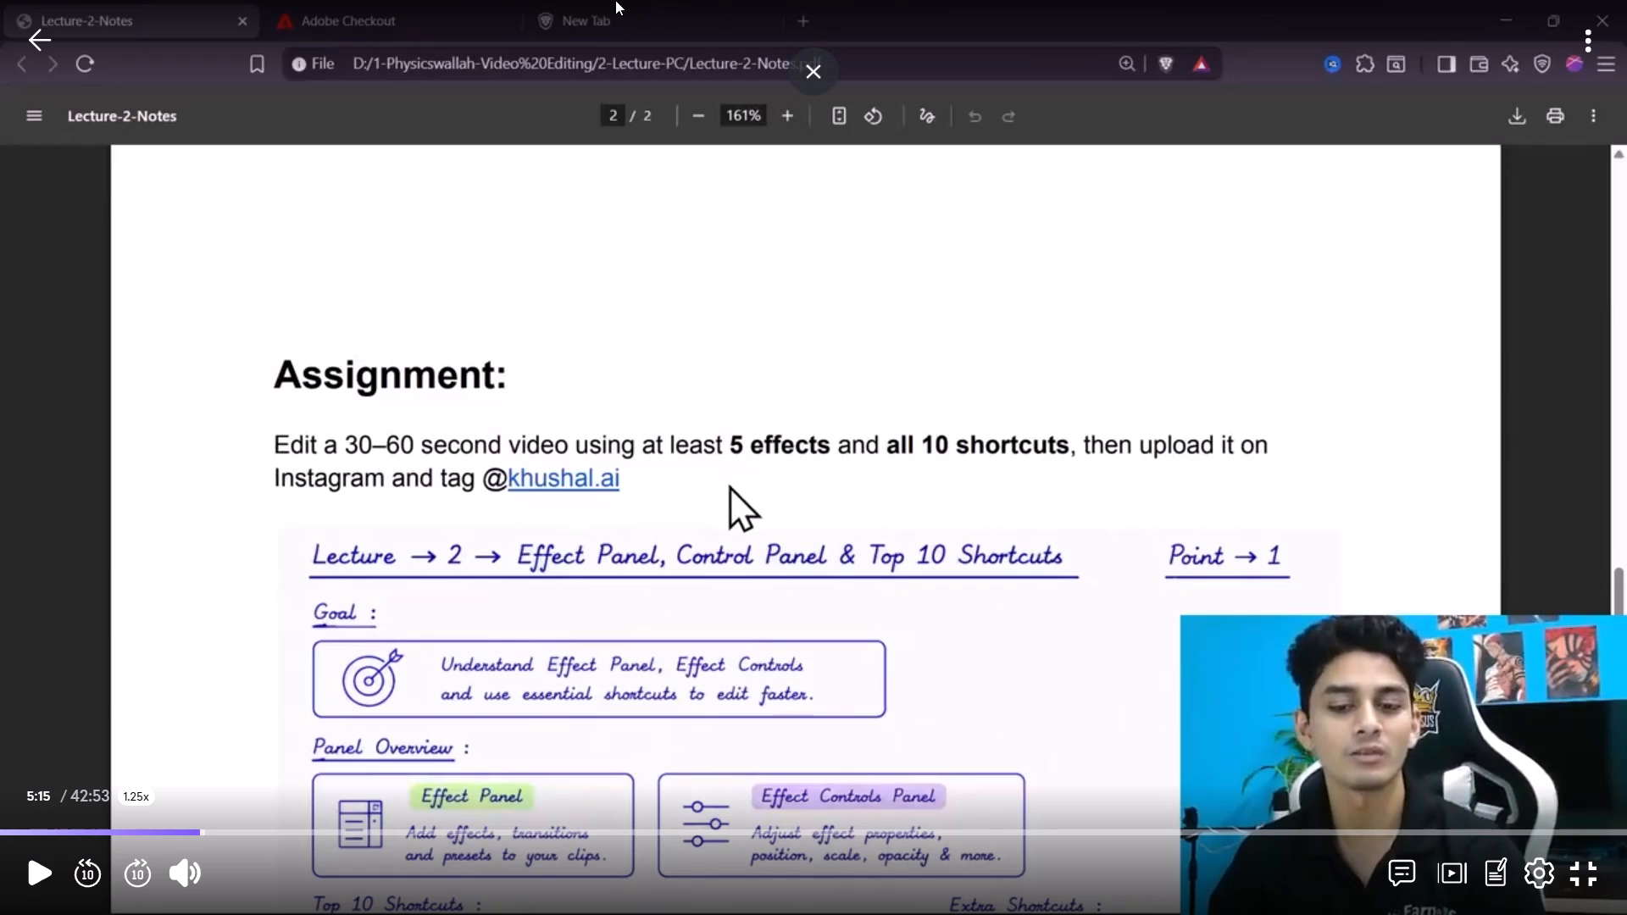
Search the web for "bg remover" in a new browser tab and open the remove.bg result.
key(ctrl+t)
click(377, 58)
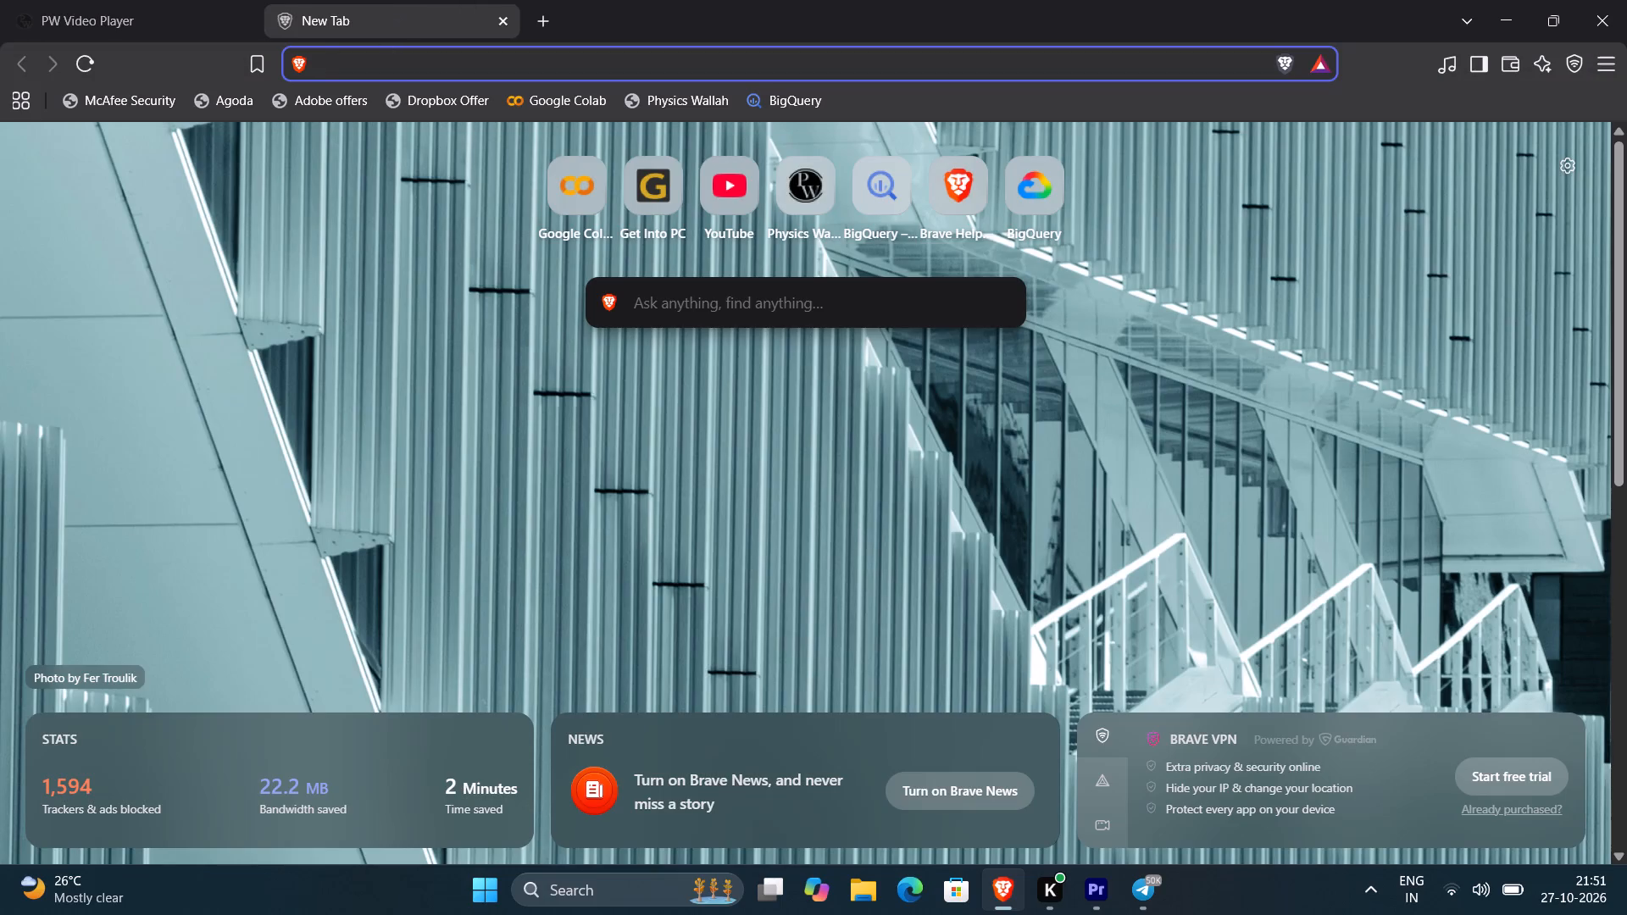
text(bg remover)
key(space)
key(Return)
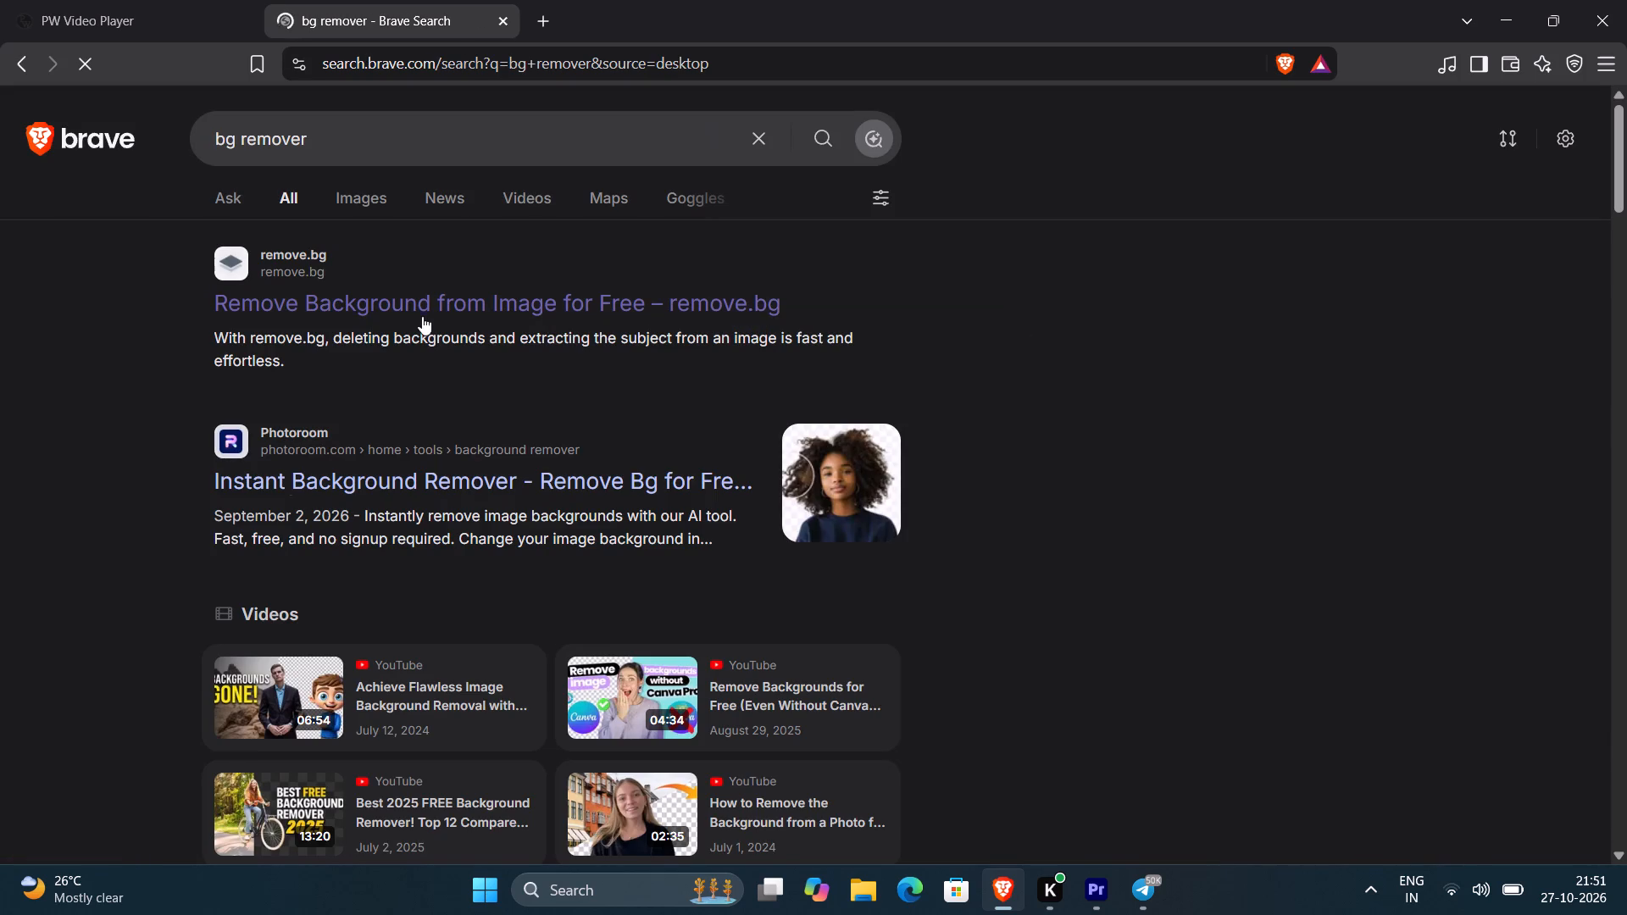
click(420, 298)
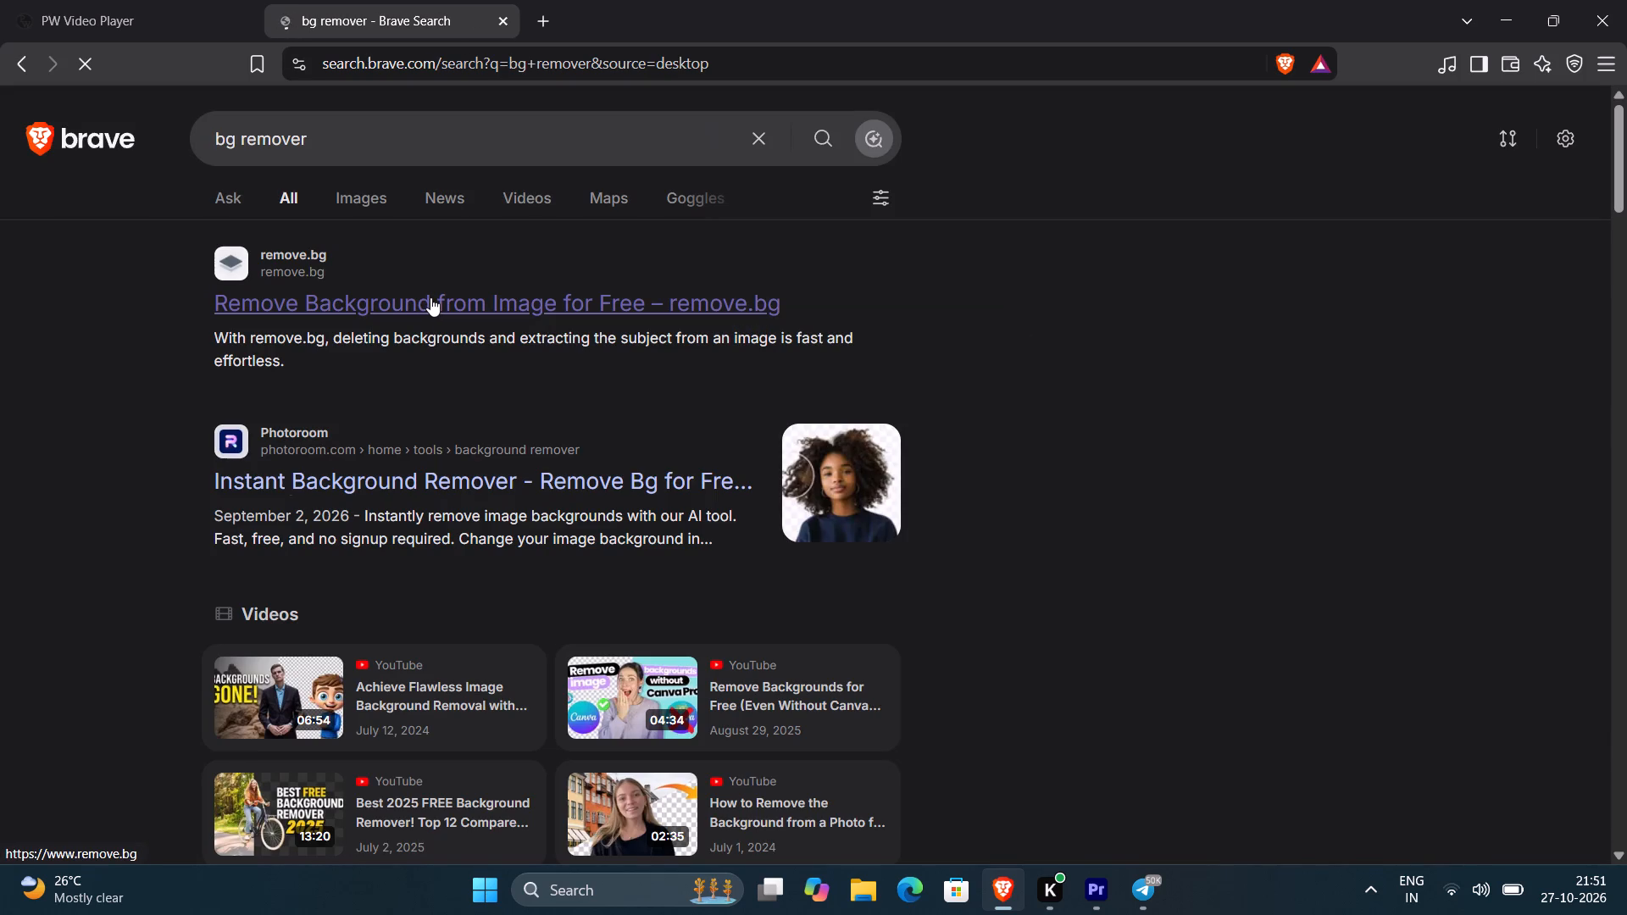
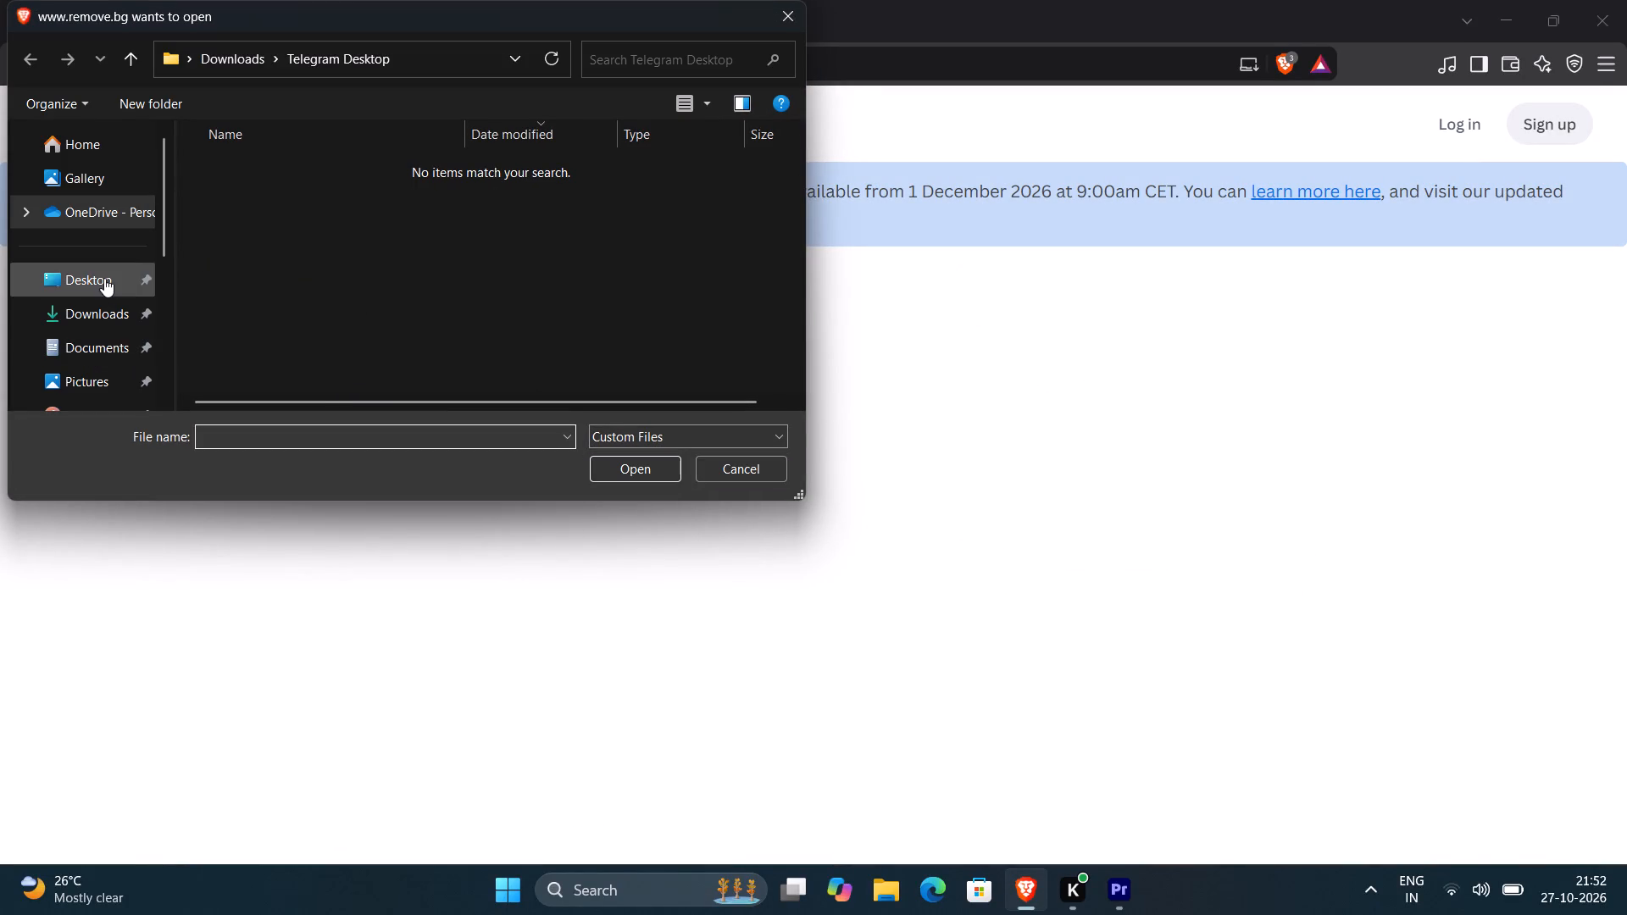
Upload the Bmw_yellow image from the Desktop folder to remove.bg for background removal.
click(104, 283)
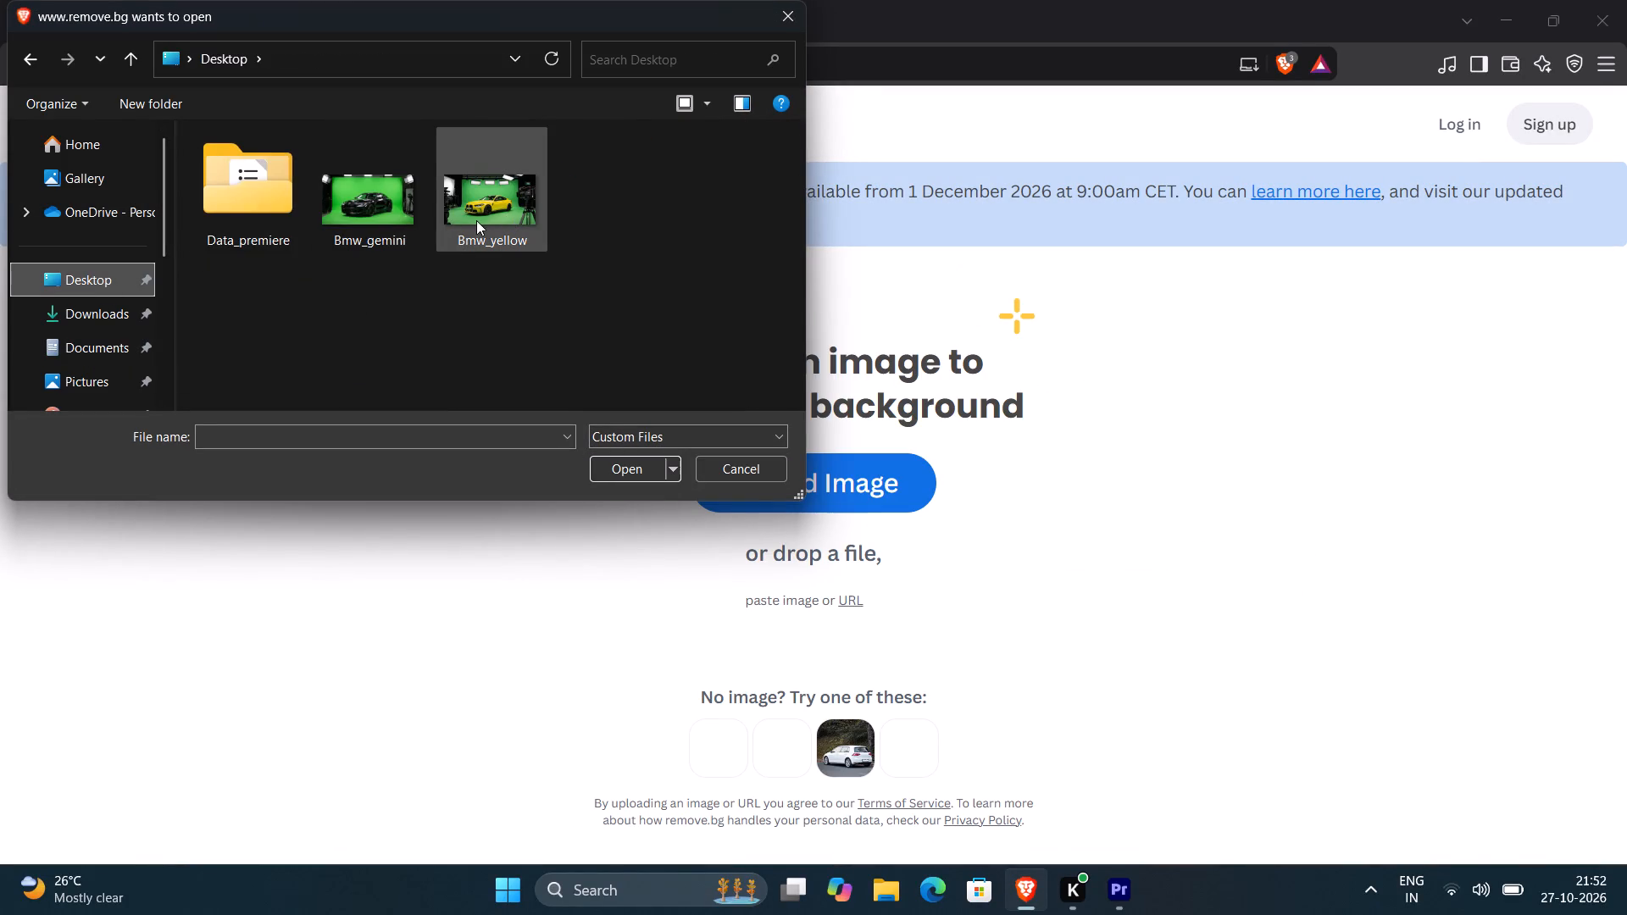
click(502, 214)
click(632, 475)
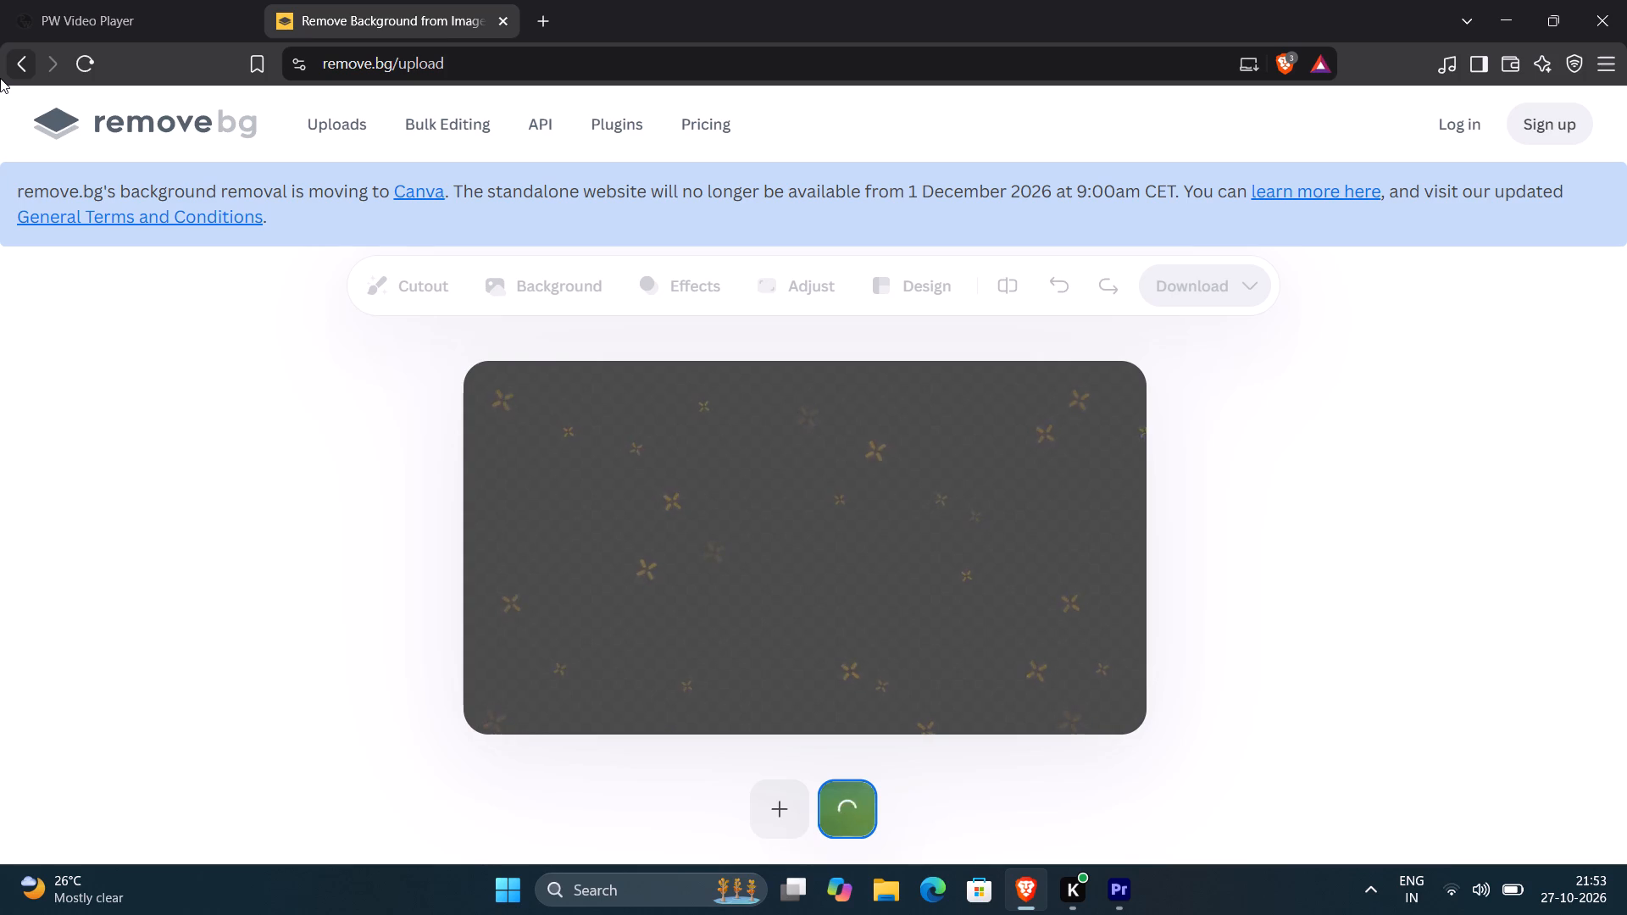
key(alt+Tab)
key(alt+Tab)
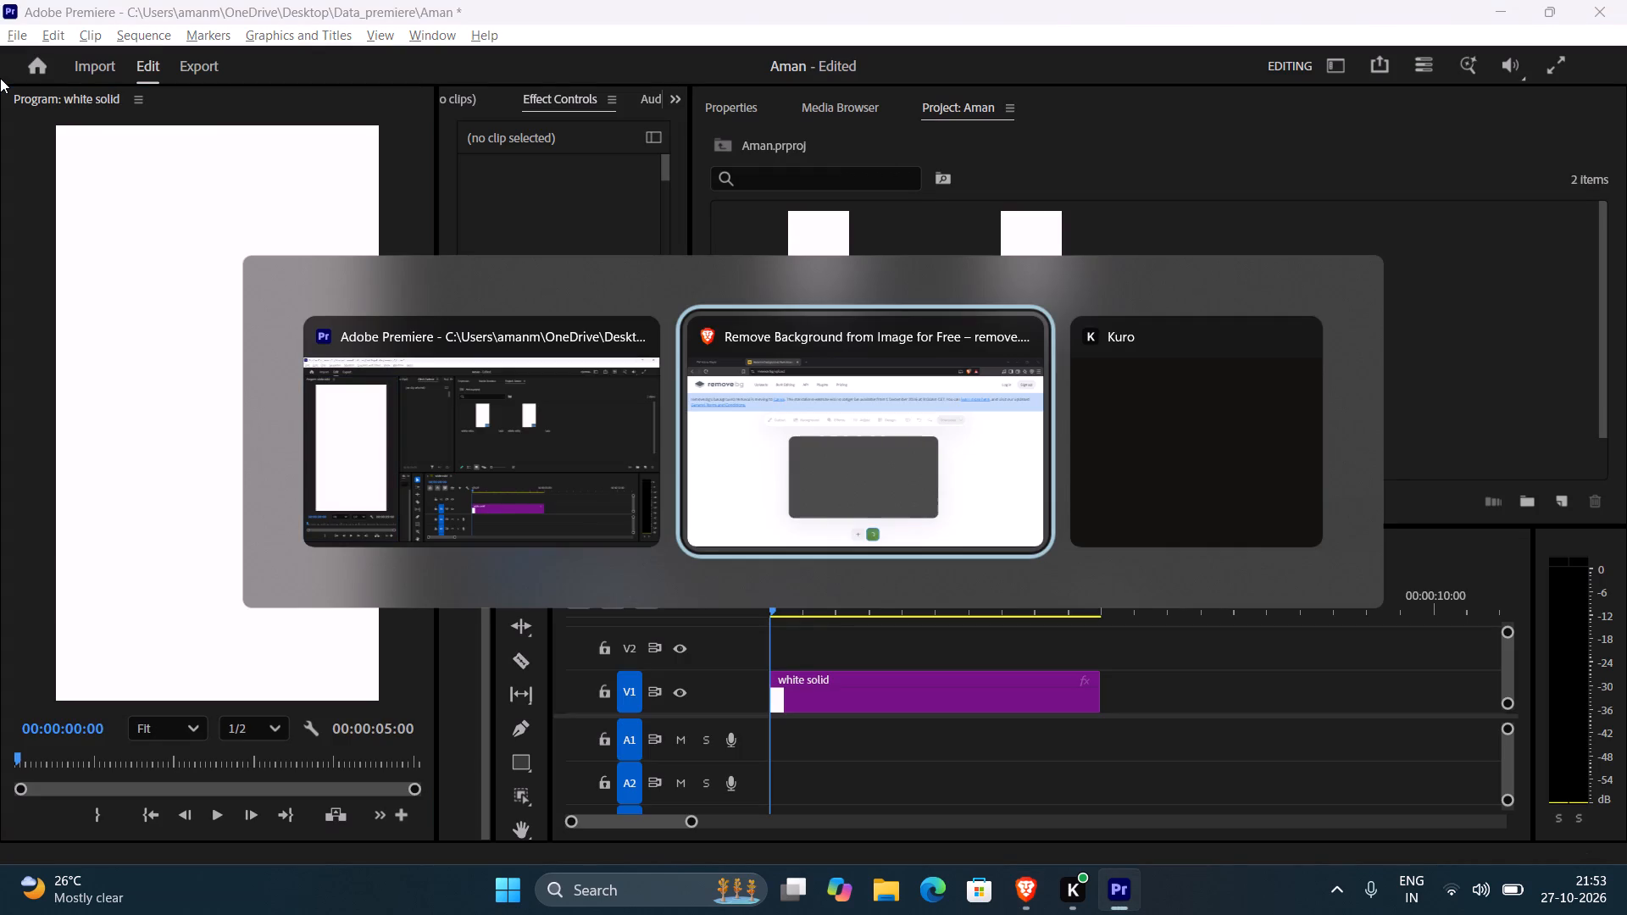
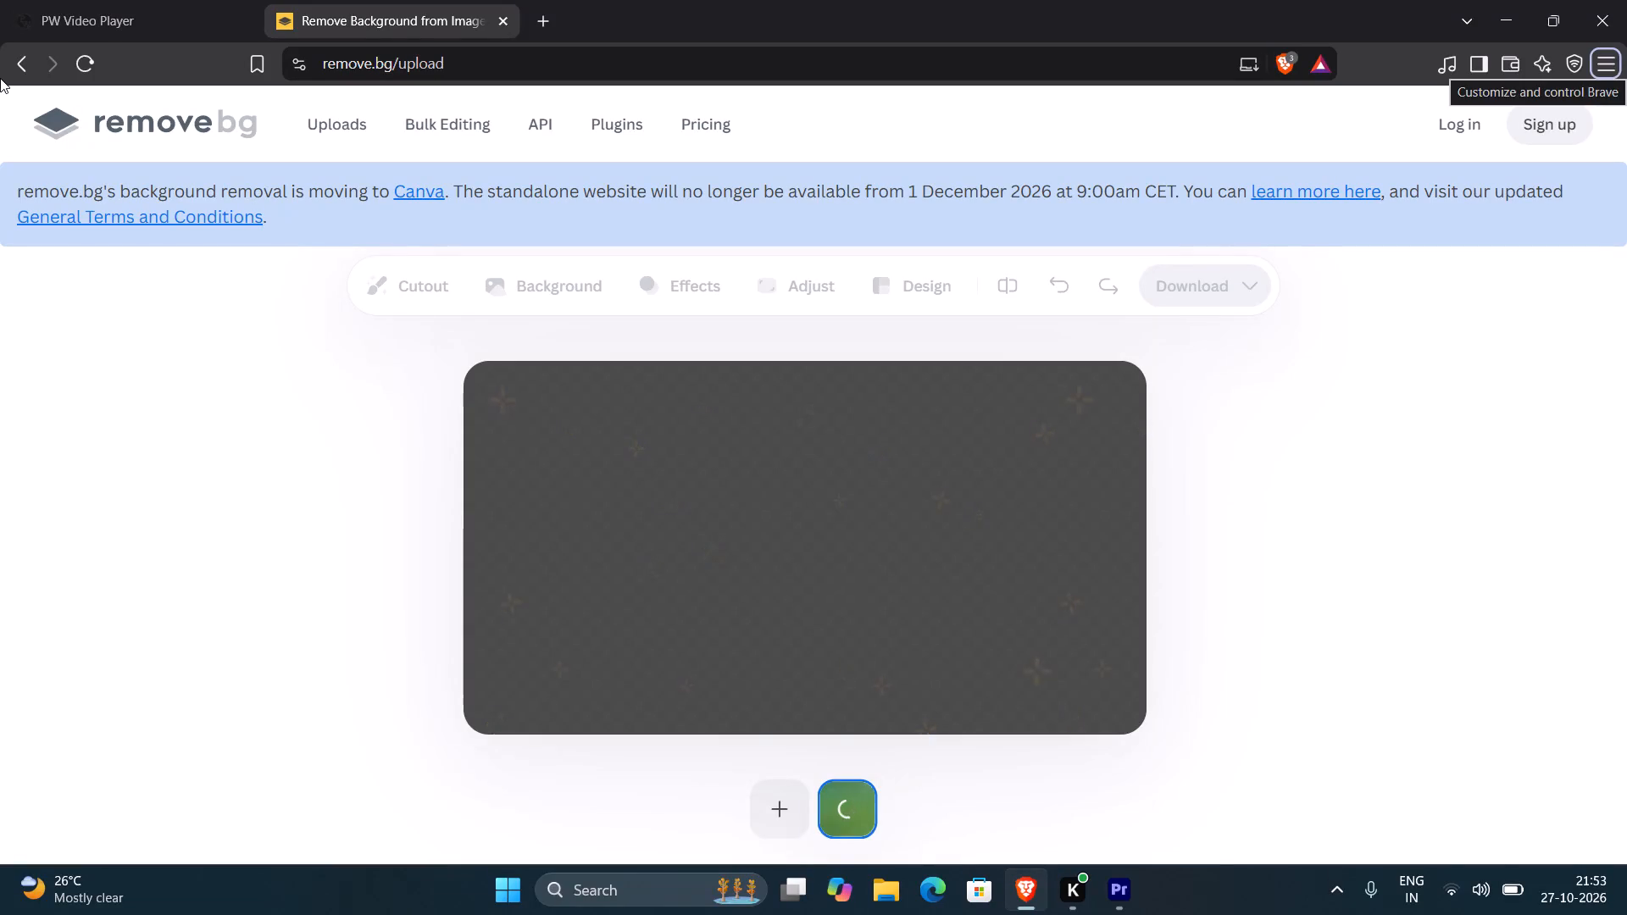
Return to the Lecture 2 video and resume its playback.
click(122, 0)
click(825, 411)
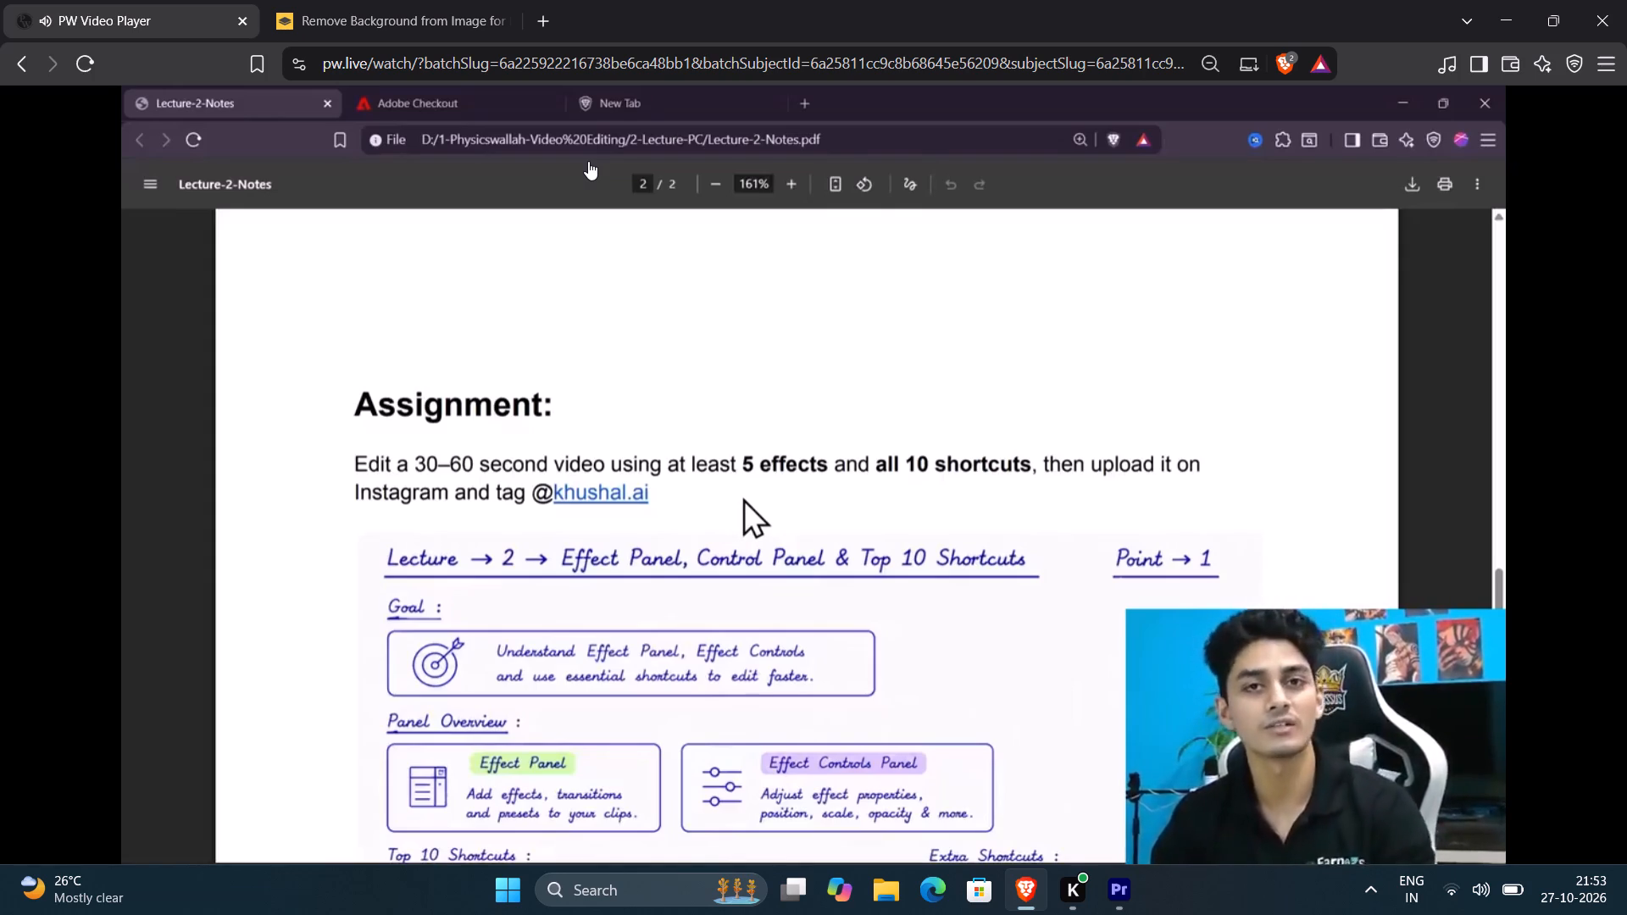
Download the free 677 x 369 preview cutout to the Desktop as Bmw_yellow-removebg-preview in PNG format, and close the remove.bg page.
key(ctrl+Tab)
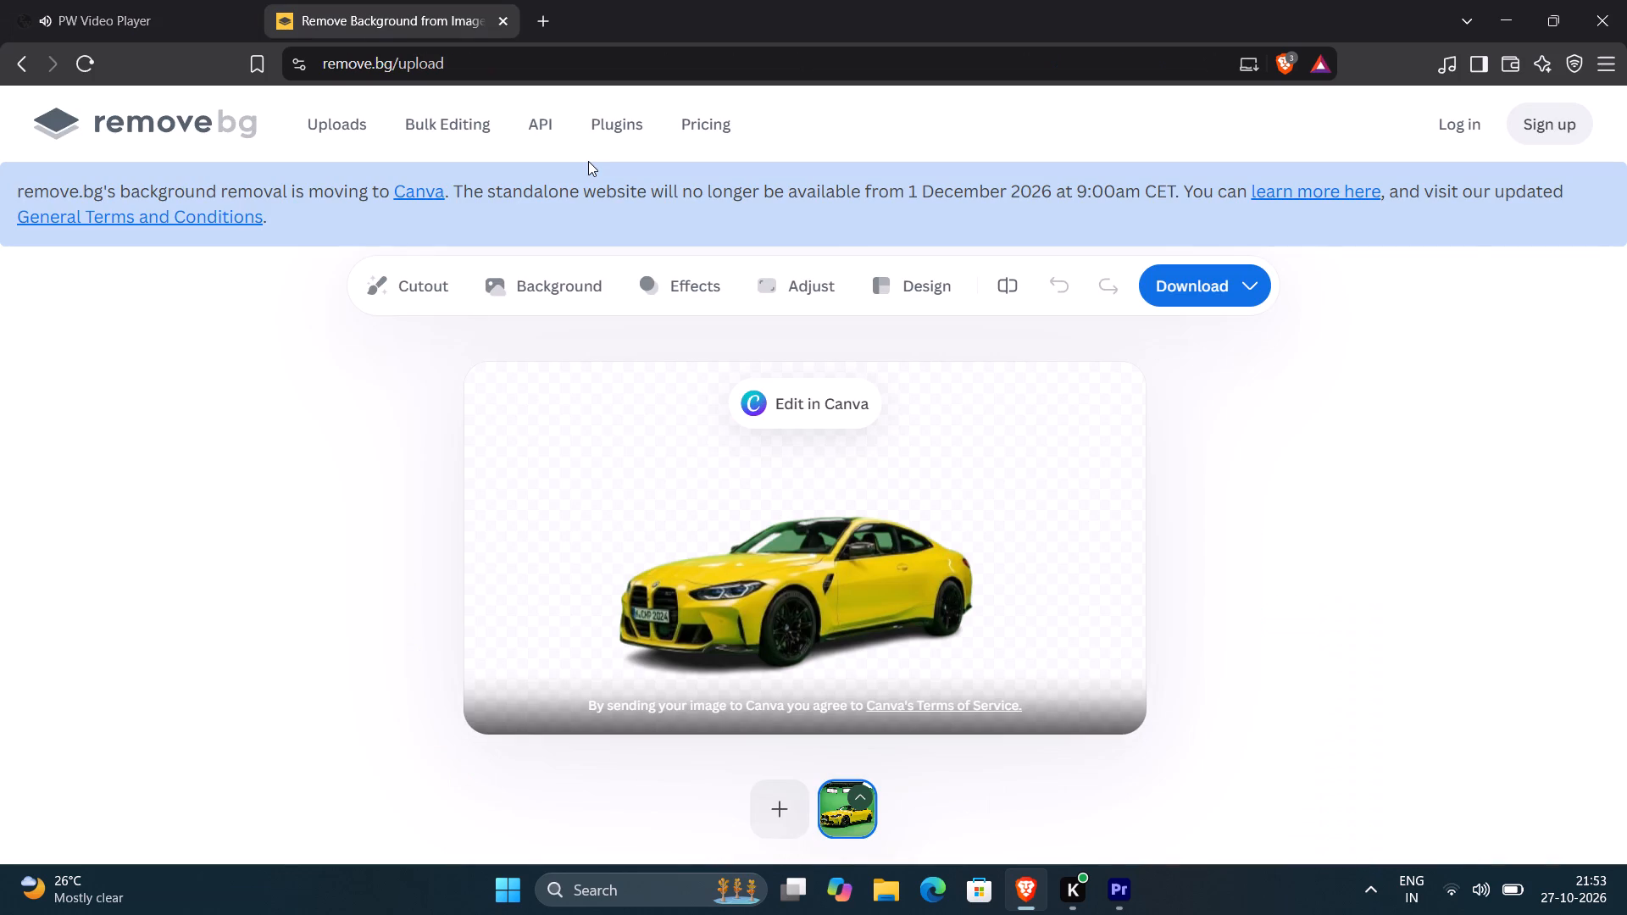
click(1176, 293)
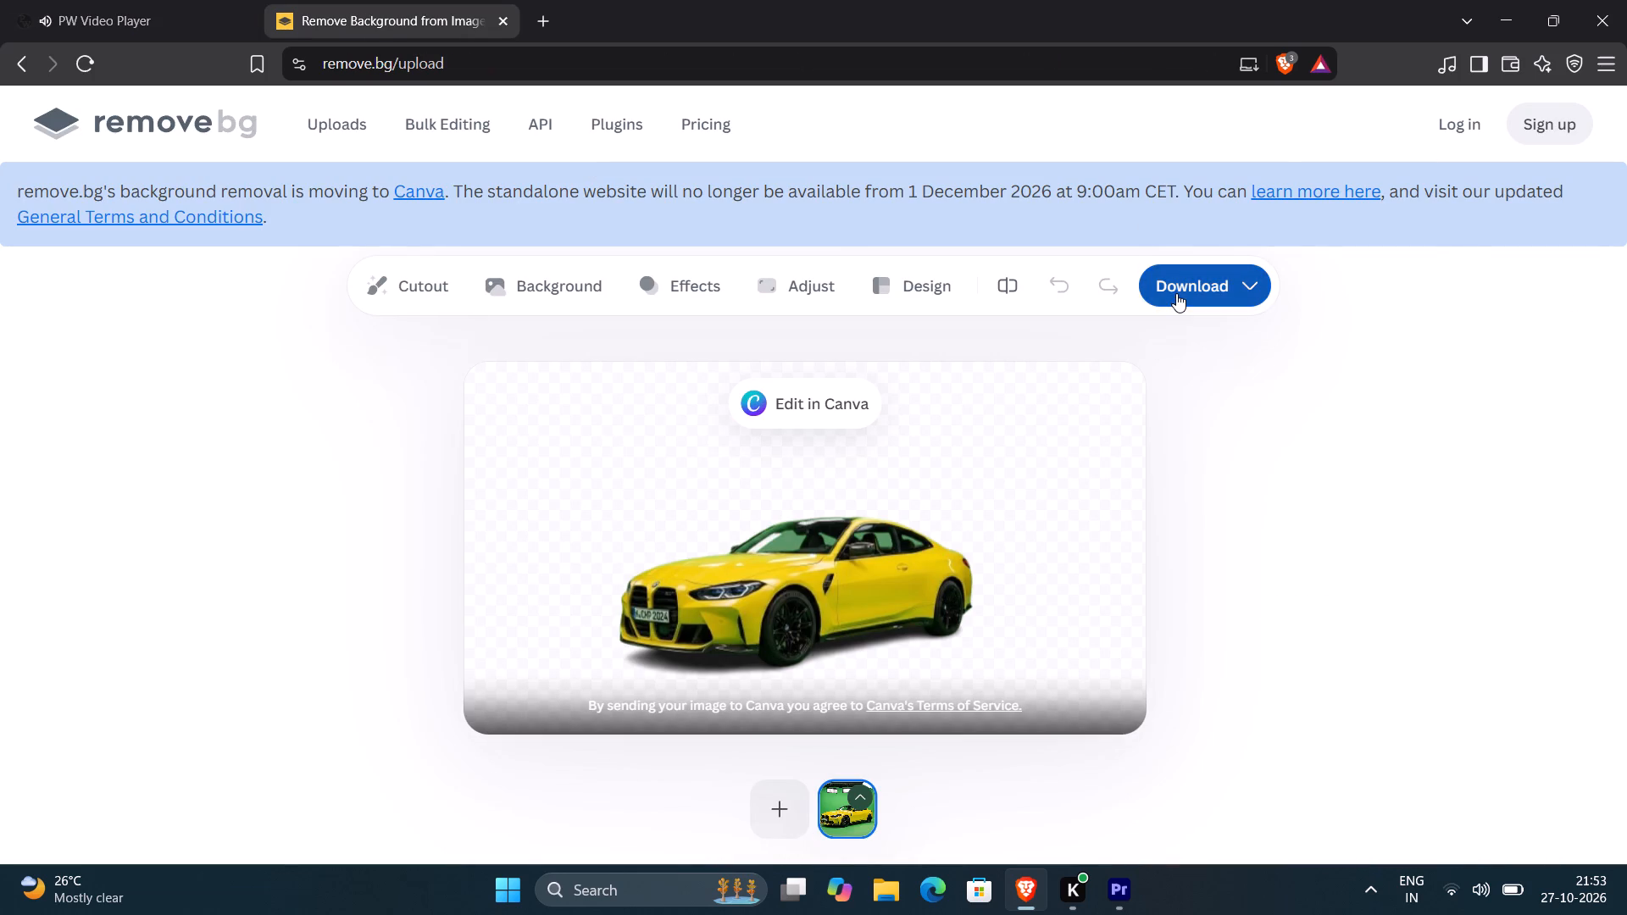
click(1302, 347)
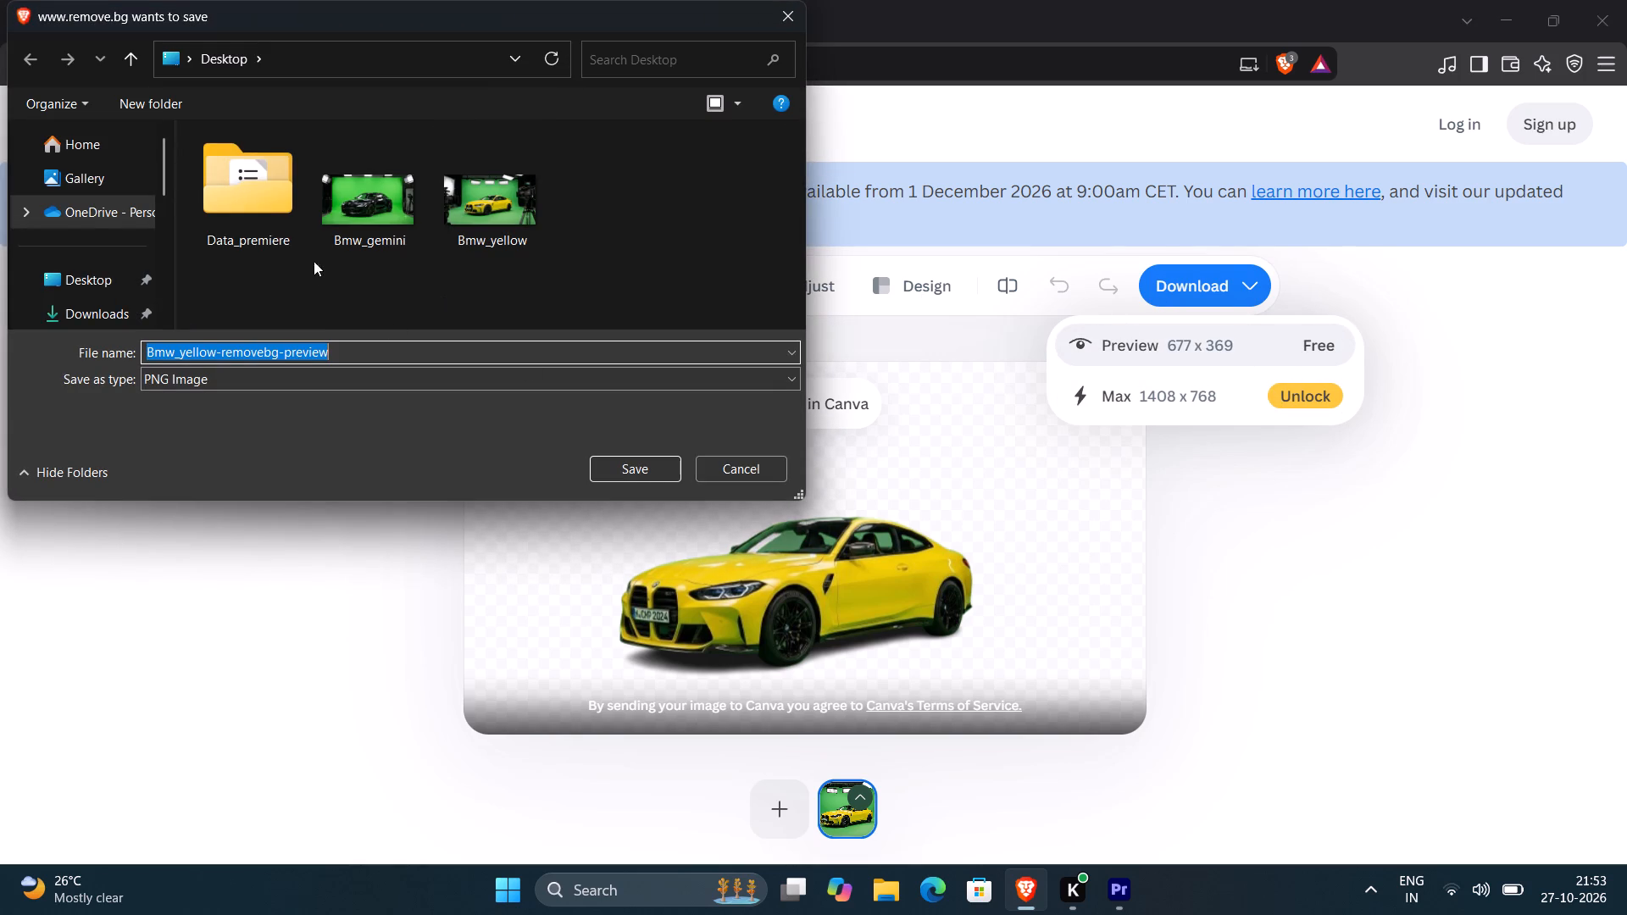
click(106, 277)
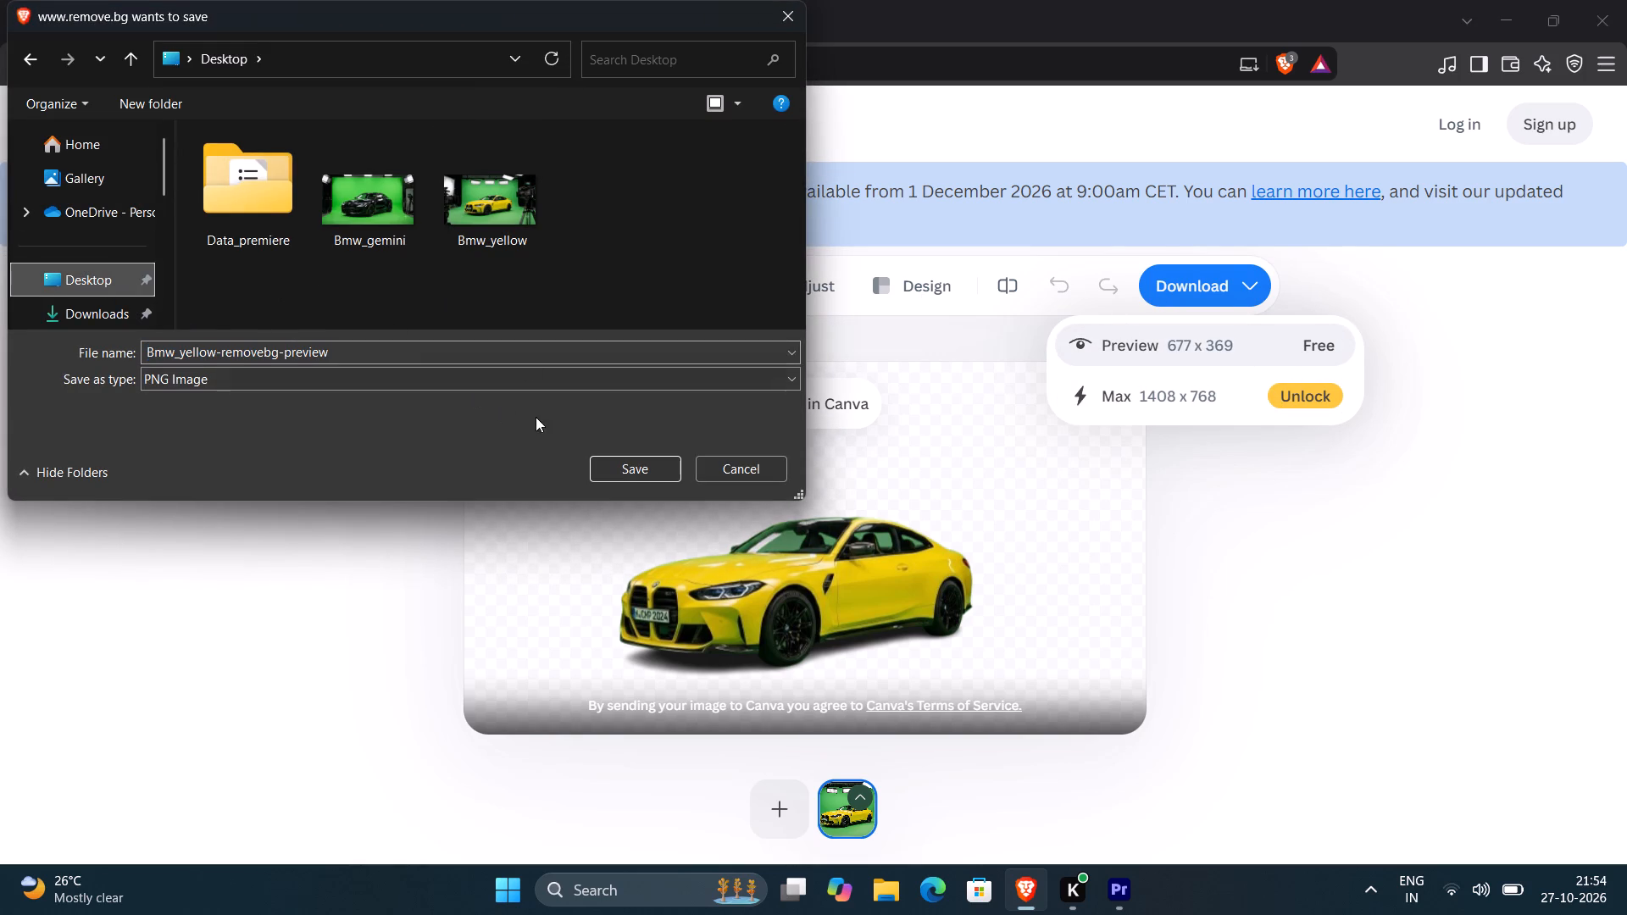
click(649, 472)
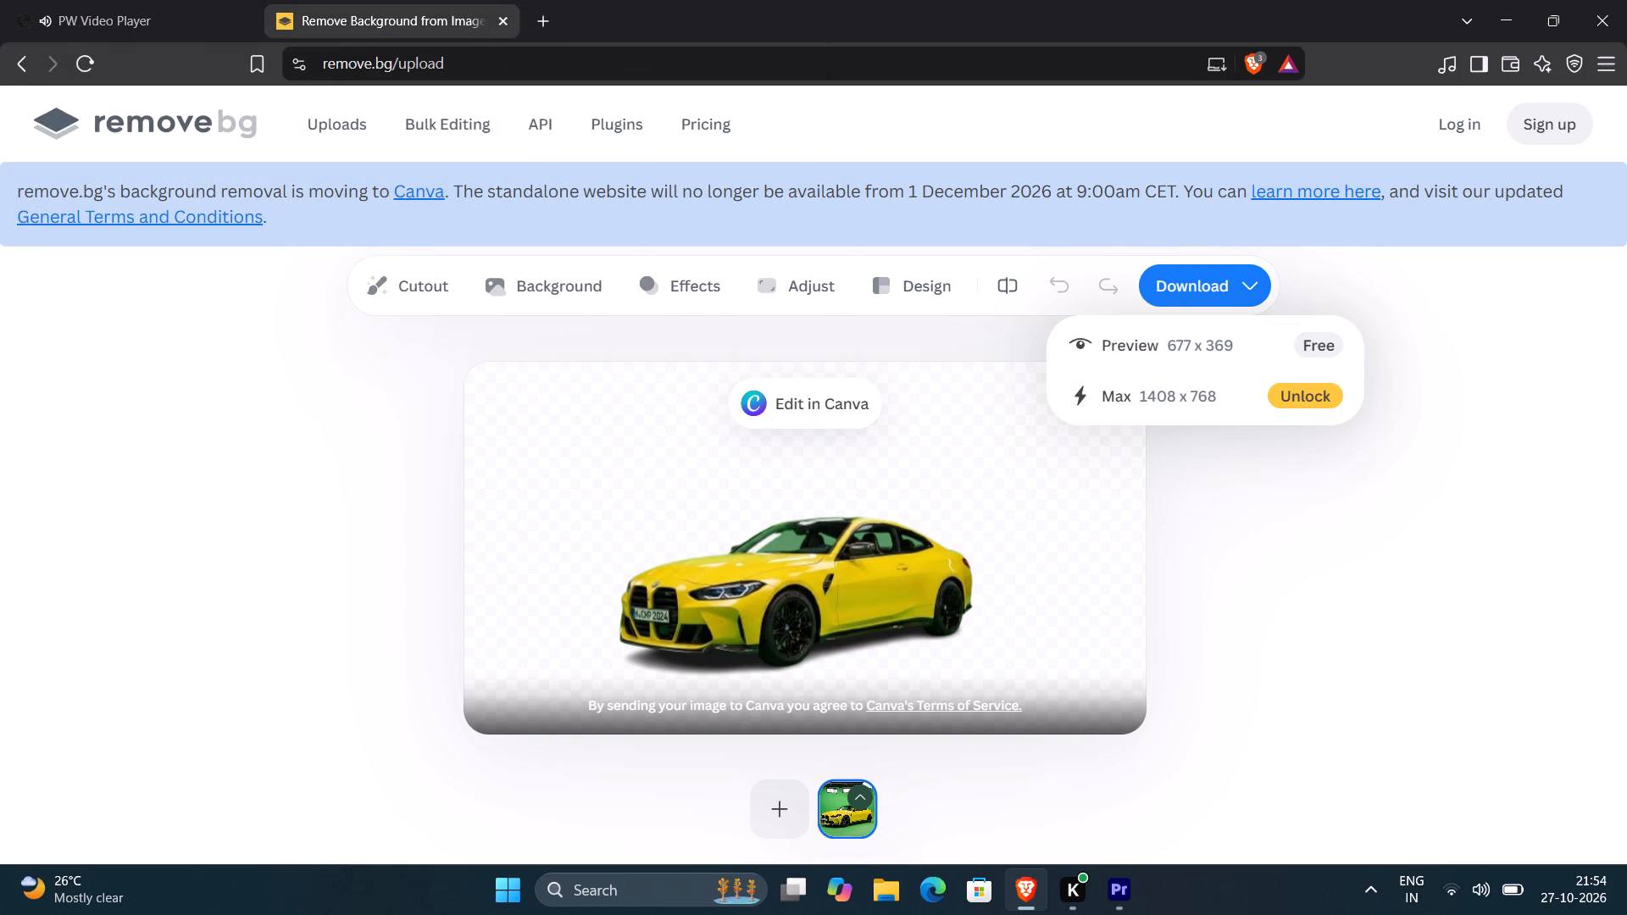
click(508, 25)
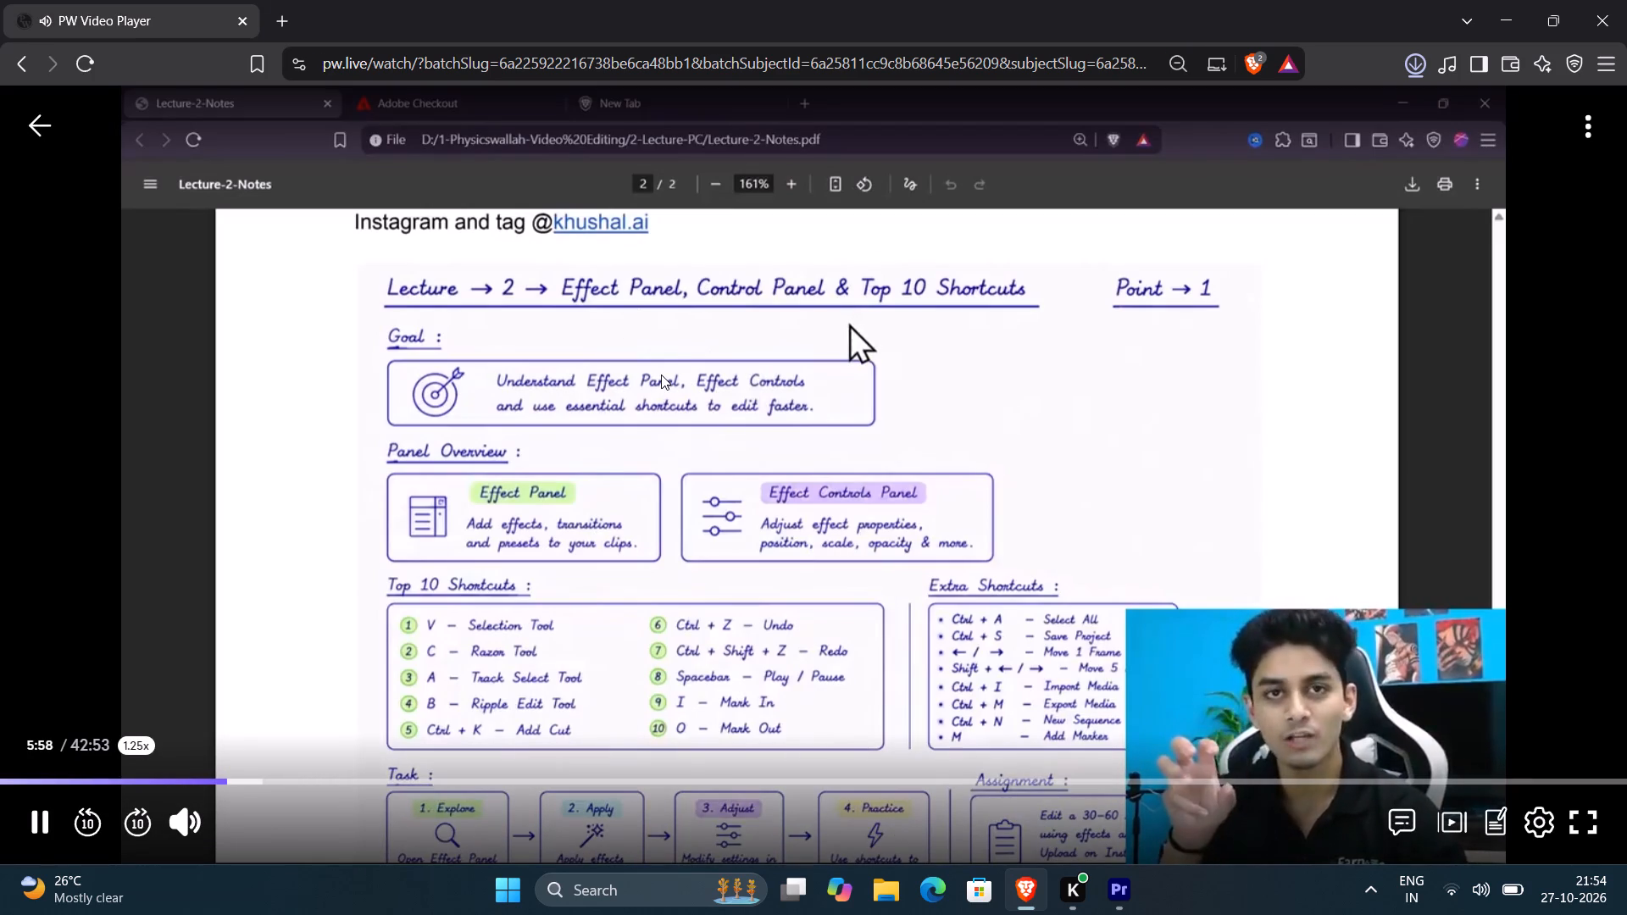
Open the Data_premiere folder from the desktop and try to open the Aman.prin file in it.
key(super+d)
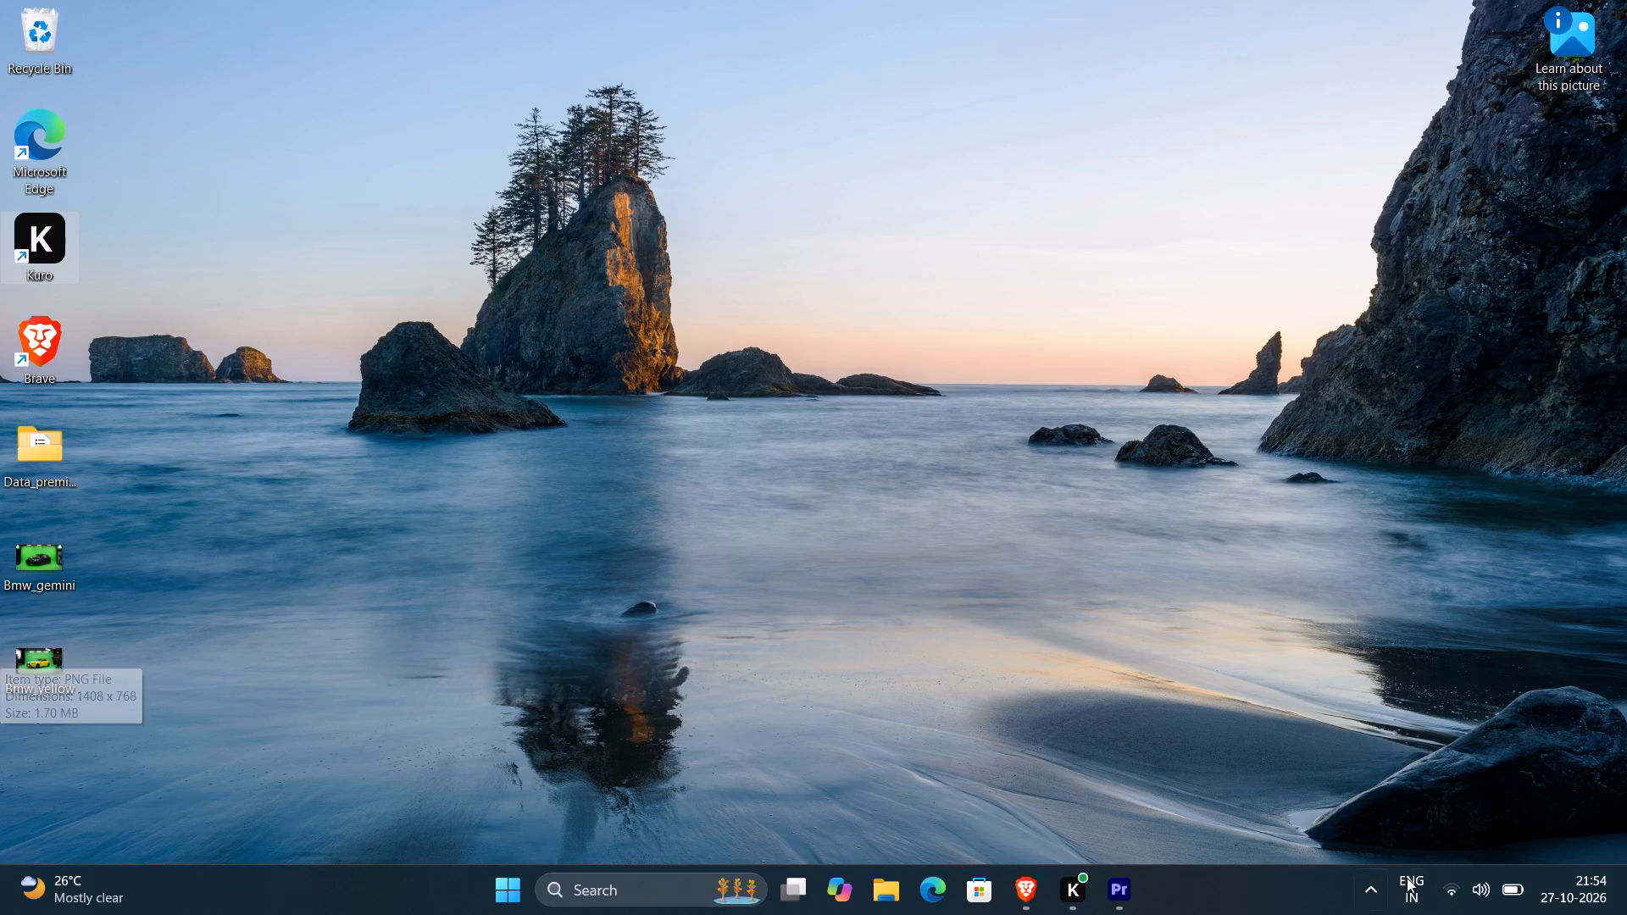
click(1027, 886)
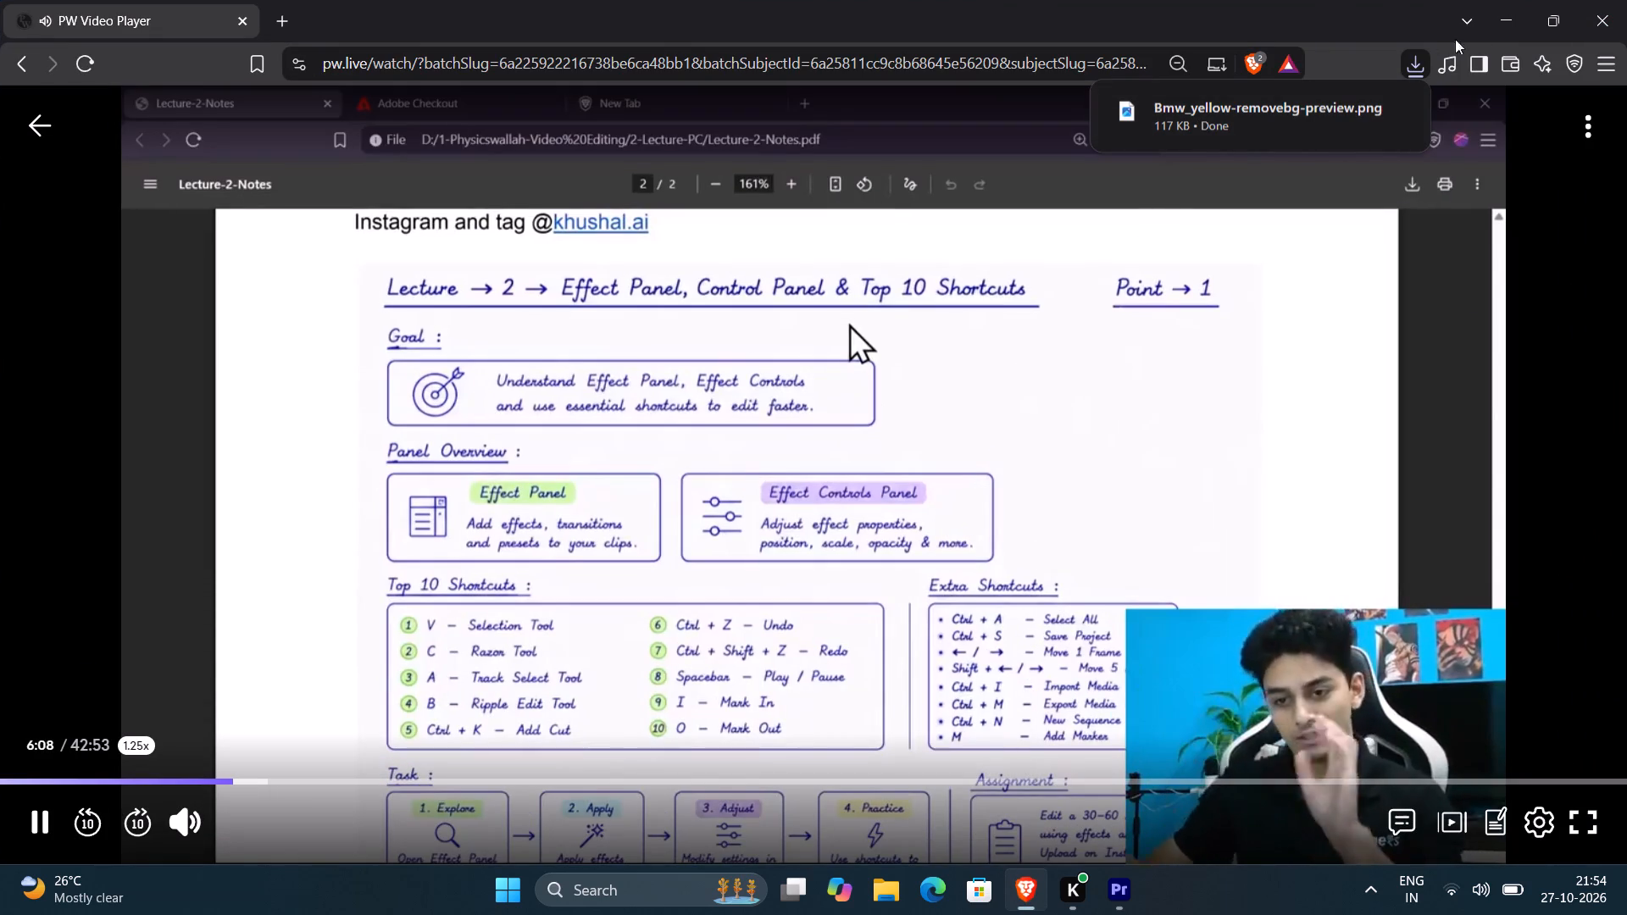
key(super+d)
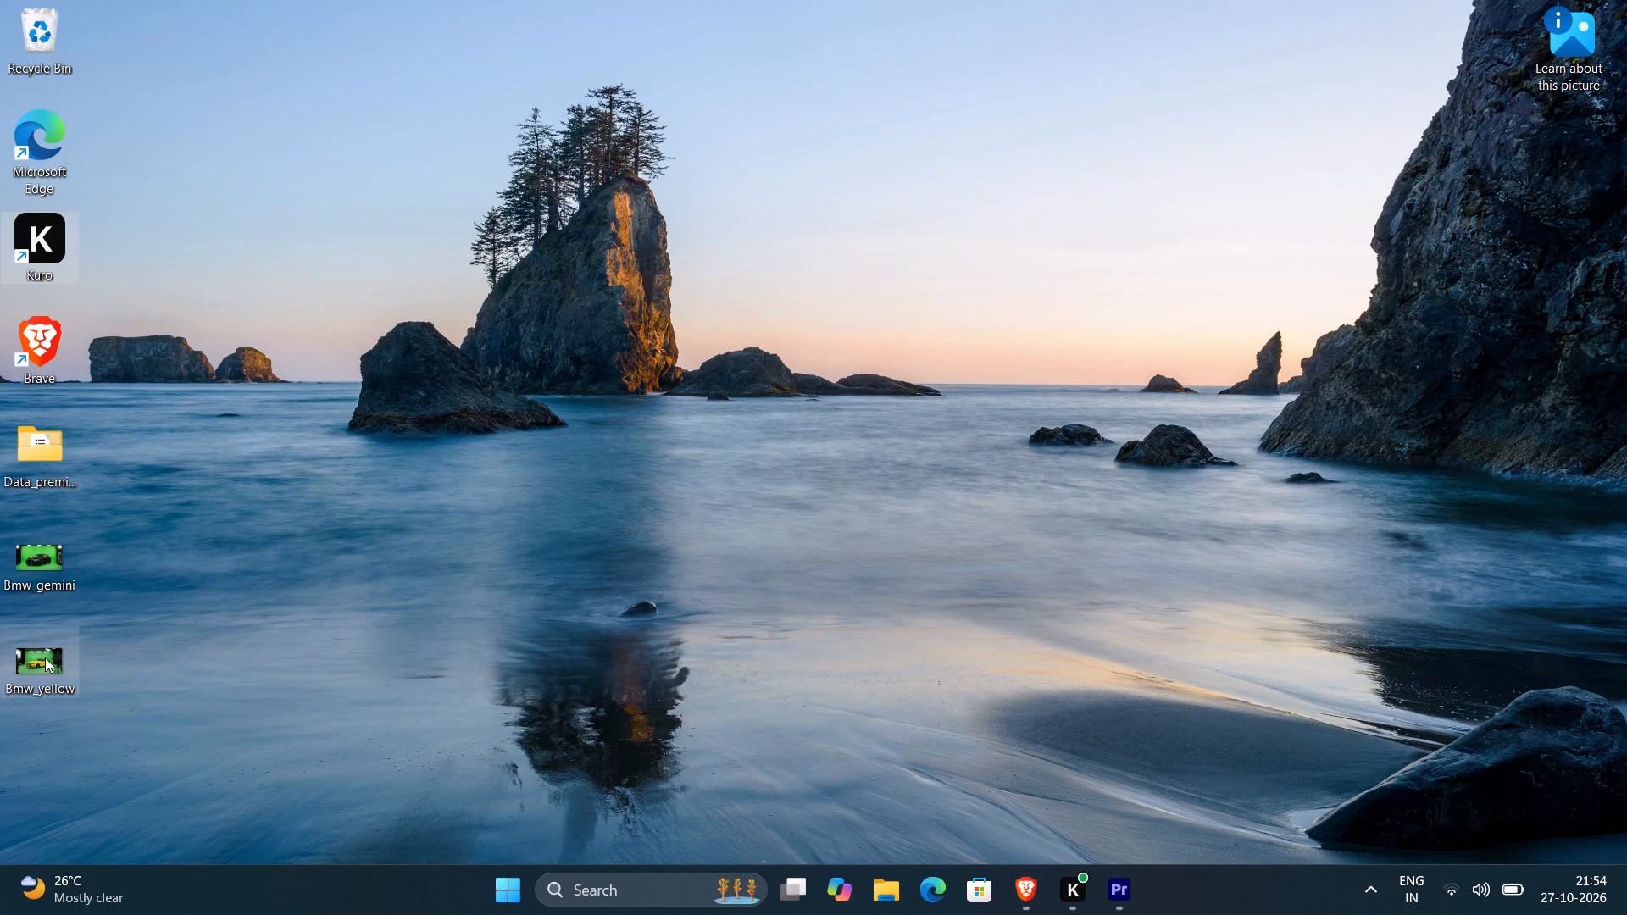
double_click(46, 457)
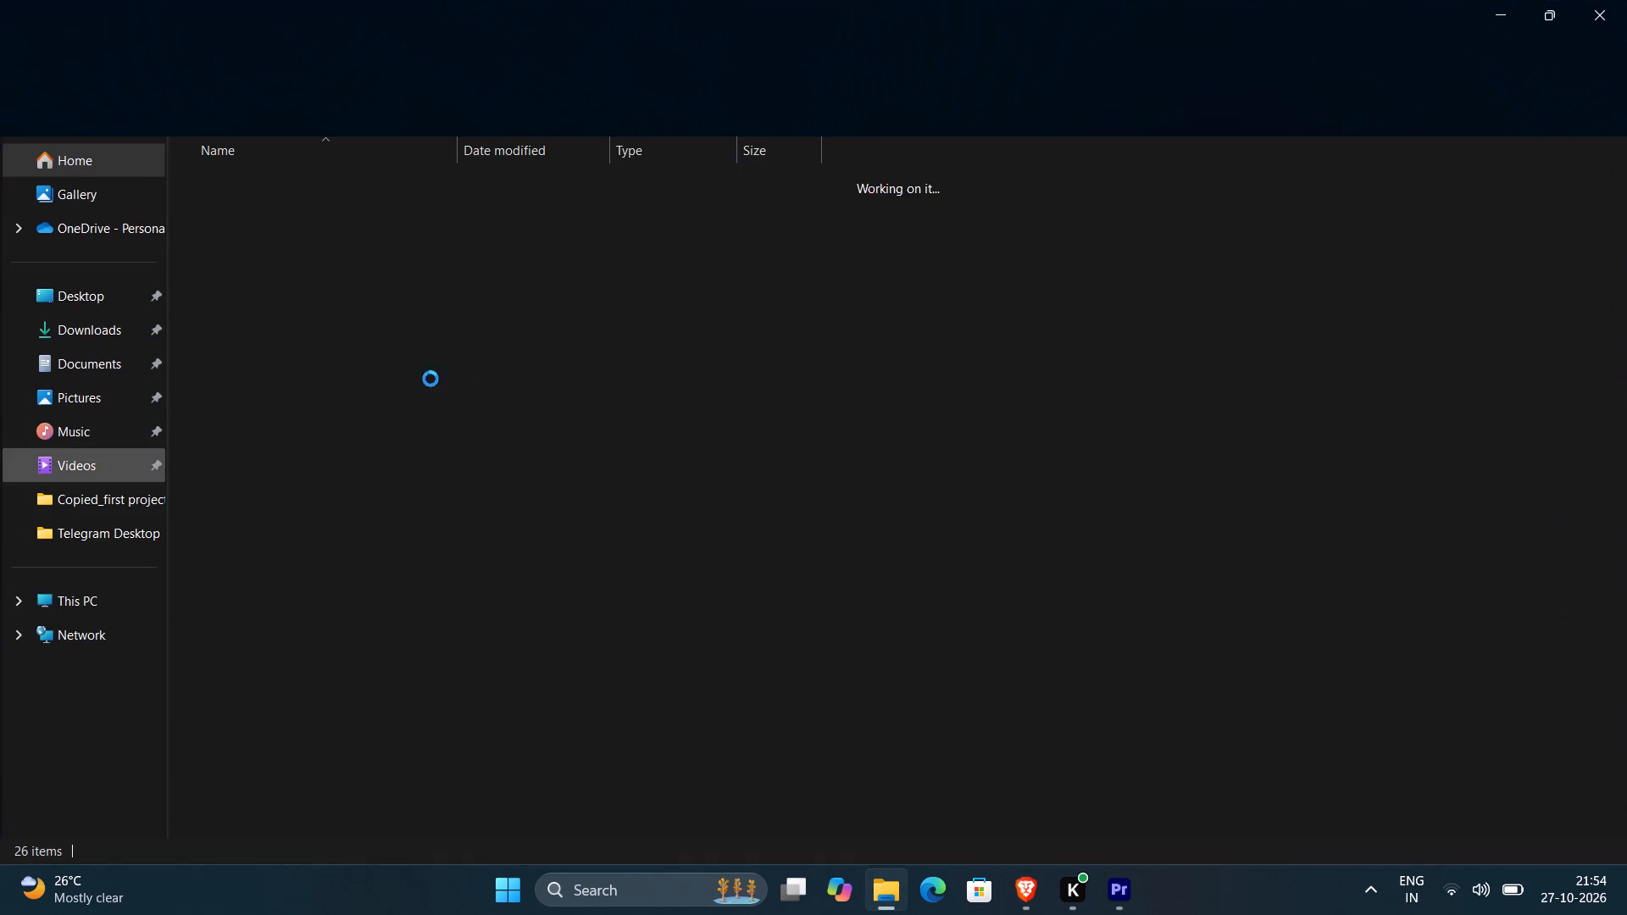
double_click(281, 225)
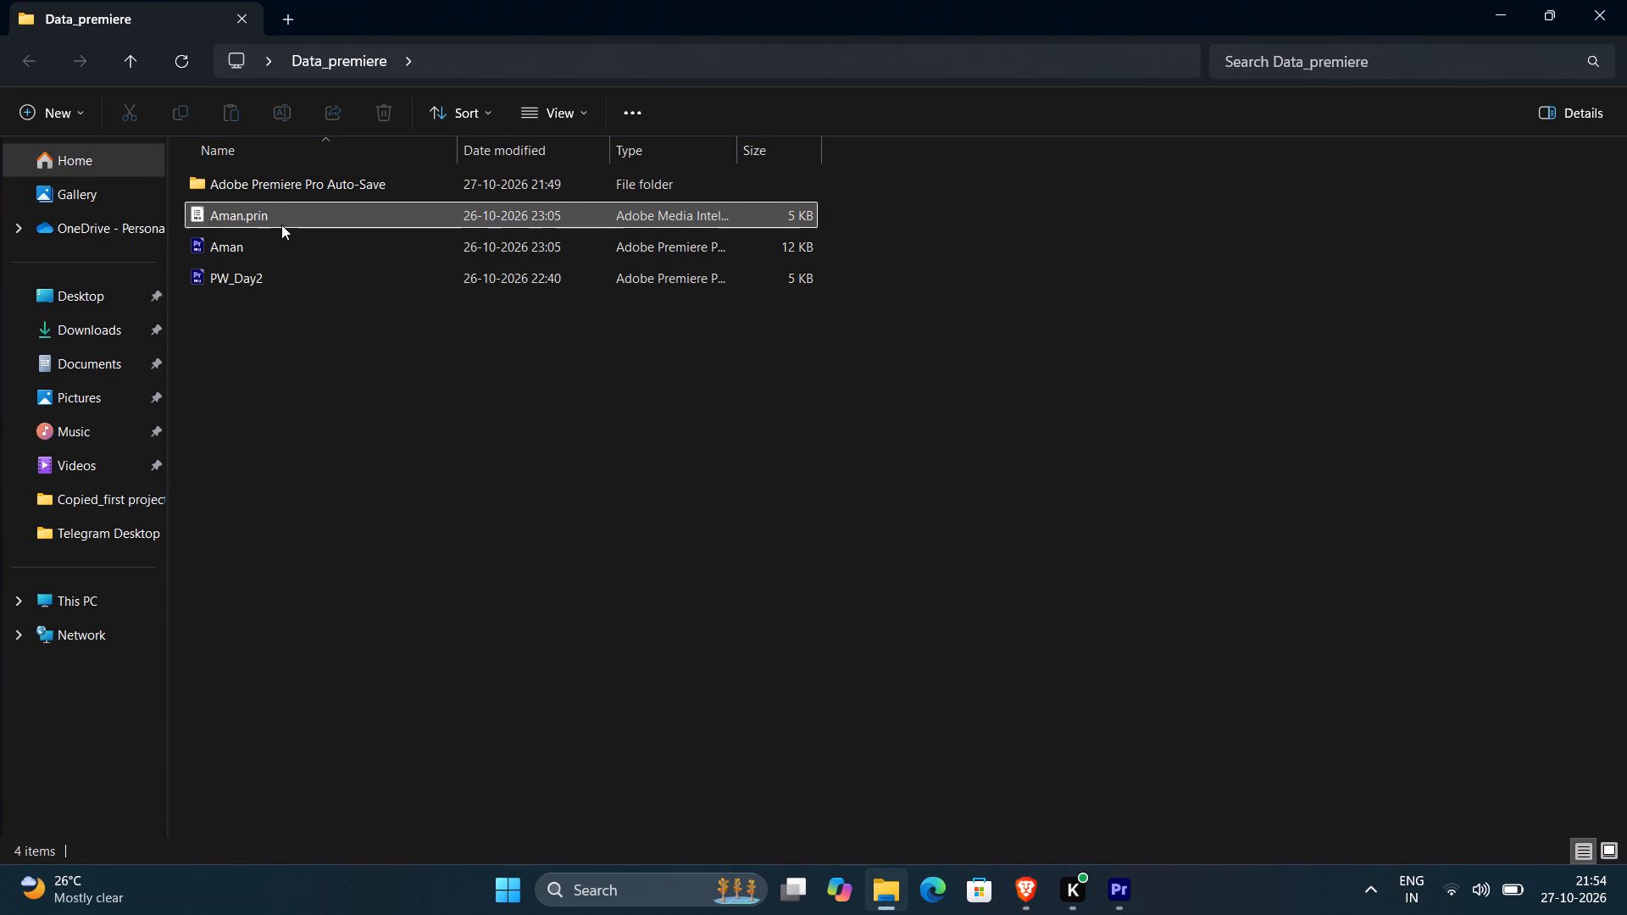
click(1503, 423)
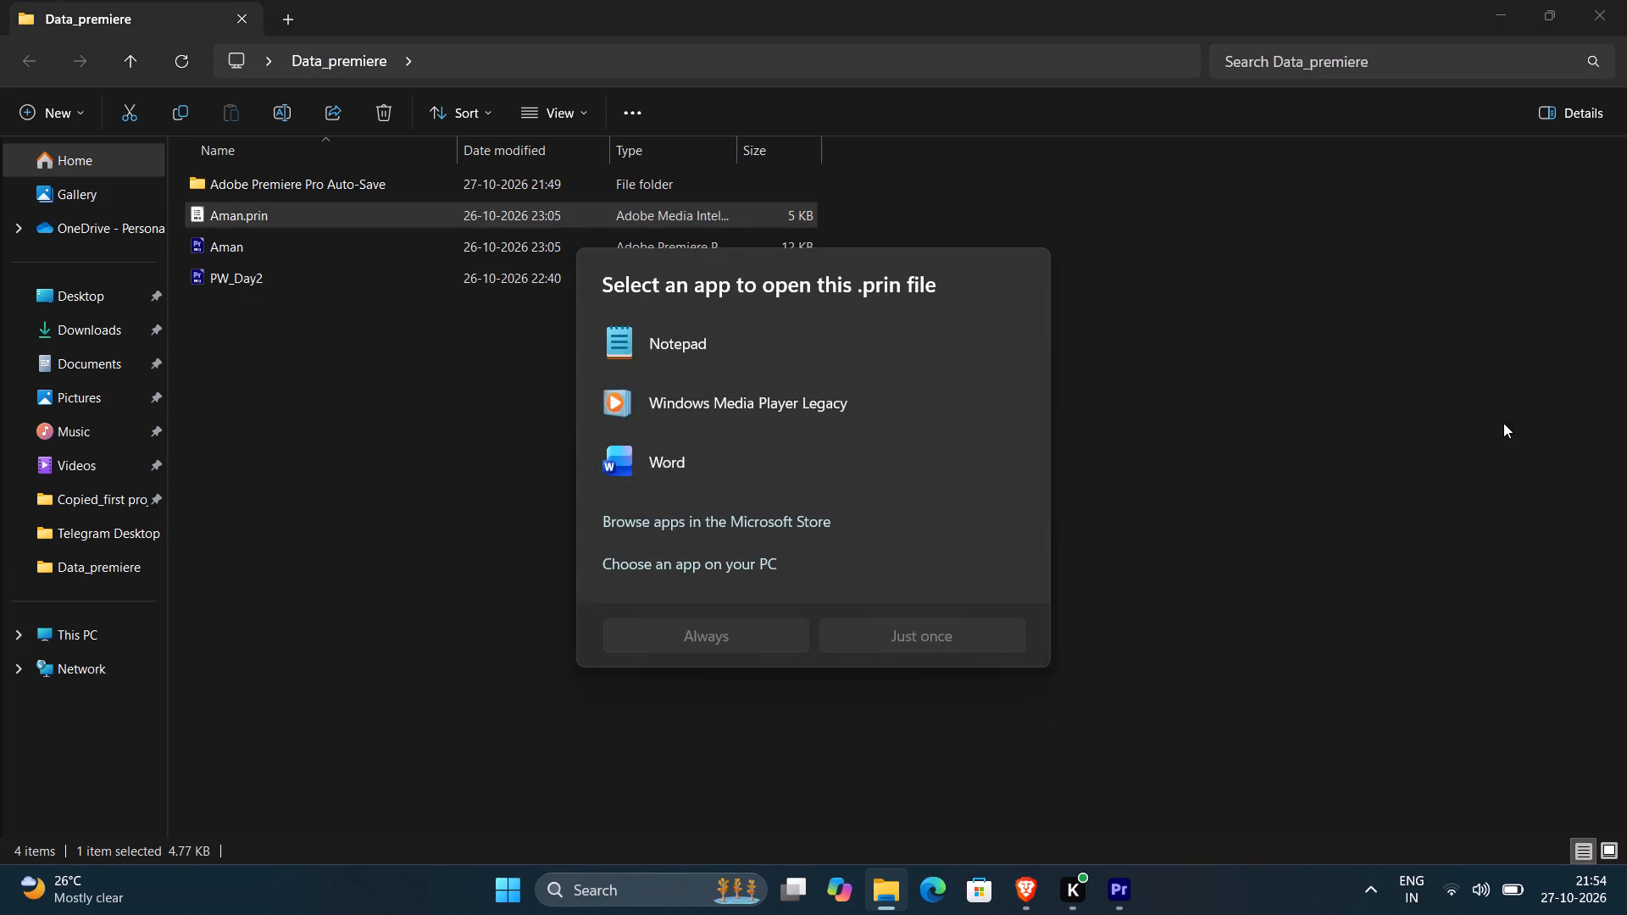
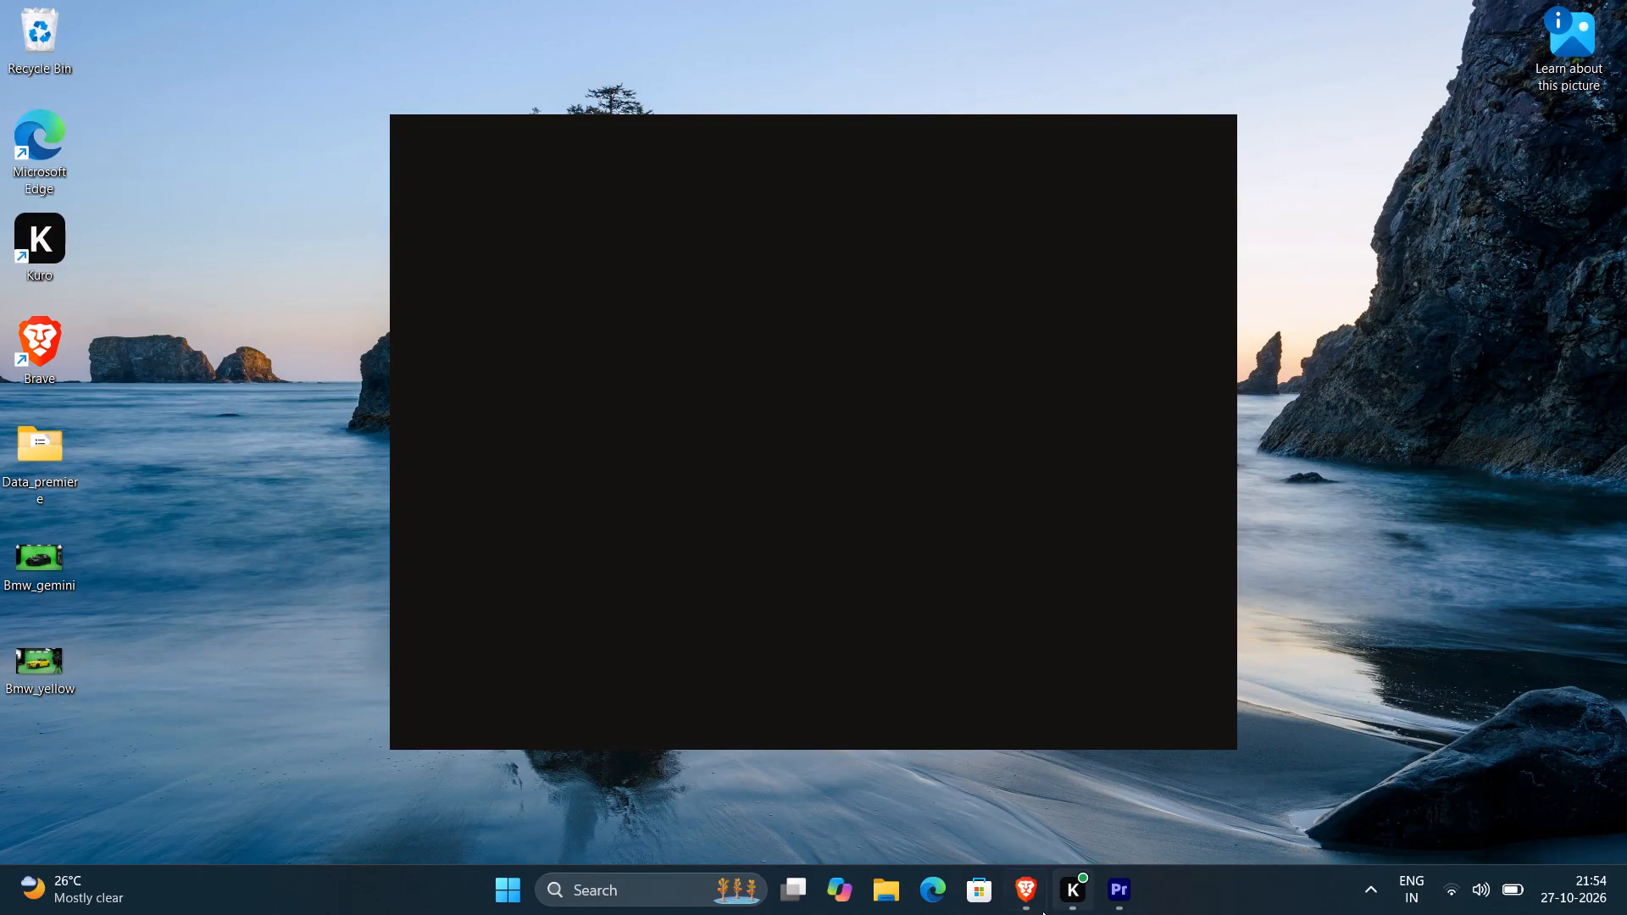
Switch to Brave and open the downloaded Bmw_yellow-removebg-preview.png to inspect the car cutout.
click(1016, 883)
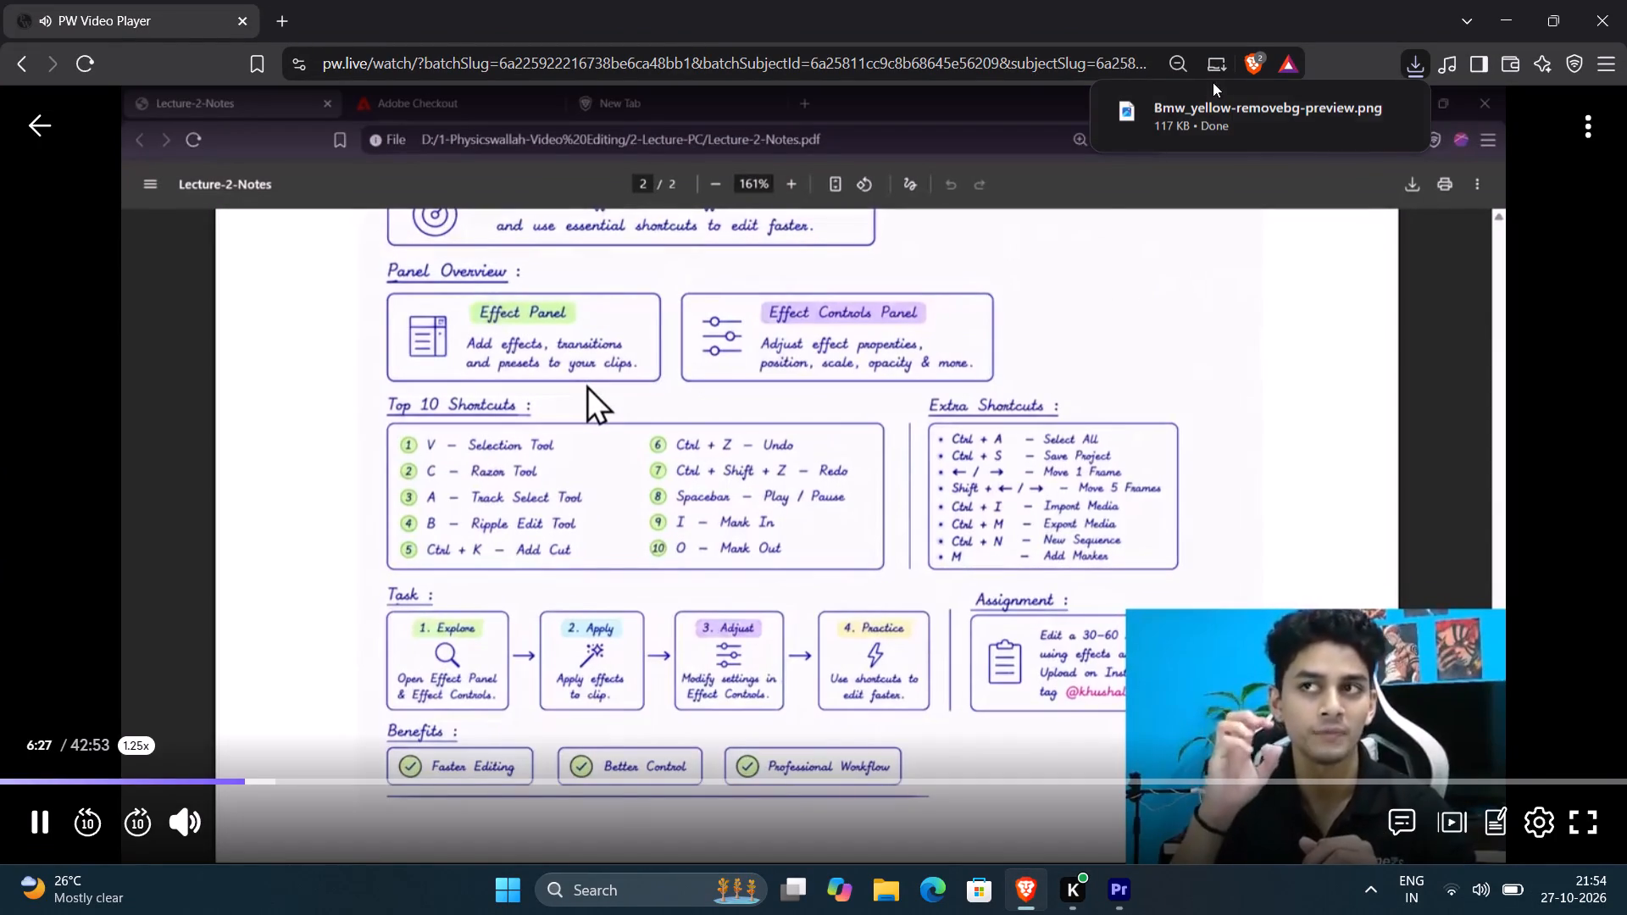
click(1208, 98)
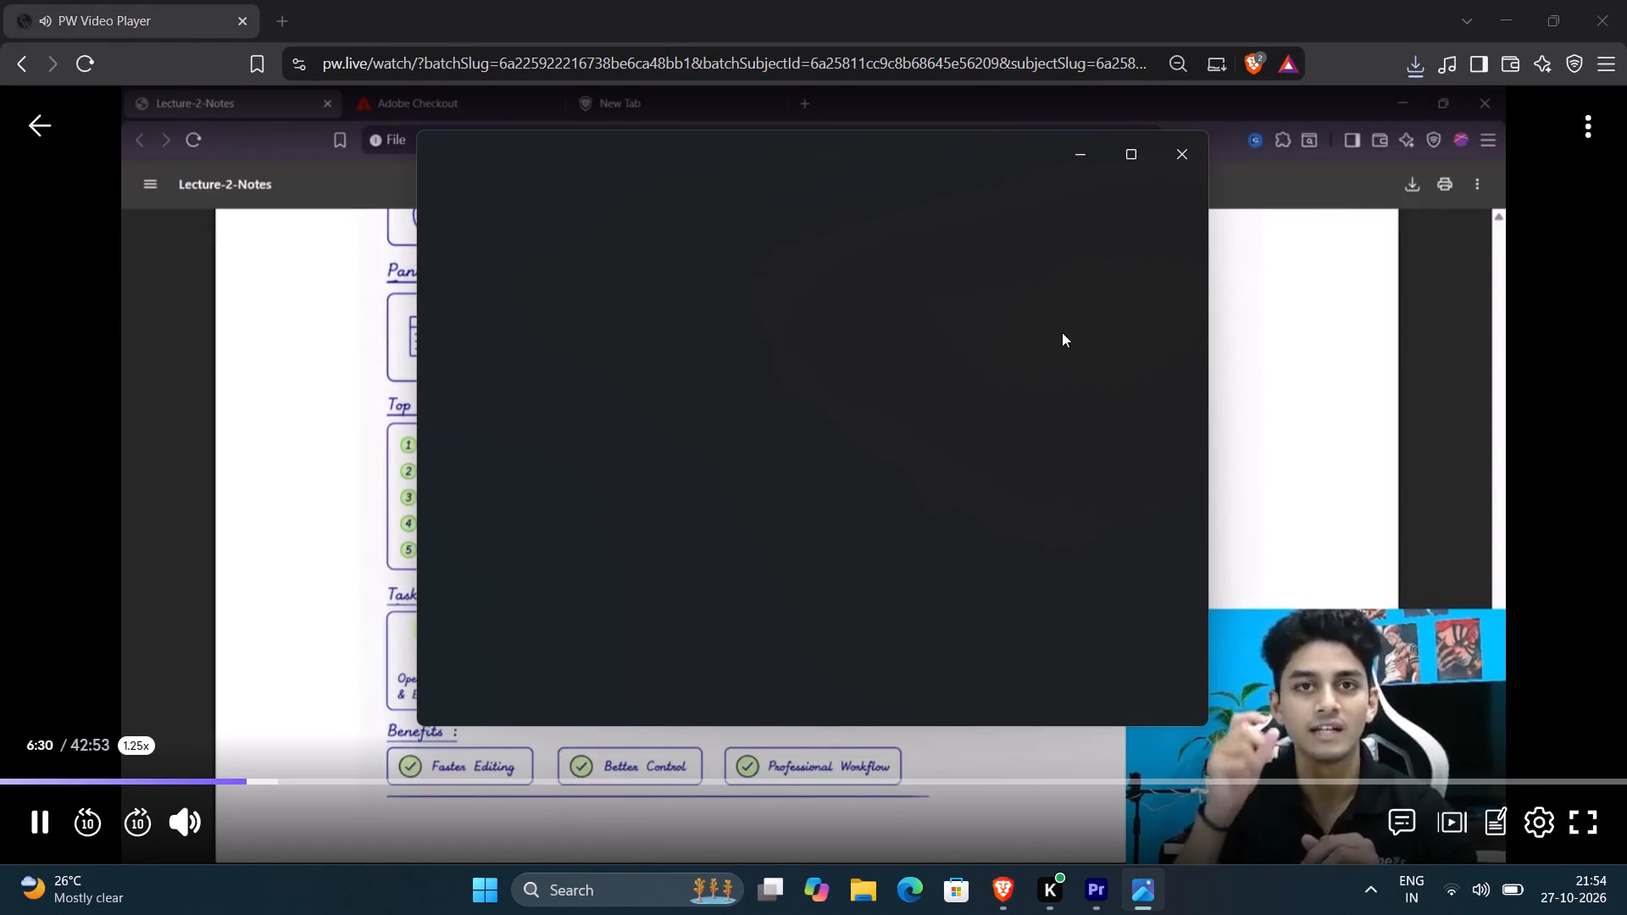
scroll(736, 484, down, 5)
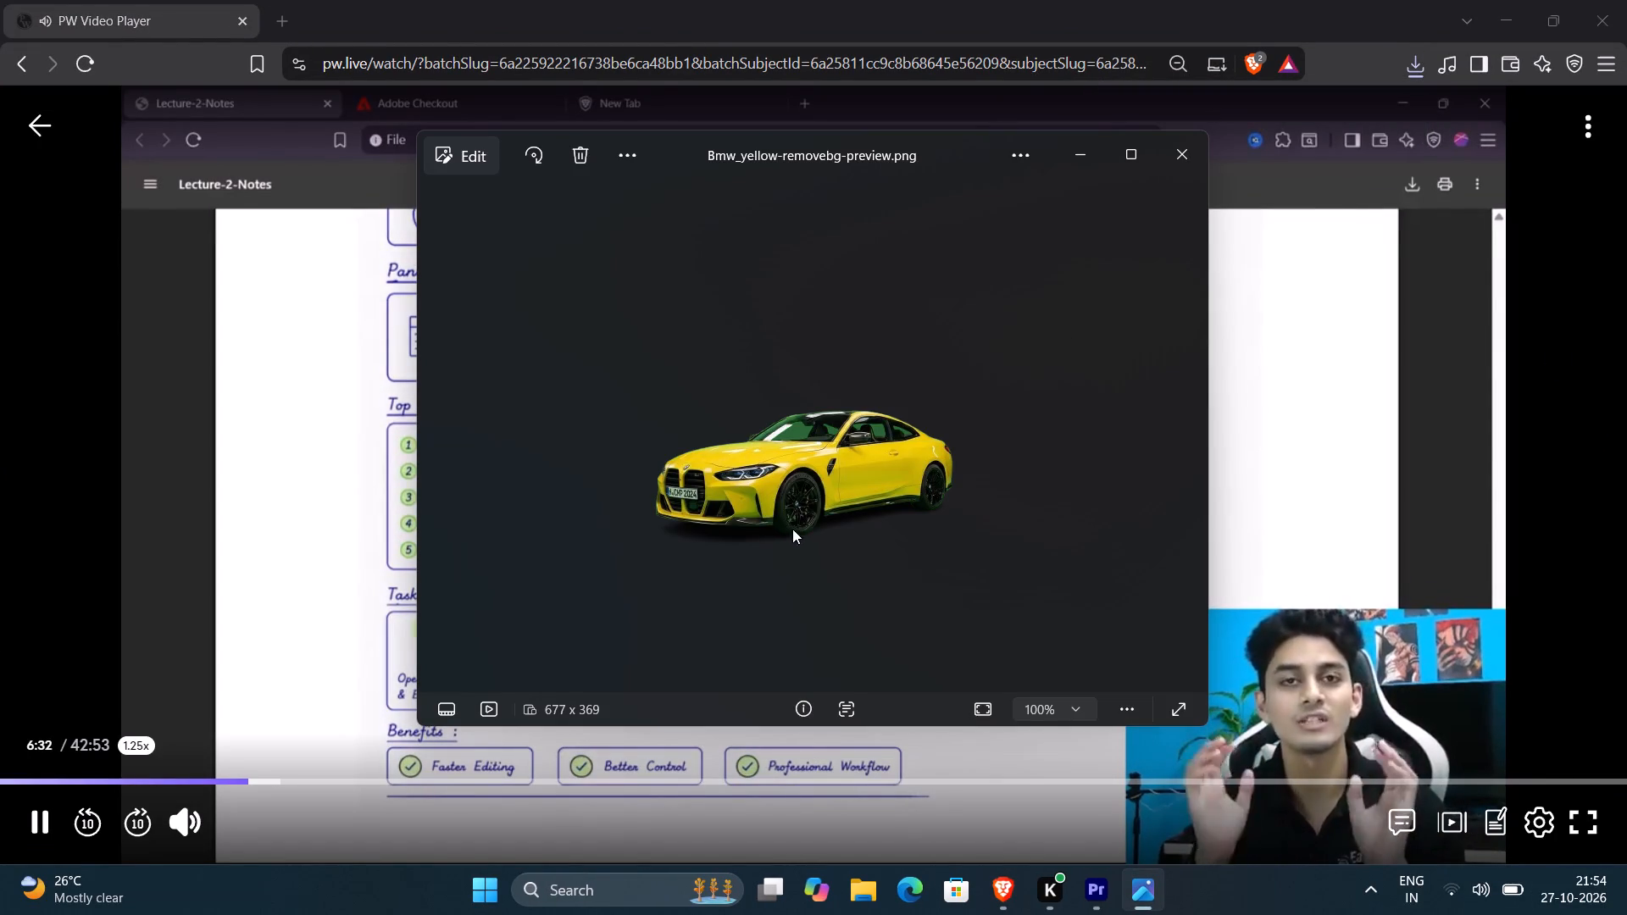
scroll(795, 530, up, 6)
scroll(888, 542, down, 7)
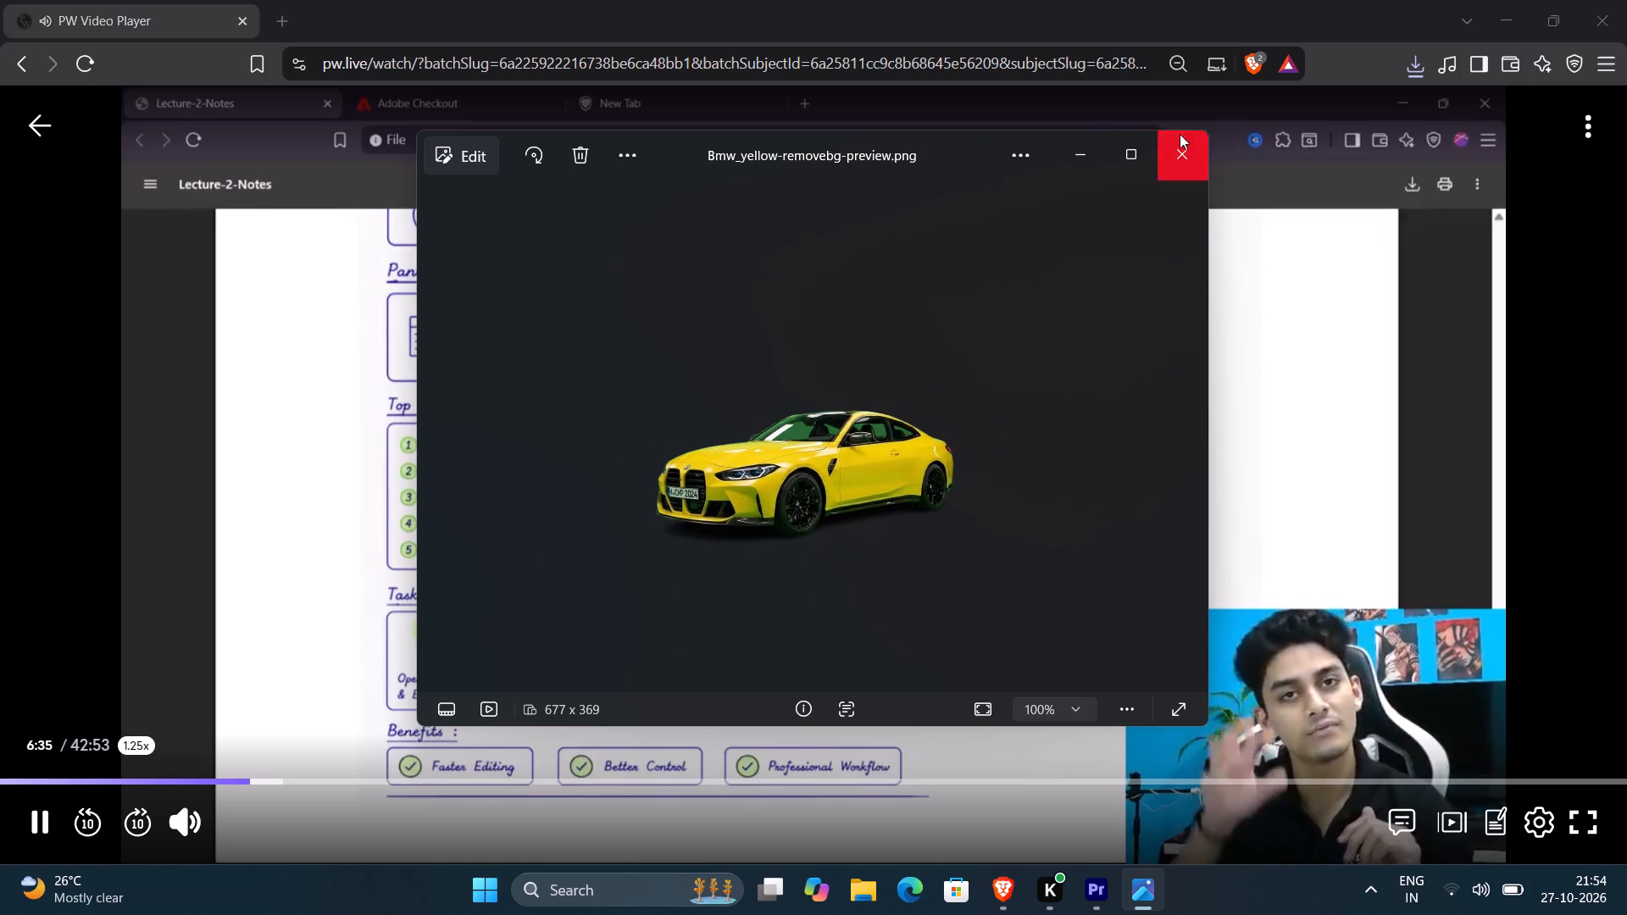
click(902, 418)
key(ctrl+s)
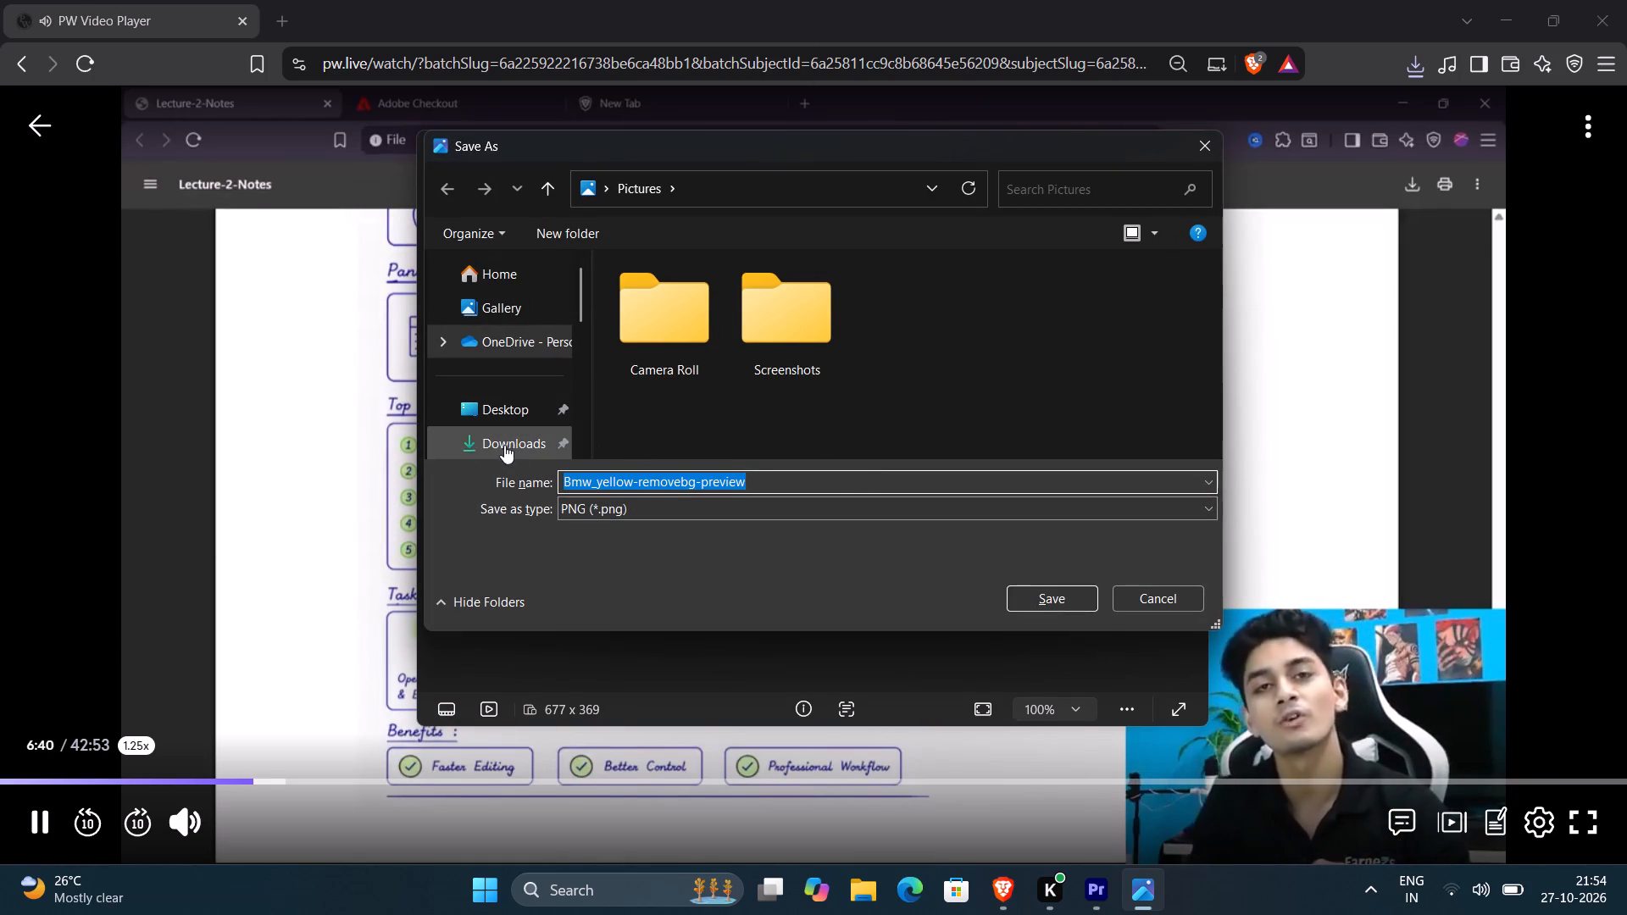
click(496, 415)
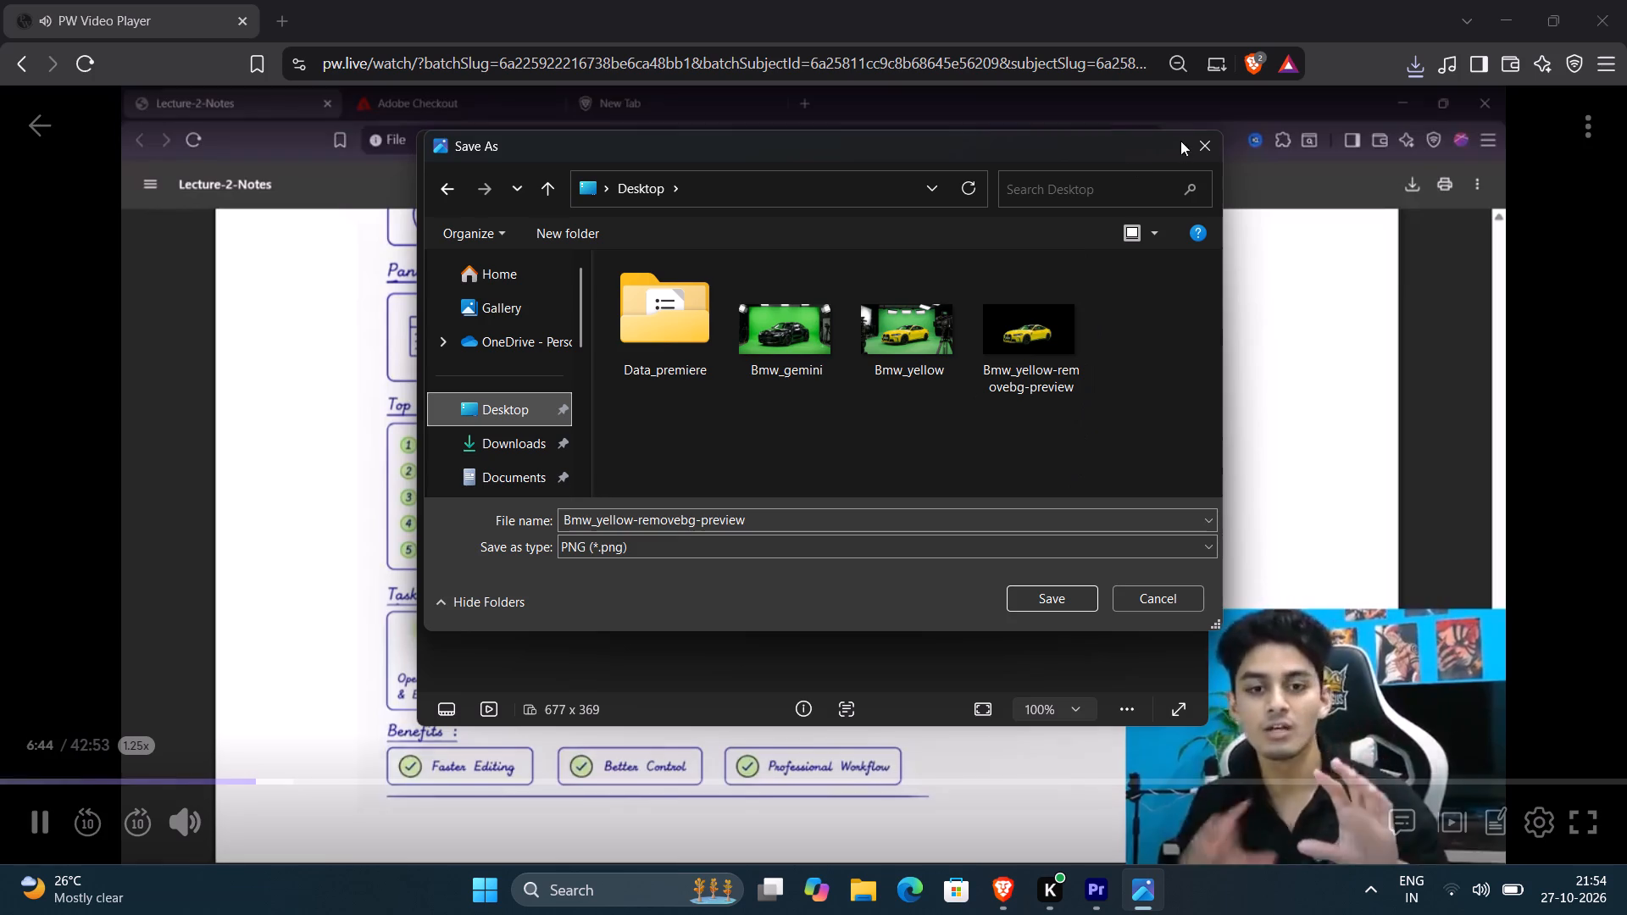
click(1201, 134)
Minimise the lecture video's browser window to get back to the desktop.
click(1487, 8)
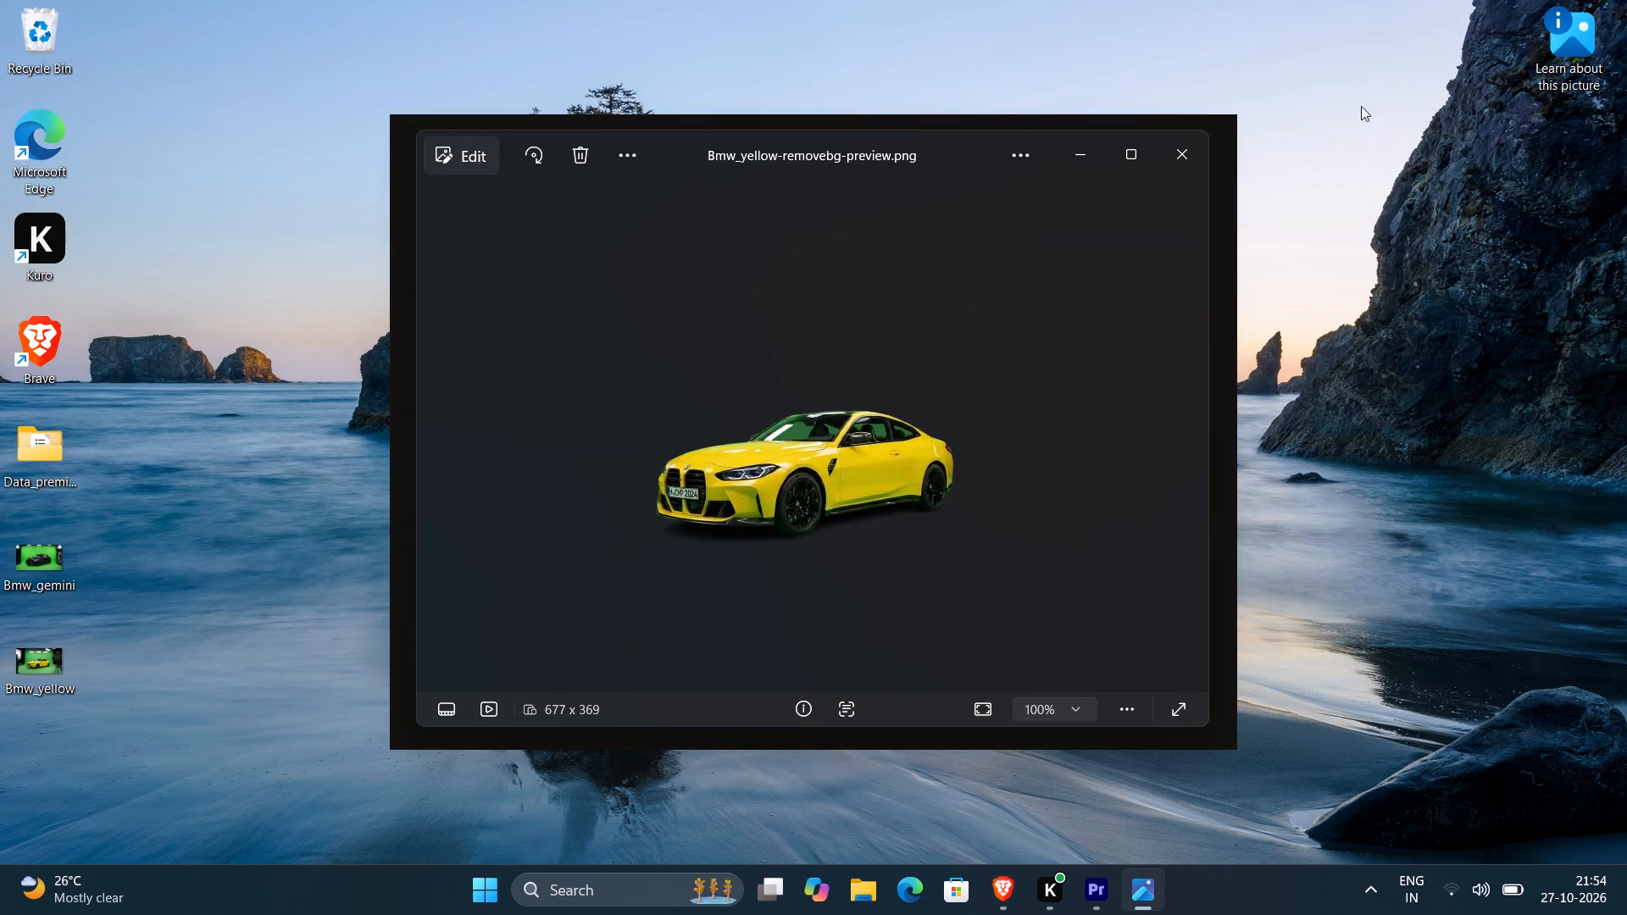
click(1236, 63)
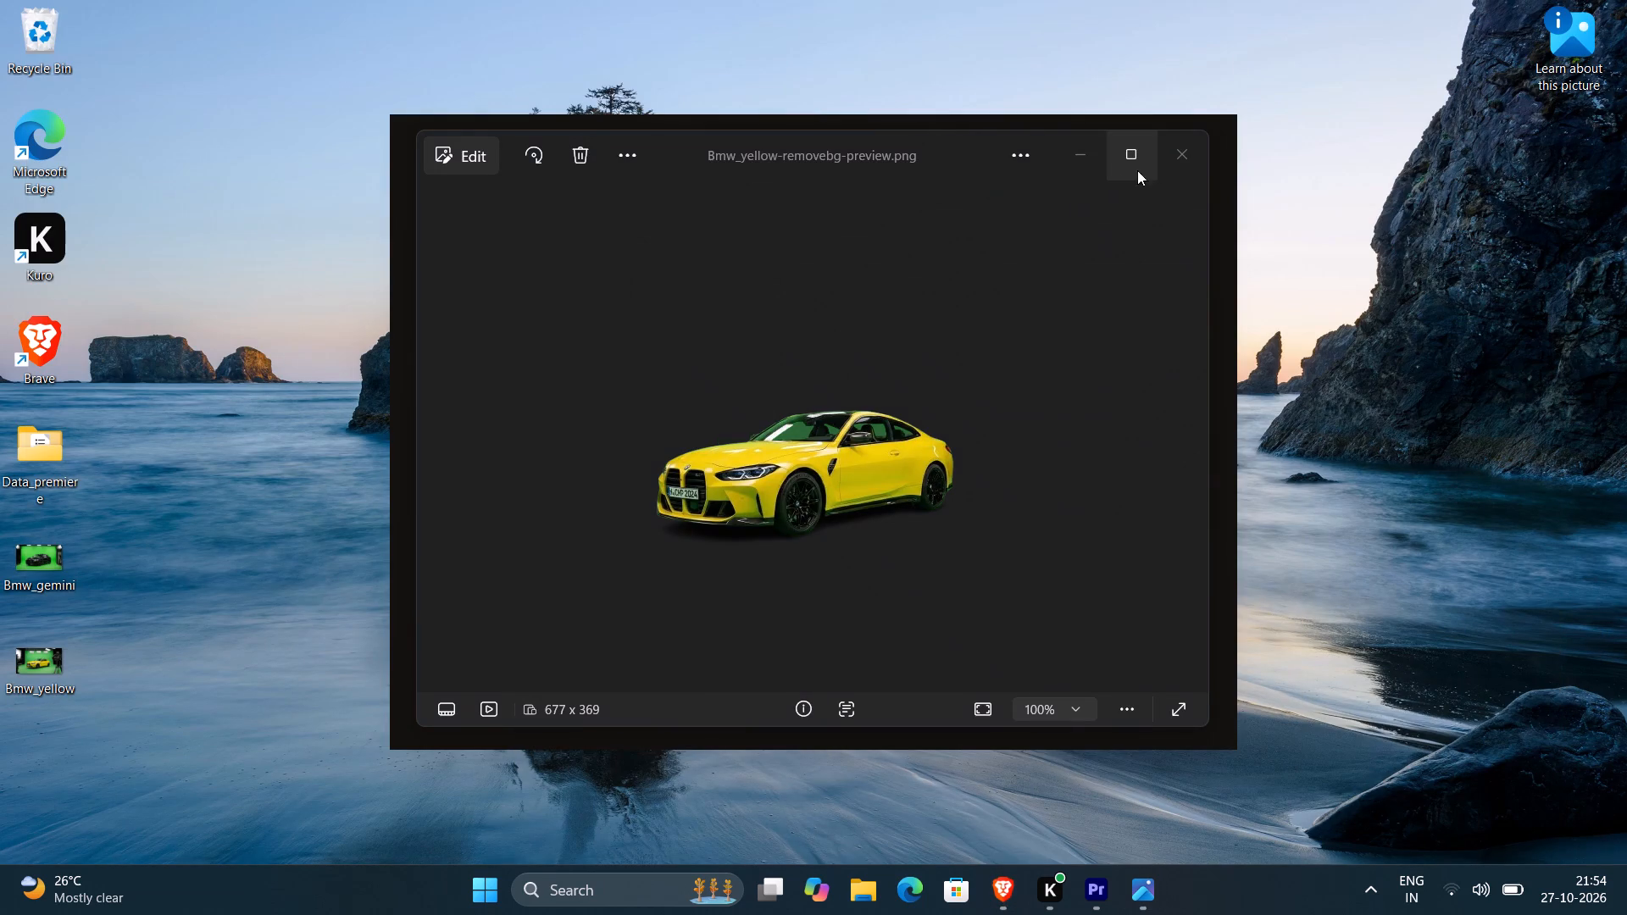
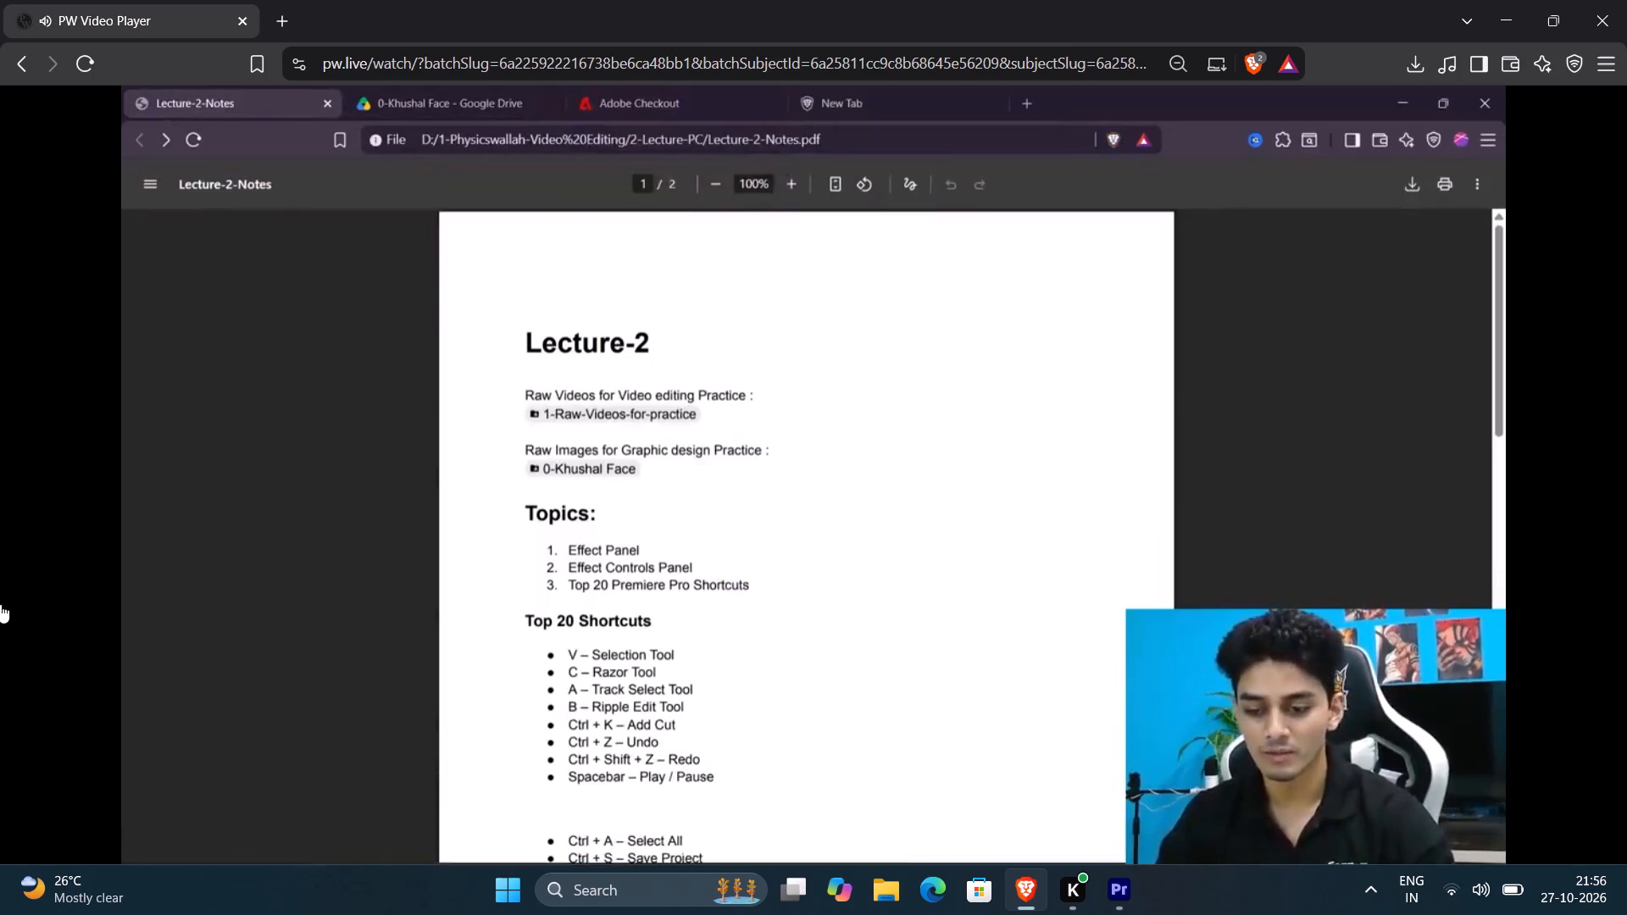
Switch to the lecture video in Brave and show it in full screen.
key(alt+Tab)
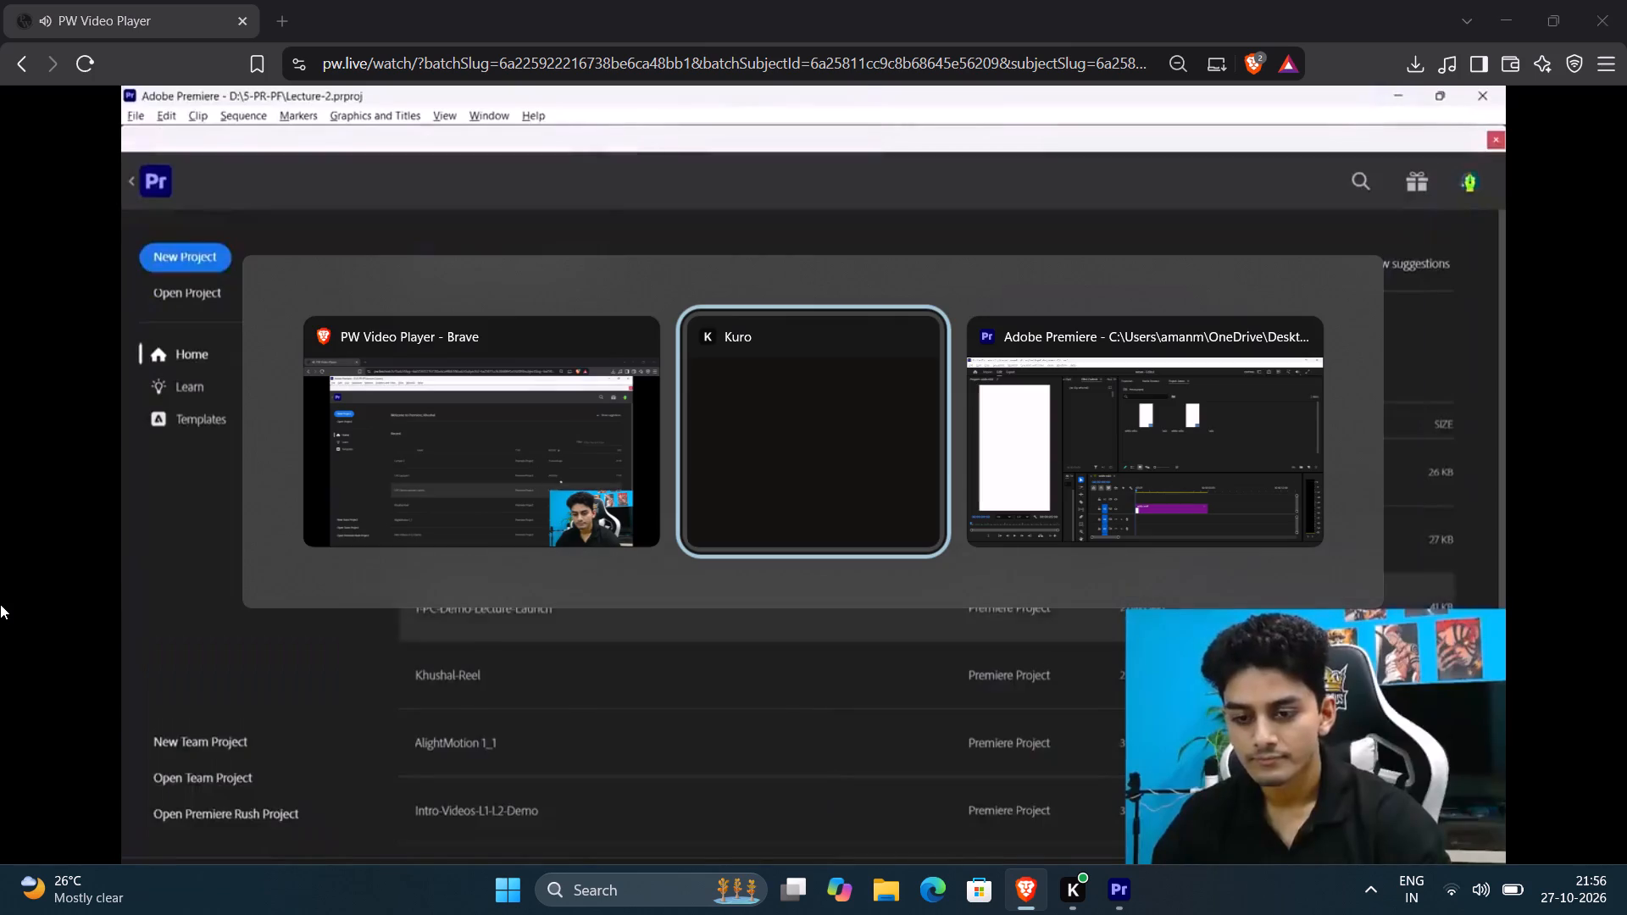
key(alt+Tab)
key(alt+Tab)
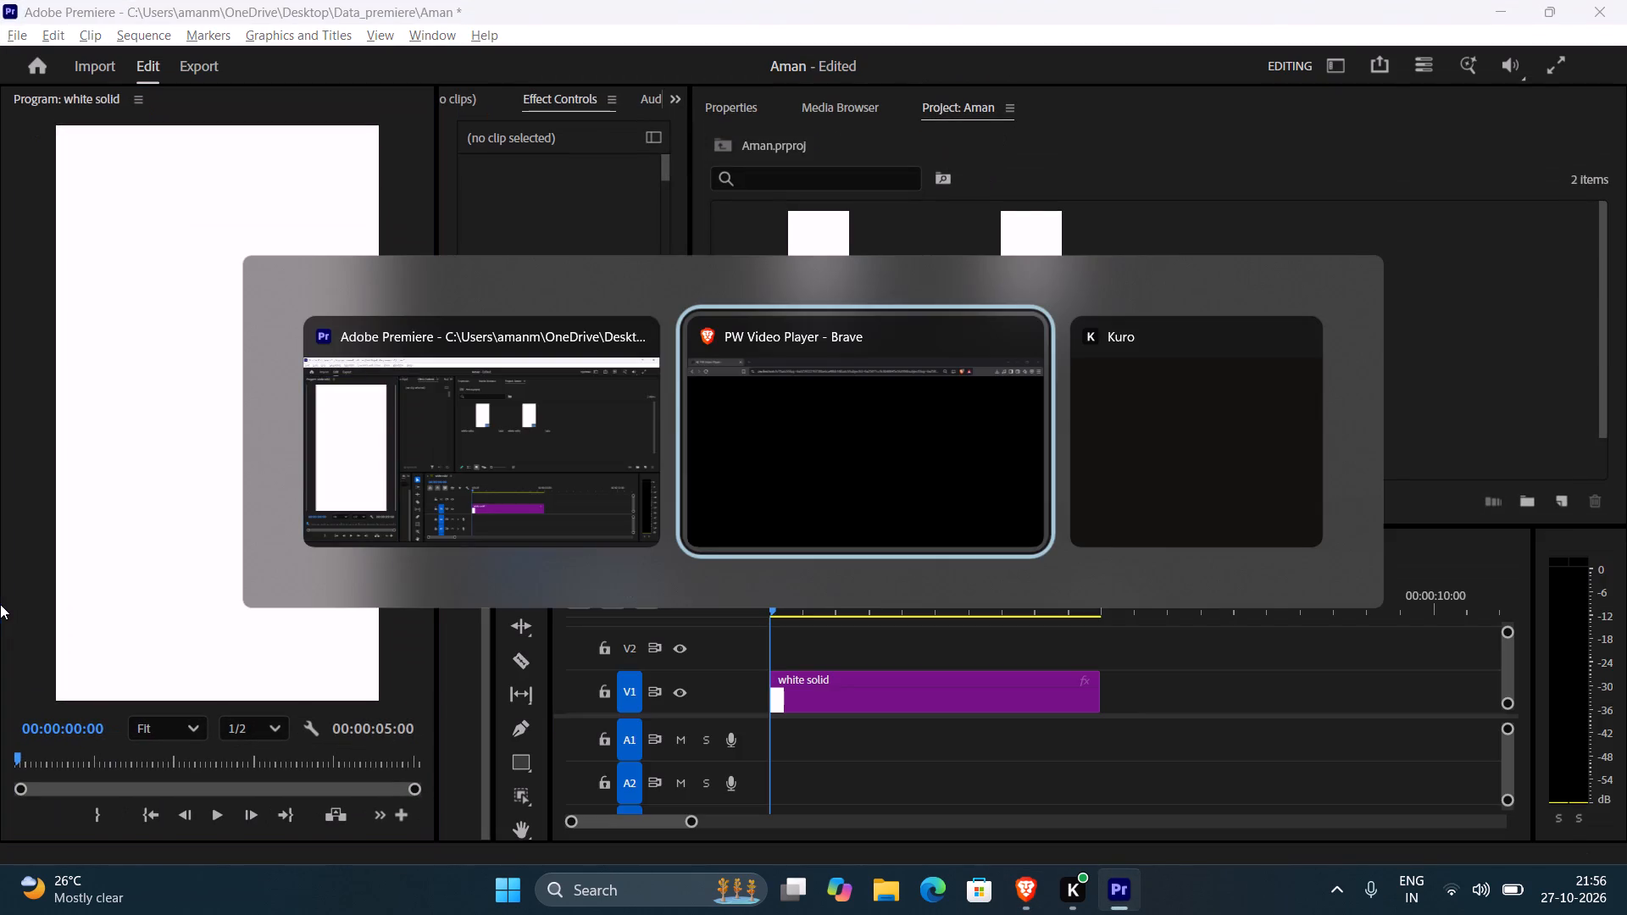
key(alt+Tab)
key(alt+Tab)
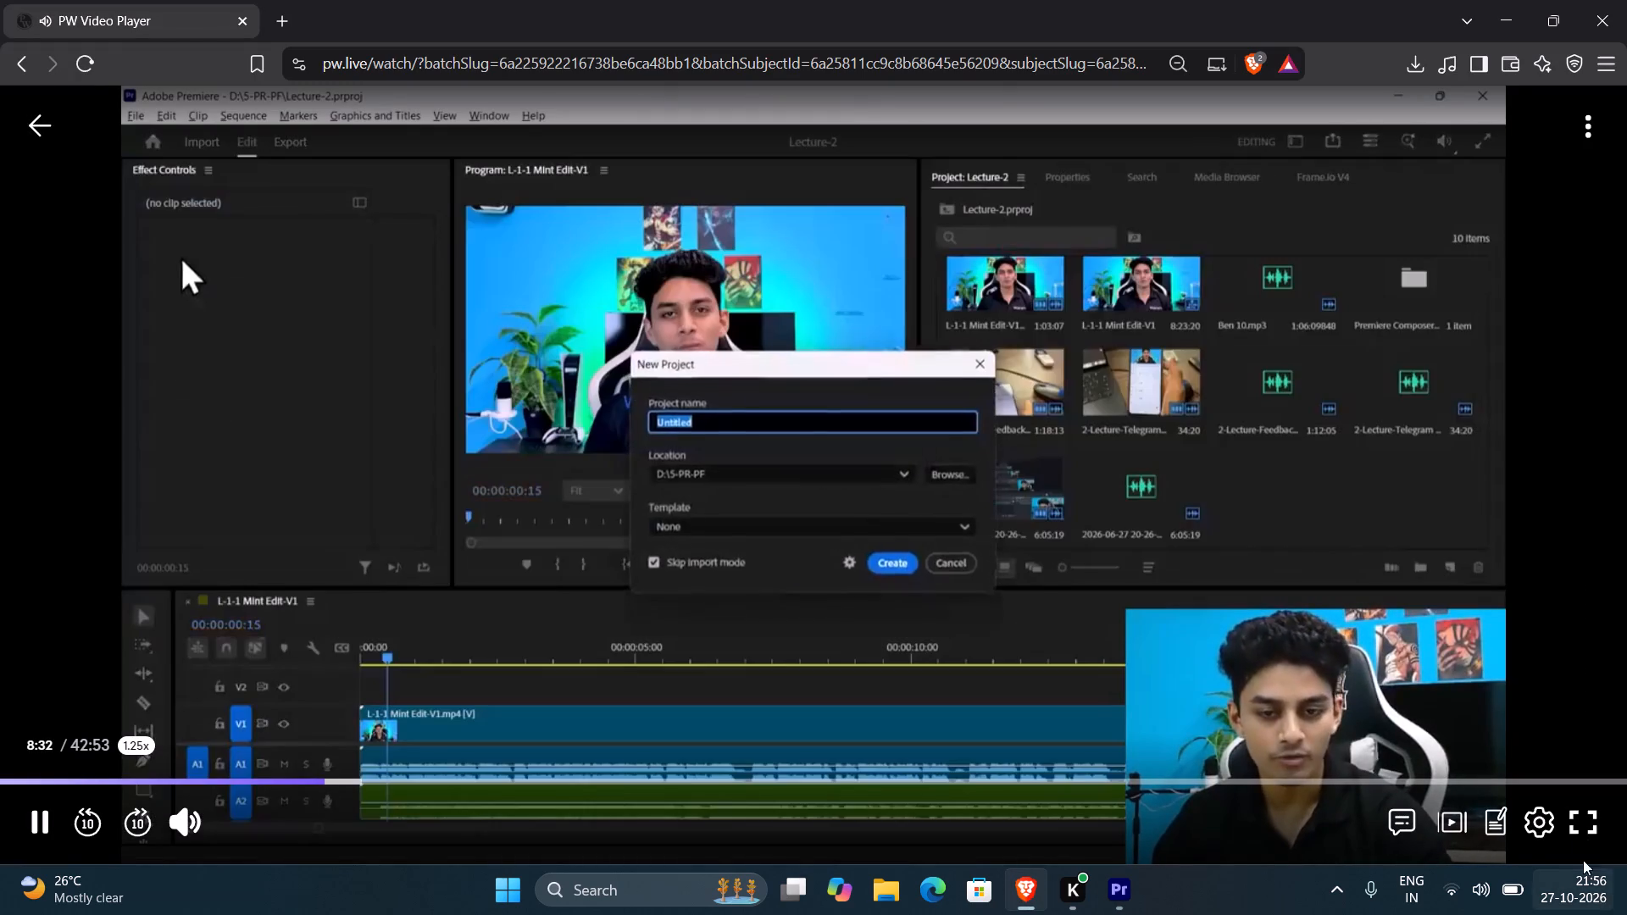
click(1582, 832)
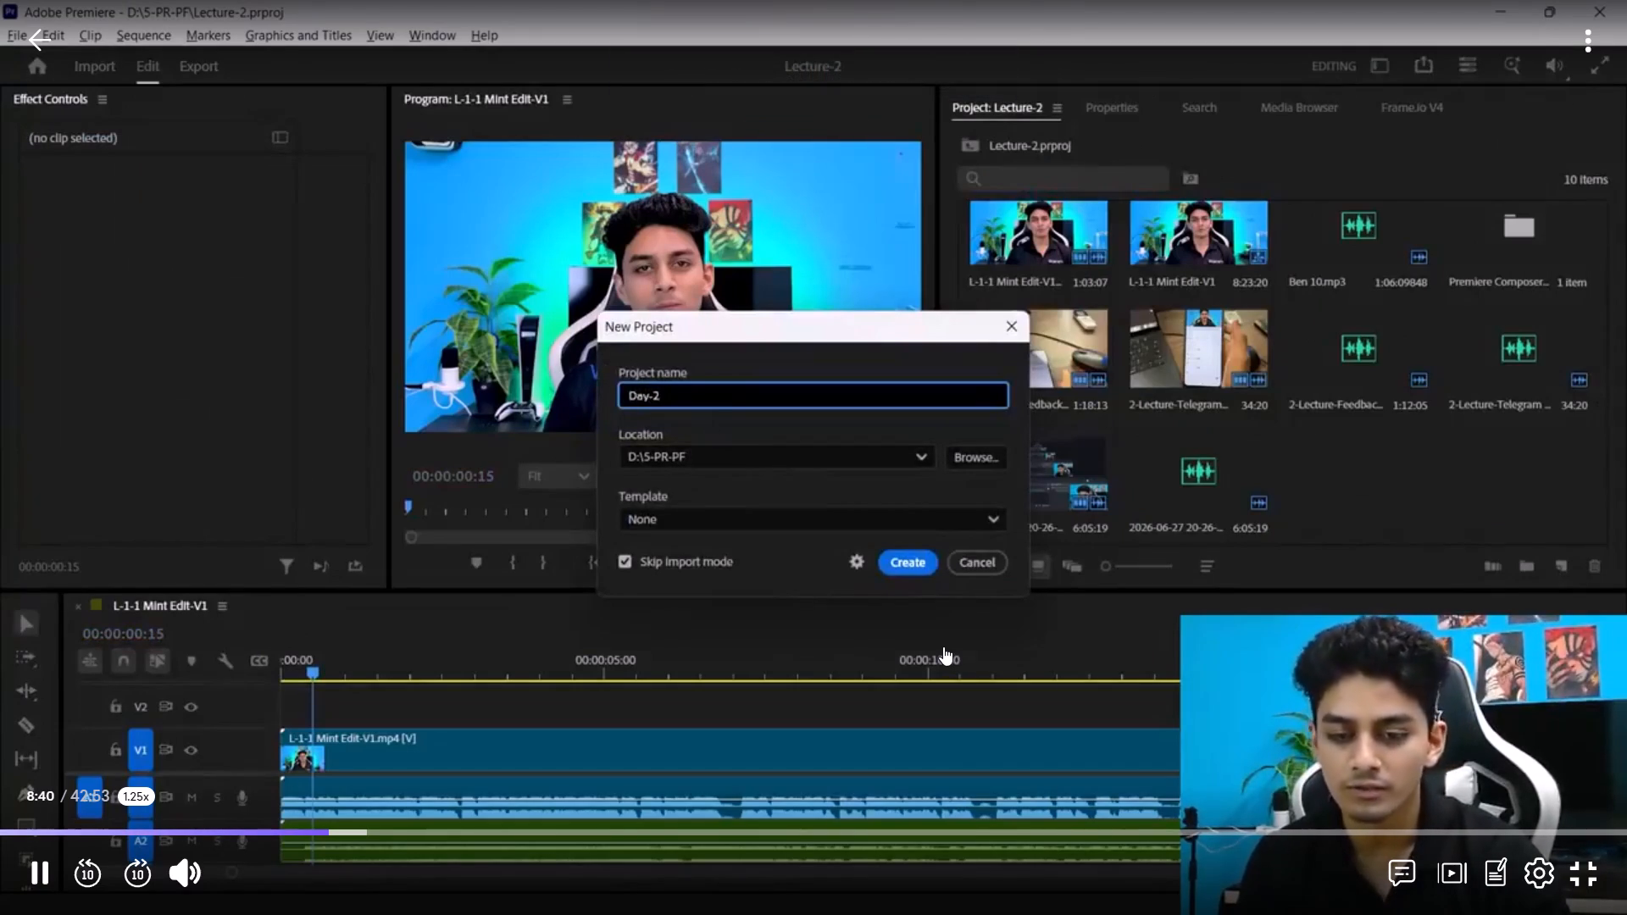
Compare the workspace layout of the Aman project in Premiere Pro with the lecturer's Day-2 project in the lecture video.
key(alt+Tab)
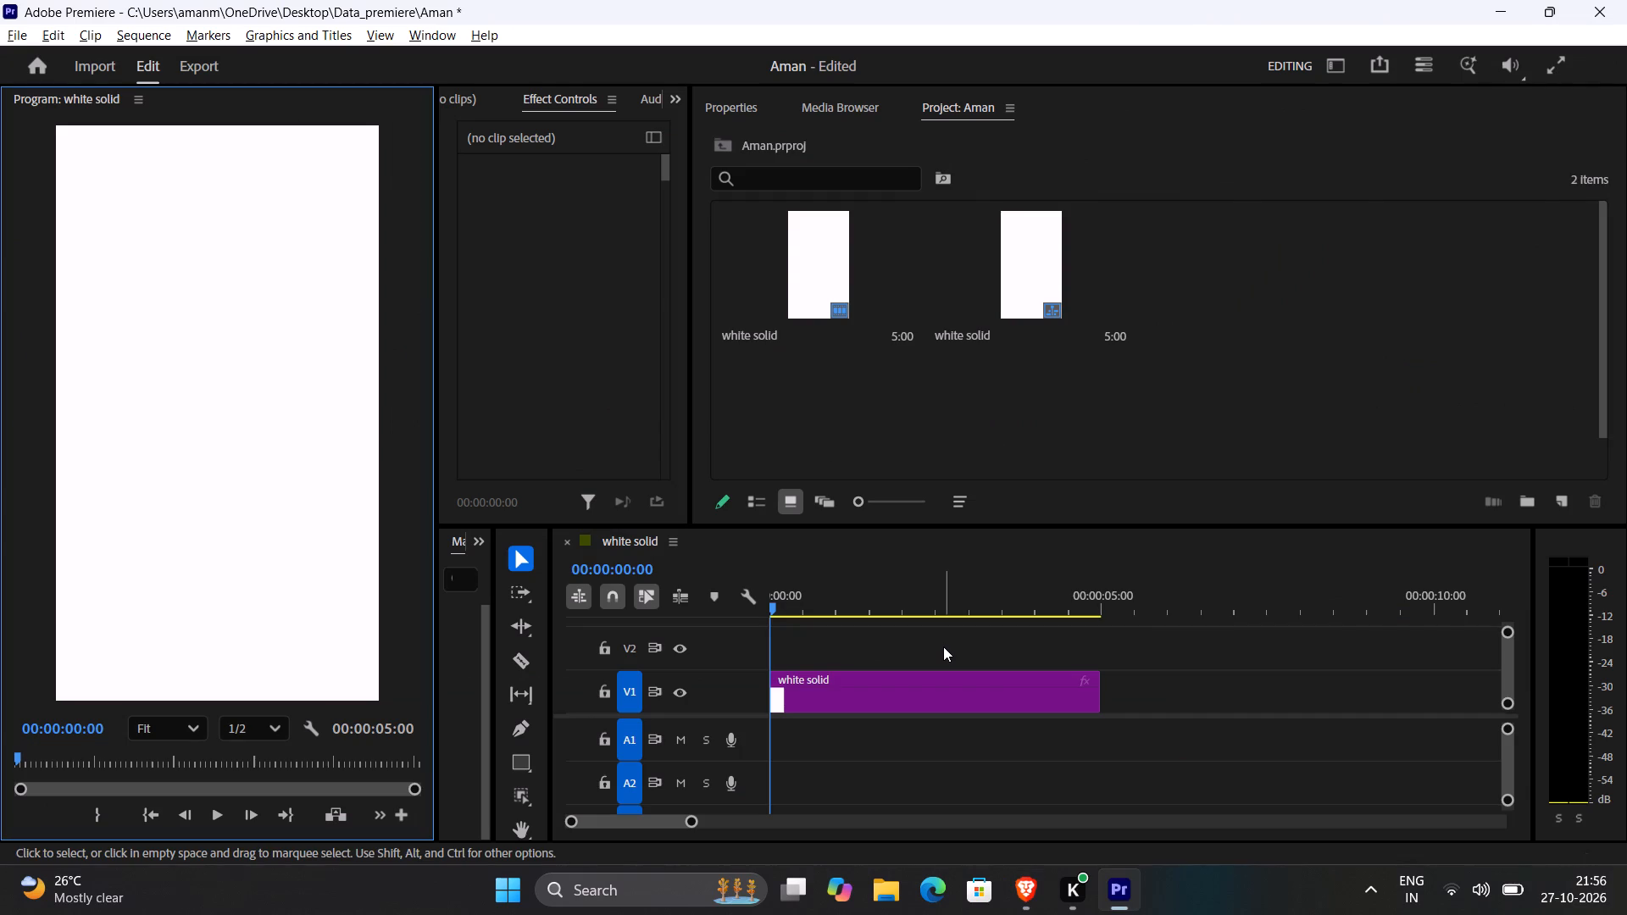
click(877, 446)
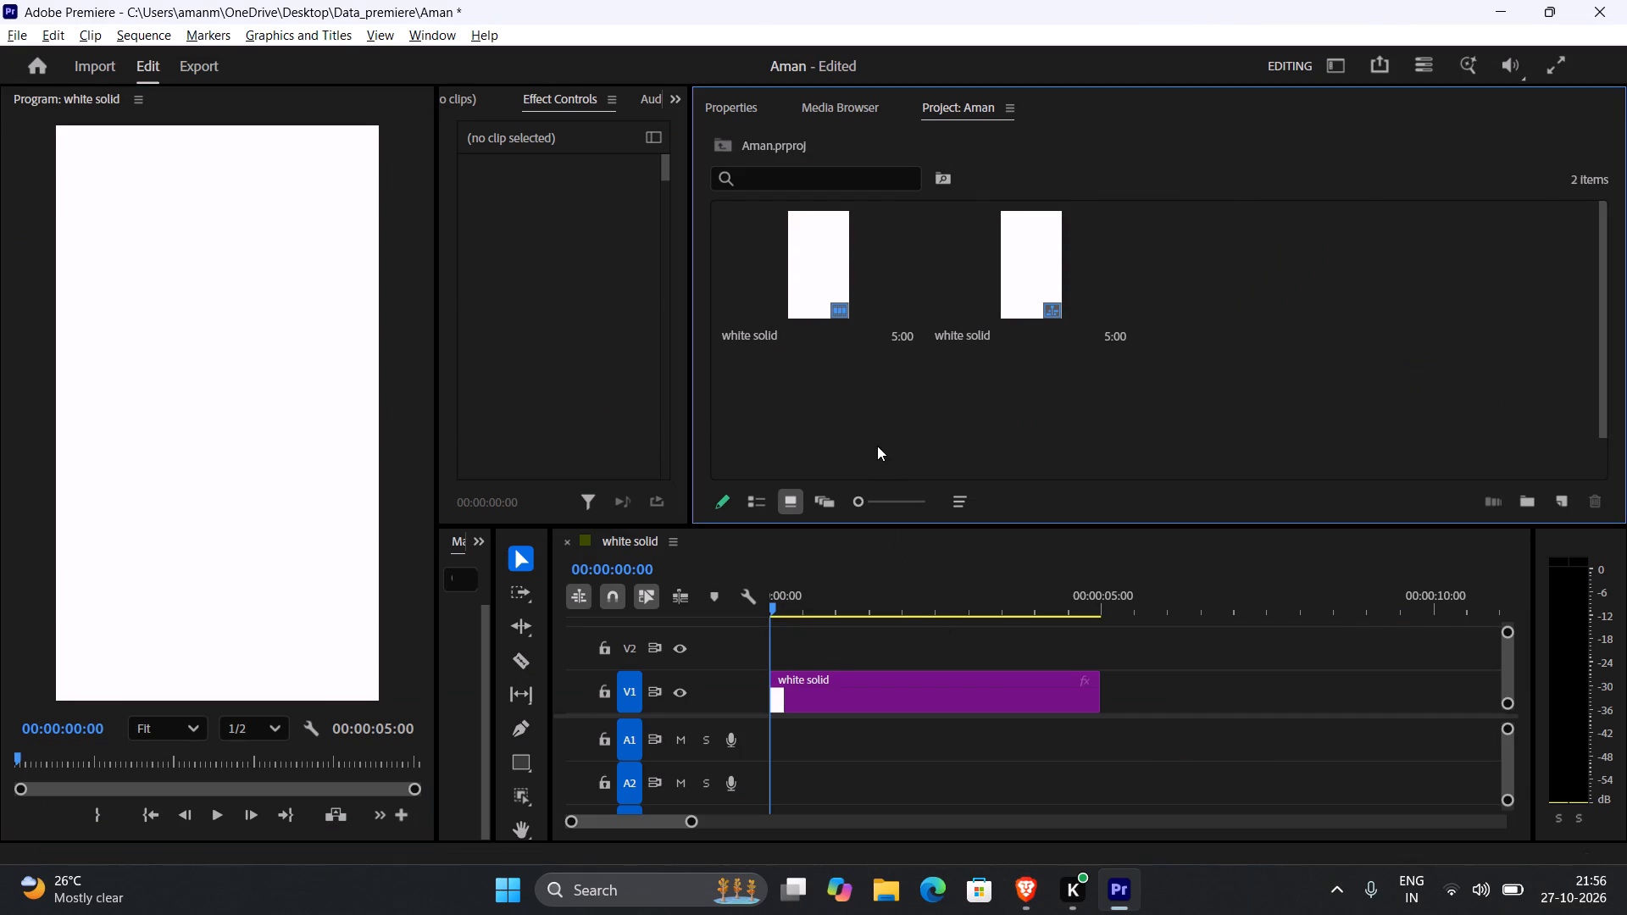
key(alt+Tab)
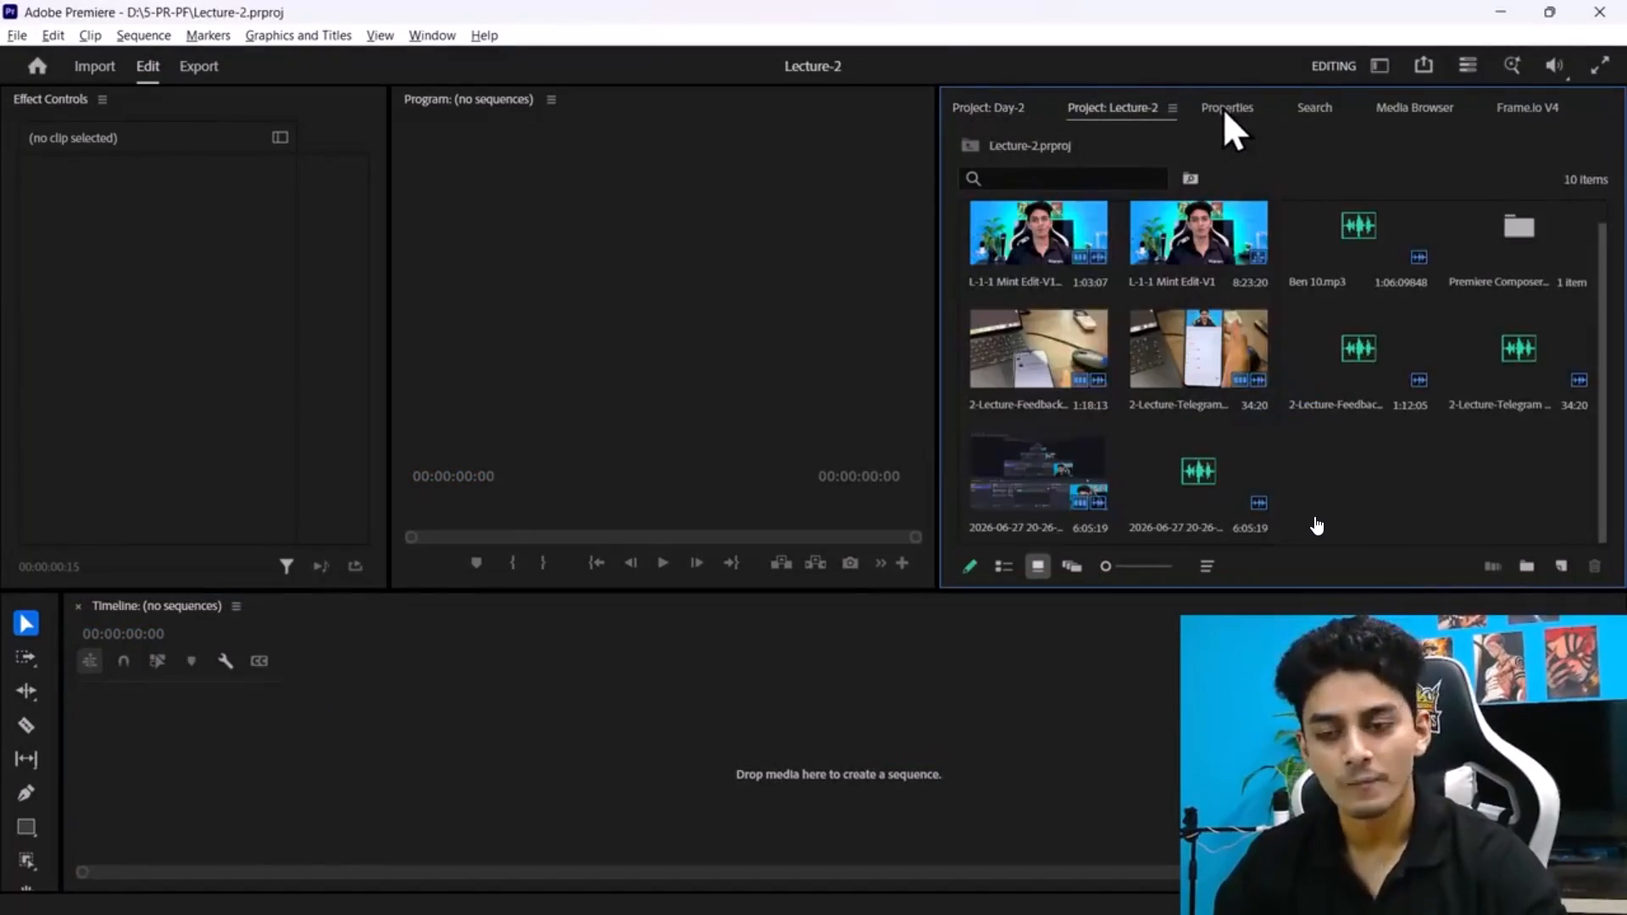
key(alt+Tab)
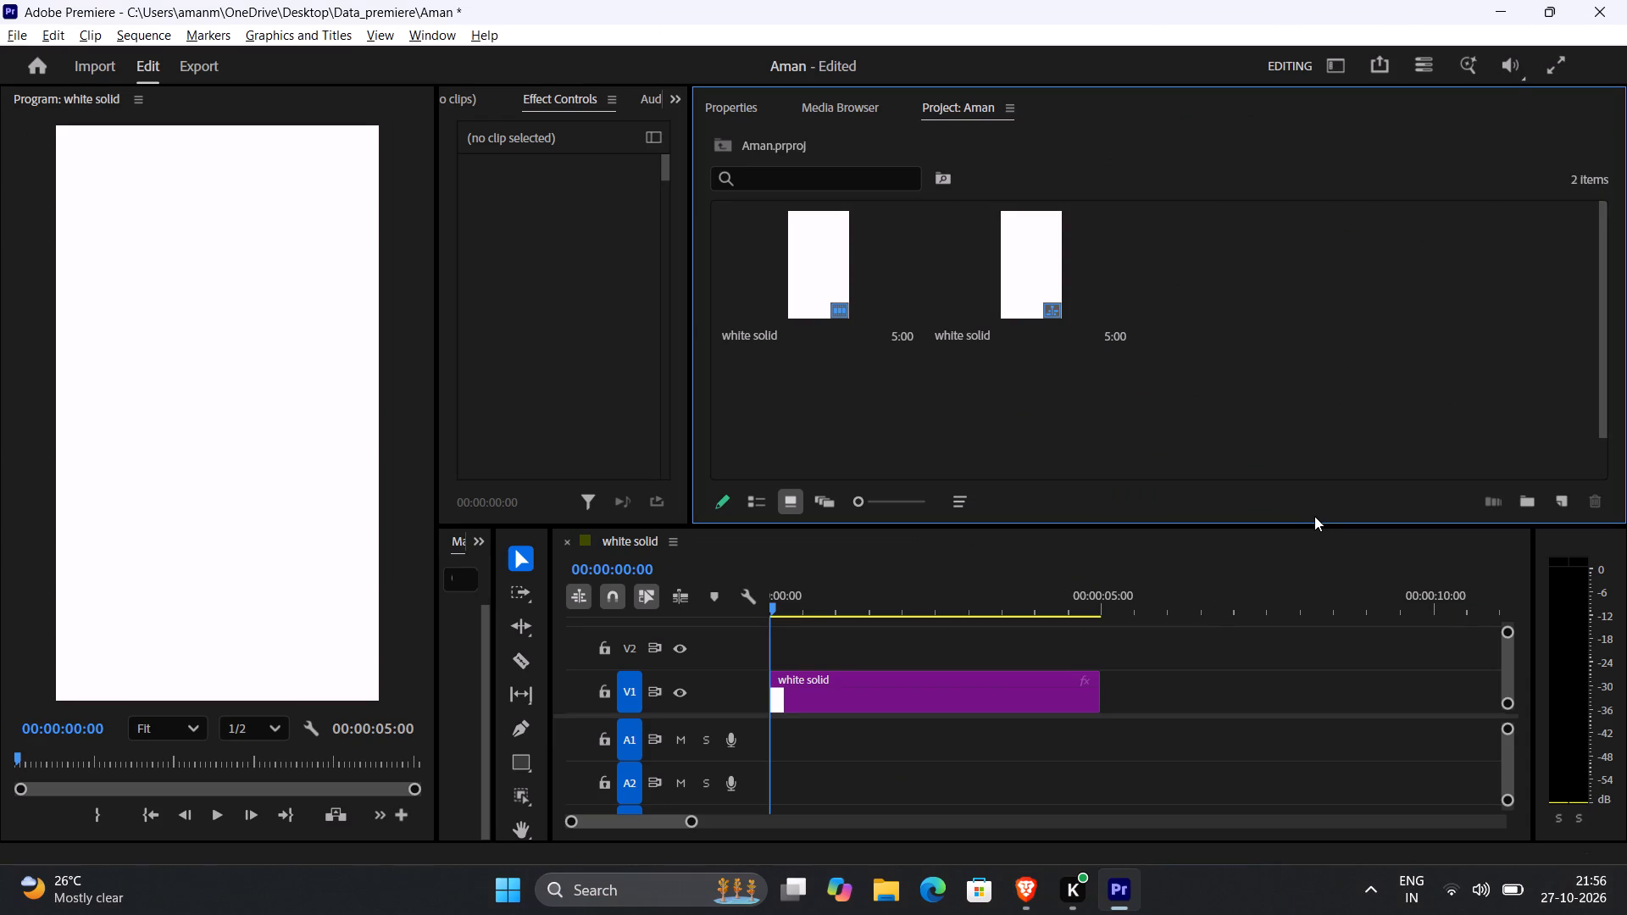
key(alt+Tab)
key(alt+Tab)
key(alt+Tab)
key(alt+Tab)
key(alt+Tab)
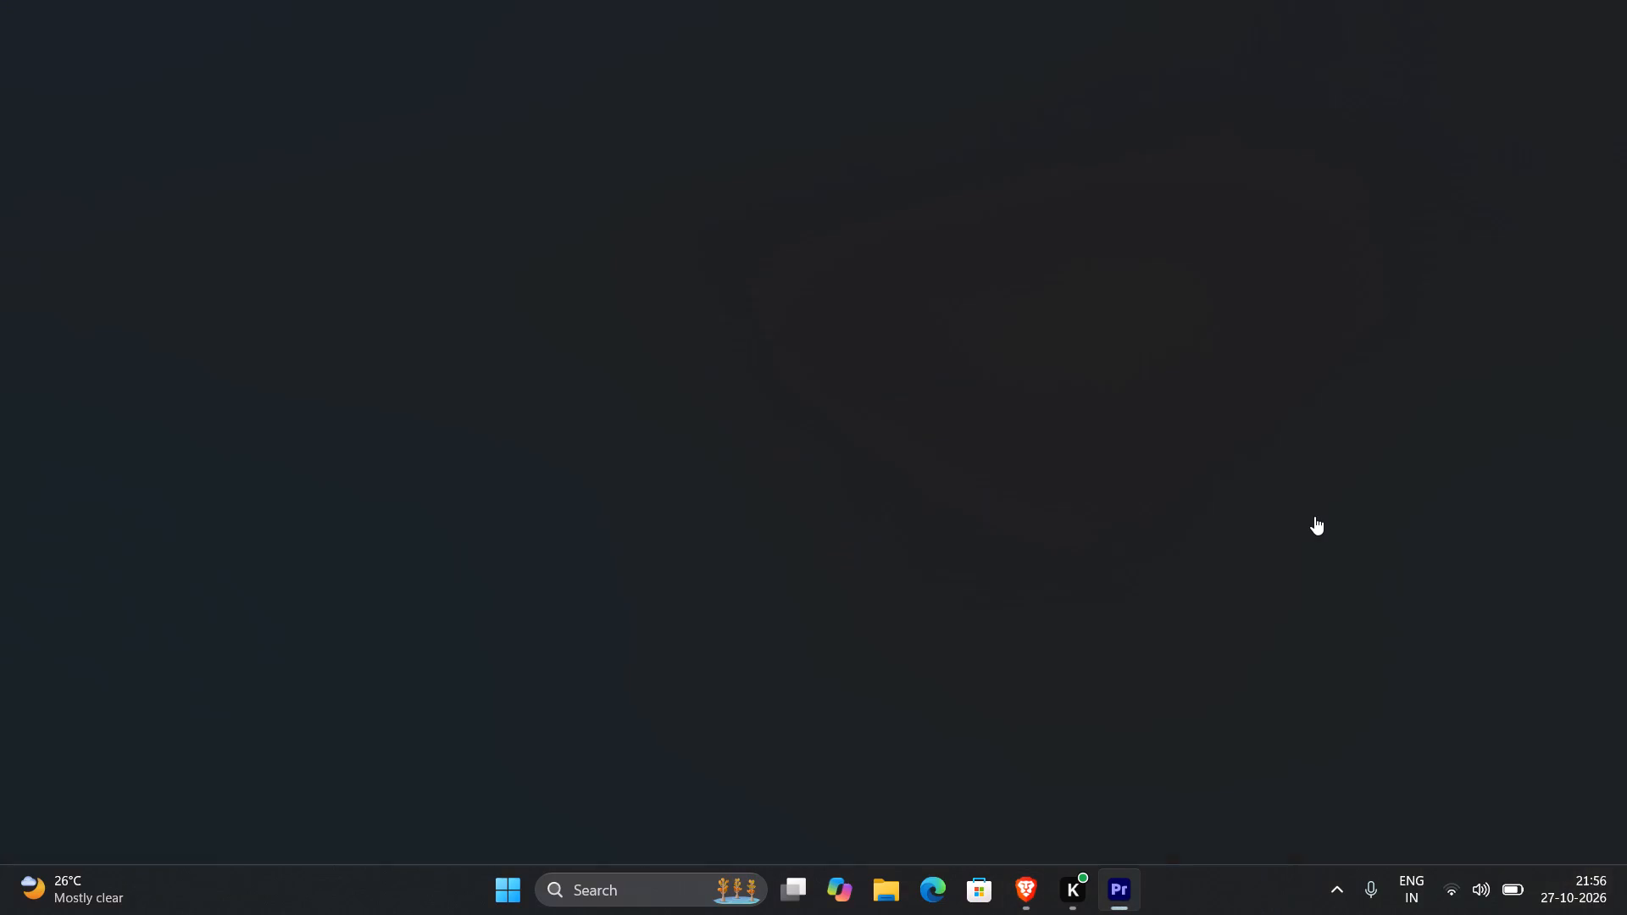
key(alt+Tab)
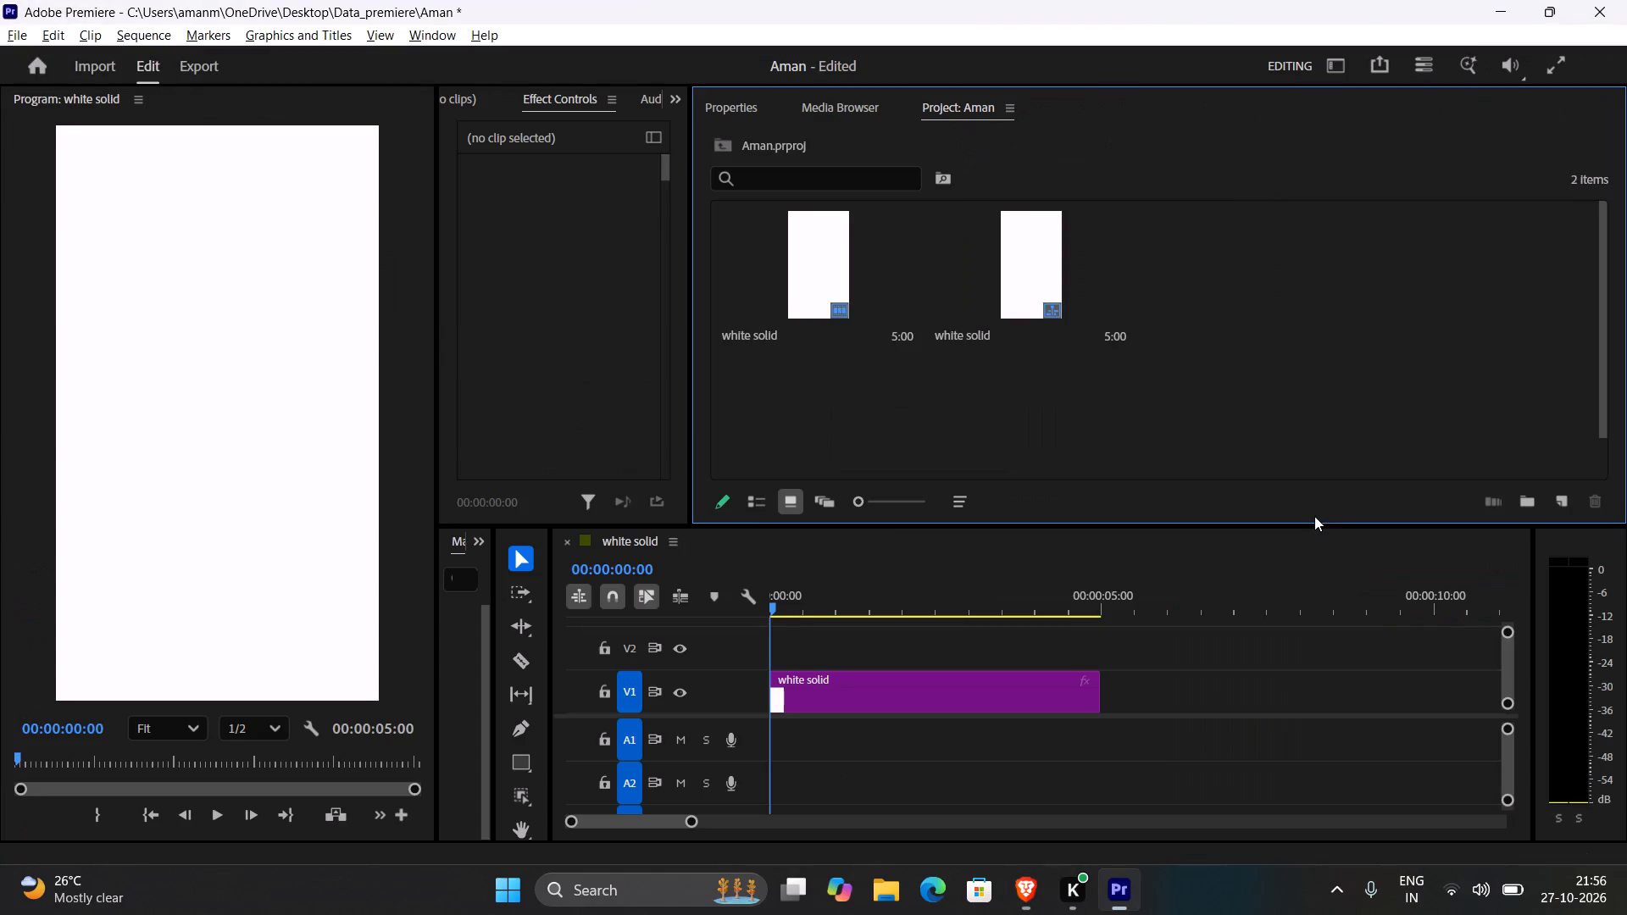
key(alt+Tab)
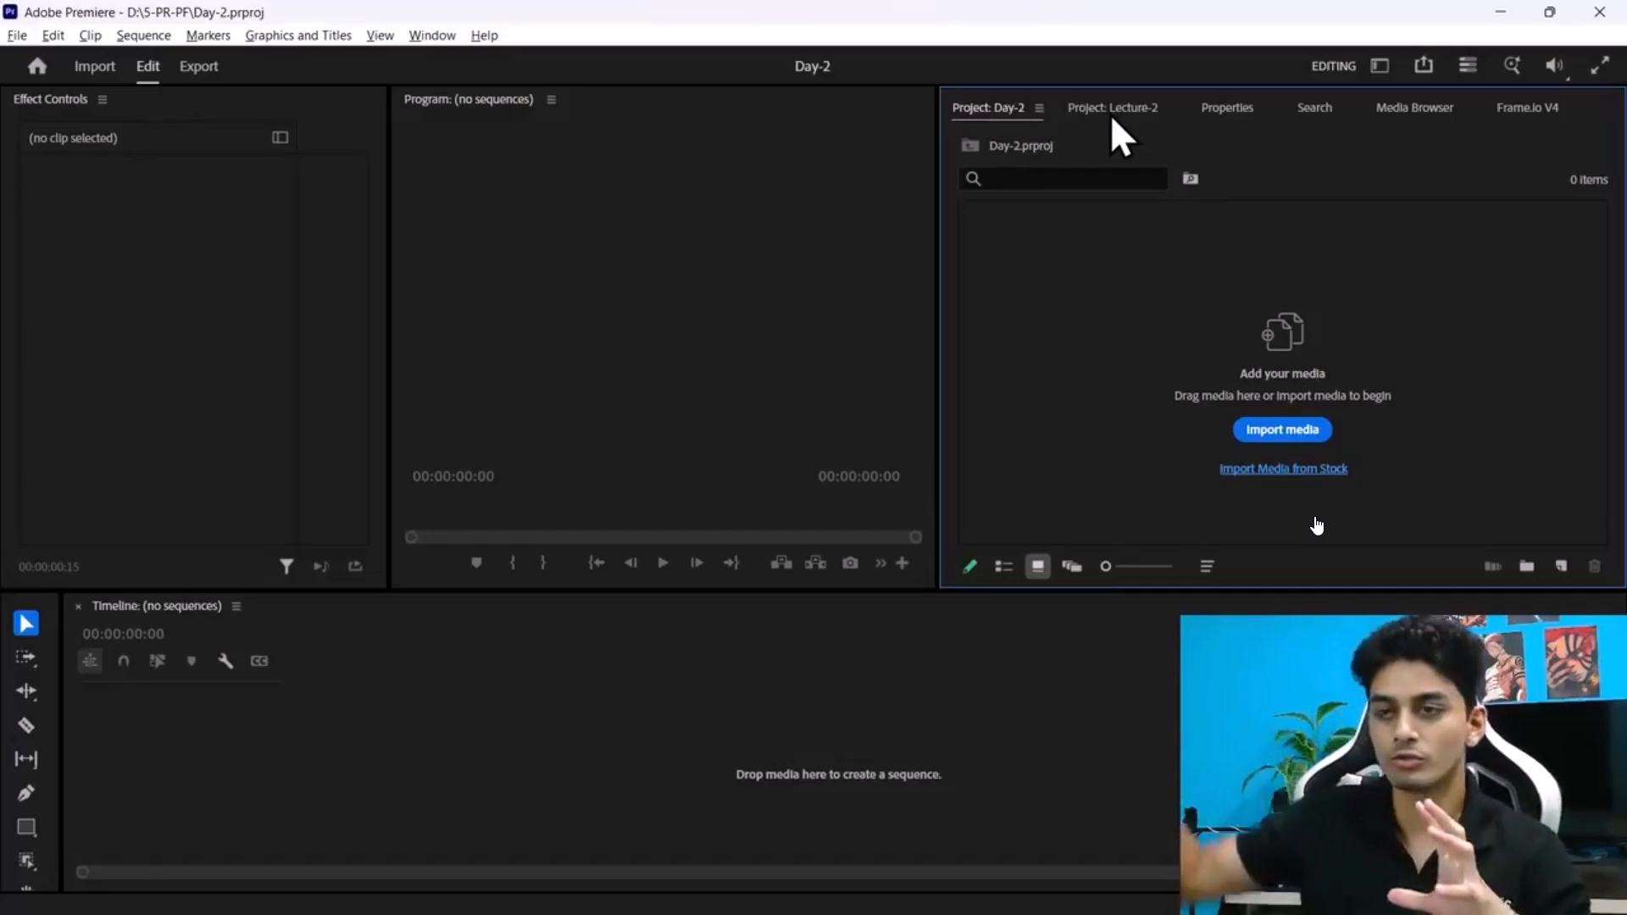
key(alt+Tab)
key(alt+Tab)
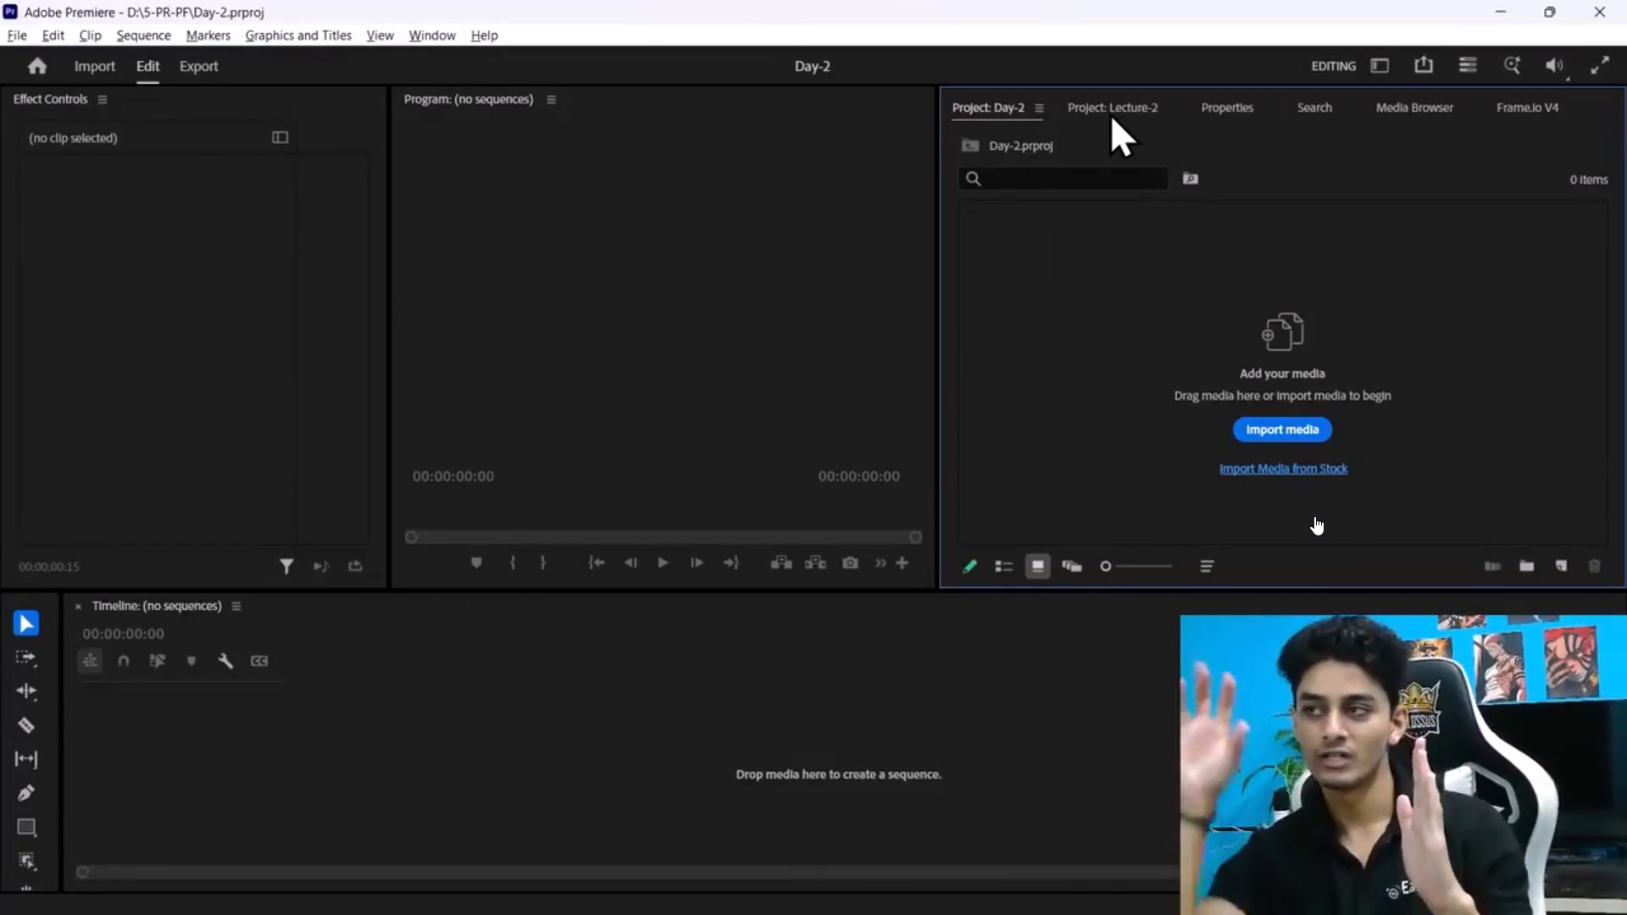
Switch to Premiere Pro and widen the Effect Controls panel by moving its border with the Project panel.
key(alt+Tab)
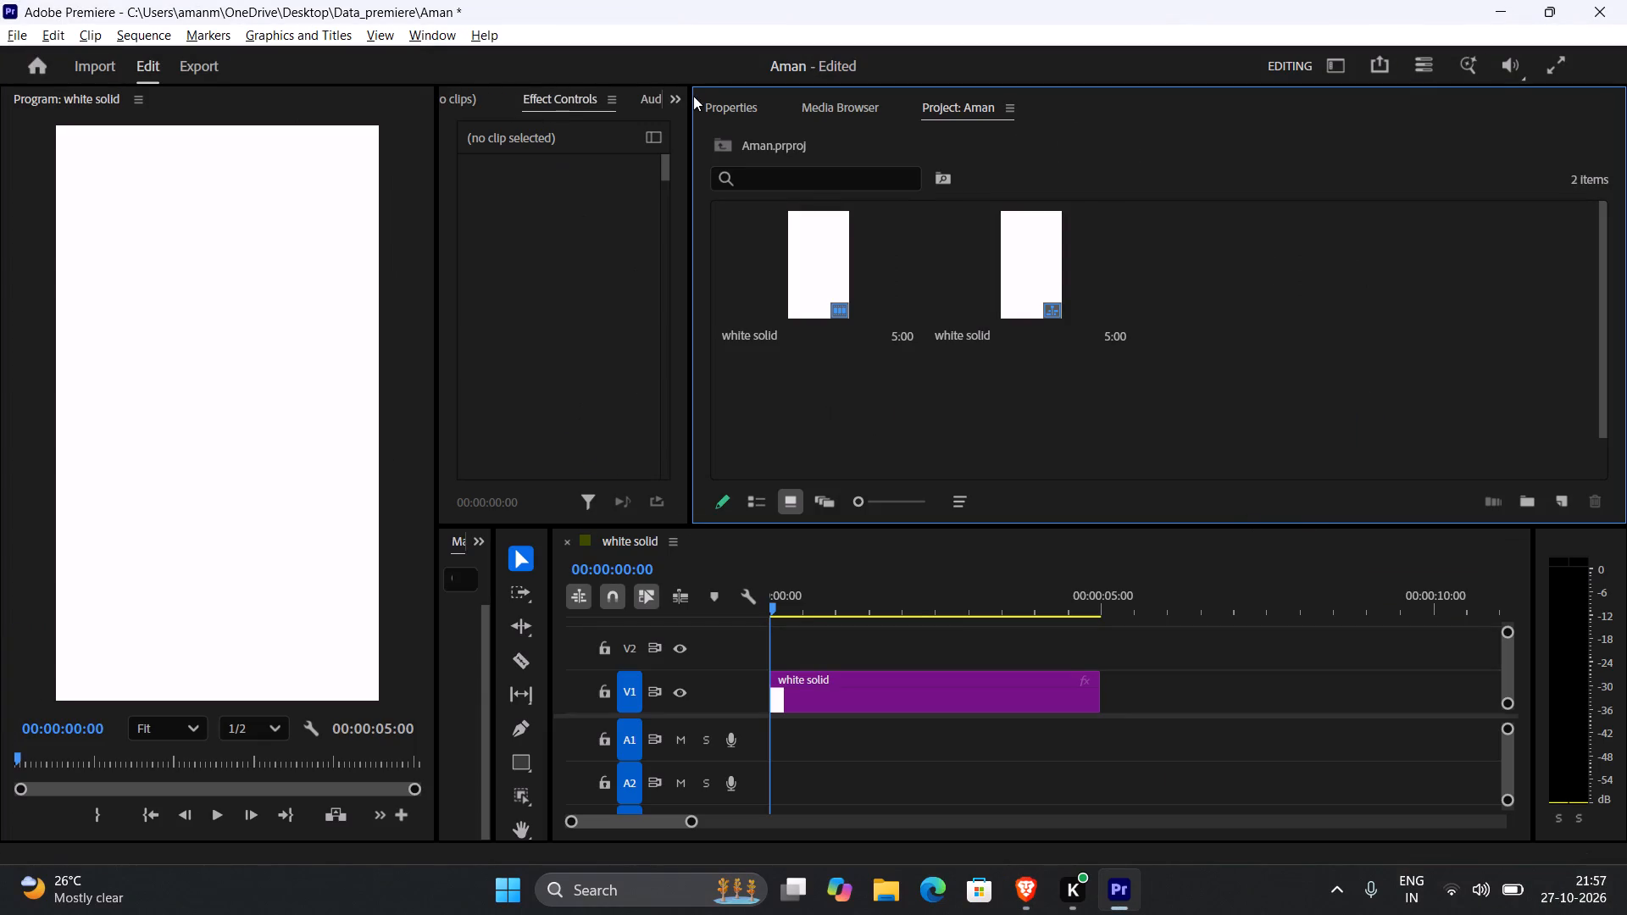
drag(691, 90, 769, 95)
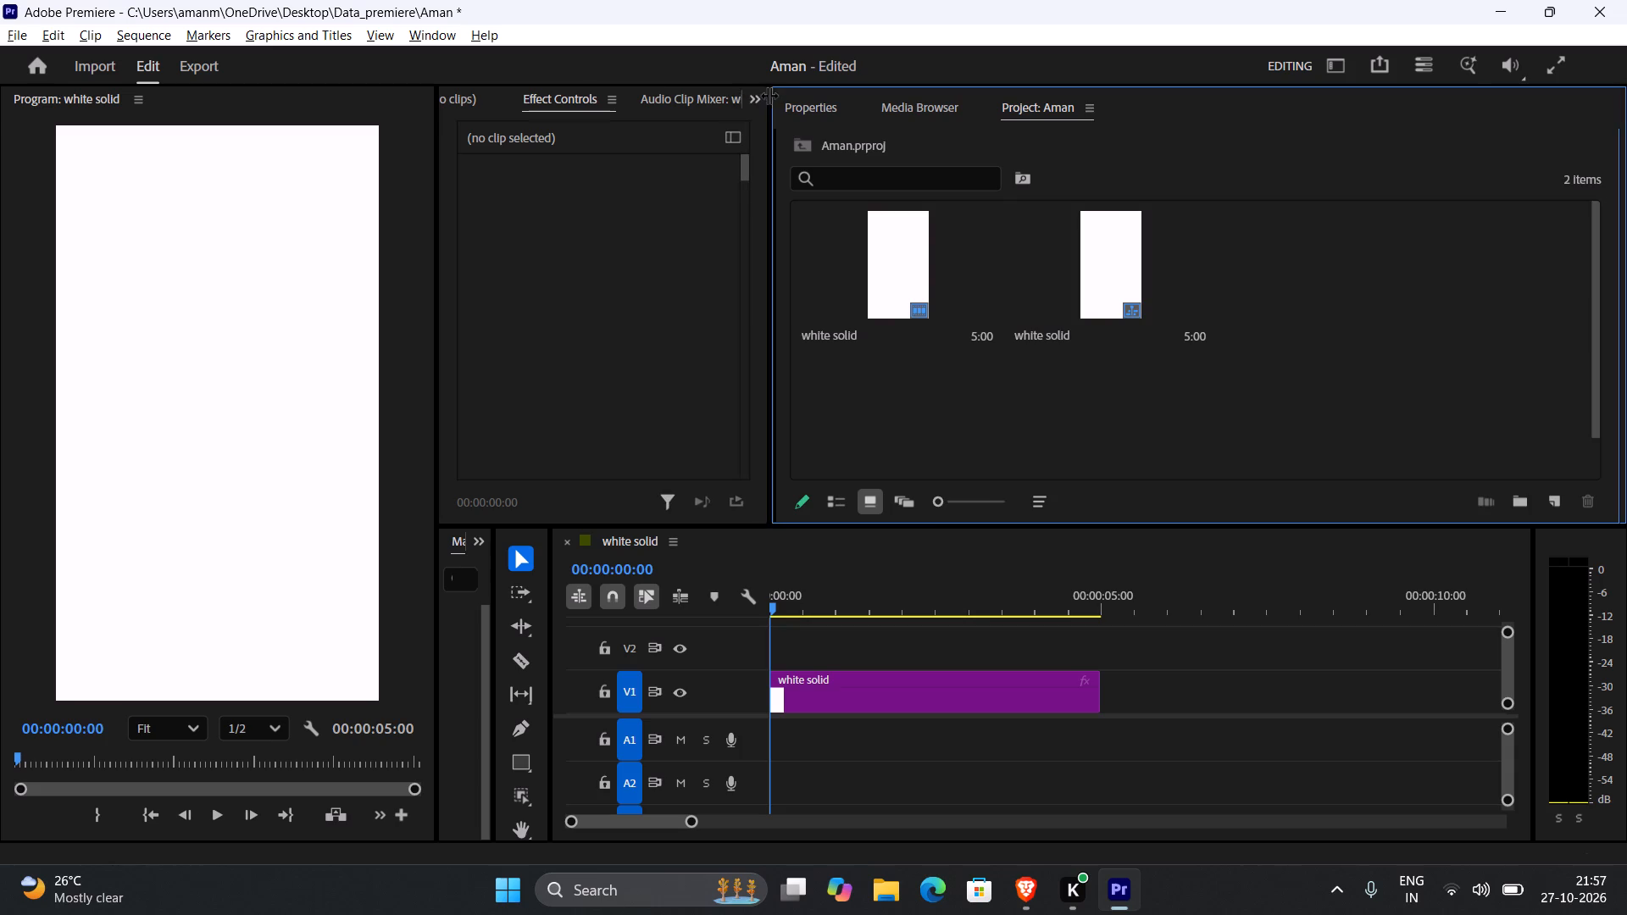
drag(769, 95, 760, 99)
Check the lecturer's panel order, and move the Project: Aman panel ahead of Properties and Media Browser in its group.
key(alt+Tab)
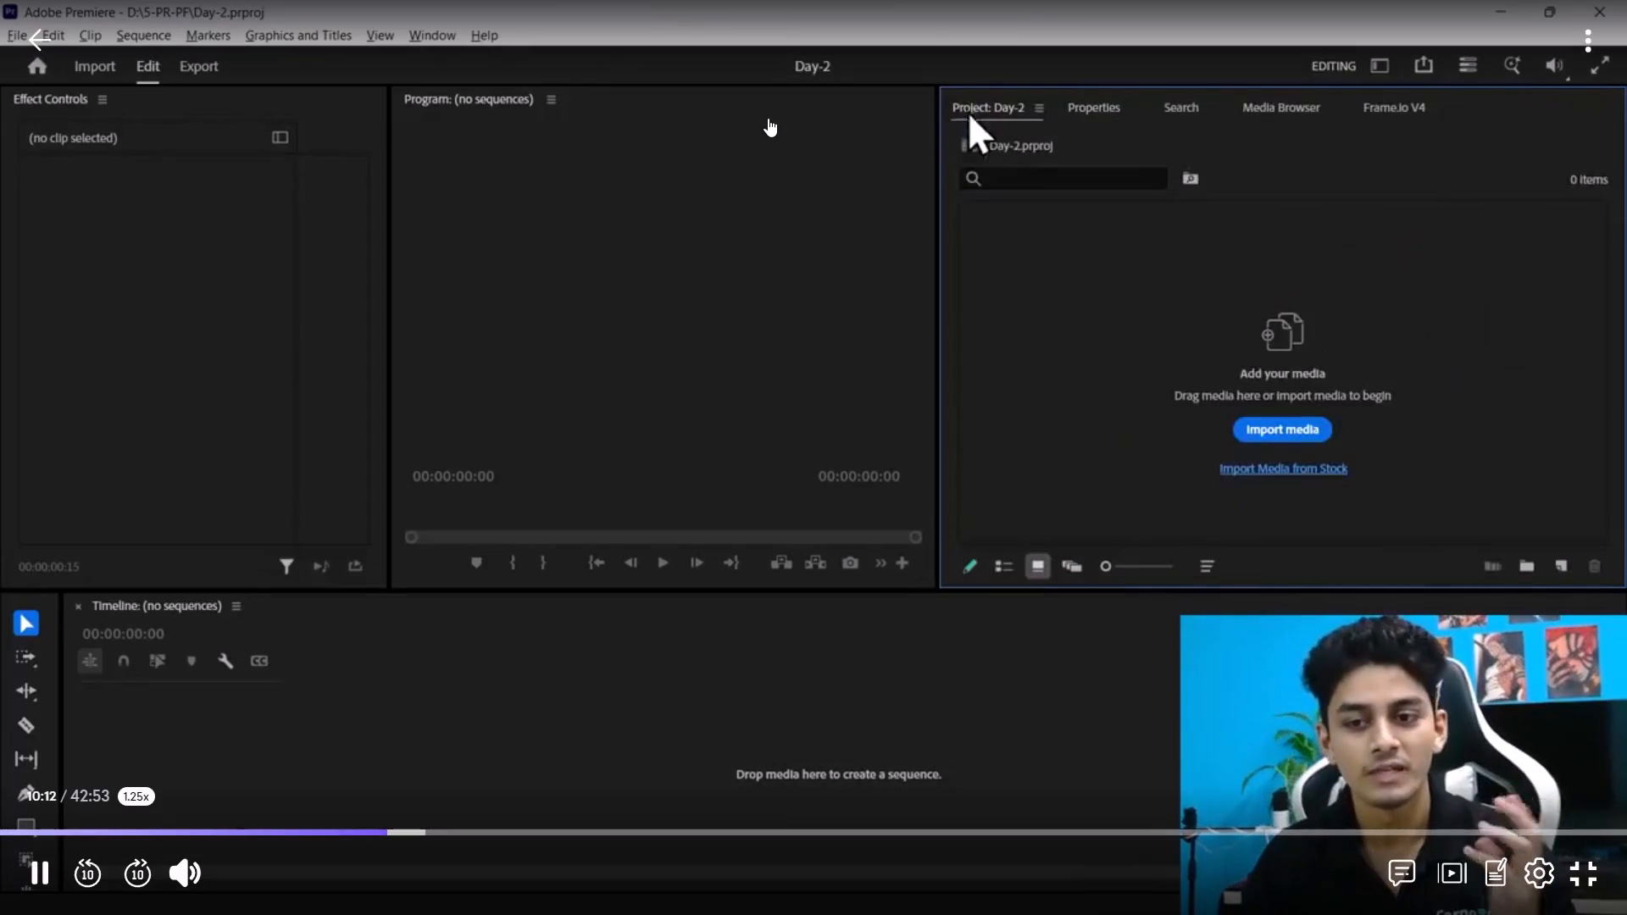
key(alt+Tab)
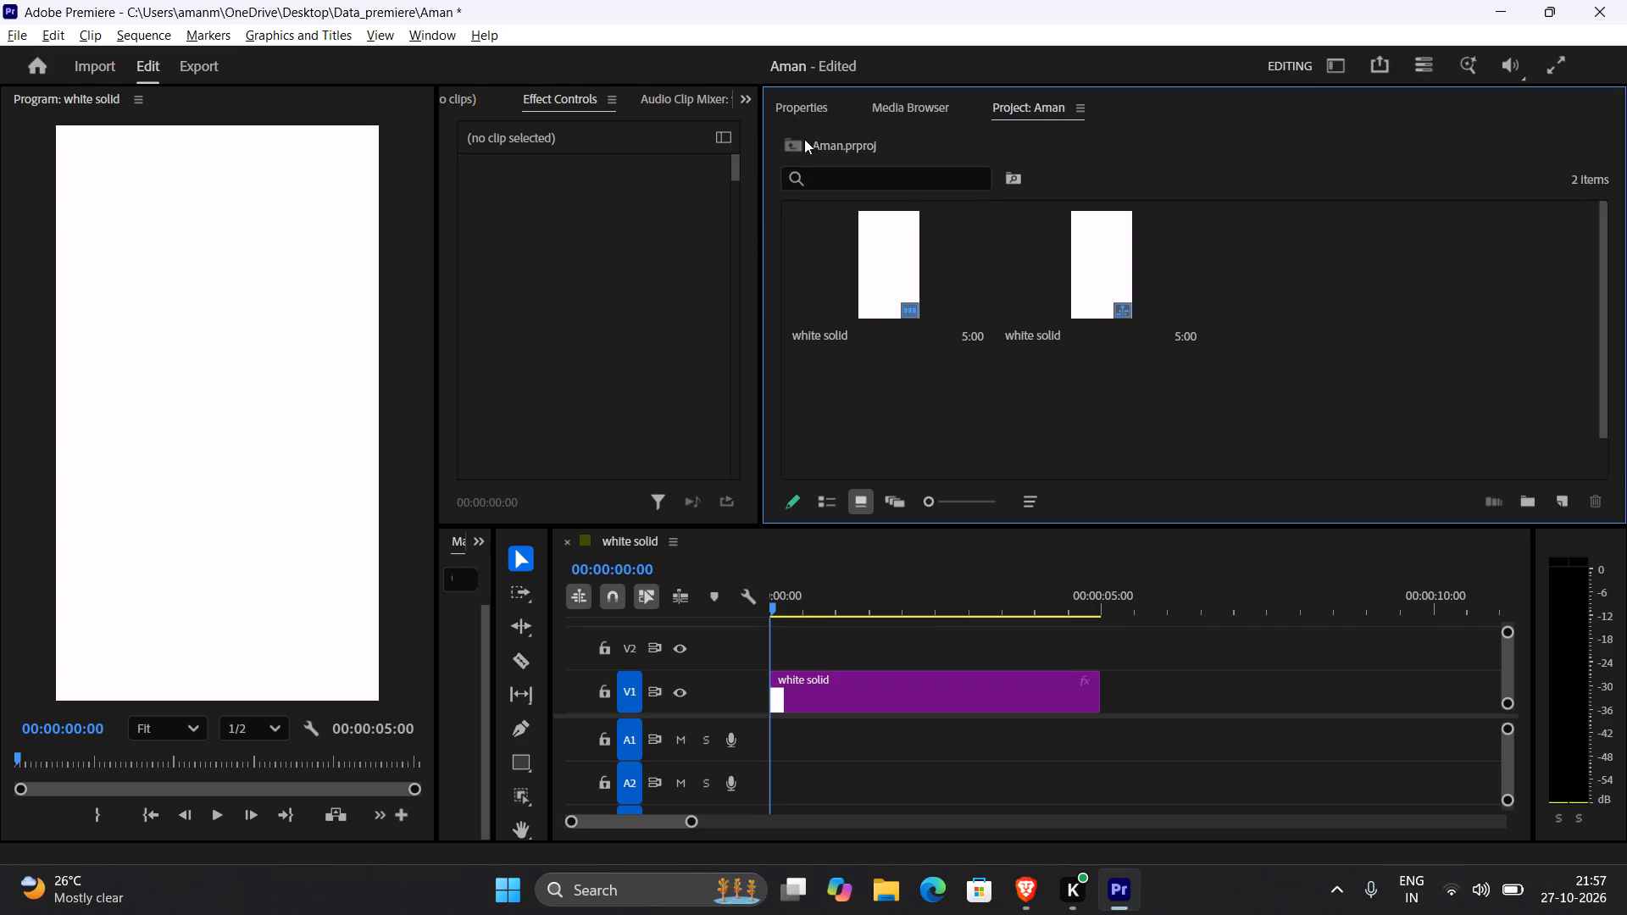
key(alt+Tab)
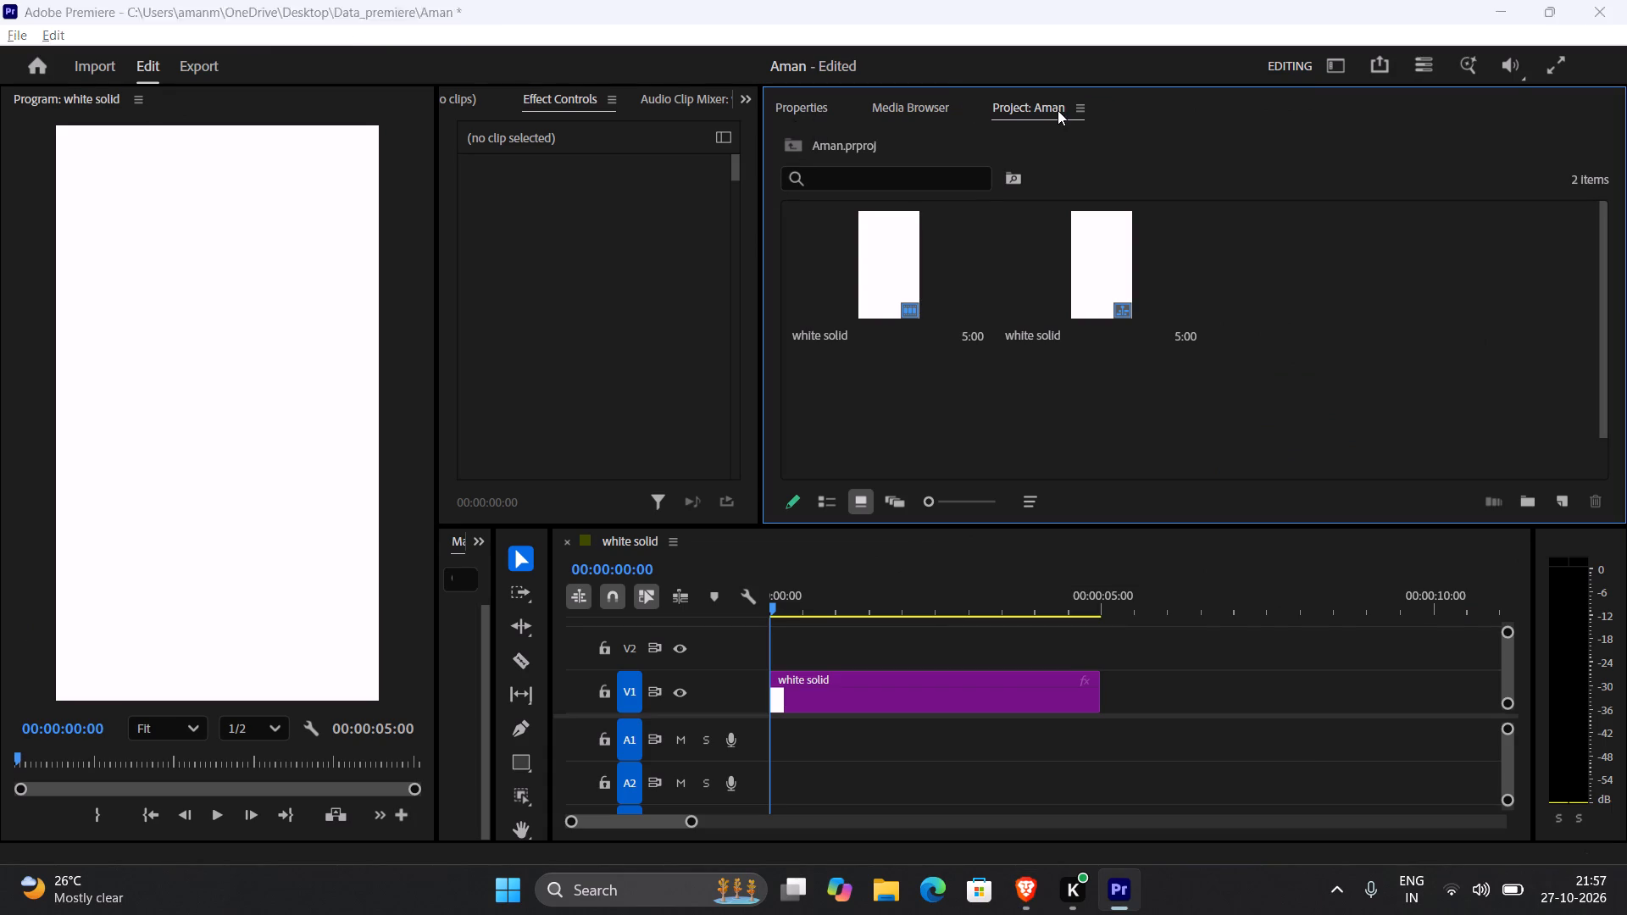
key(alt+Tab)
drag(1058, 110, 732, 114)
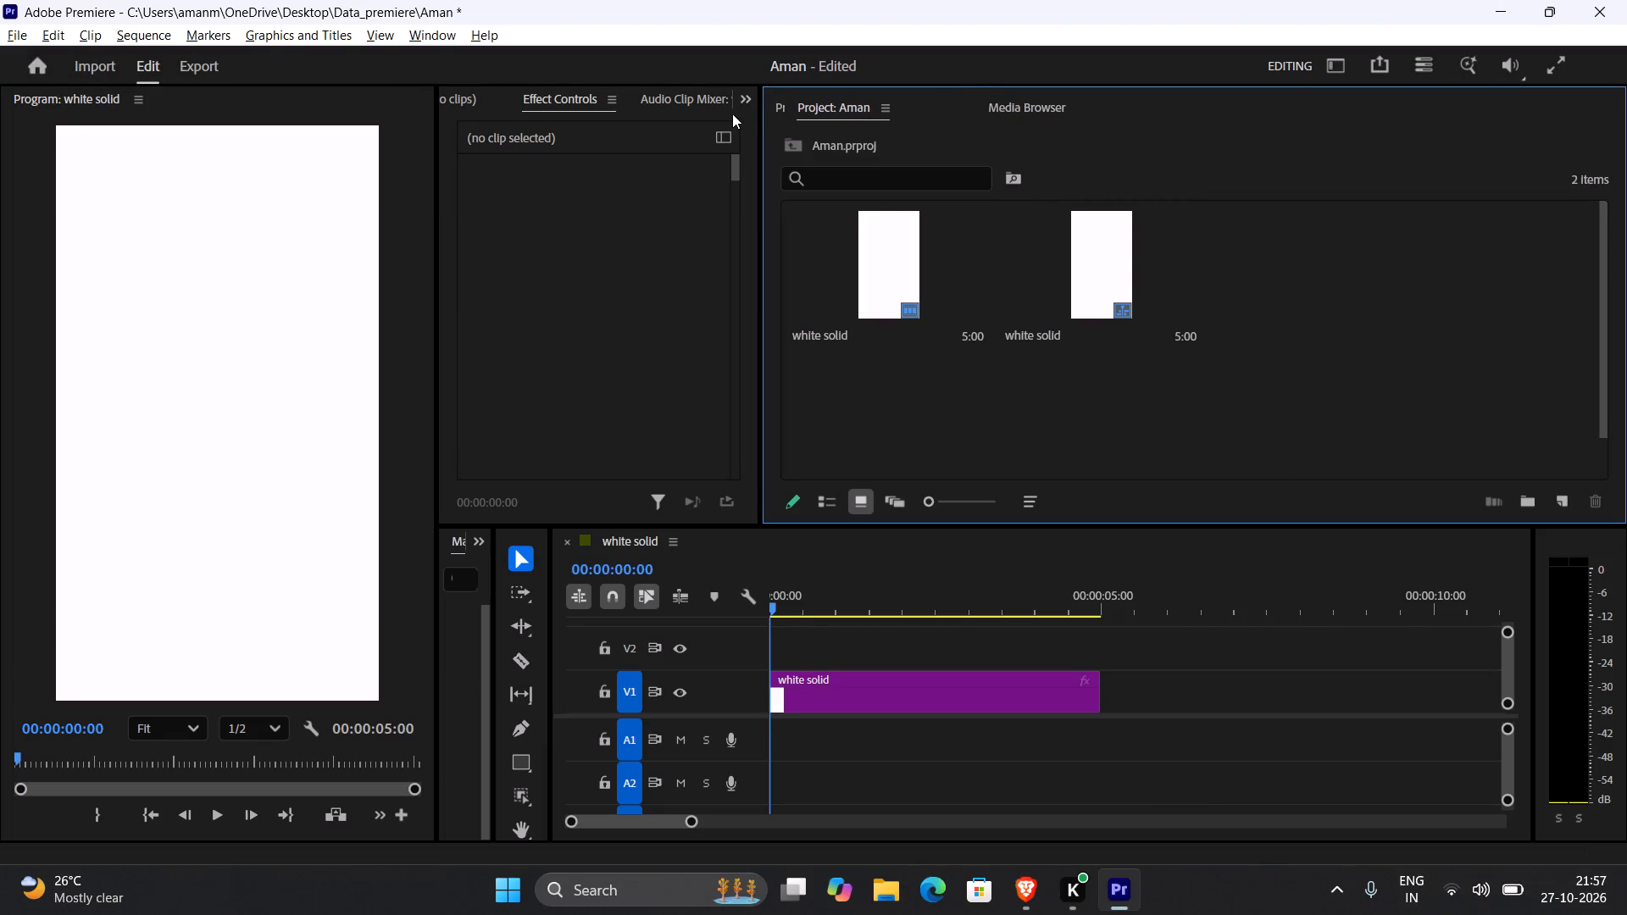
drag(732, 114, 695, 122)
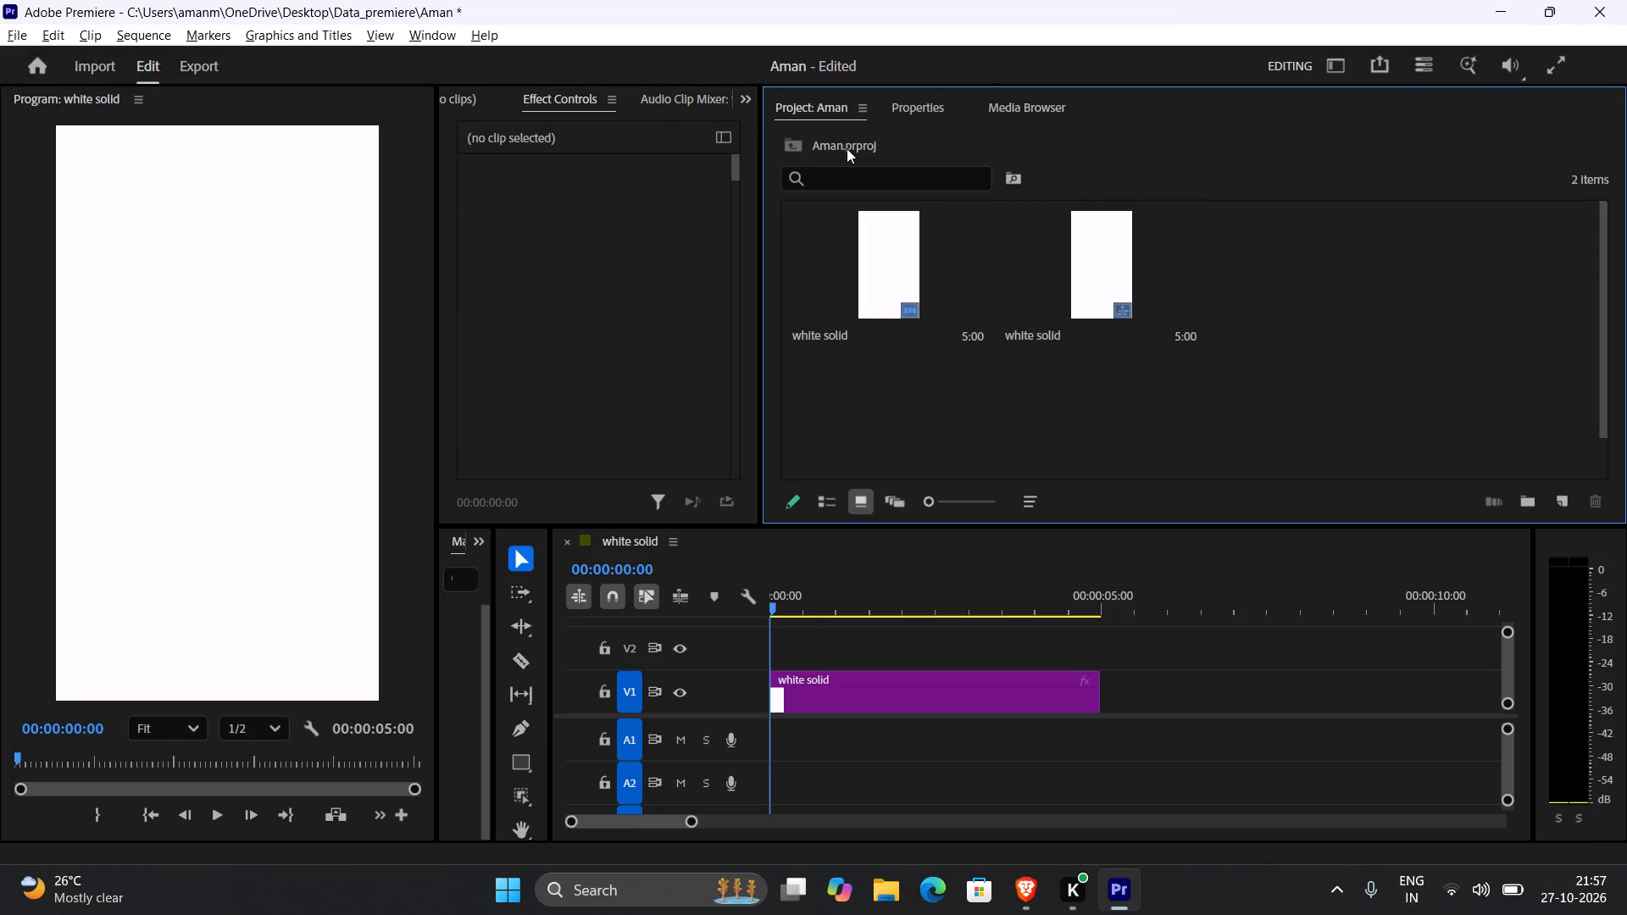
Follow the lecture video in Brave and pause it where the lecturer opens the list of new project items.
key(alt+Tab)
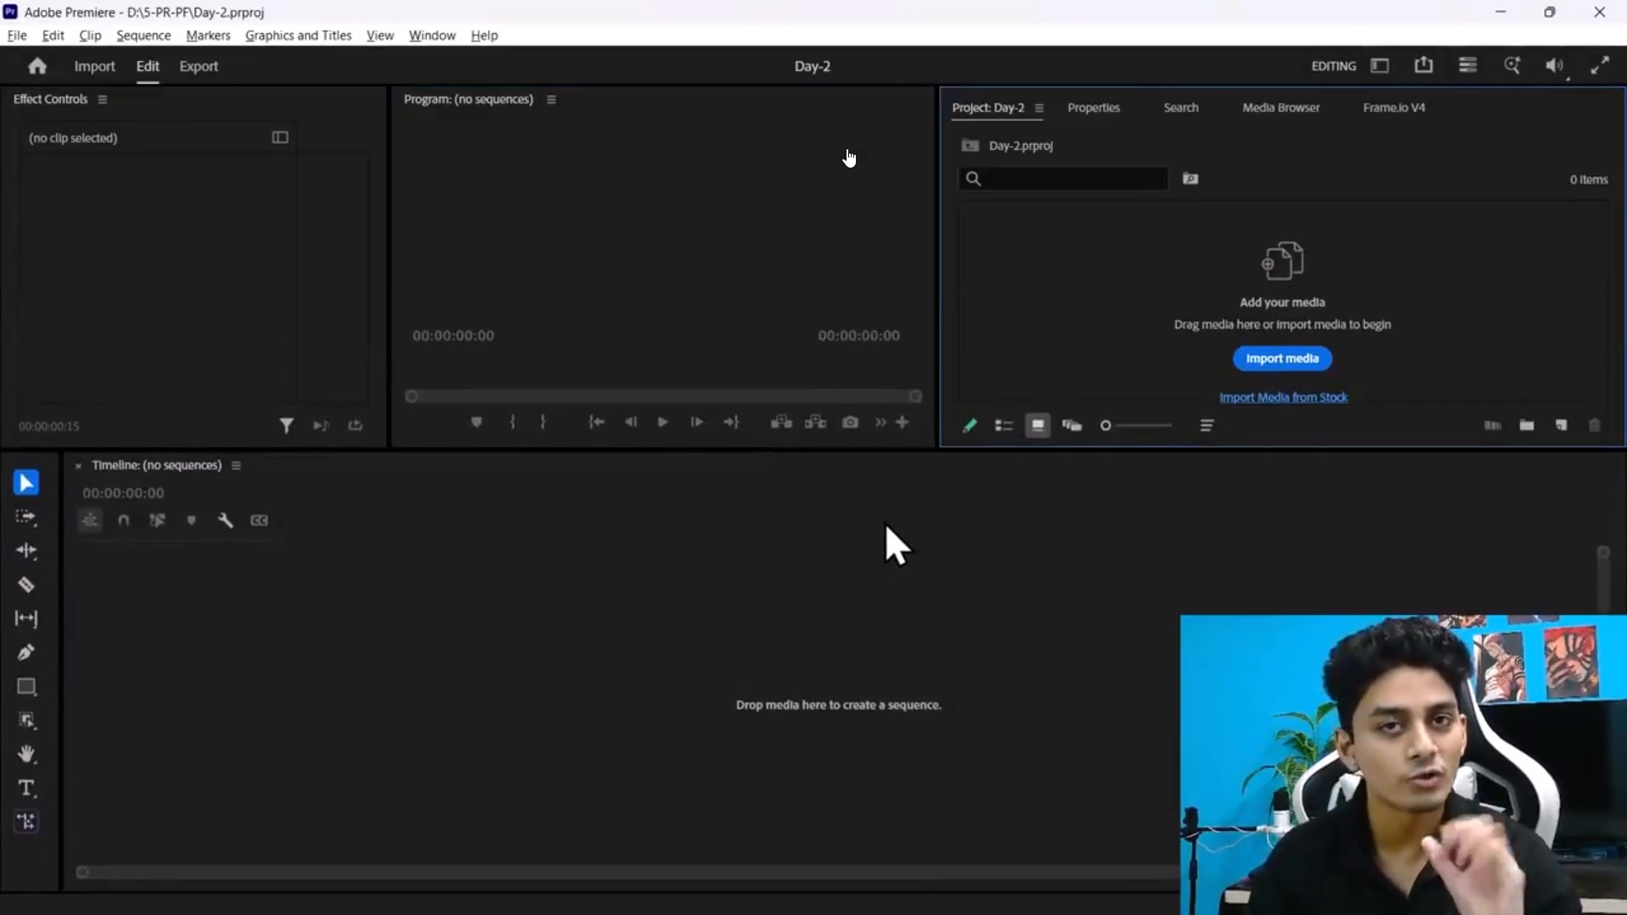
key(alt+Tab)
key(alt+Tab)
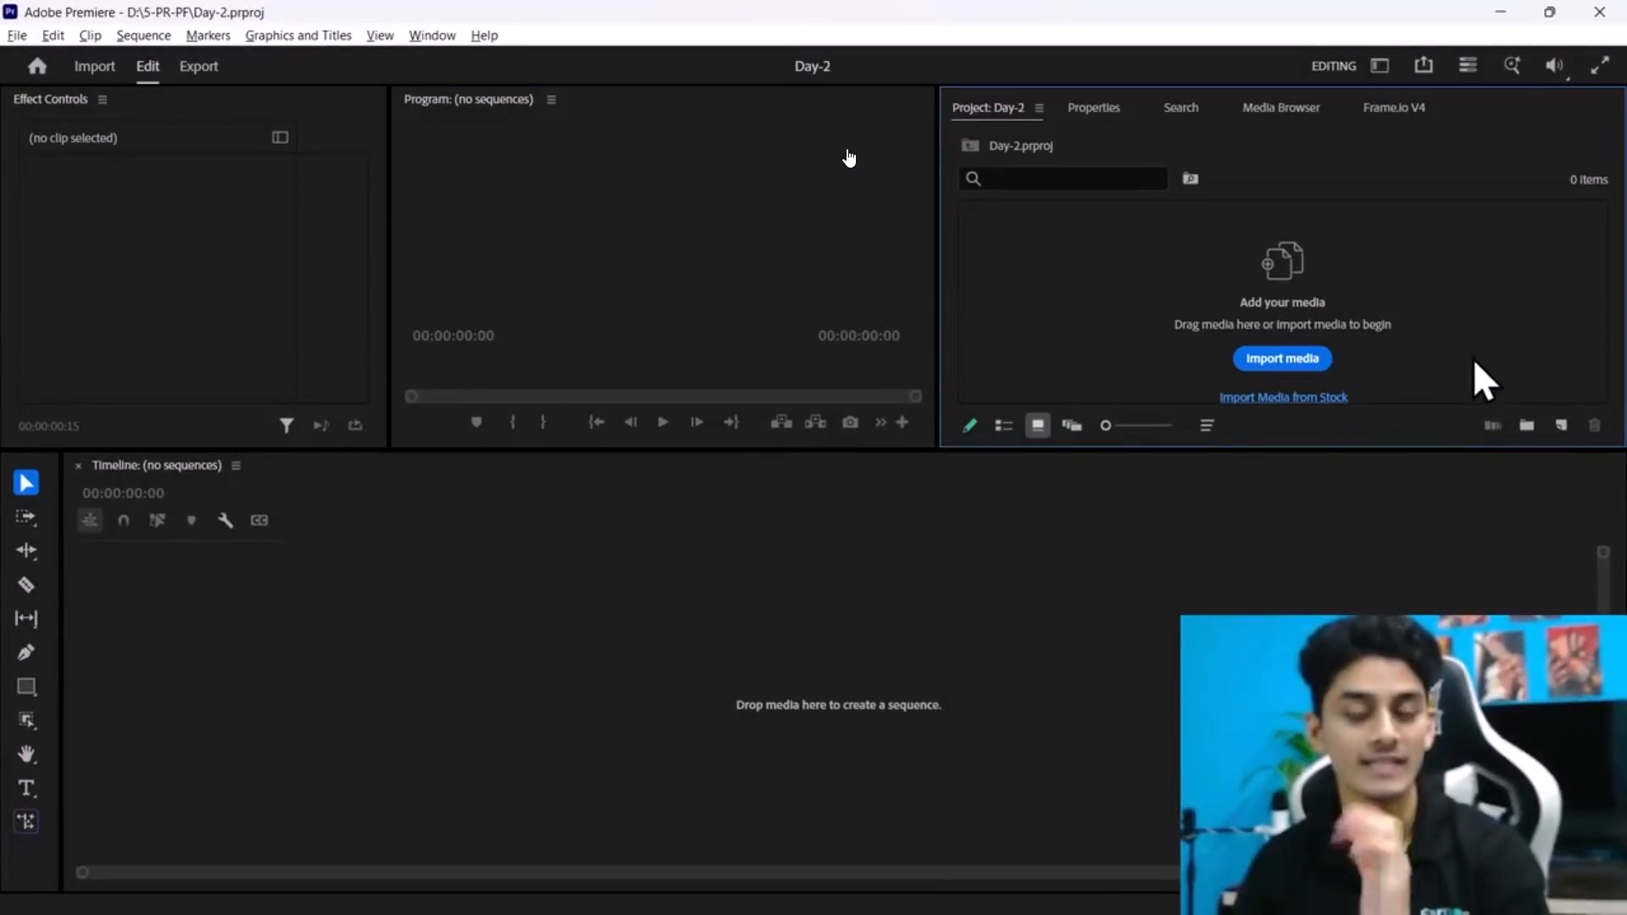
key(alt+Tab)
key(alt+Tab)
key(space)
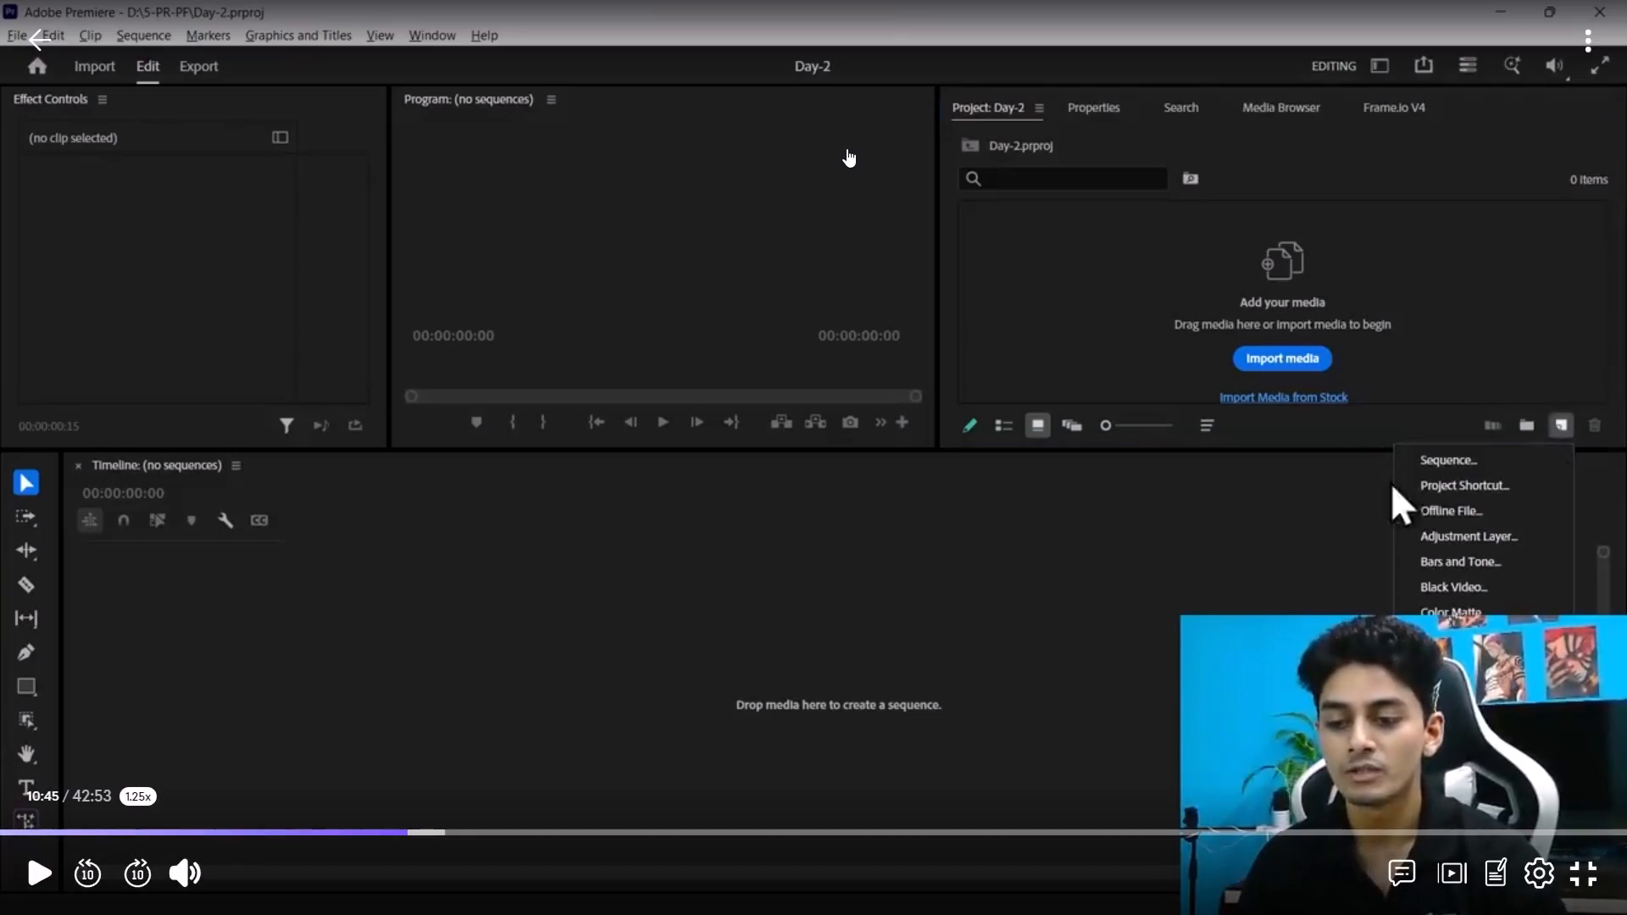
In Premiere Pro, create a white 1080 x 1920, 30.00 fps color matte named "white solid".
key(alt+Tab)
click(1562, 506)
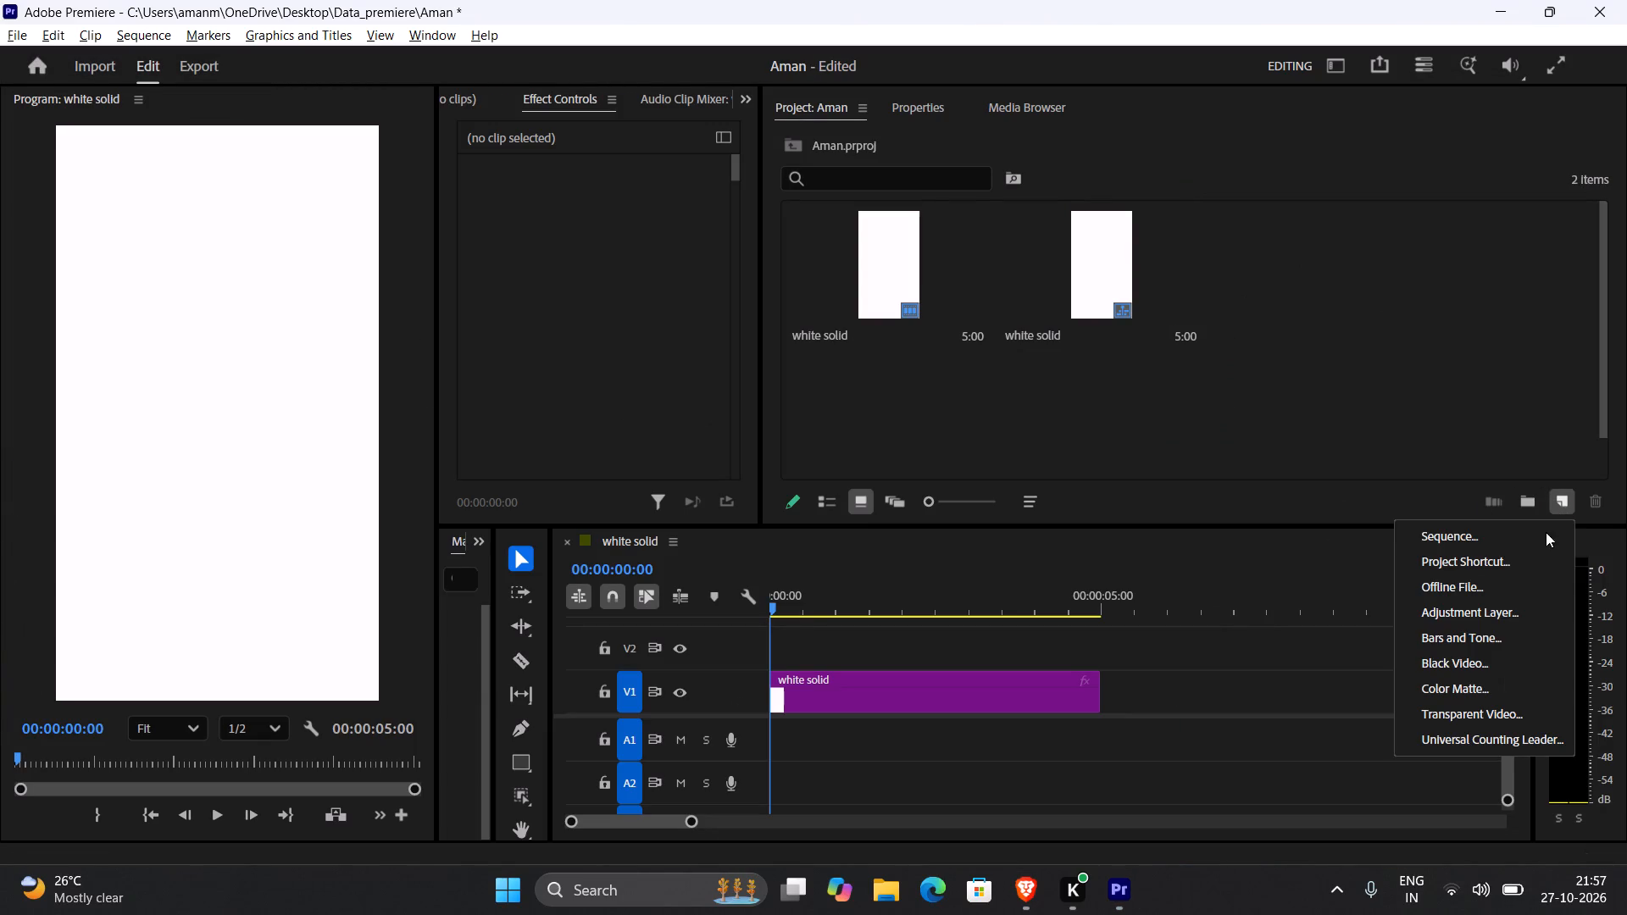
click(1485, 690)
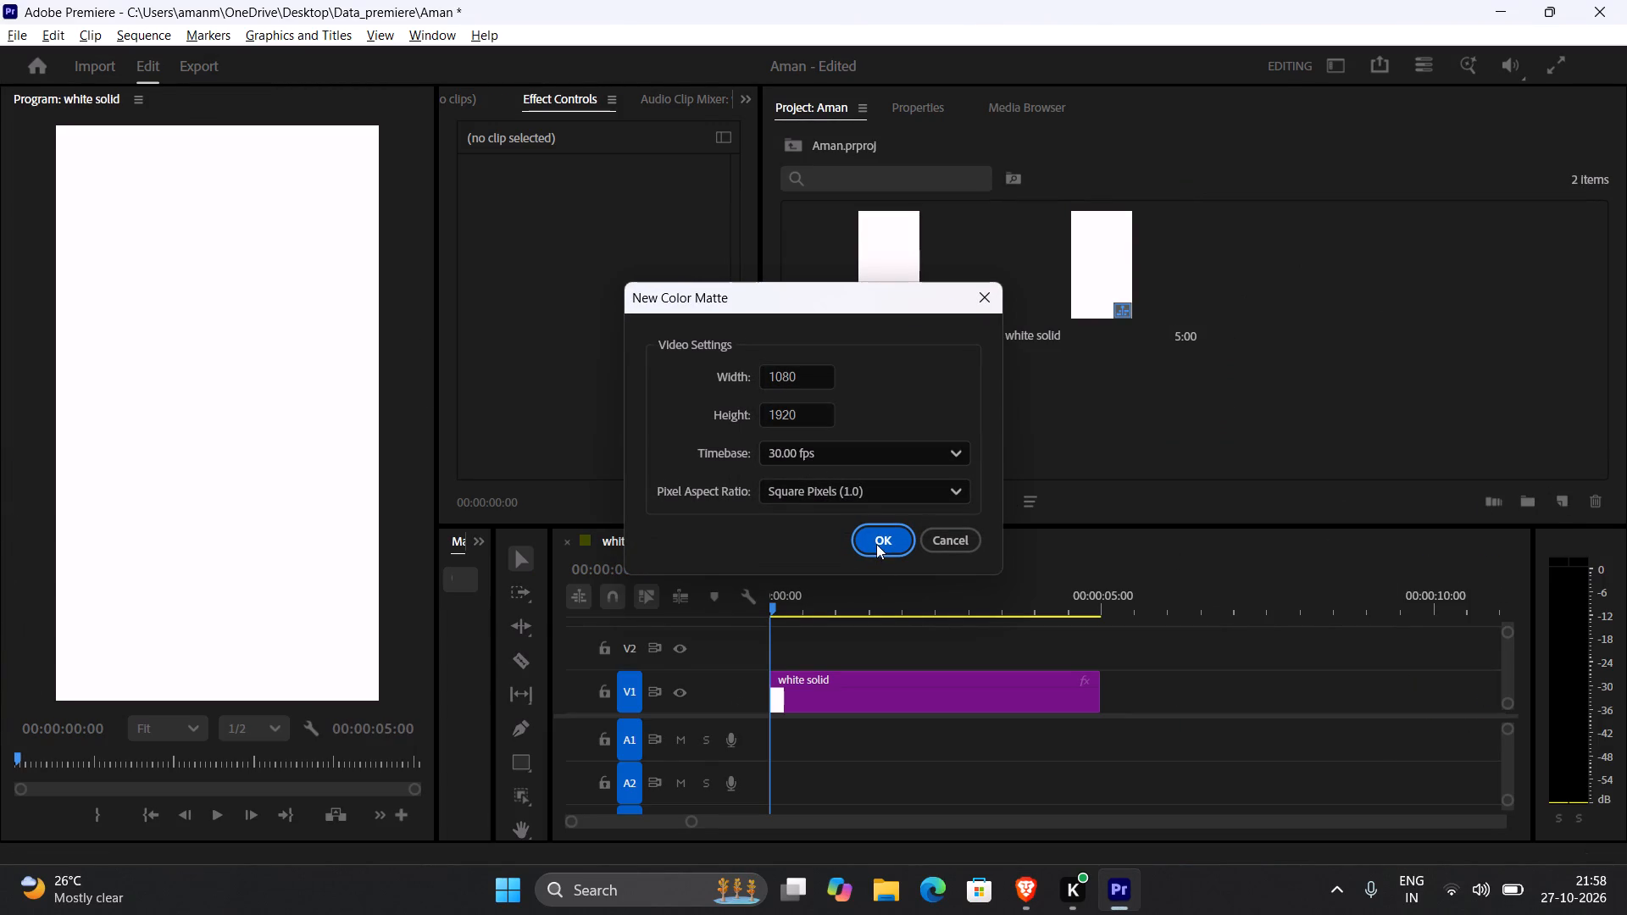
click(876, 544)
drag(579, 513, 561, 555)
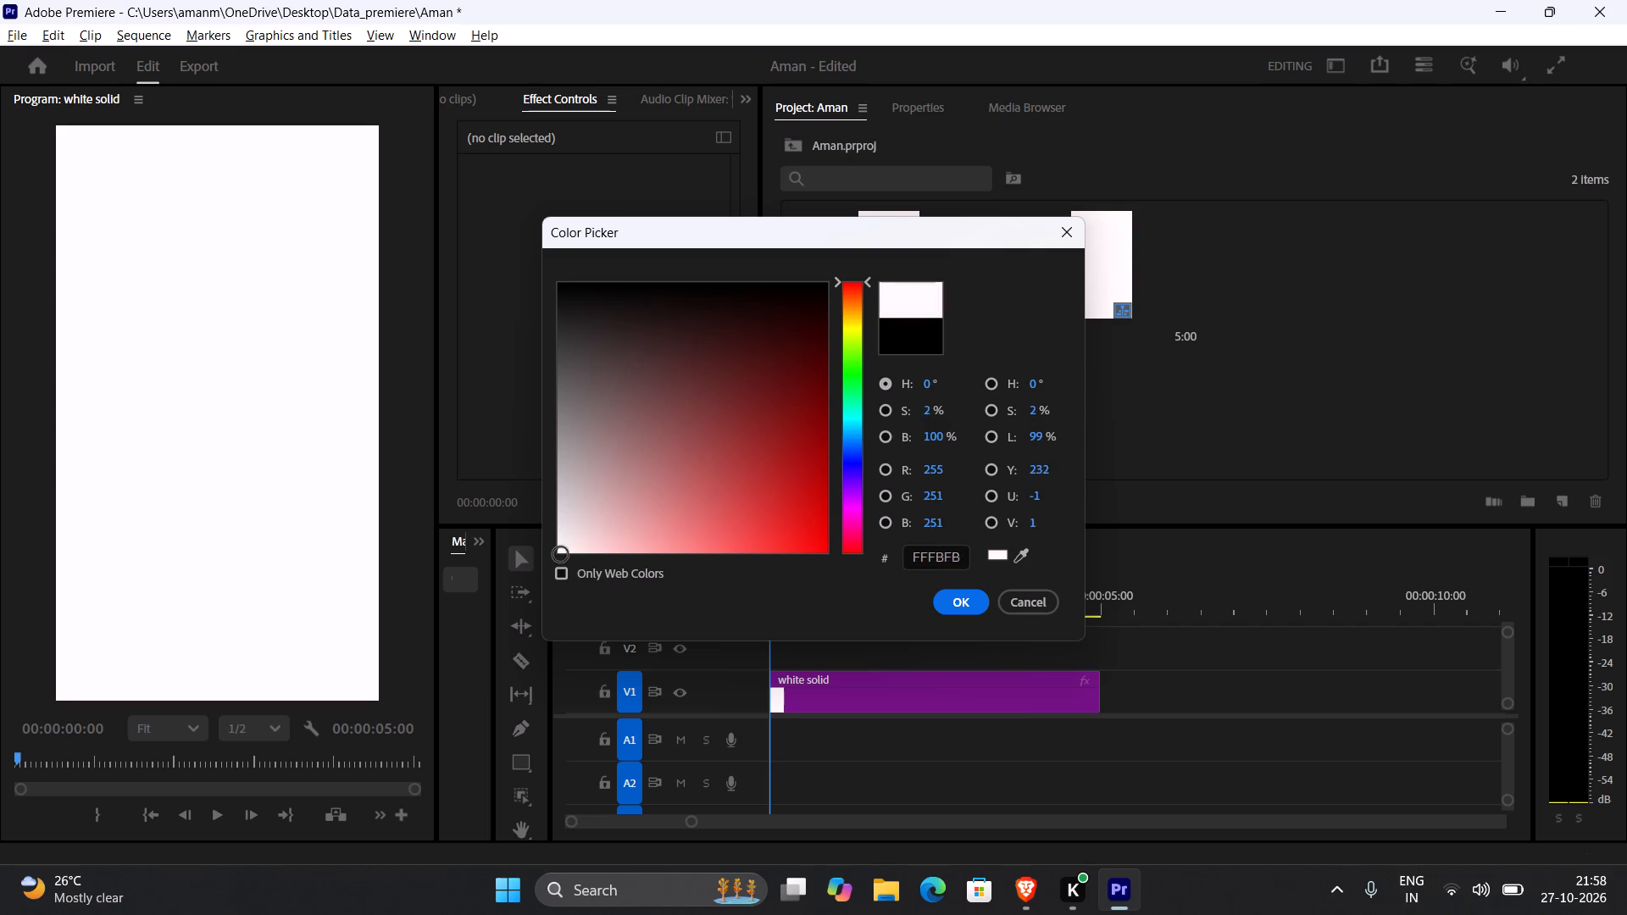
drag(561, 555, 482, 522)
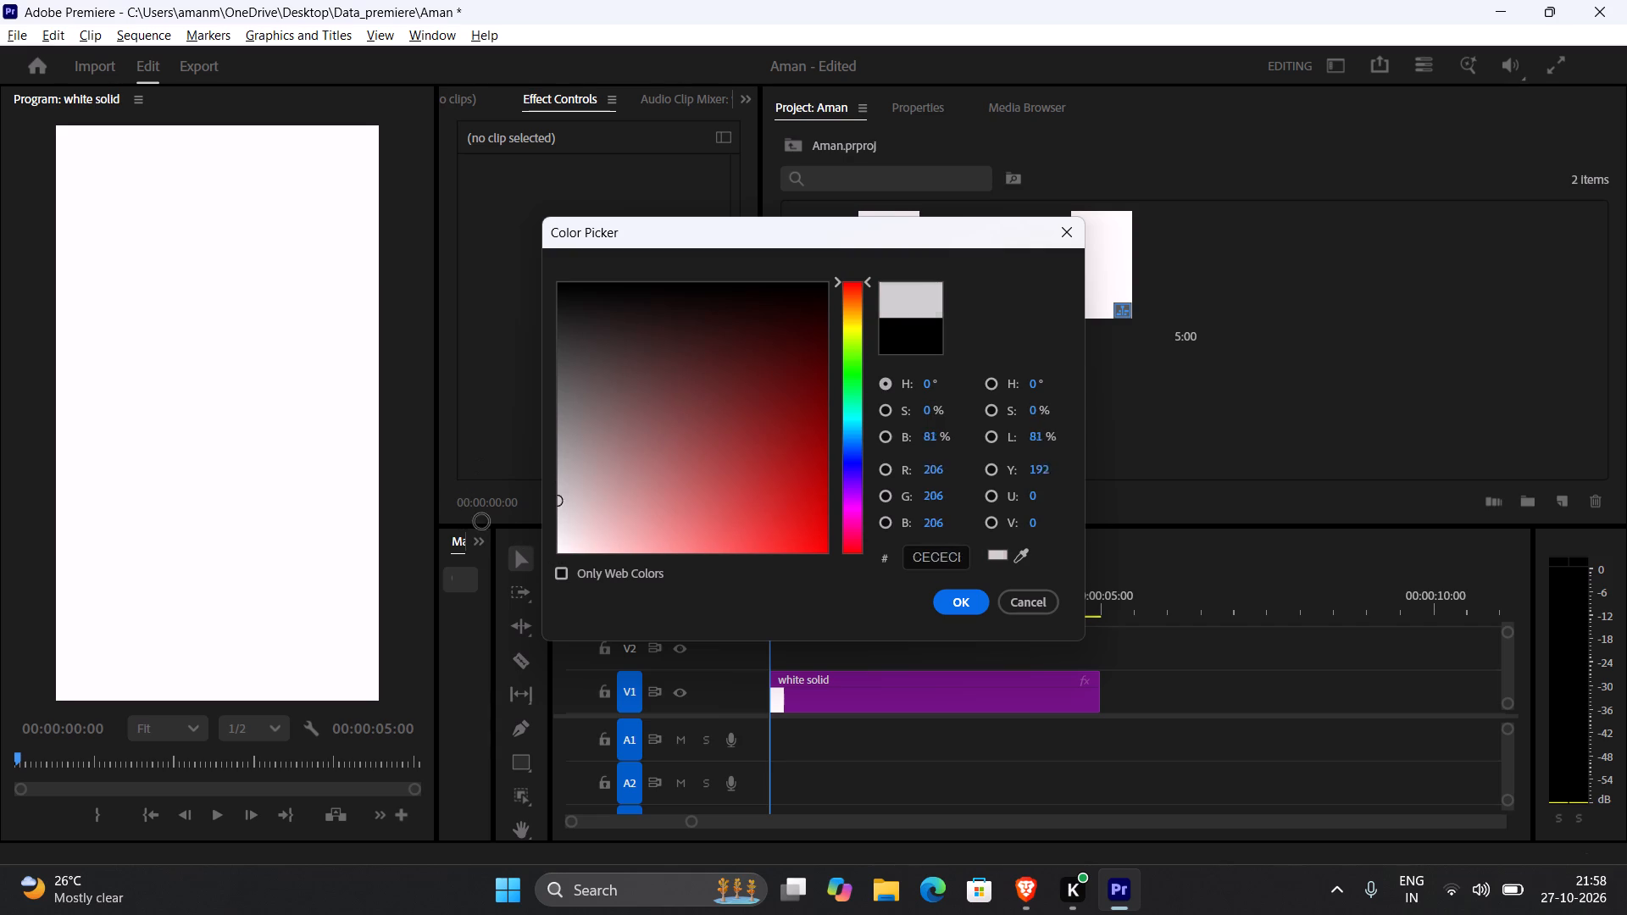
drag(482, 522, 482, 559)
click(967, 613)
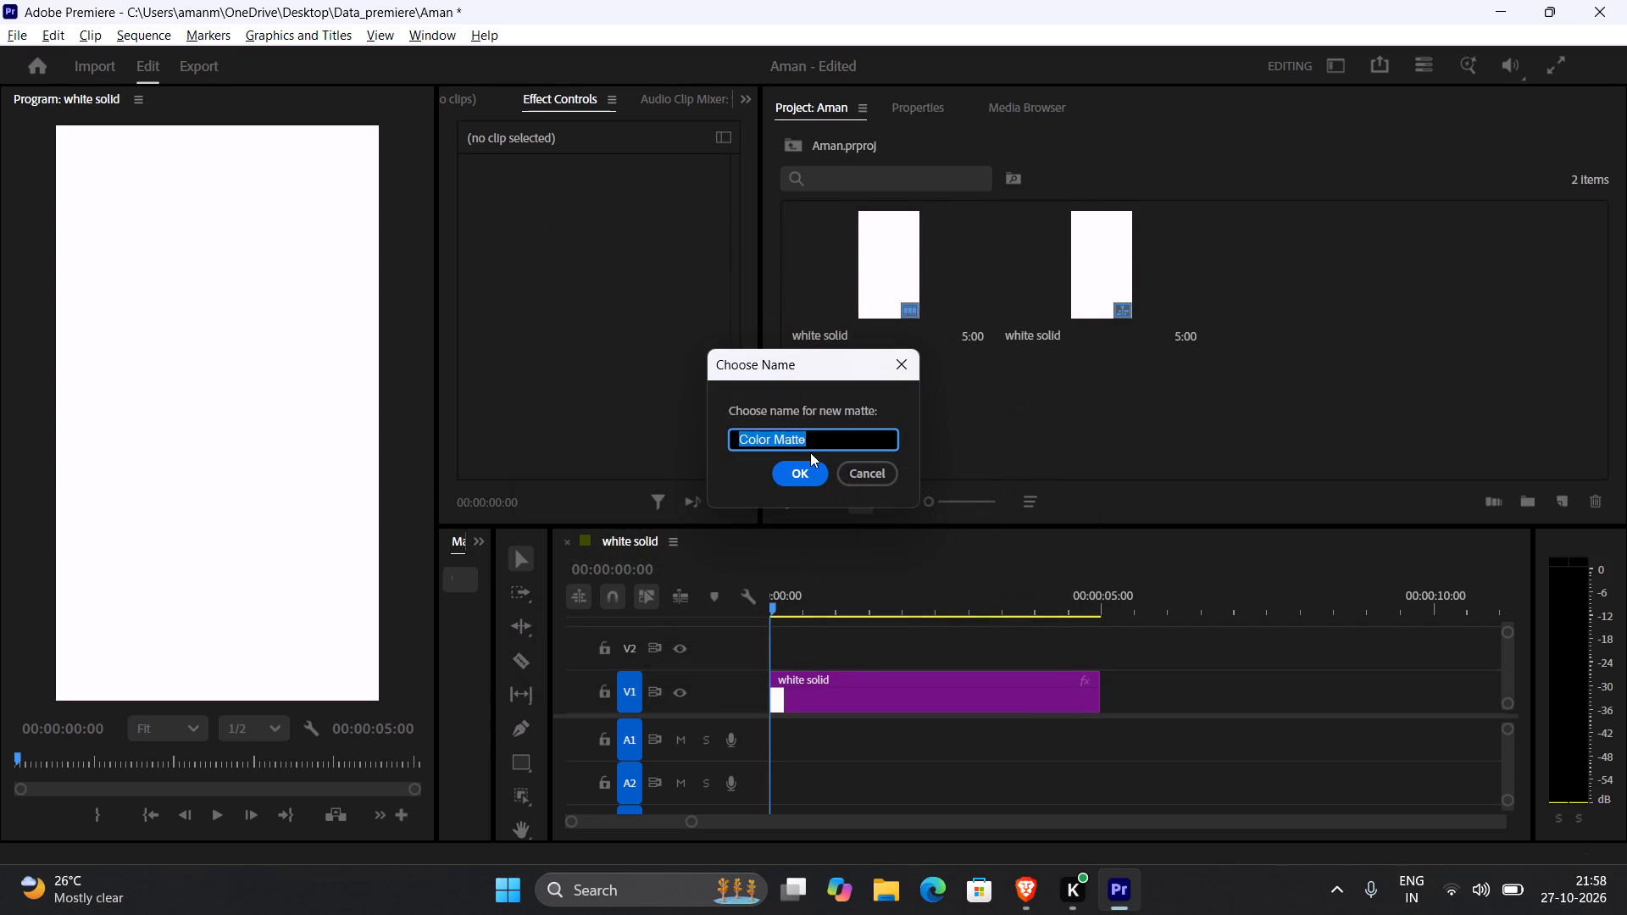
text(white solid)
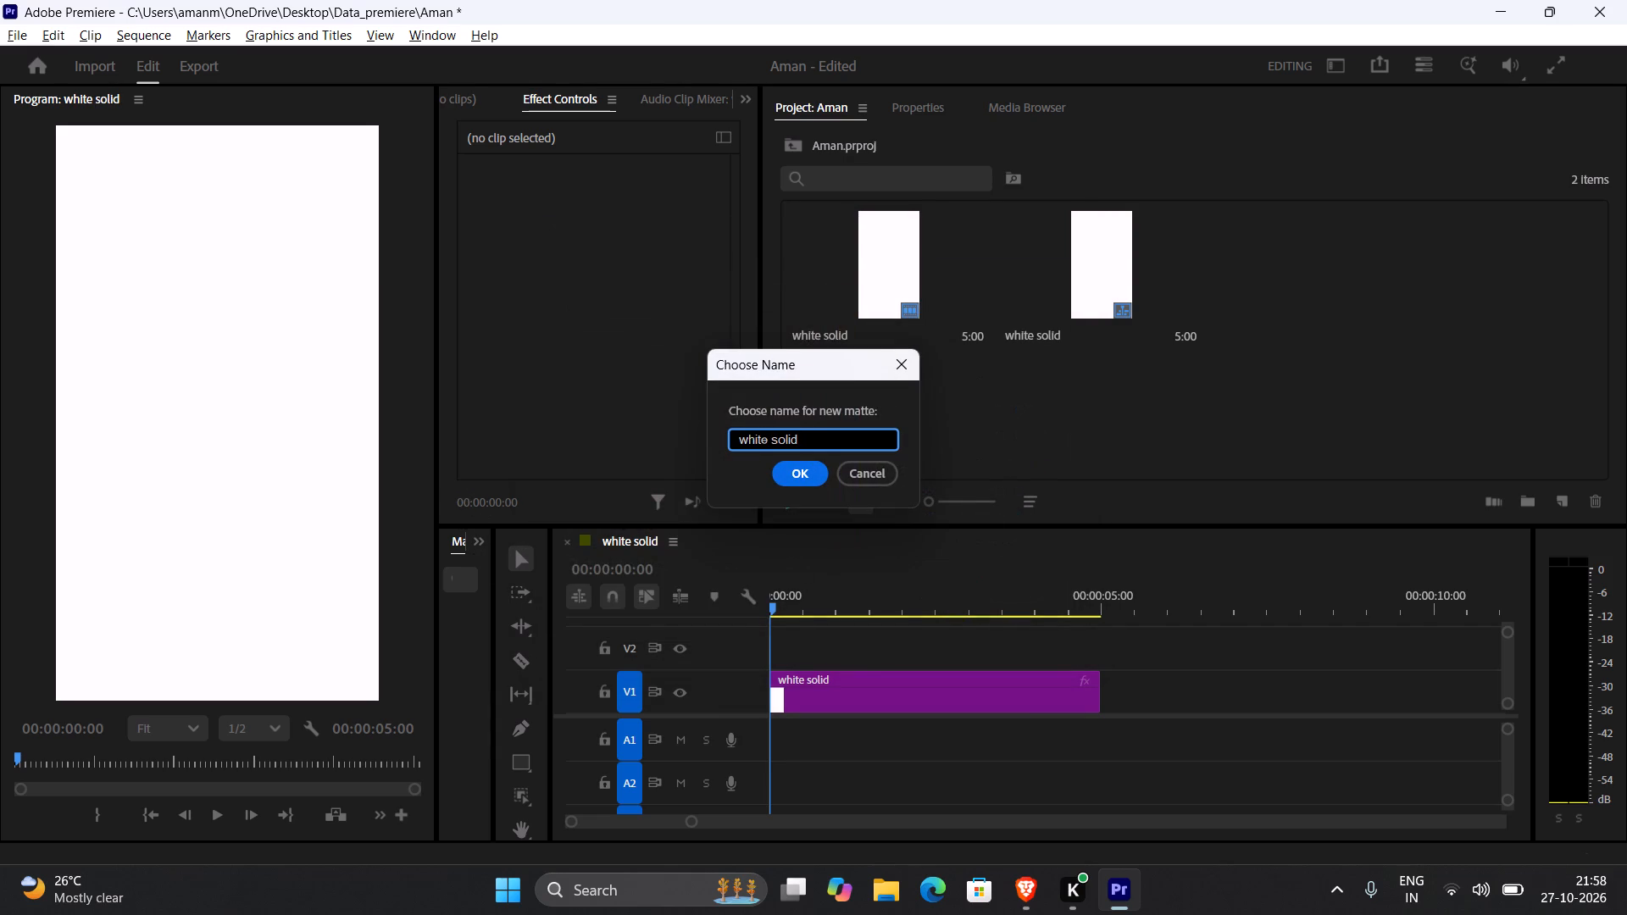
key(Return)
Delete the old white solid matte with its clip references and the old white solid sequence from the project.
drag(1345, 277, 858, 534)
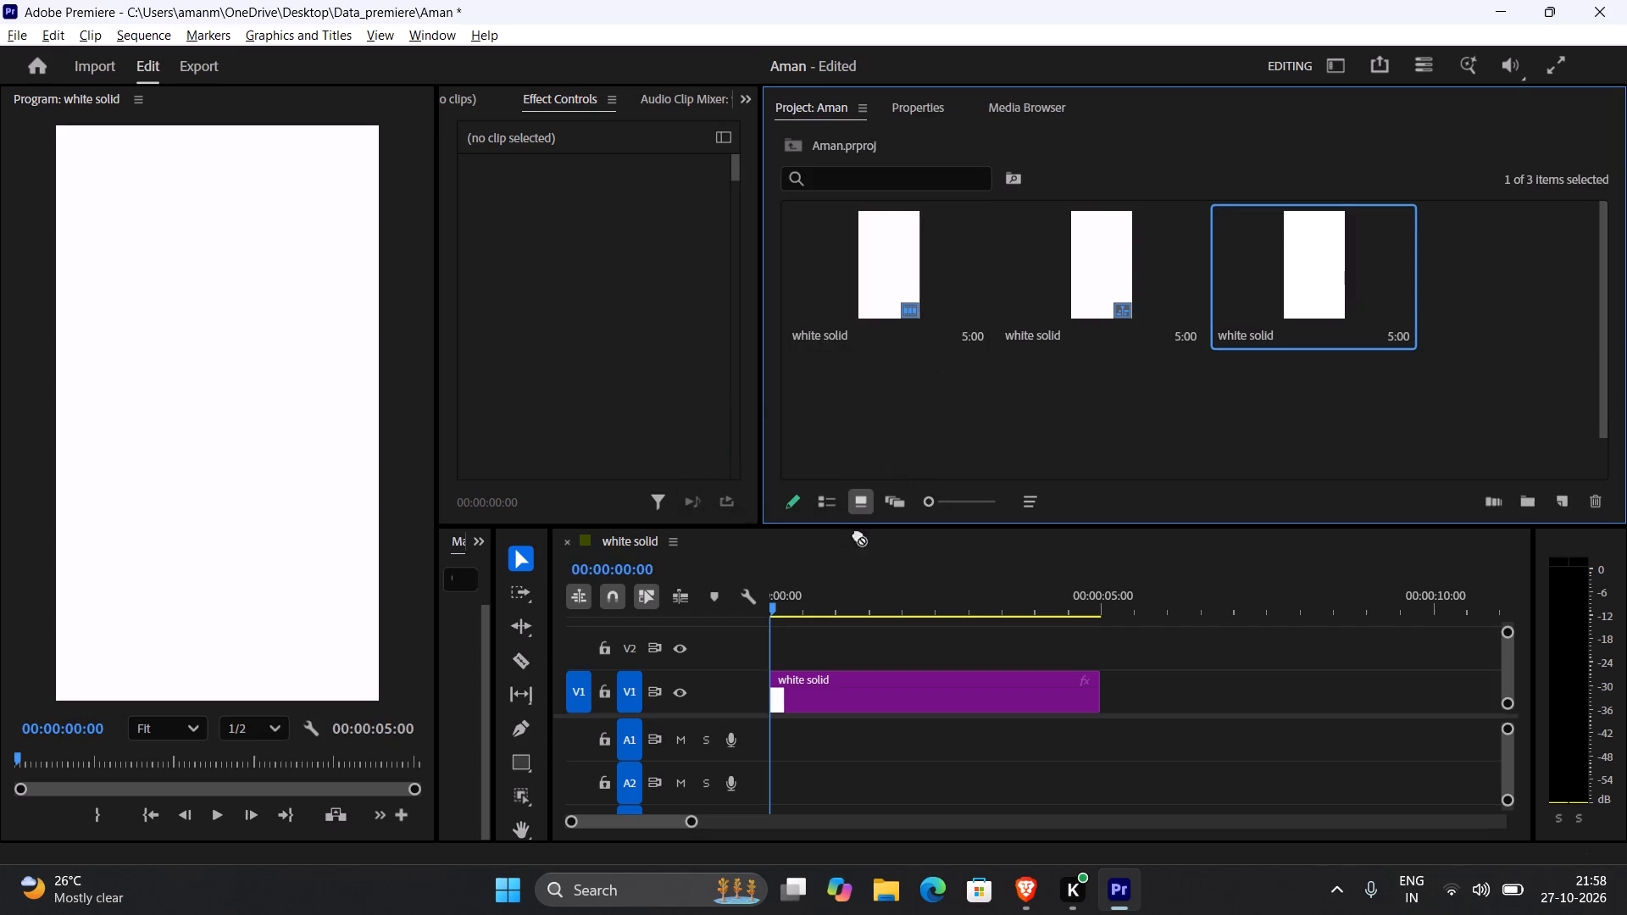
drag(858, 534, 1274, 304)
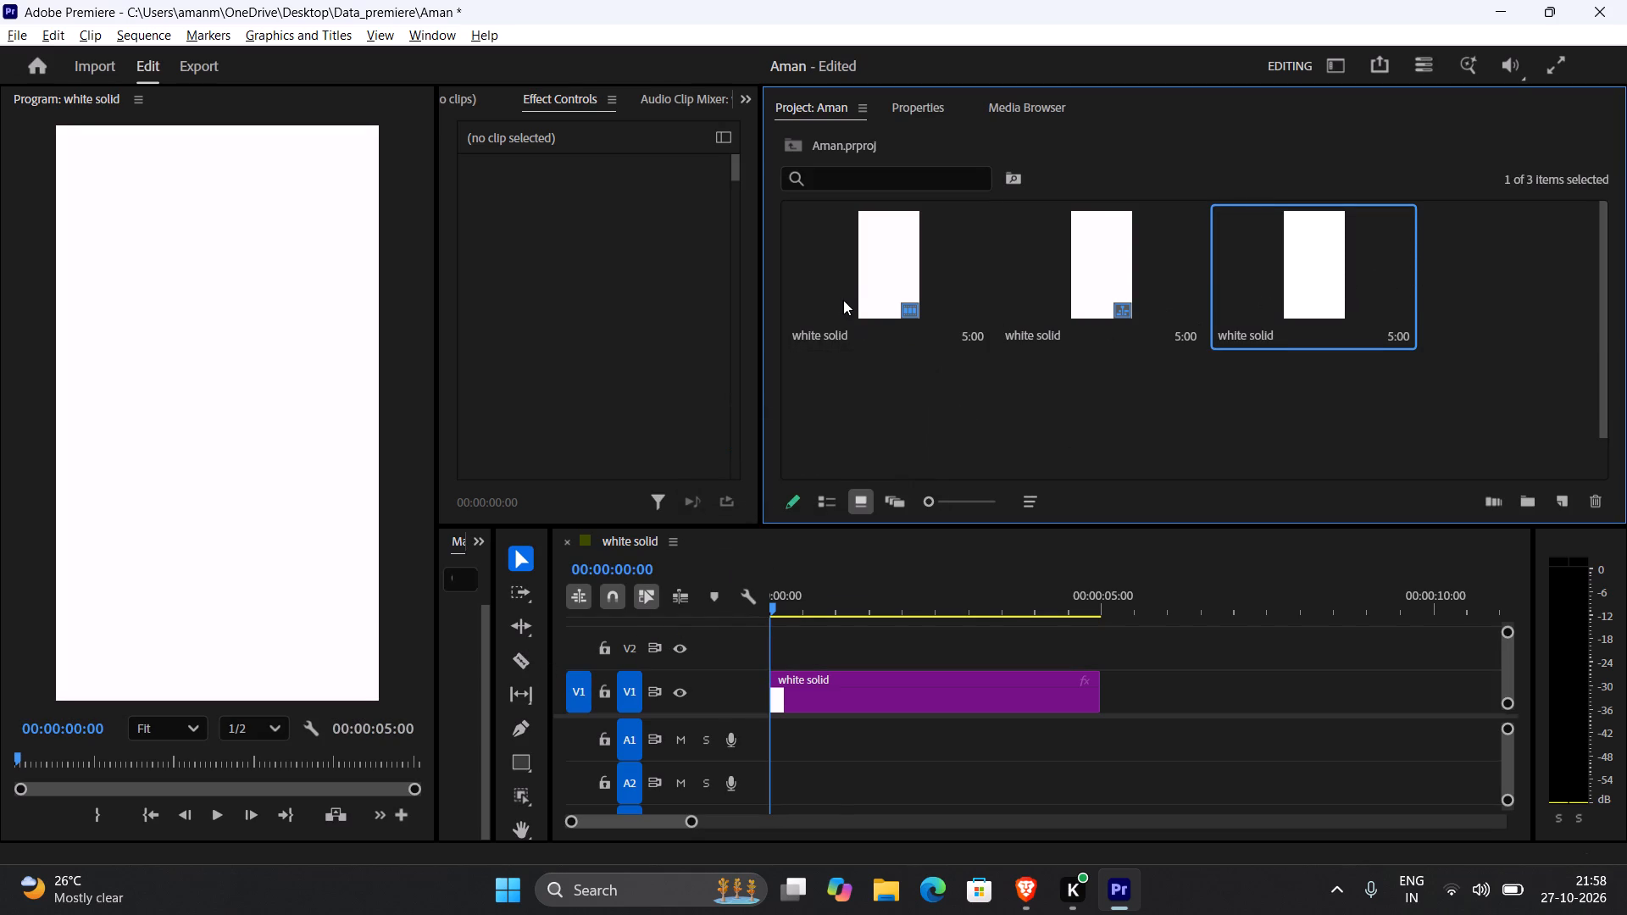
click(841, 296)
key(Delete)
key(Left)
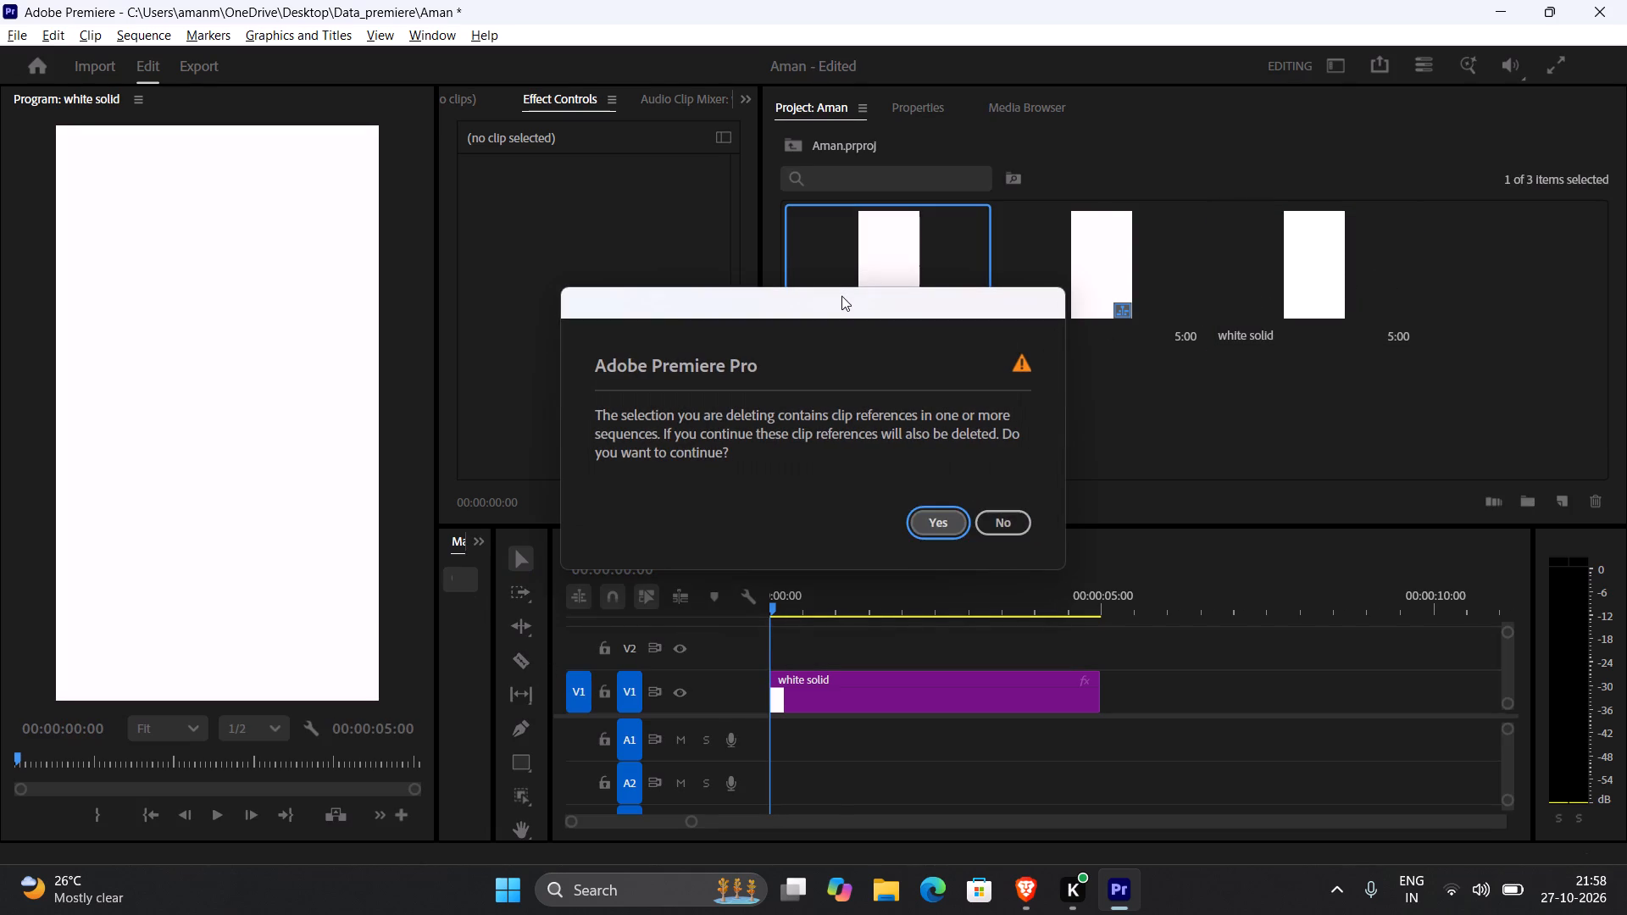
key(Return)
key(Right)
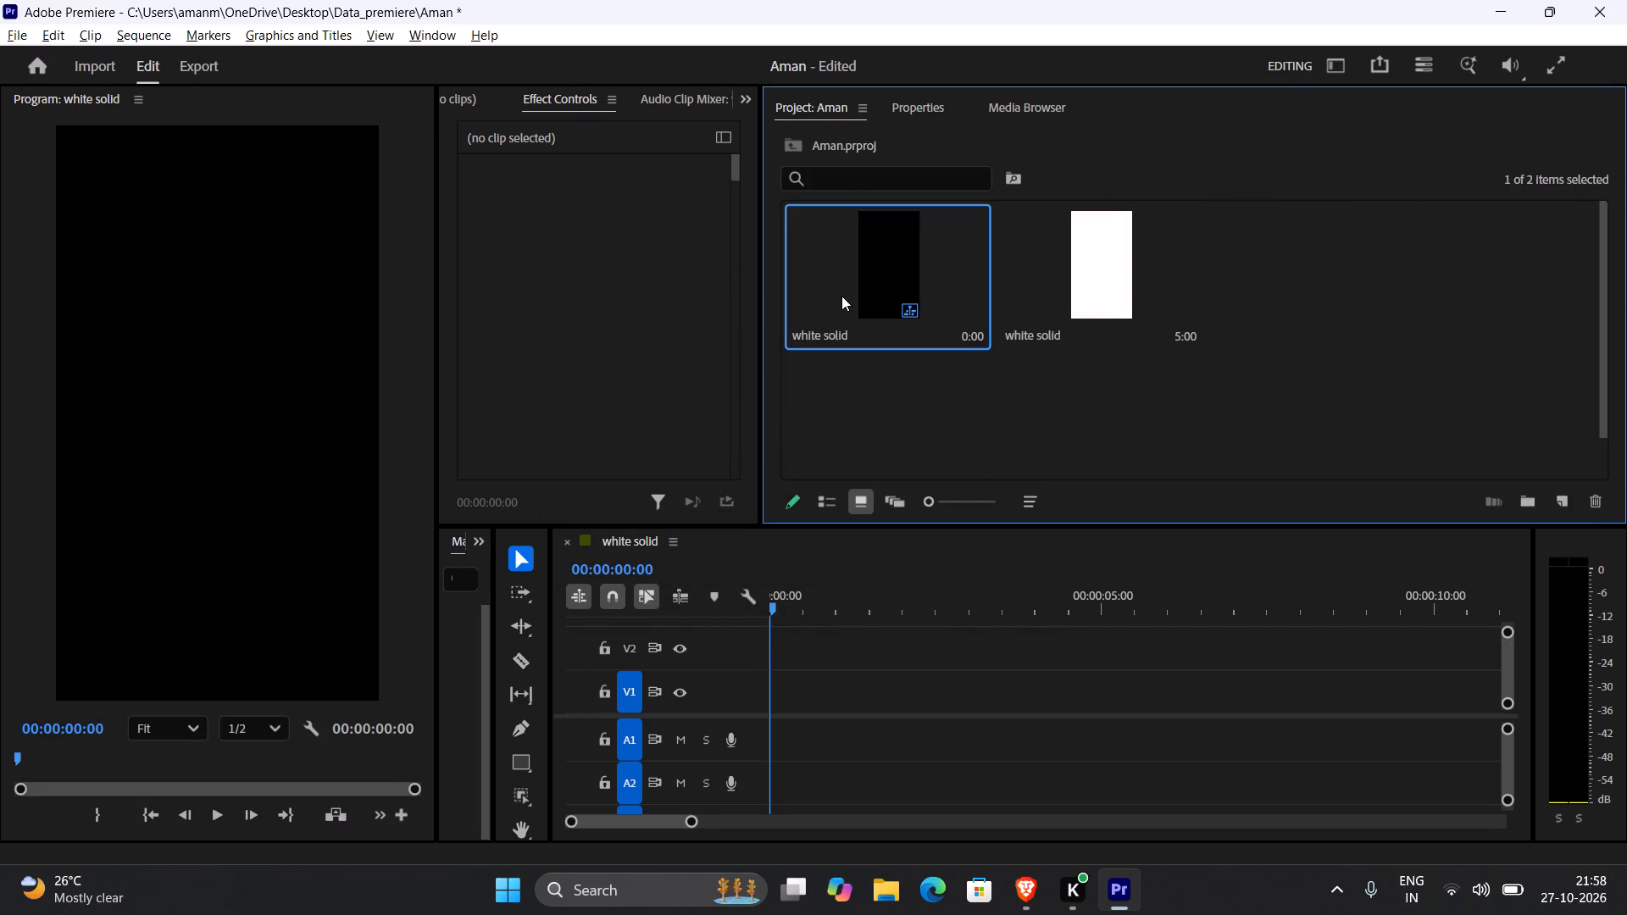
key(Delete)
key(Right)
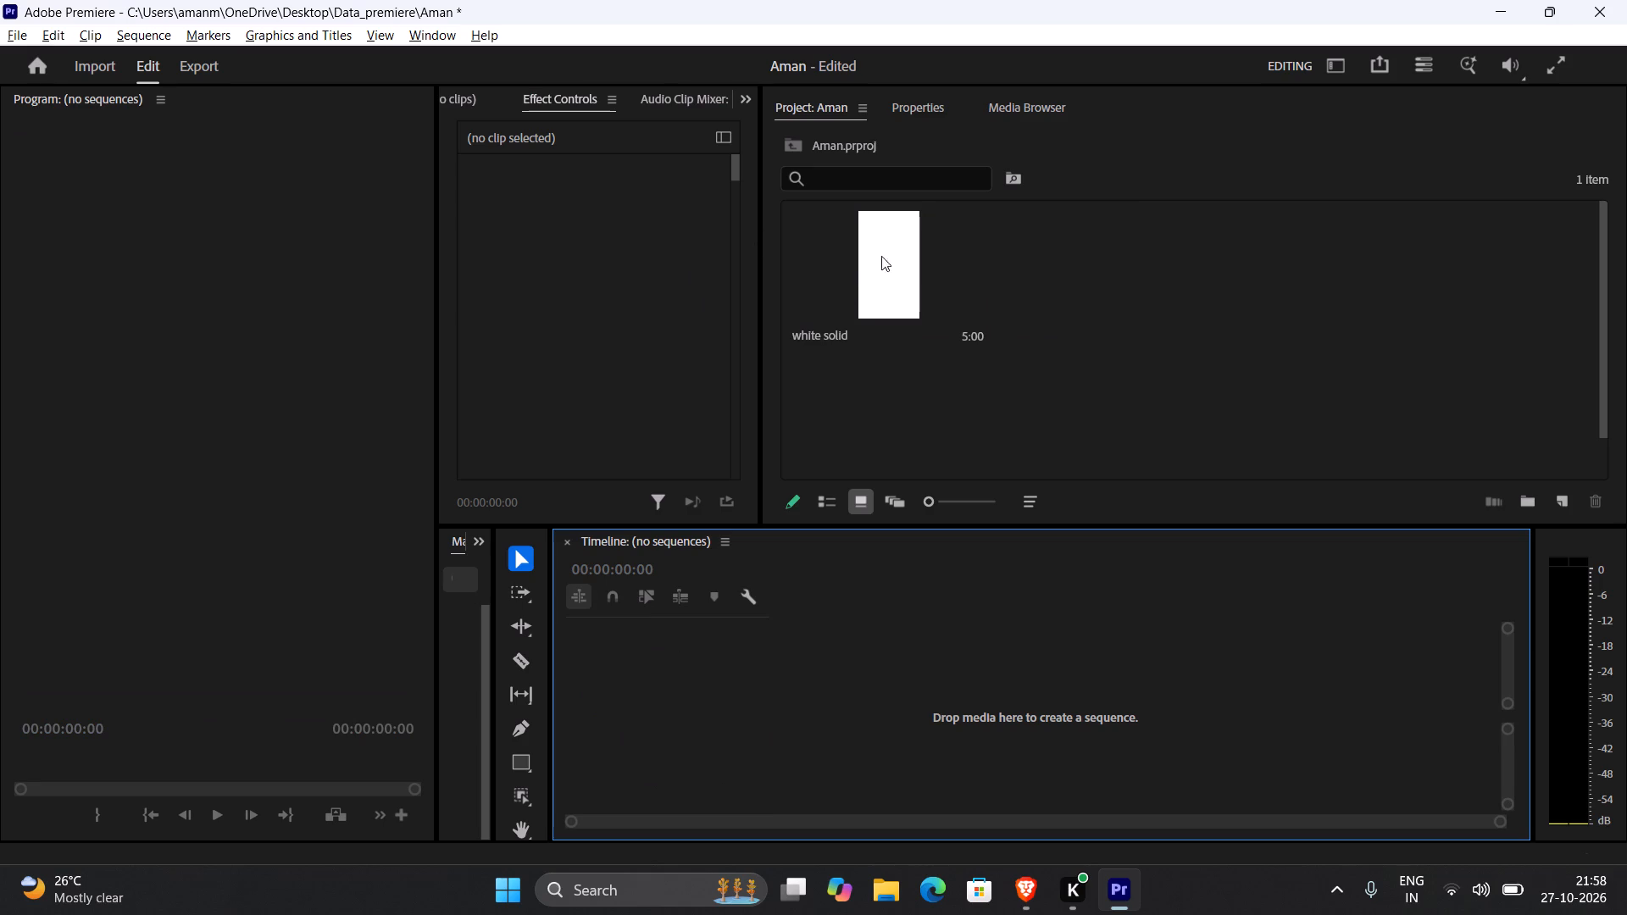
Create a new sequence from the new white solid matte by placing it in the empty timeline.
drag(904, 252, 732, 656)
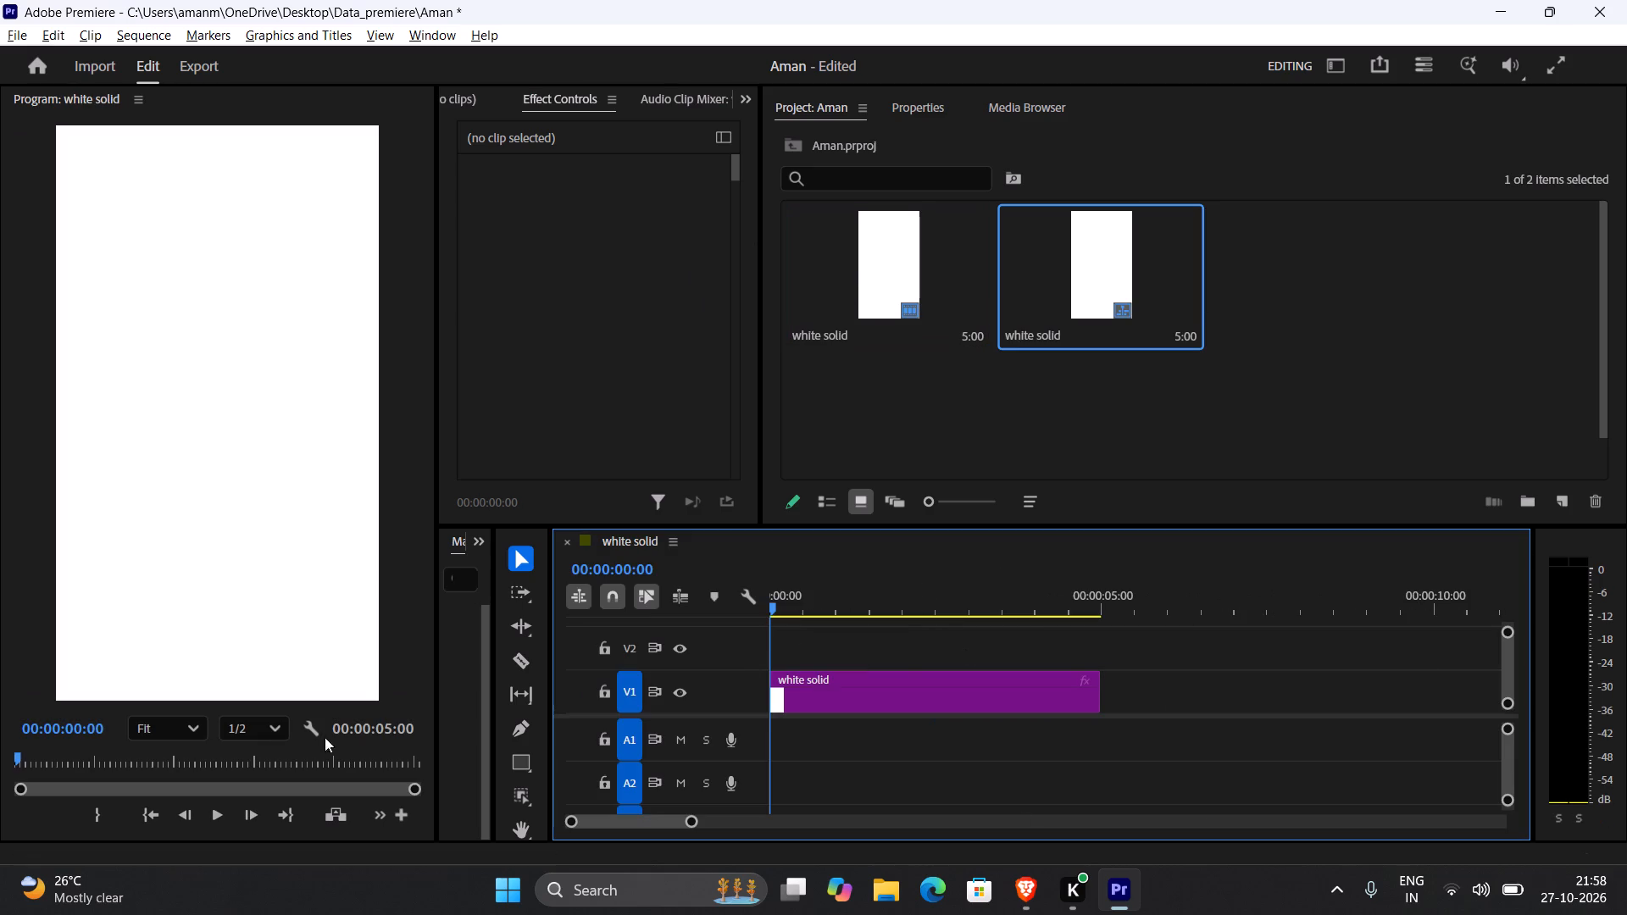
Switch back to the lecture video in Brave and resume playback.
key(alt+Tab)
click(718, 607)
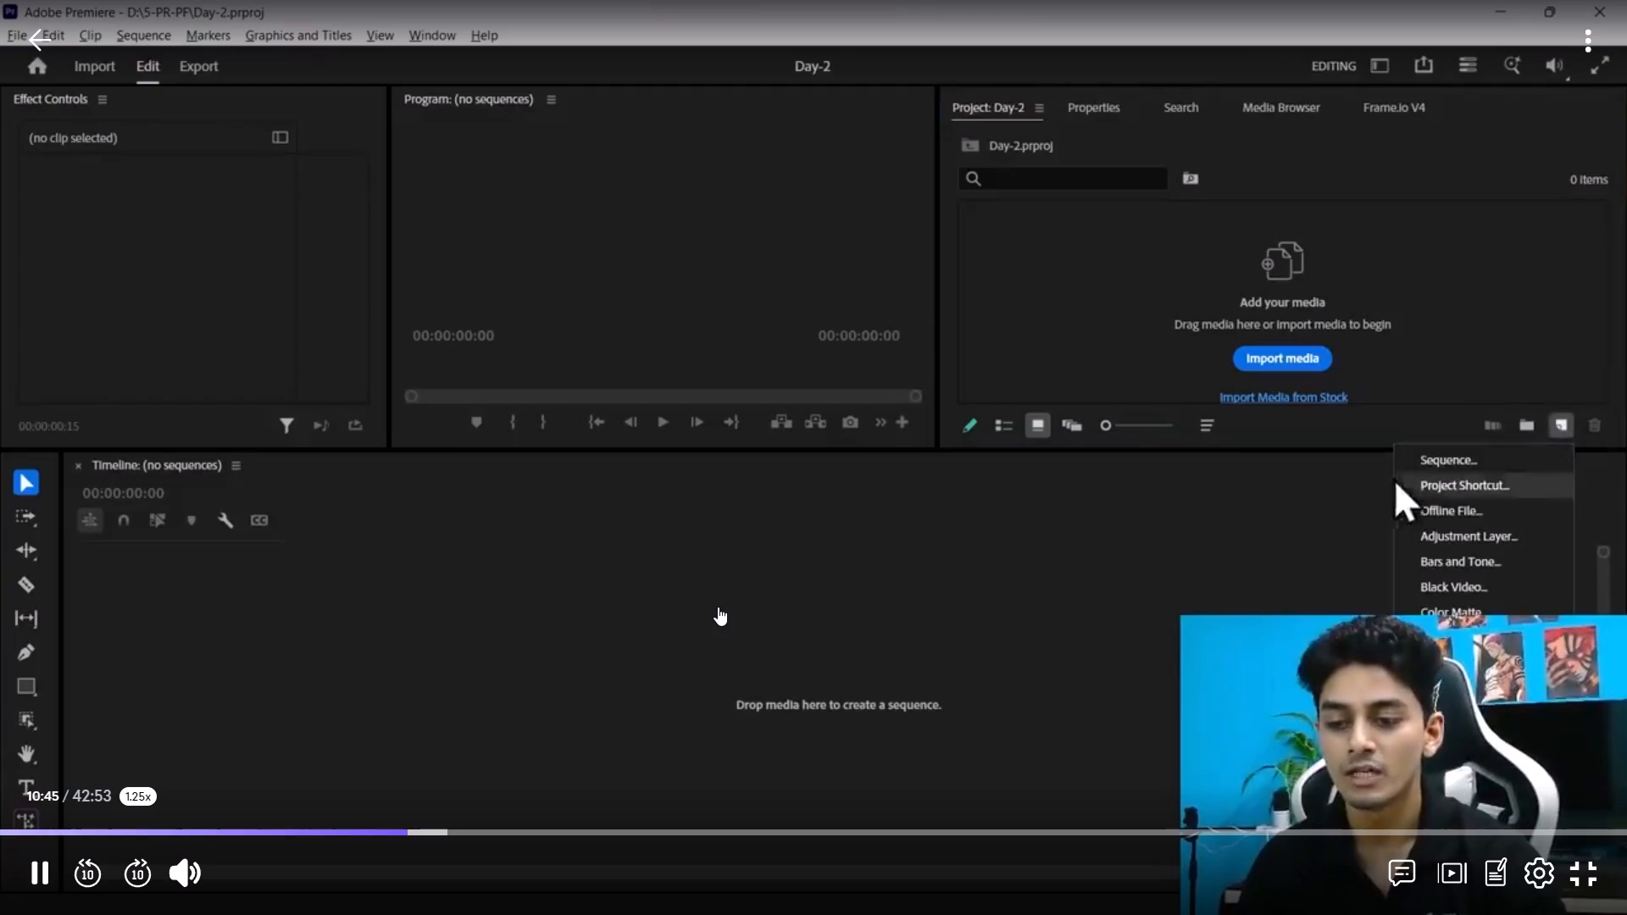
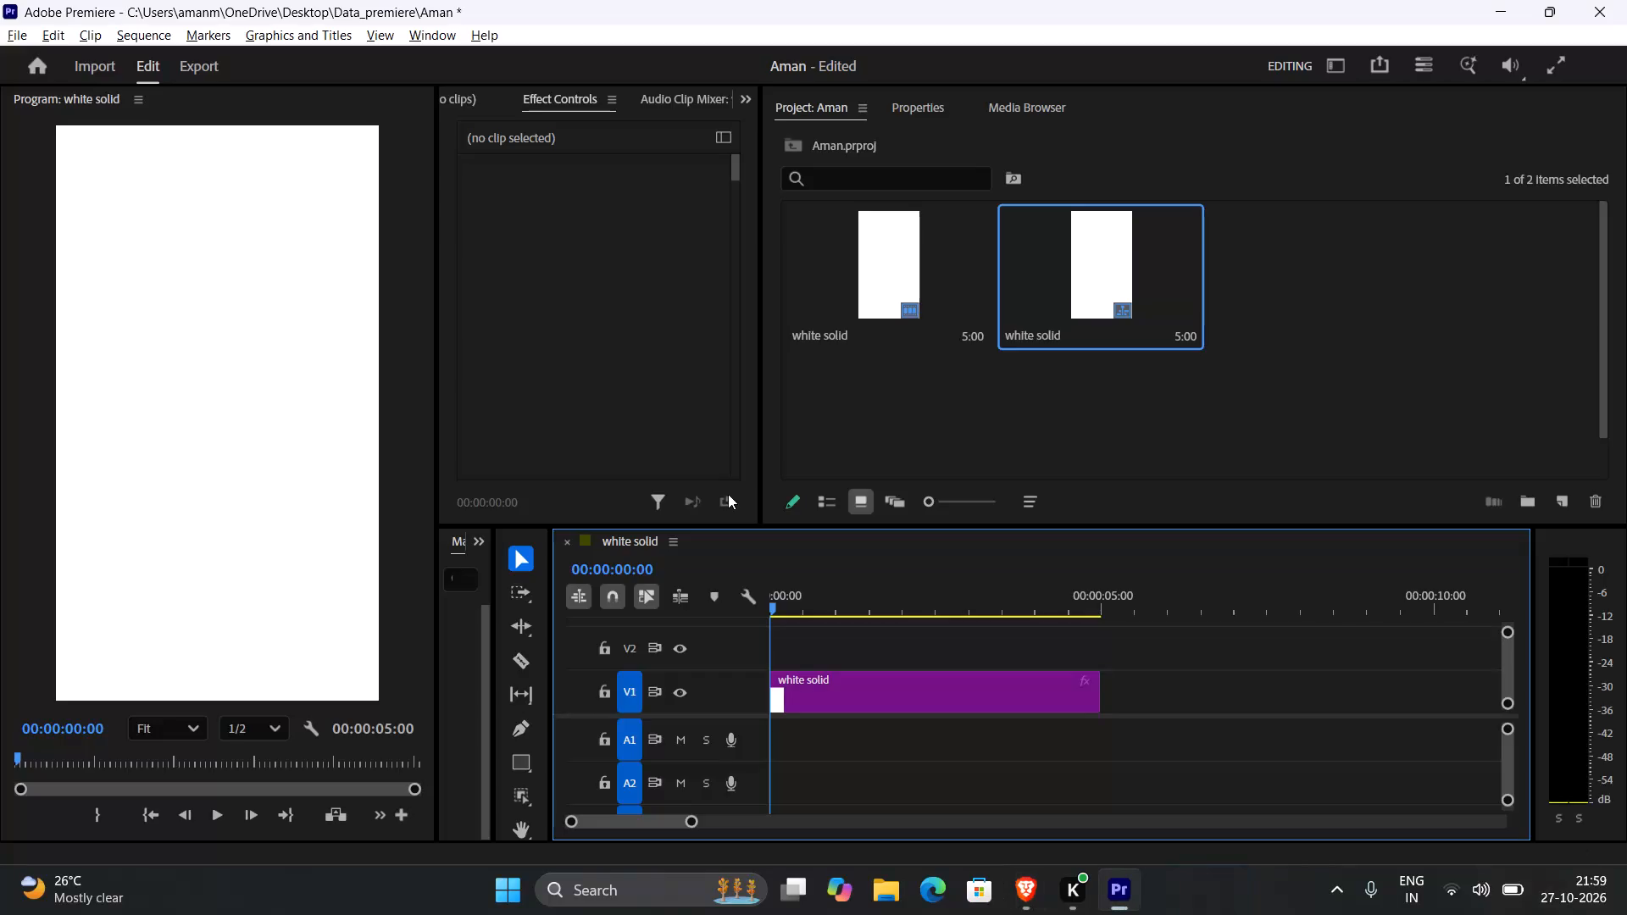
Switch from Premiere Pro to the lecture video in Brave to follow the next part of the lesson.
key(alt+Tab)
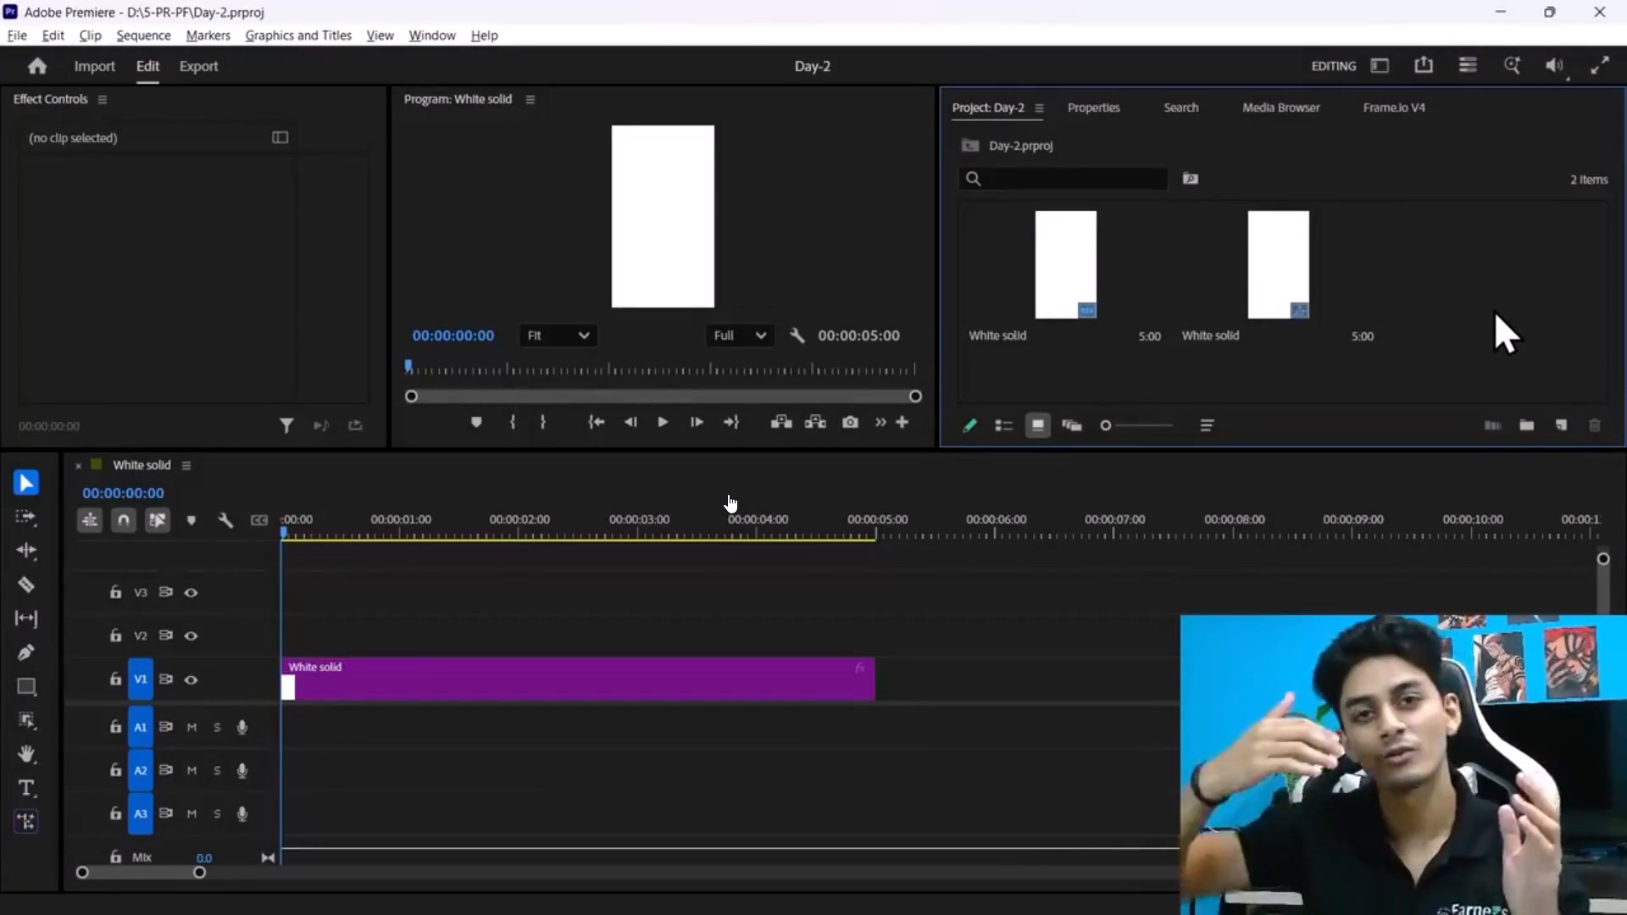
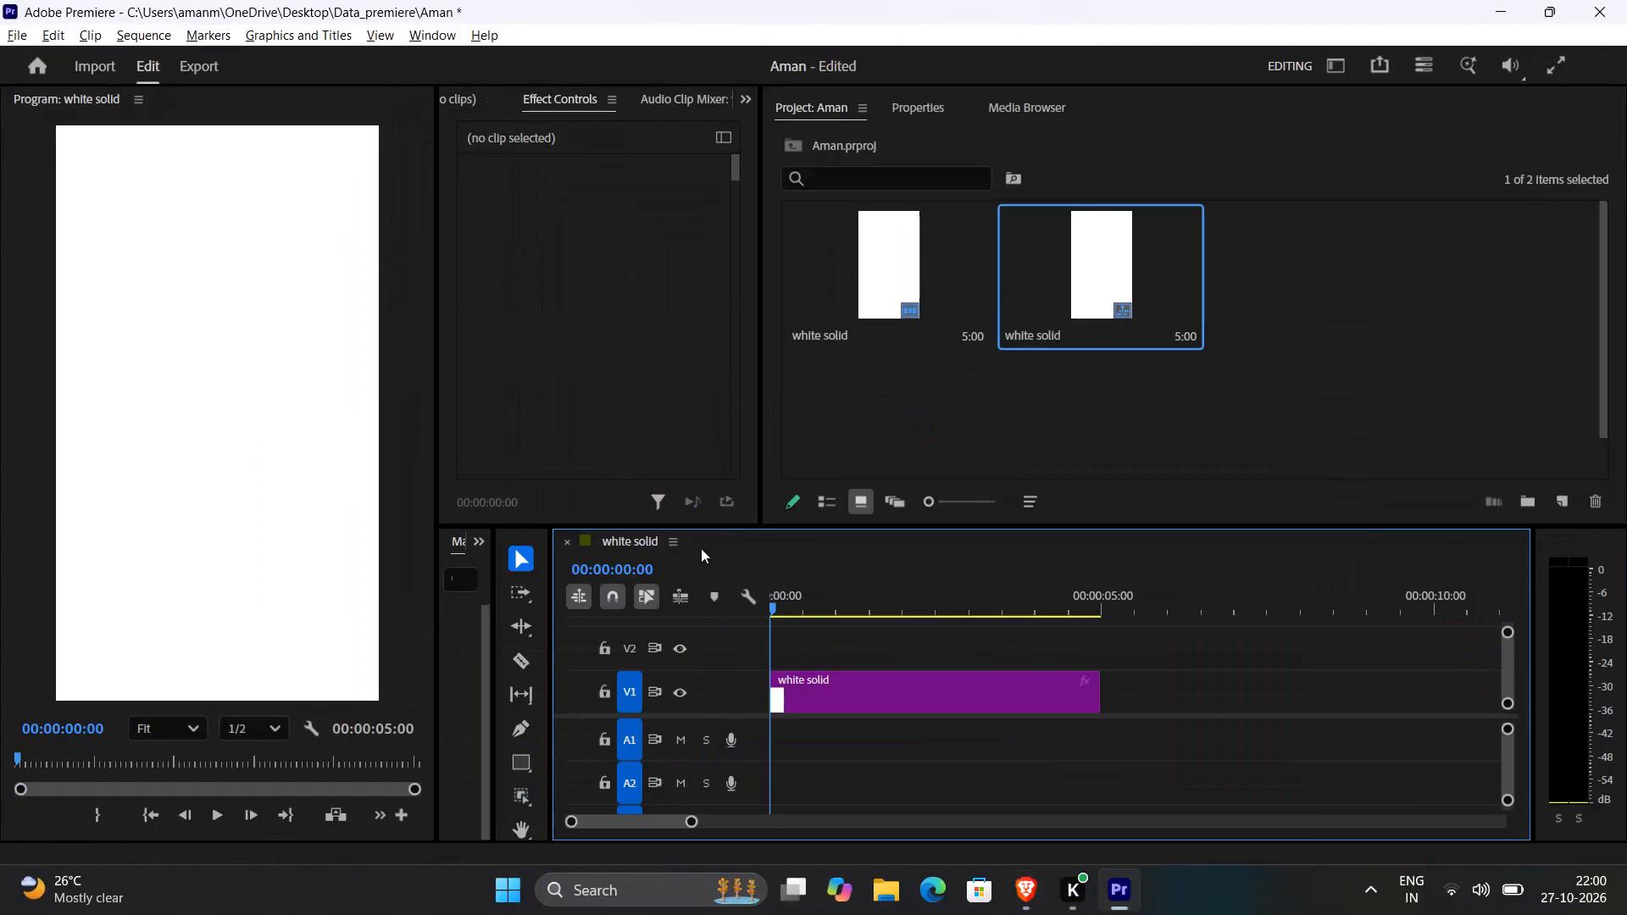
Compare the white solid sequence in Premiere Pro with the lecture's project in Brave, ending on the lecture video.
key(alt+Tab)
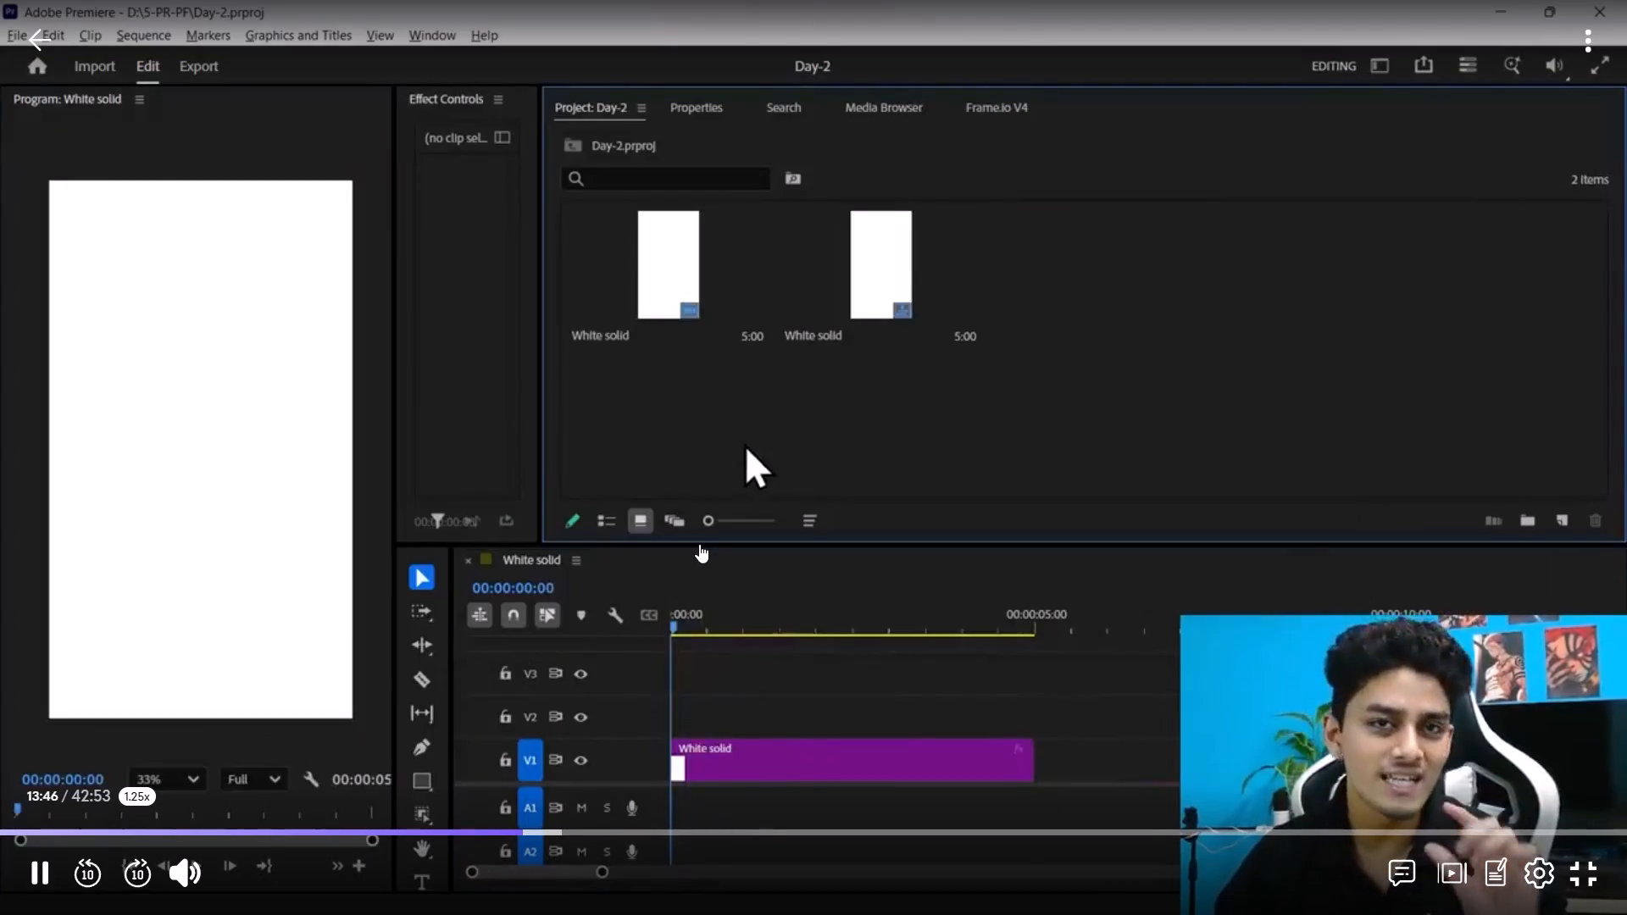
key(alt+Tab)
key(alt+Tab)
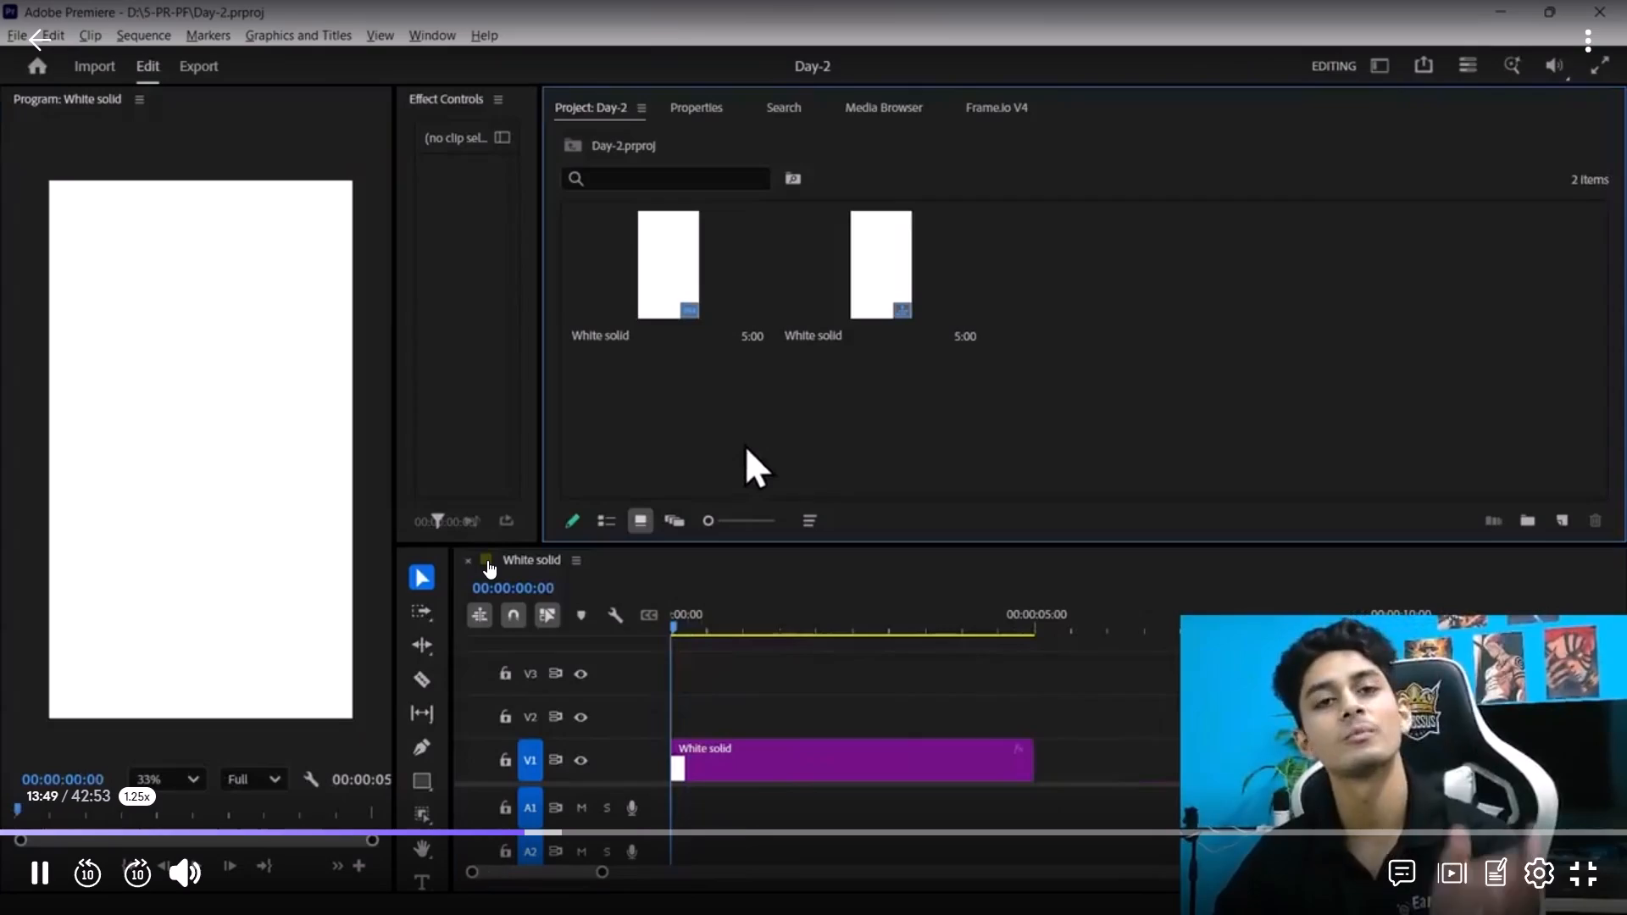
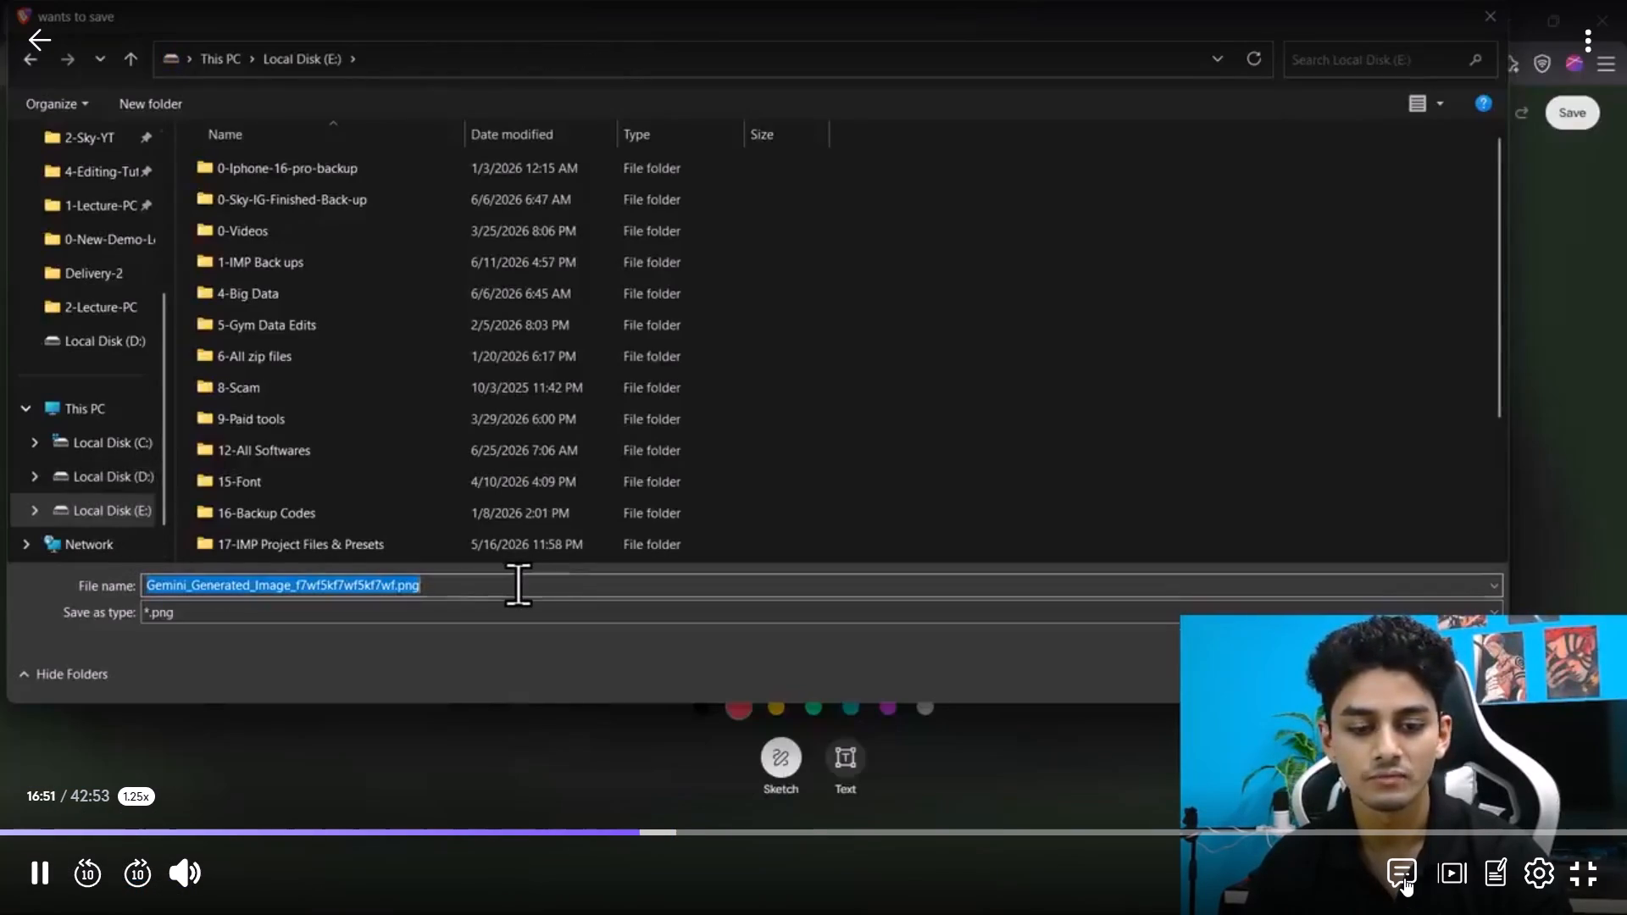
click(927, 581)
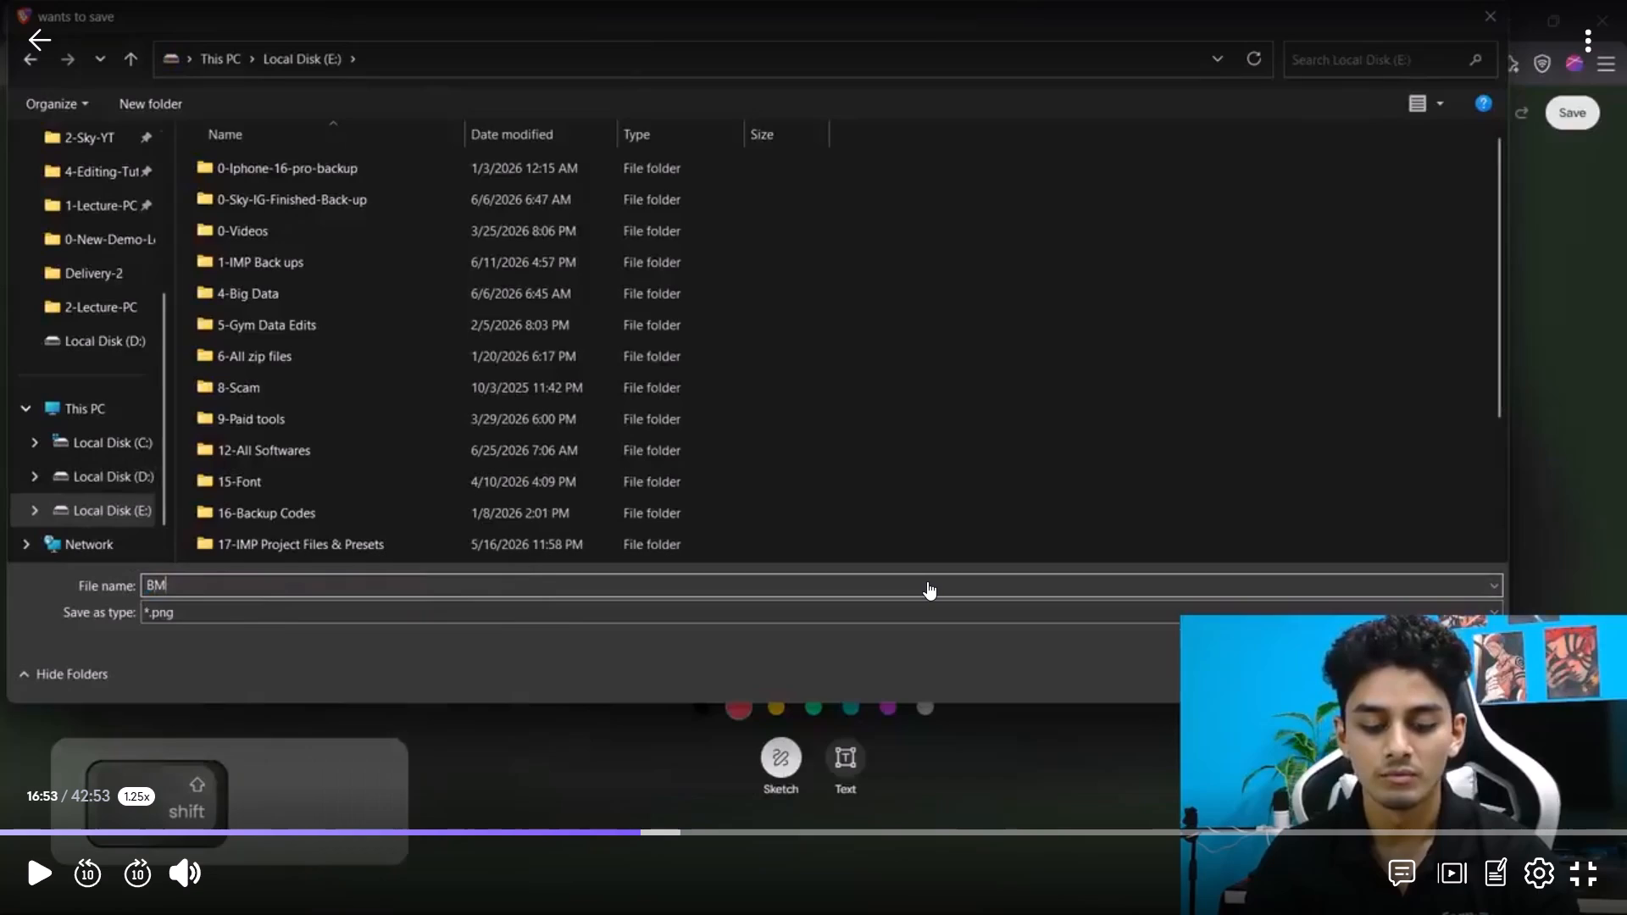
click(873, 534)
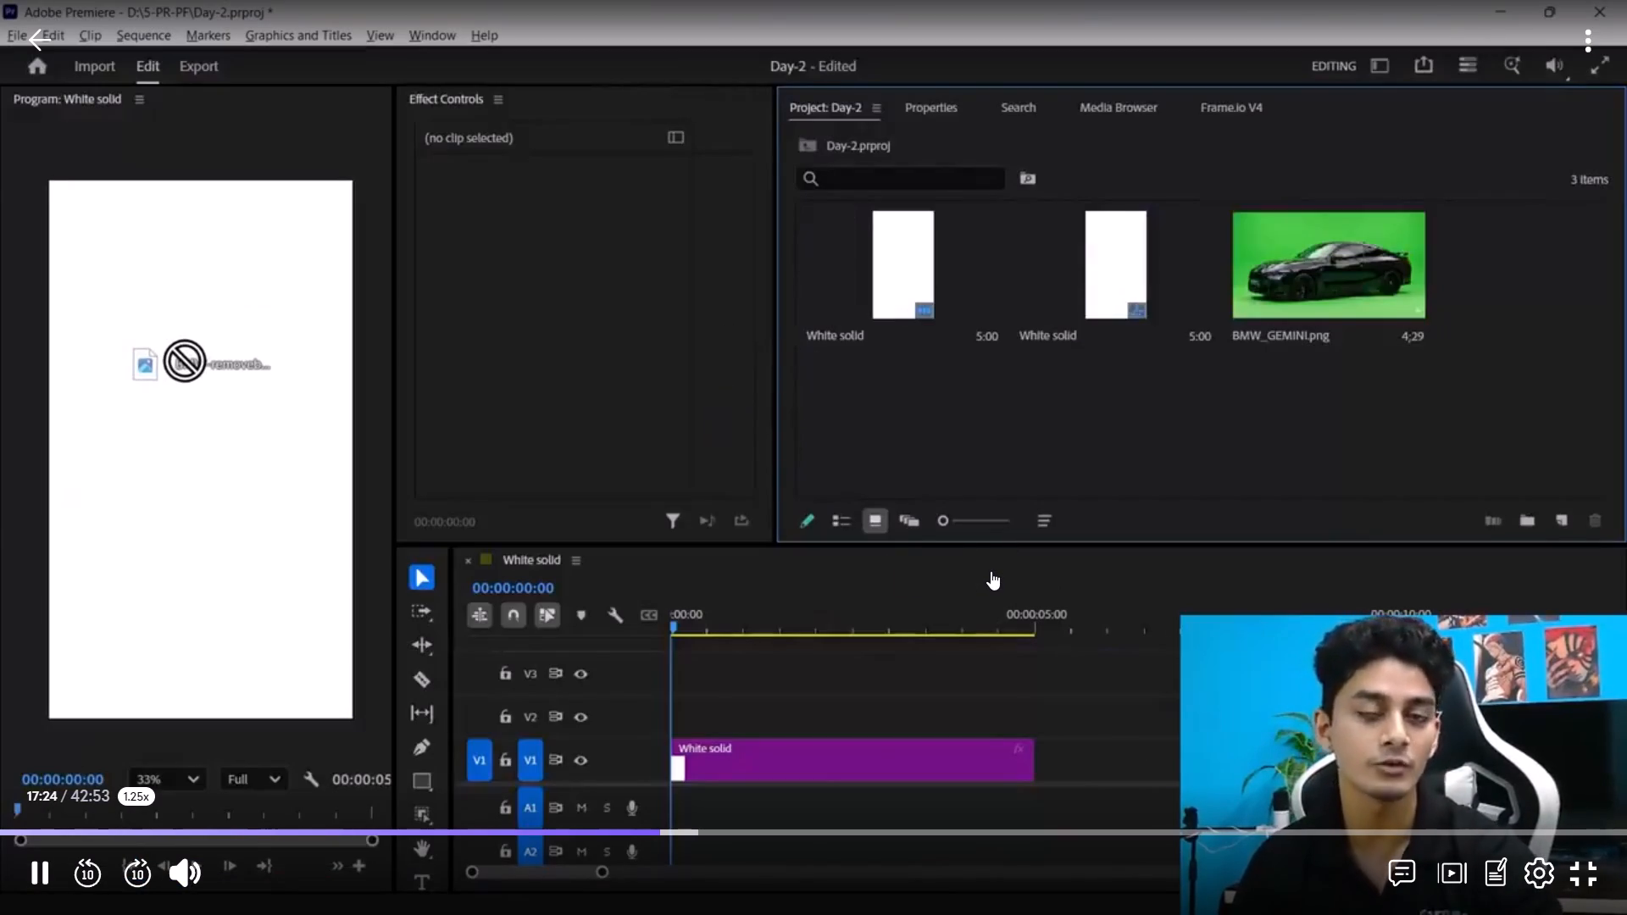
click(991, 571)
key(alt+Tab)
key(alt+Tab)
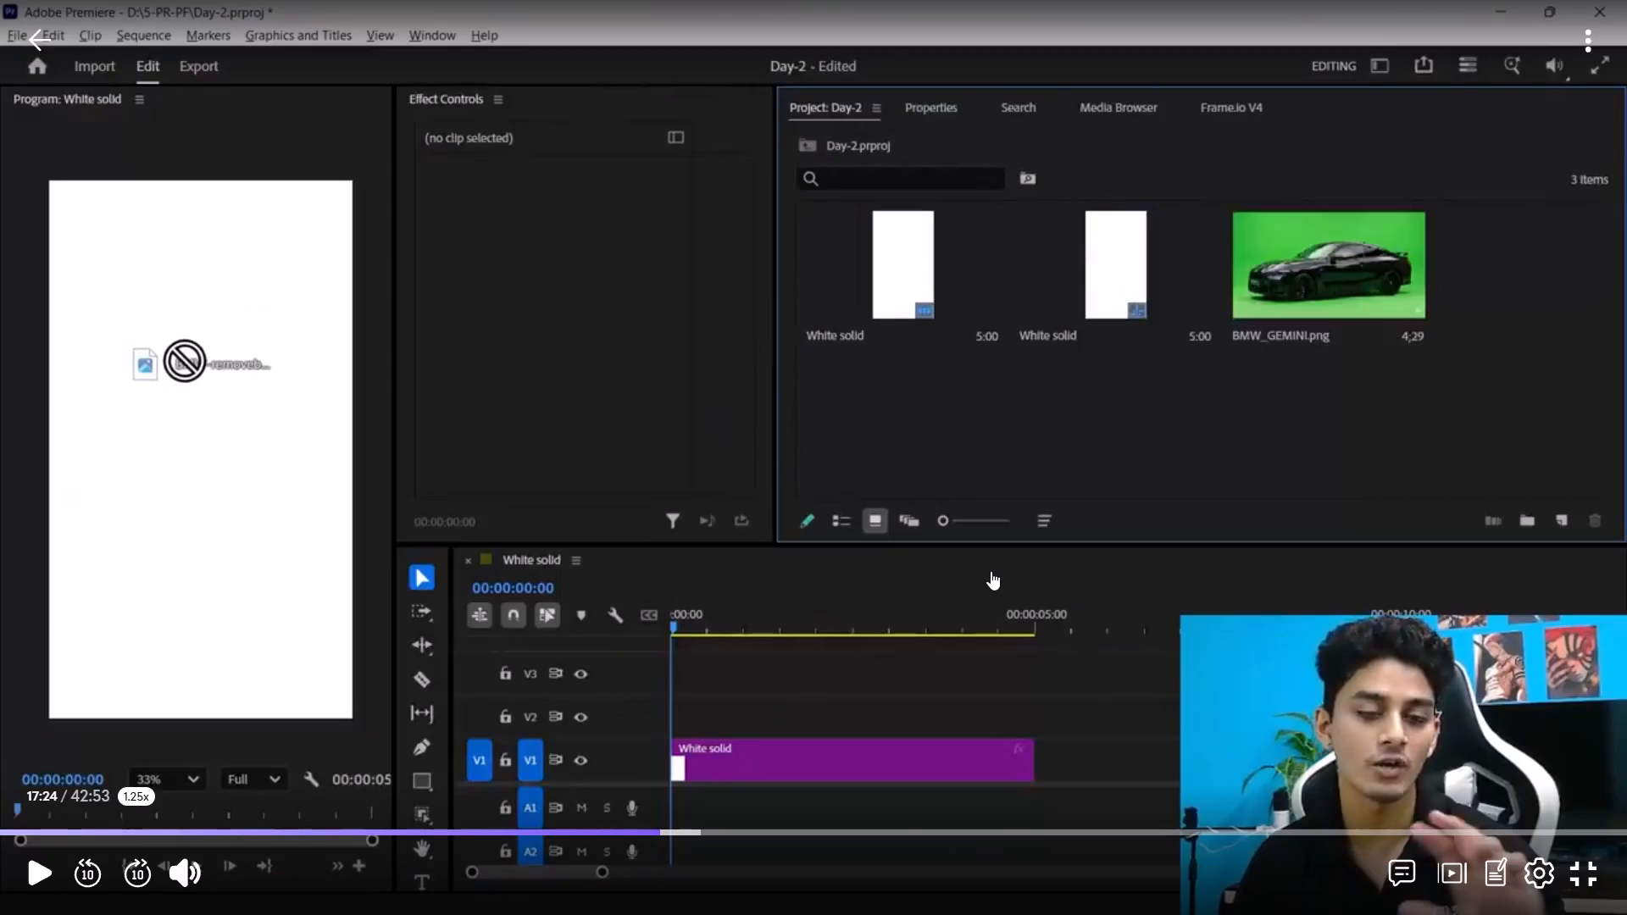
key(alt+Tab)
key(alt+Tab)
Open Brave's download history in a new tab and pick up Bmw_yellow-removebg-preview.png for import into Premiere Pro.
key(ctrl+t)
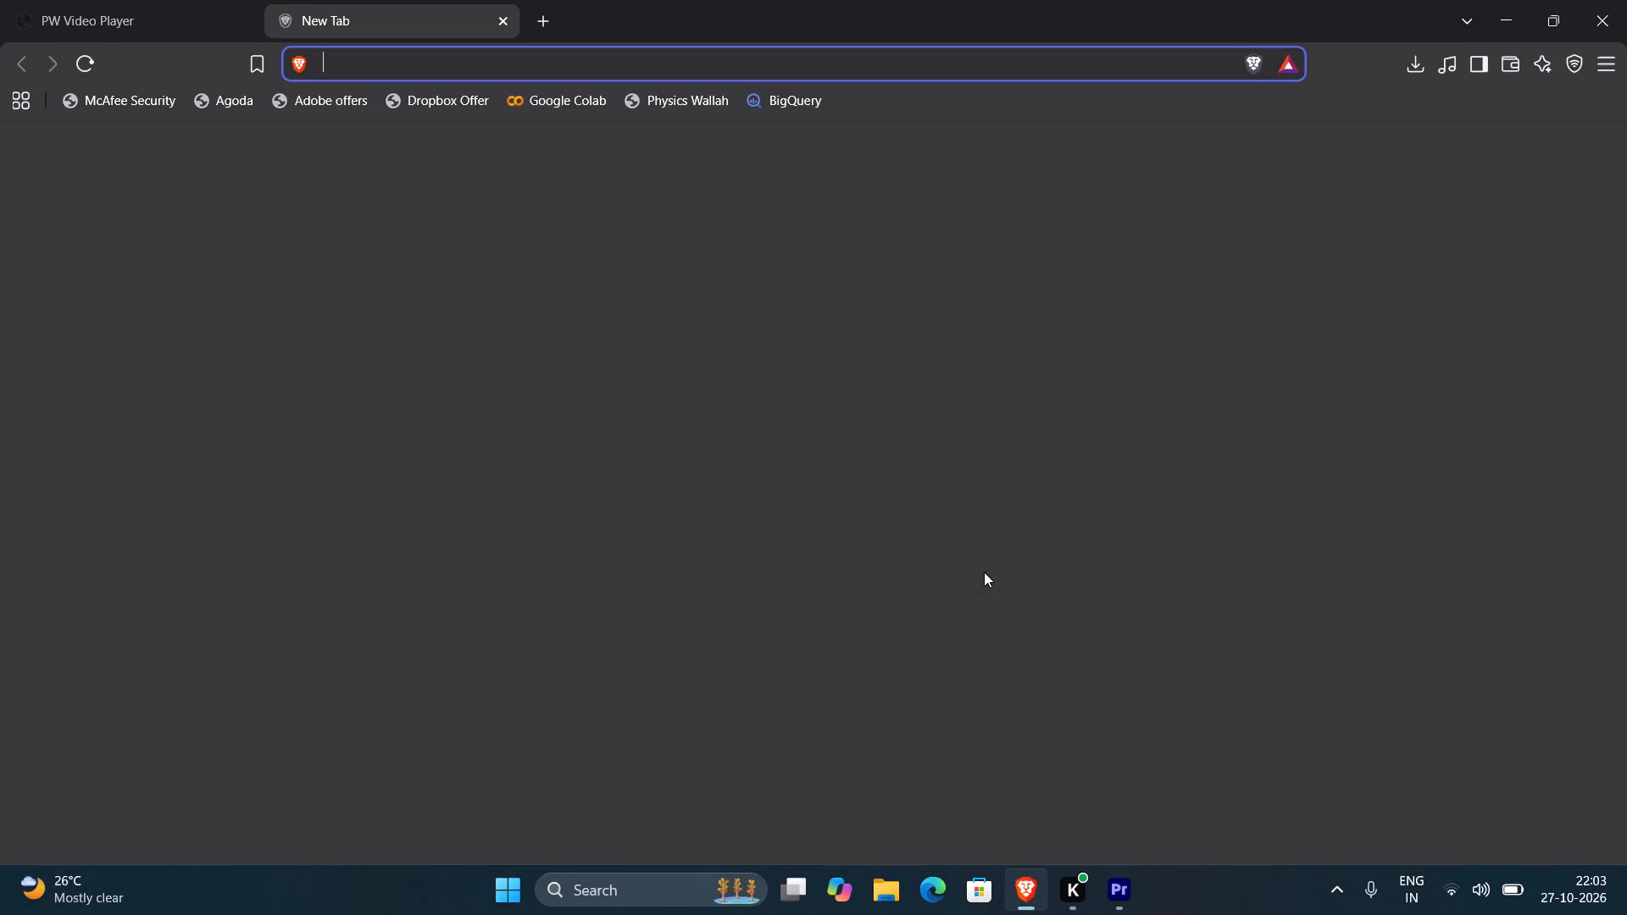
key(ctrl+j)
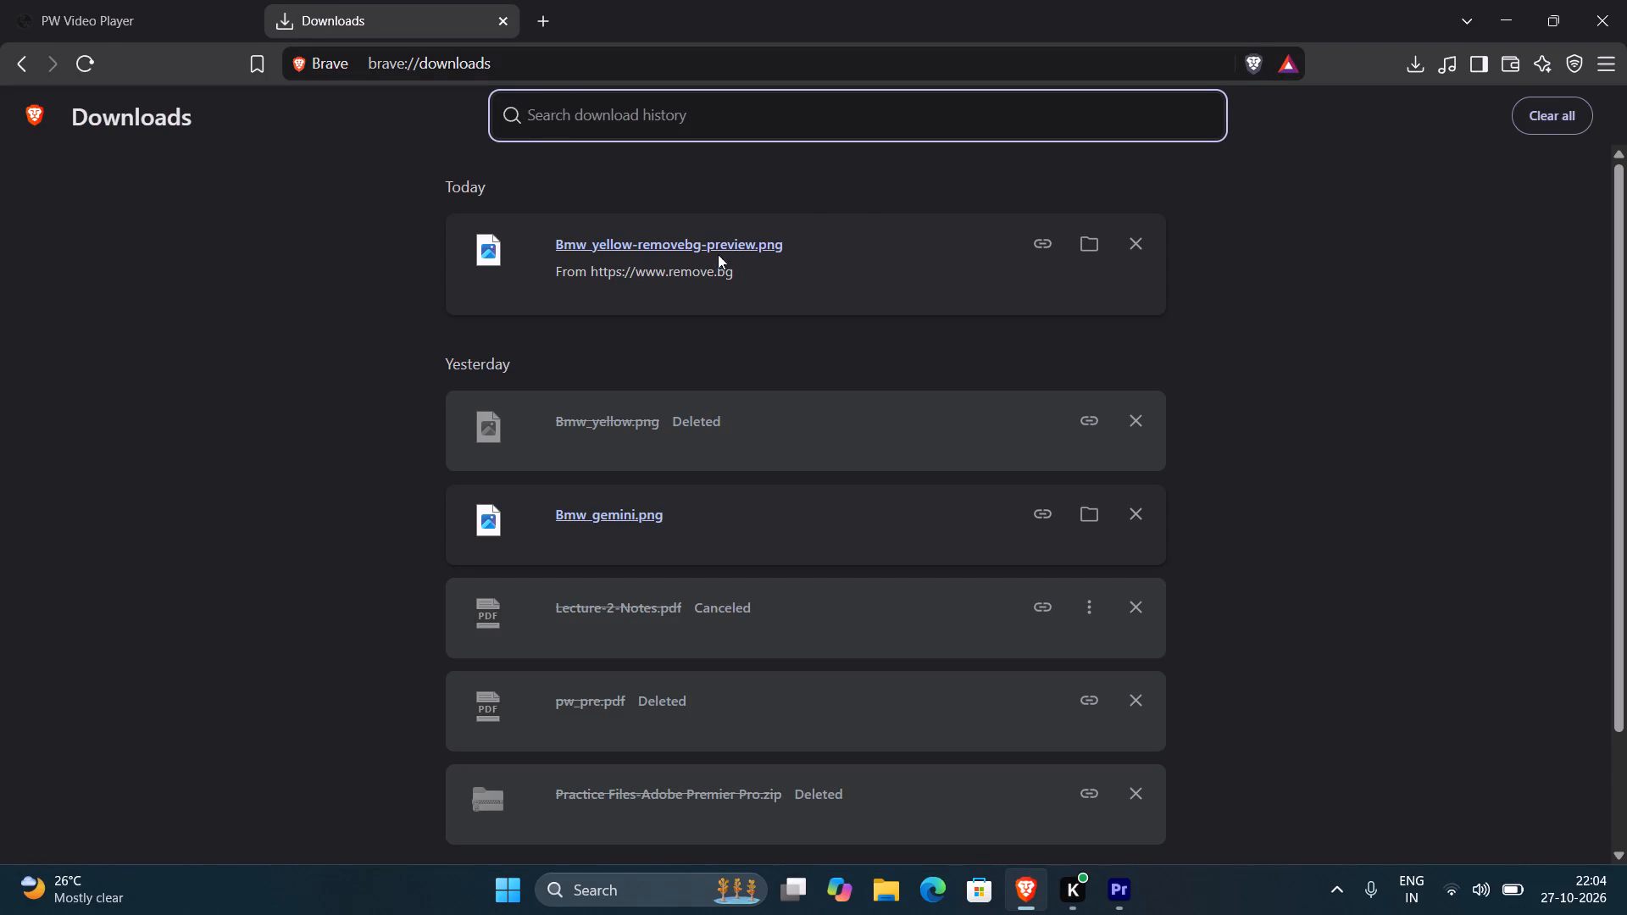
drag(802, 241, 538, 269)
click(504, 244)
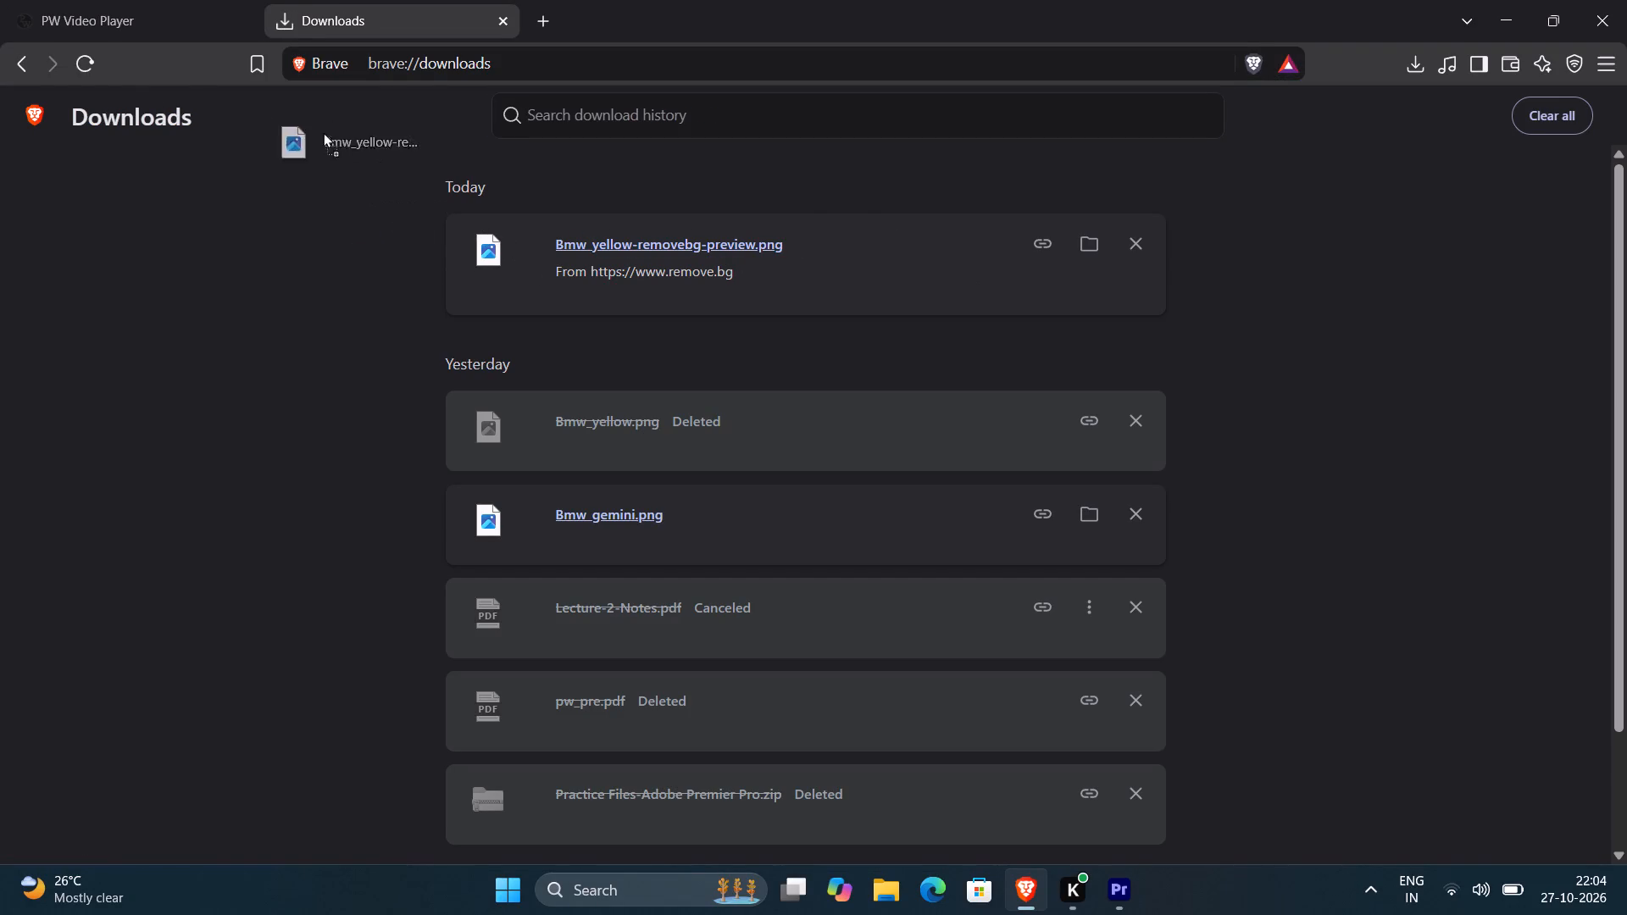
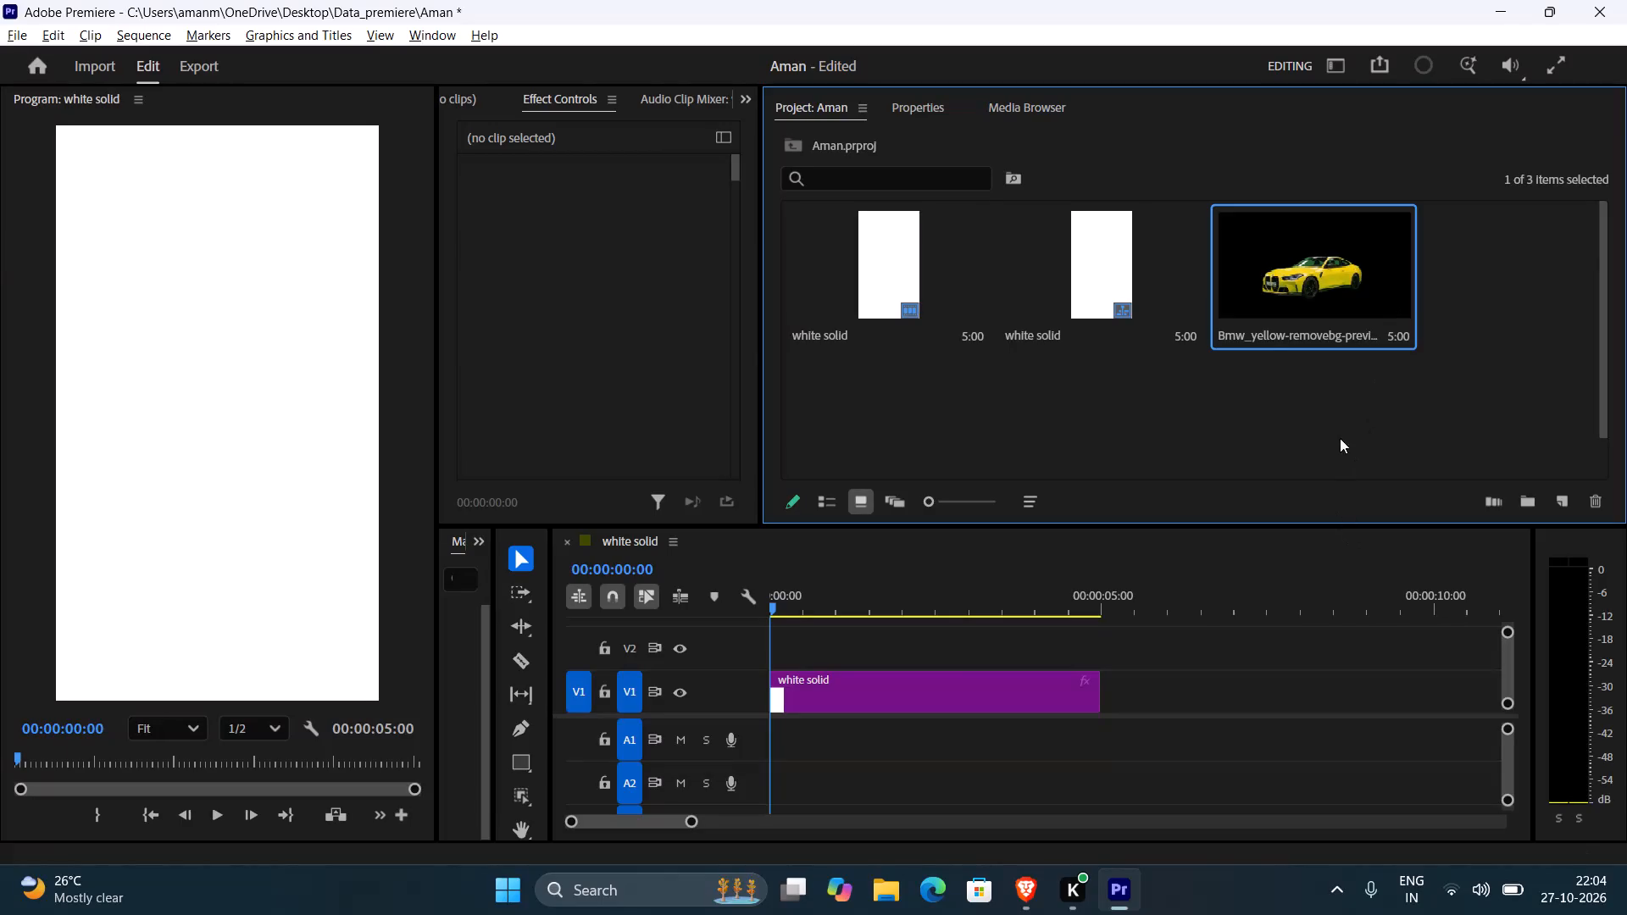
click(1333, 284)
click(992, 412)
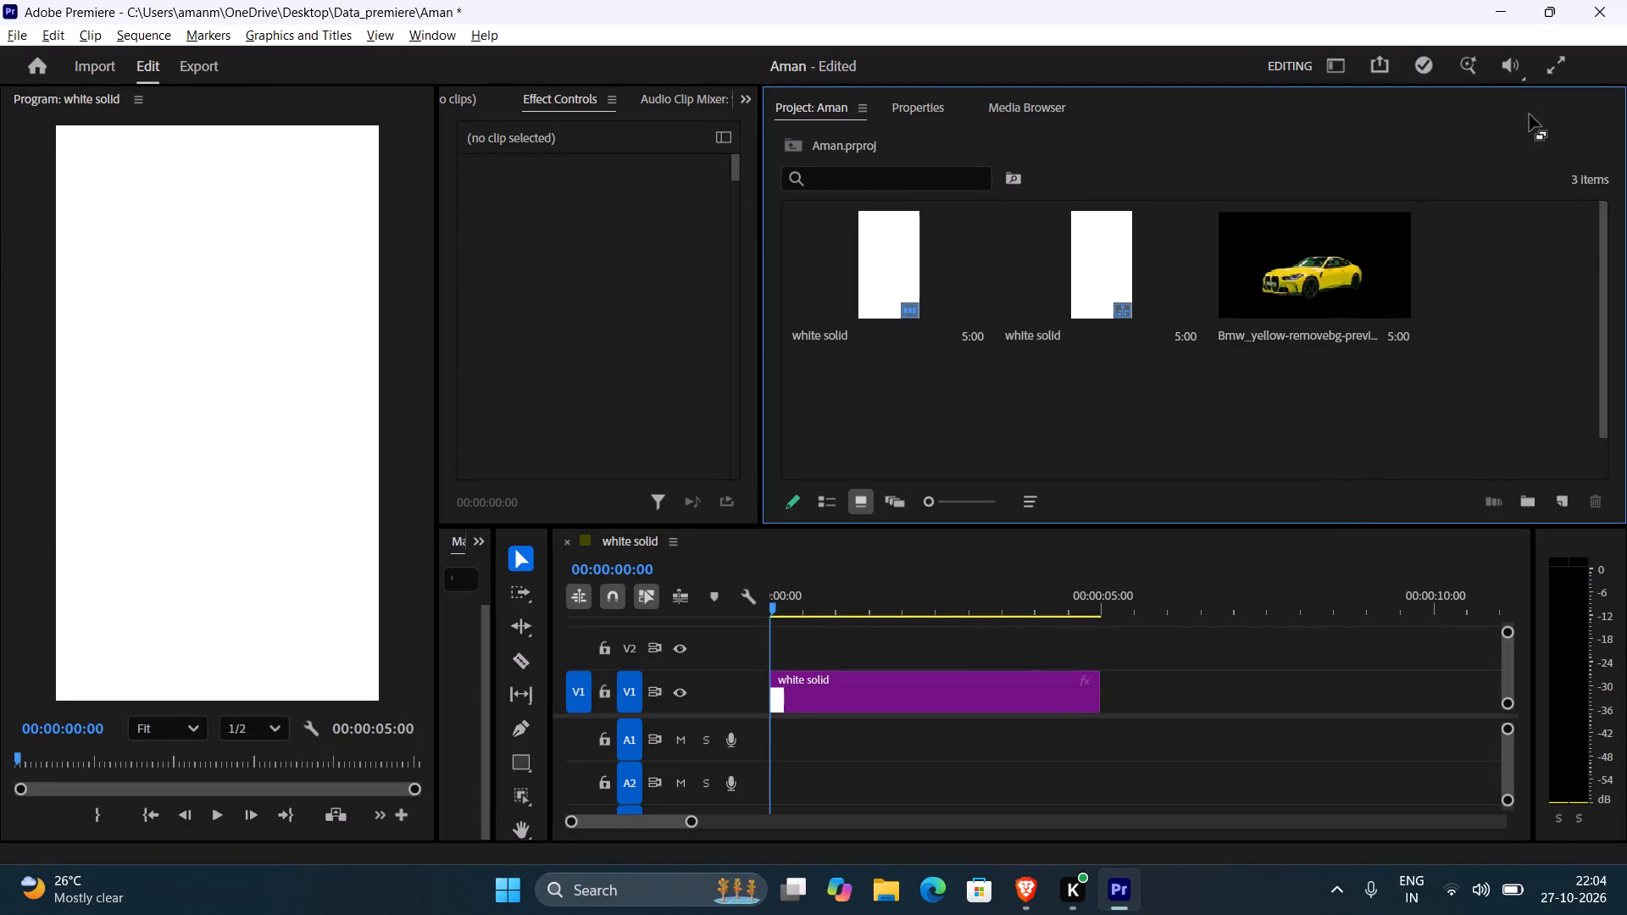
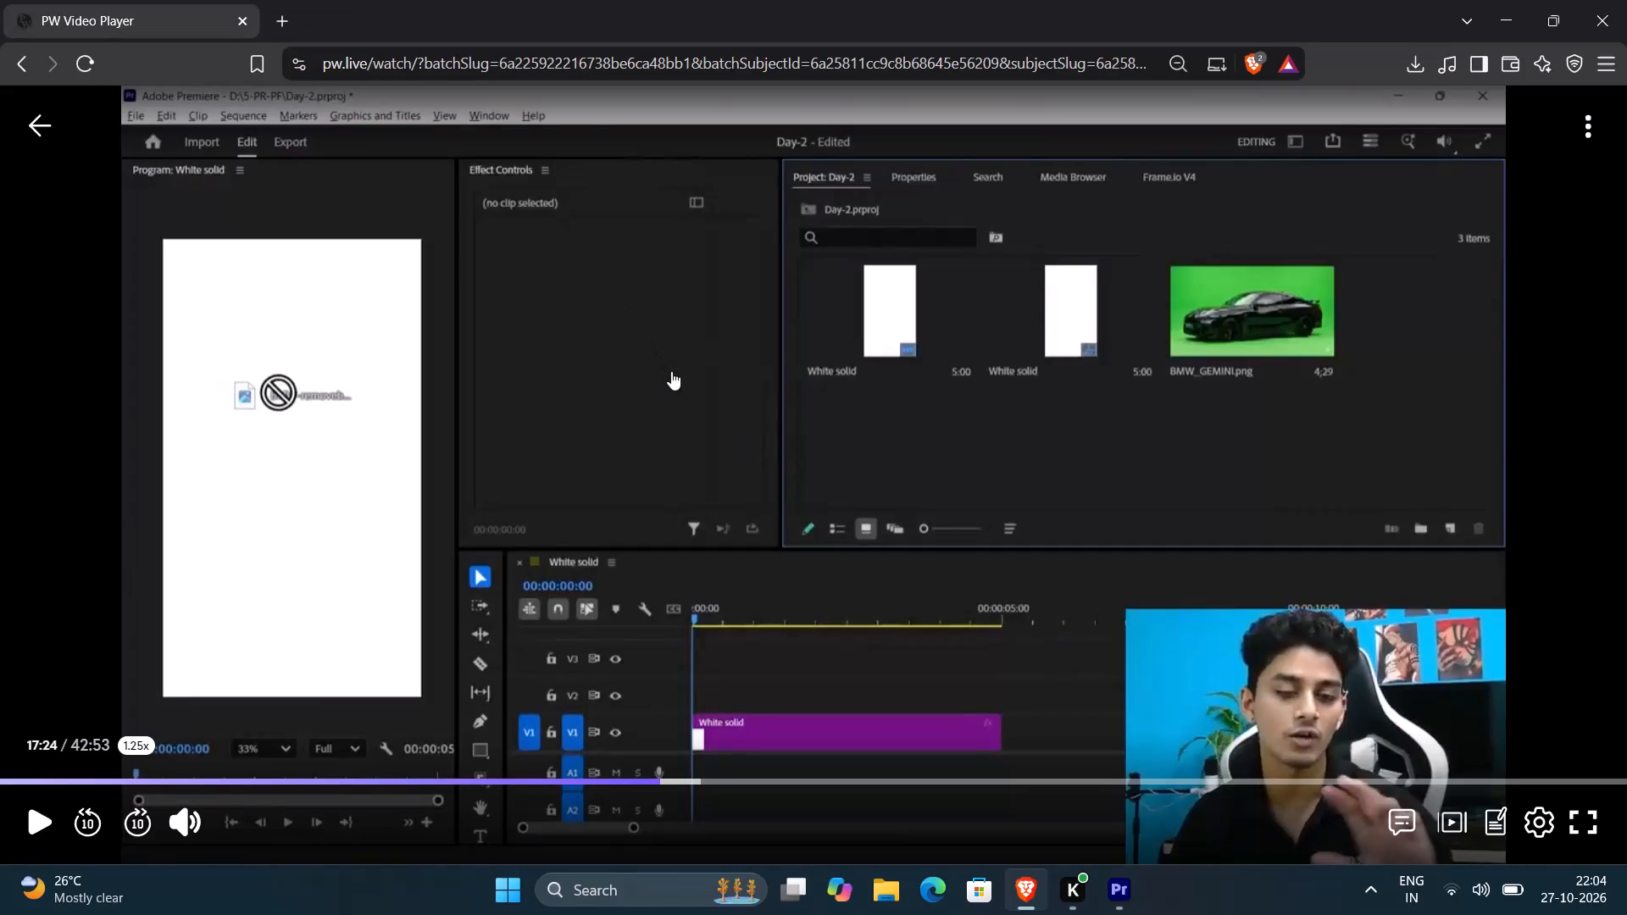
Switch the paused lecture video to full screen and resume its playback.
key(f)
click(904, 445)
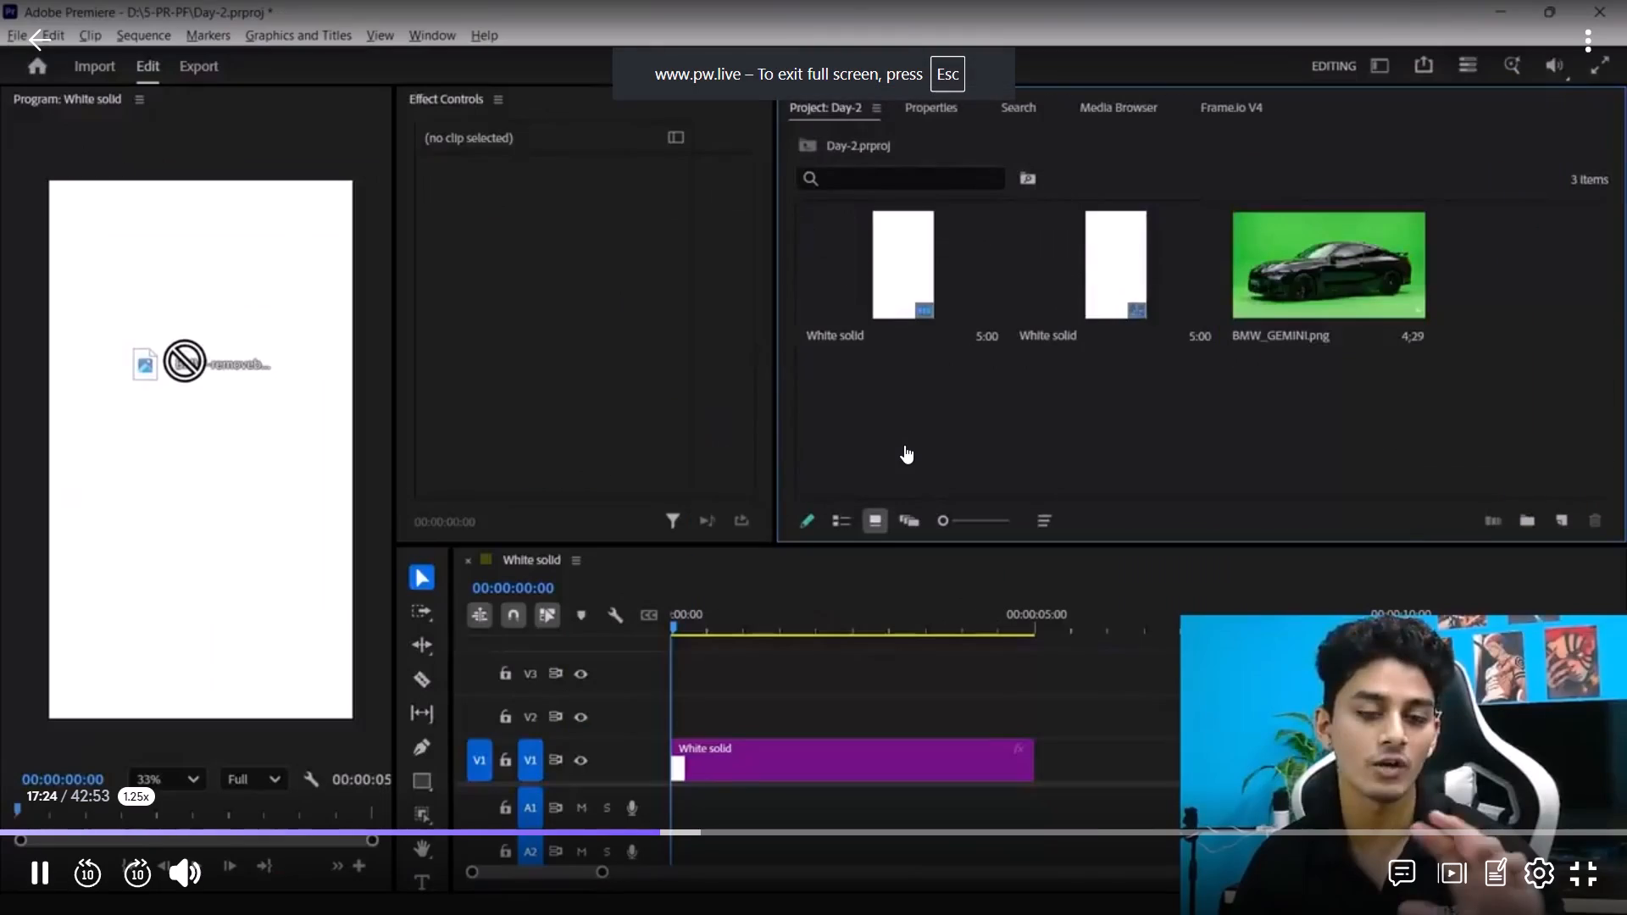
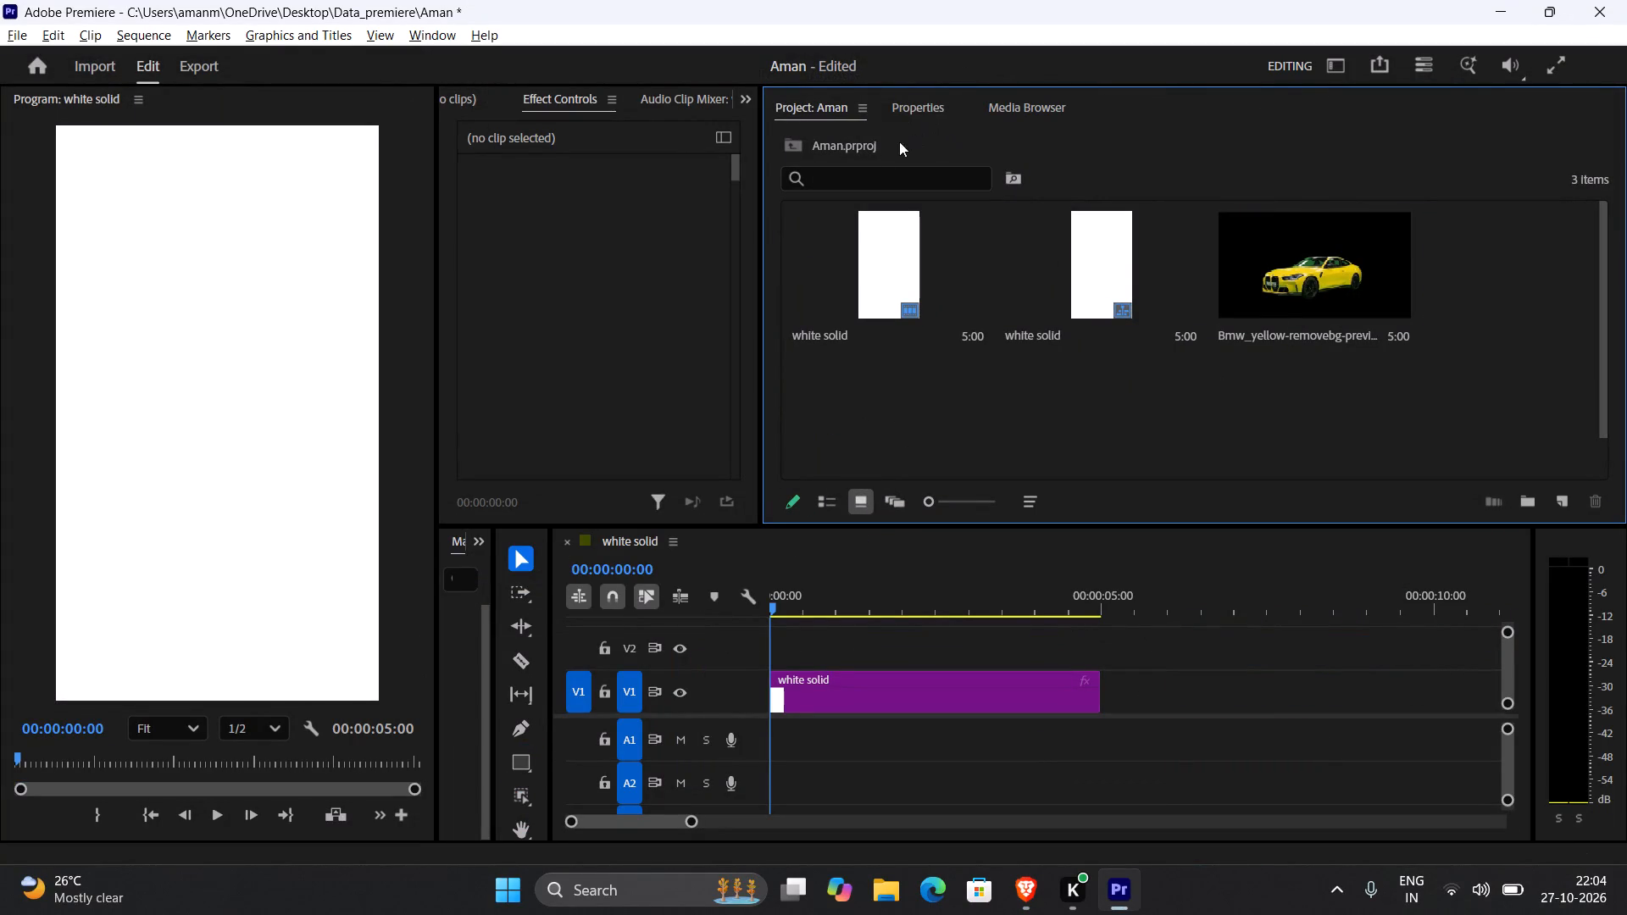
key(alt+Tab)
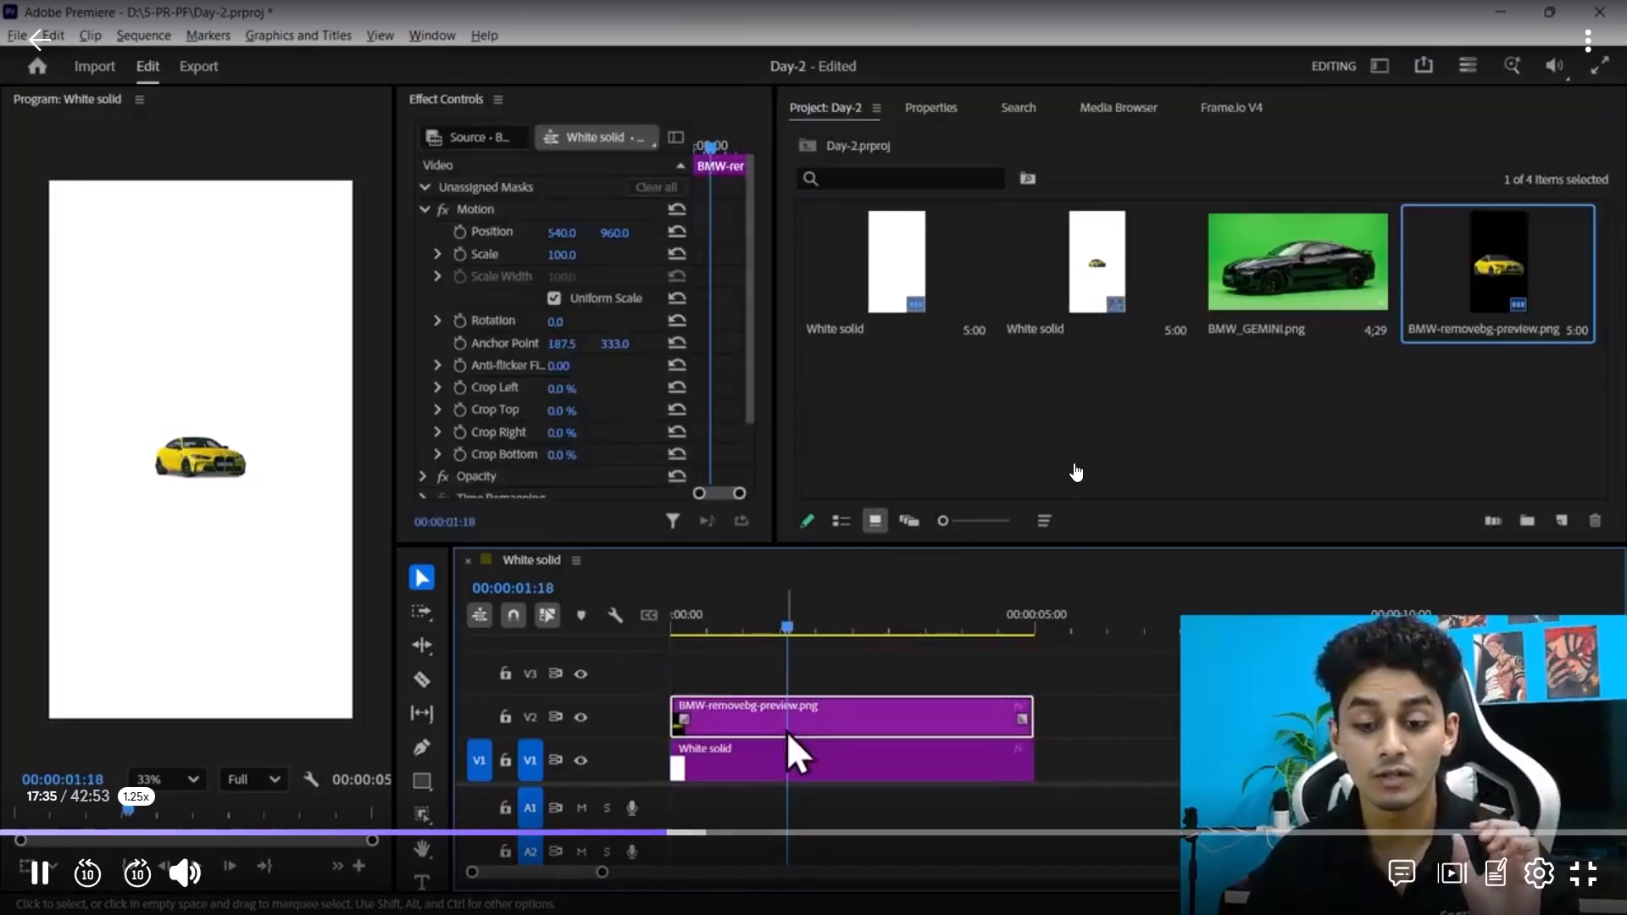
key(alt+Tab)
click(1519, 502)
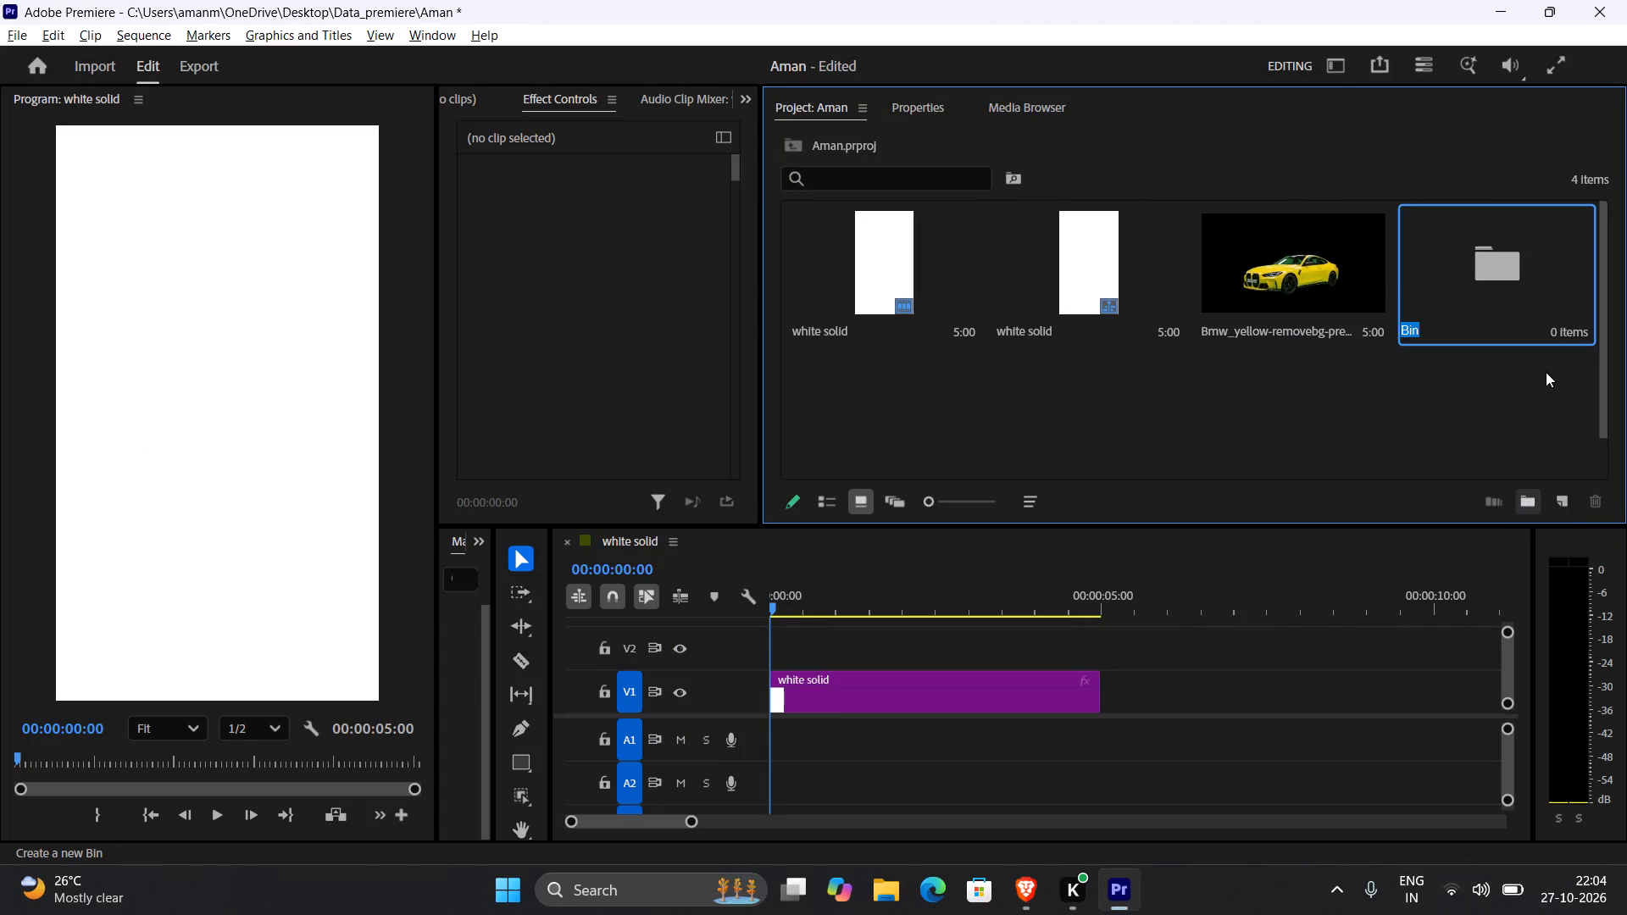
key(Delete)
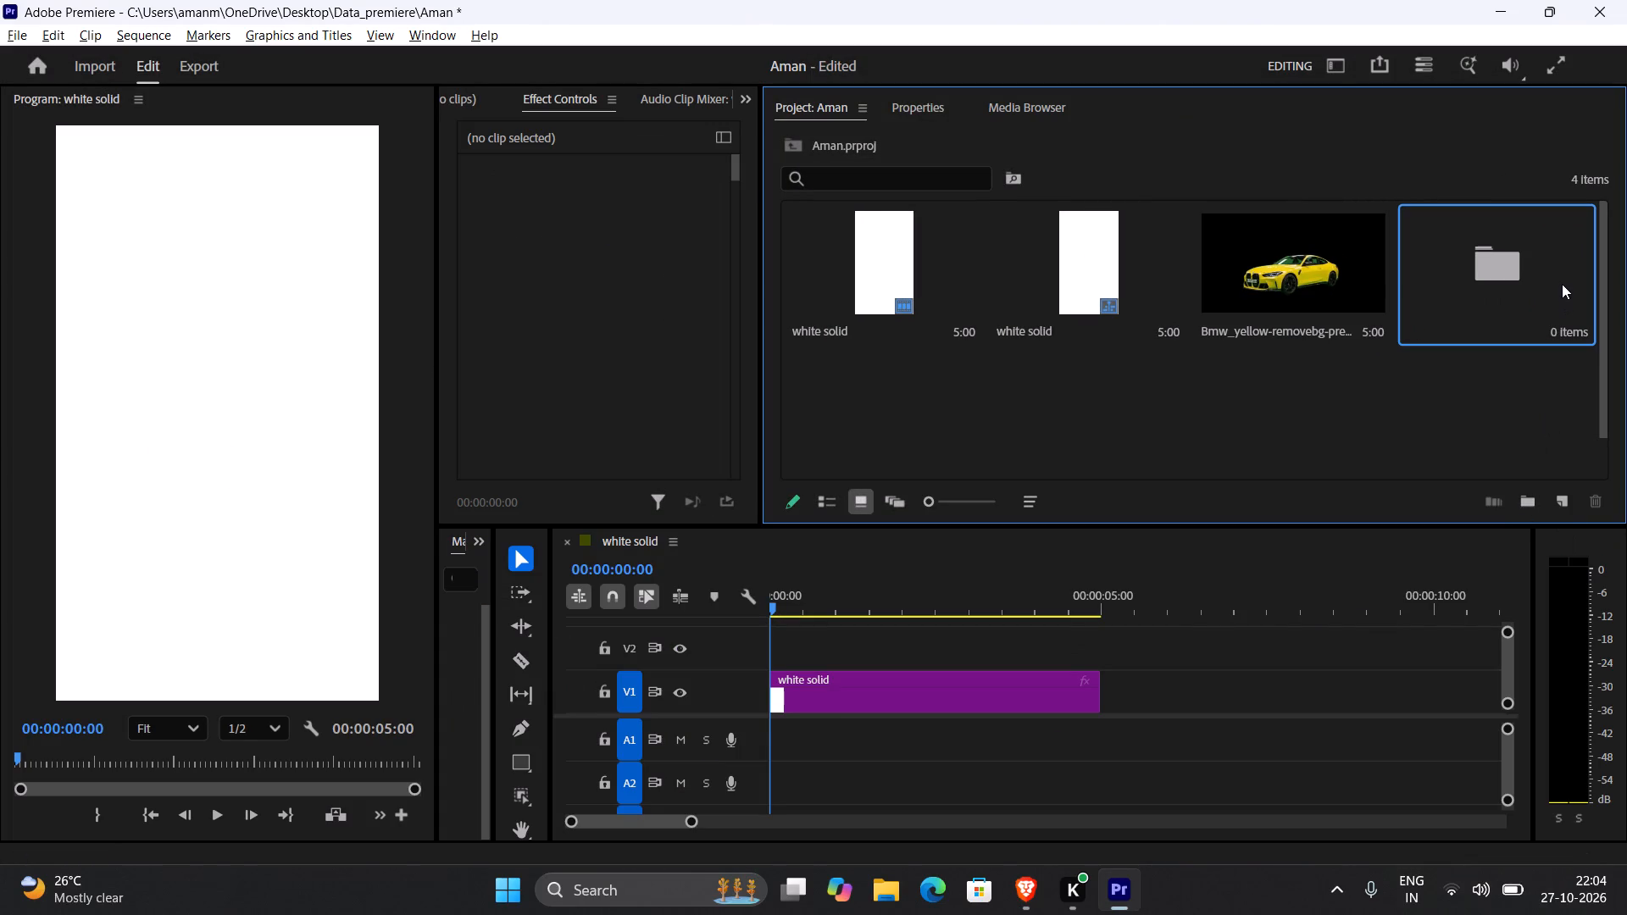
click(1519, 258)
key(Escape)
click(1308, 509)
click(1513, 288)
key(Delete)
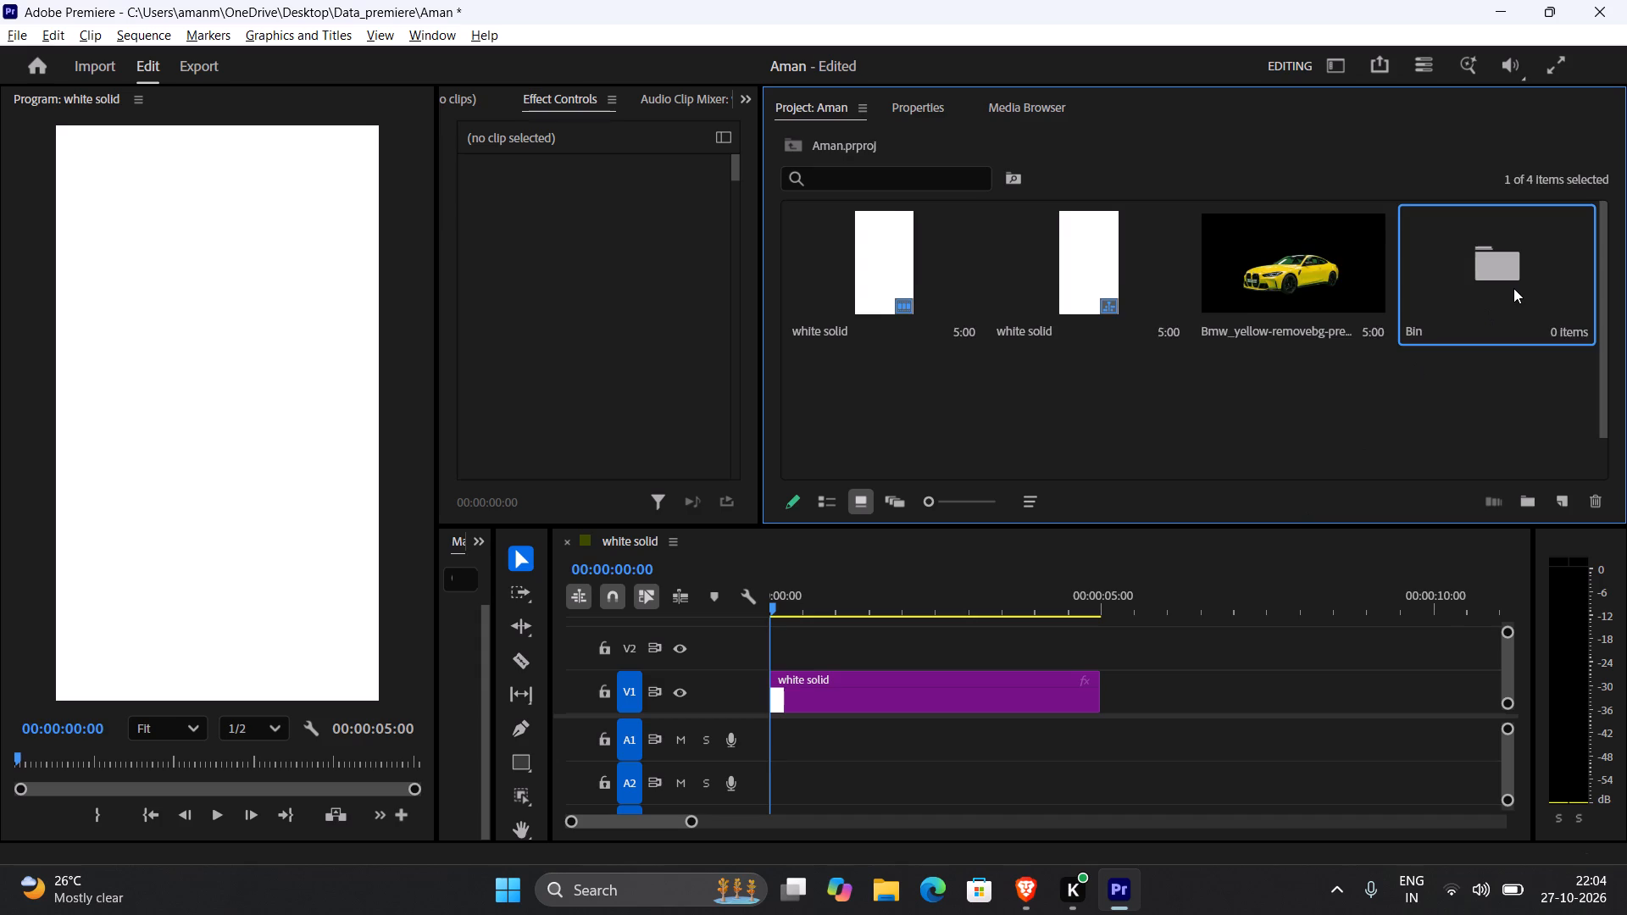
Switch to the lecture video, rewind it to about 17:28 where the BMW image is brought into the project, and pause it.
key(alt+Tab)
key(Left)
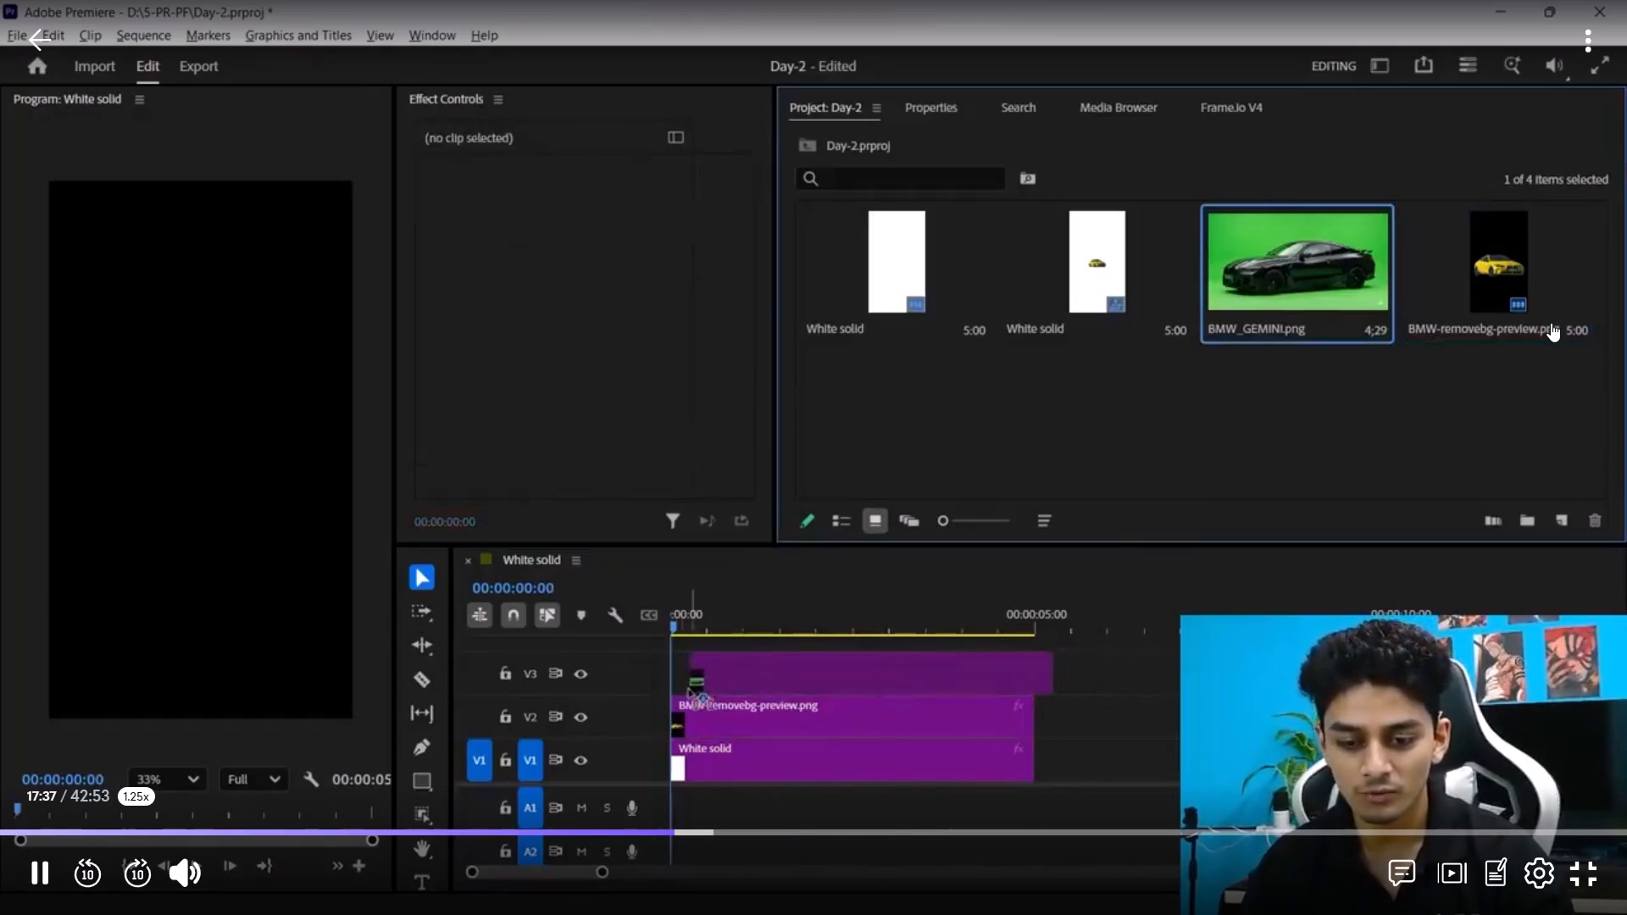
key(Left)
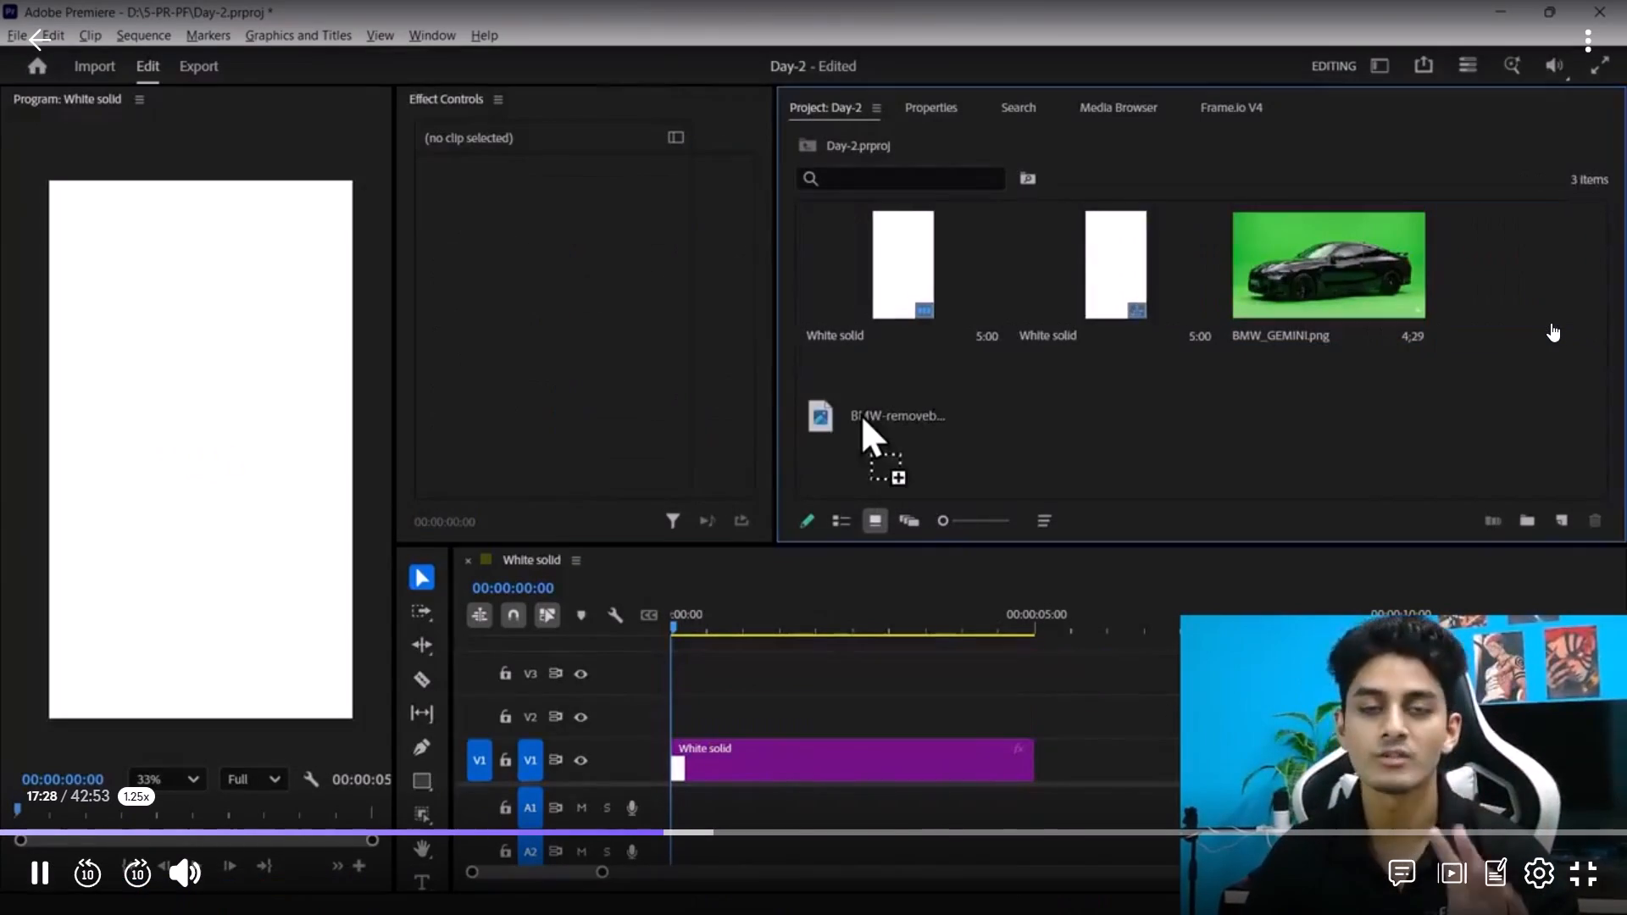
click(1199, 446)
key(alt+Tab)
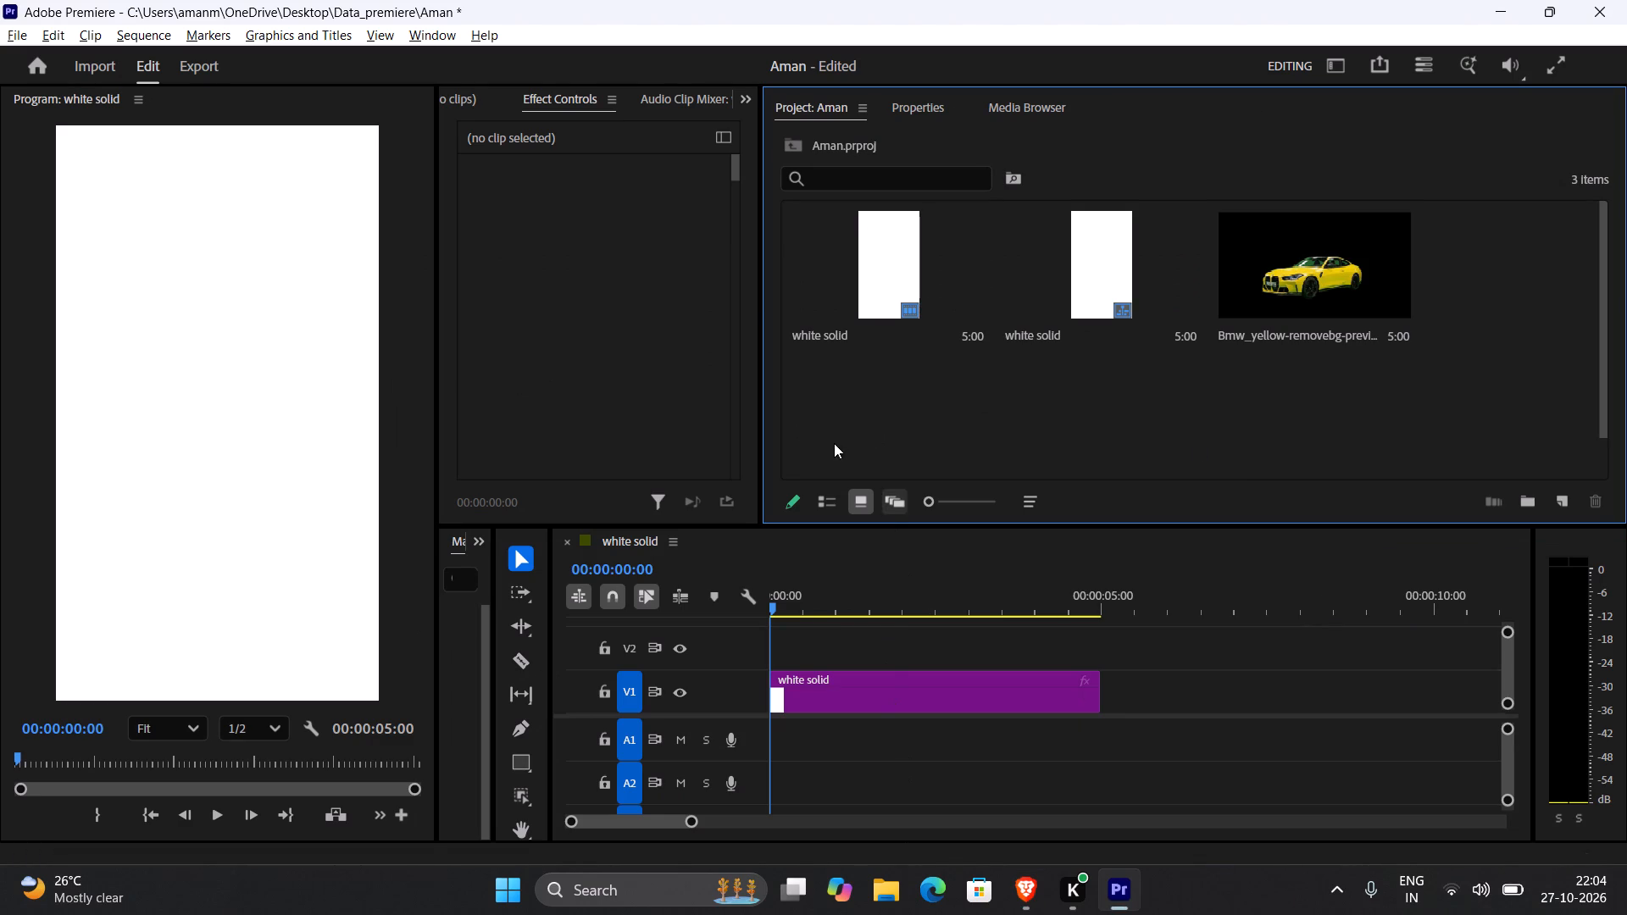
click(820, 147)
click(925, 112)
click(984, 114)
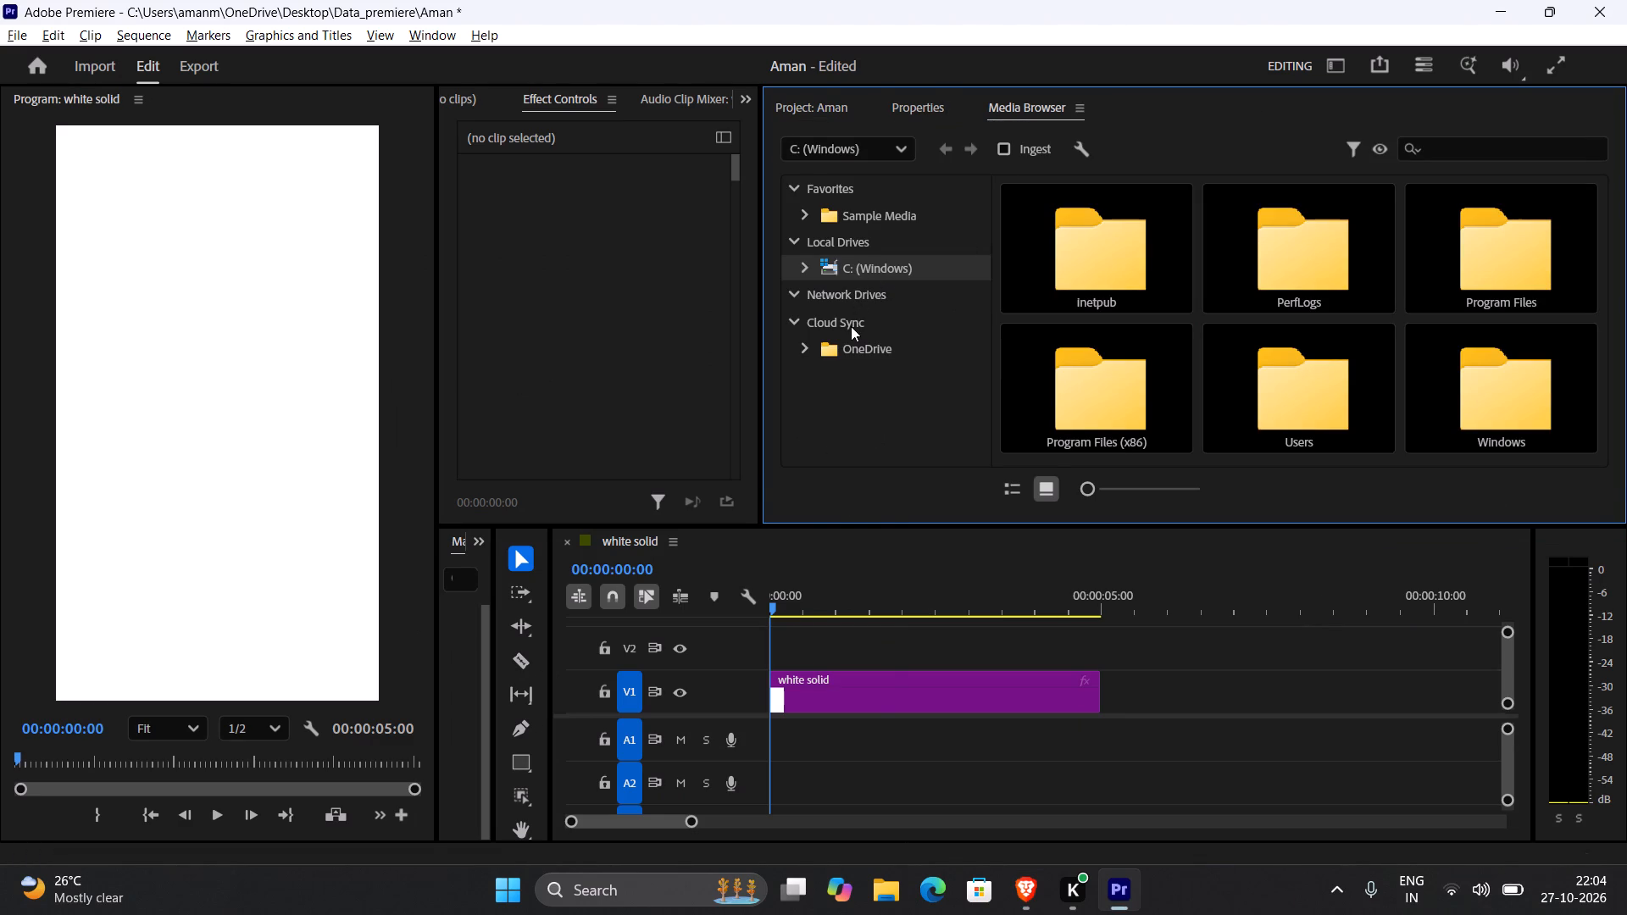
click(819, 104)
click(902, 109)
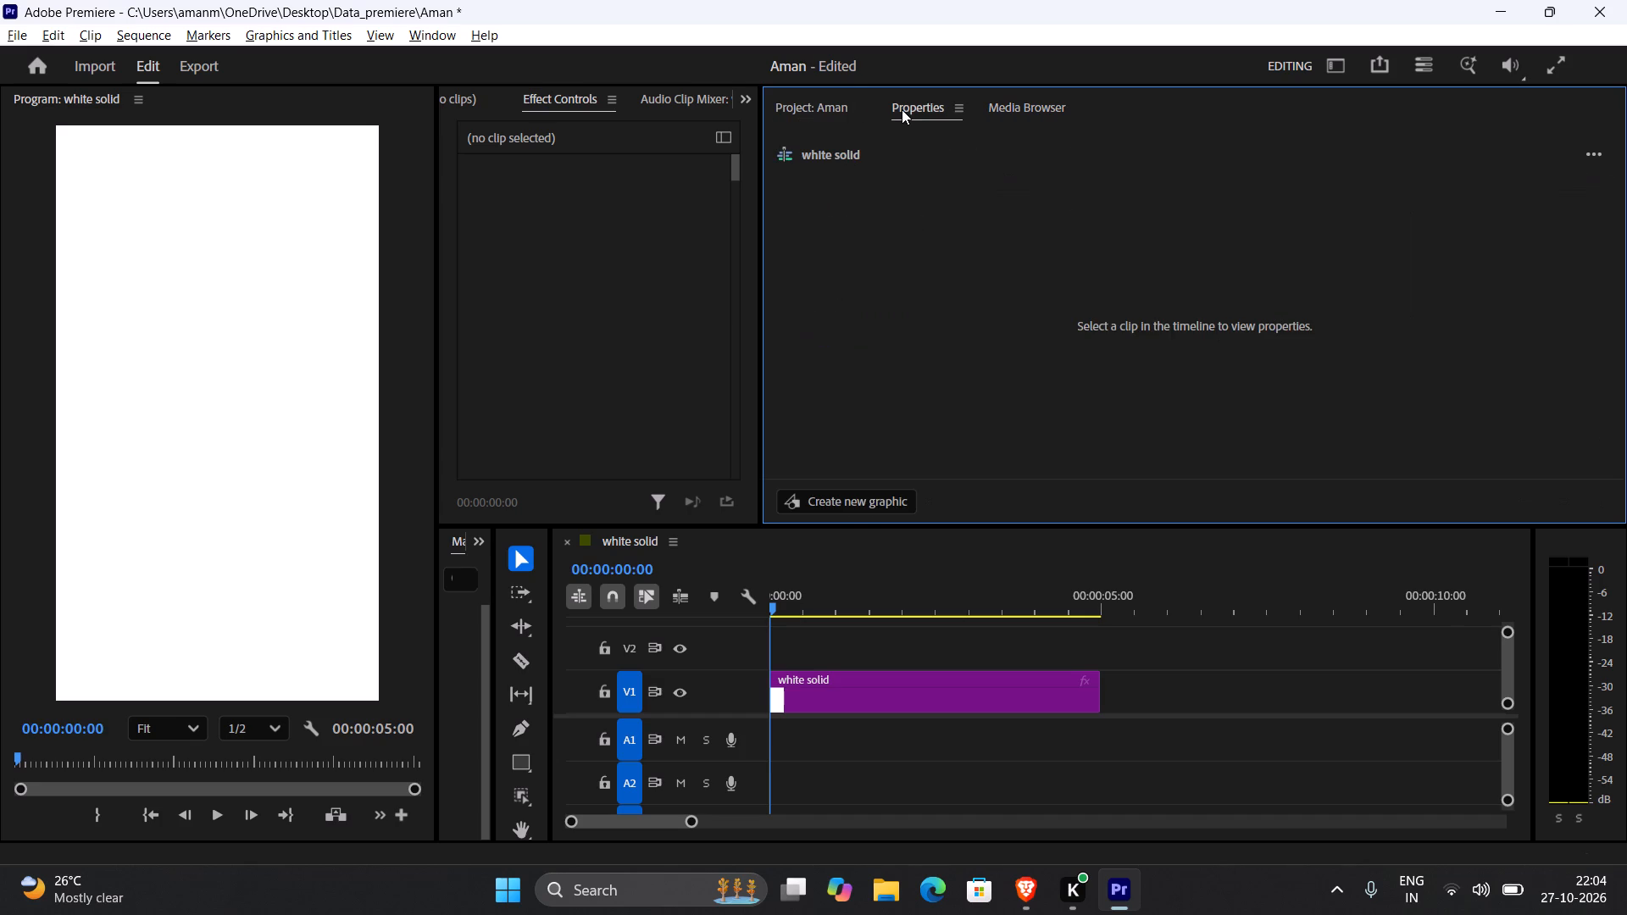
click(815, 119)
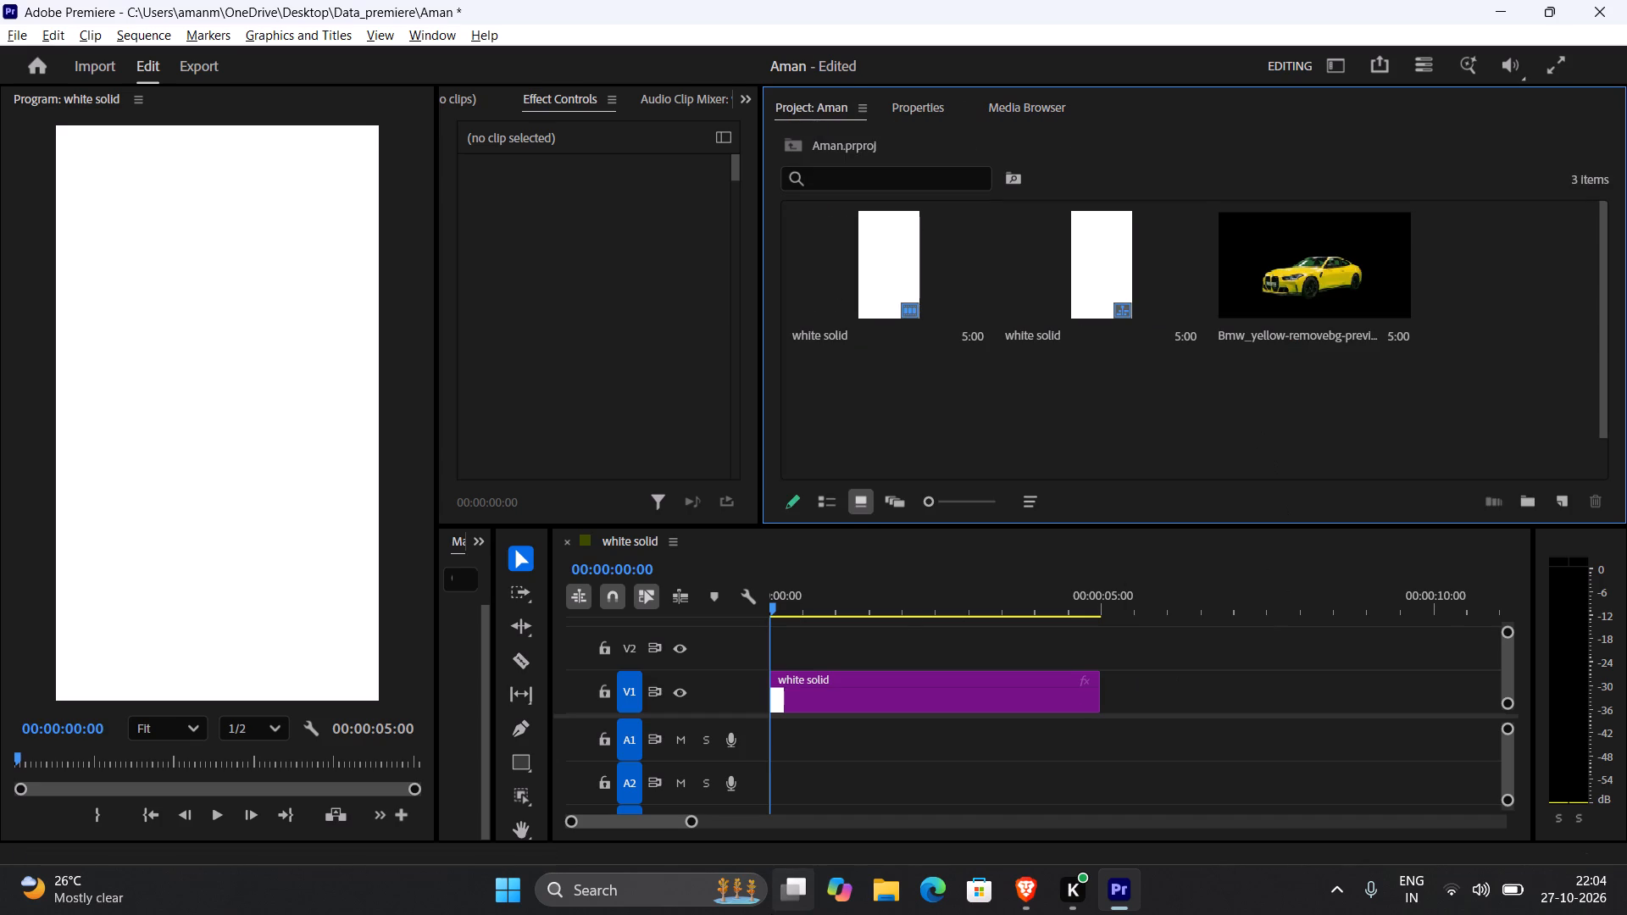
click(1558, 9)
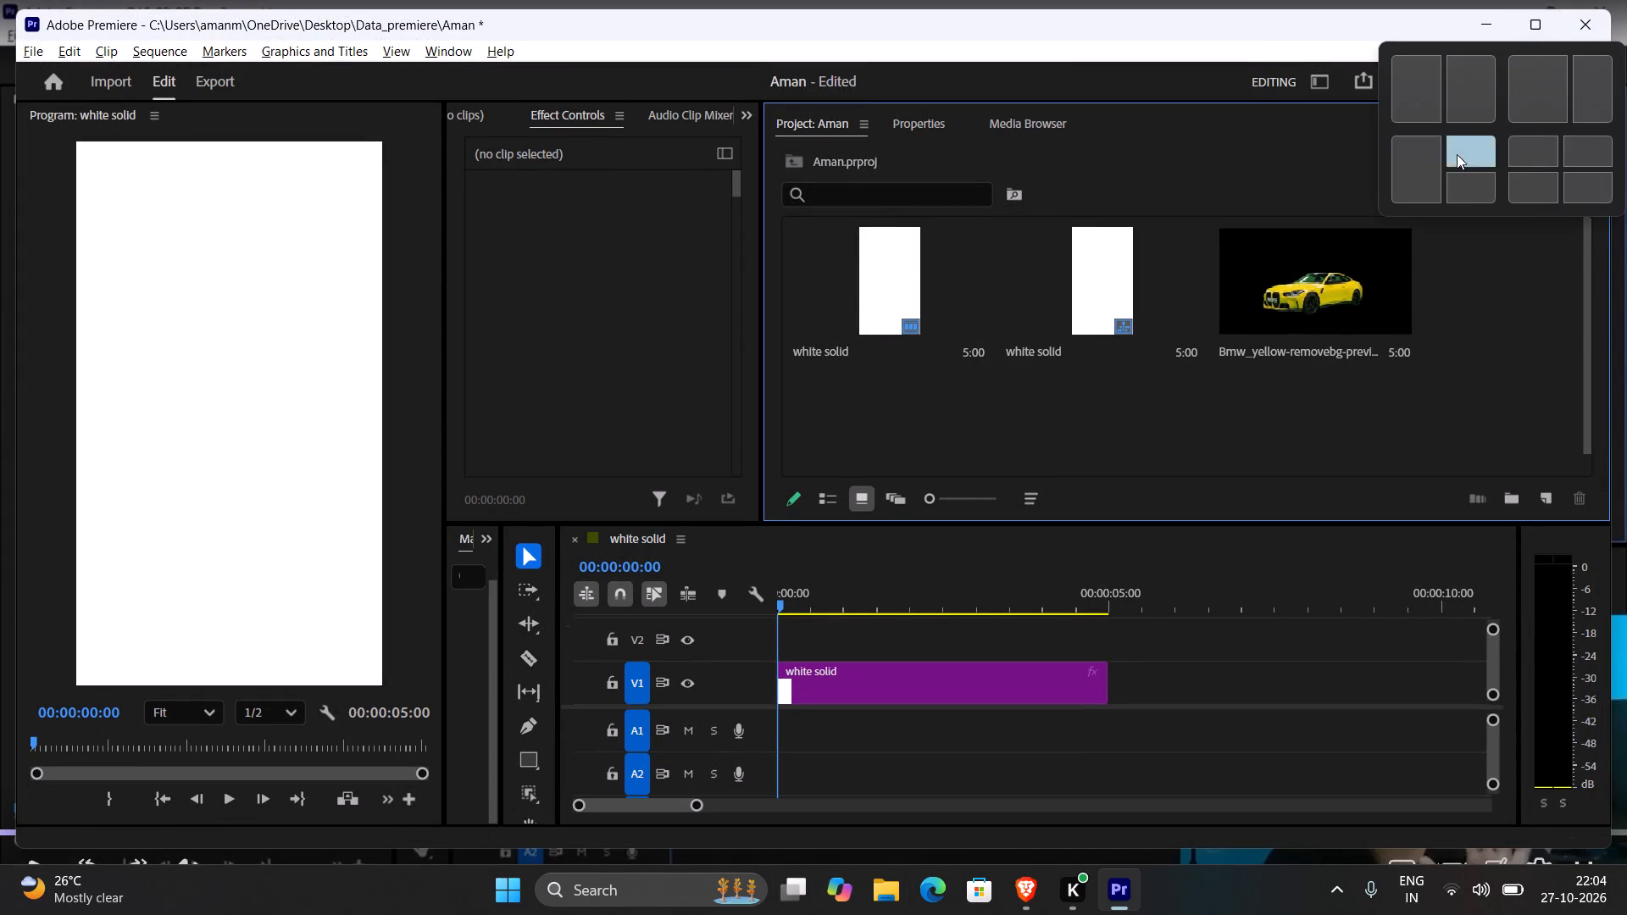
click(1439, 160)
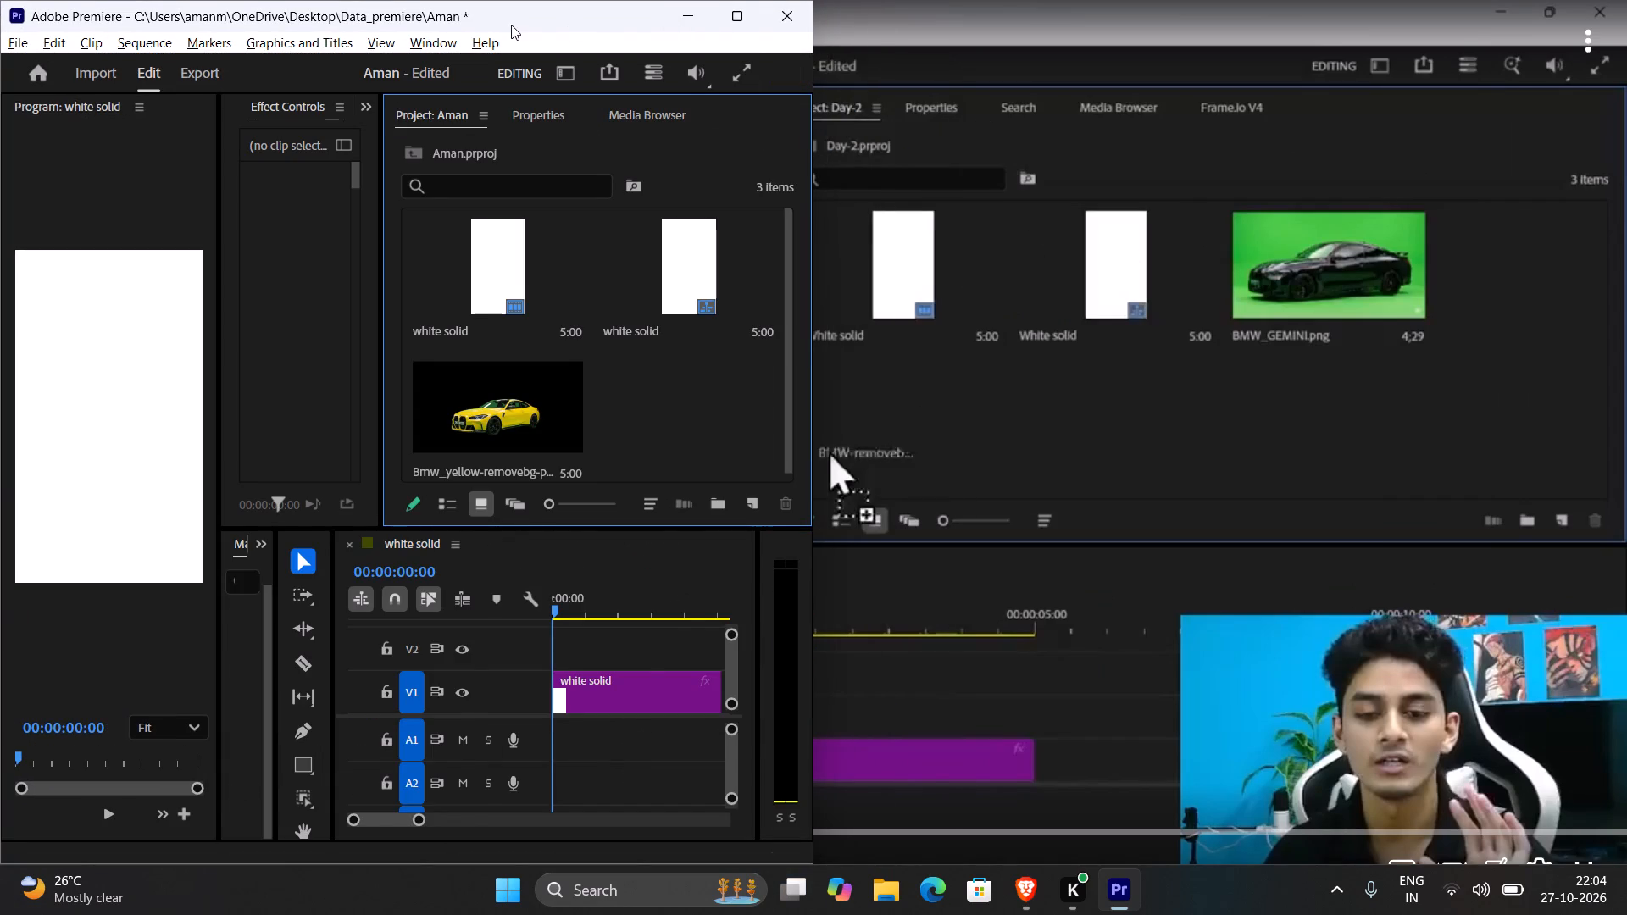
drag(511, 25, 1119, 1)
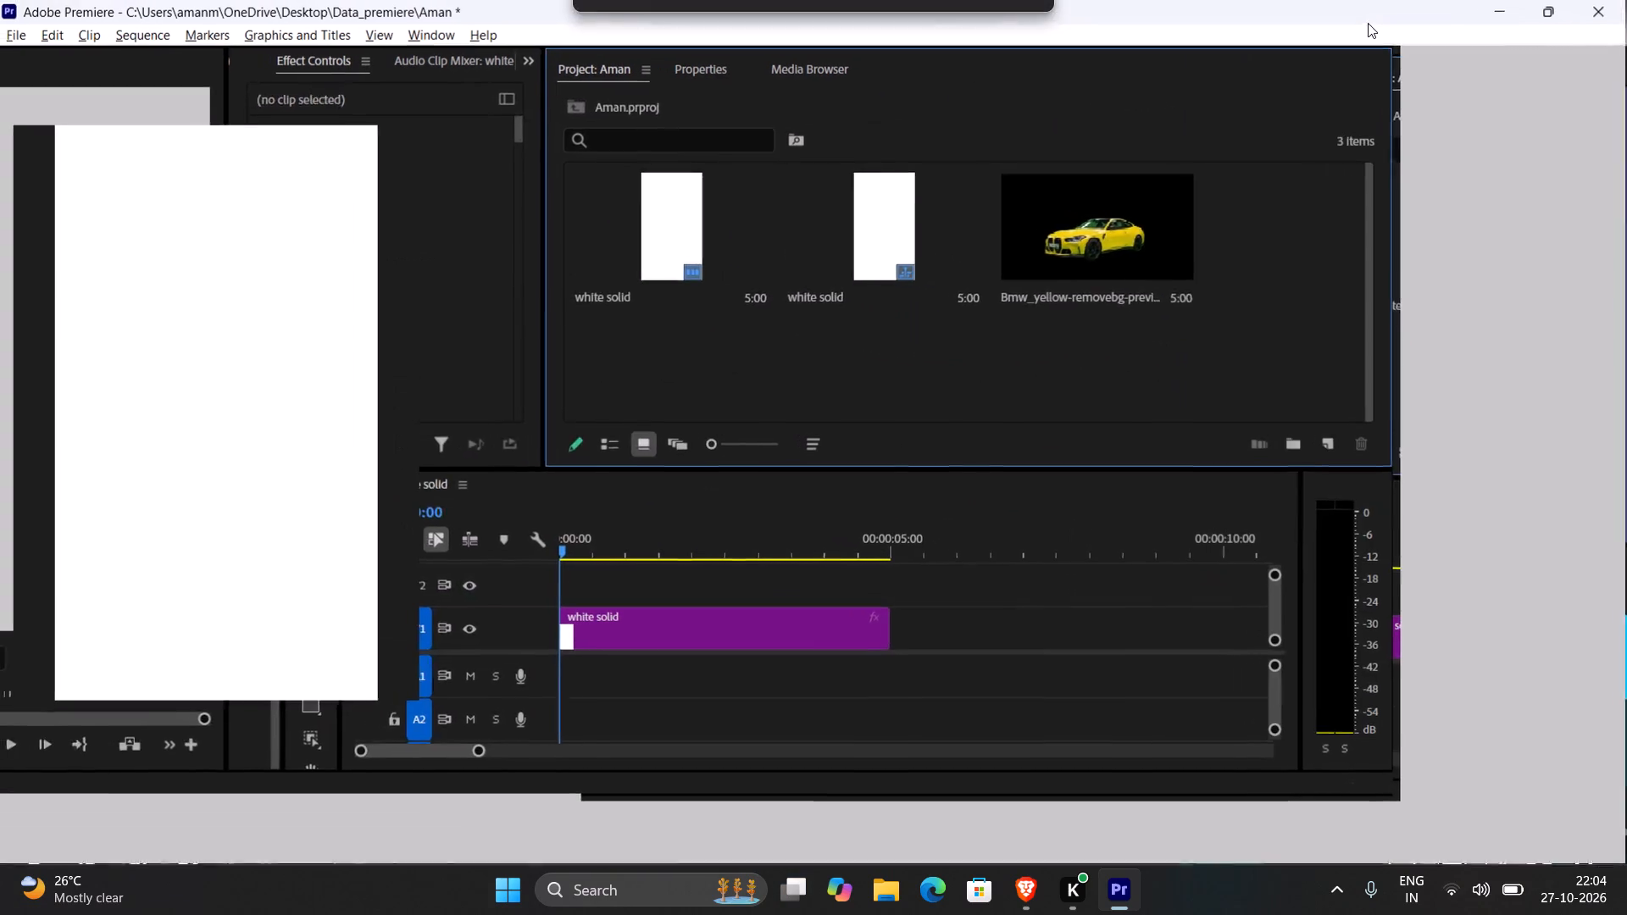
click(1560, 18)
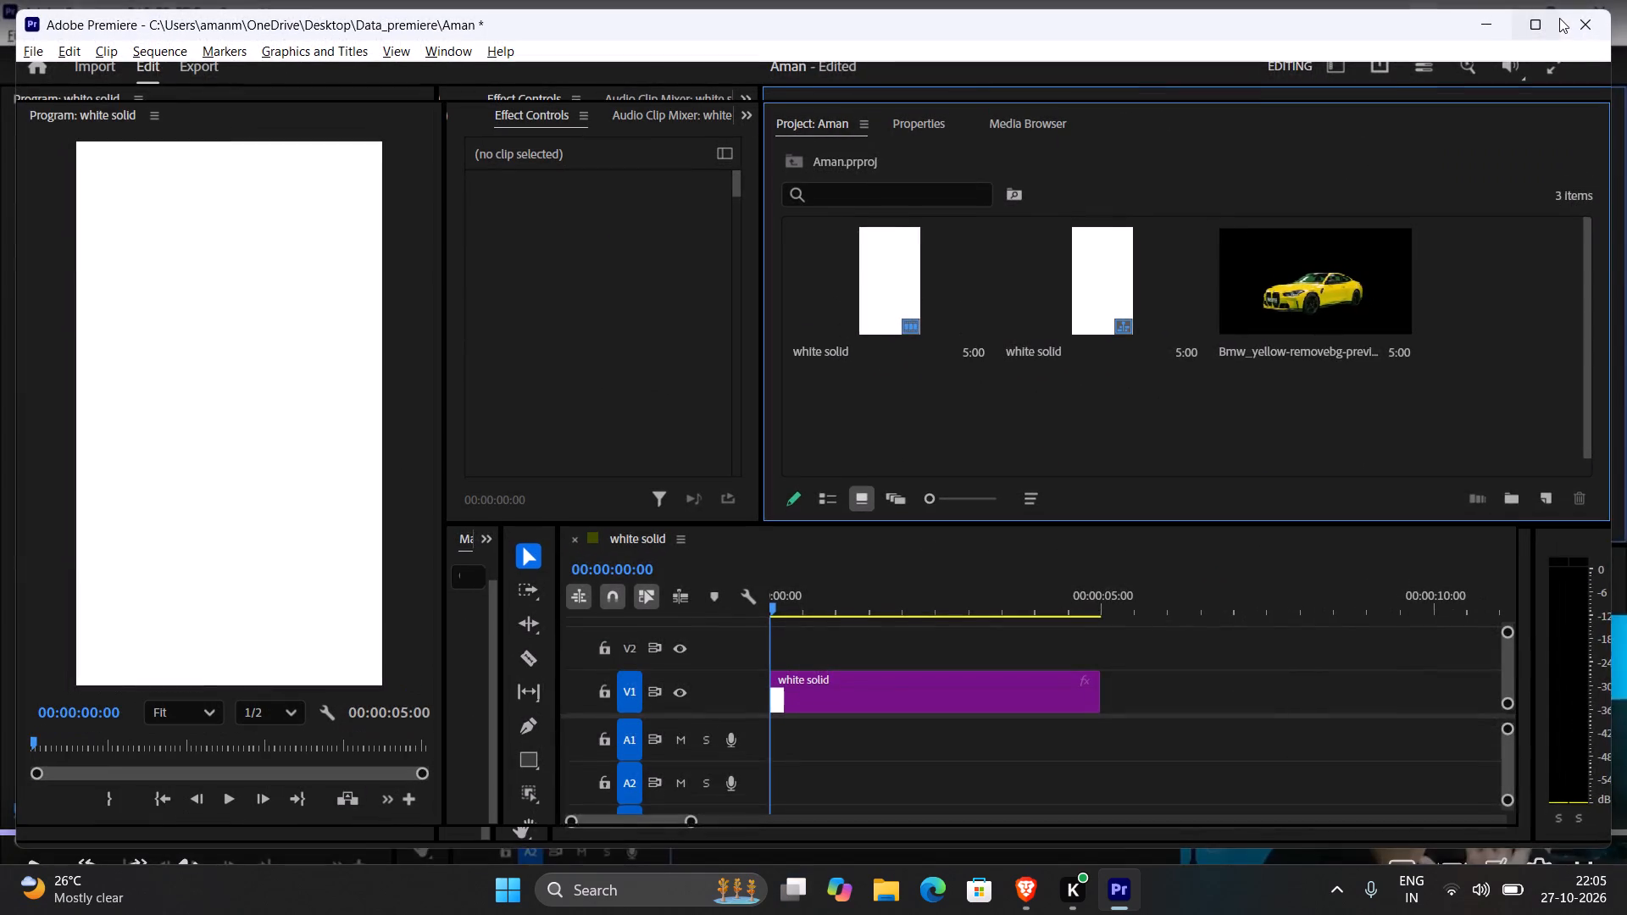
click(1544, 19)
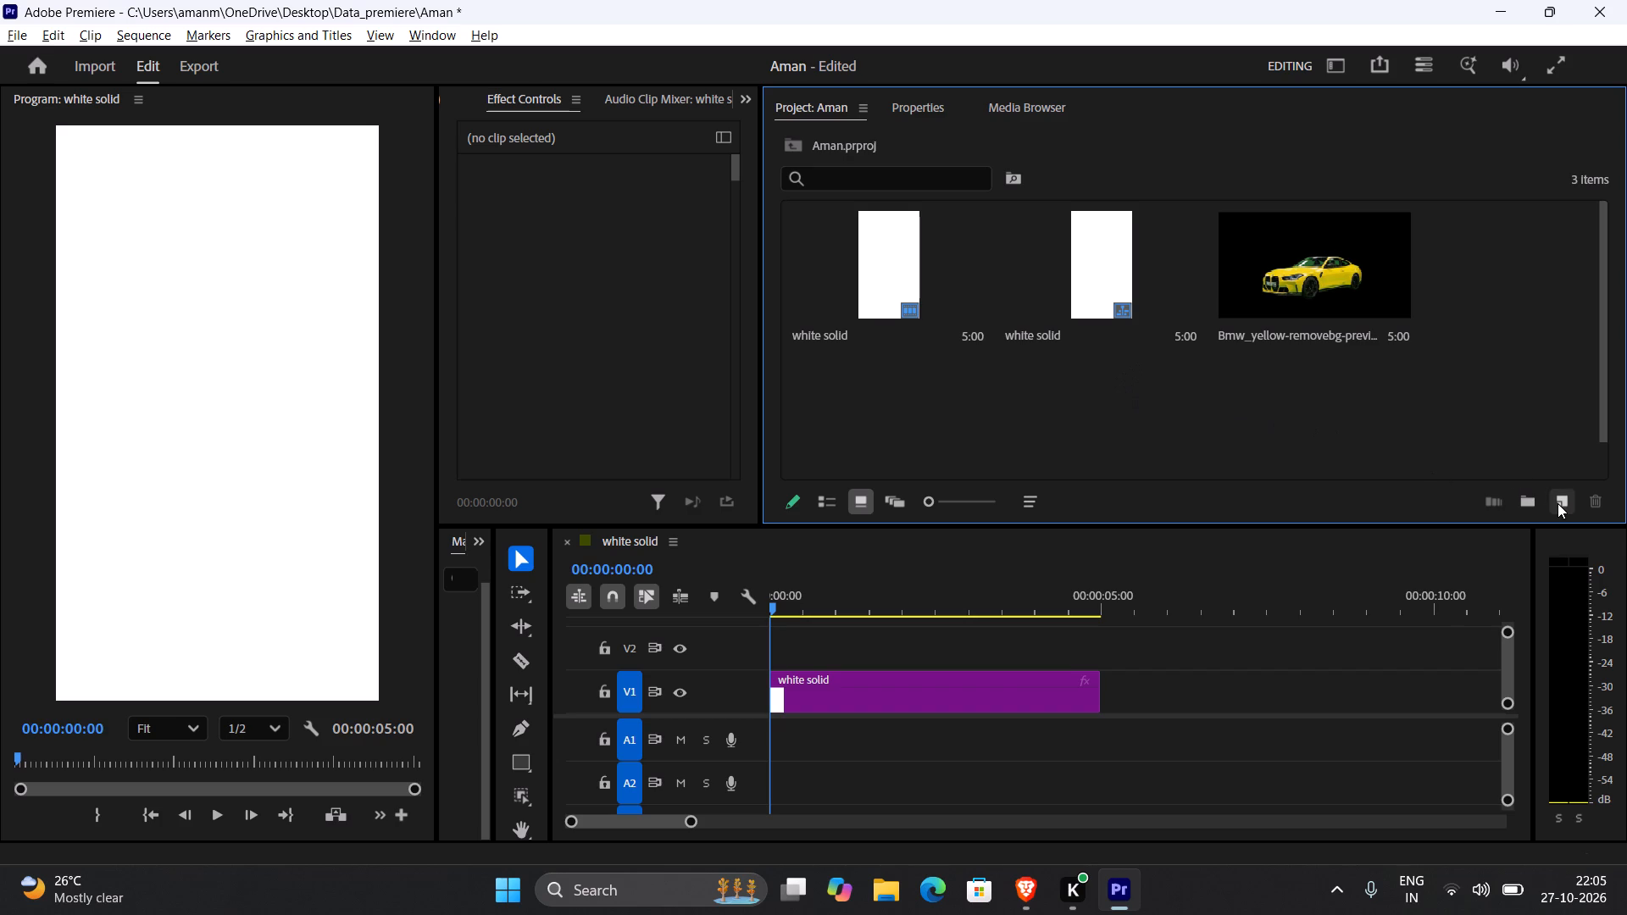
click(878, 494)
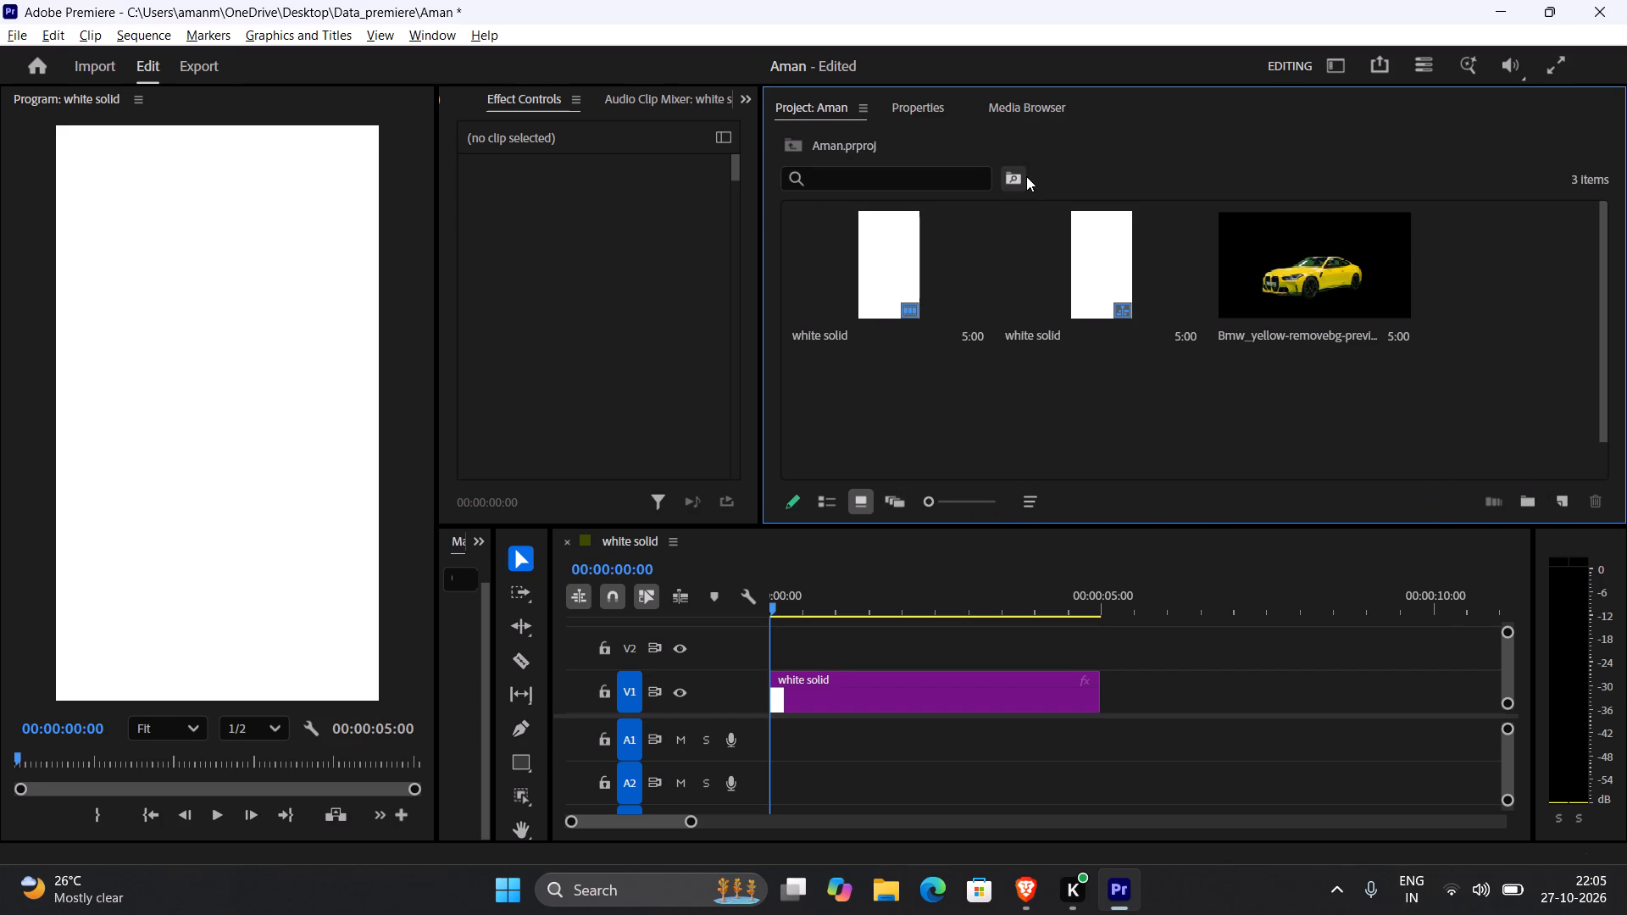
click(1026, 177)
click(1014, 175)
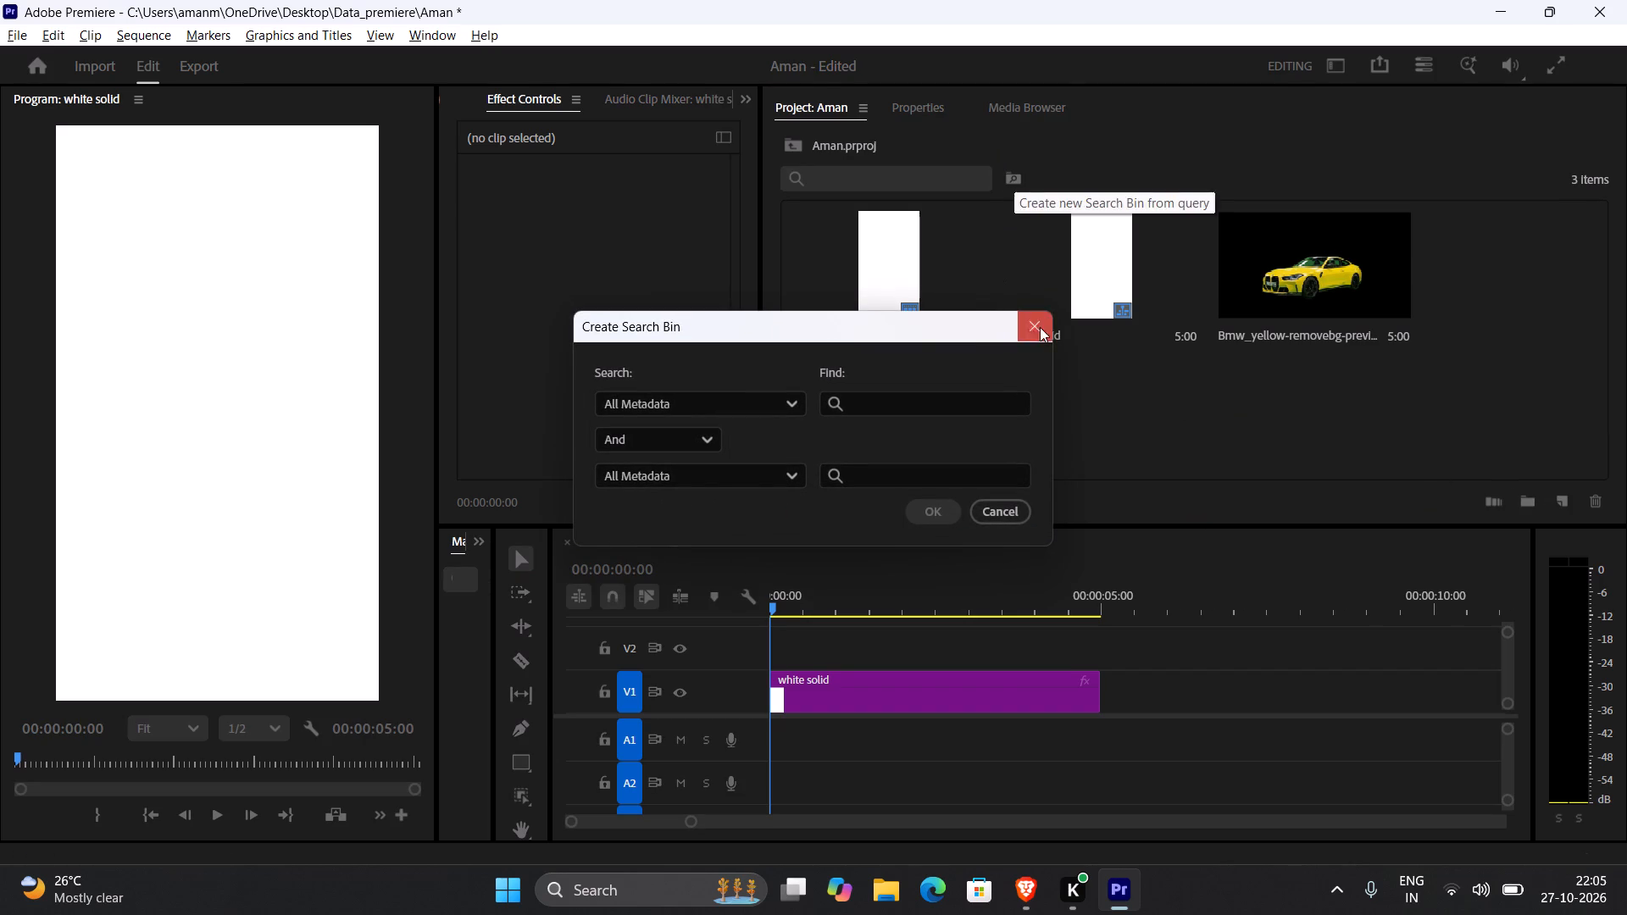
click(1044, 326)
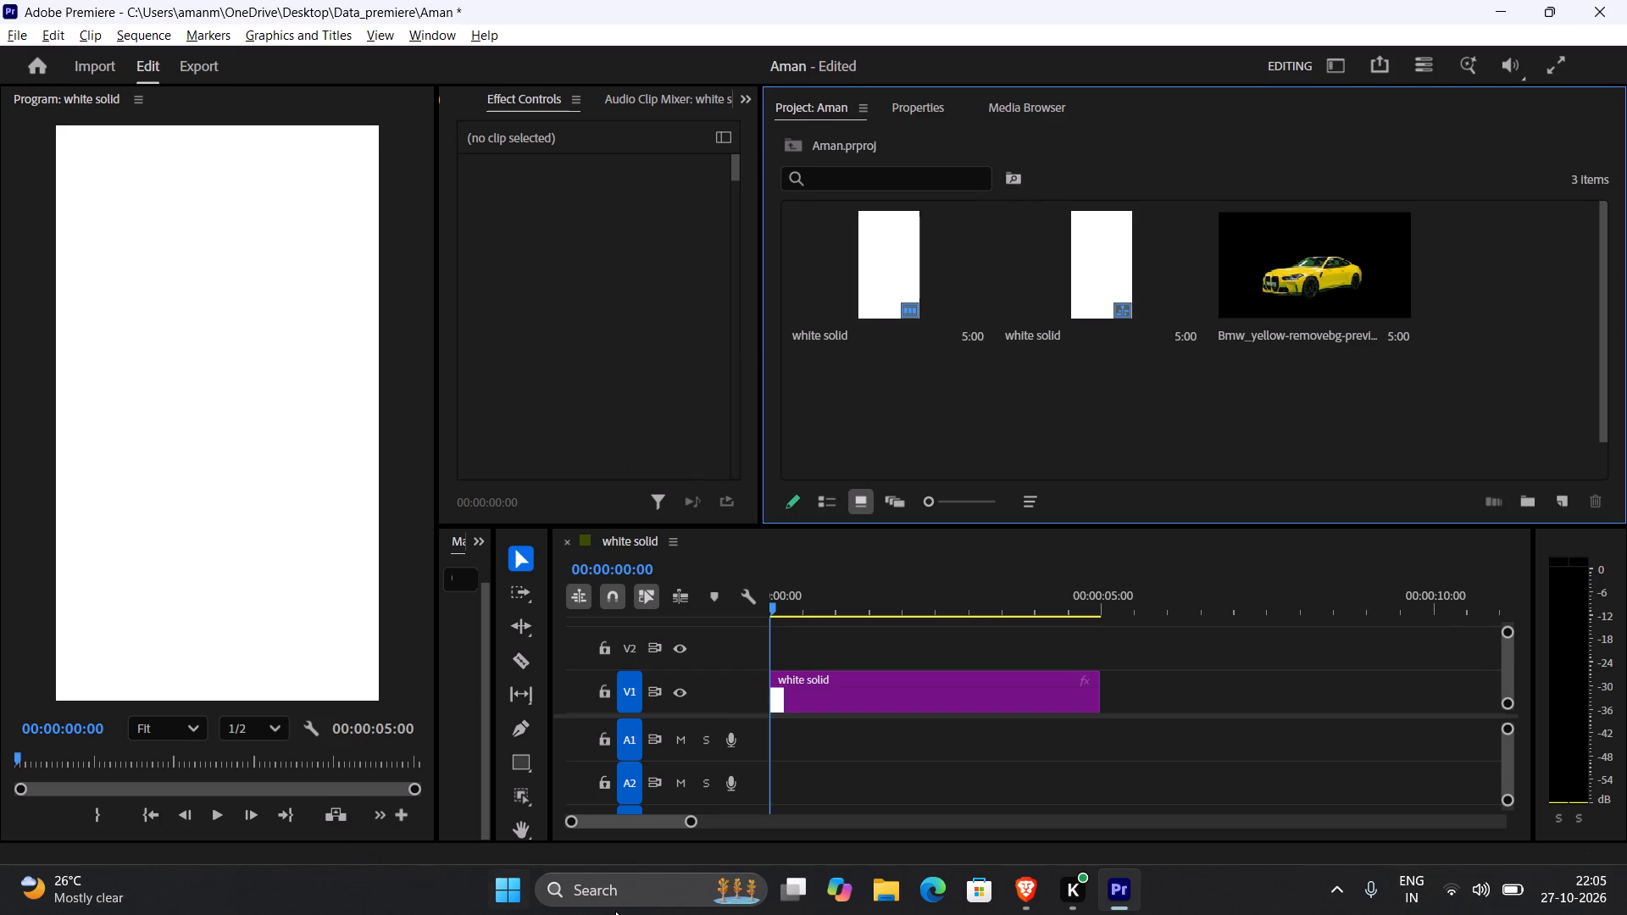
Import the green-screen Bmw_gemini image from the desktop into the Premiere project.
key(super+d)
drag(47, 543, 1205, 800)
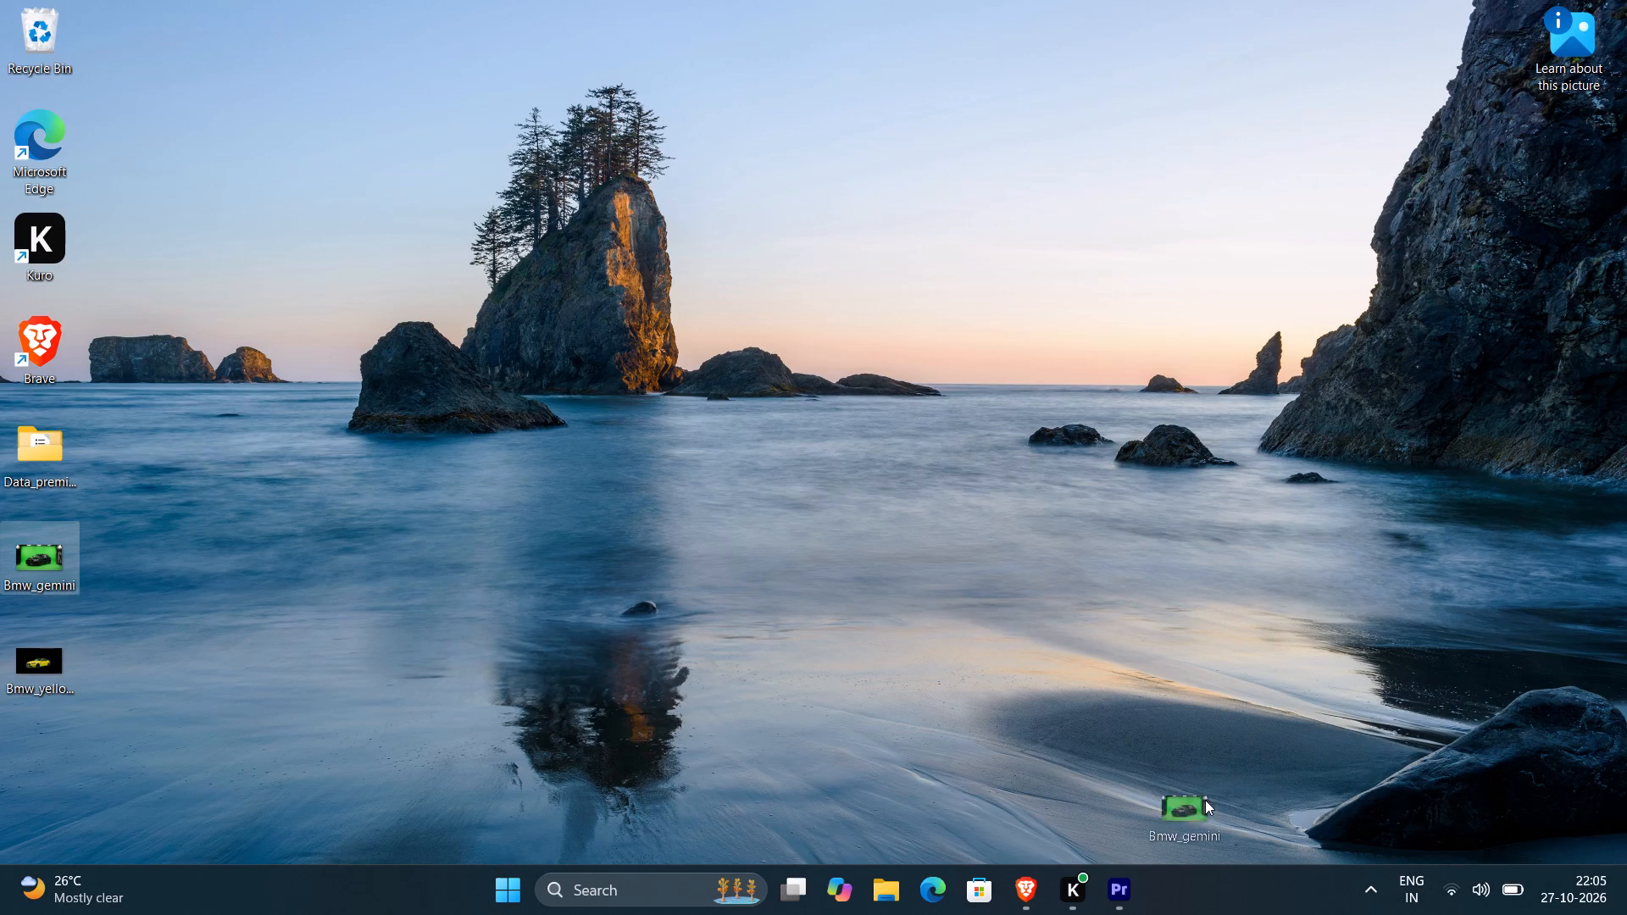
drag(1205, 800, 1282, 371)
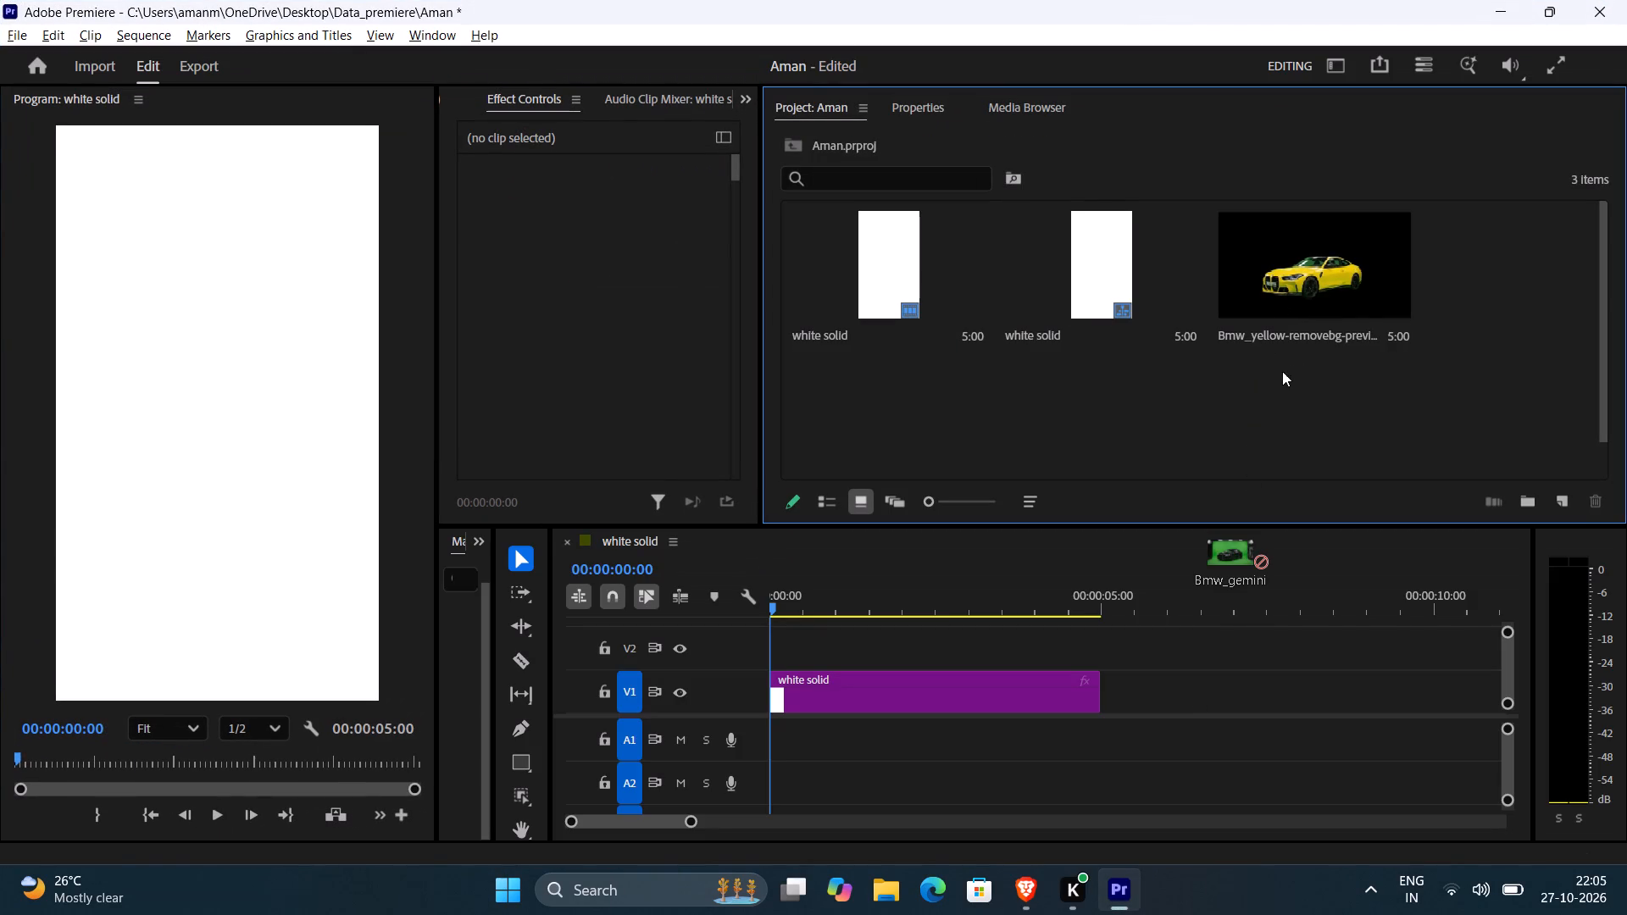
drag(1282, 371, 1247, 373)
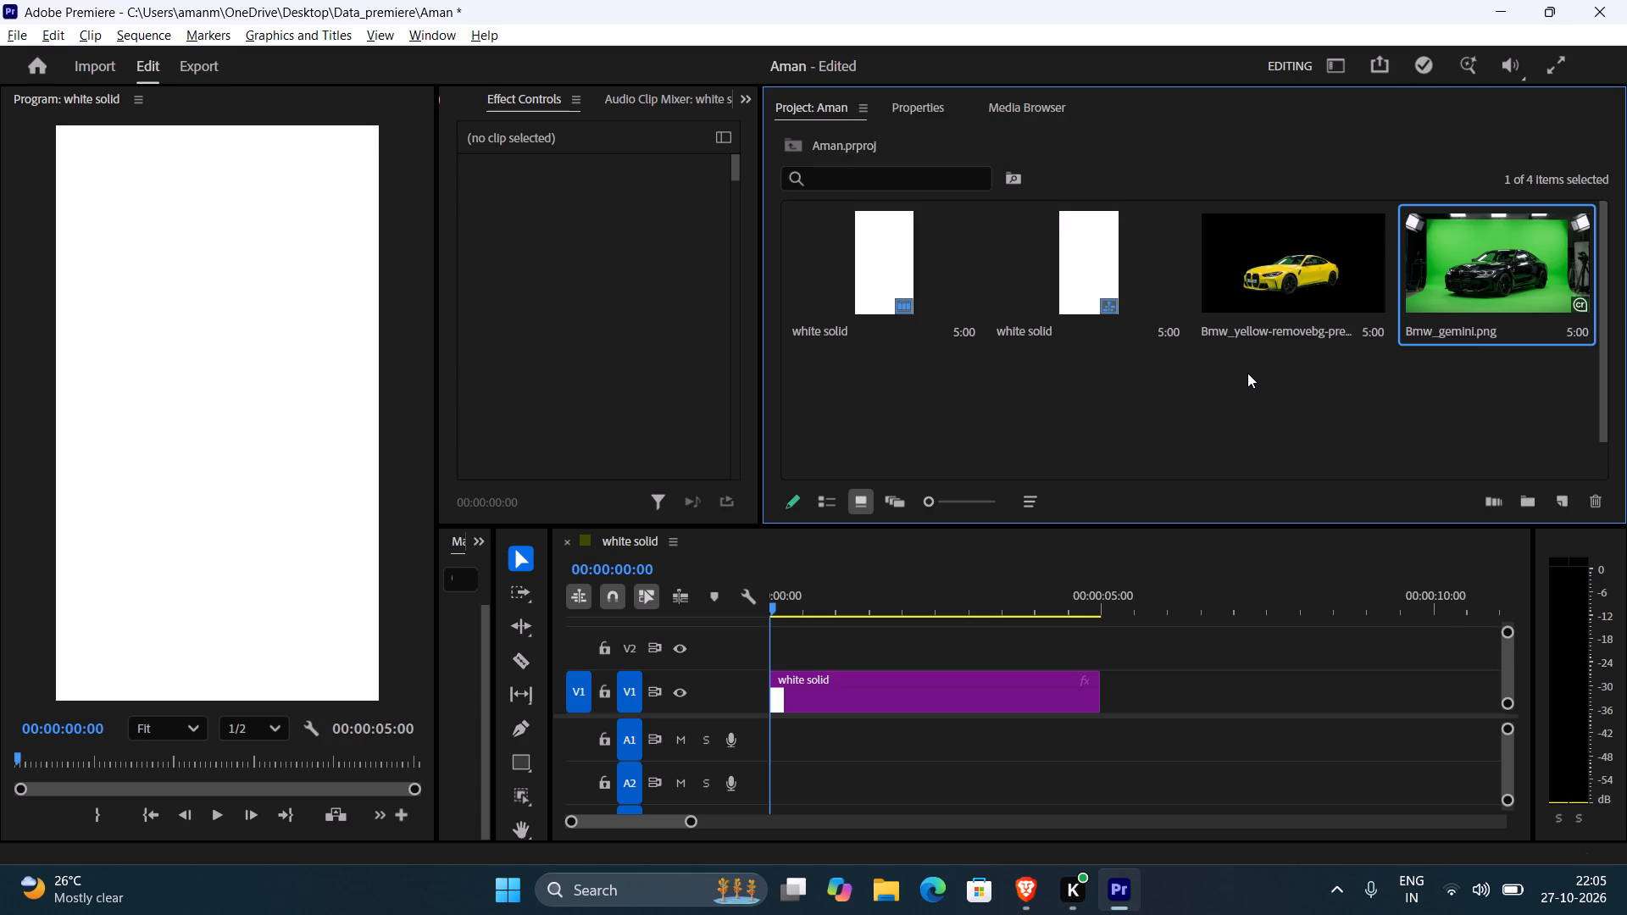
Switch to the lecture video, play the part on stacking the yellow BMW above the white solid, and pause at 17:34.
key(alt+Tab)
click(762, 523)
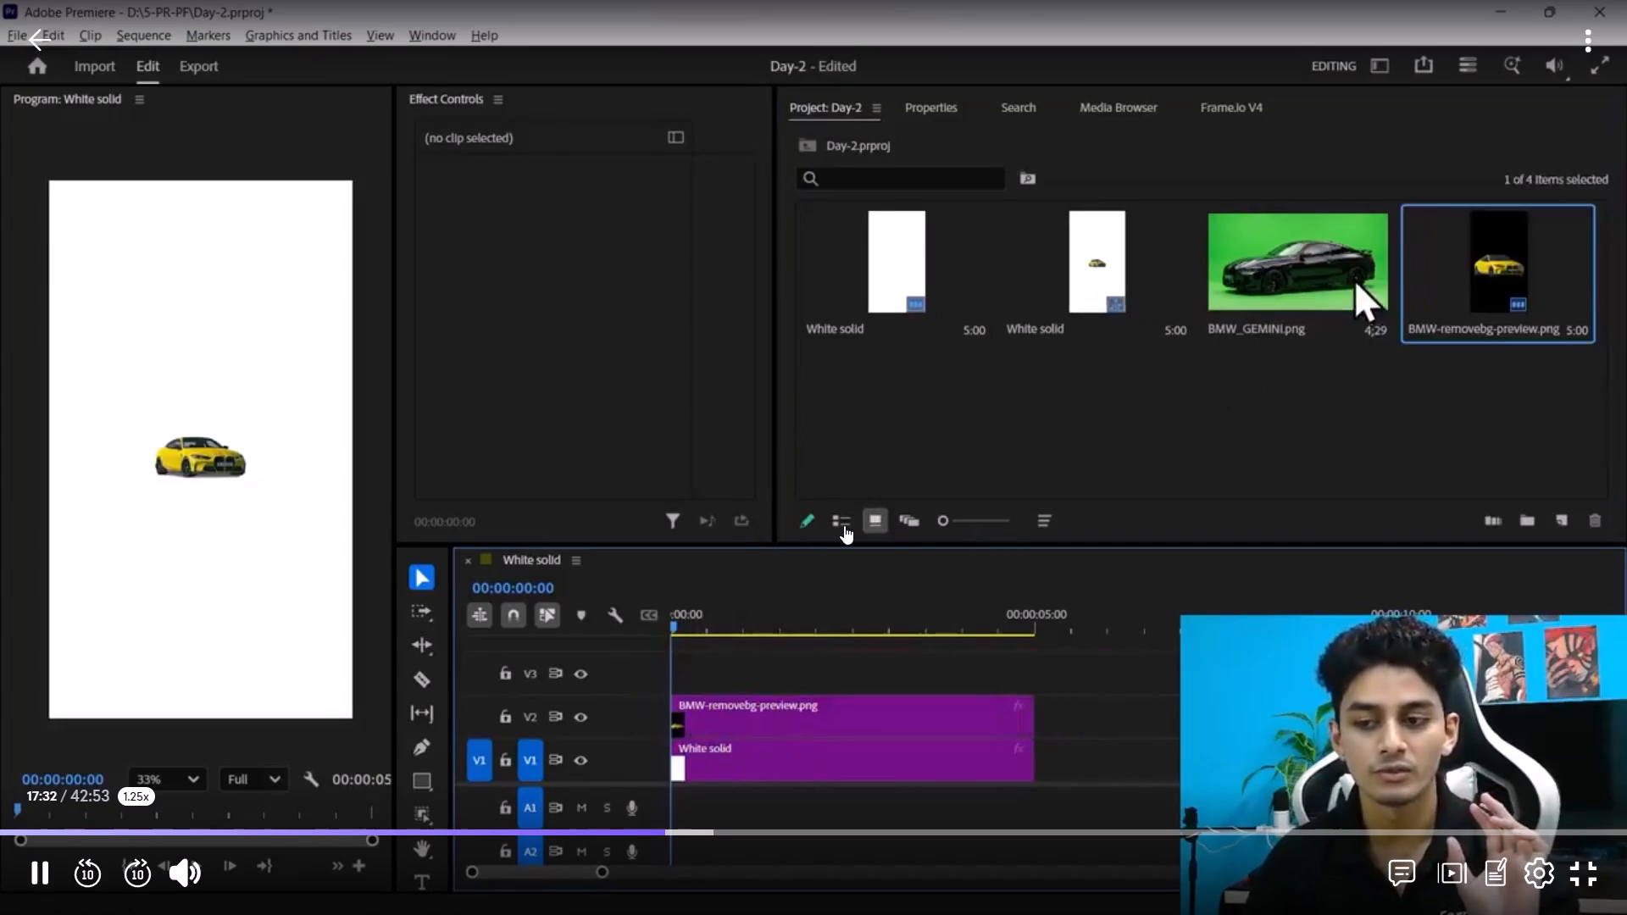
click(872, 506)
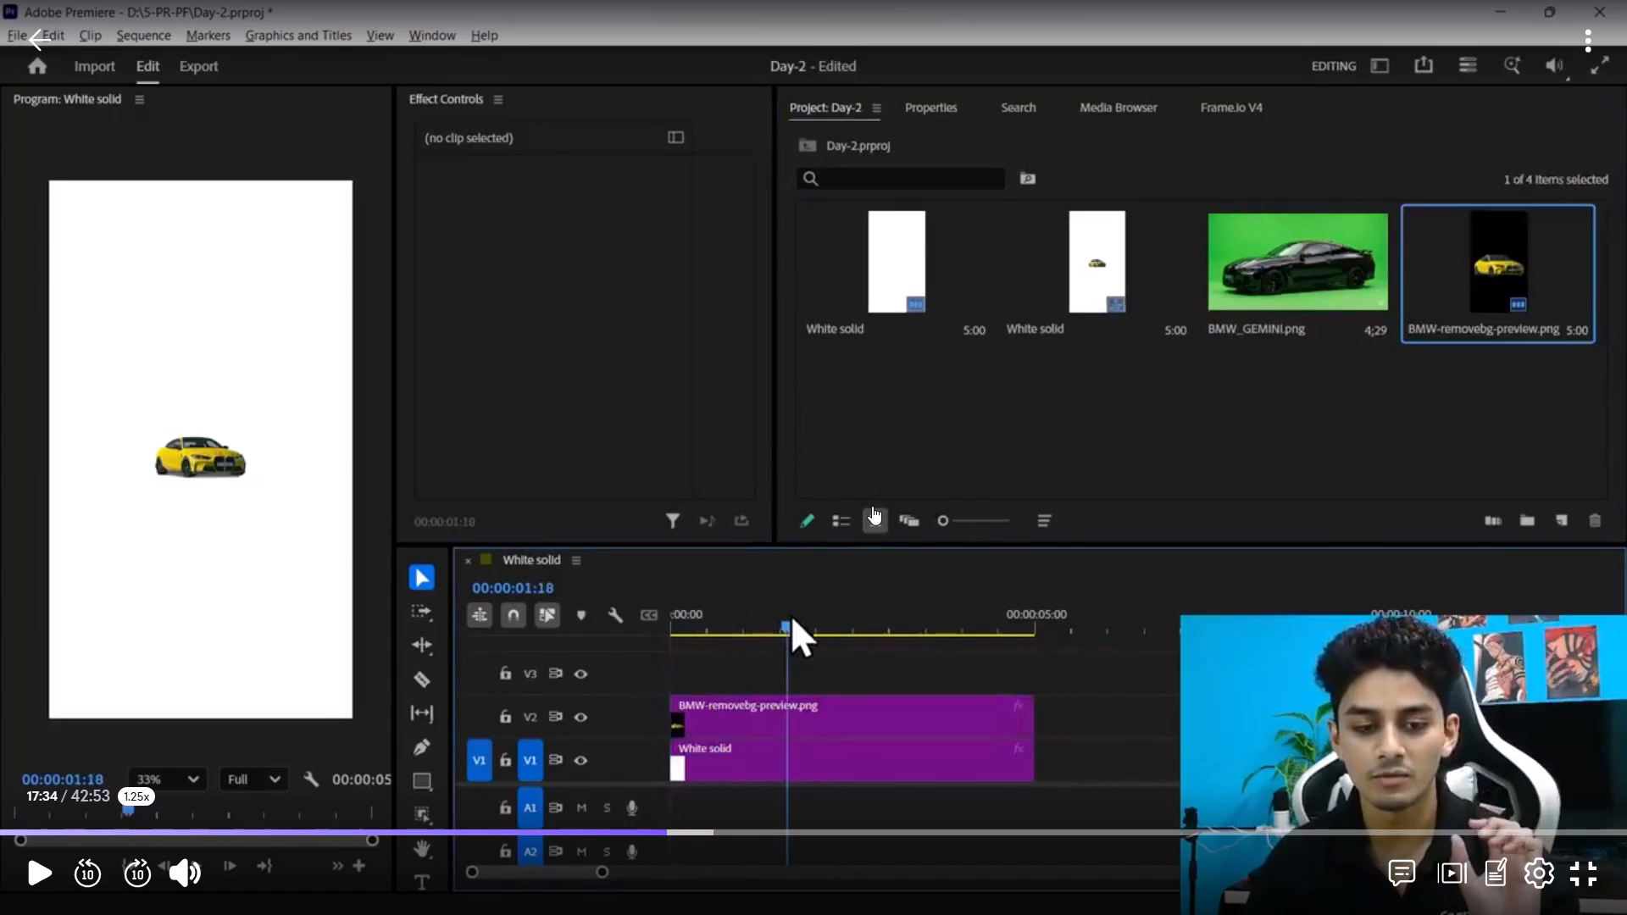
In Premiere, place the yellow BMW PNG on track V2 above the white solid clip, starting at 00:00.
key(alt+Tab)
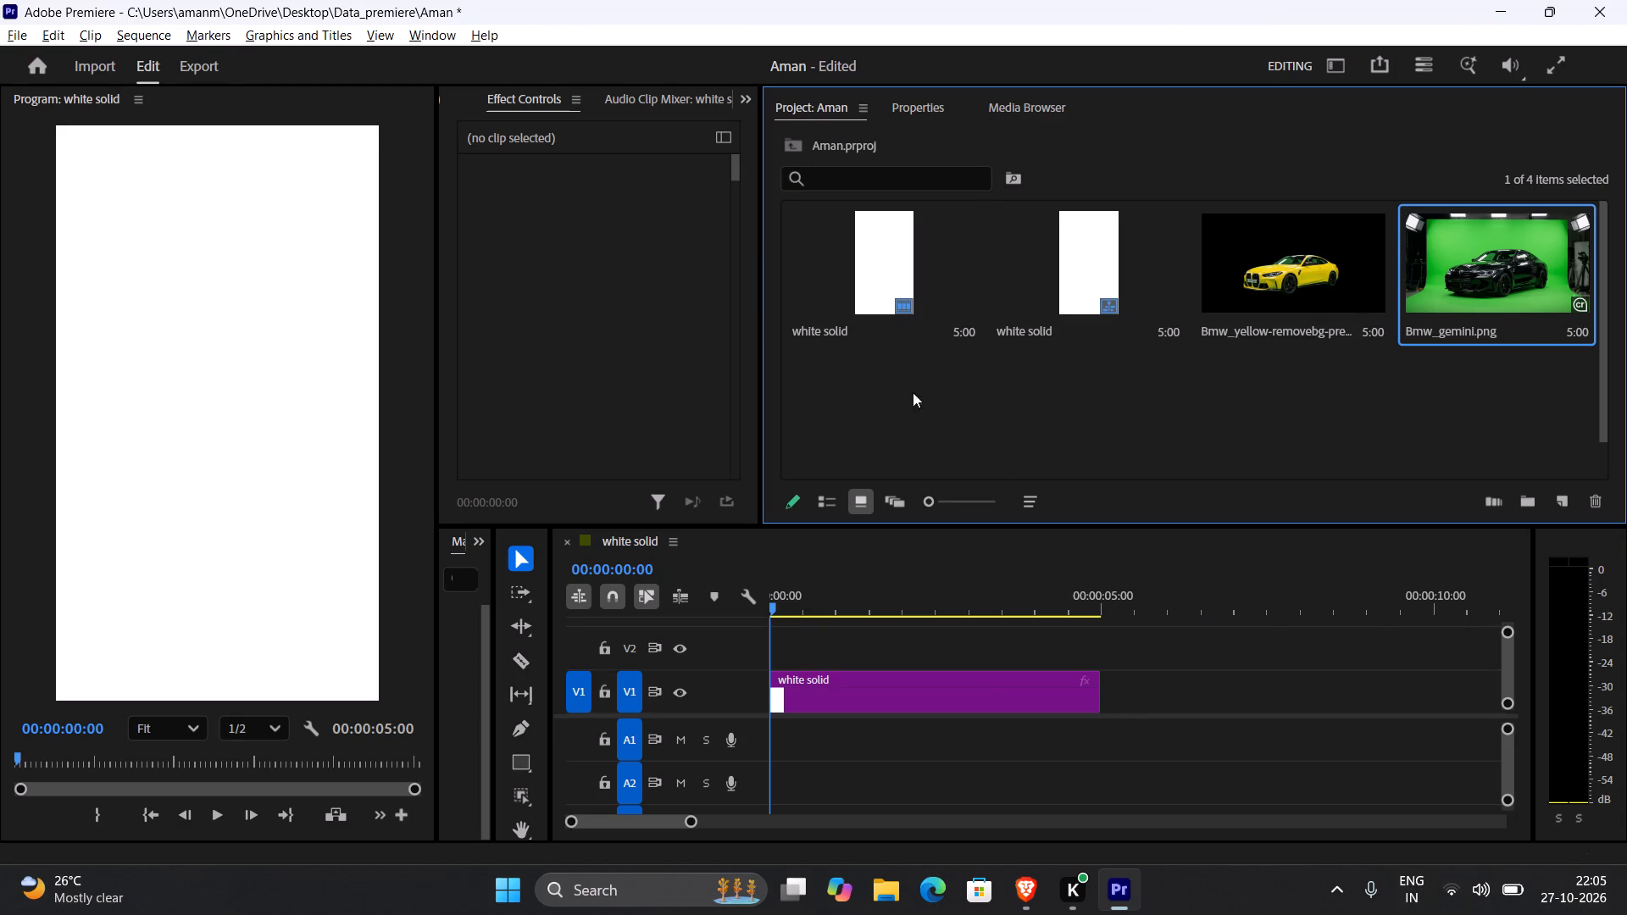
scroll(1134, 778, up, 4)
ctrl+scroll(1177, 663, up, 1)
ctrl+scroll(1177, 663, down, 1)
ctrl+scroll(1177, 663, up, 2)
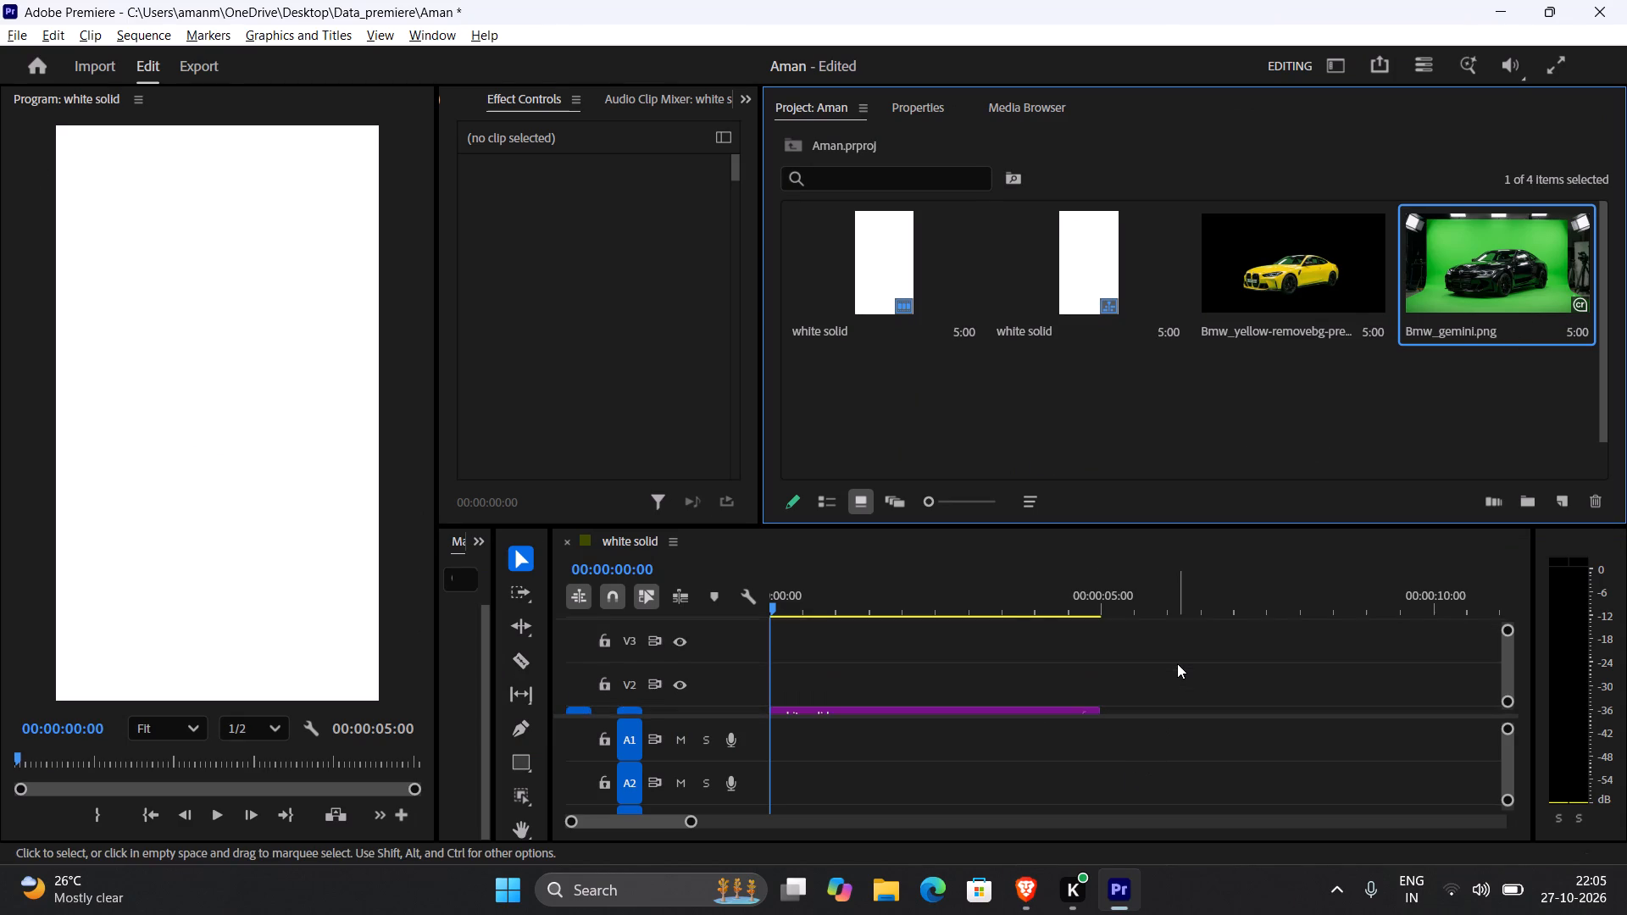
ctrl+scroll(1177, 663, down, 1)
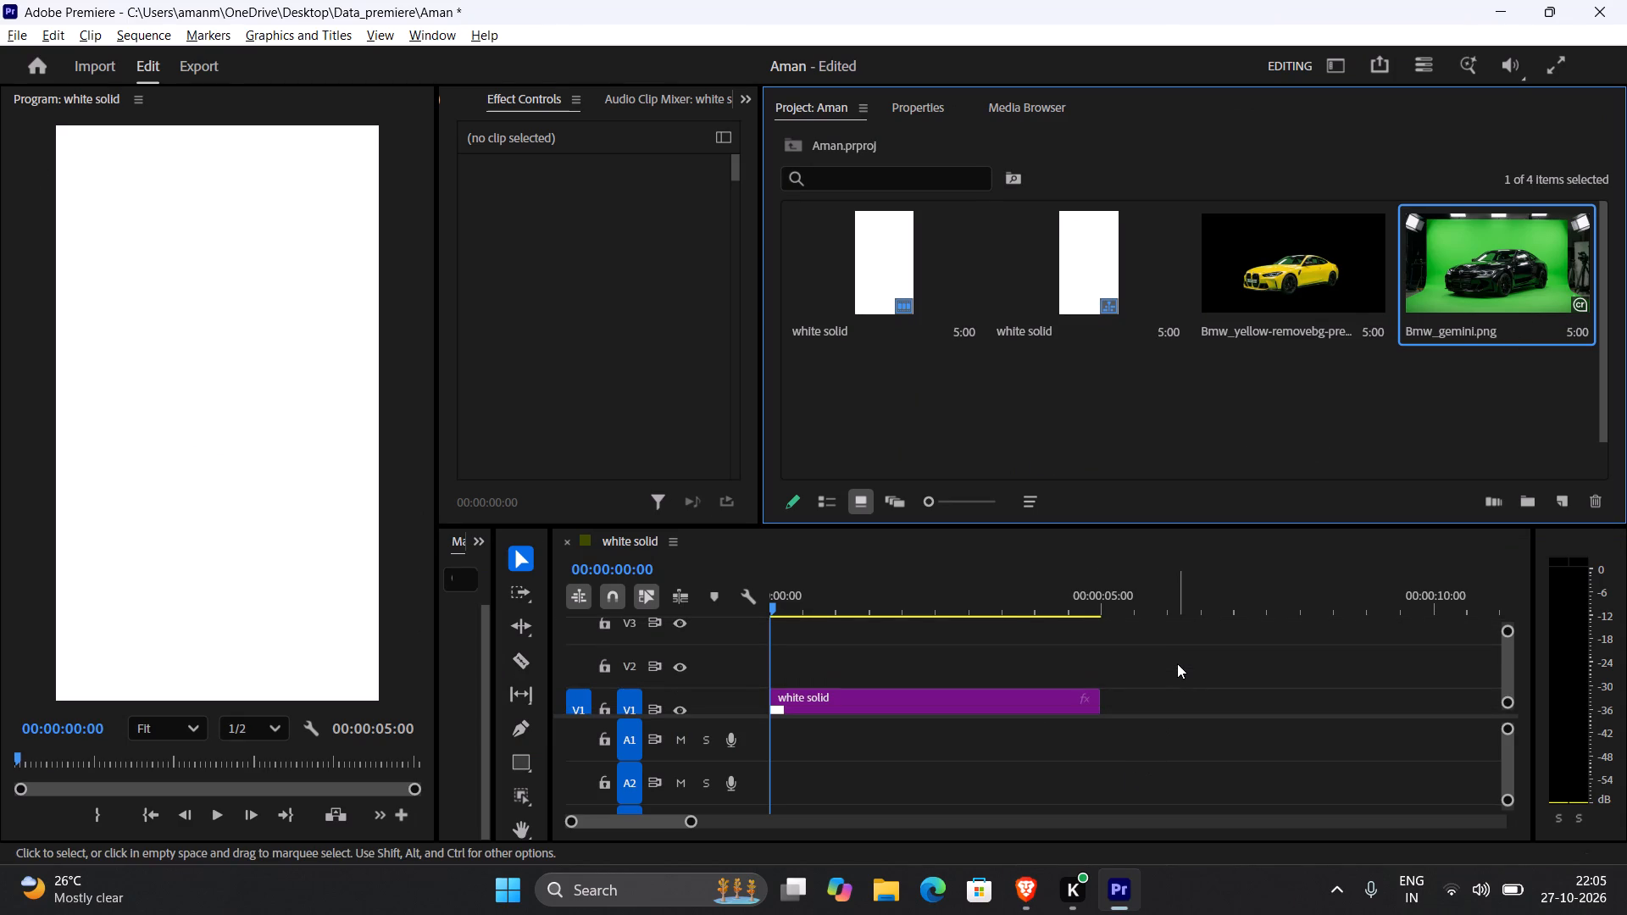
scroll(1177, 663, down, 1)
scroll(845, 710, down, 1)
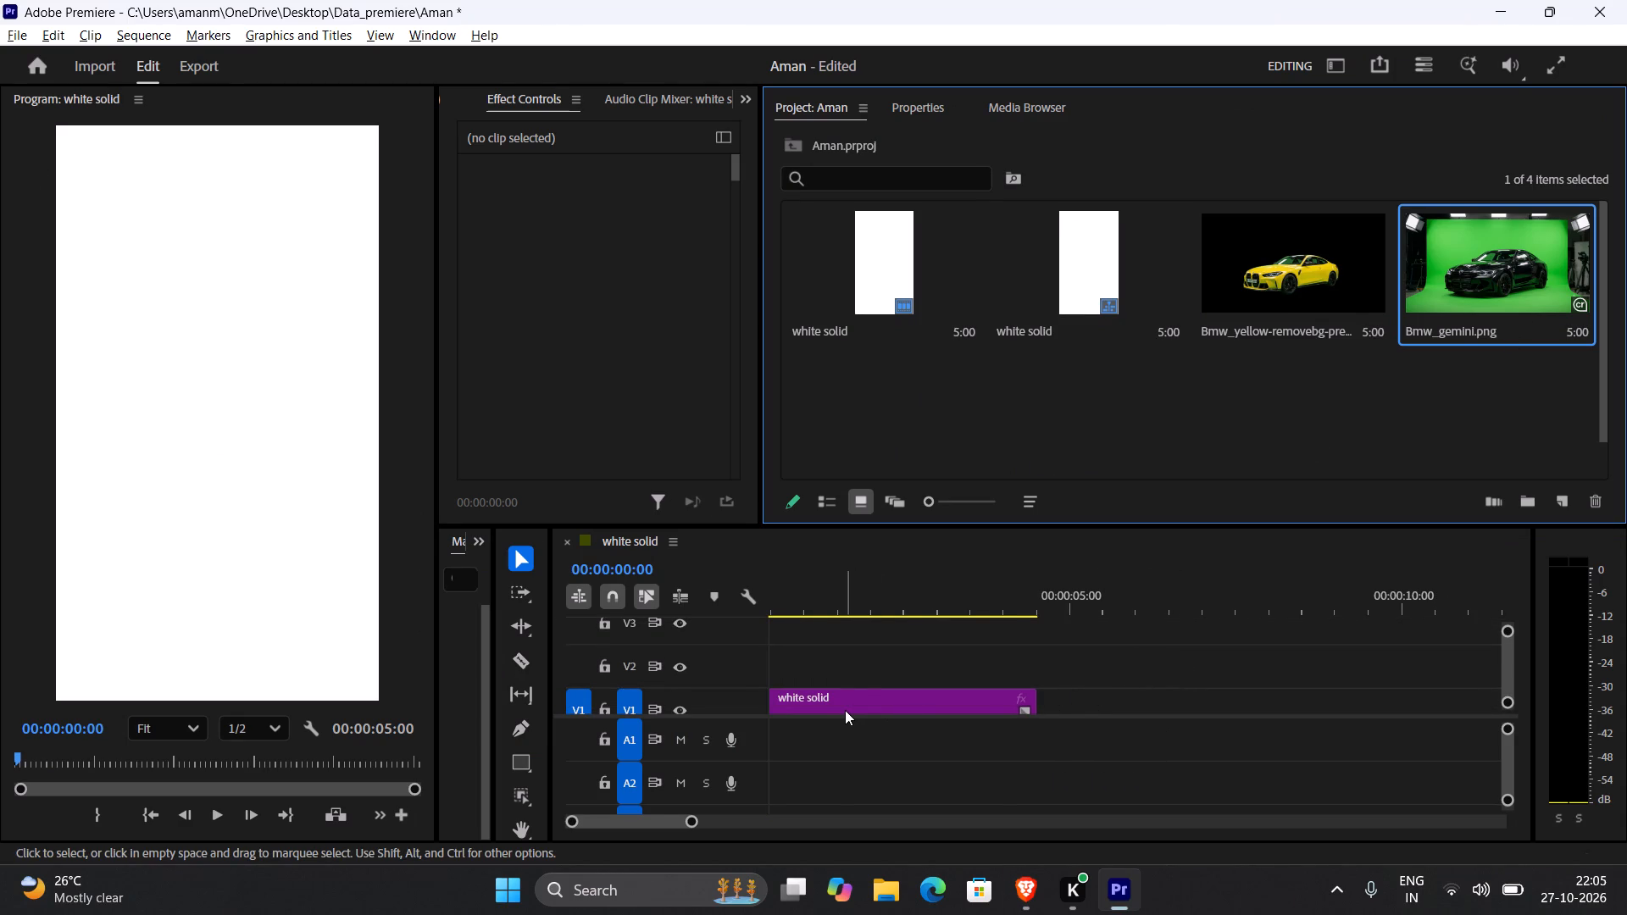
scroll(861, 676, down, 9)
scroll(866, 672, up, 9)
scroll(866, 672, down, 1)
scroll(866, 672, up, 3)
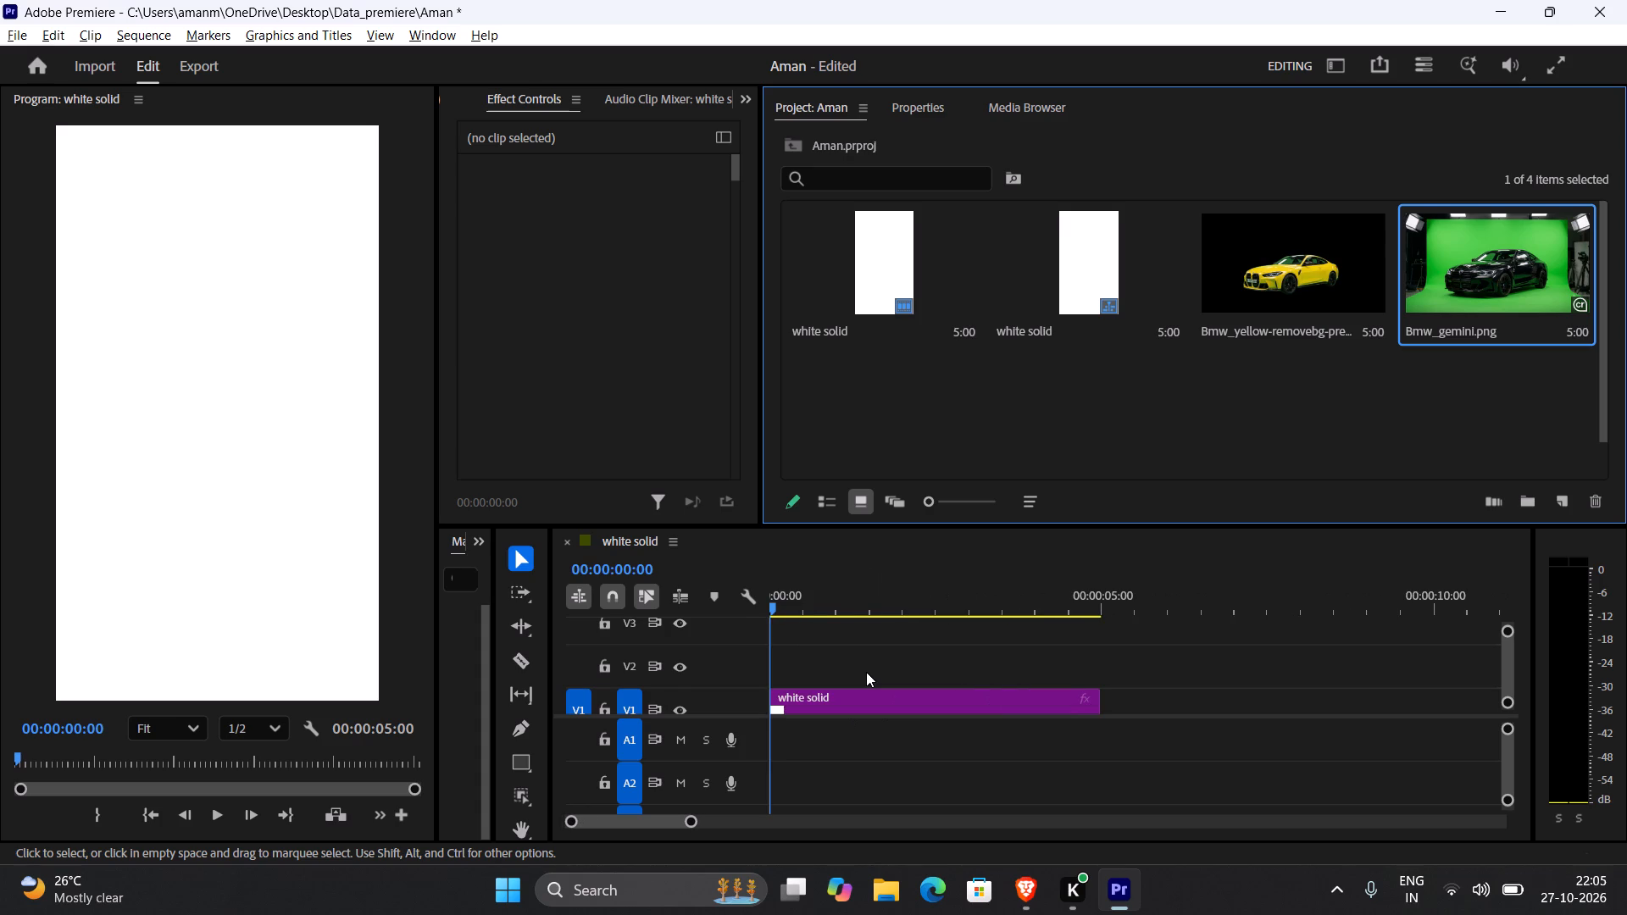
ctrl+scroll(866, 673, down, 1)
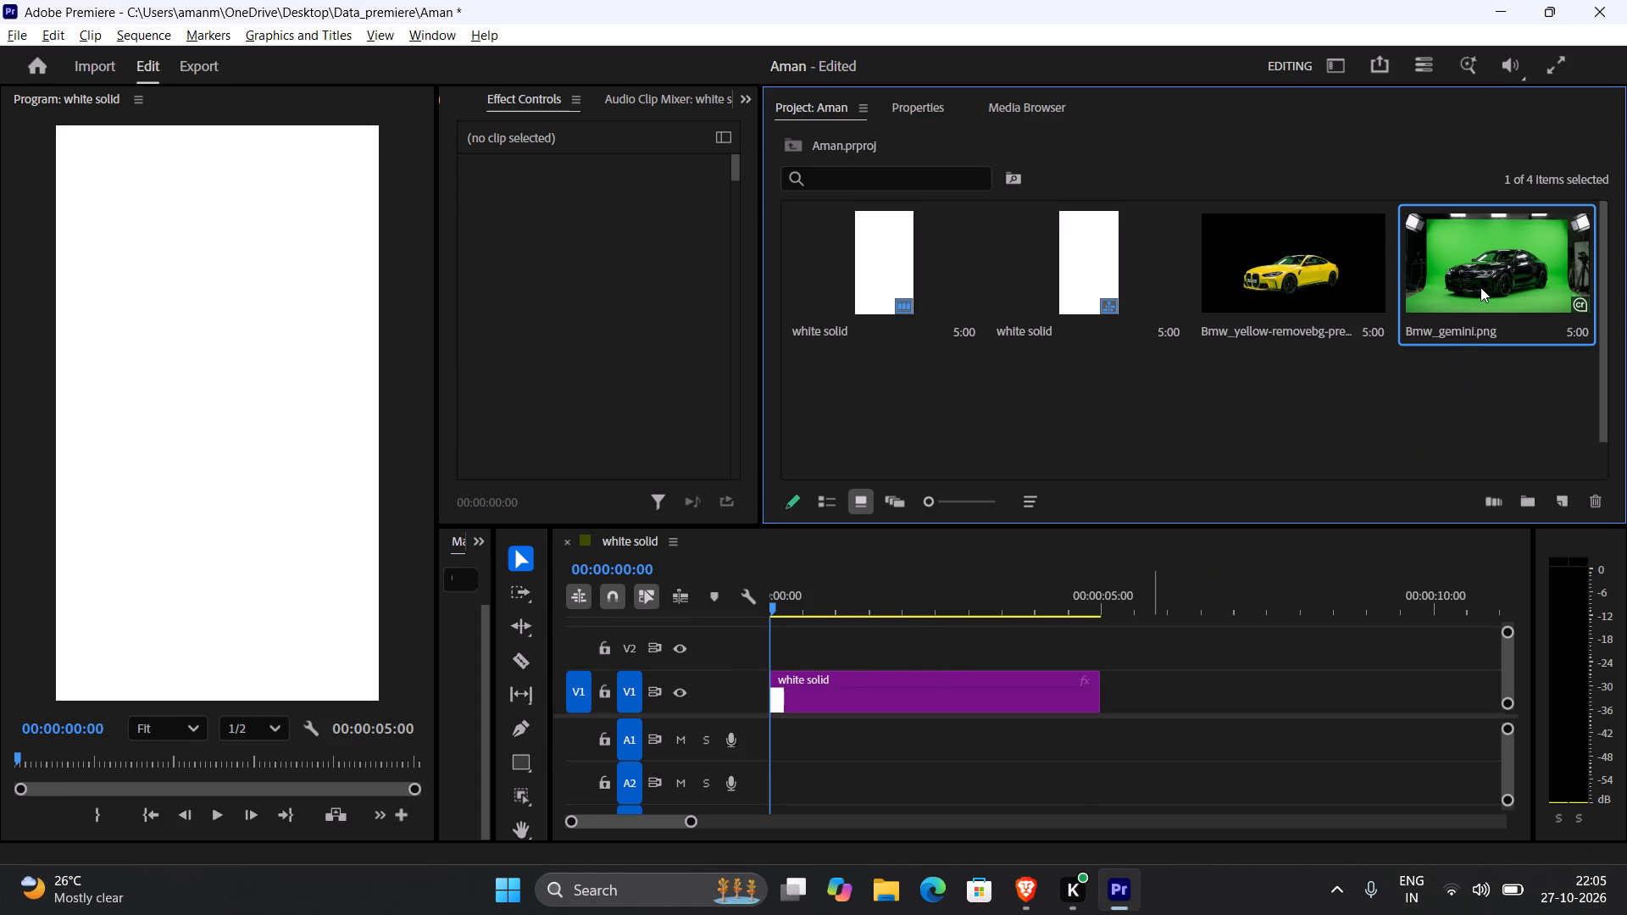
drag(1309, 282, 755, 665)
Resume the lecture video and follow the effect controls and BMW_GEMINI layering demonstration, comparing it with the Premiere timeline.
key(alt+Tab)
click(908, 621)
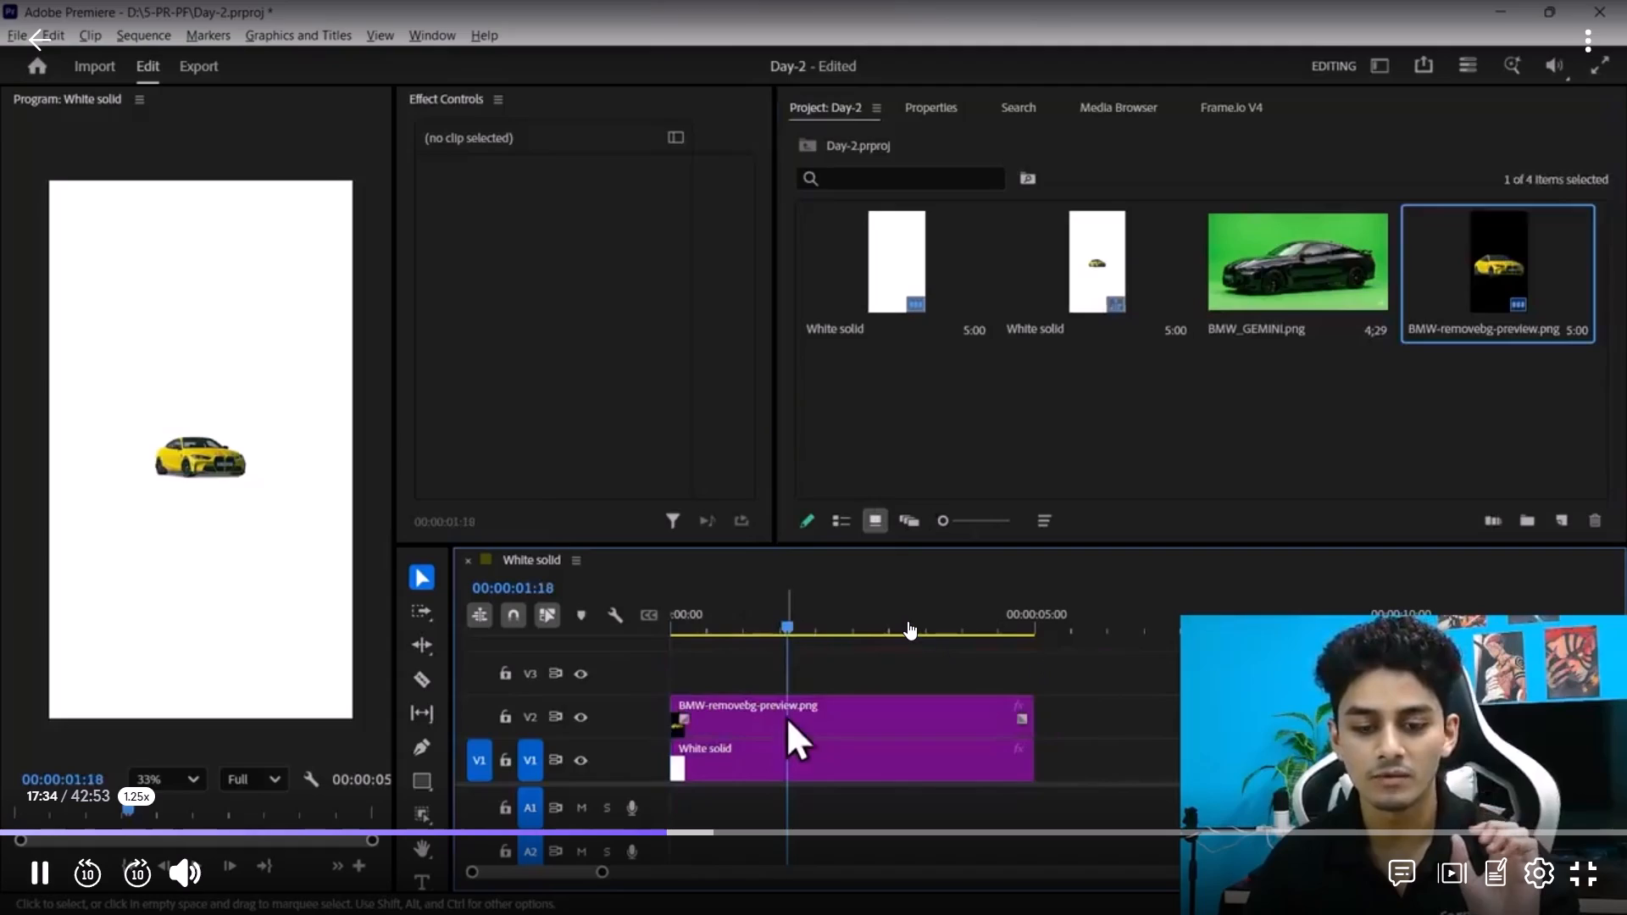
key(alt+Tab)
key(alt+Tab)
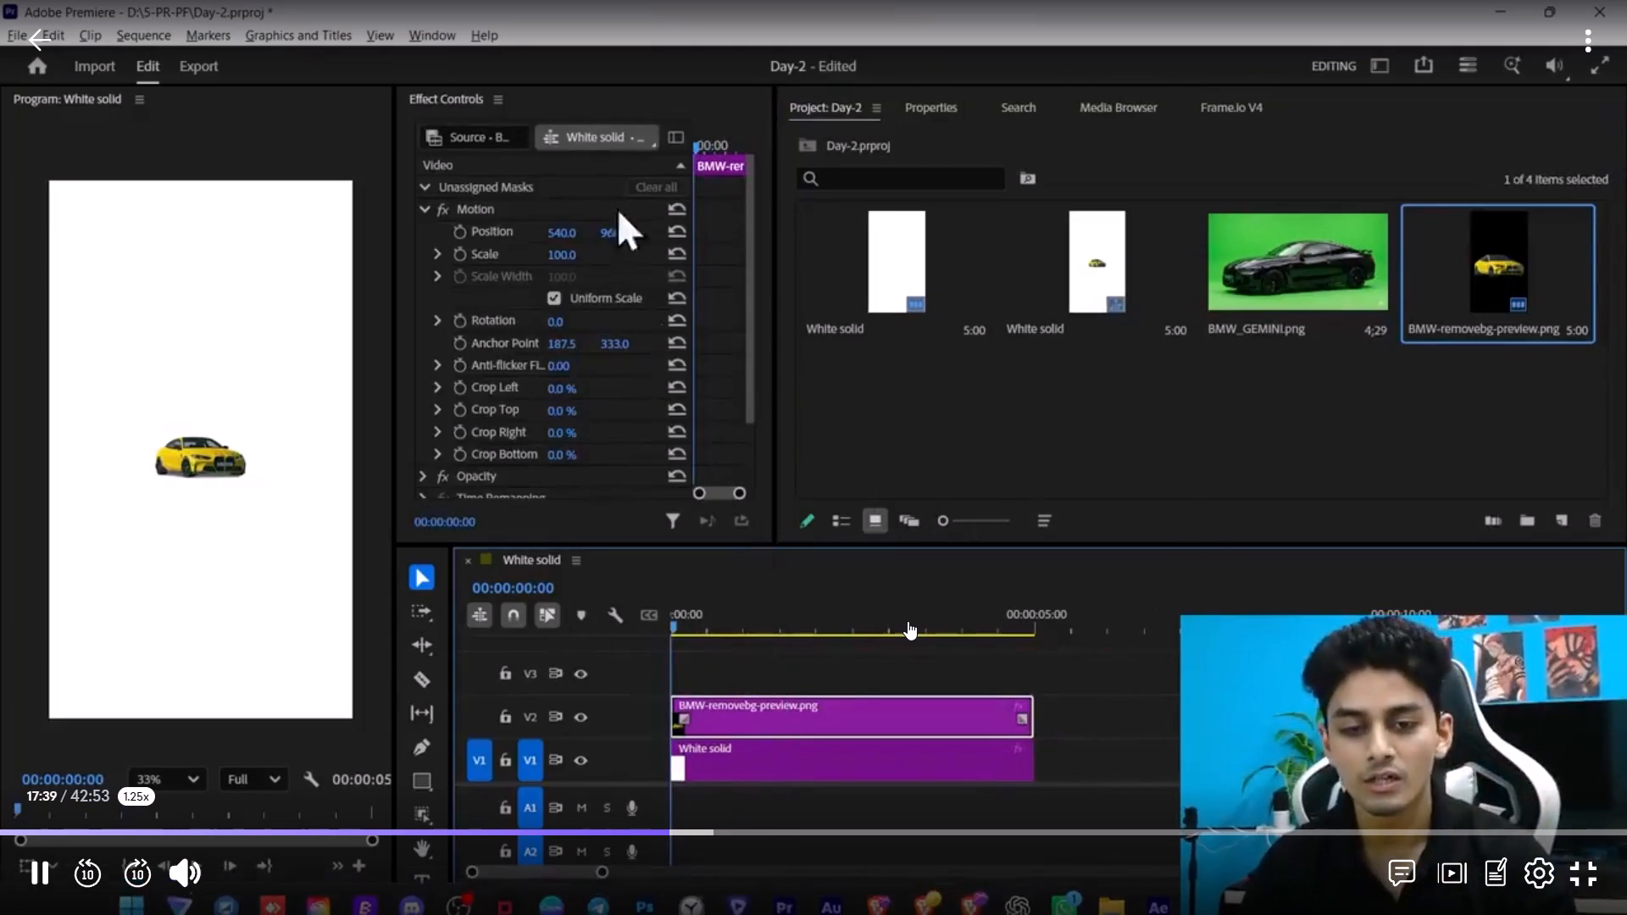
key(alt+Tab)
key(alt+Tab)
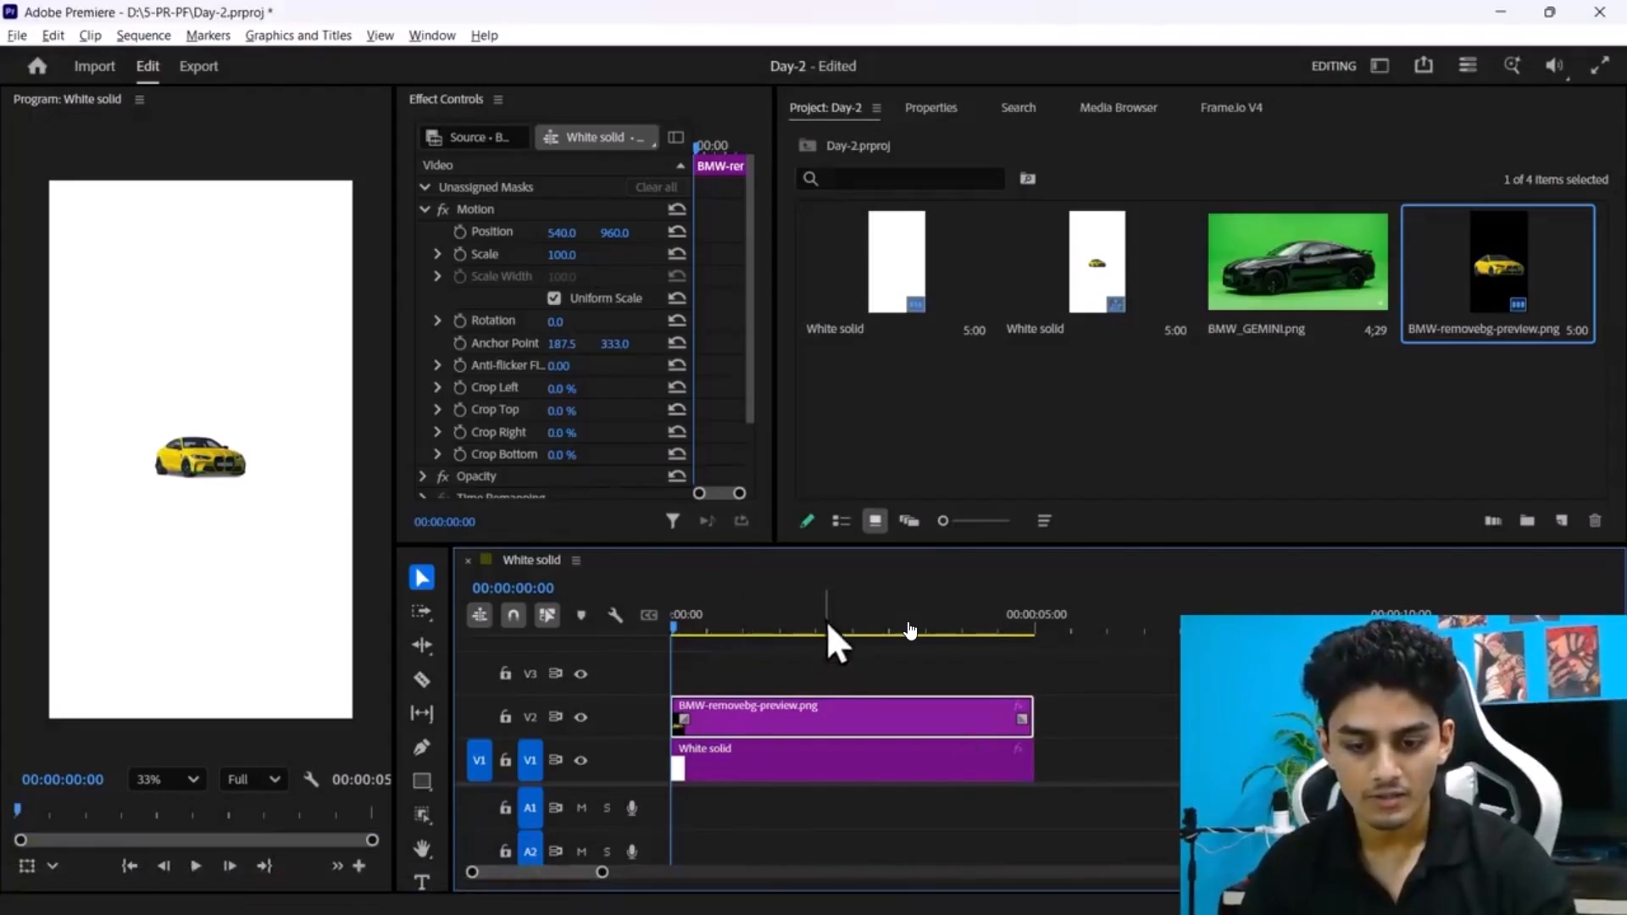
key(alt+Tab)
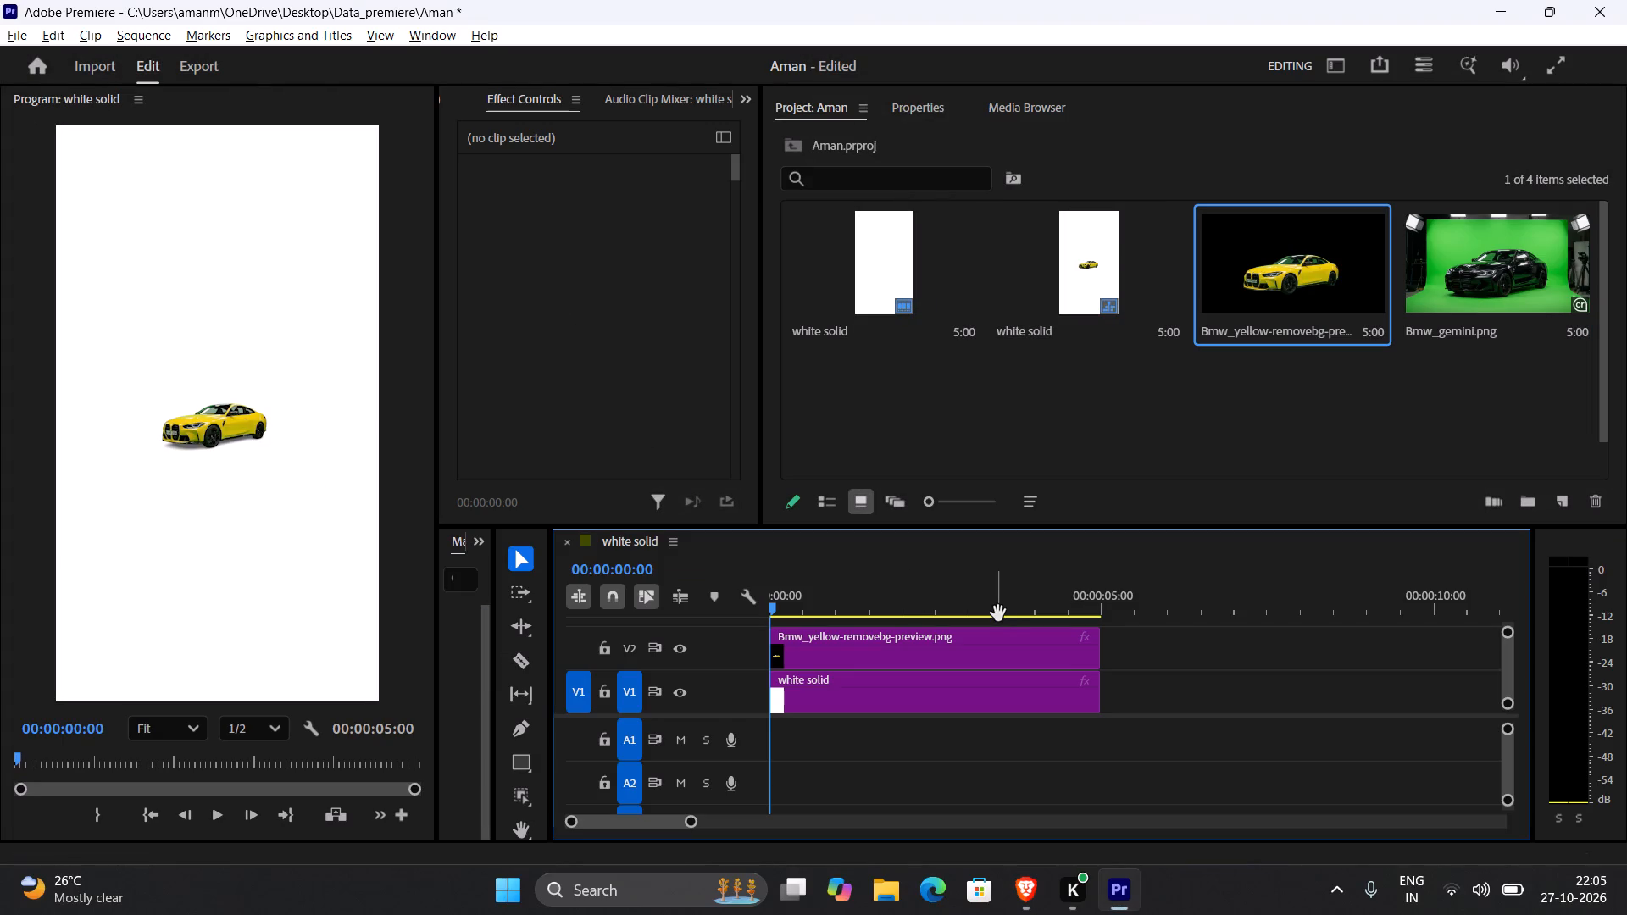
key(alt+Tab)
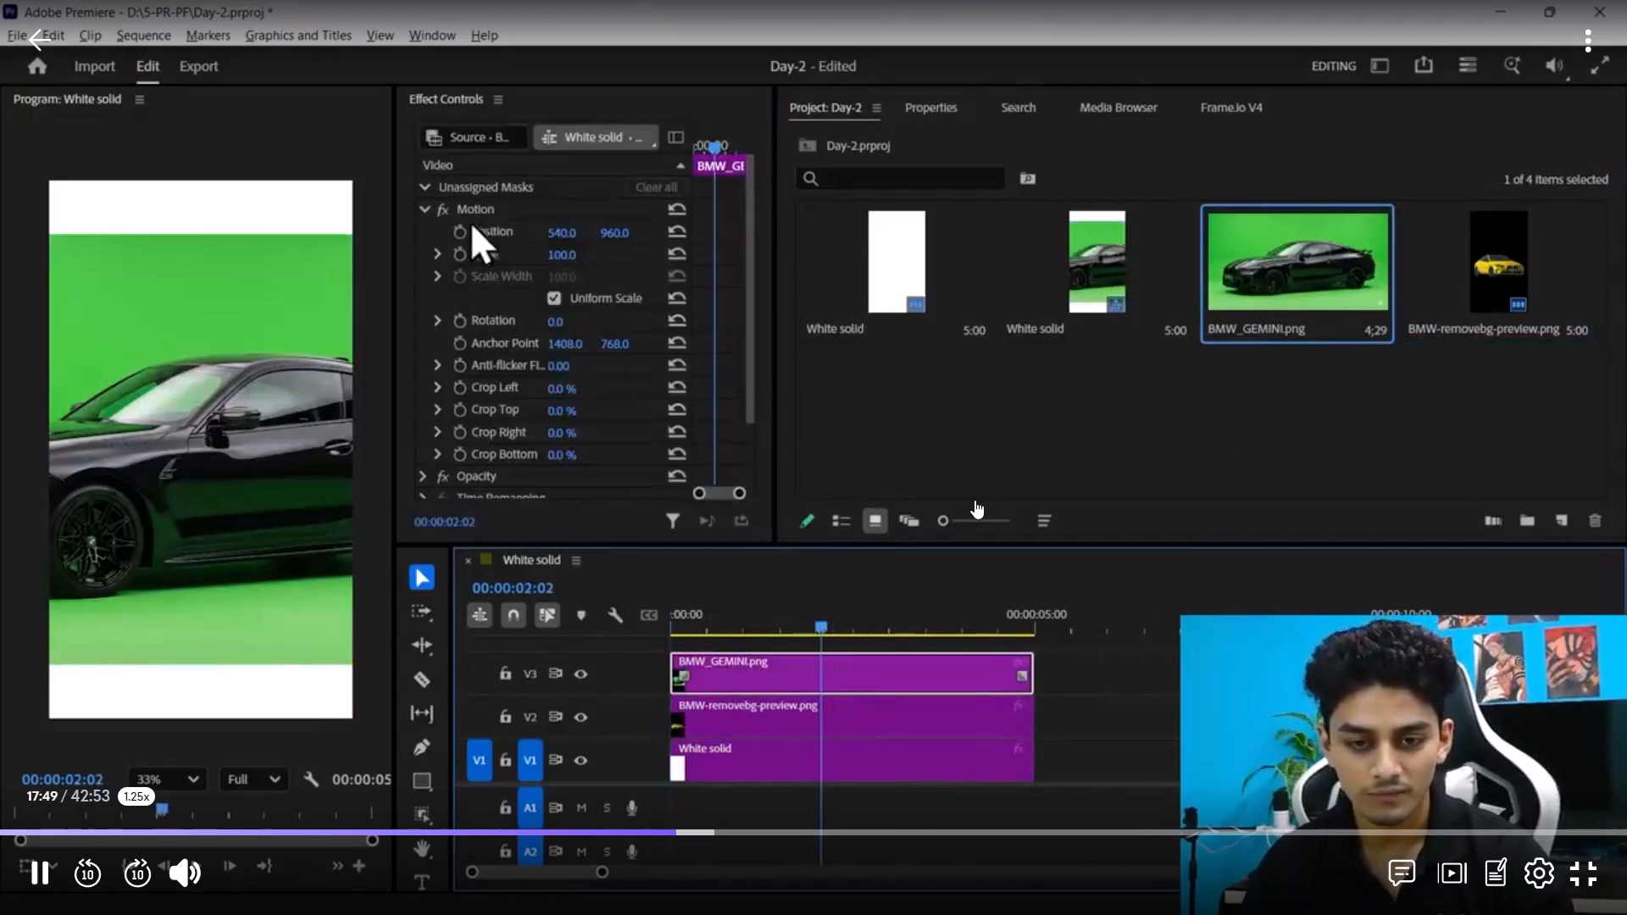
Pause the lecture video at 17:50, at the expanded Motion controls of the BMW_GEMINI clip.
click(963, 500)
click(963, 502)
click(963, 502)
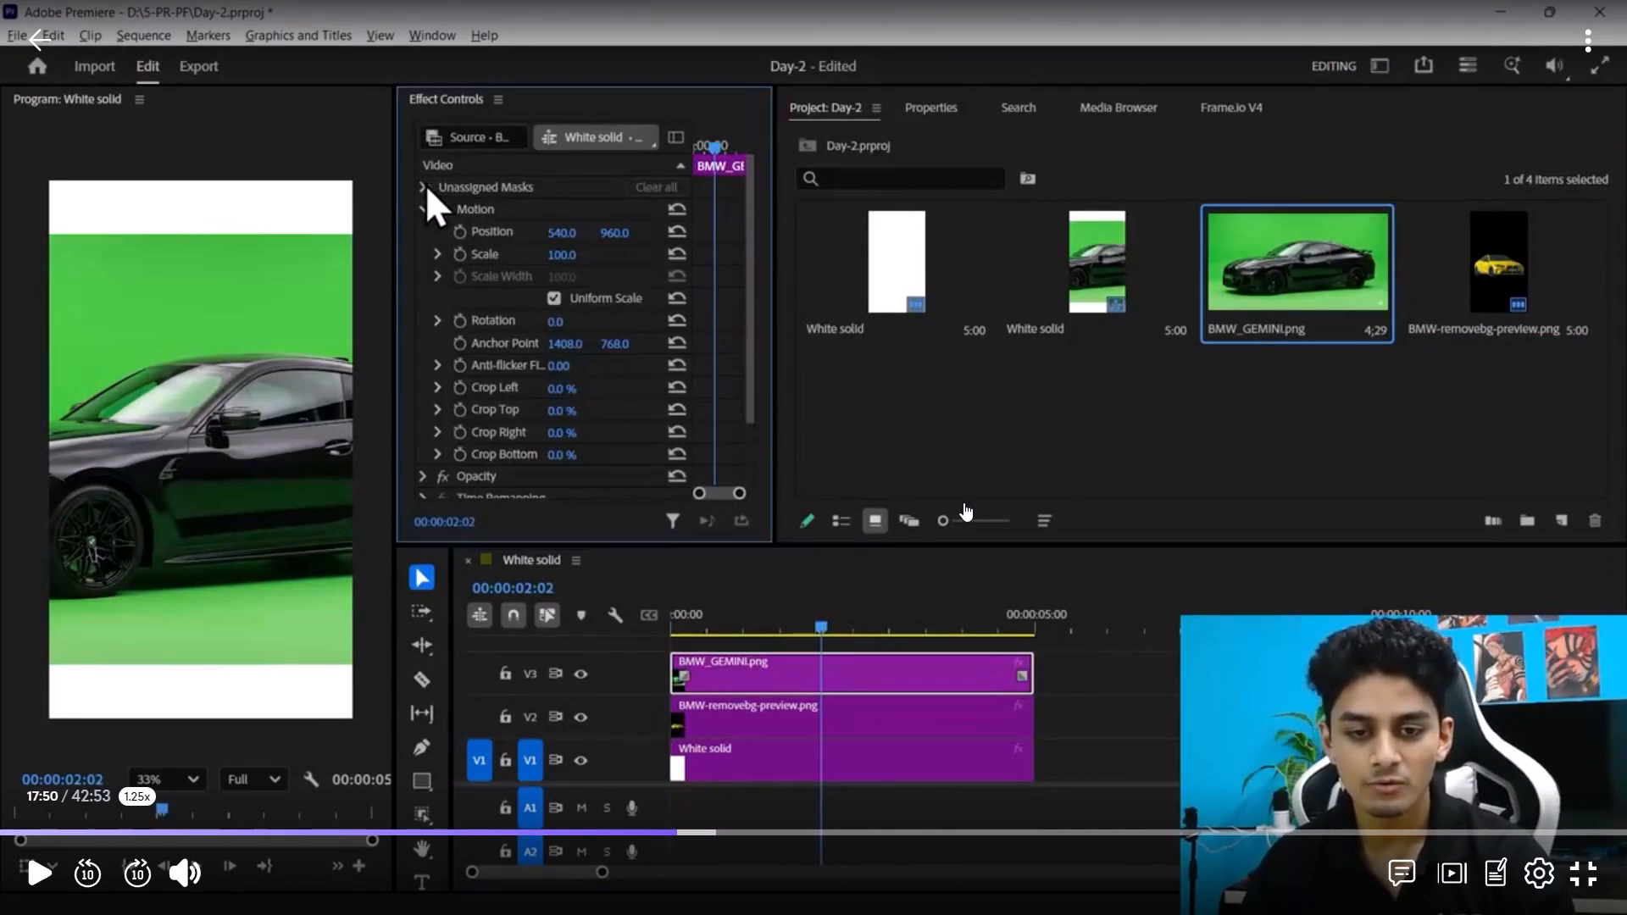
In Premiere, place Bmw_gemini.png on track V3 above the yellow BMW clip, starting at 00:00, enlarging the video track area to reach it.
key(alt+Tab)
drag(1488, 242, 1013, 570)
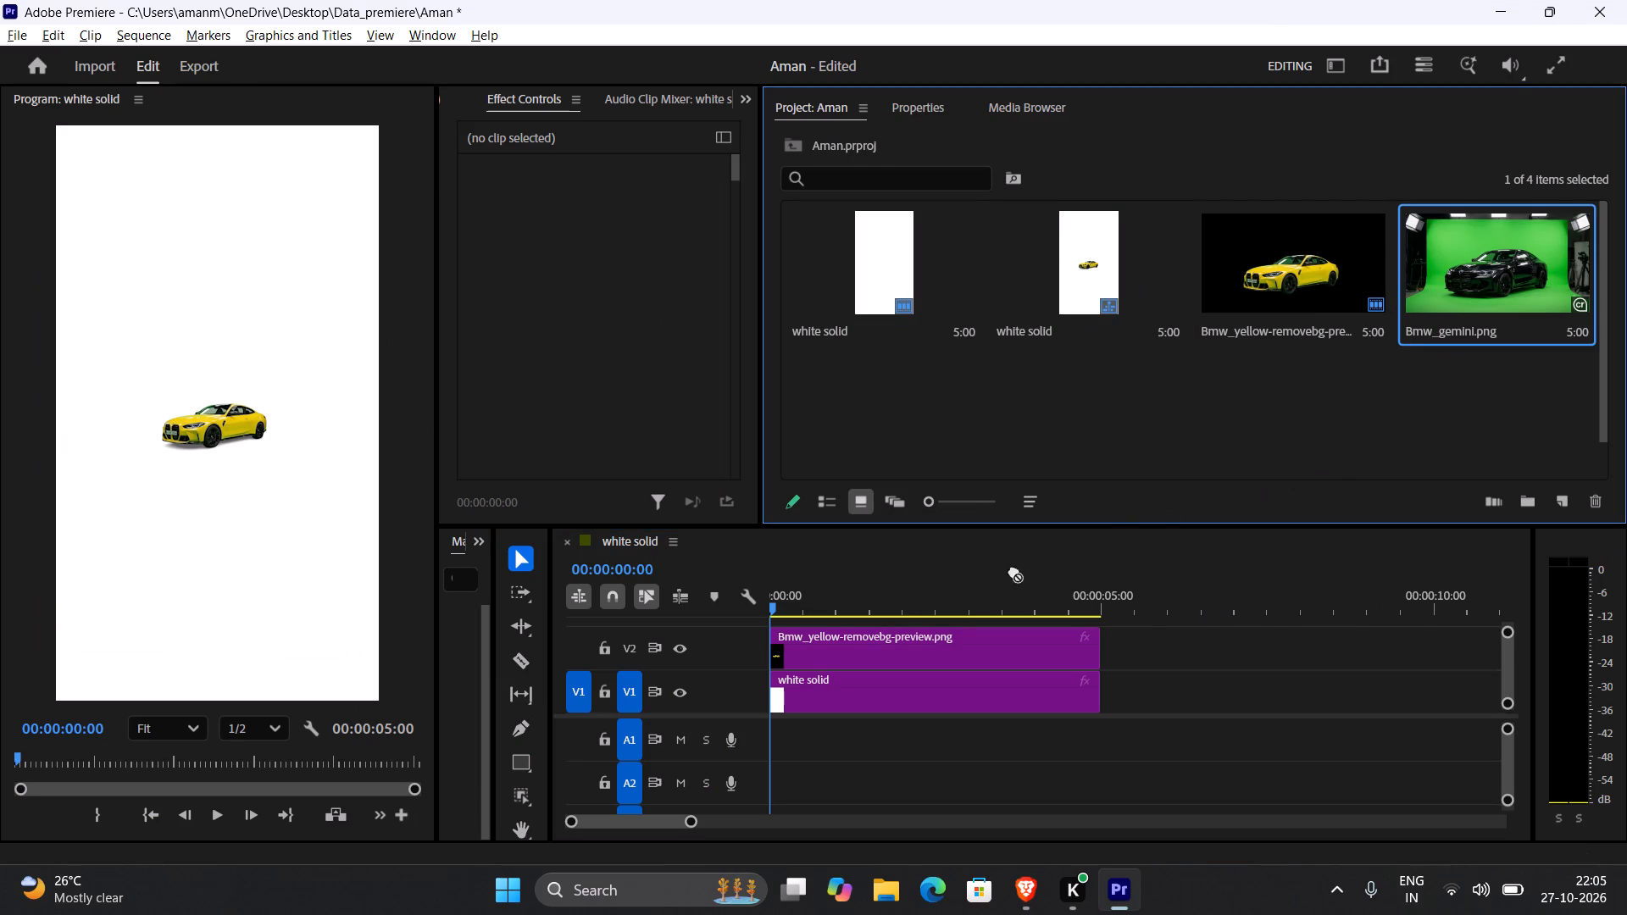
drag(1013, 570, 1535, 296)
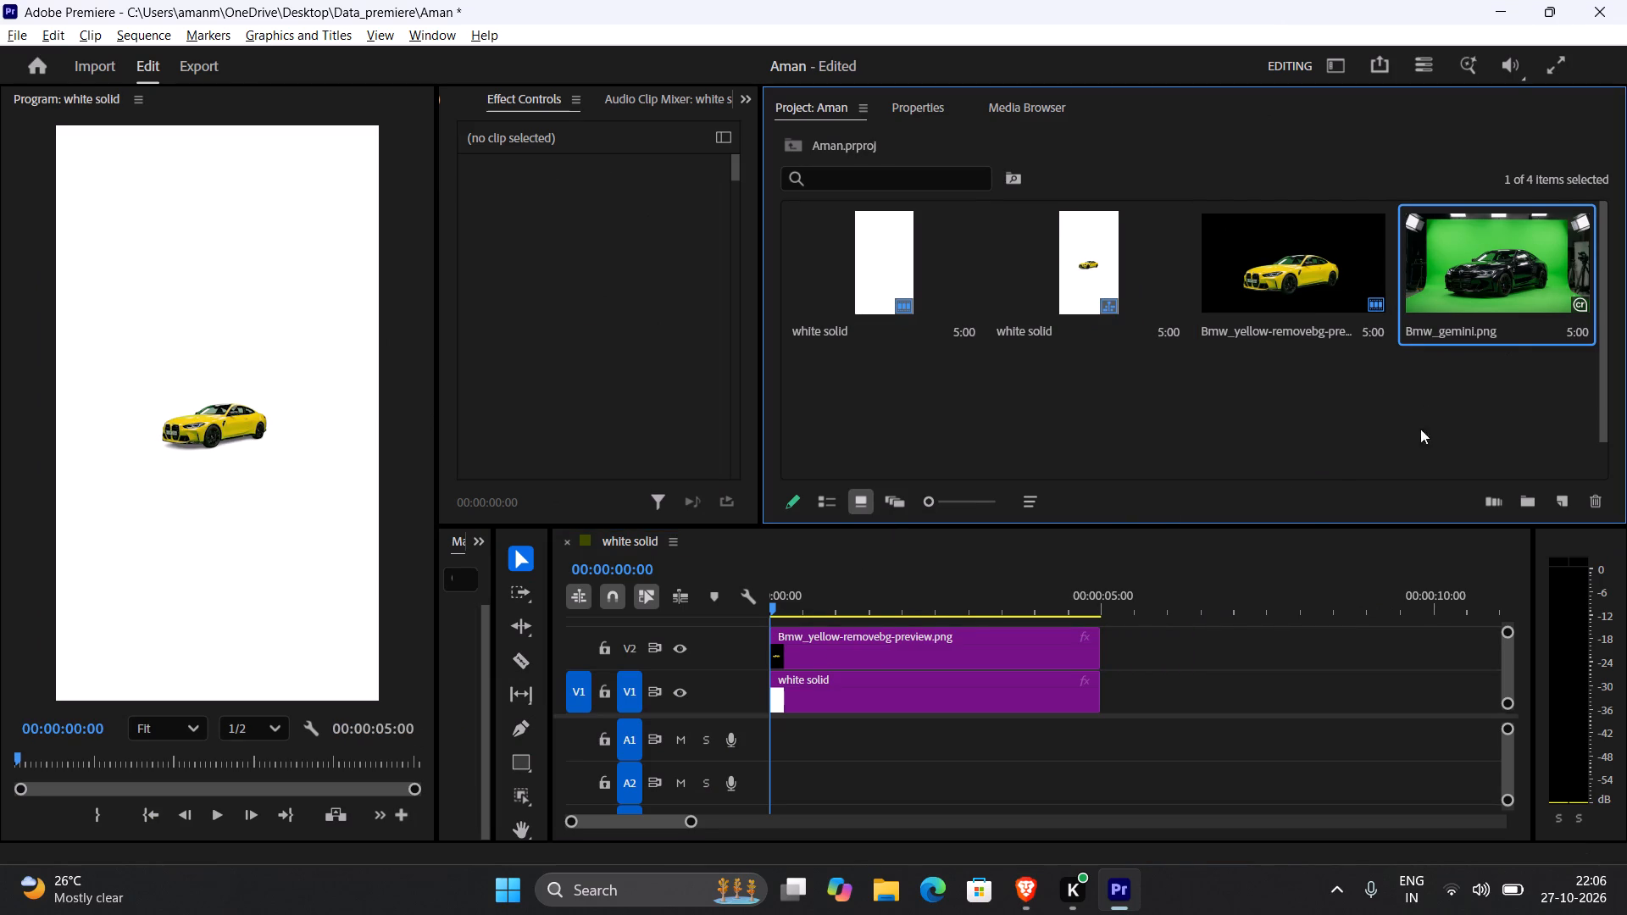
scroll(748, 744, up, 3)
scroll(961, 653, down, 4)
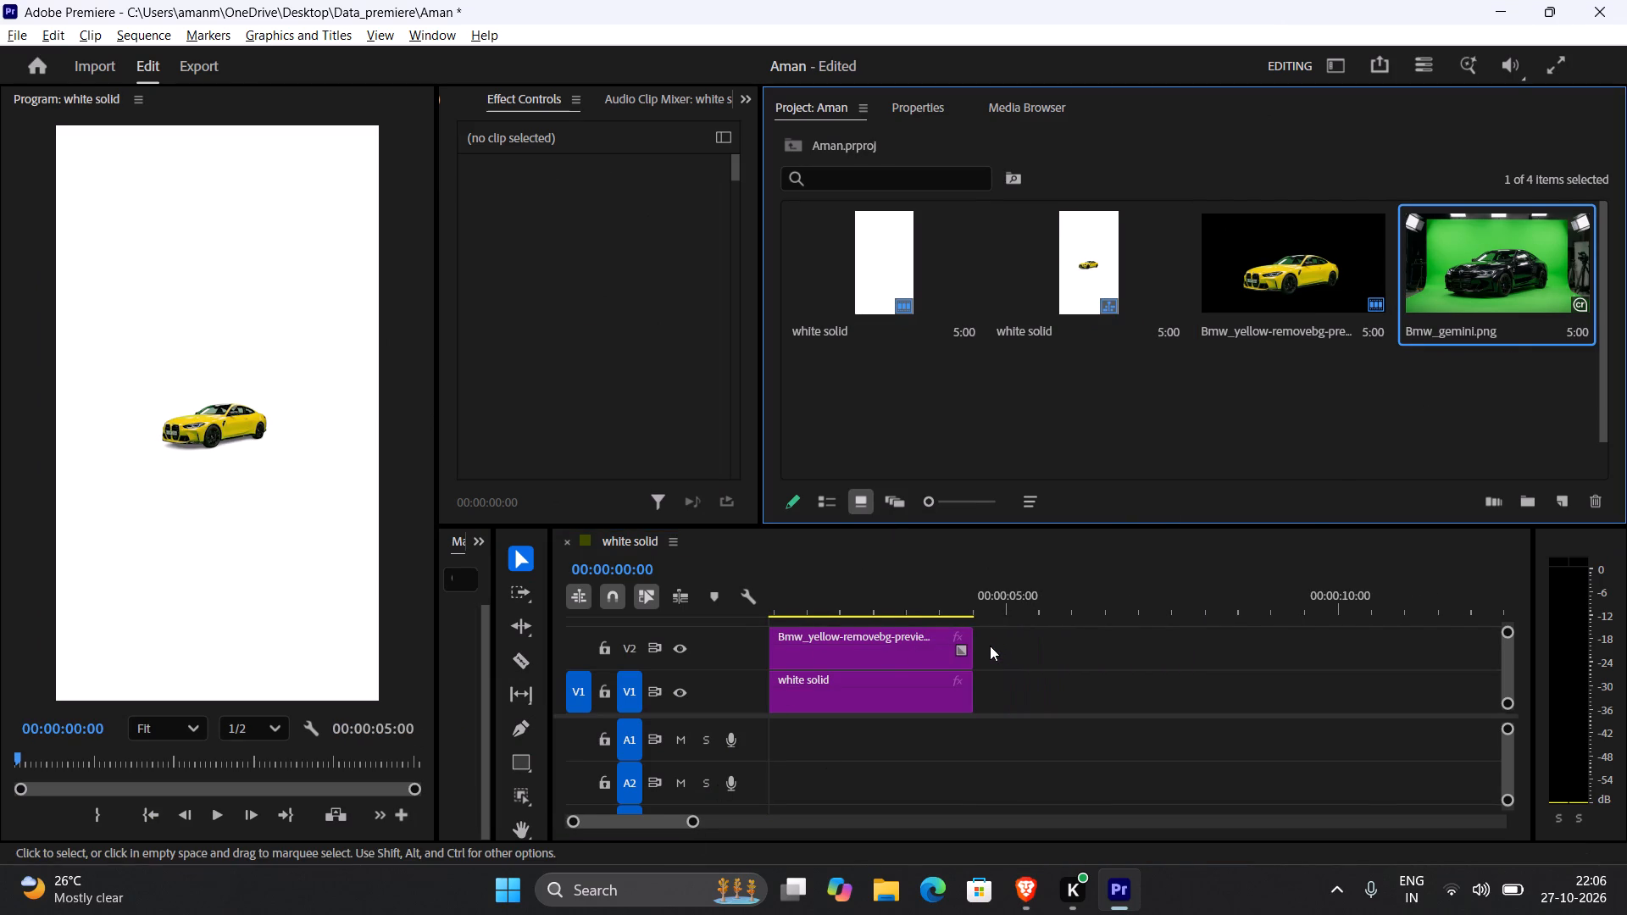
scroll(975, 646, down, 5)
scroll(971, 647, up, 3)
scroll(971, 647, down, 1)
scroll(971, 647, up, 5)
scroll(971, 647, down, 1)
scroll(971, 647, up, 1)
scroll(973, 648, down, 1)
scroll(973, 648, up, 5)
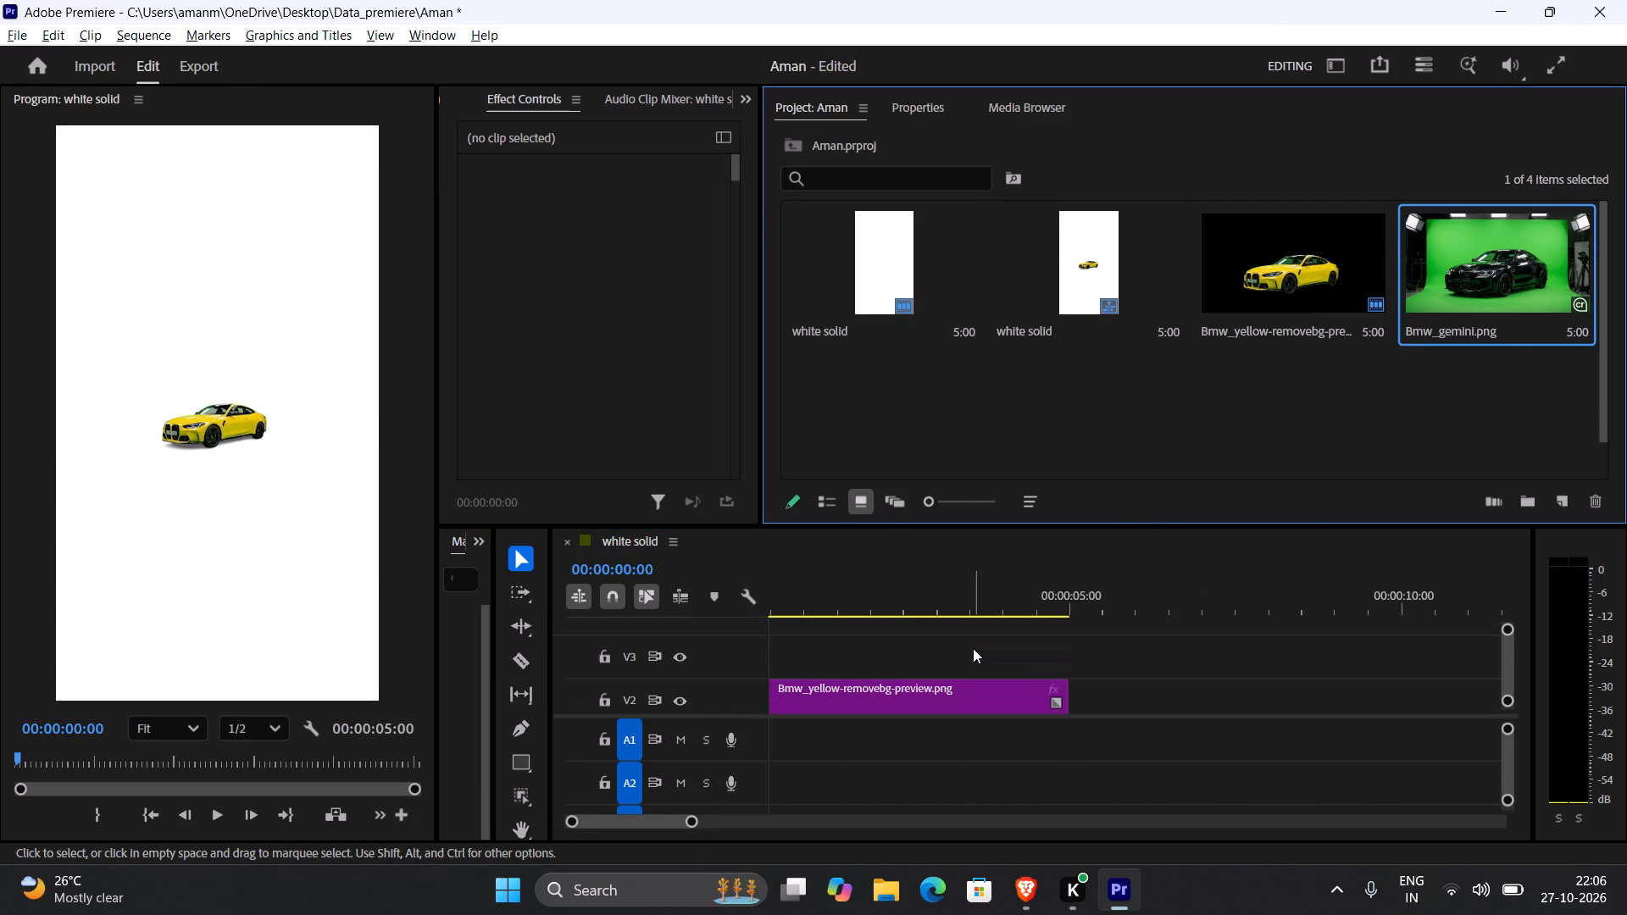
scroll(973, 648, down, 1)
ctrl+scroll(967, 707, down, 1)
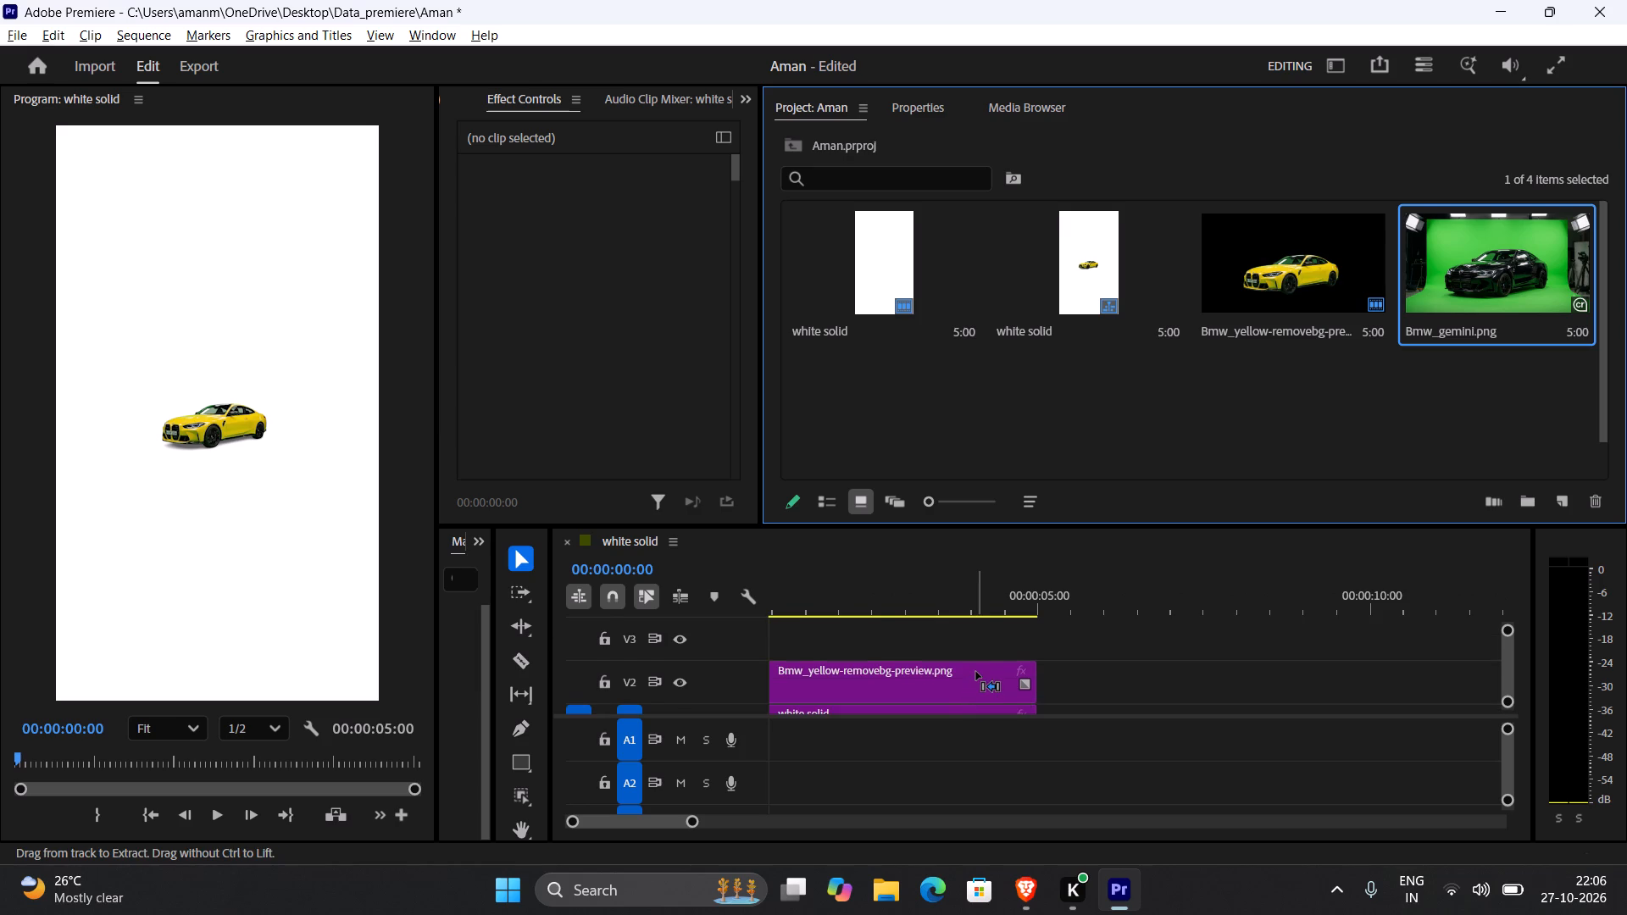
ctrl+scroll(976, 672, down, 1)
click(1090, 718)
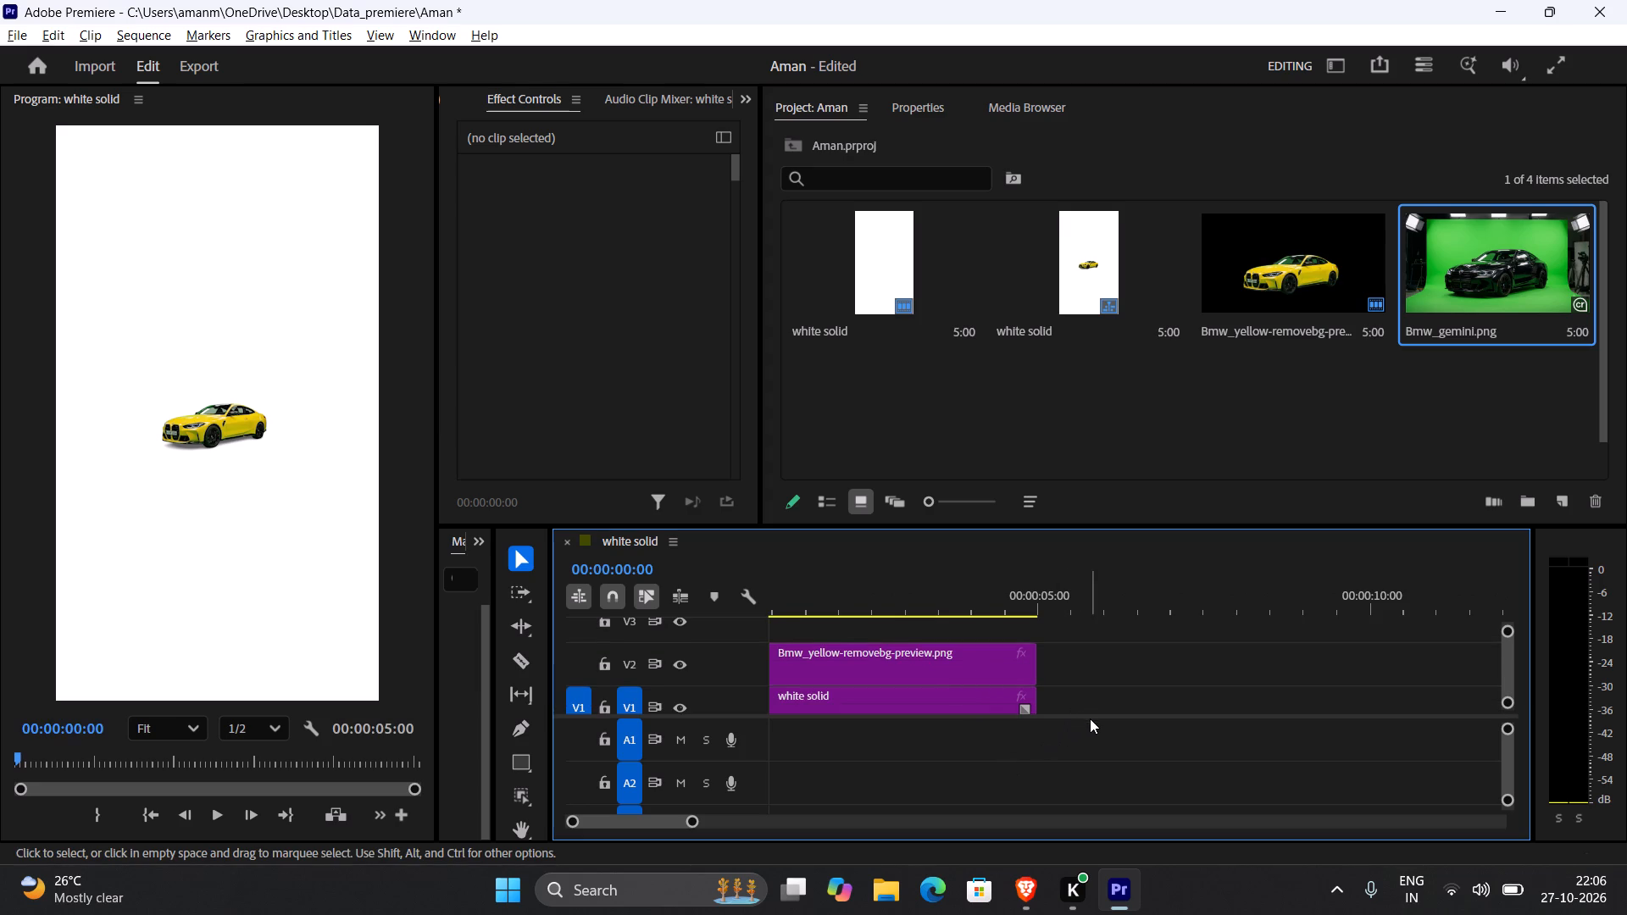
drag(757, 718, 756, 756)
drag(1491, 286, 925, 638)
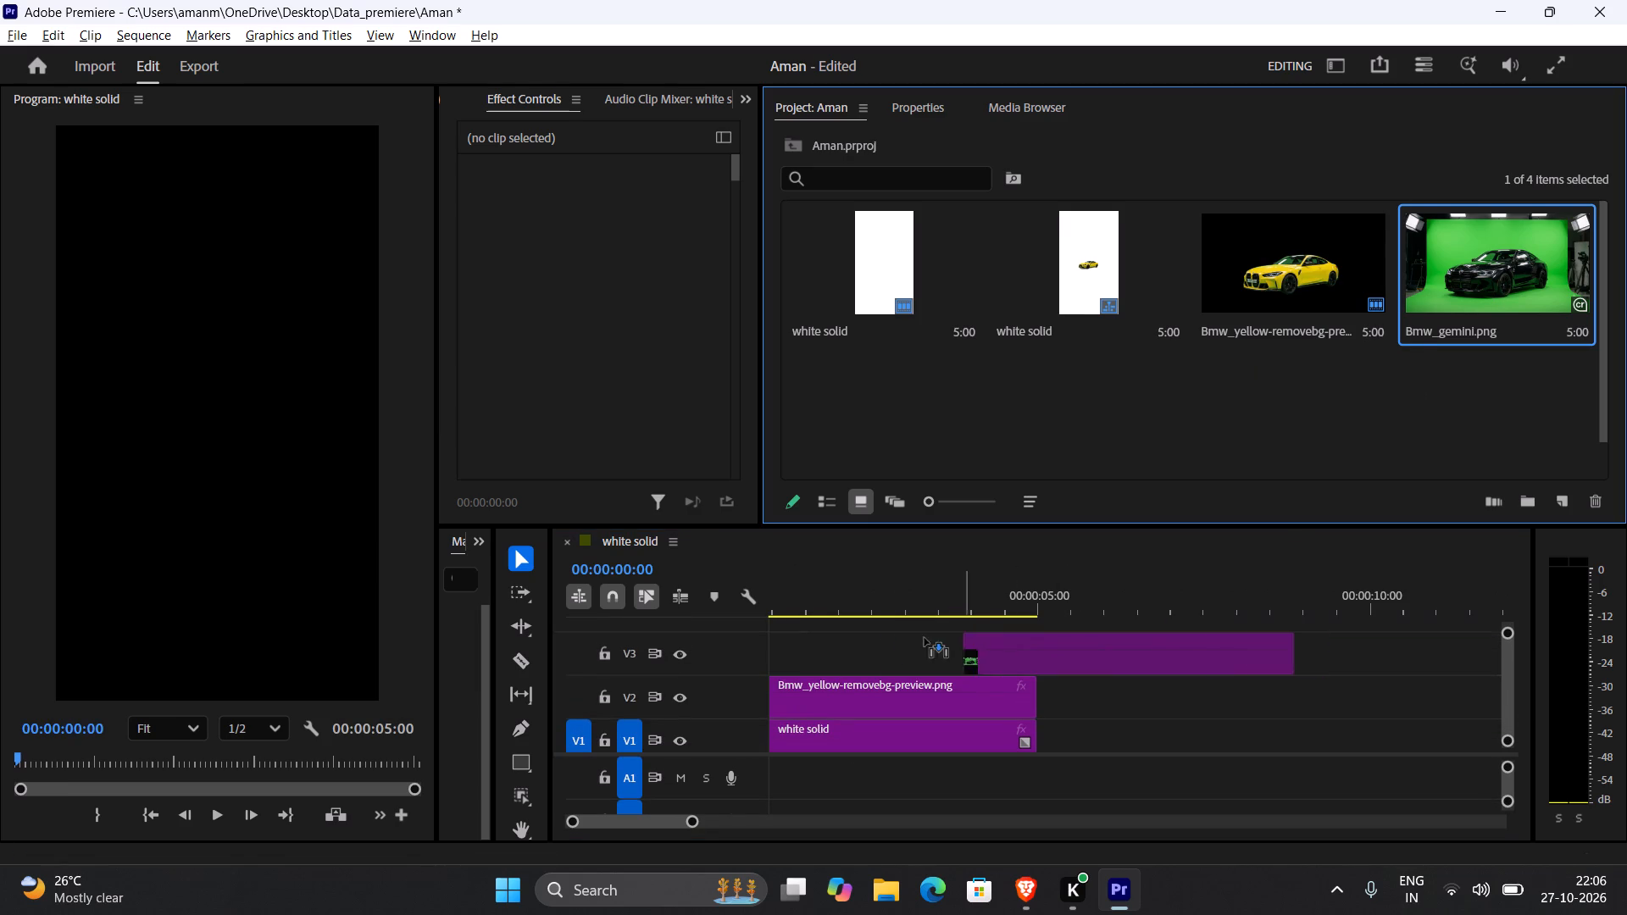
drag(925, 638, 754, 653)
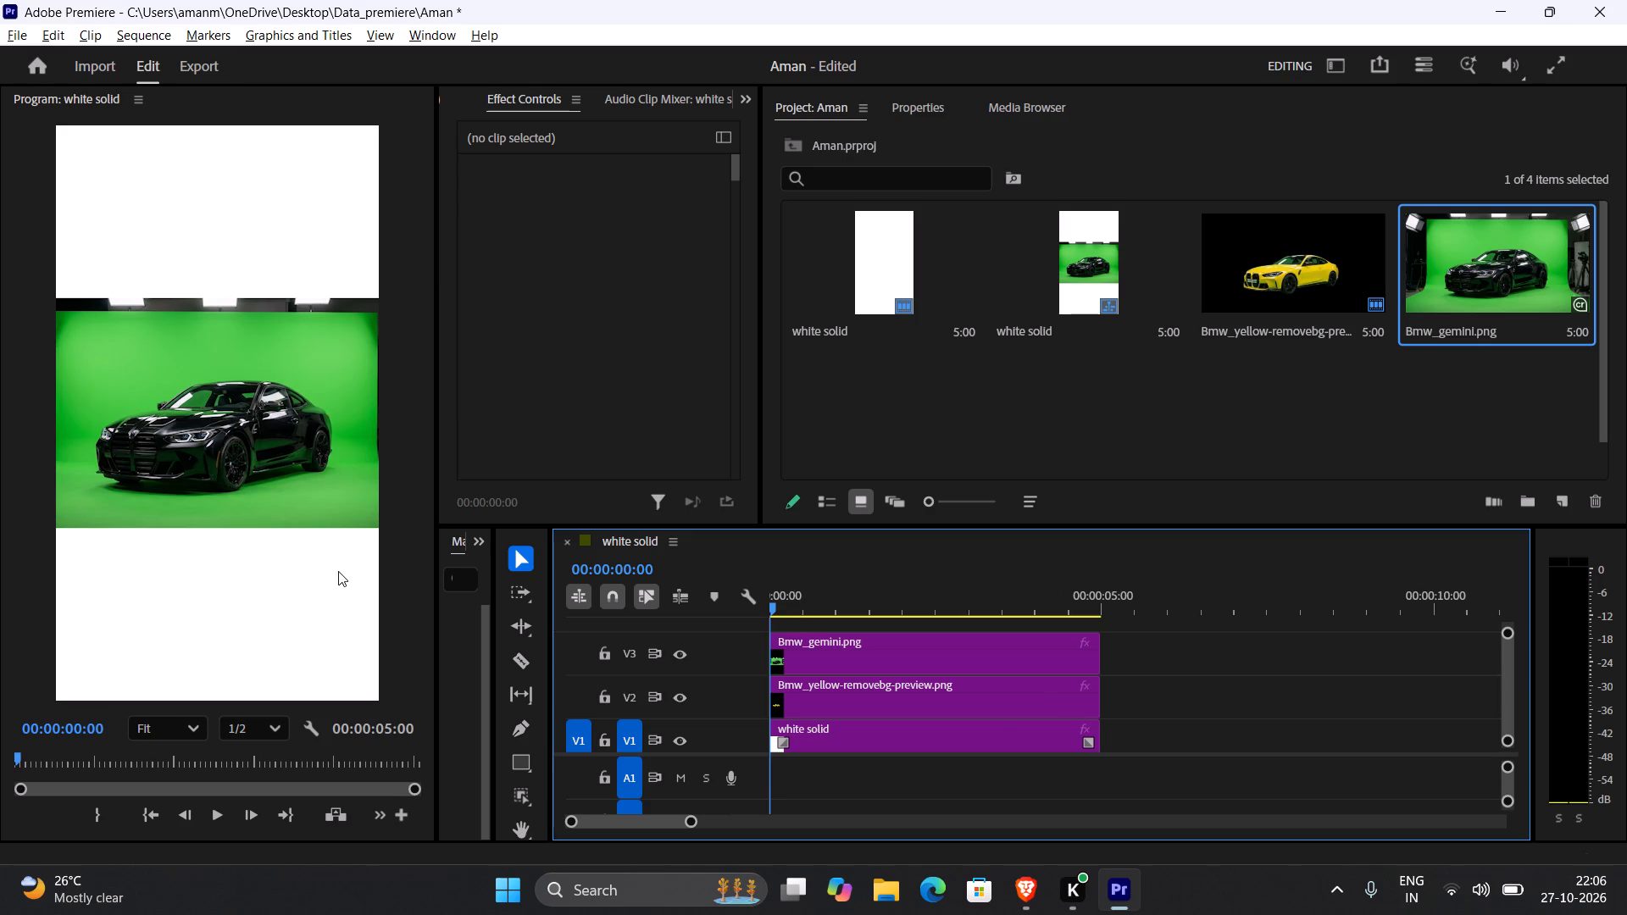
Switch to the lecture video, play on from 17:50 through the layering demonstration, and pause around 17:58.
key(alt+Tab)
click(649, 557)
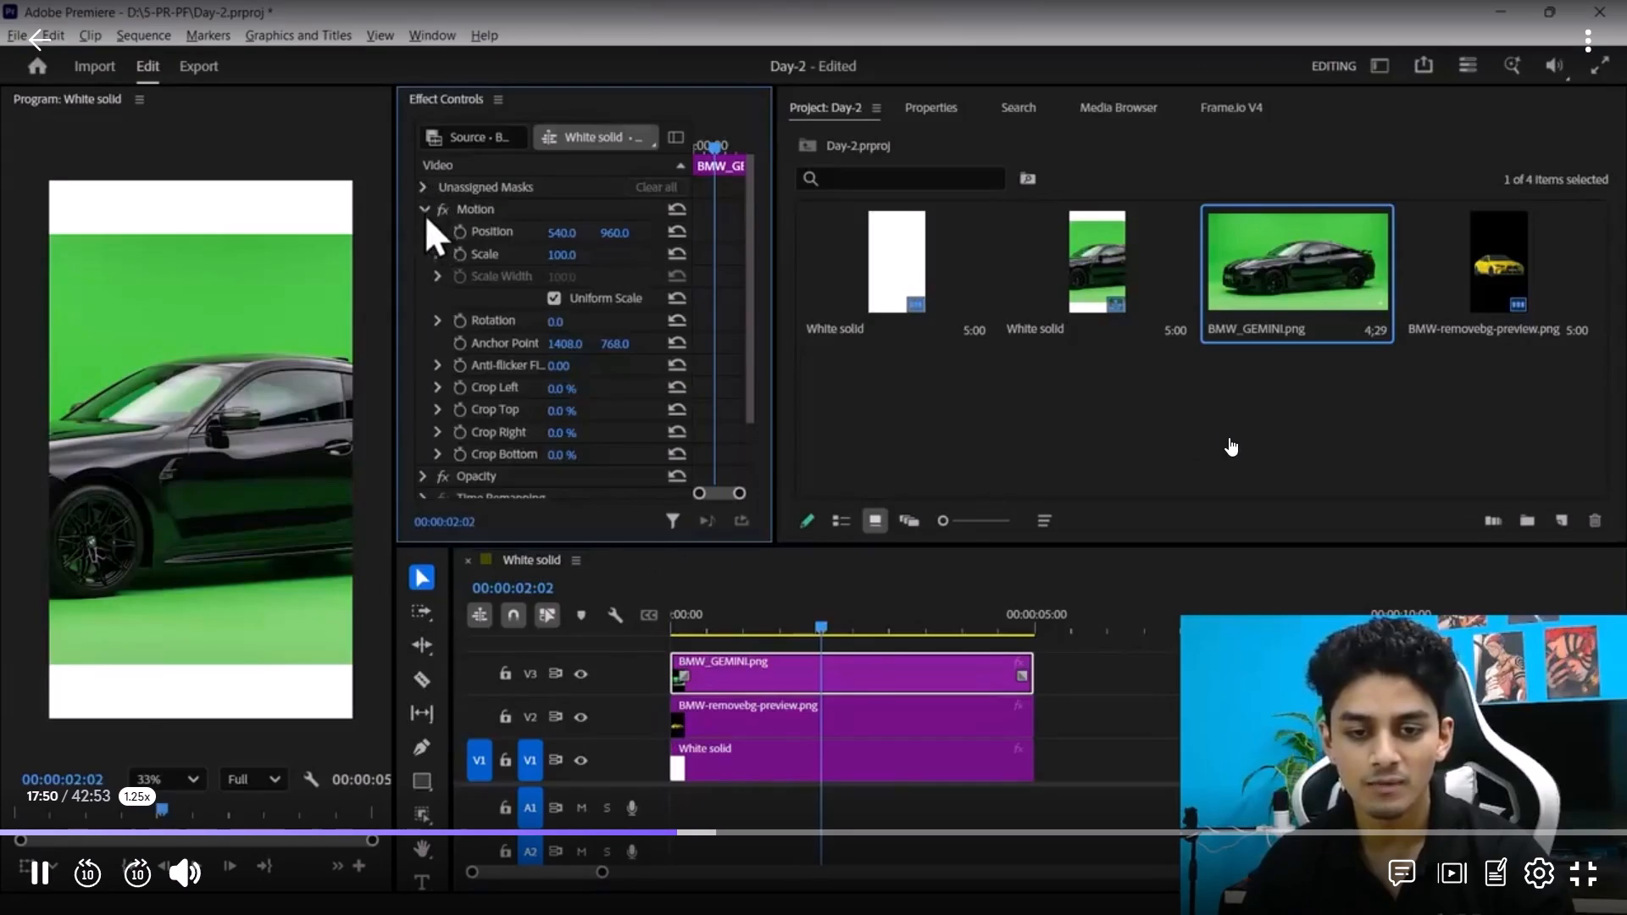
key(alt+Tab)
key(alt+Tab)
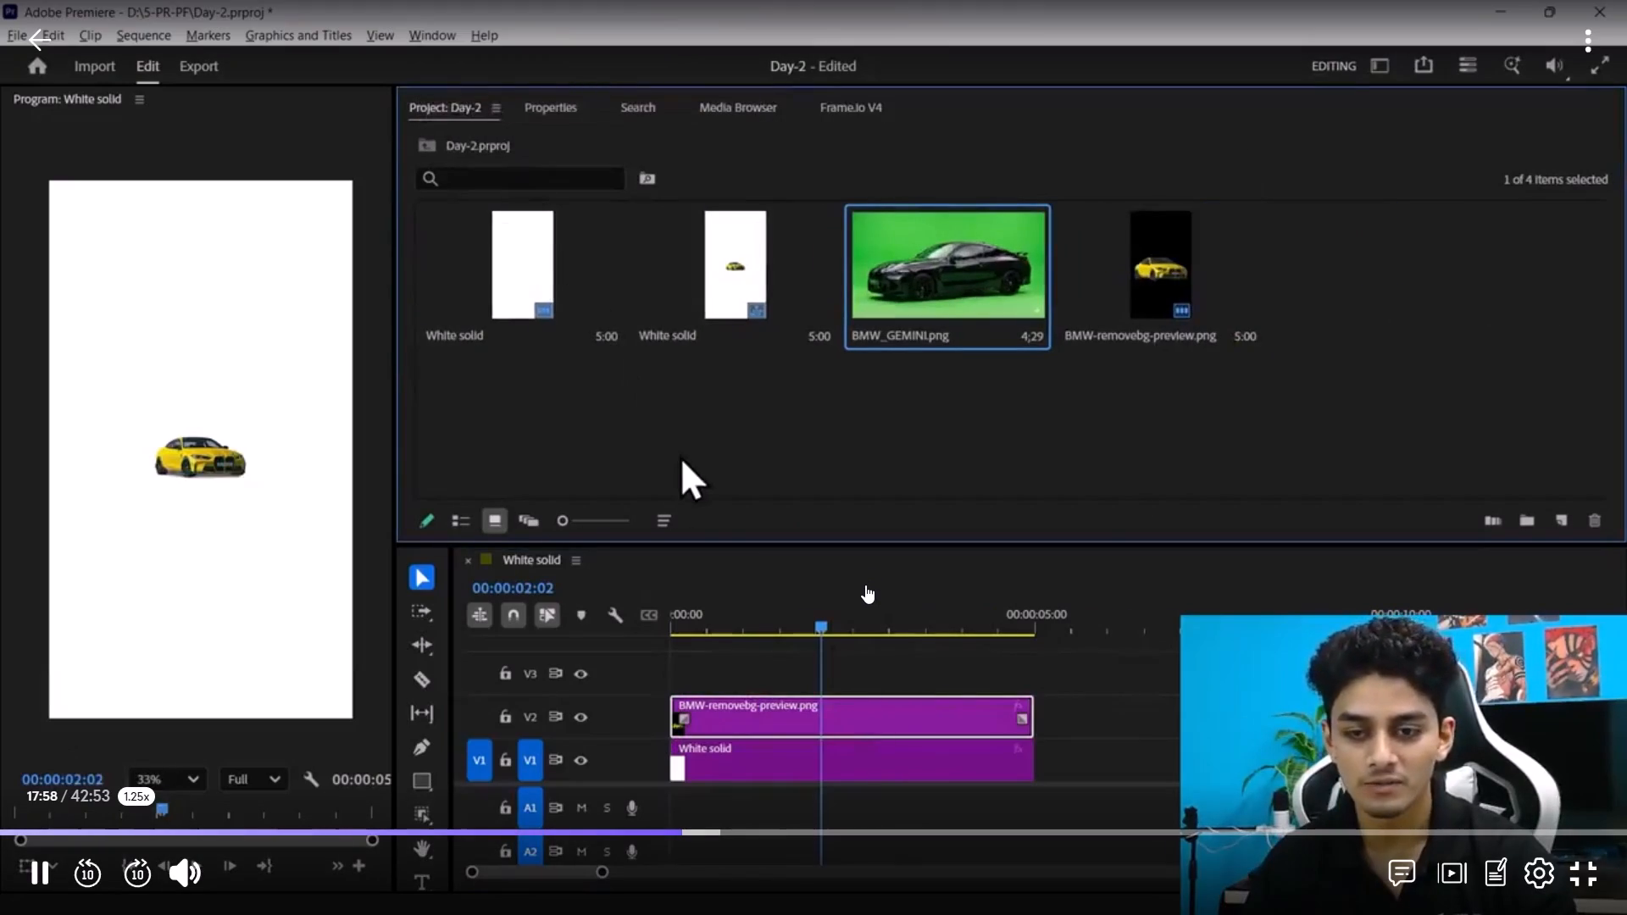
click(865, 587)
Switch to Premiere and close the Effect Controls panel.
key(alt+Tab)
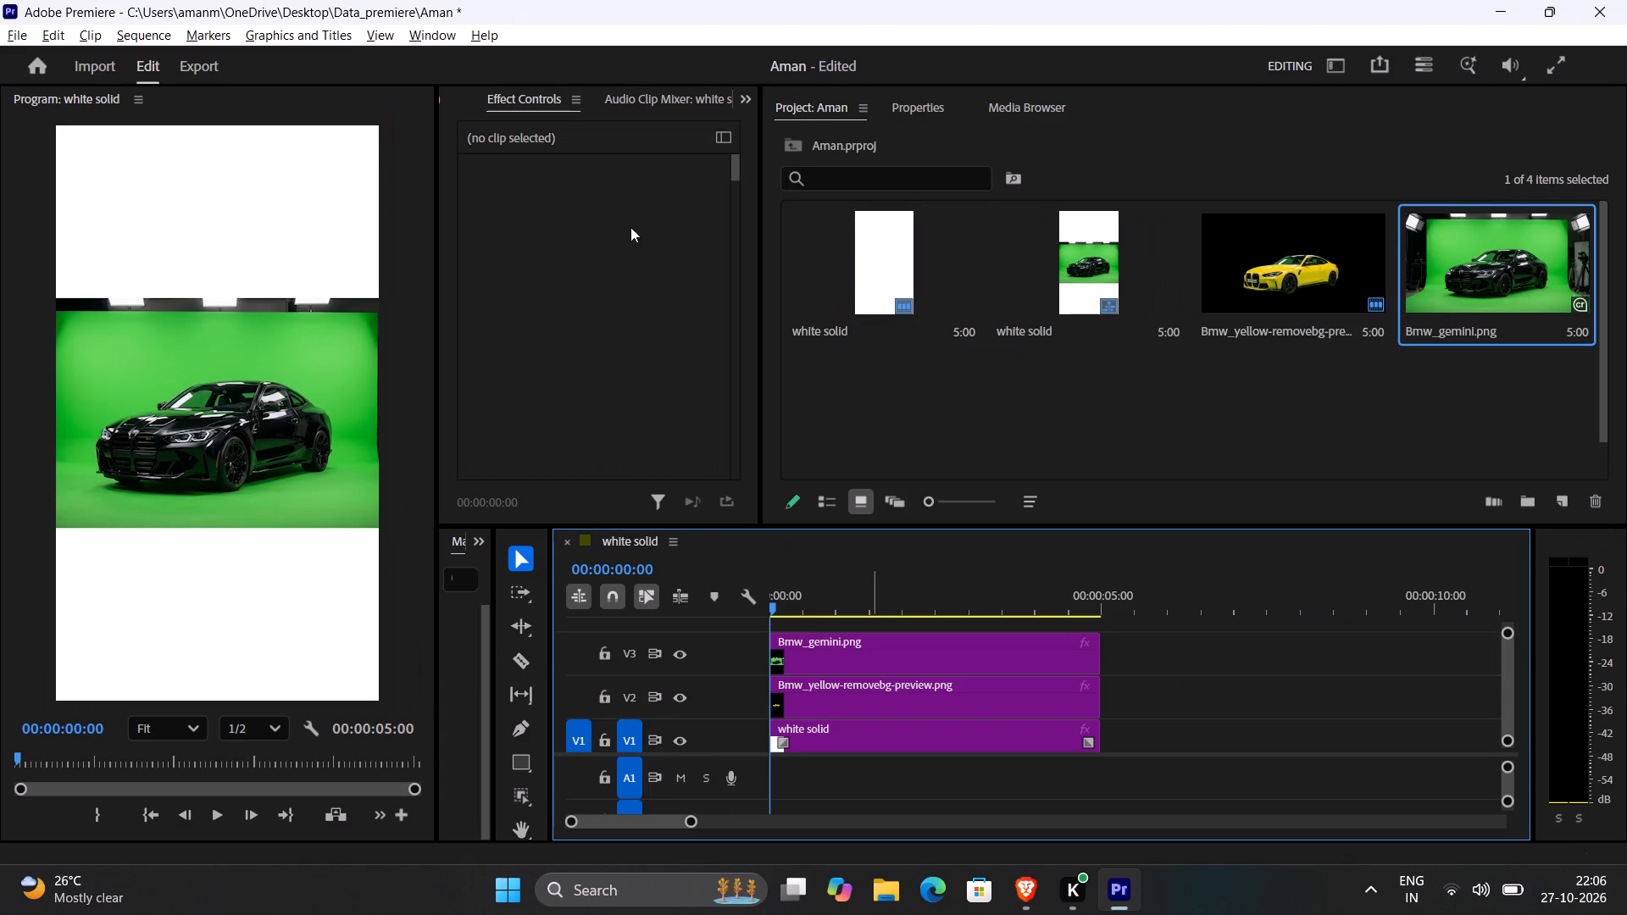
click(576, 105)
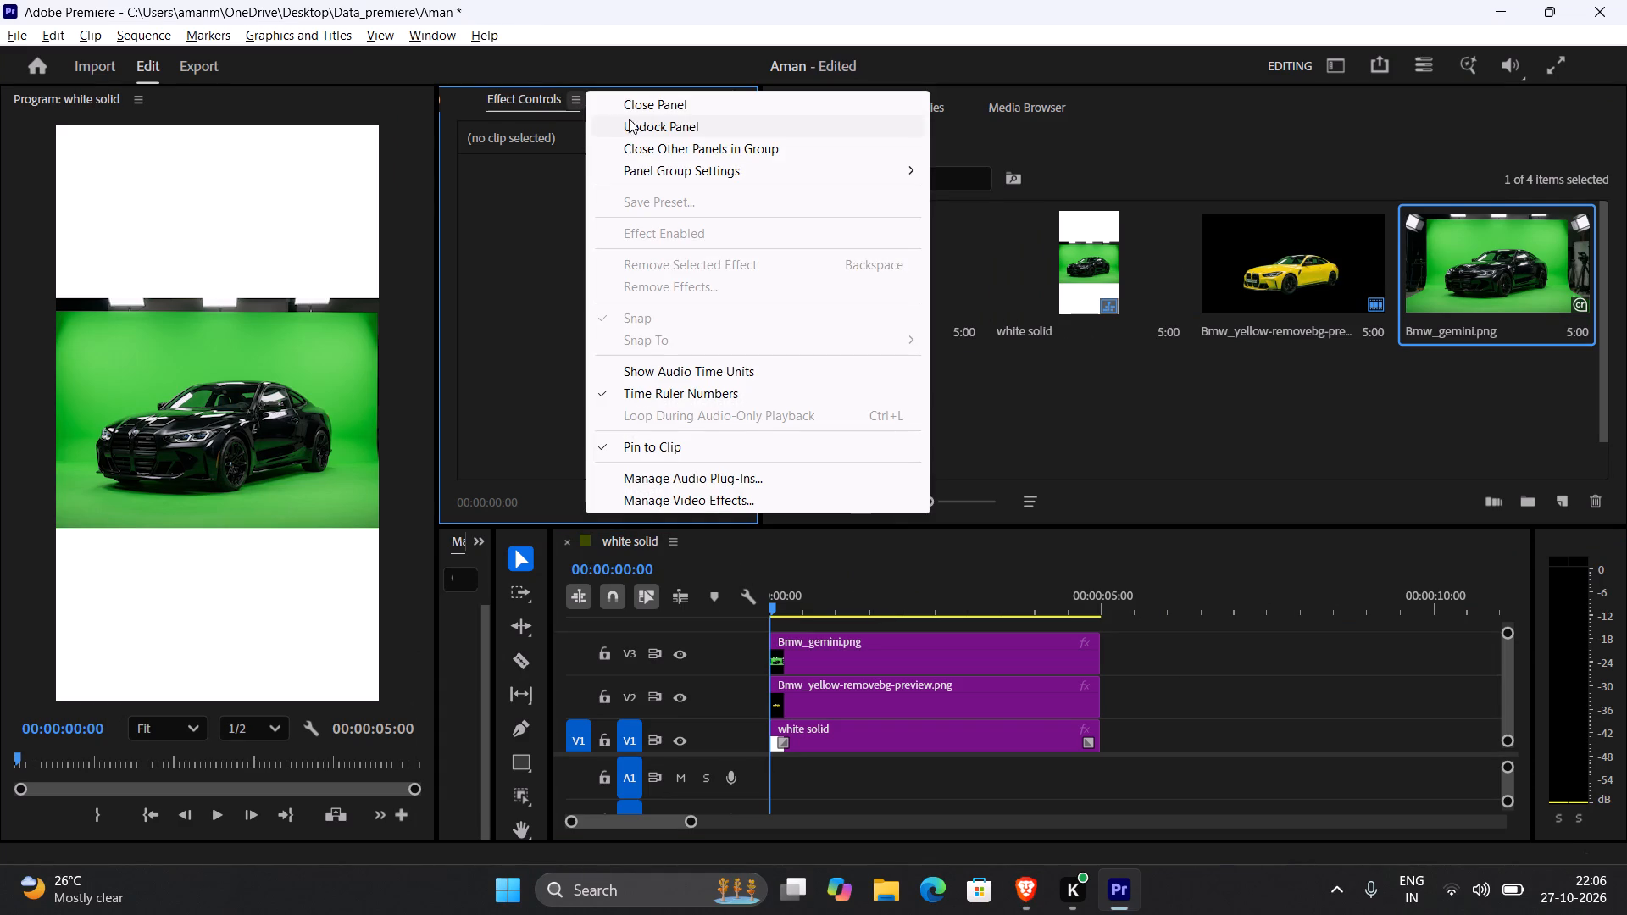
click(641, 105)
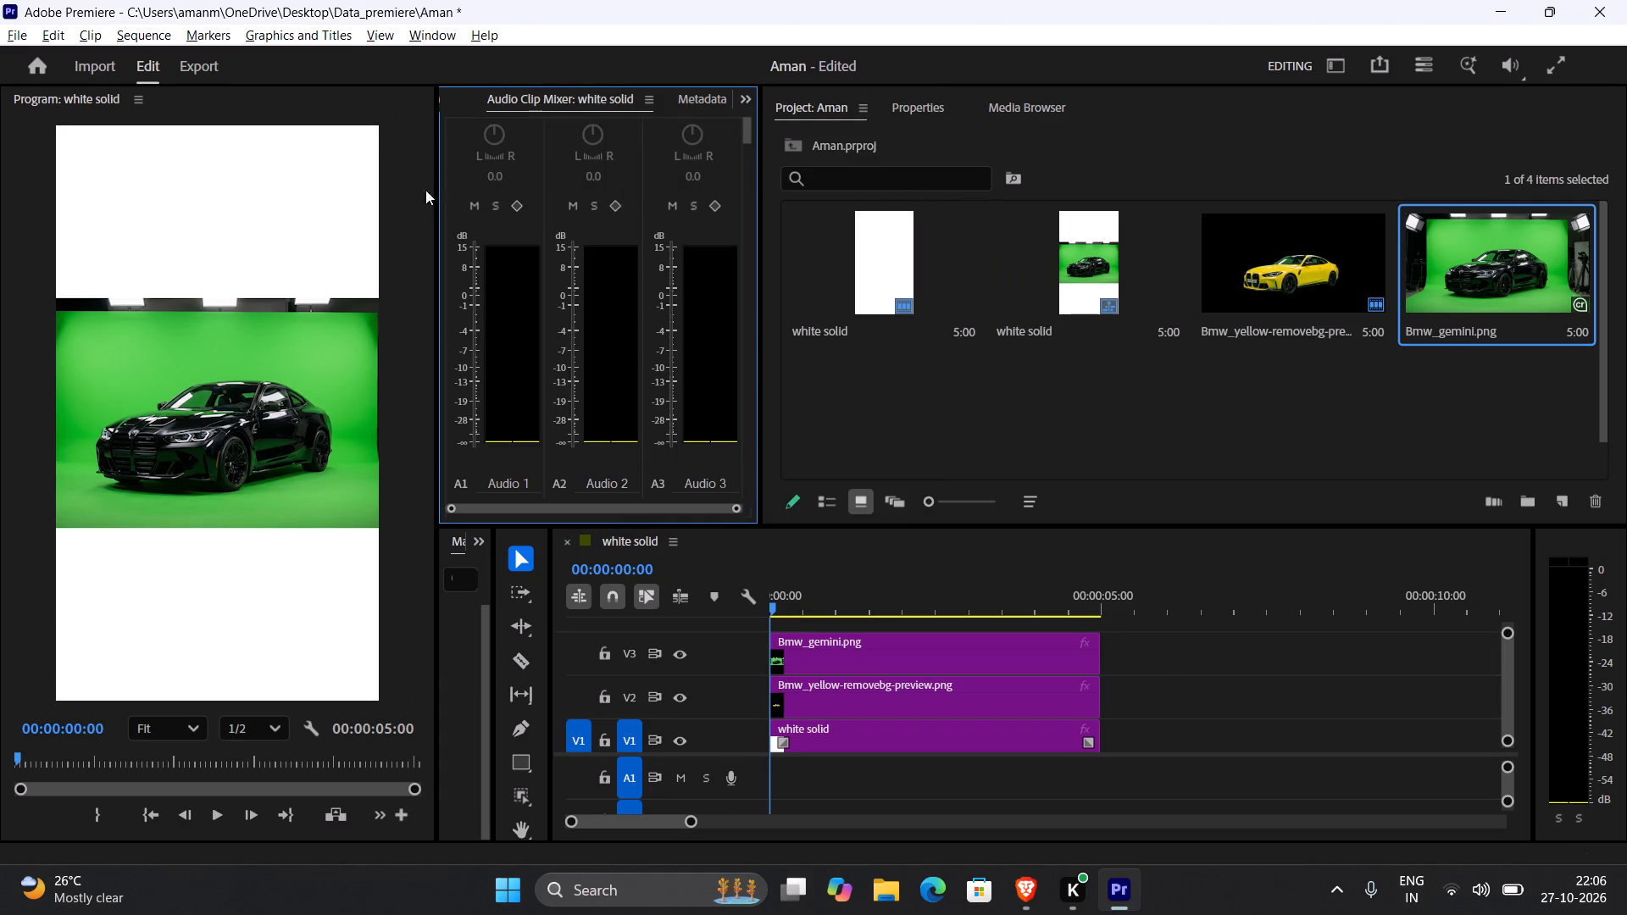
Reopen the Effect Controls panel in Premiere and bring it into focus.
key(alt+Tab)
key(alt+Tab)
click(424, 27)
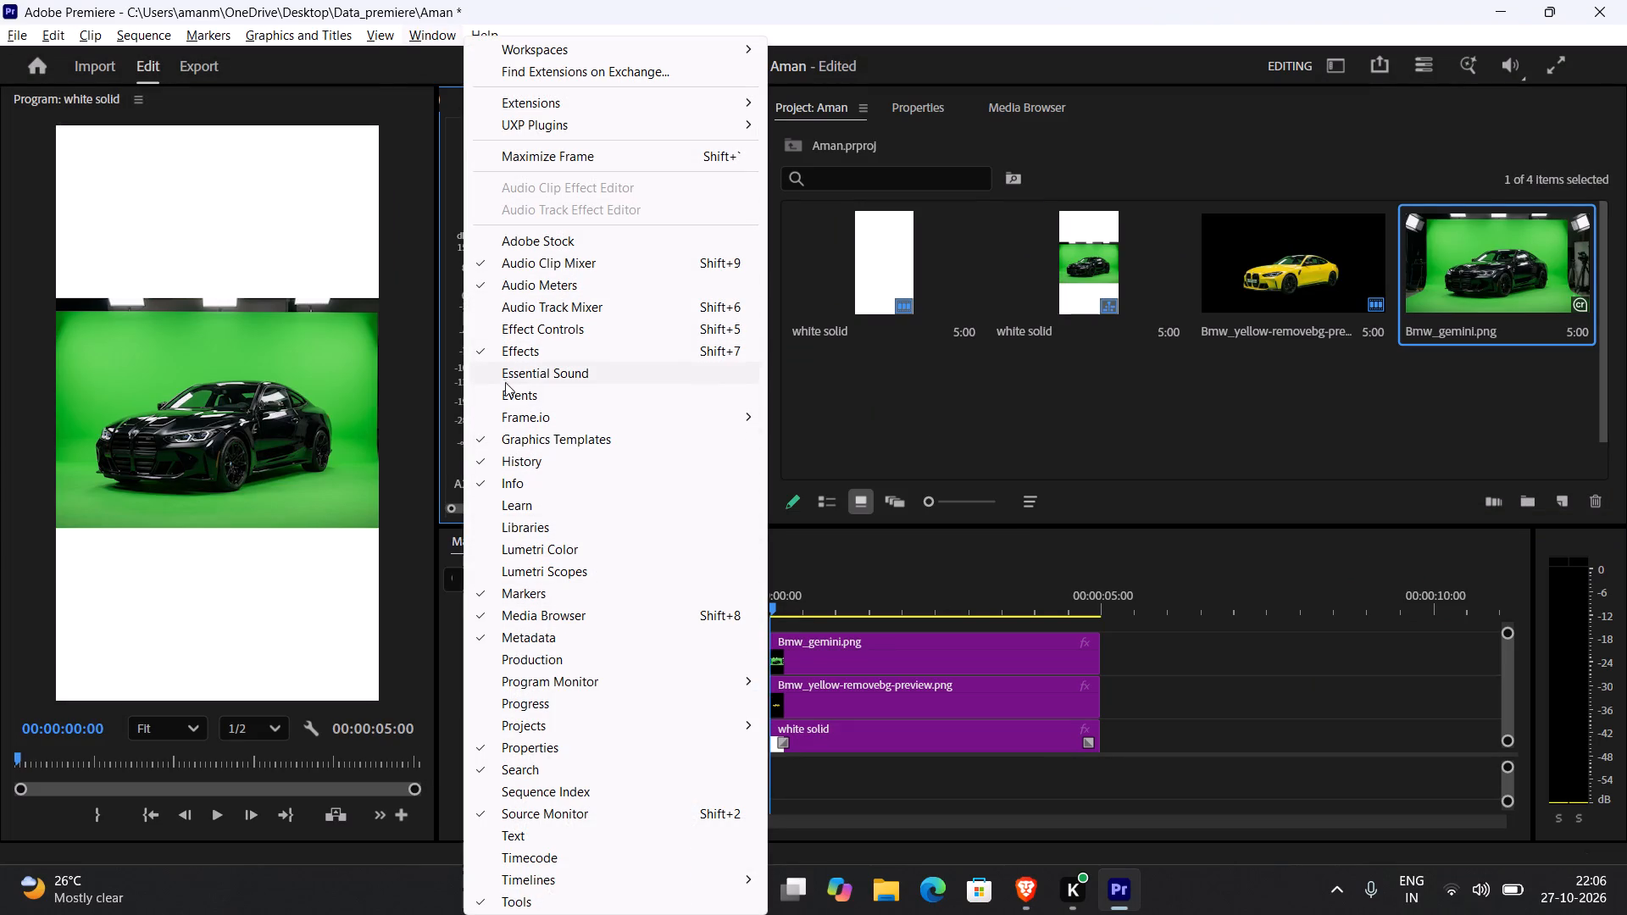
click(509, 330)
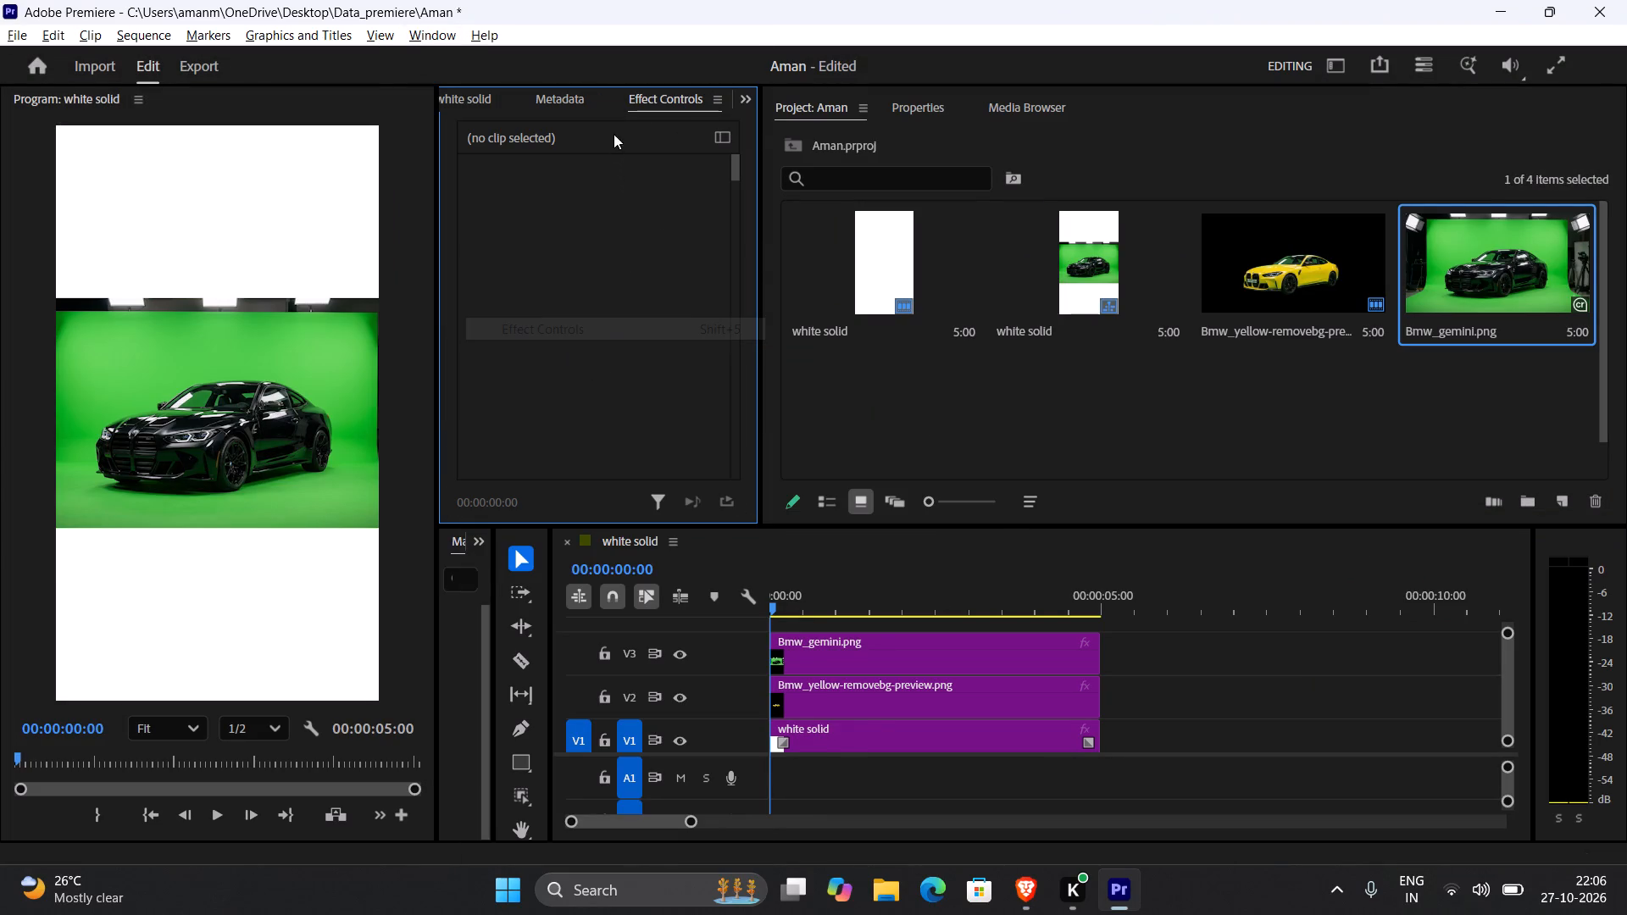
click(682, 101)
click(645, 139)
Play the white solid sequence through from the start in the Program monitor, and restart its playback.
scroll(835, 667, down, 2)
scroll(836, 674, up, 1)
scroll(837, 676, down, 3)
scroll(846, 708, up, 1)
scroll(846, 708, down, 1)
scroll(846, 708, up, 3)
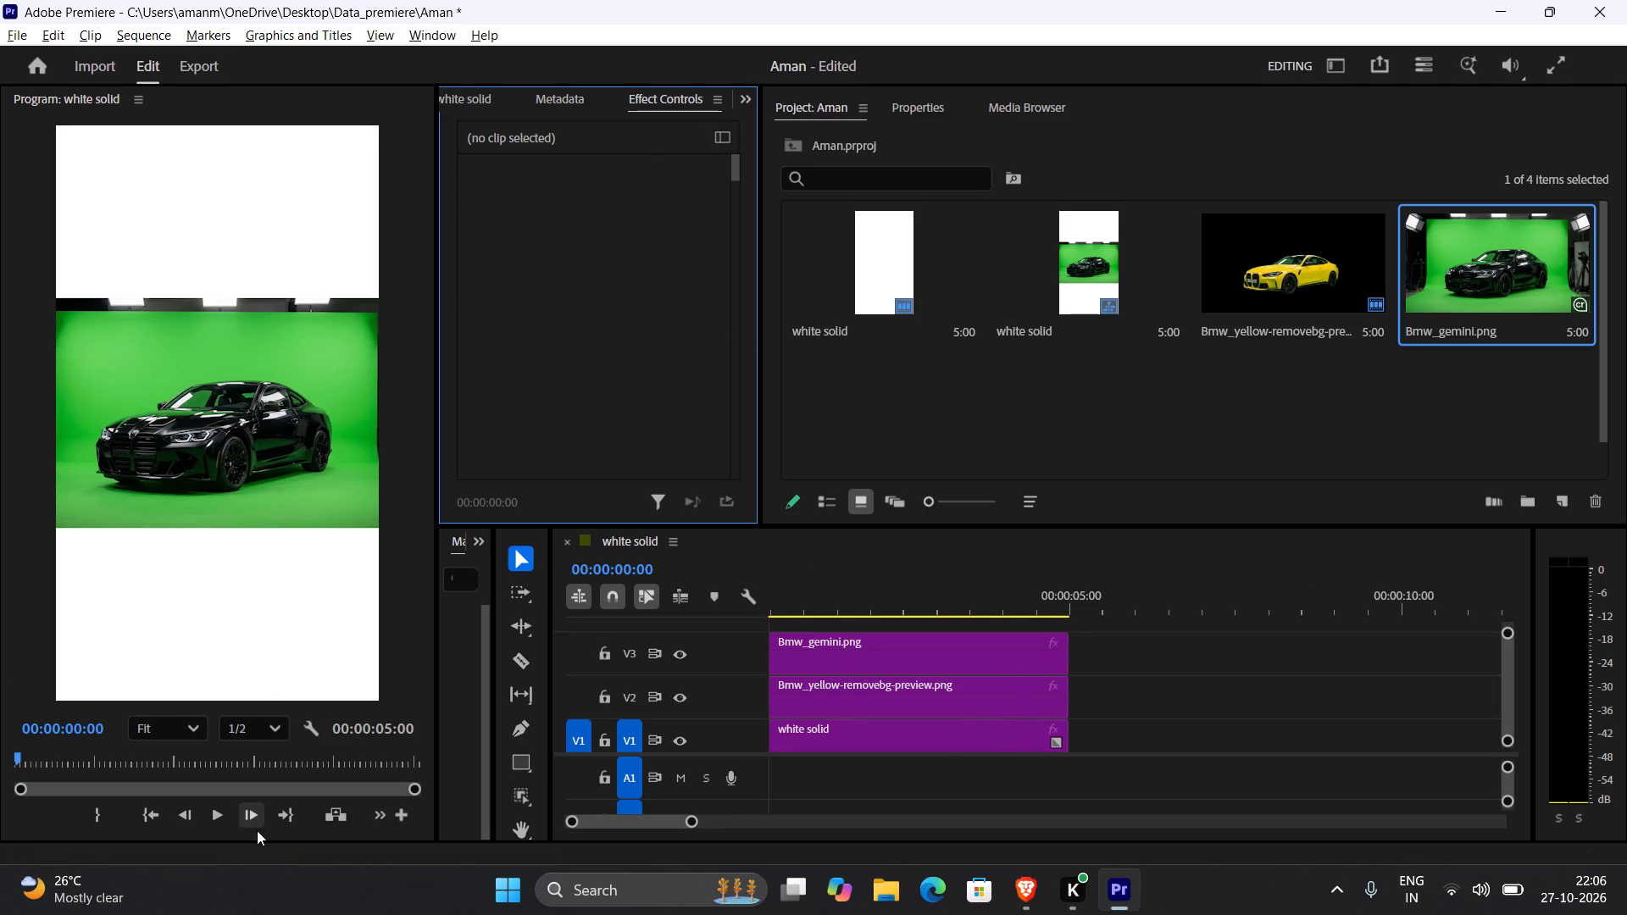
click(216, 815)
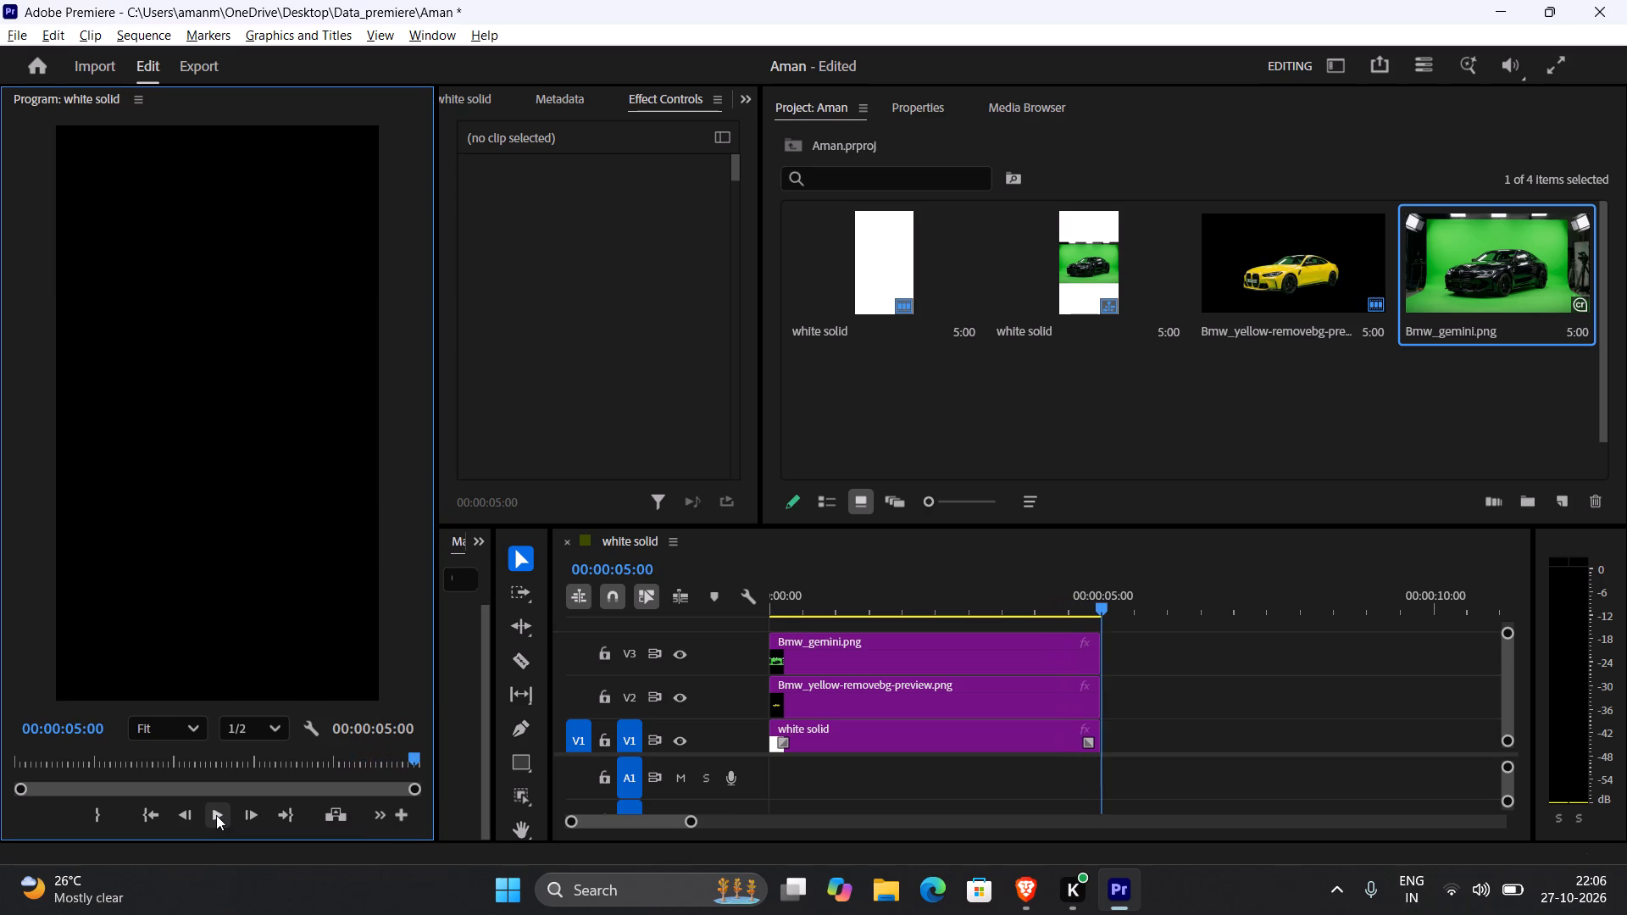
click(216, 815)
Switch to the lecture video, follow the Effect Controls explanation for the yellow BMW clip, and pause at 18:06.
key(alt+Tab)
click(525, 573)
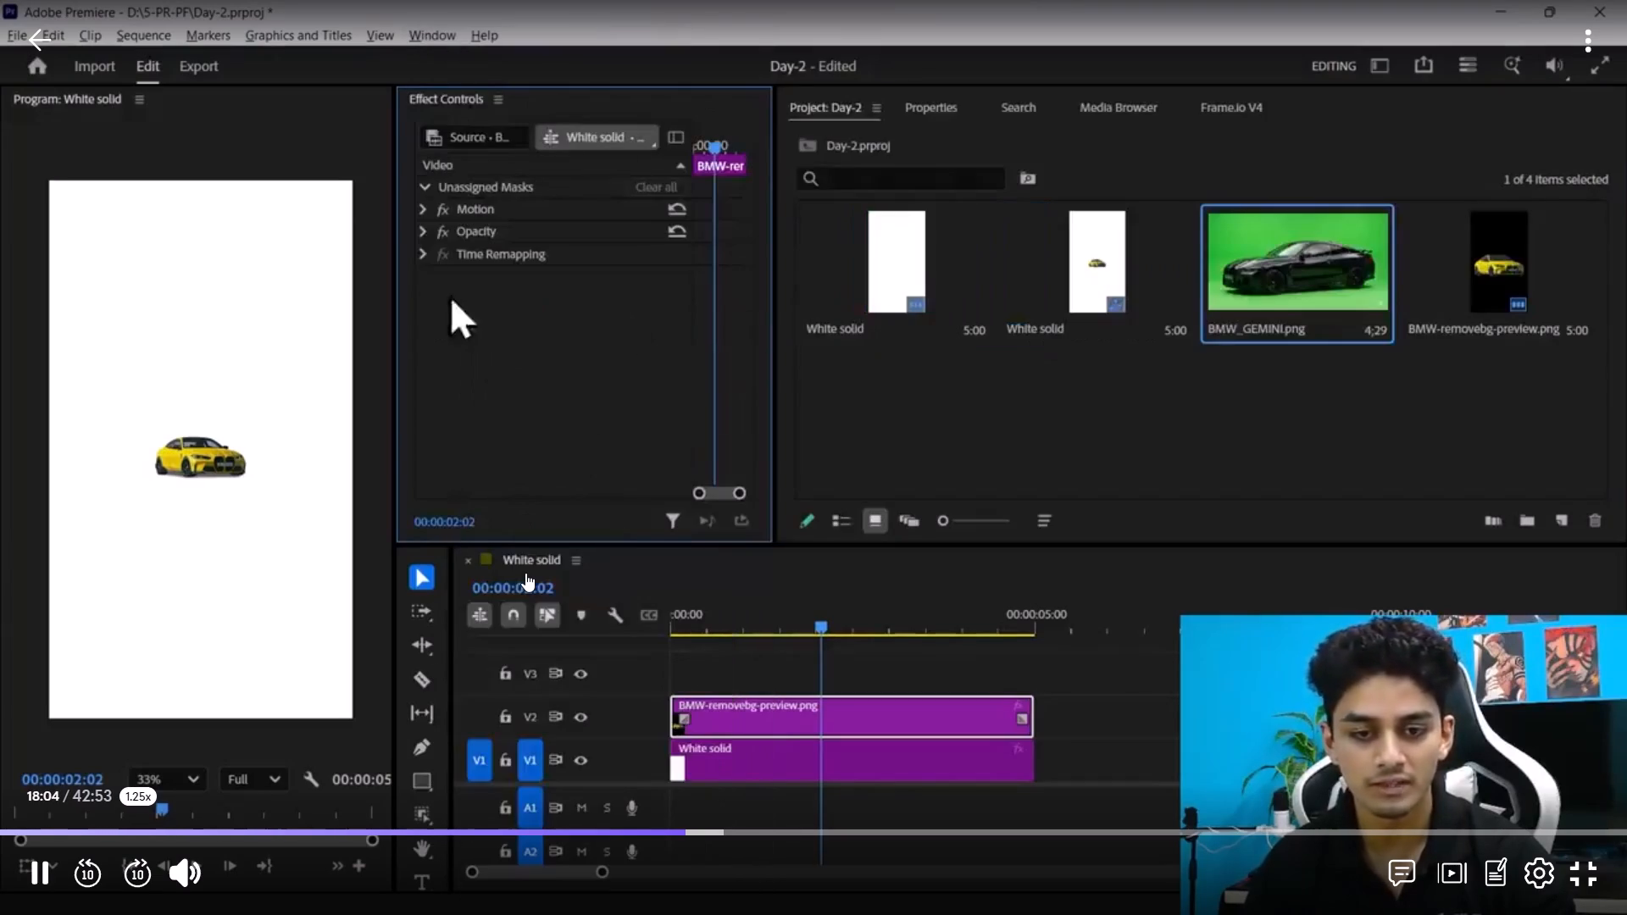
key(space)
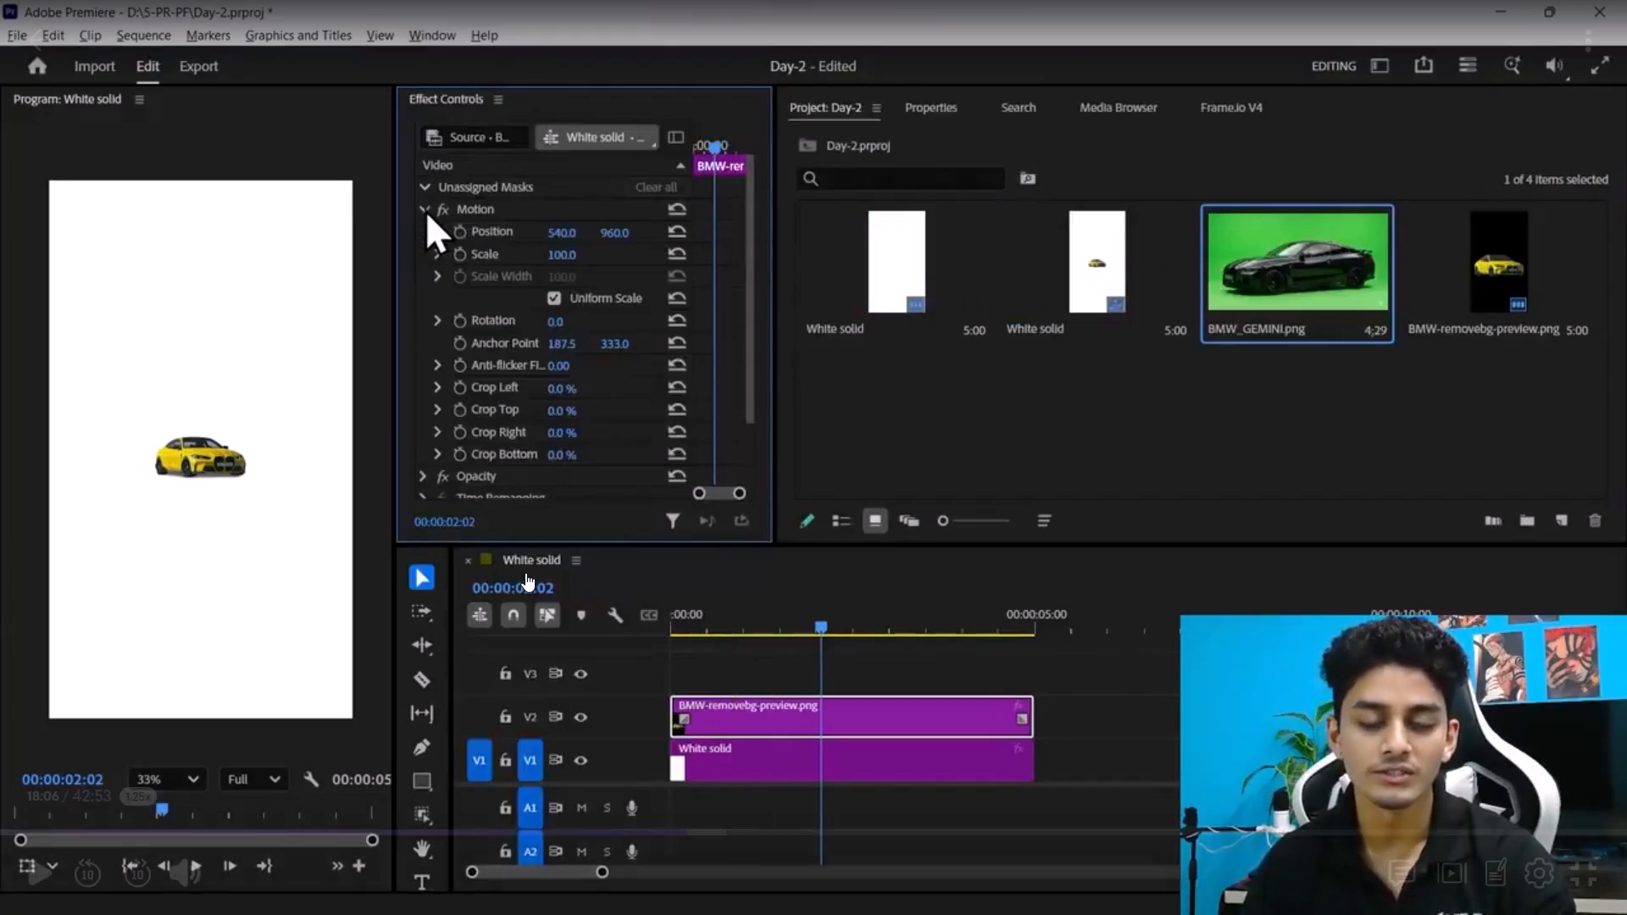
In Premiere, select the stacked clips in turn, ending on Bmw_gemini.png on V3, to view their effect controls.
key(alt+Tab)
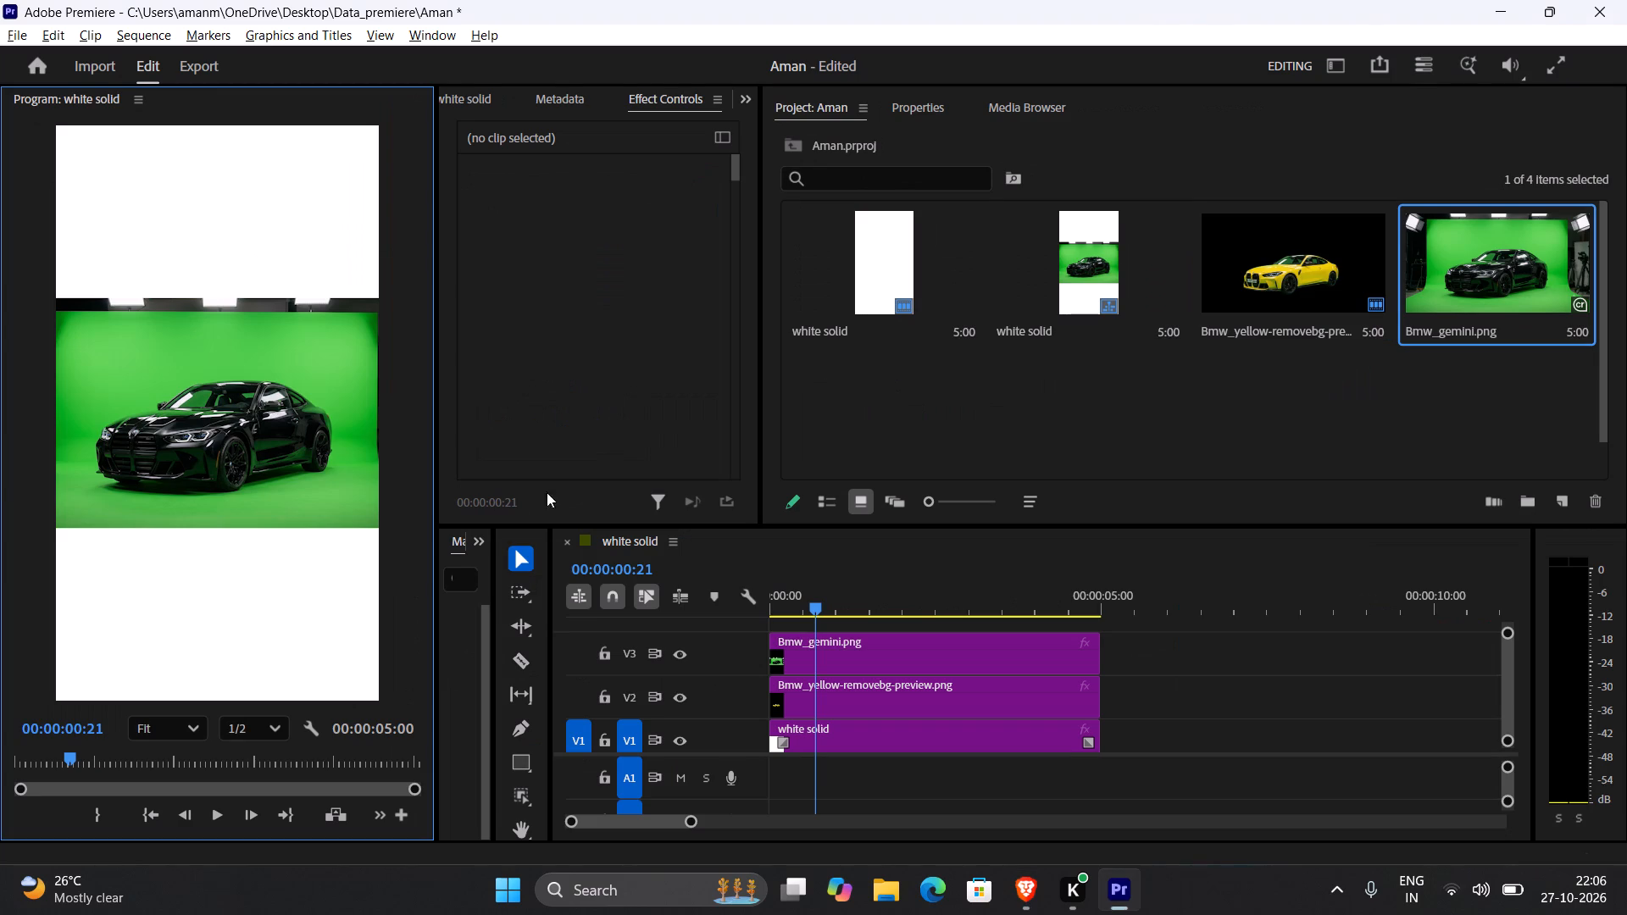
click(533, 146)
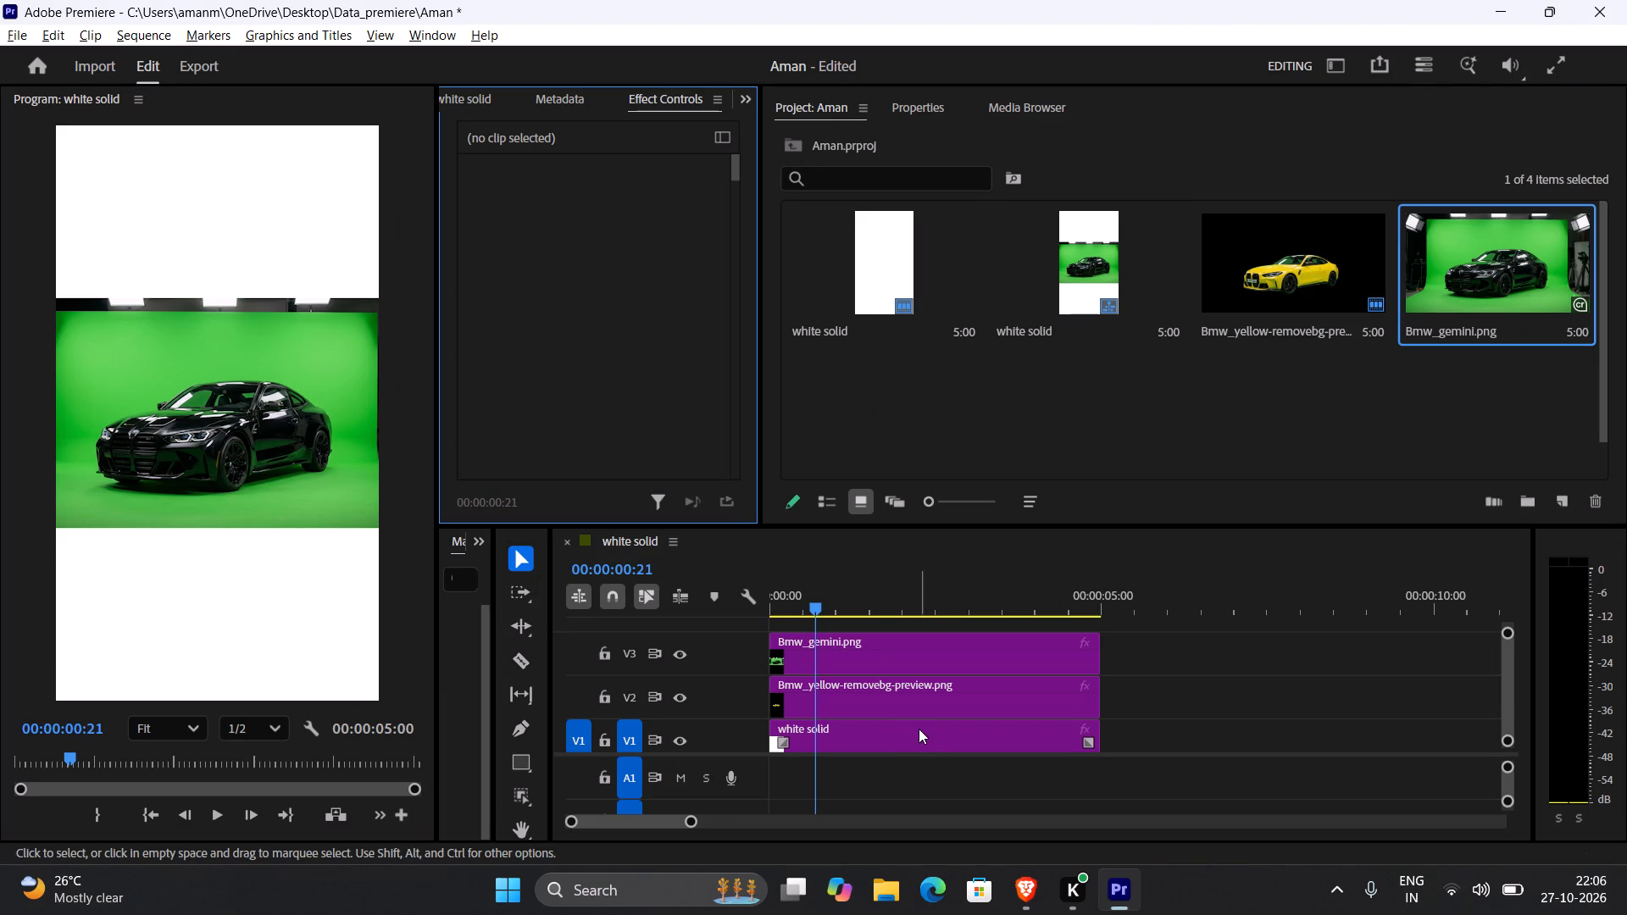
click(919, 735)
click(909, 685)
click(908, 659)
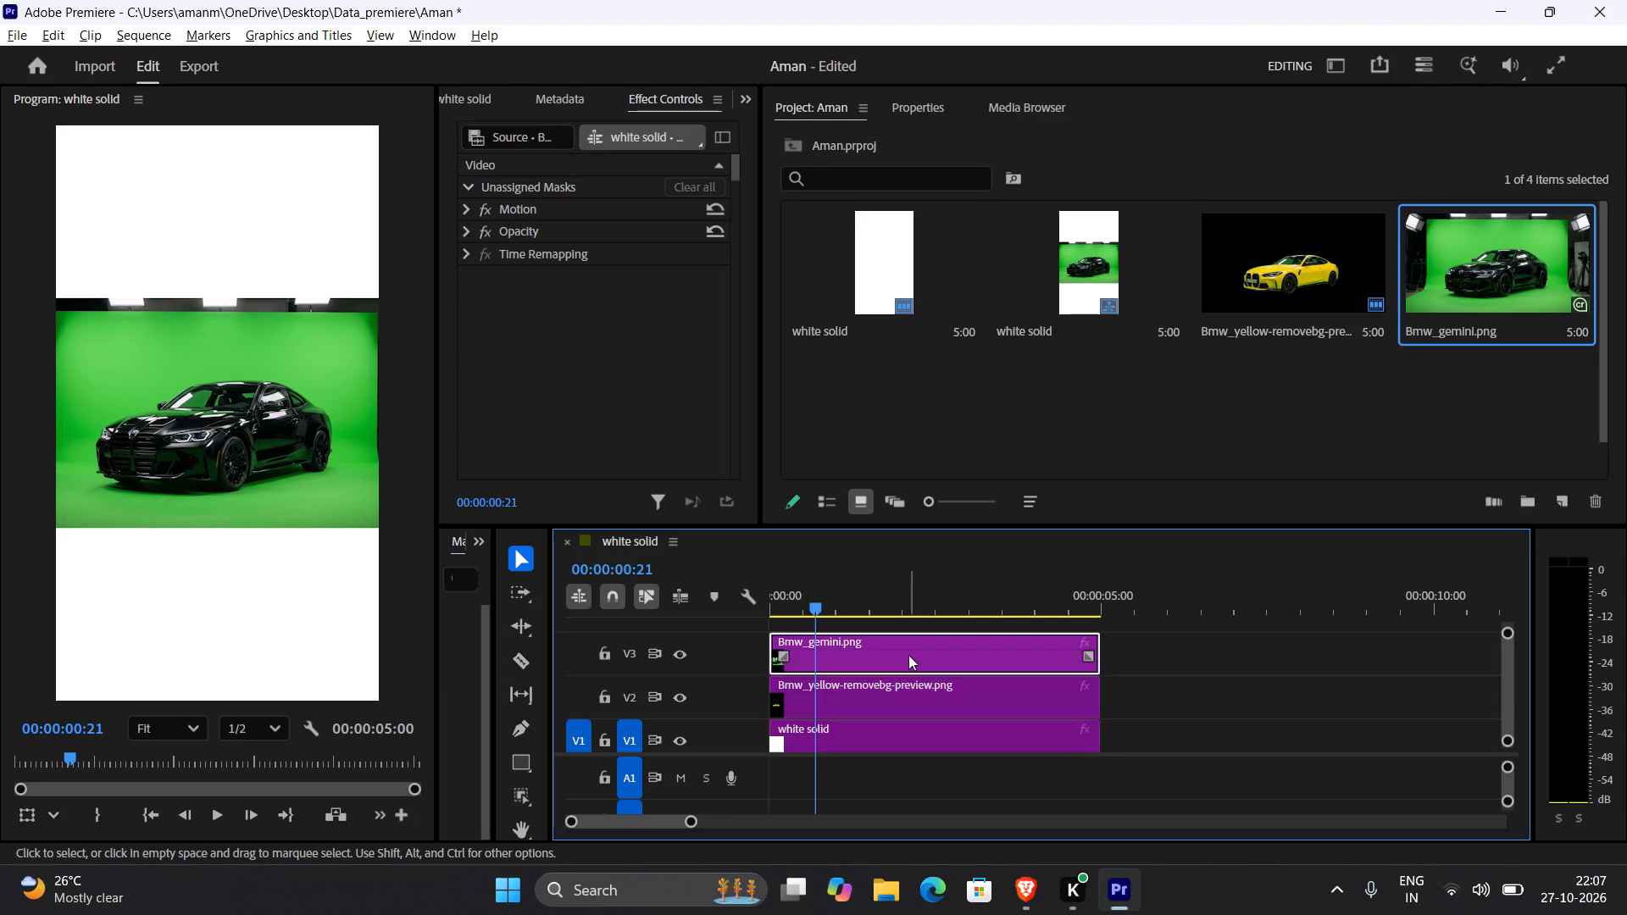
Compare Premiere with the lecture video, rewind to about 17:52, rewatch the BMW_GEMINI removal and Effect Controls explanation, and pause.
key(alt+Tab)
key(alt+Tab)
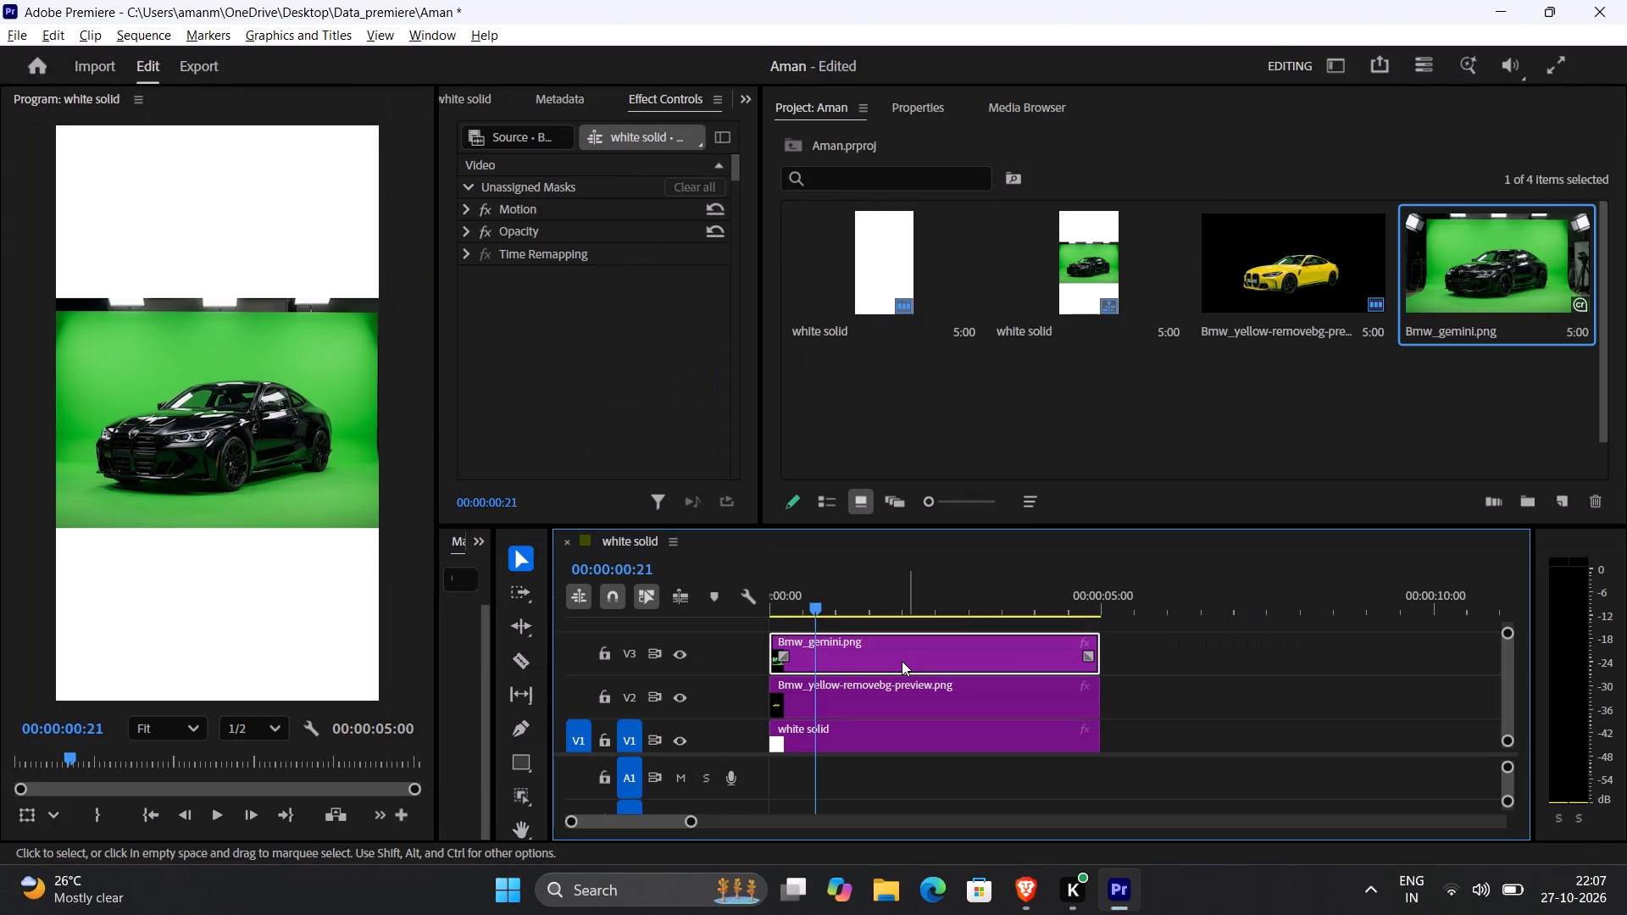
key(alt+Tab)
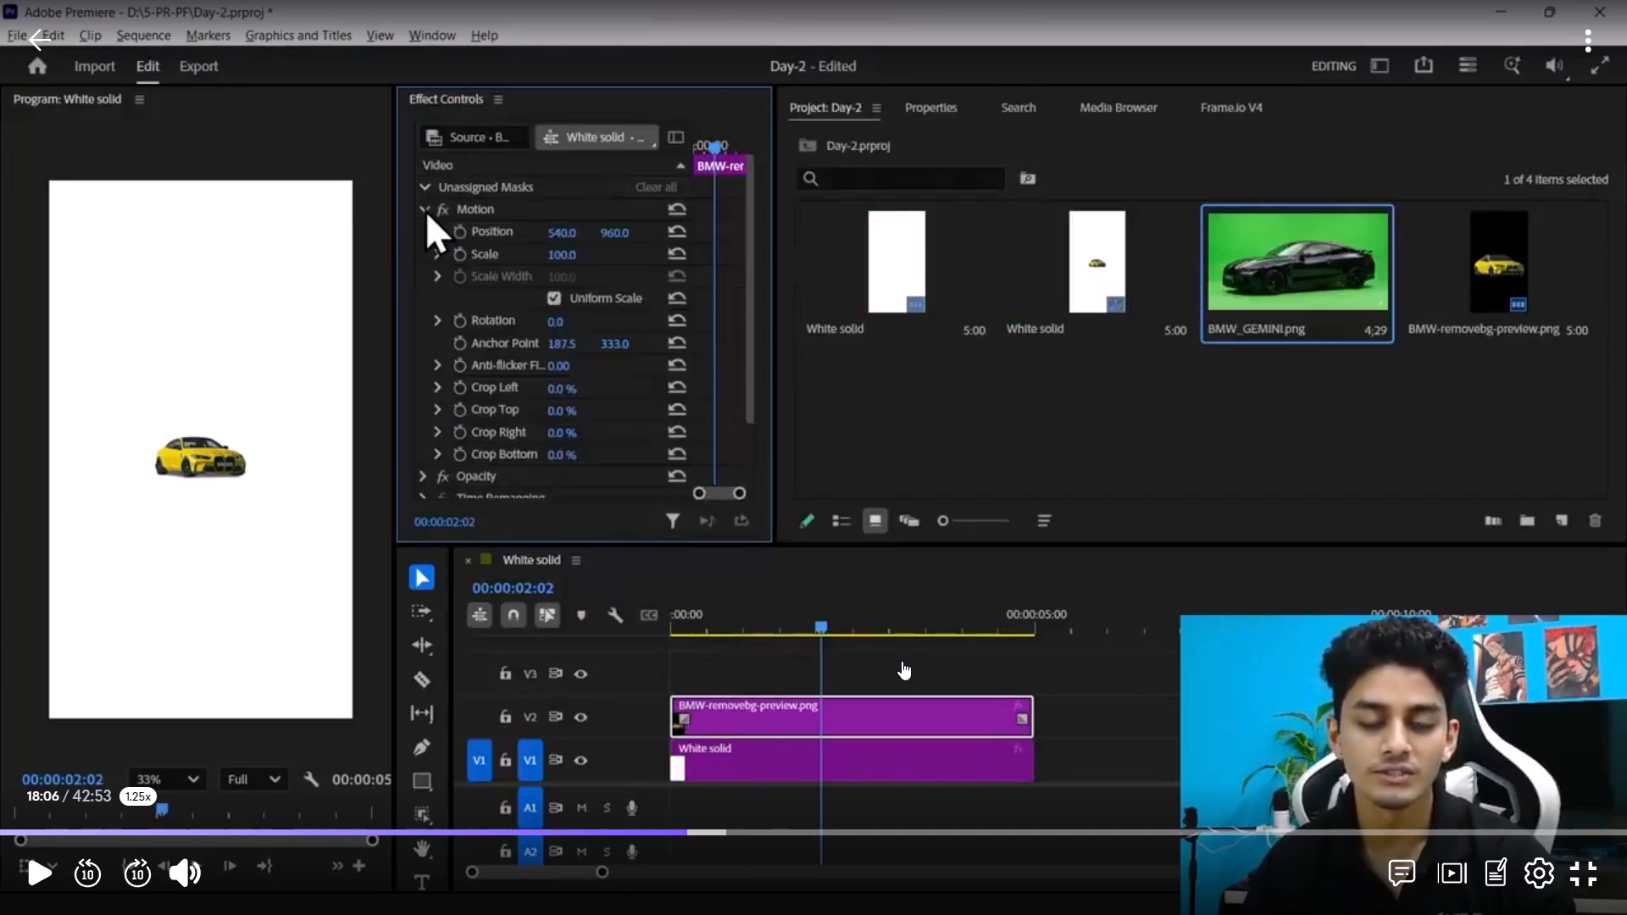
key(alt+Tab)
key(alt+Tab)
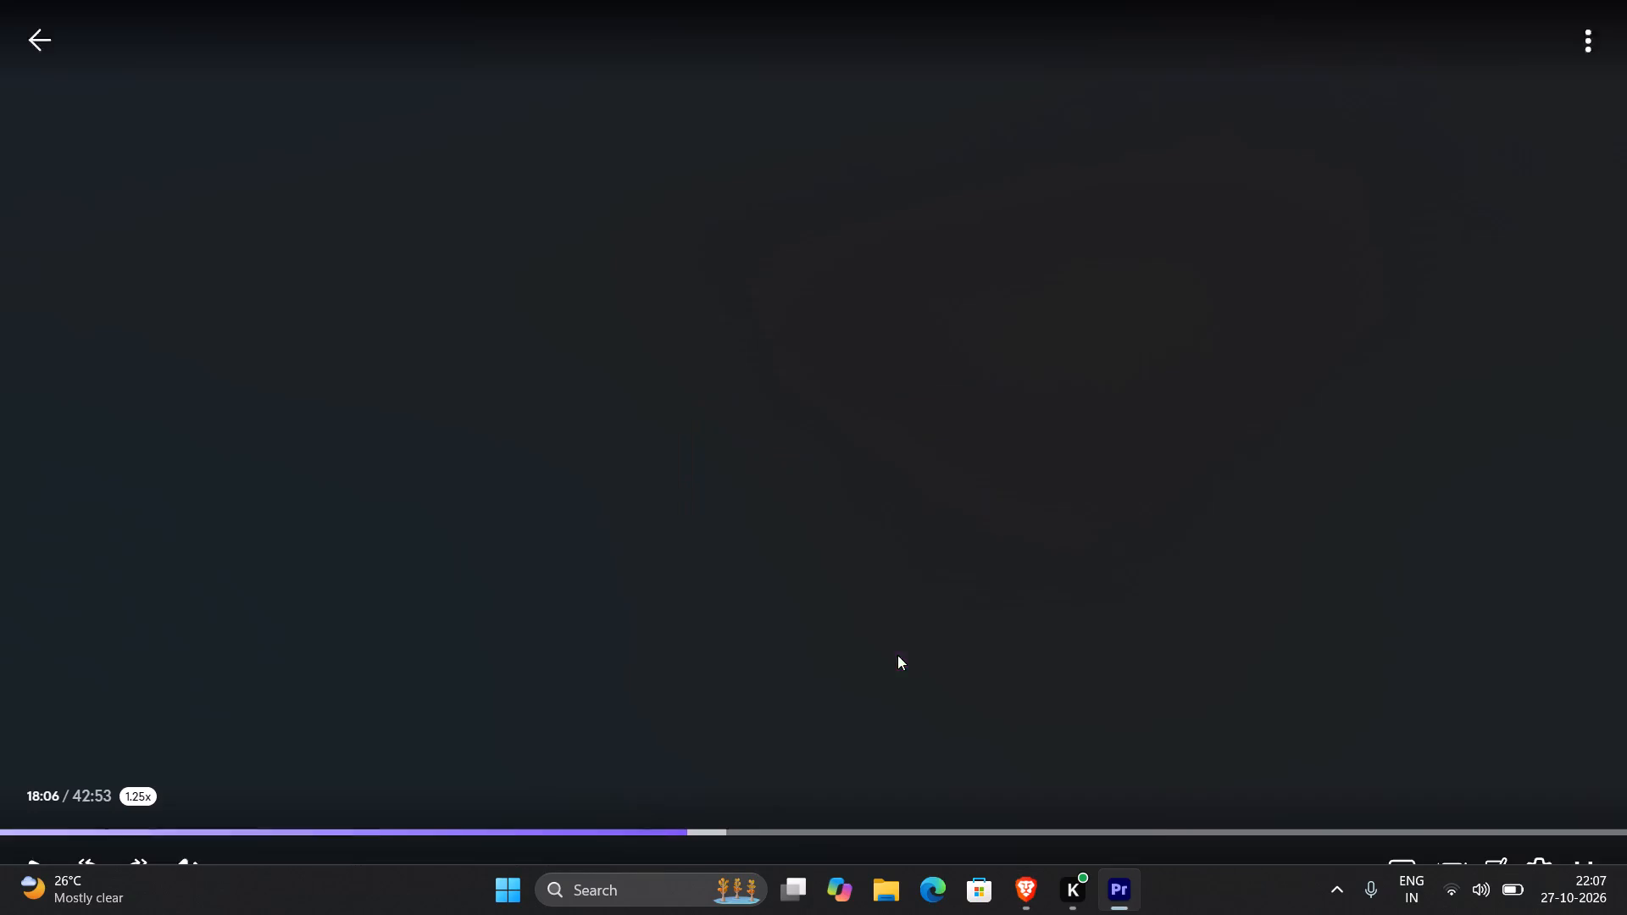
click(793, 601)
key(Left)
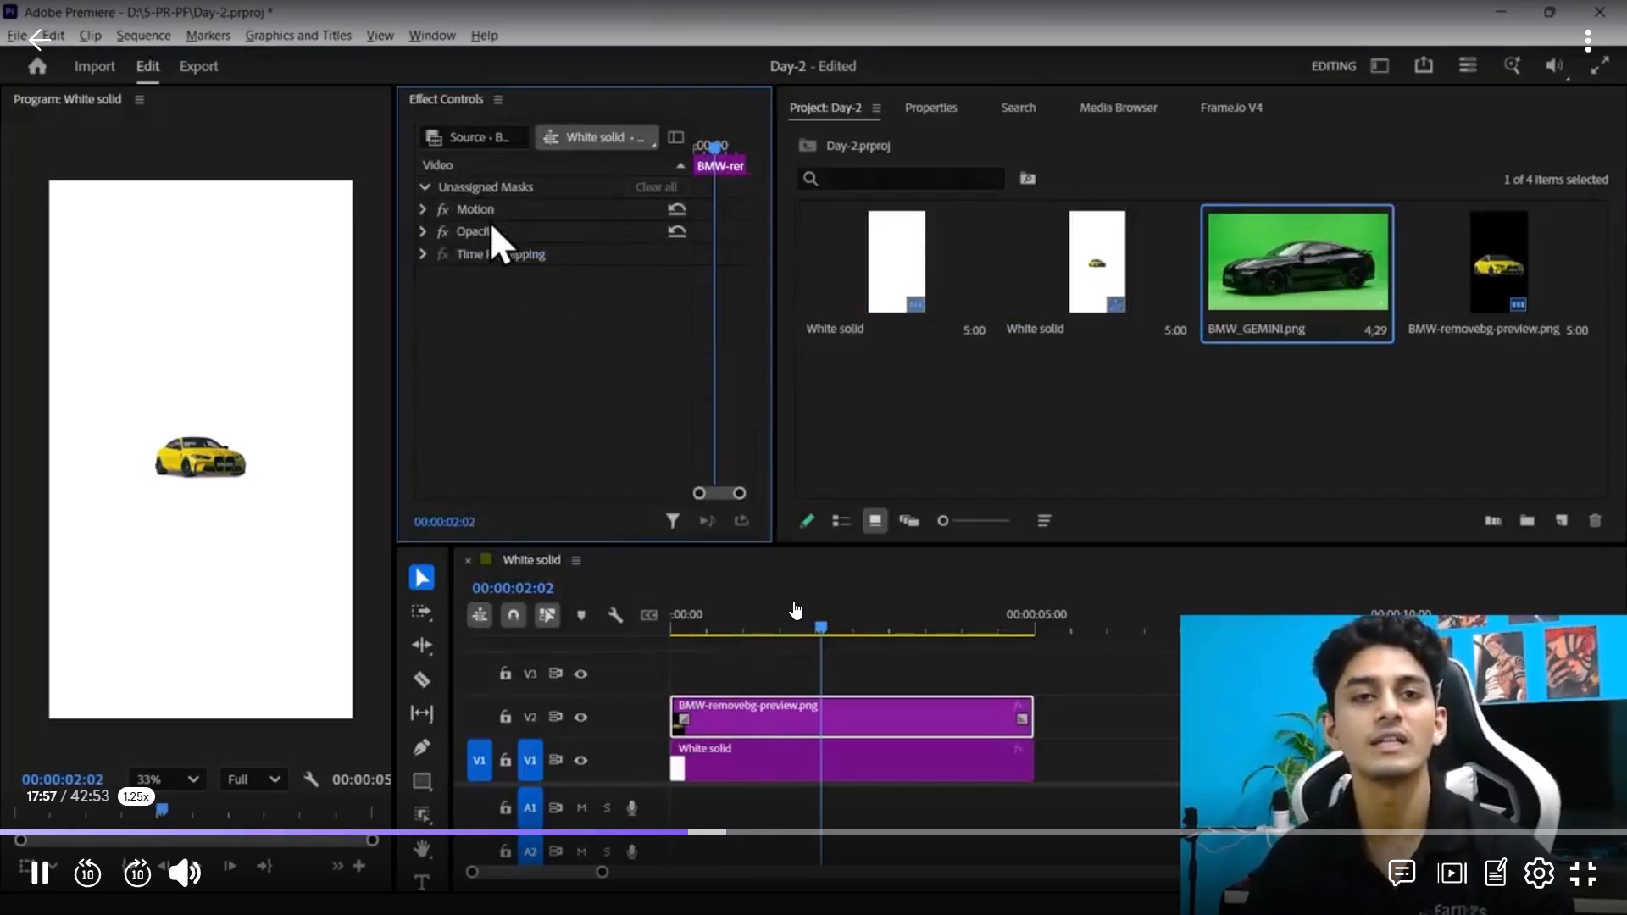
key(Left)
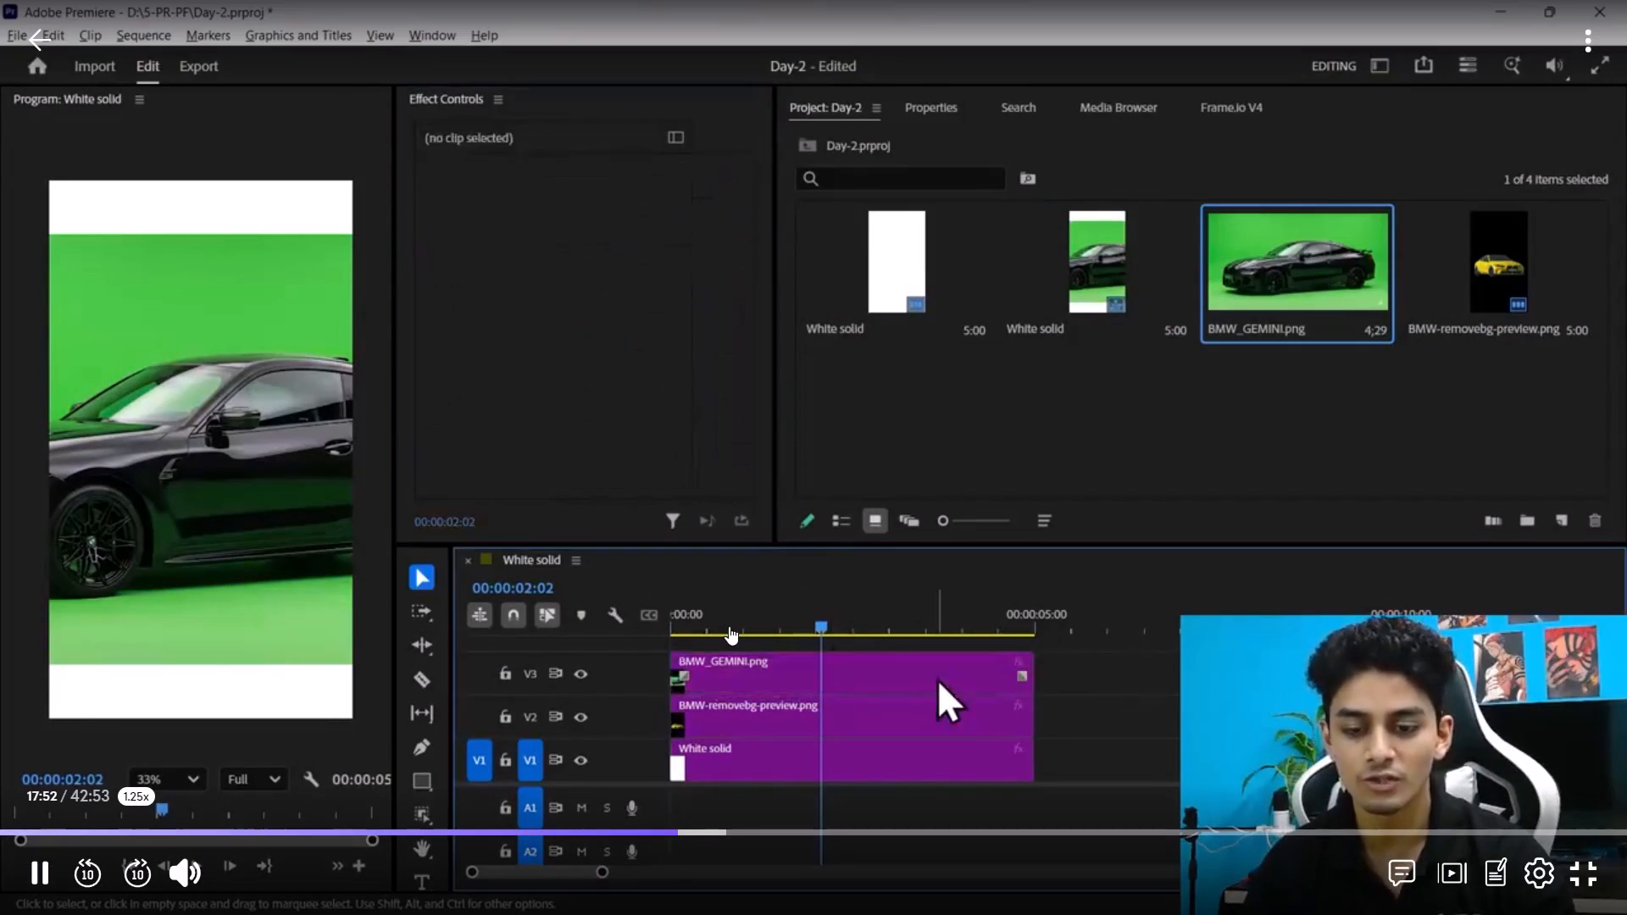
click(577, 597)
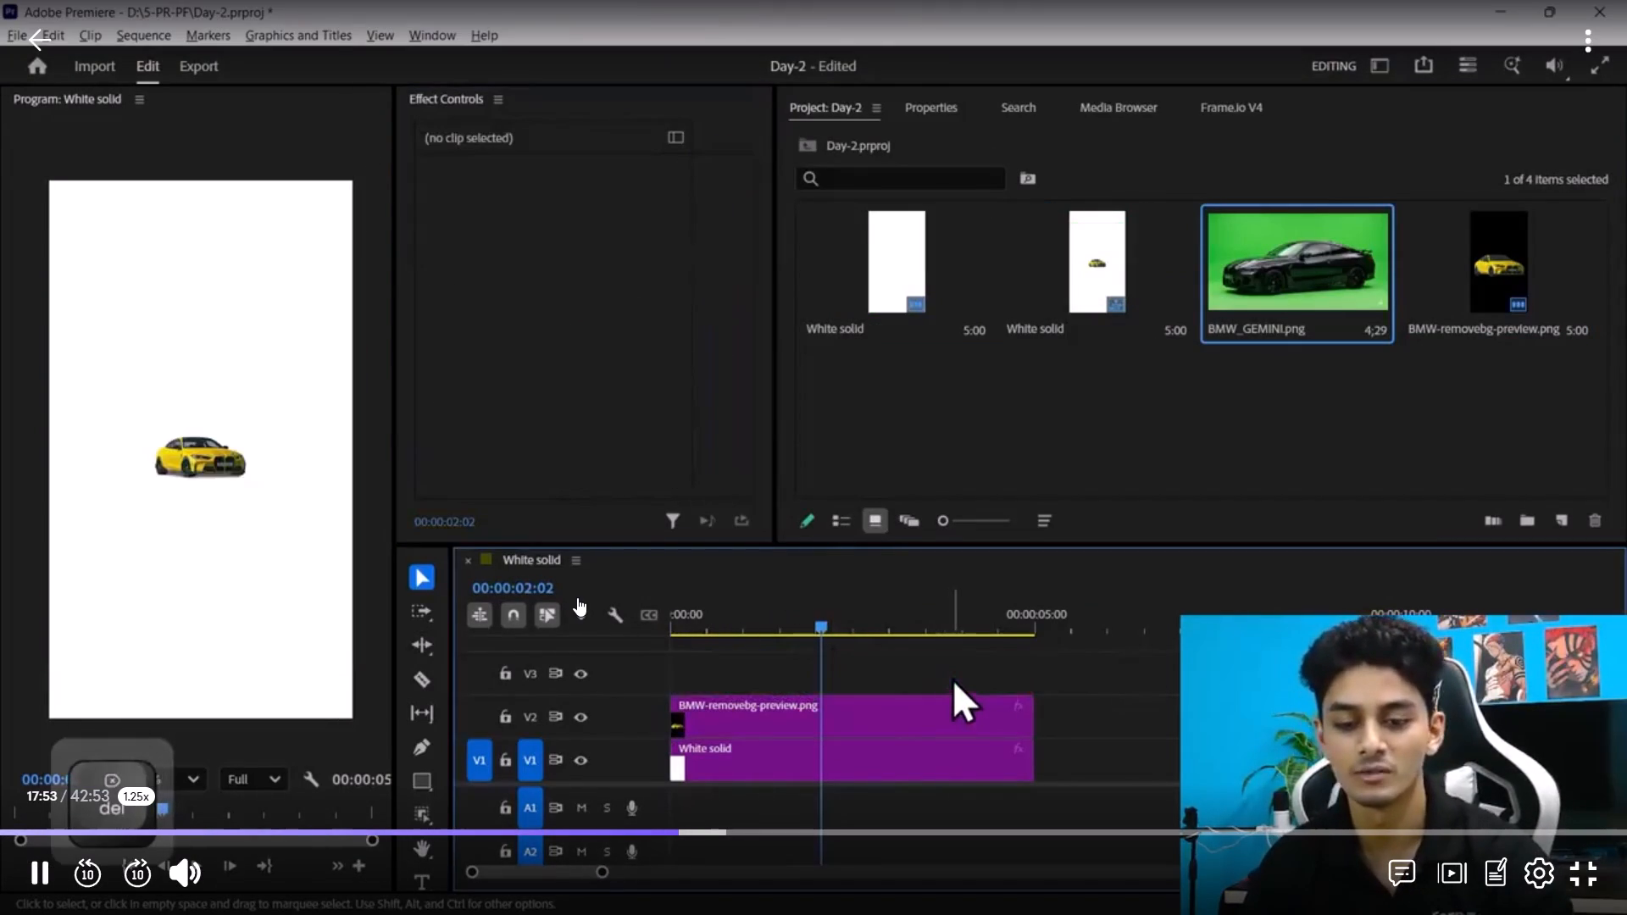
click(577, 597)
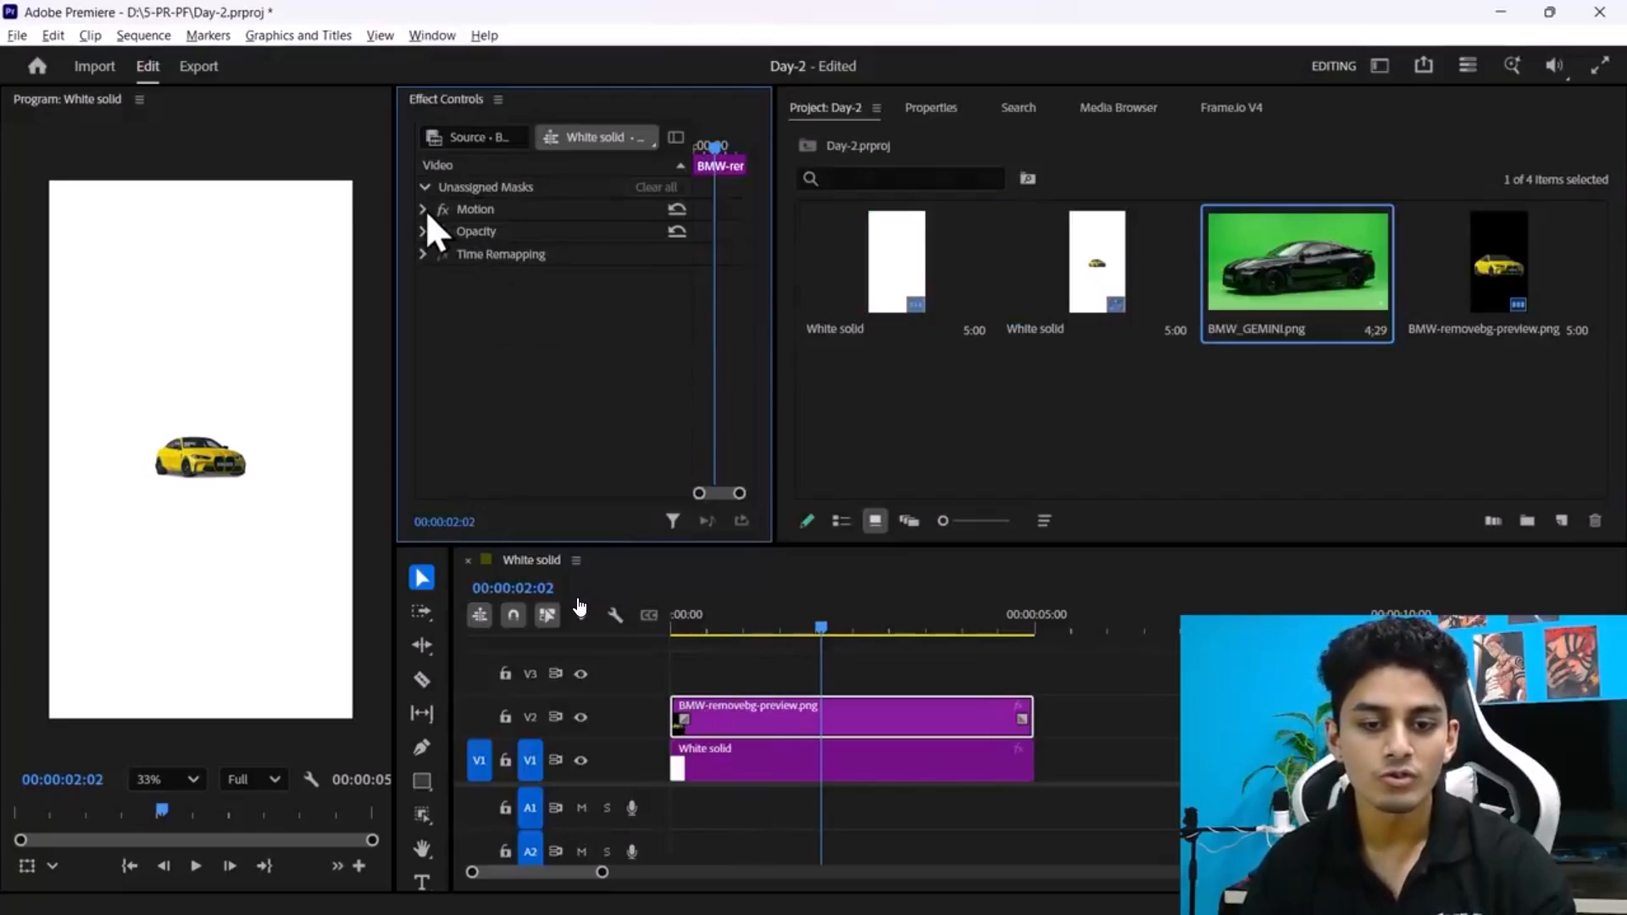
key(space)
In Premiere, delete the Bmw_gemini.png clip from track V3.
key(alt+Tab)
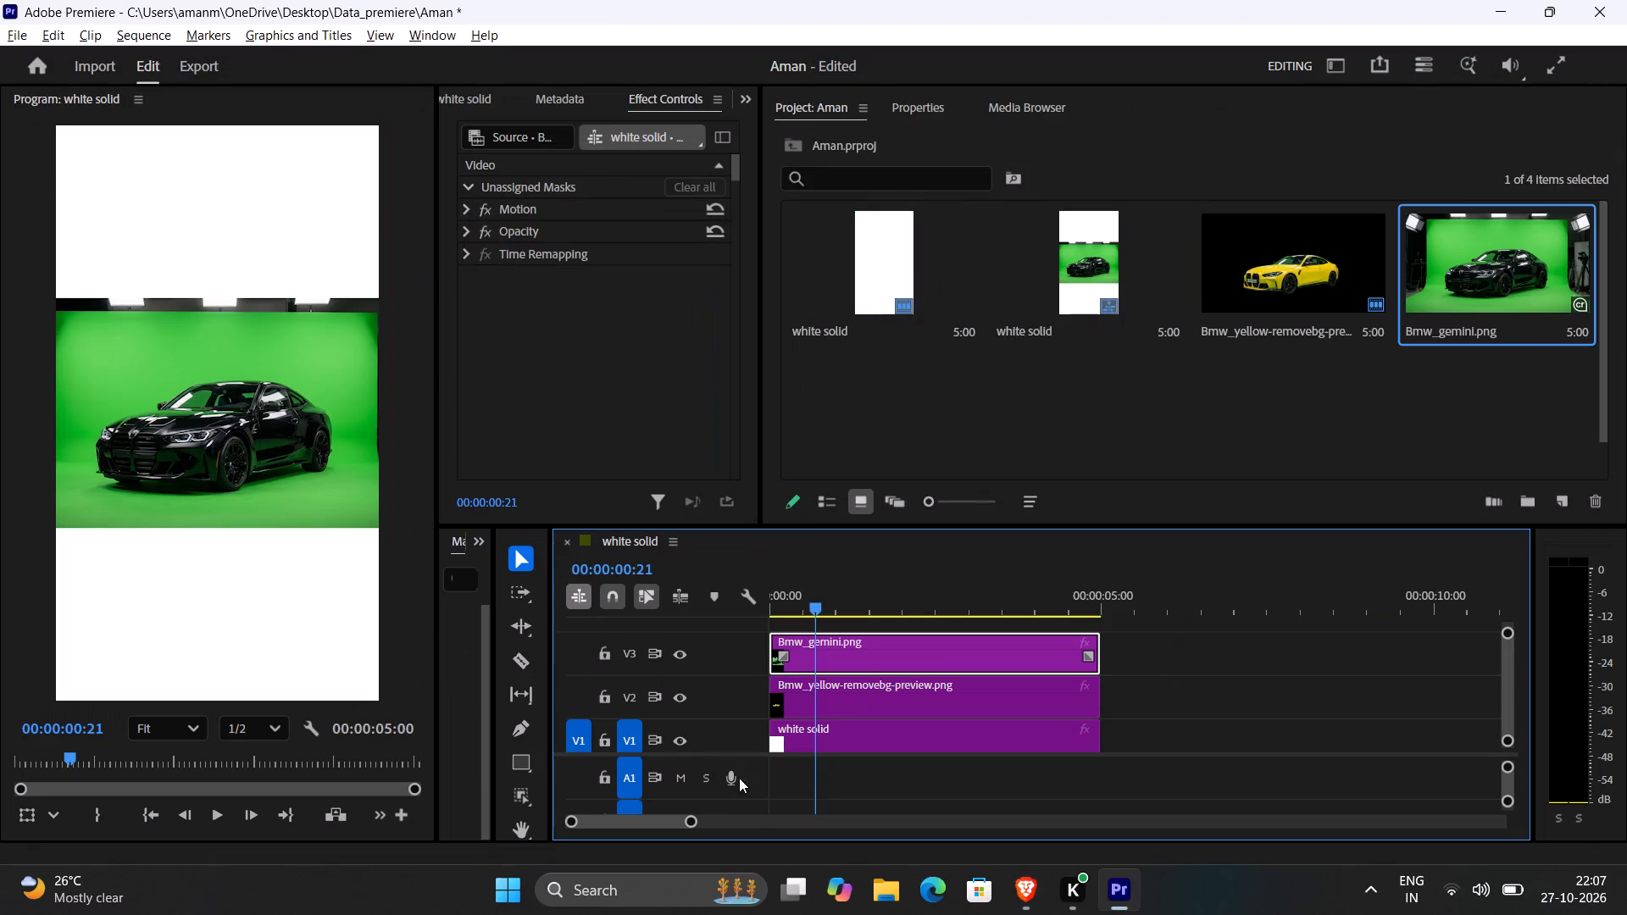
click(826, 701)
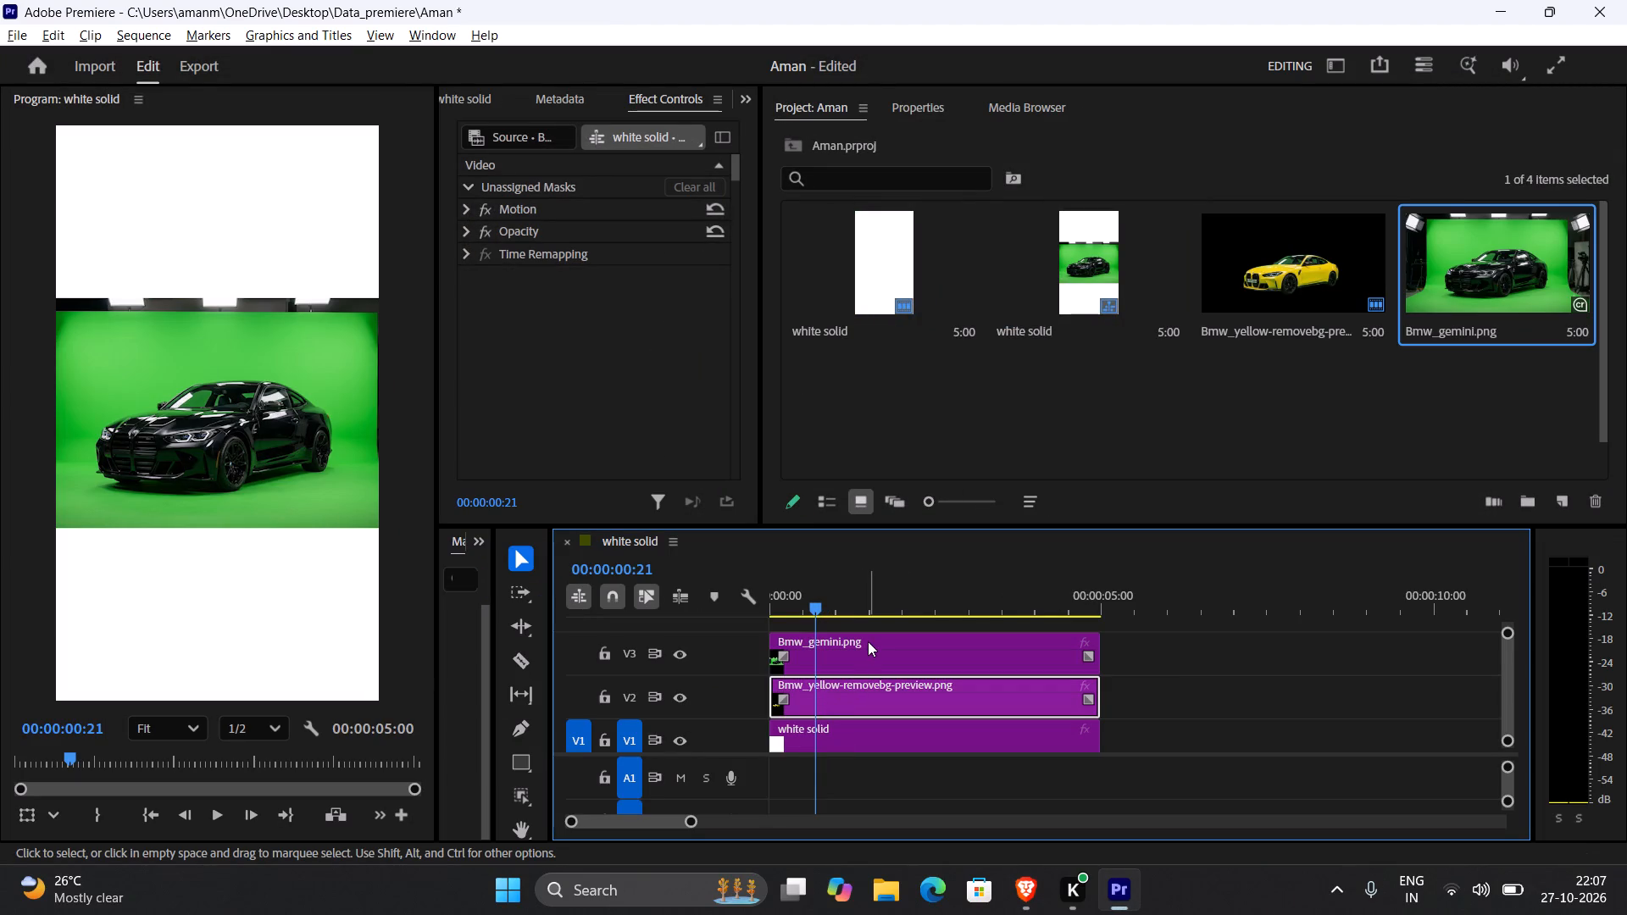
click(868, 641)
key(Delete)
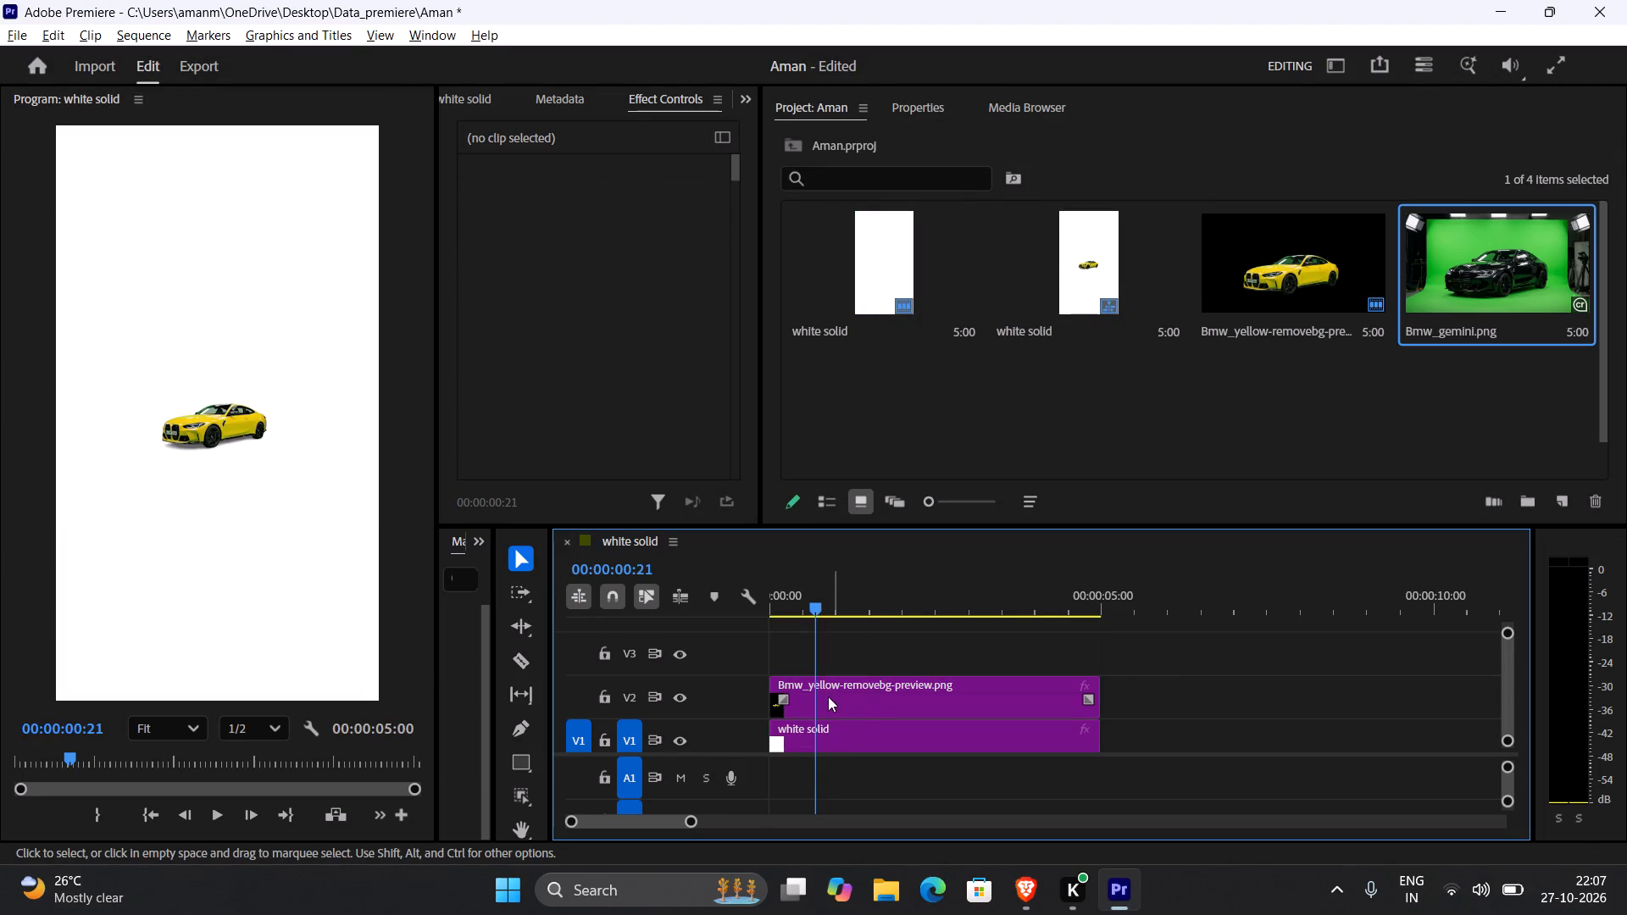
Select the yellow BMW clip on V2, expand its Motion and Rotation settings, try a Rotation of -3.0°, and reset it.
click(822, 685)
click(463, 208)
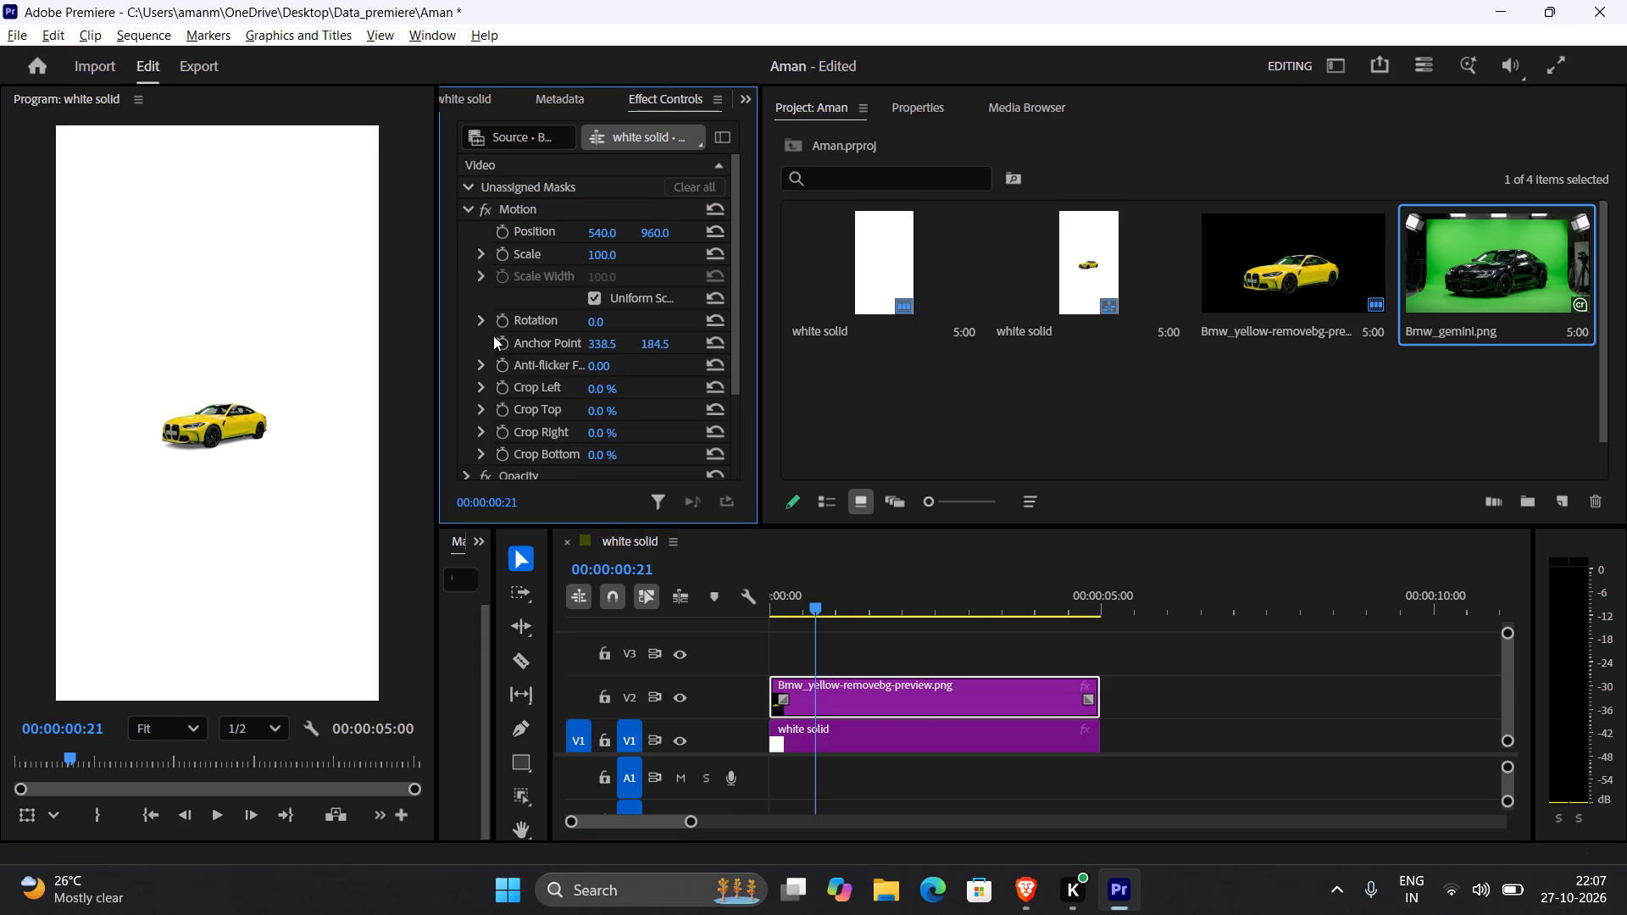
click(480, 315)
click(598, 323)
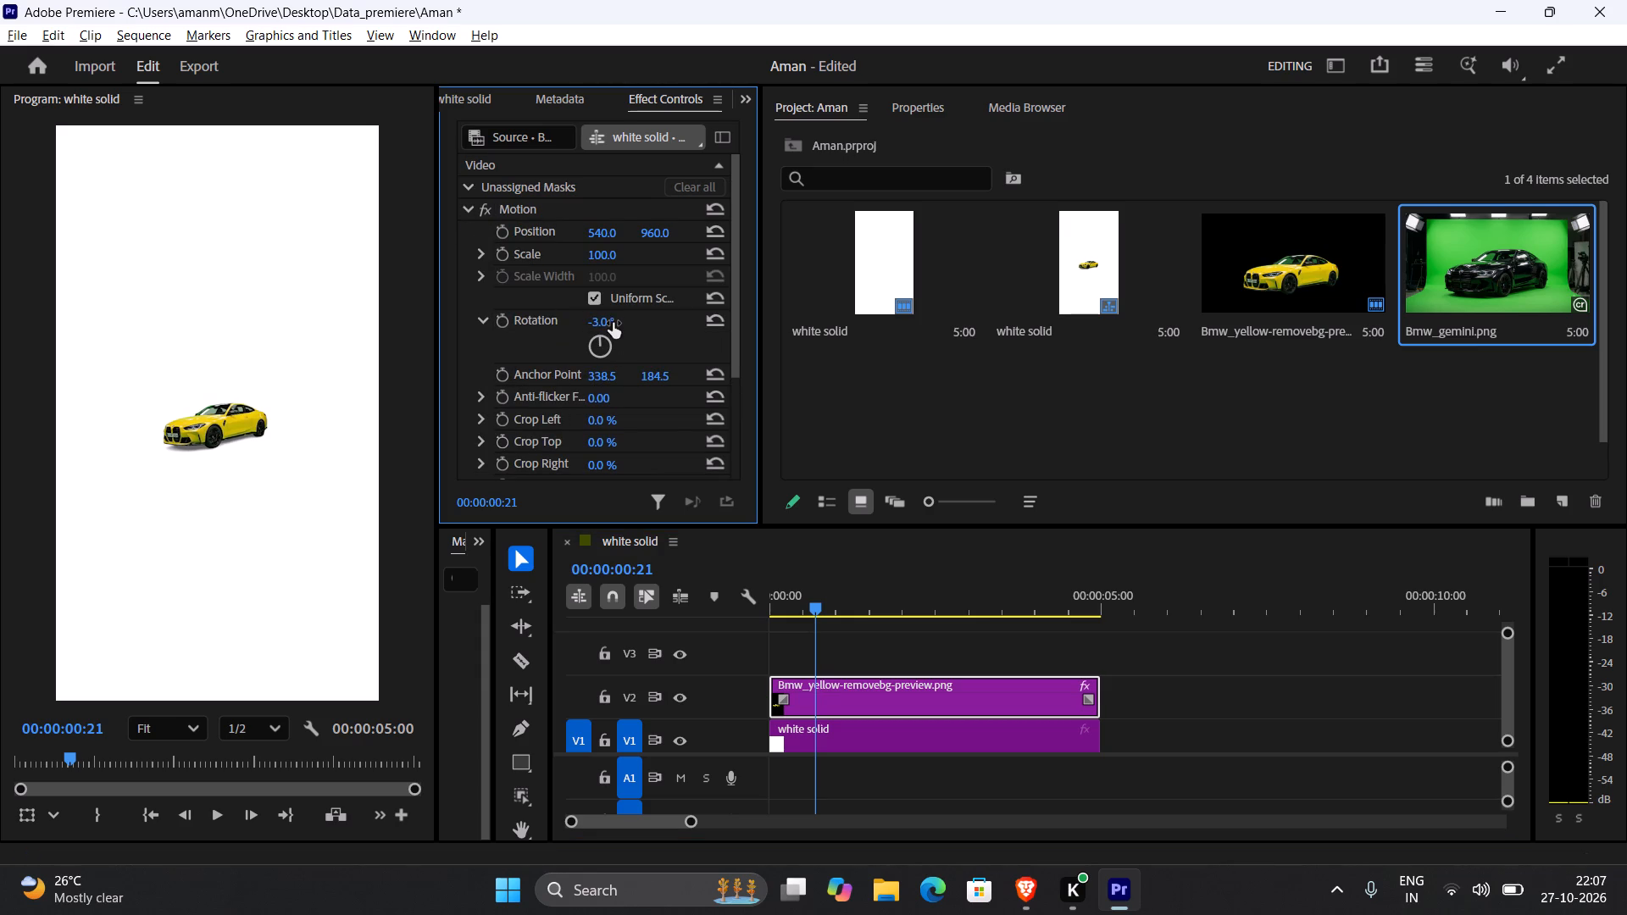
click(613, 323)
double_click(612, 318)
click(621, 326)
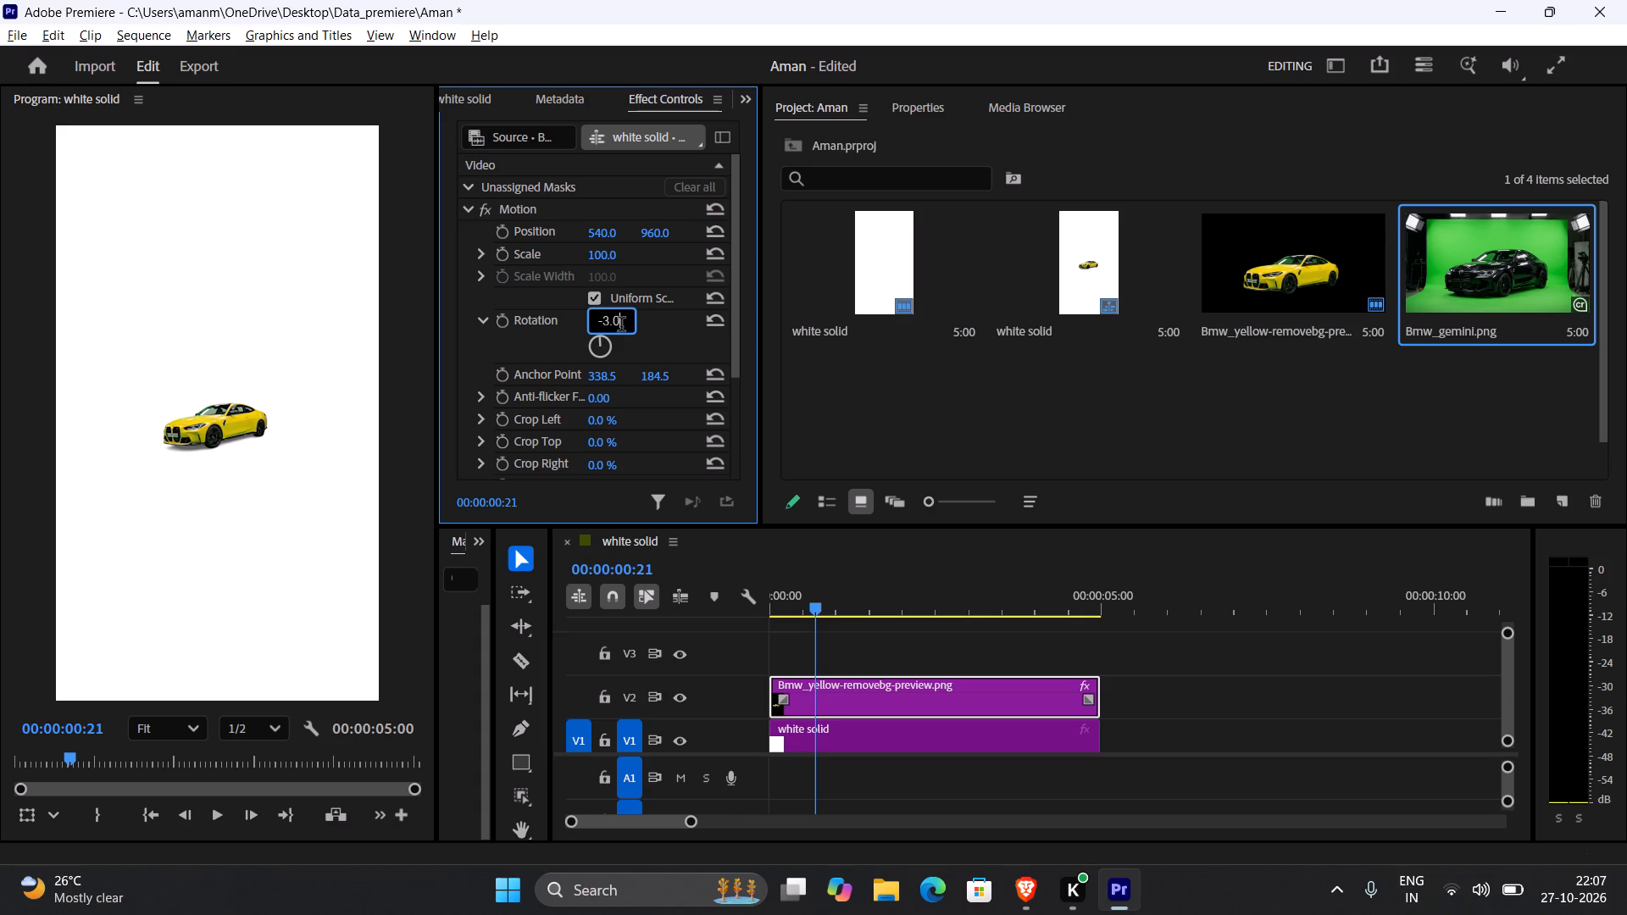
triple_click(716, 319)
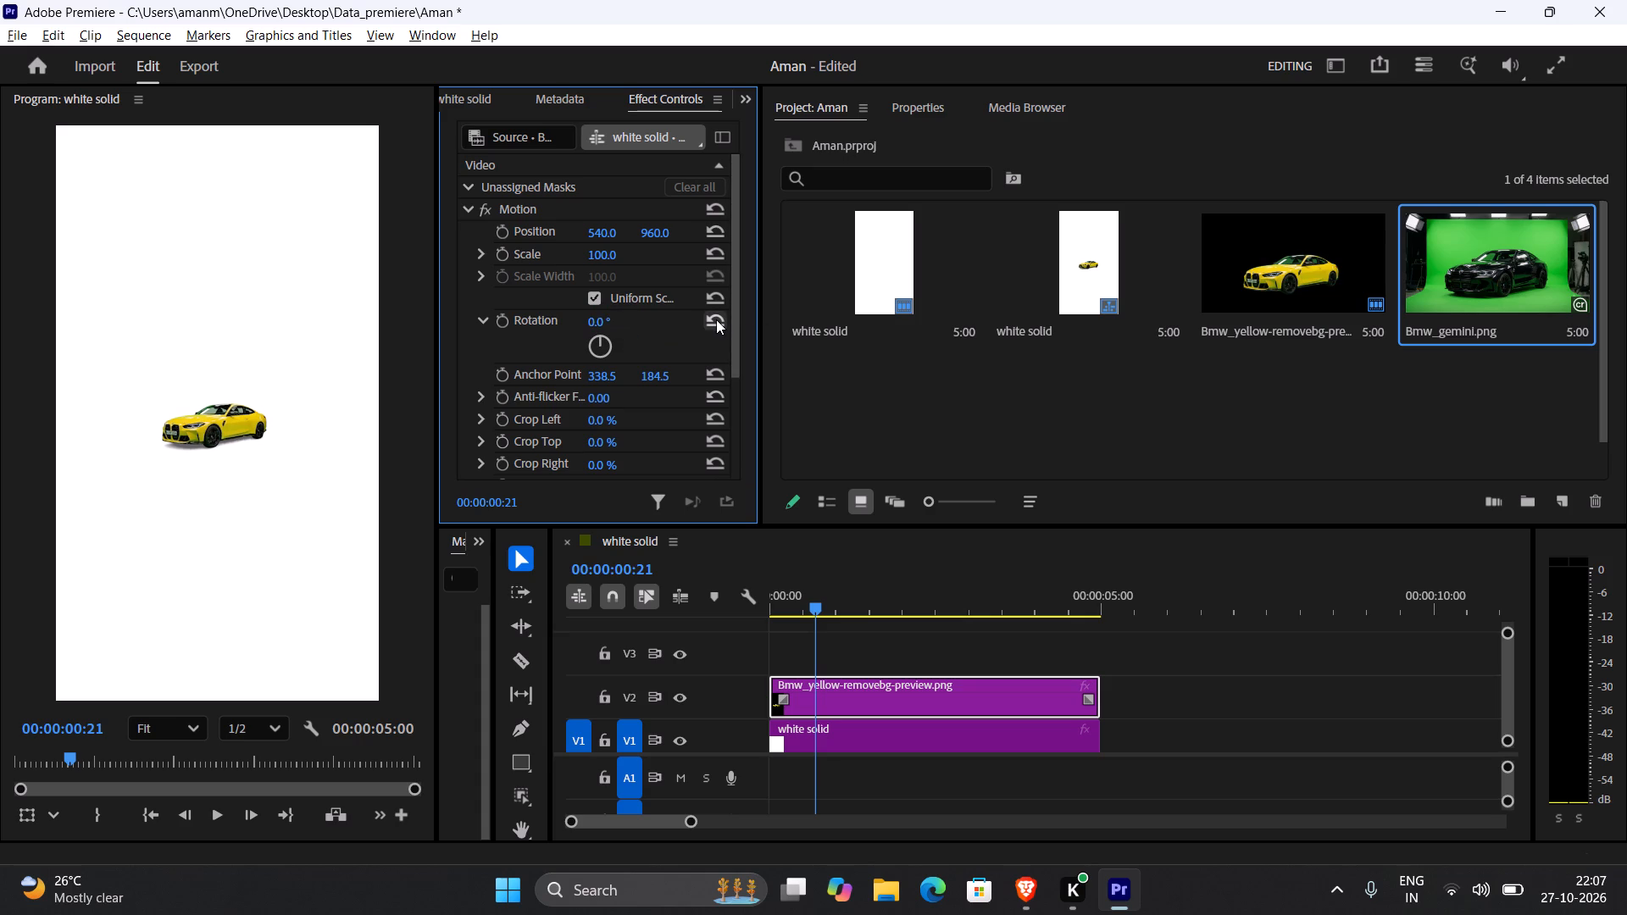
click(716, 319)
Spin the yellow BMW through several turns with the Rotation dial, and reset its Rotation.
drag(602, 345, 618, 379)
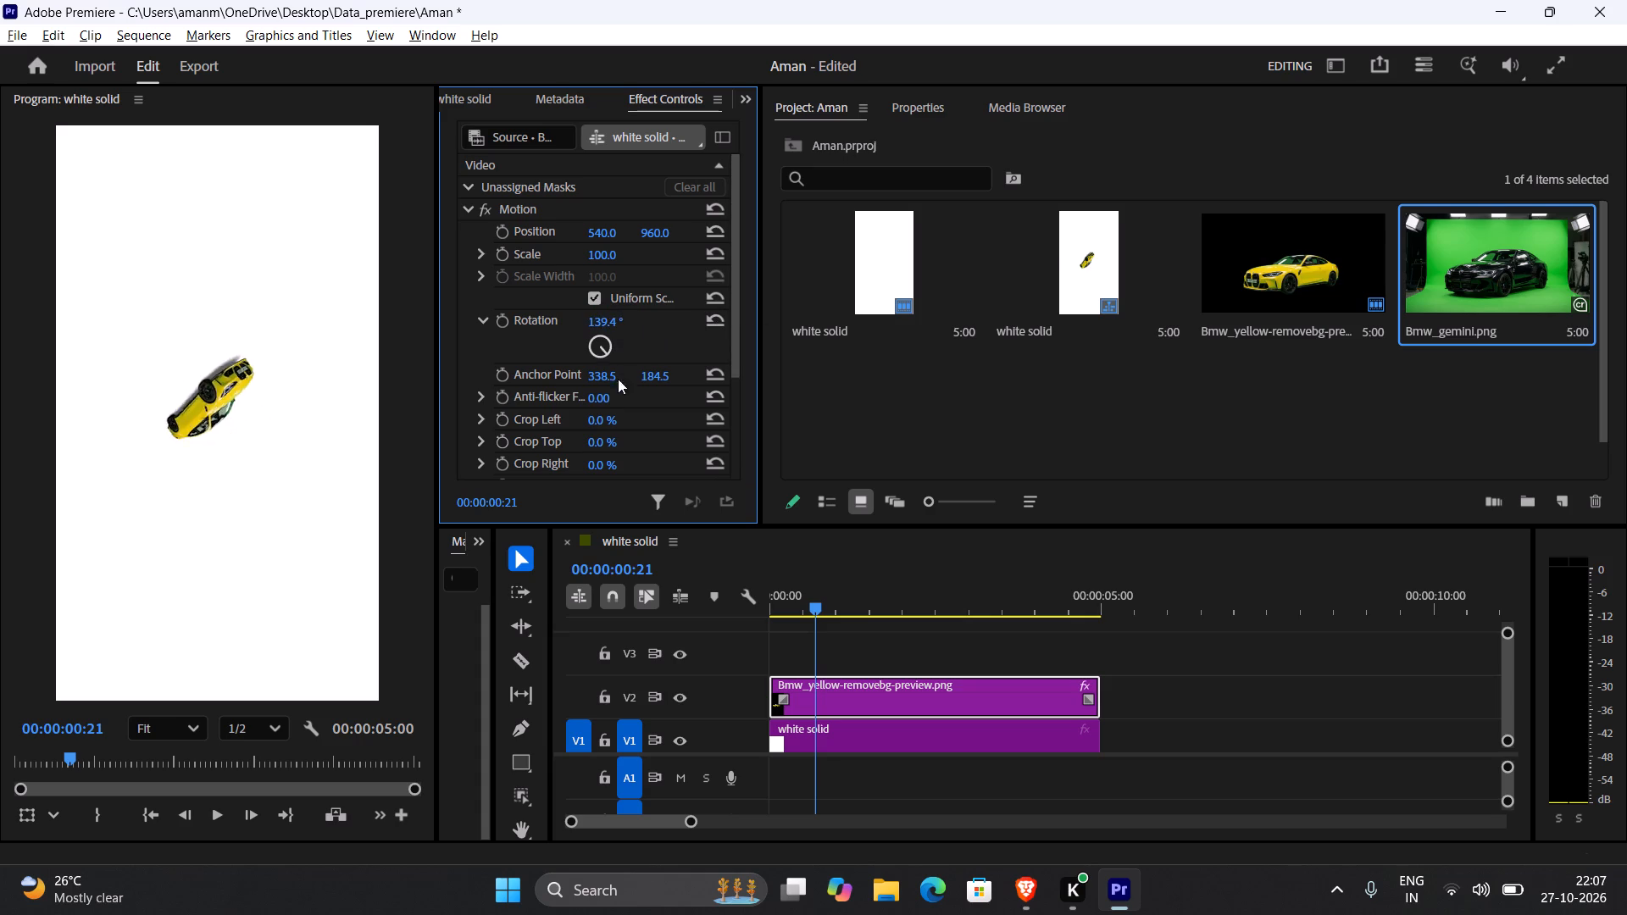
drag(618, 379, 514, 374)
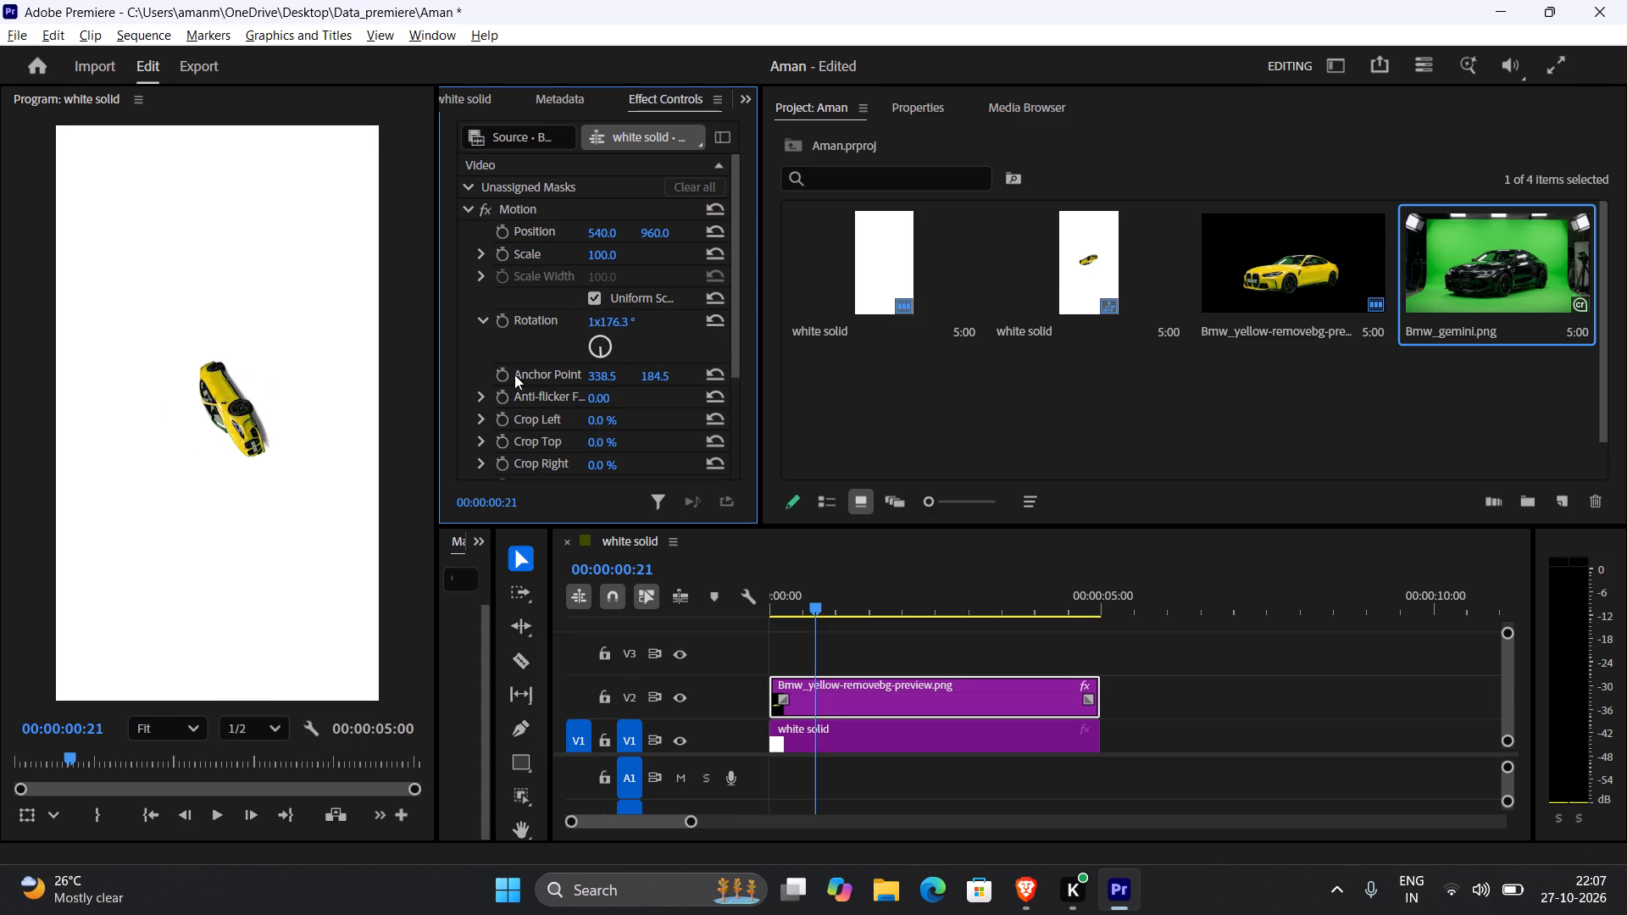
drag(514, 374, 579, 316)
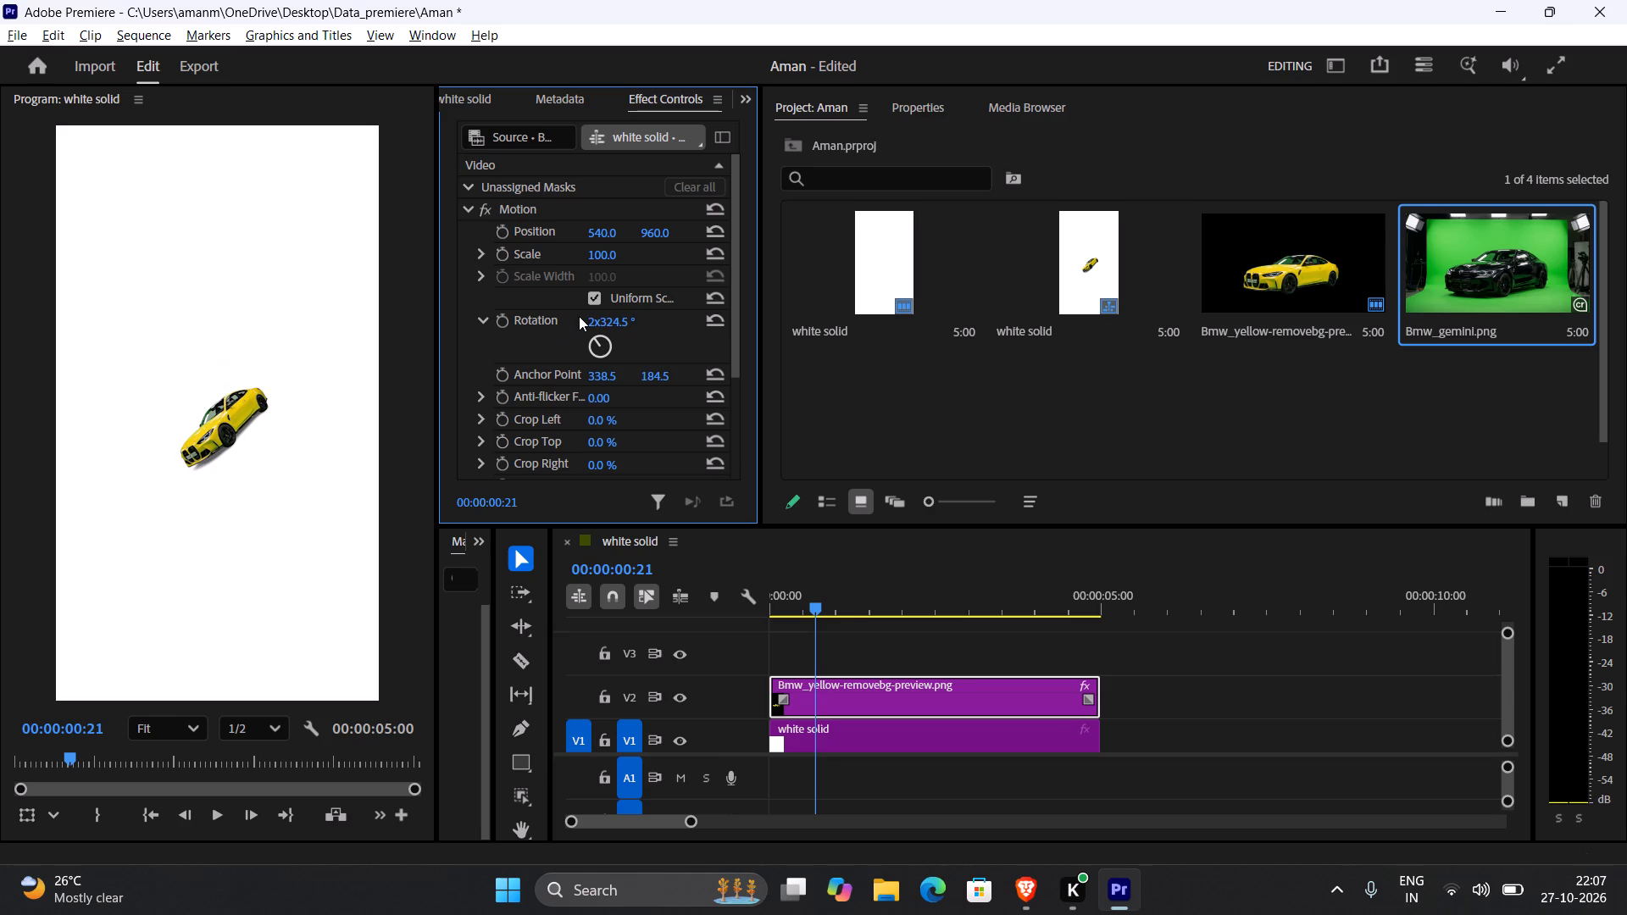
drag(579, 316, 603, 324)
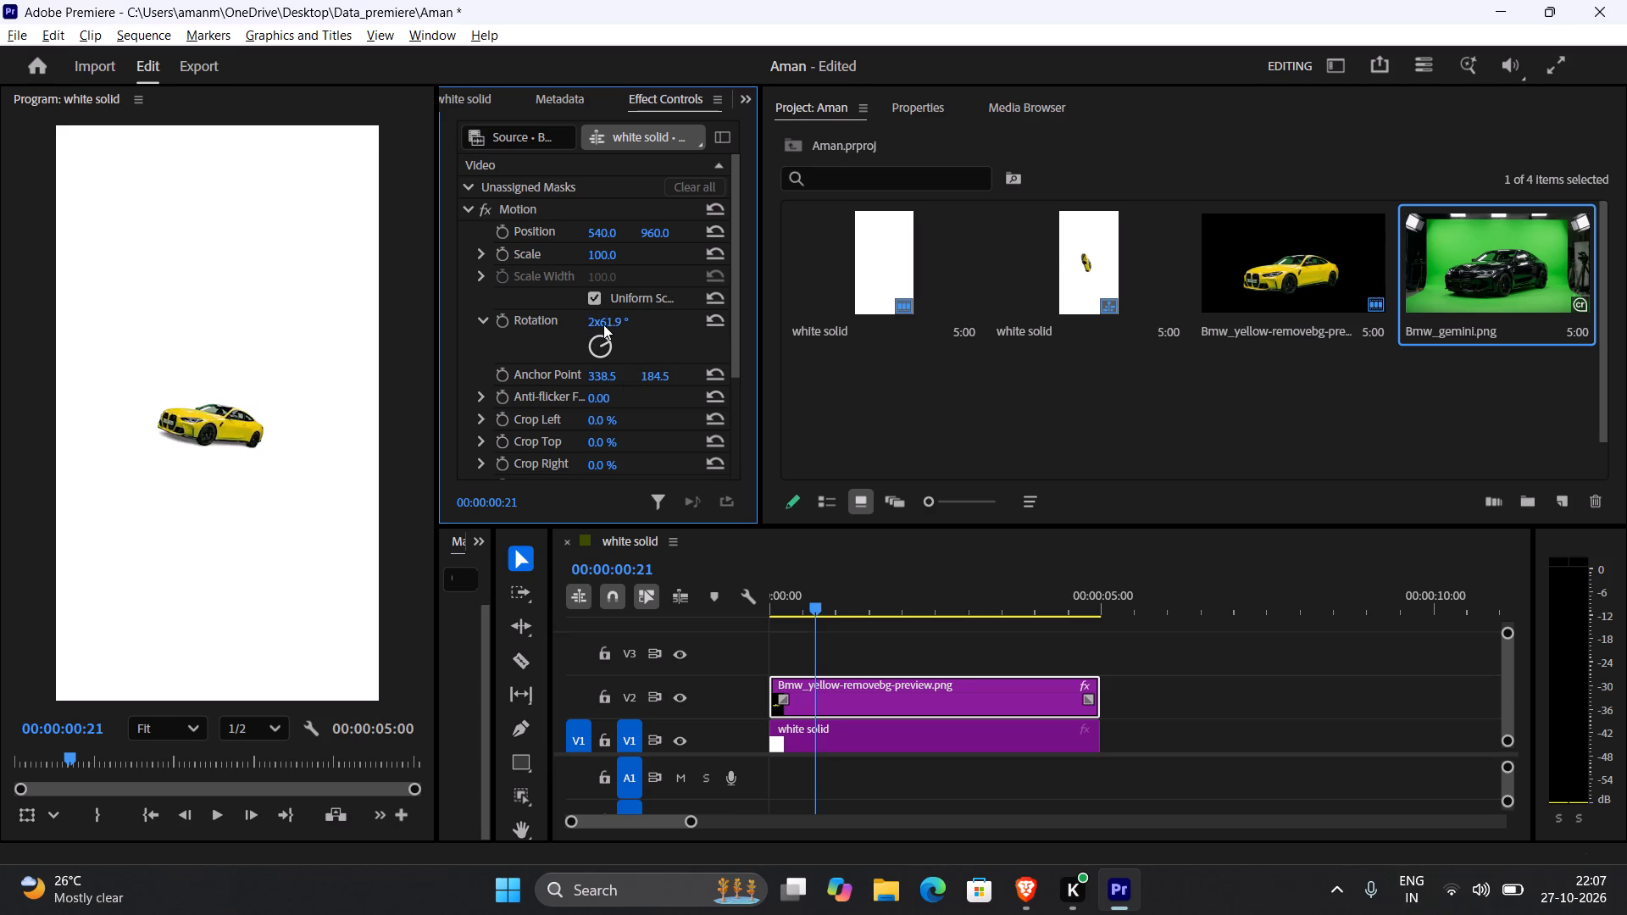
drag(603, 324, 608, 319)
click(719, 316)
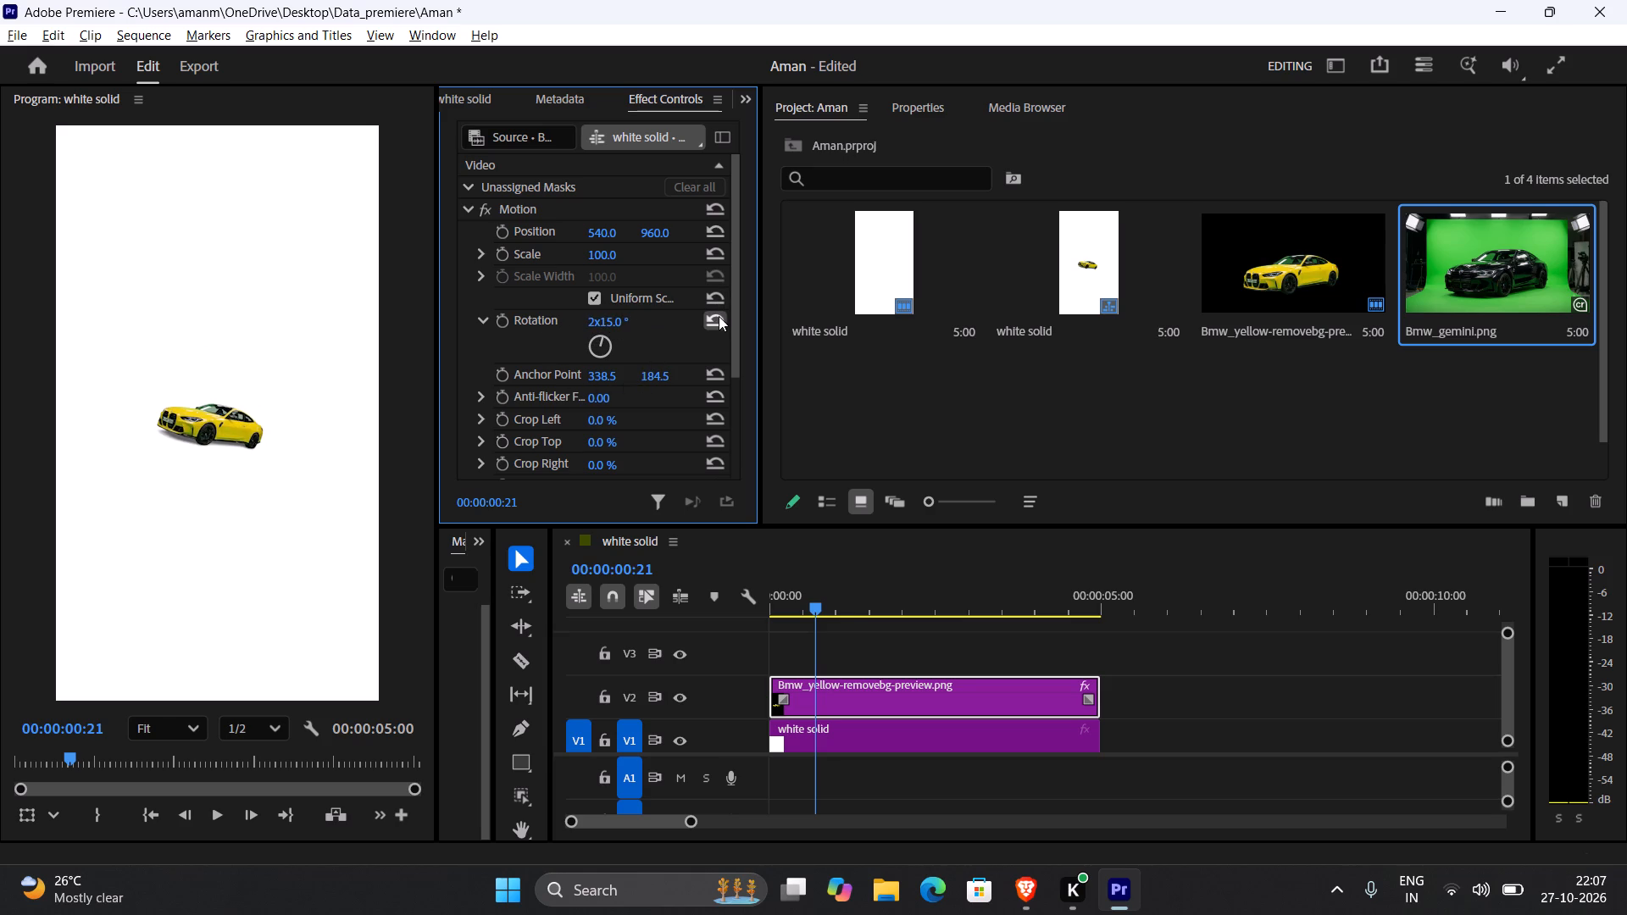
Switch to the lecture video, watch the Opacity explanation, and pause at 18:24.
key(alt+Tab)
click(663, 505)
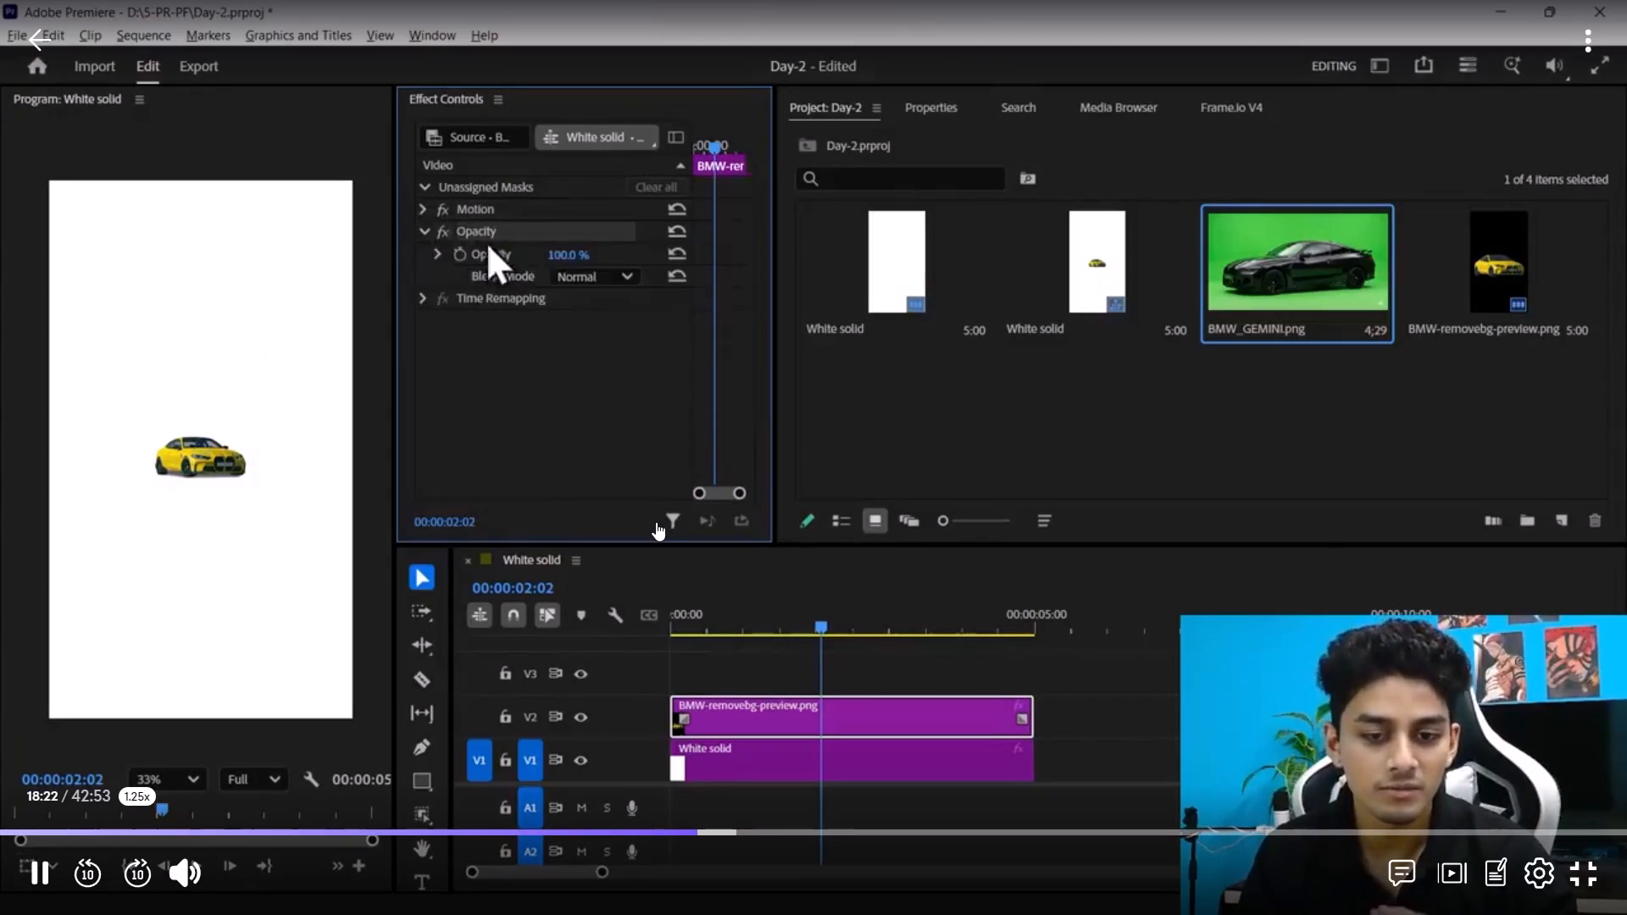
click(656, 522)
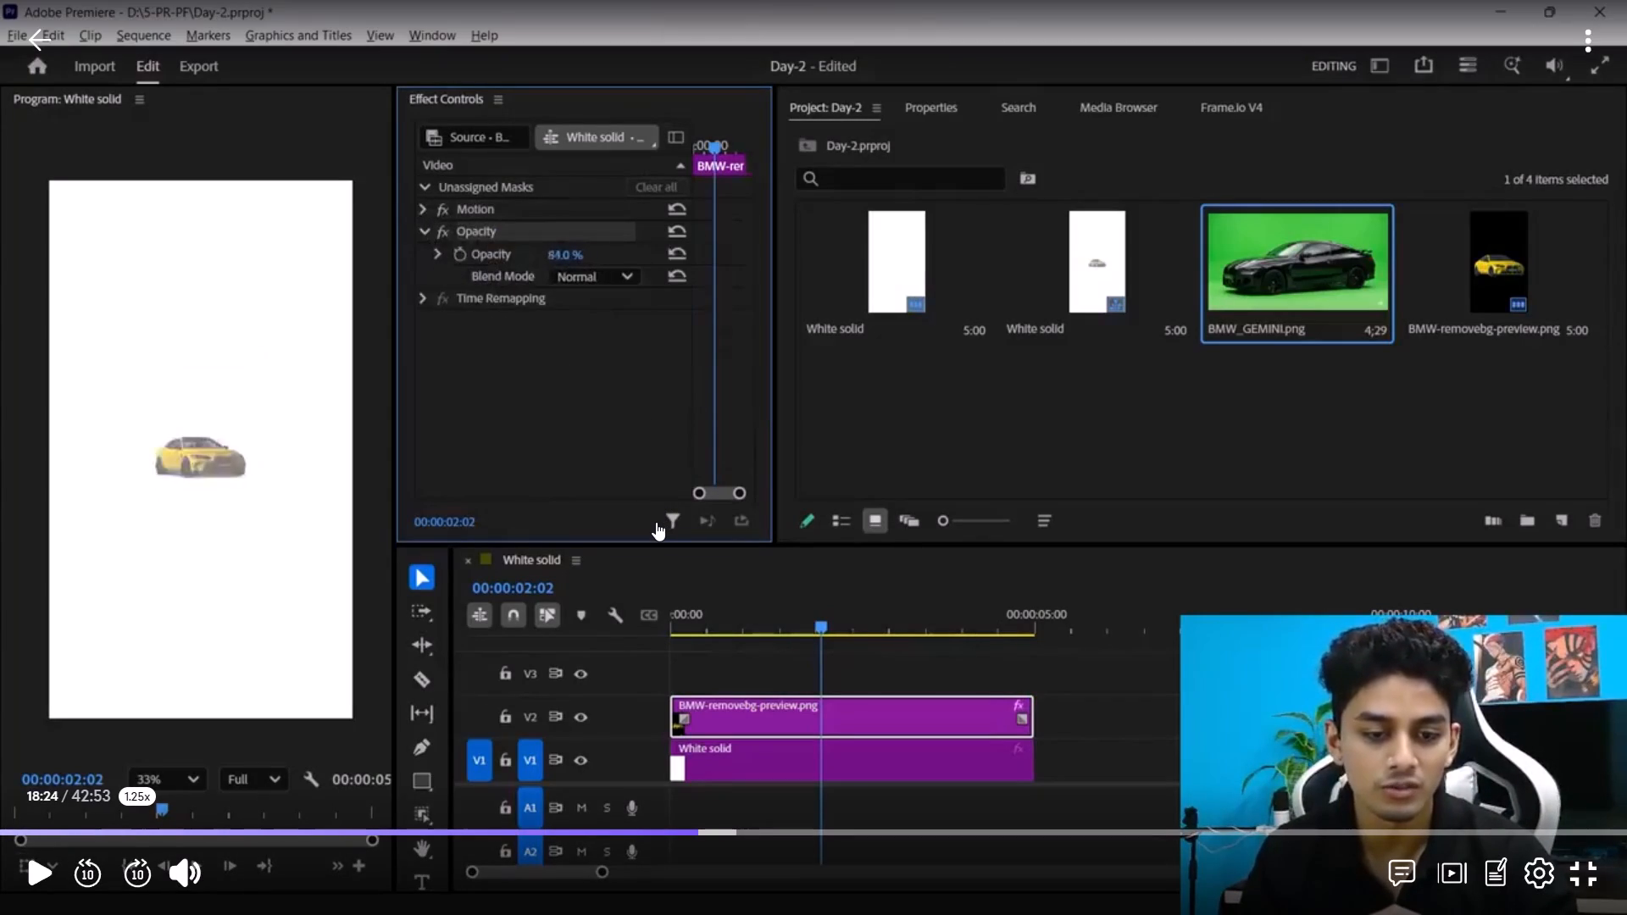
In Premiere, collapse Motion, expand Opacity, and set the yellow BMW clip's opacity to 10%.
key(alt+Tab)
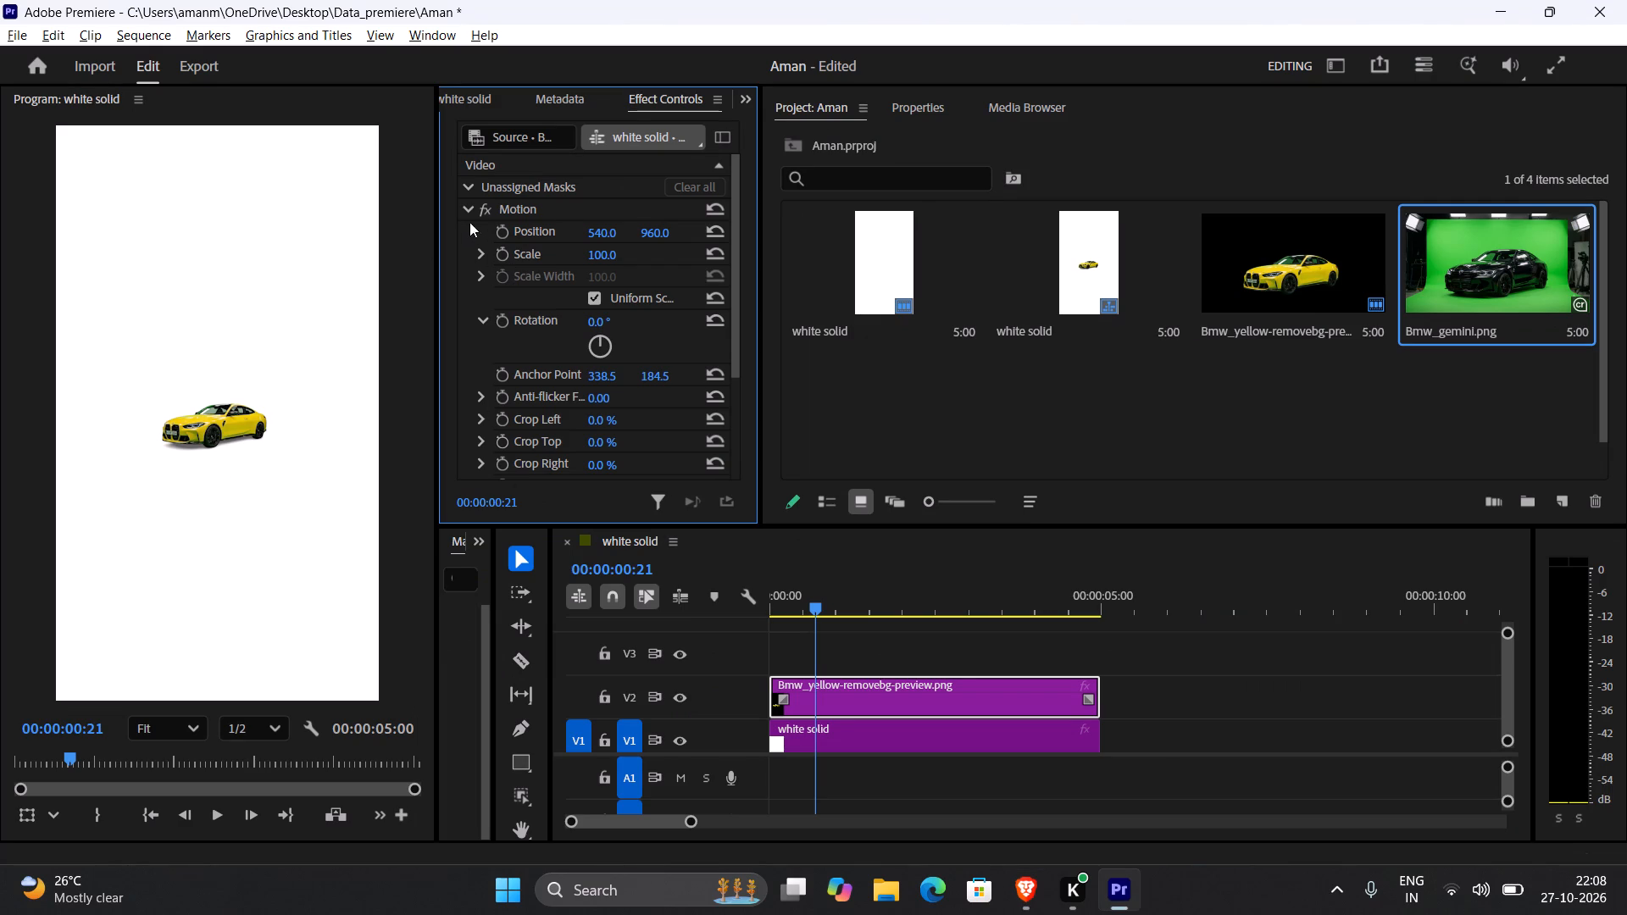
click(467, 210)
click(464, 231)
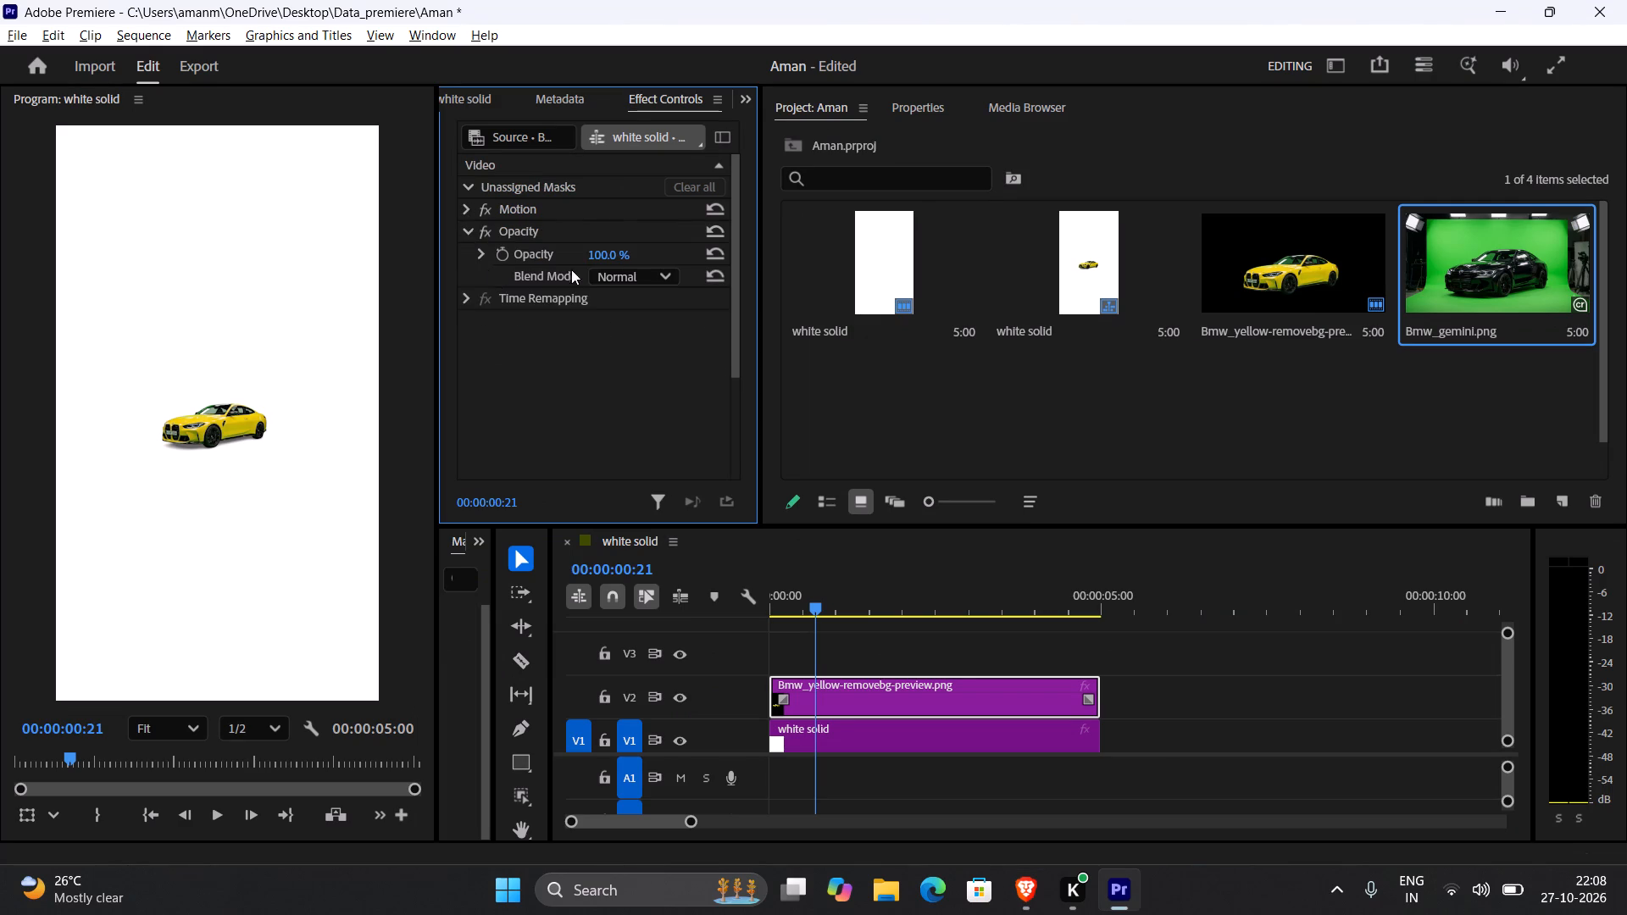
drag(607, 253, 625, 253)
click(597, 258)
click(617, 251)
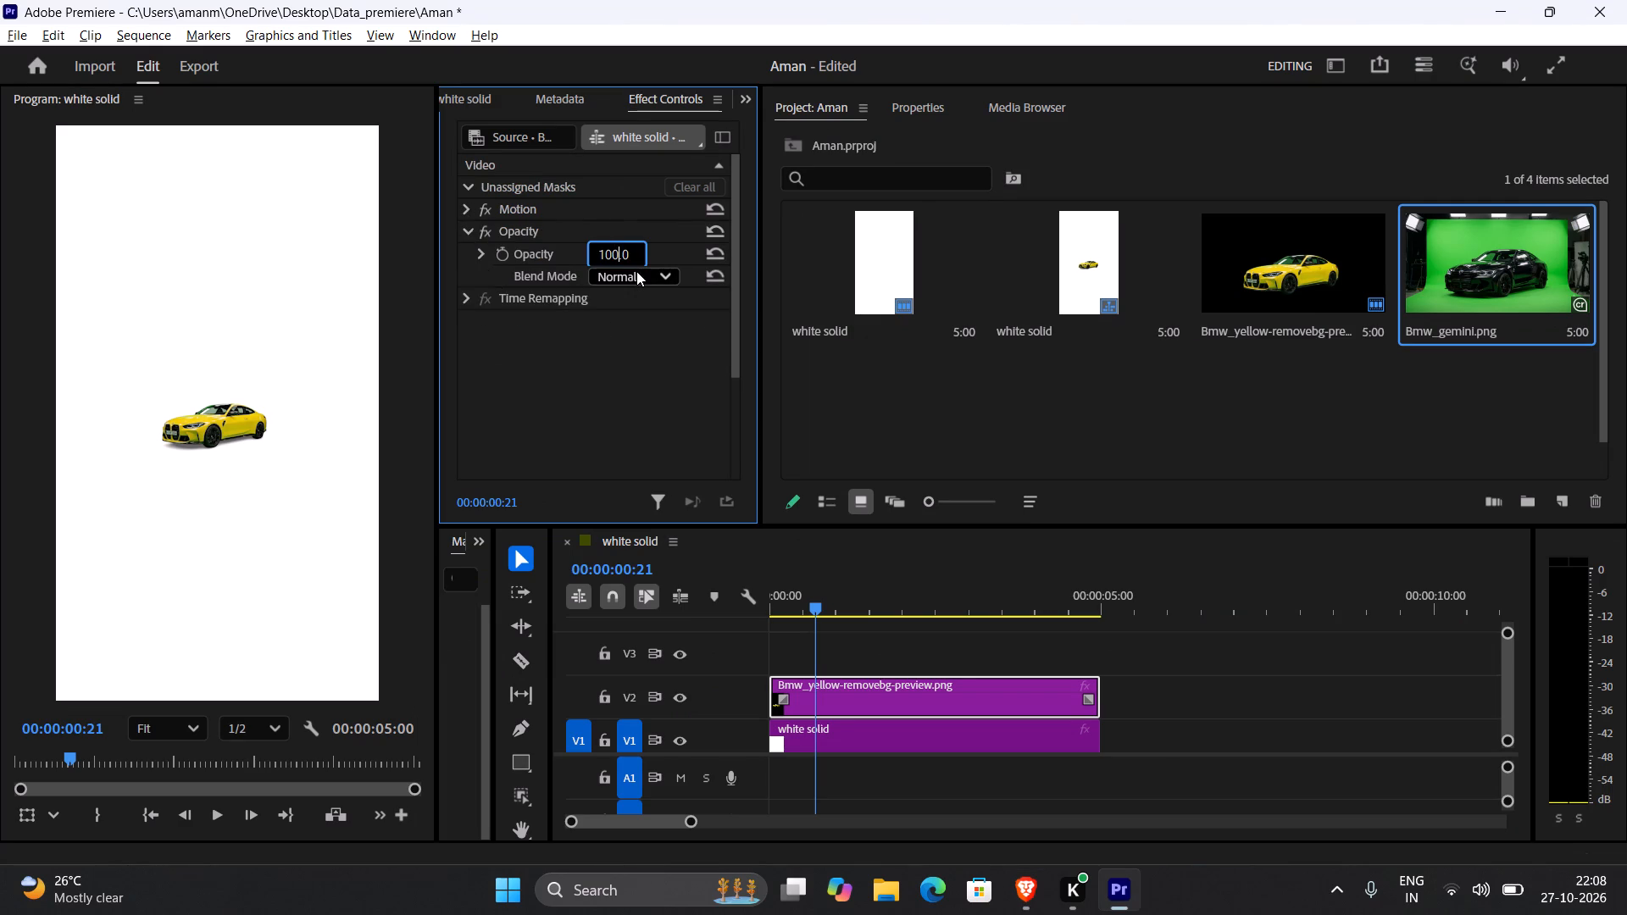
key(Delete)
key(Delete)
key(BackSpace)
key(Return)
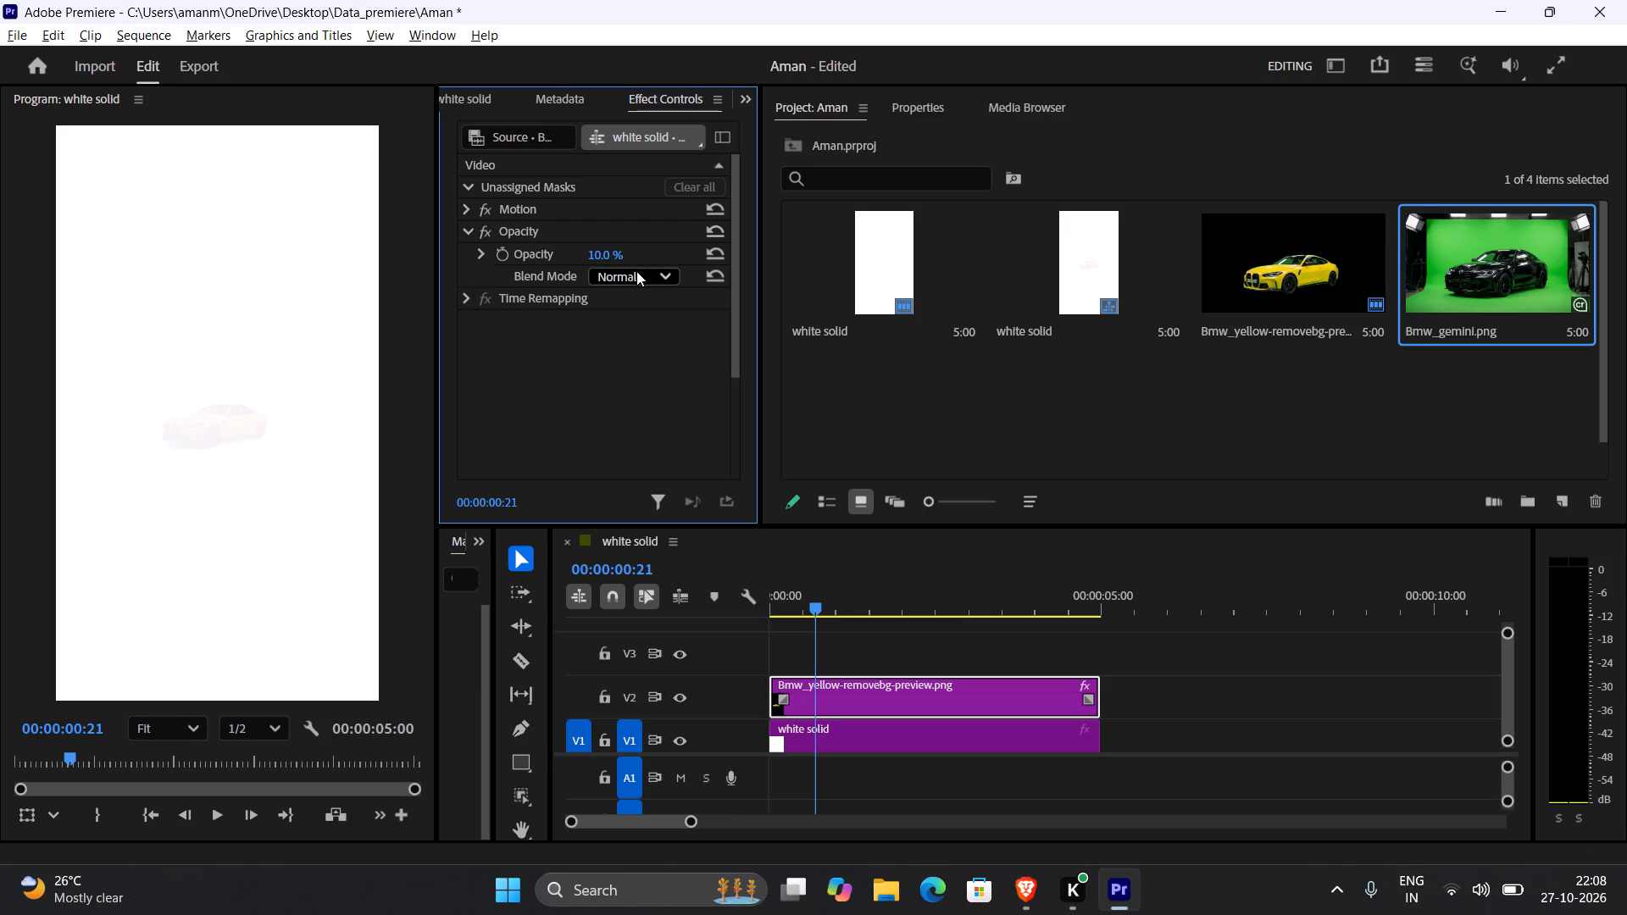
Look through the blend modes available for the yellow BMW clip.
click(636, 271)
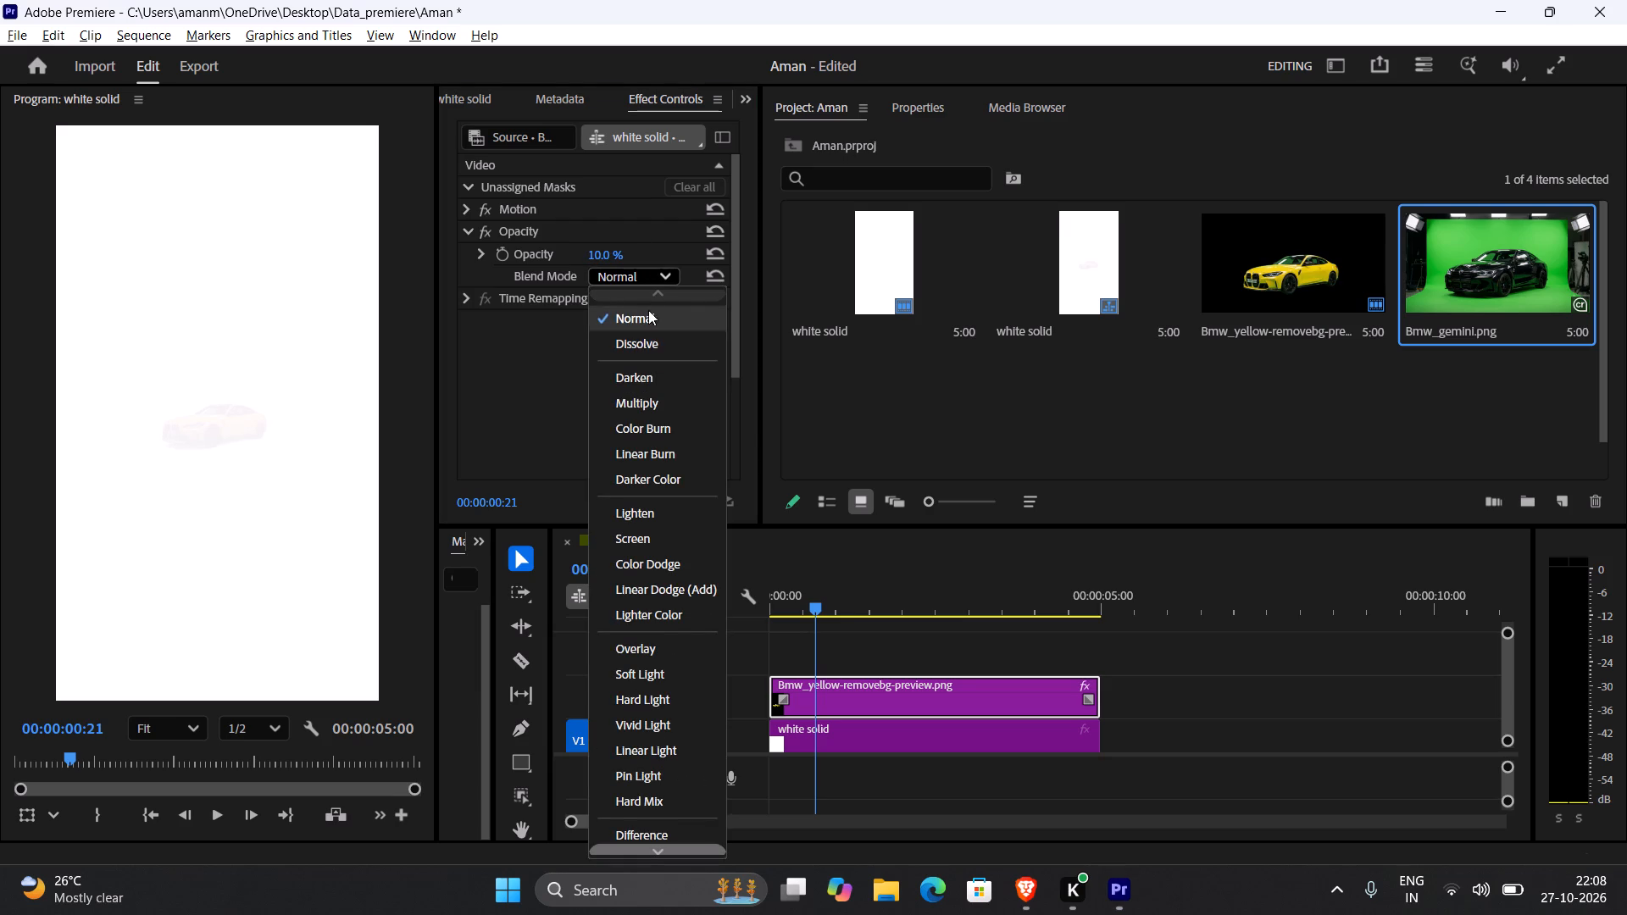
click(631, 279)
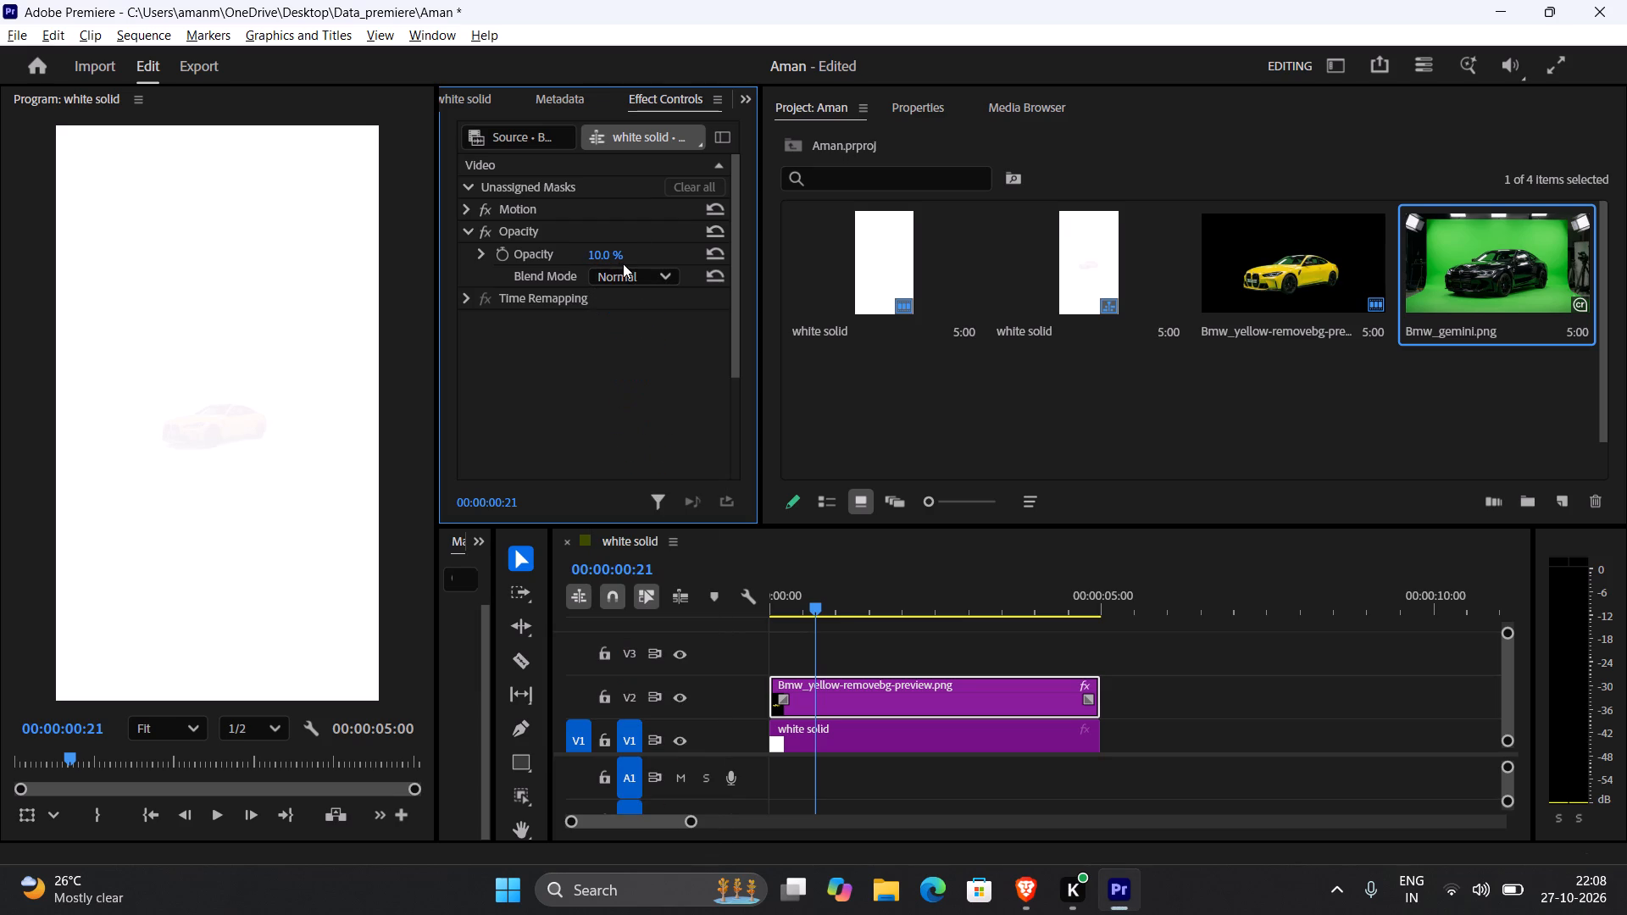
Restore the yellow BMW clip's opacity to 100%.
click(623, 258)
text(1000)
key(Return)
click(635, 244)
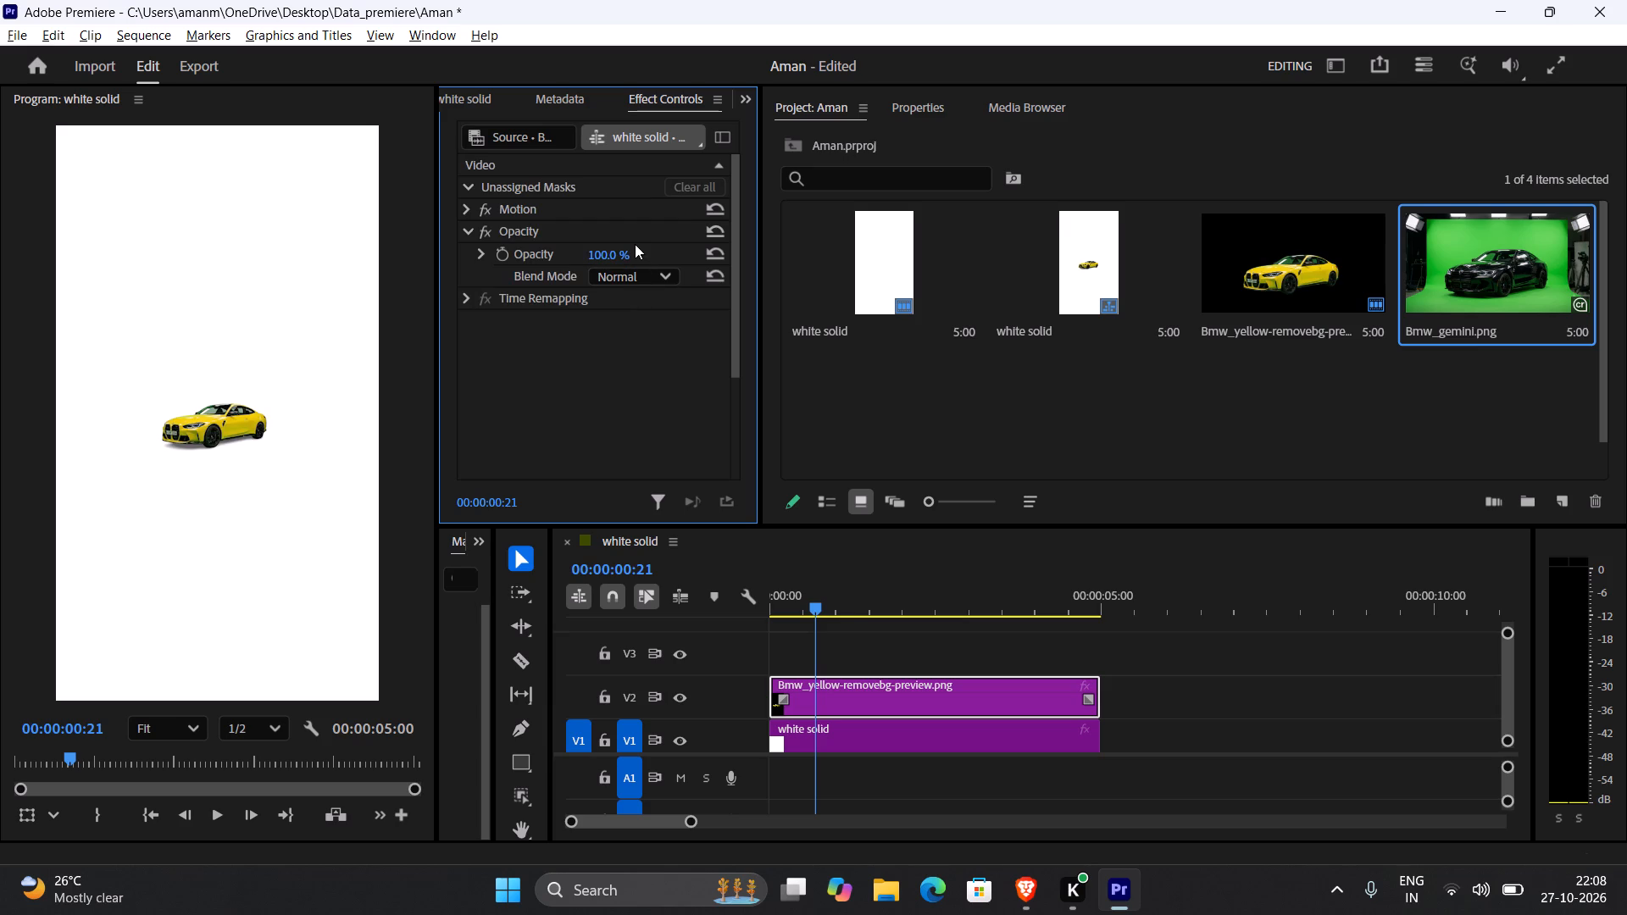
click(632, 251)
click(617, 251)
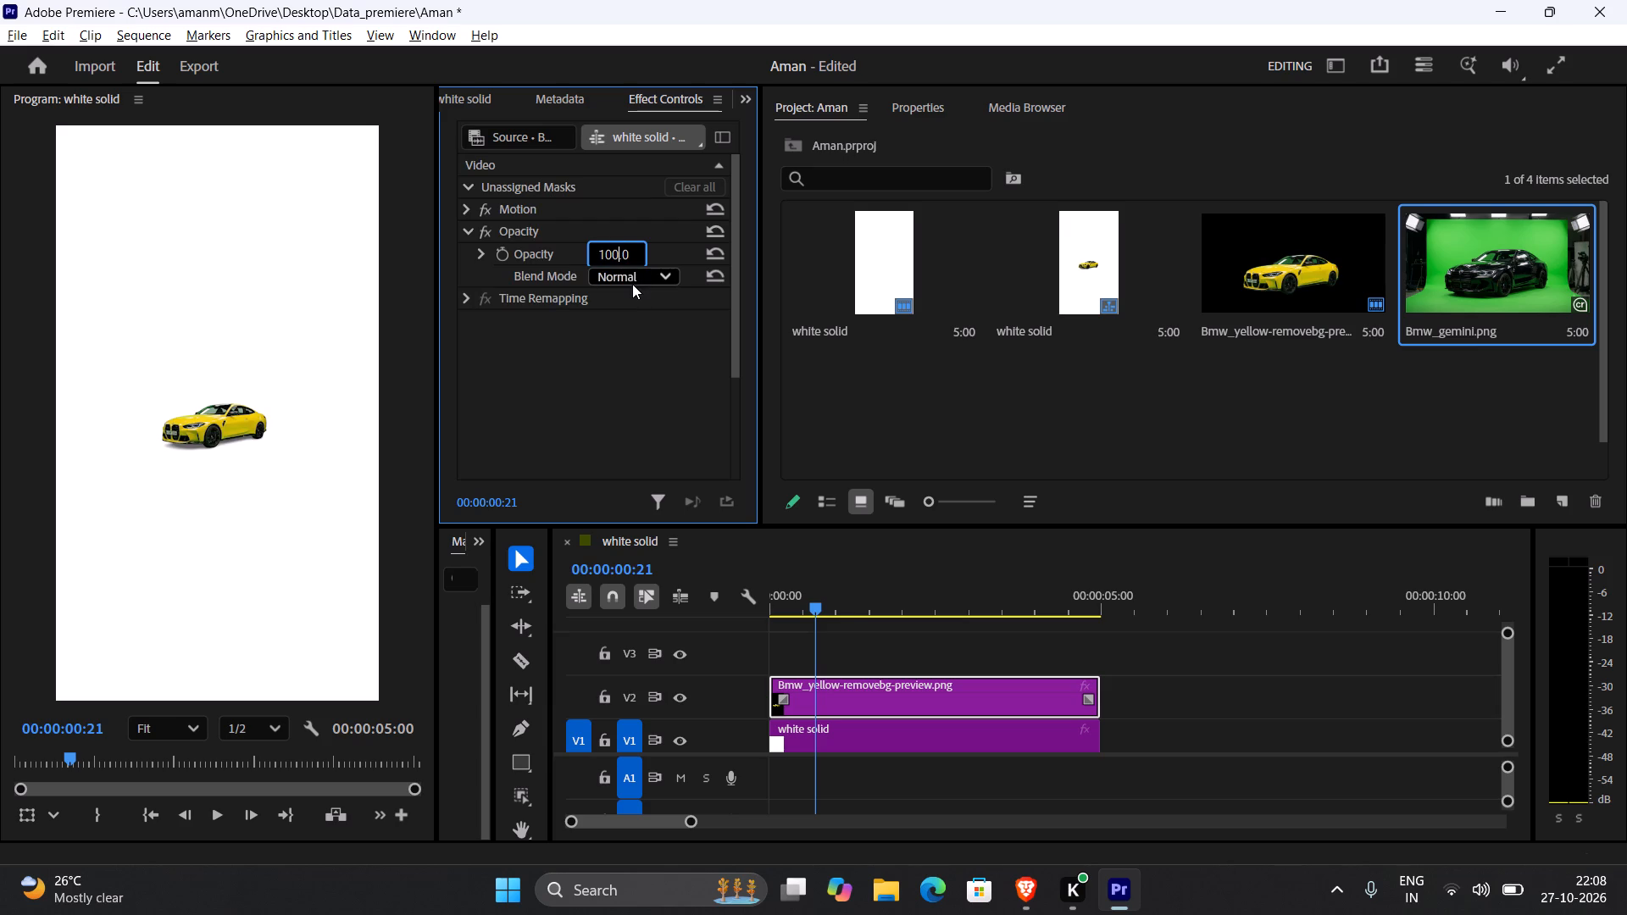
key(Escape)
Switch to the lecture video, watch the explanation of moving the car with Motion's Position, and pause.
key(alt+Tab)
click(692, 340)
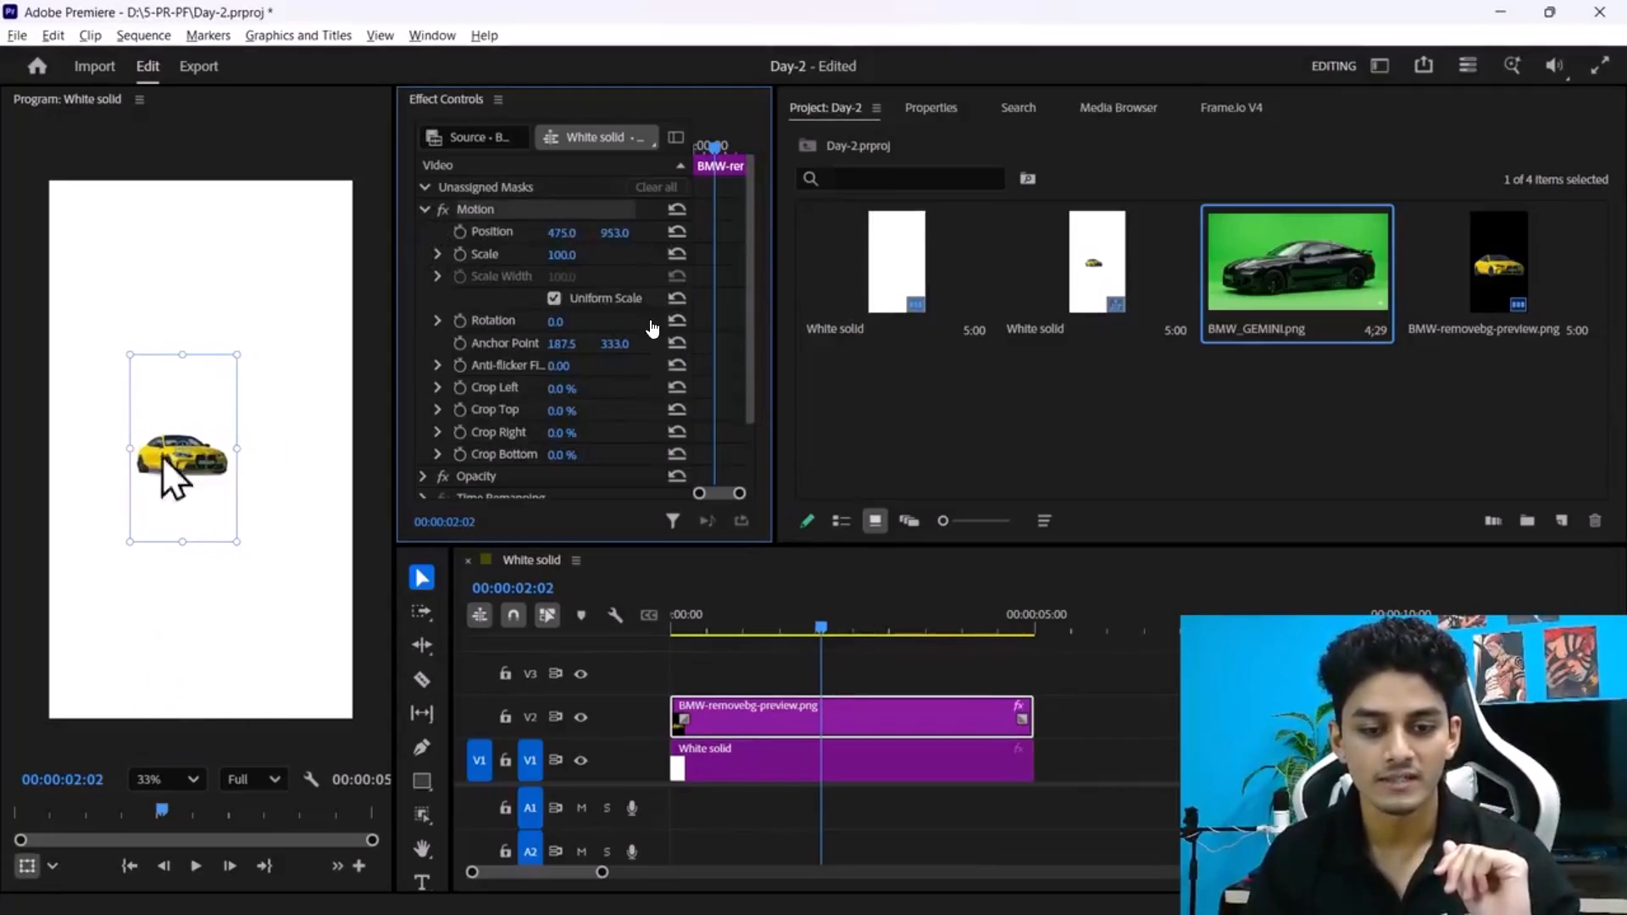
click(581, 267)
In Premiere, collapse Opacity, expand the yellow BMW clip's Motion settings, and move the playhead to 00:00:04:01.
key(alt+Tab)
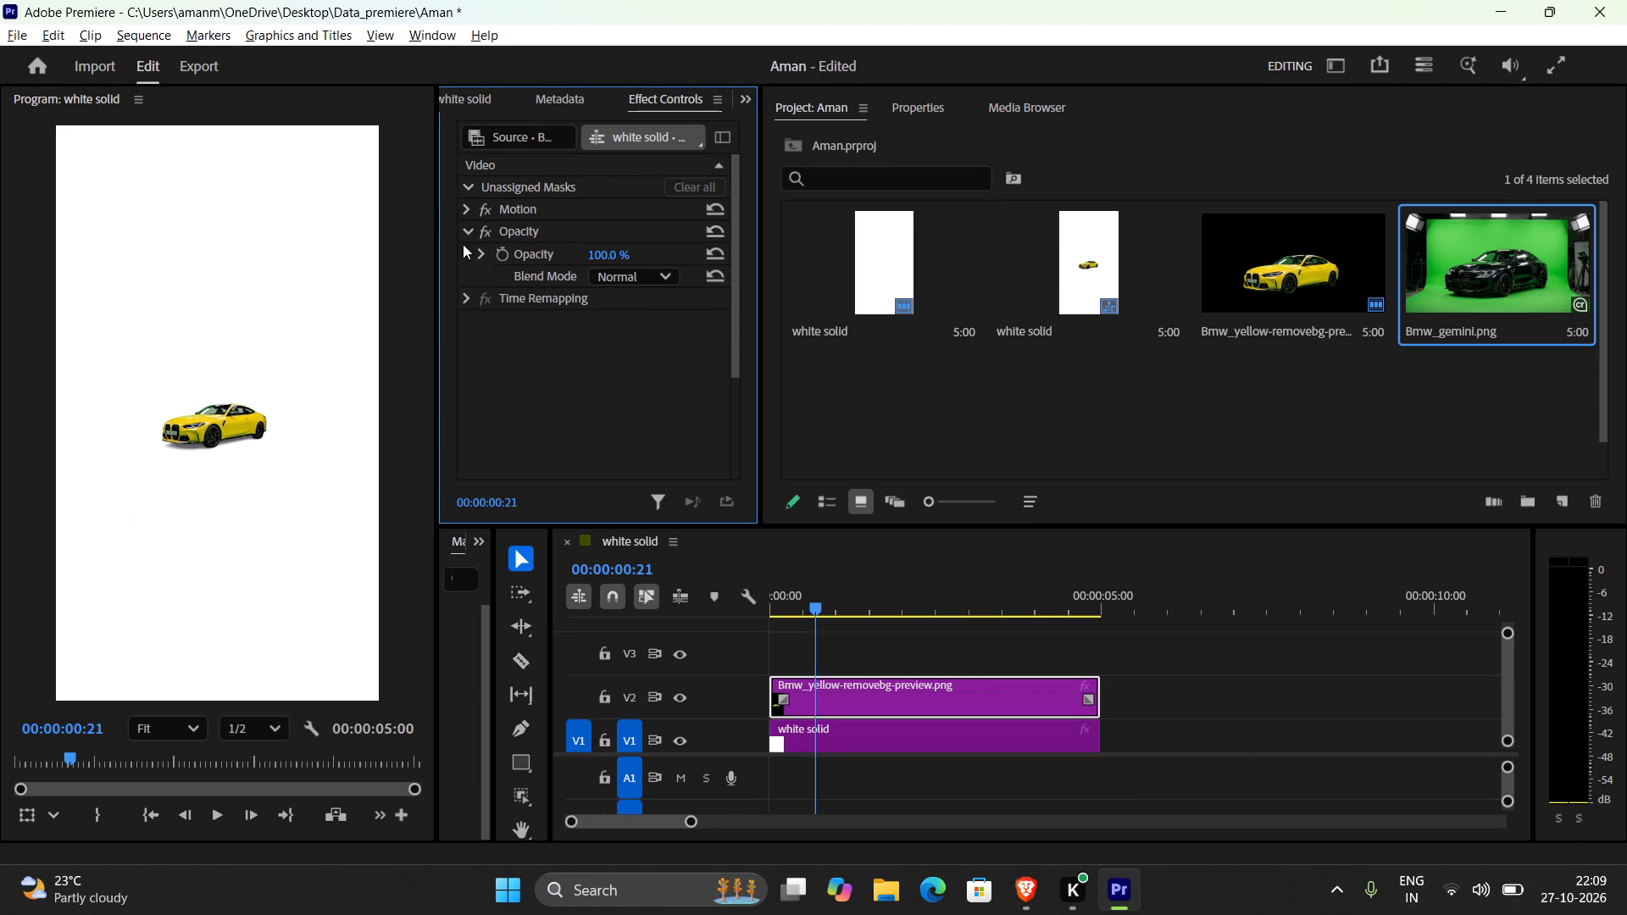
click(464, 238)
click(463, 208)
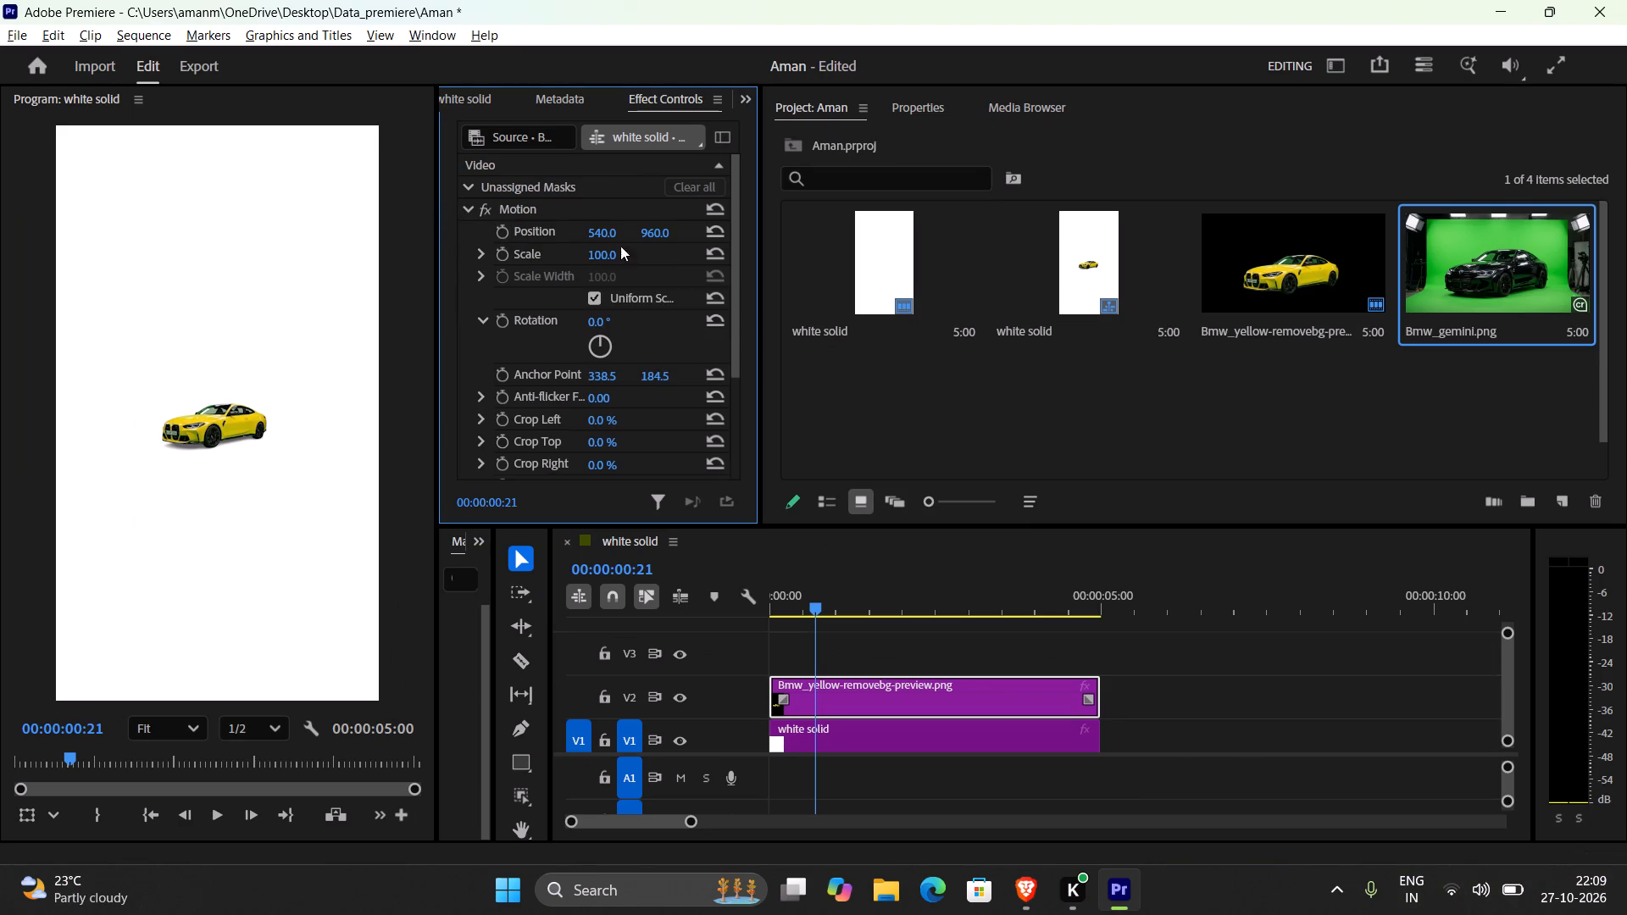
click(614, 232)
key(Escape)
key(Up)
key(Up)
key(Up)
key(Up)
key(Up)
key(Up)
key(Up)
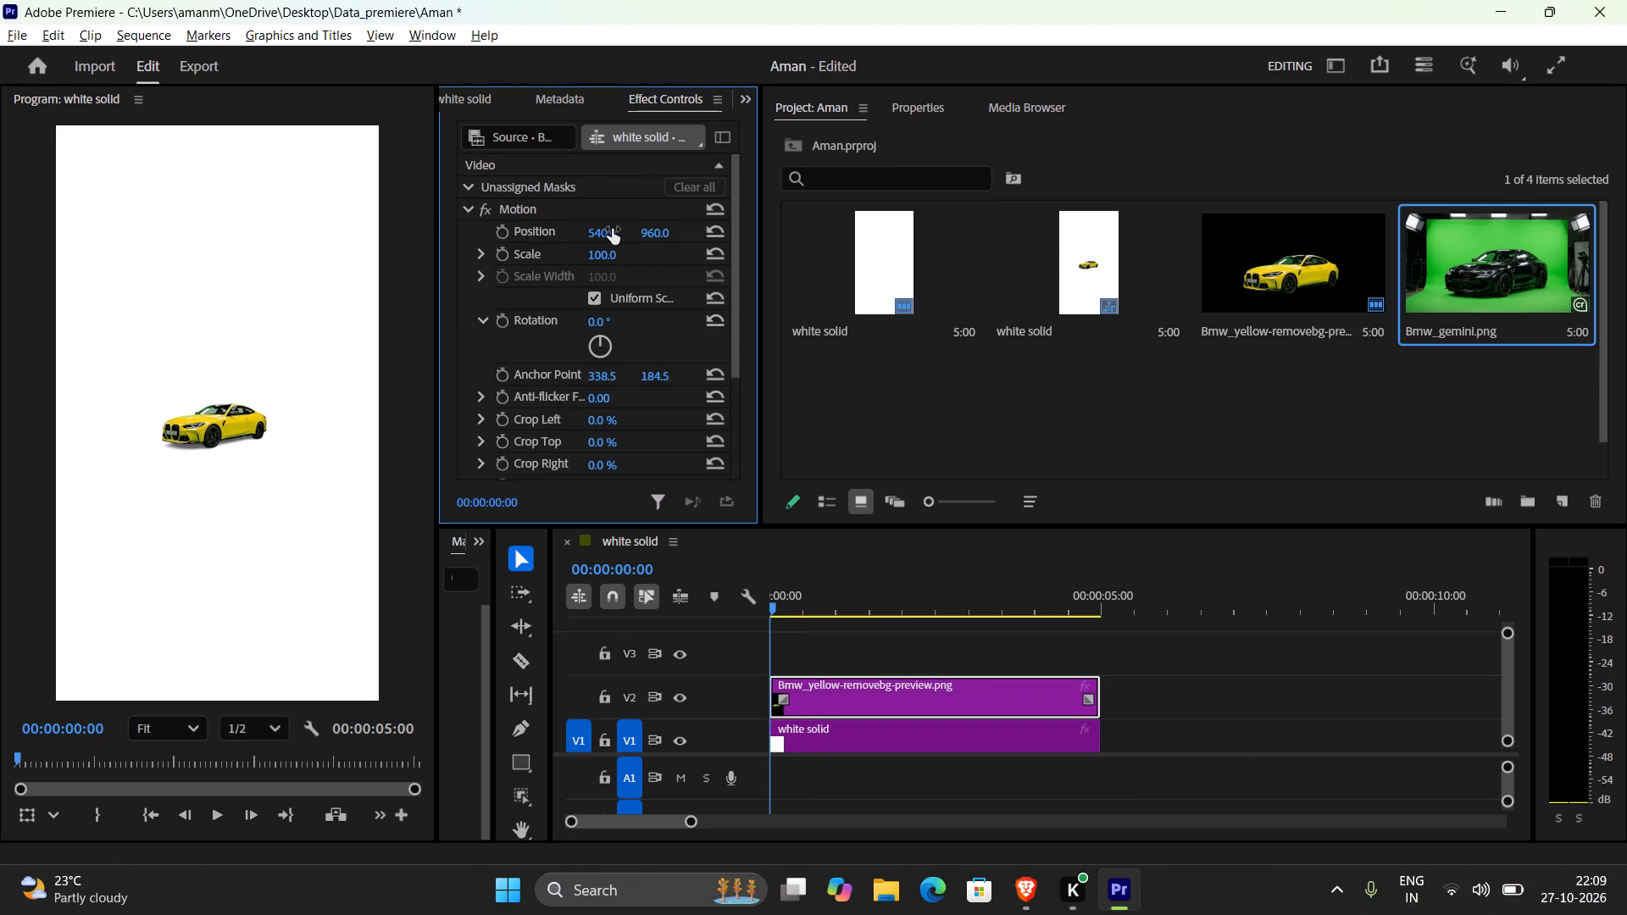
key(Down)
key(Right)
key(Left)
key(Left)
key(Left)
key(Left)
key(Left)
key(Left)
key(Left)
key(Left)
key(Left)
key(Left)
key(Left)
key(Left)
key(Left)
key(Left)
key(Left)
key(Left)
key(Left)
key(Left)
key(Left)
key(Left)
key(Left)
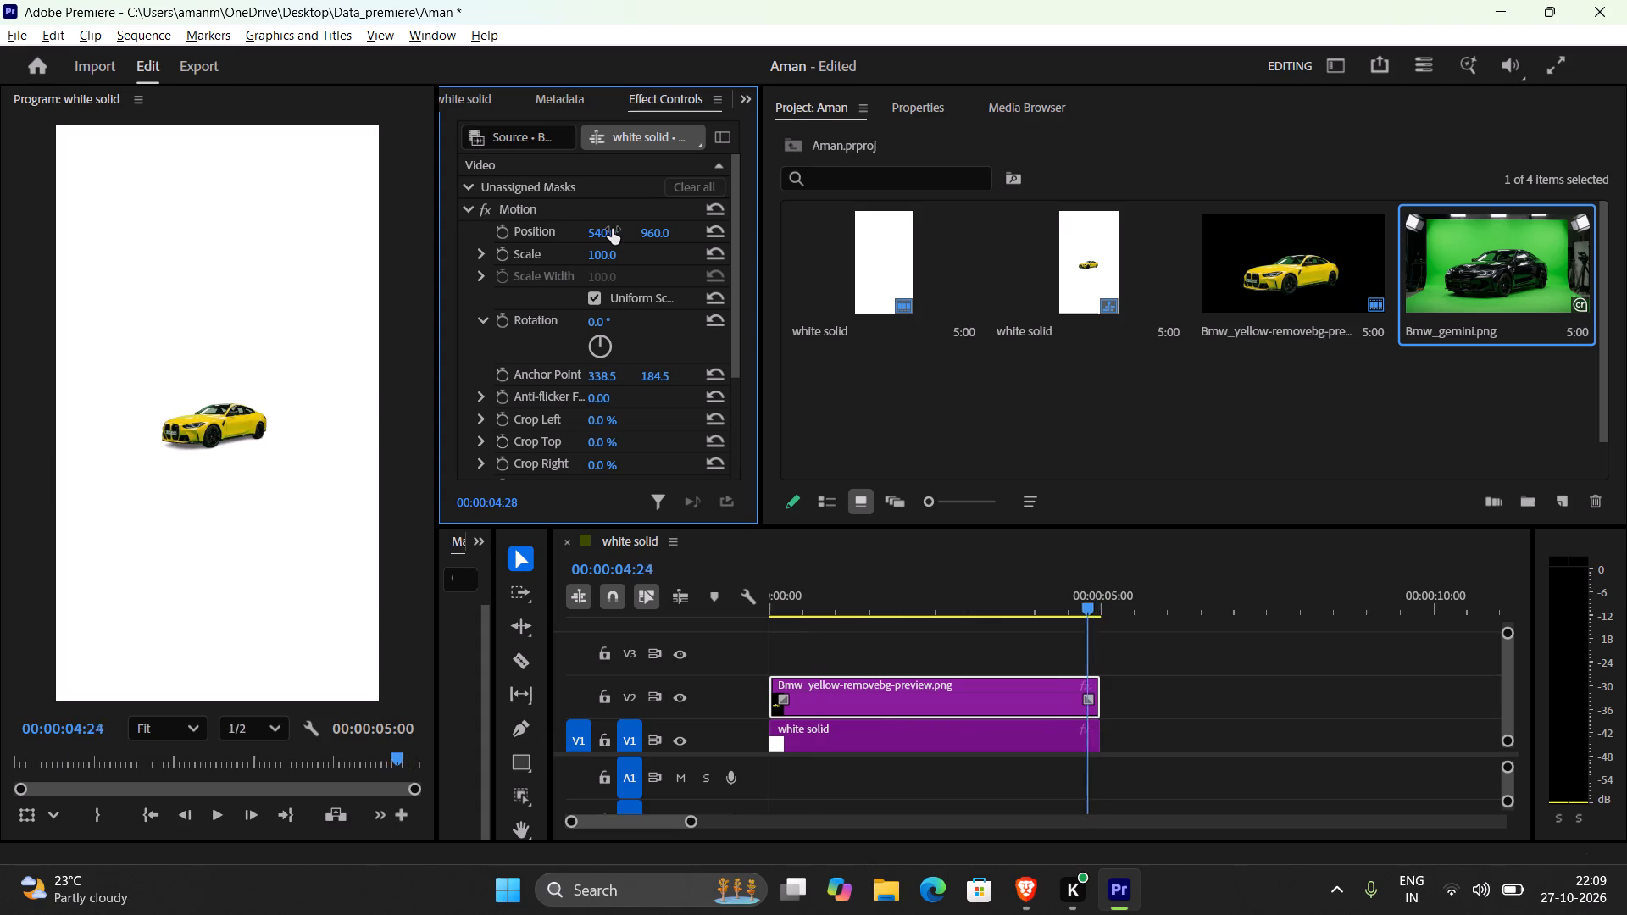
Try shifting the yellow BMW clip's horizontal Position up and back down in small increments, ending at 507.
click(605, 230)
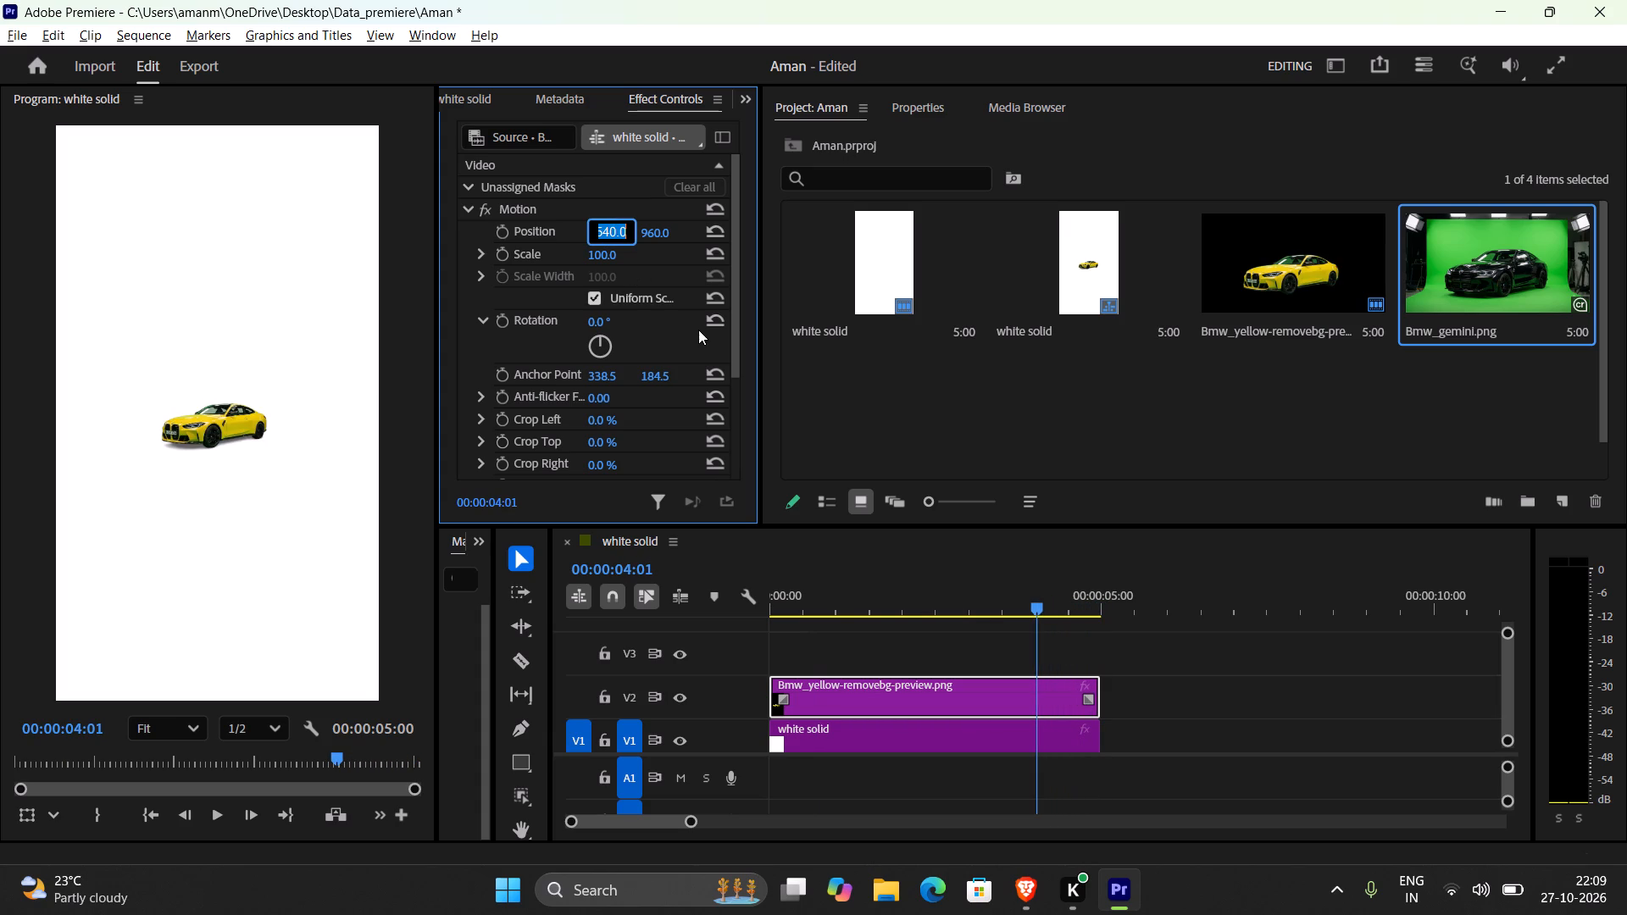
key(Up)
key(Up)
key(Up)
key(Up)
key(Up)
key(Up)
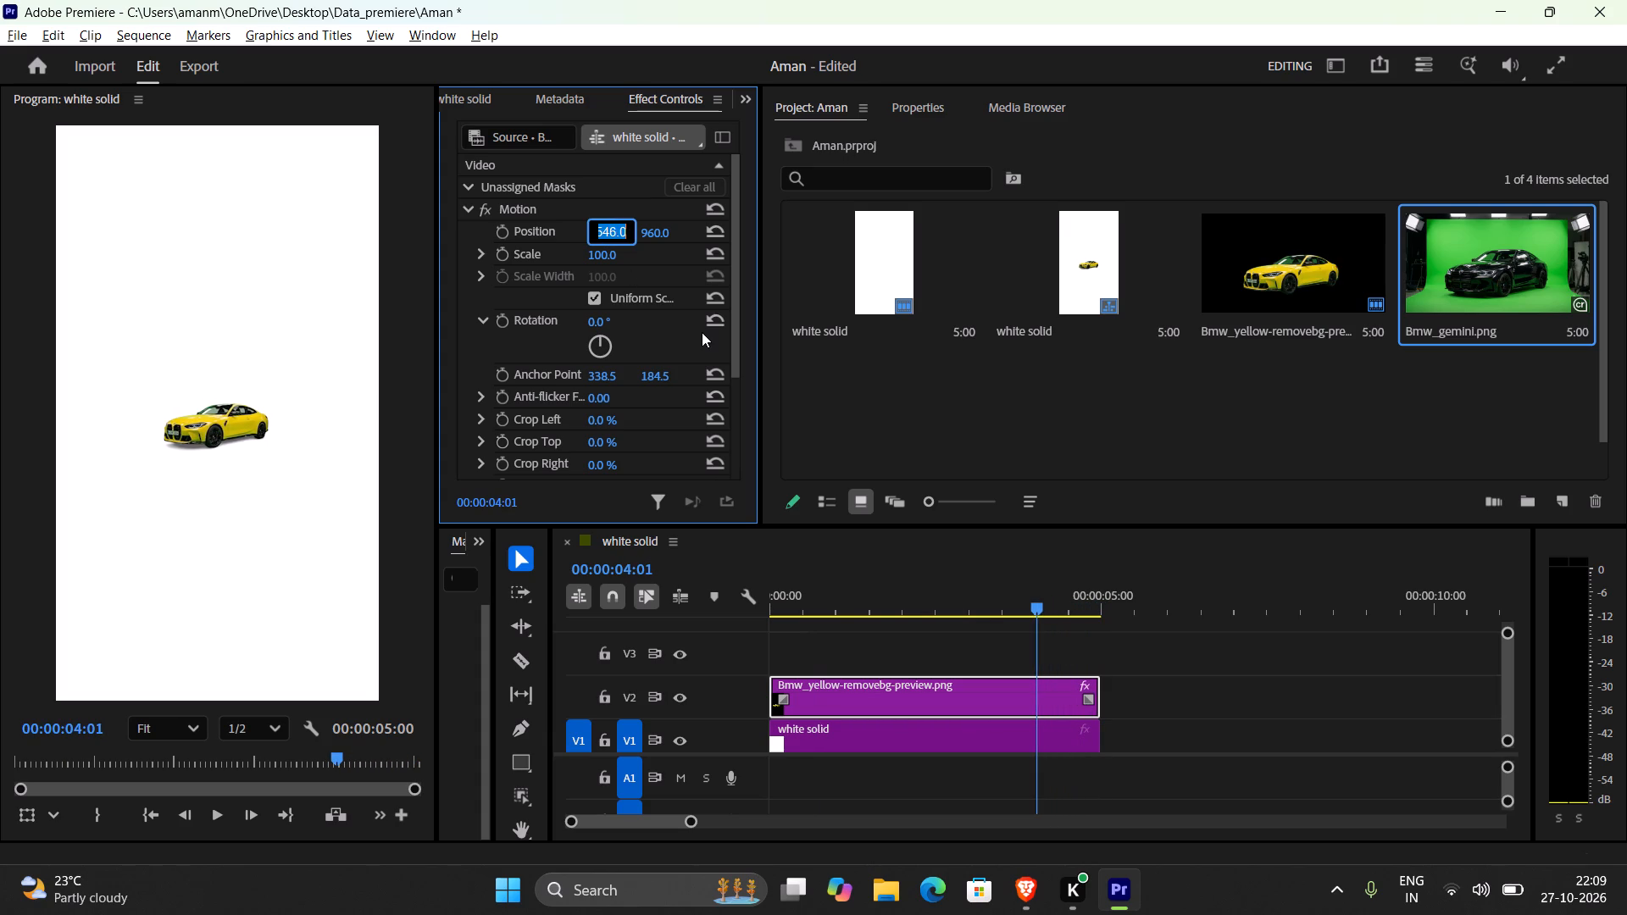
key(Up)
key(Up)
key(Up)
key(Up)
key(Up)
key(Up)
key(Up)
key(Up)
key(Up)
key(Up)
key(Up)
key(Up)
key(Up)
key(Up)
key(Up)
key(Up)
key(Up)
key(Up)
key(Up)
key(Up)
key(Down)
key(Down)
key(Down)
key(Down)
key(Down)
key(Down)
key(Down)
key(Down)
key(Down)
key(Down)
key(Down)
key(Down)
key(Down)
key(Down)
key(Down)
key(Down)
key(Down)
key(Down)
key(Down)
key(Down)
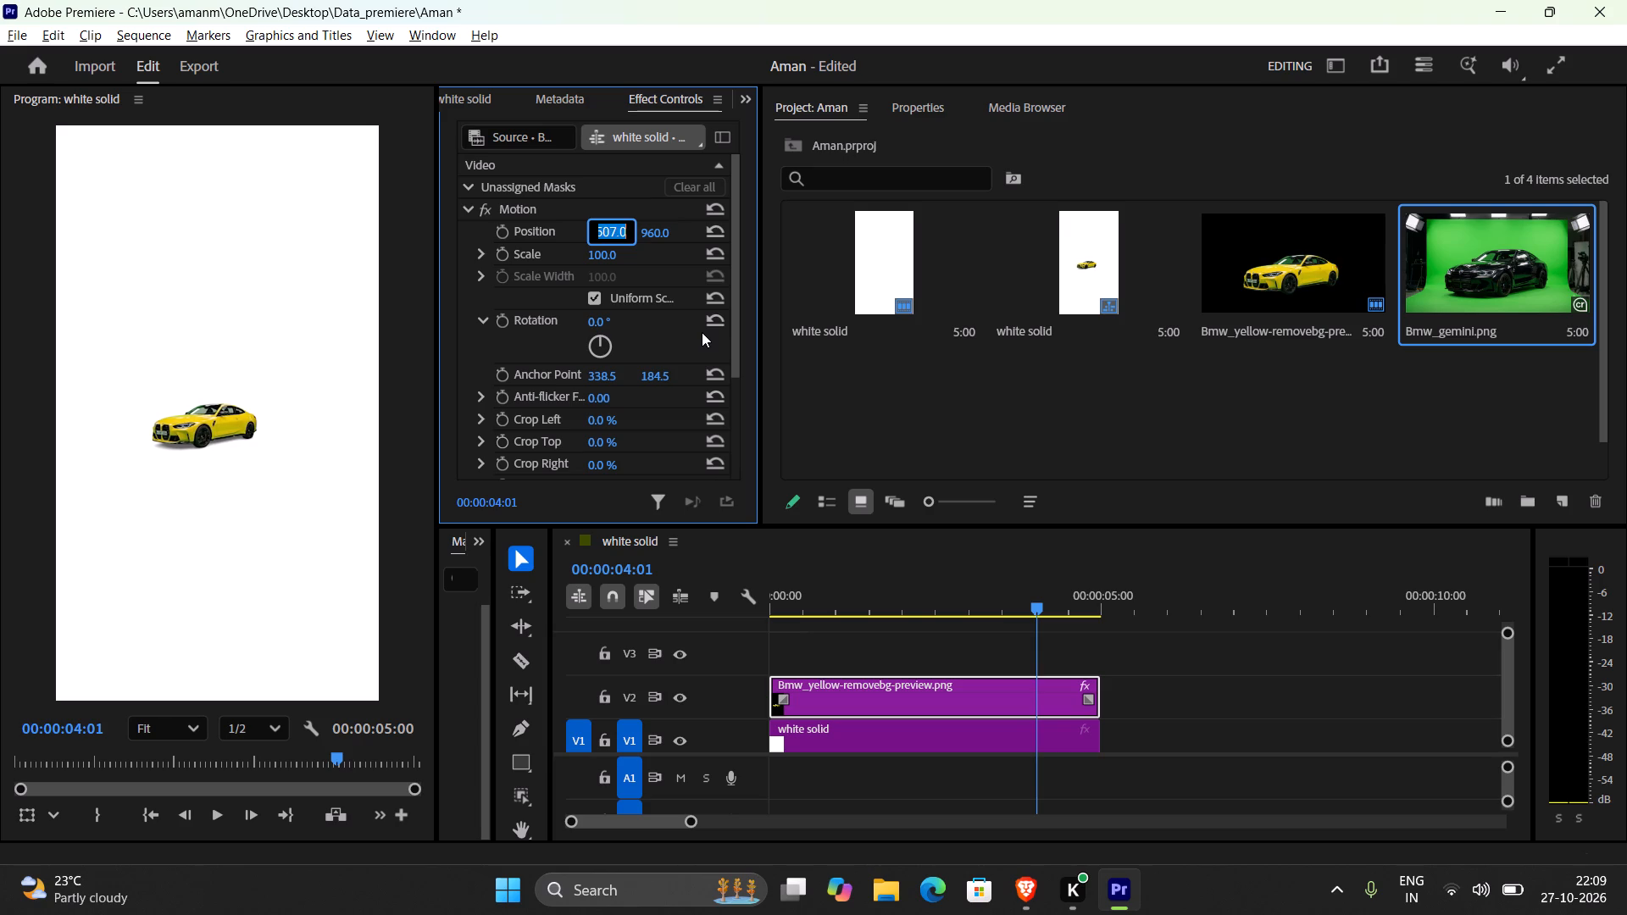
Increase the yellow BMW clip's horizontal Position in larger increments to 977, moving the car partly past the frame's right edge.
key(shift+Up)
key(shift+Up)
key(shift+Up)
key(shift+Up)
key(shift+Up)
key(shift+Up)
key(shift+Up)
key(shift+Up)
key(shift+Up)
key(shift+Up)
key(shift+Up)
key(shift+Up)
key(shift+Up)
key(shift+Up)
key(shift+Up)
key(shift+Up)
key(shift+Up)
key(shift+Up)
key(shift+Up)
key(shift+Up)
key(shift+Left)
key(shift+Left)
key(shift+Left)
key(shift+Left)
key(shift+Left)
key(shift+Left)
key(shift+Left)
key(shift+Left)
key(shift+Left)
key(shift+Left)
key(shift+Left)
key(shift+Left)
key(shift+Left)
key(shift+Left)
key(shift+Left)
key(shift+Left)
key(shift+Left)
key(shift+Left)
key(shift+Left)
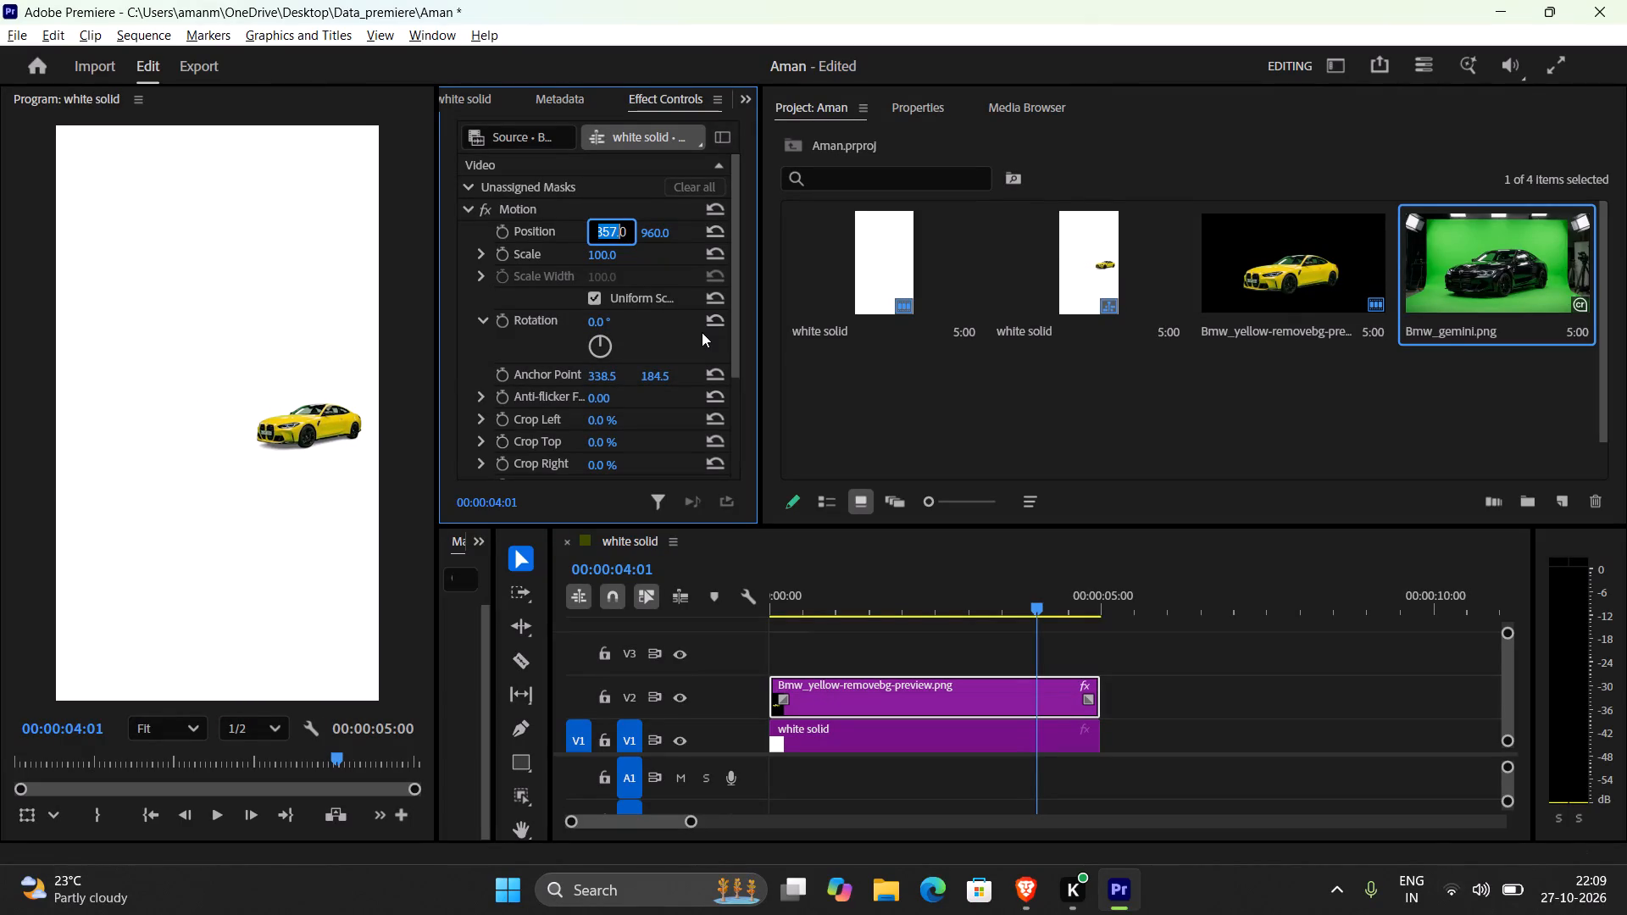
key(shift+Right)
key(ctrl+shift+Left)
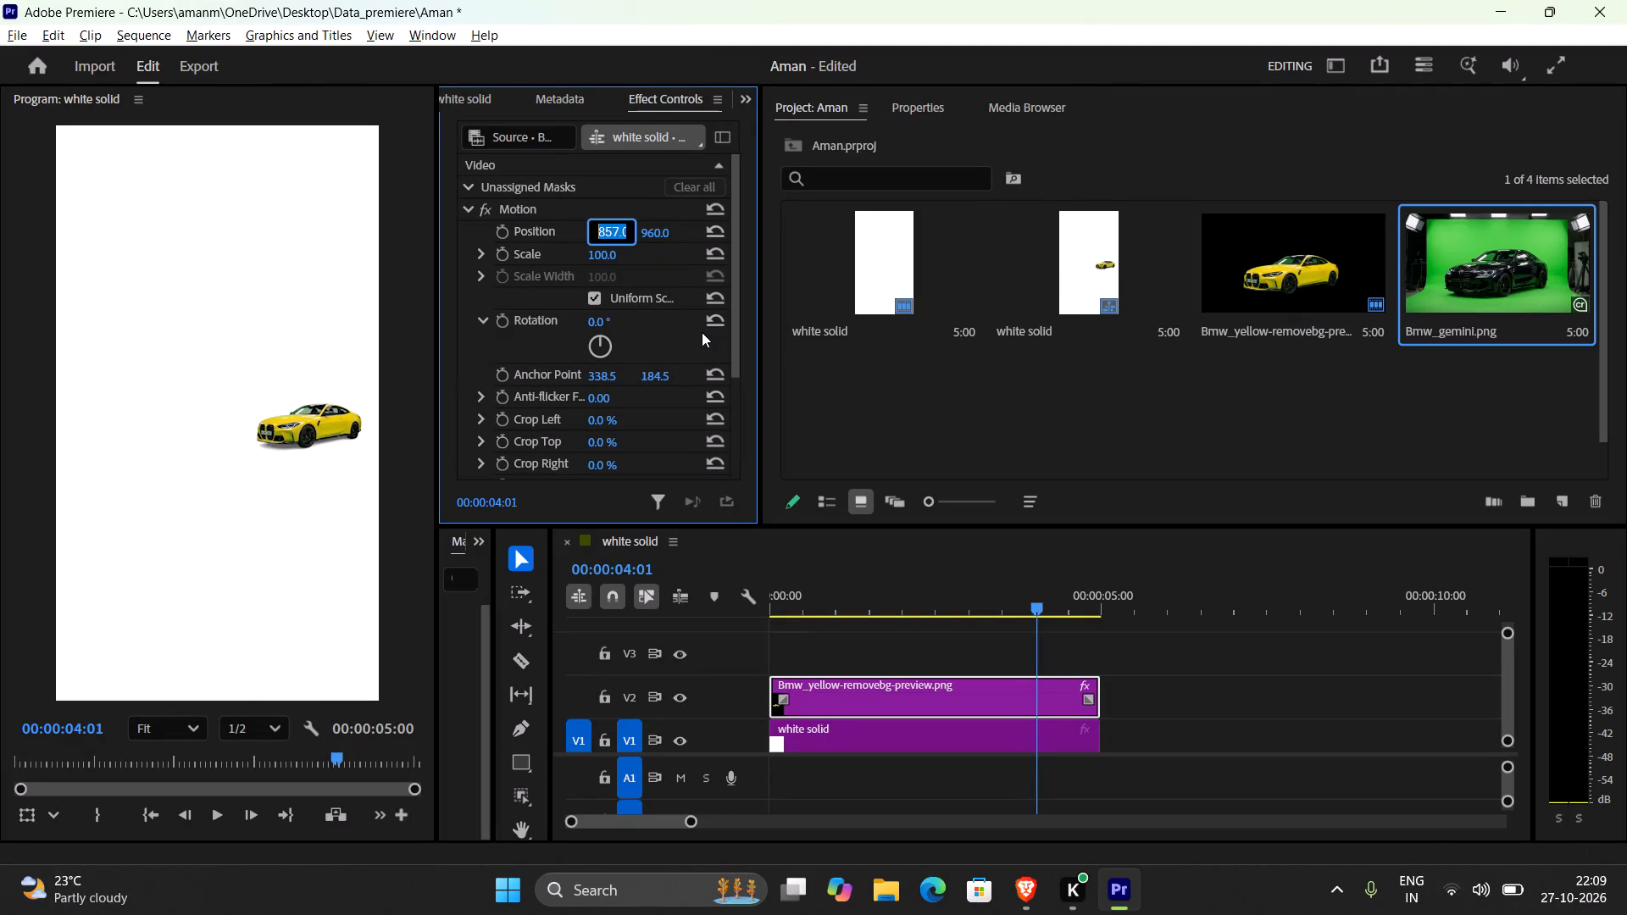
key(shift+Up)
key(shift+Up)
key(shift+Up)
key(shift+Up)
key(shift+Up)
key(shift+Up)
key(shift+Up)
key(shift+Up)
key(shift+Up)
key(shift+Up)
key(shift+Up)
key(shift+Up)
key(shift+Right)
key(shift+Right)
key(shift+Right)
key(shift+Right)
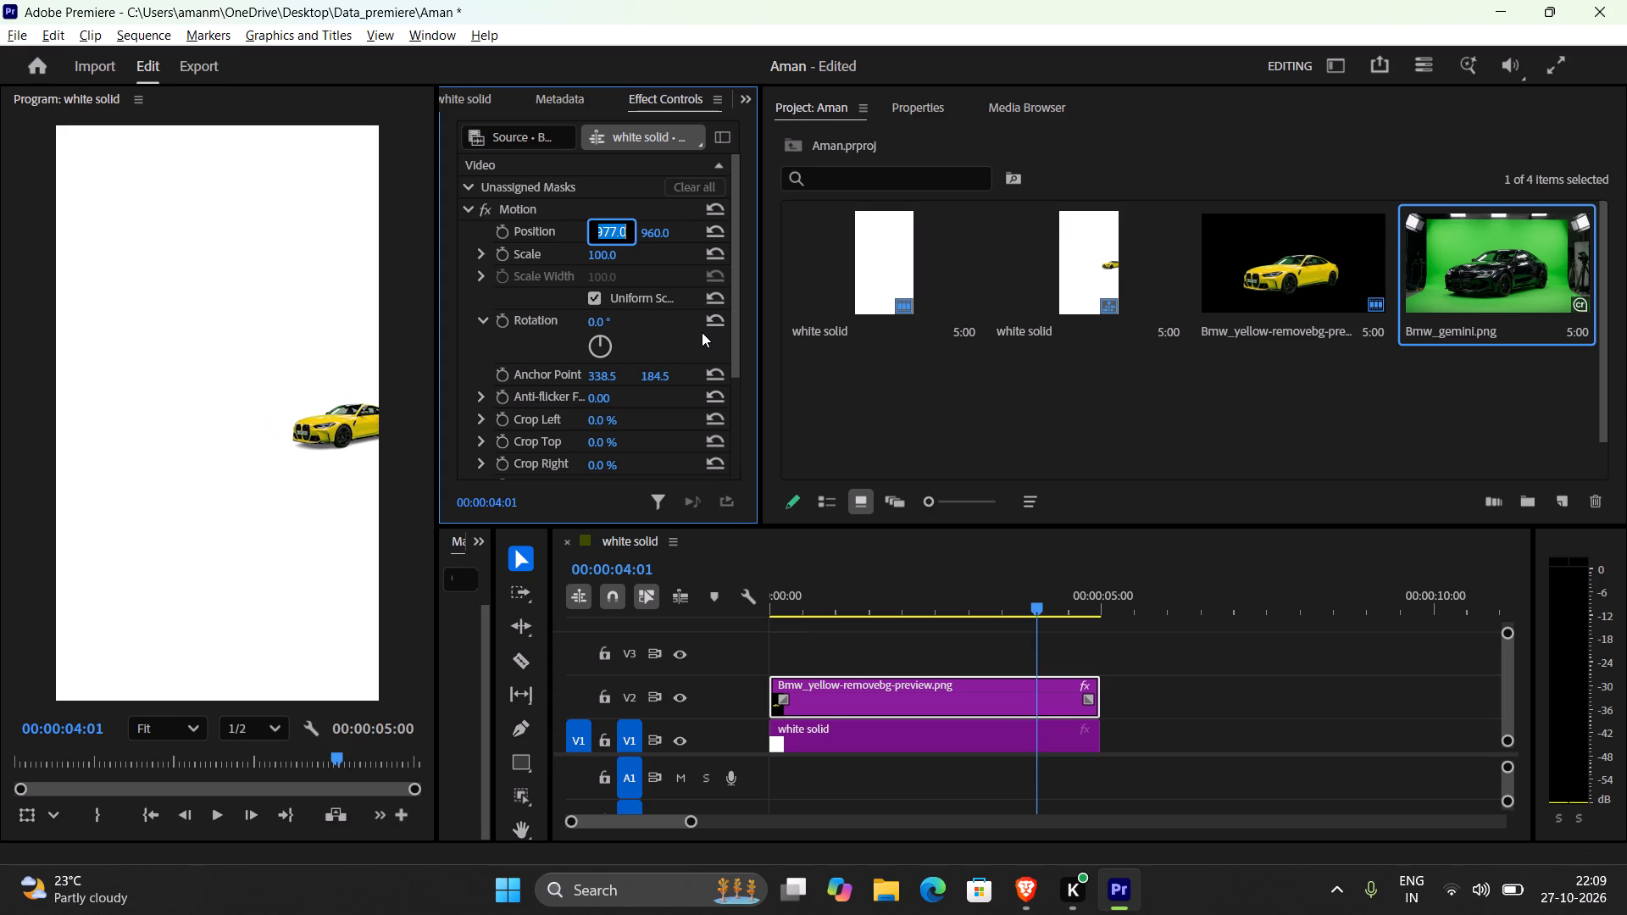
key(shift+Right)
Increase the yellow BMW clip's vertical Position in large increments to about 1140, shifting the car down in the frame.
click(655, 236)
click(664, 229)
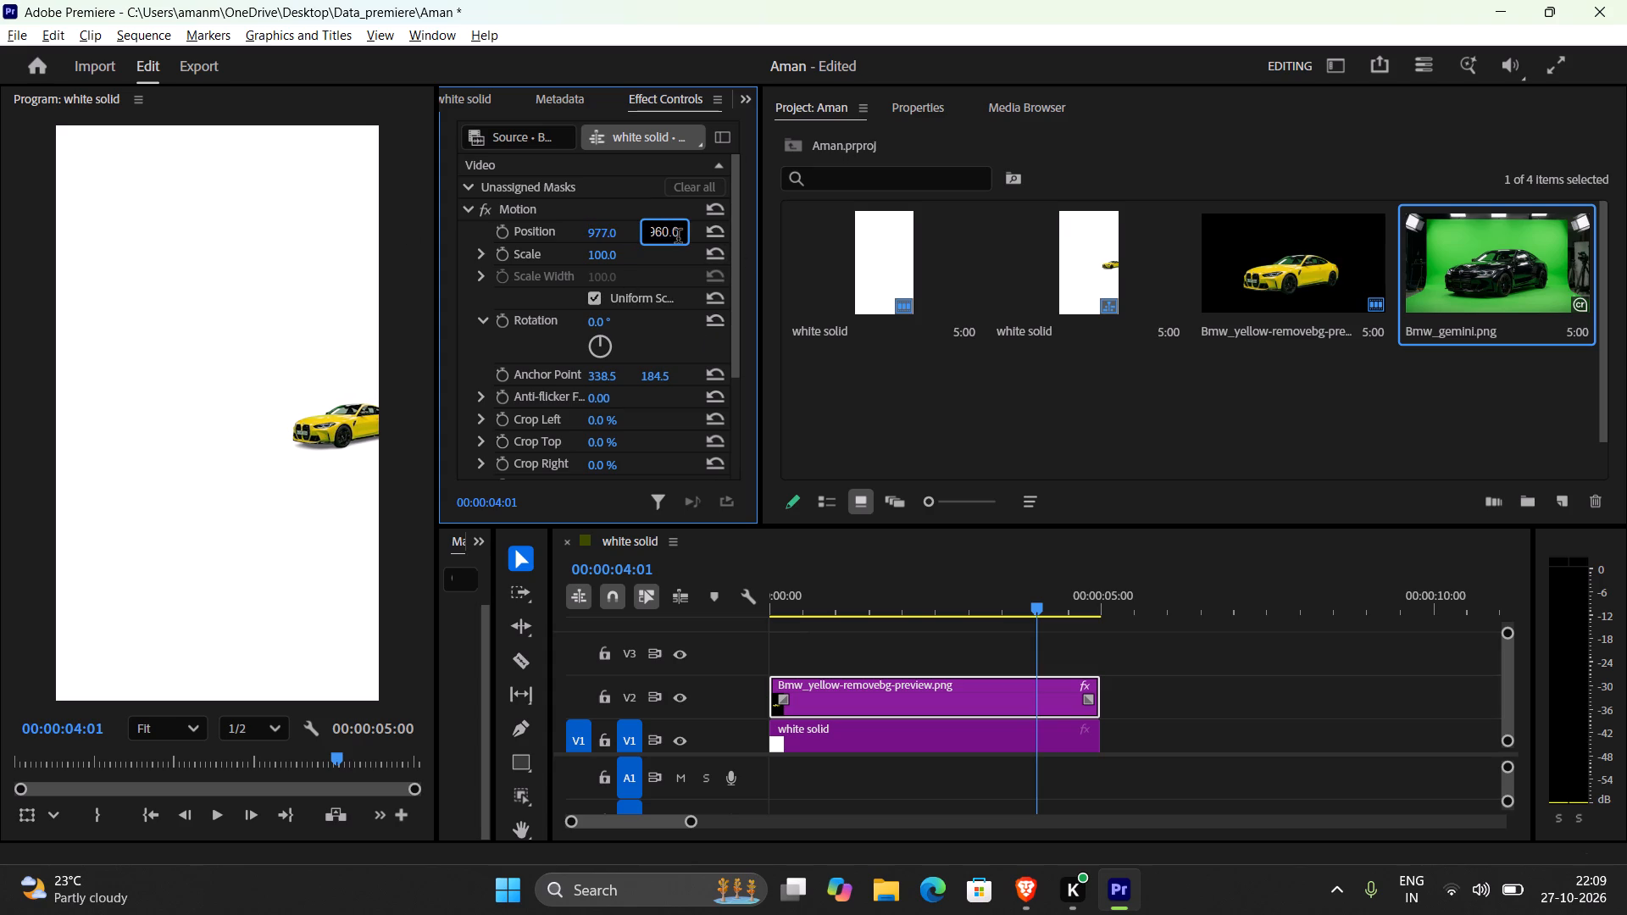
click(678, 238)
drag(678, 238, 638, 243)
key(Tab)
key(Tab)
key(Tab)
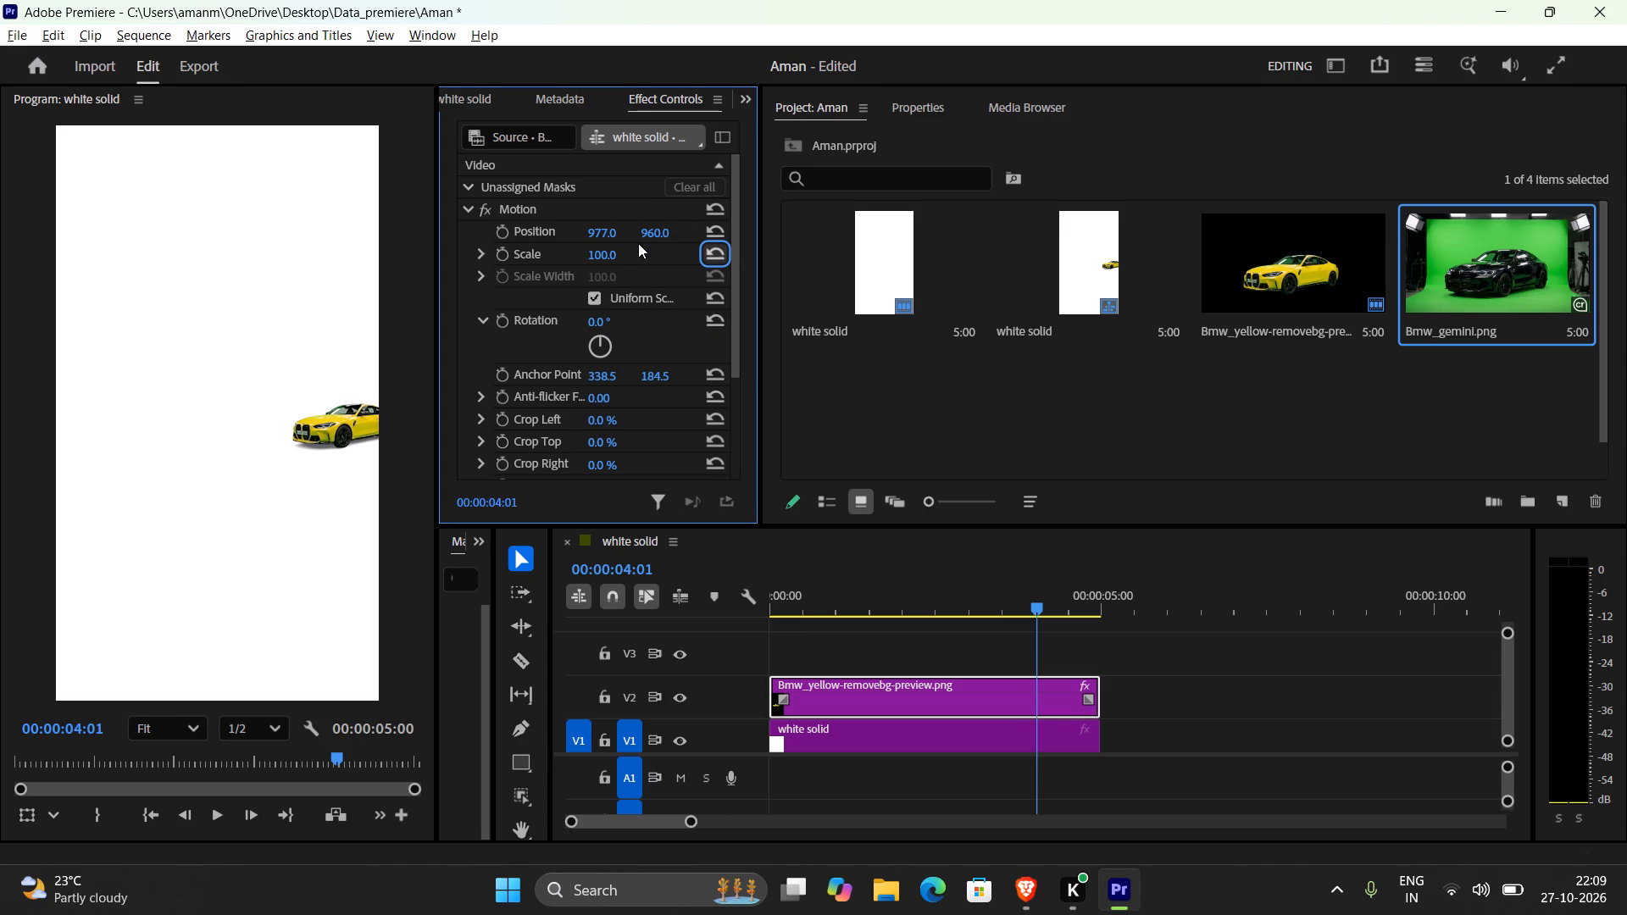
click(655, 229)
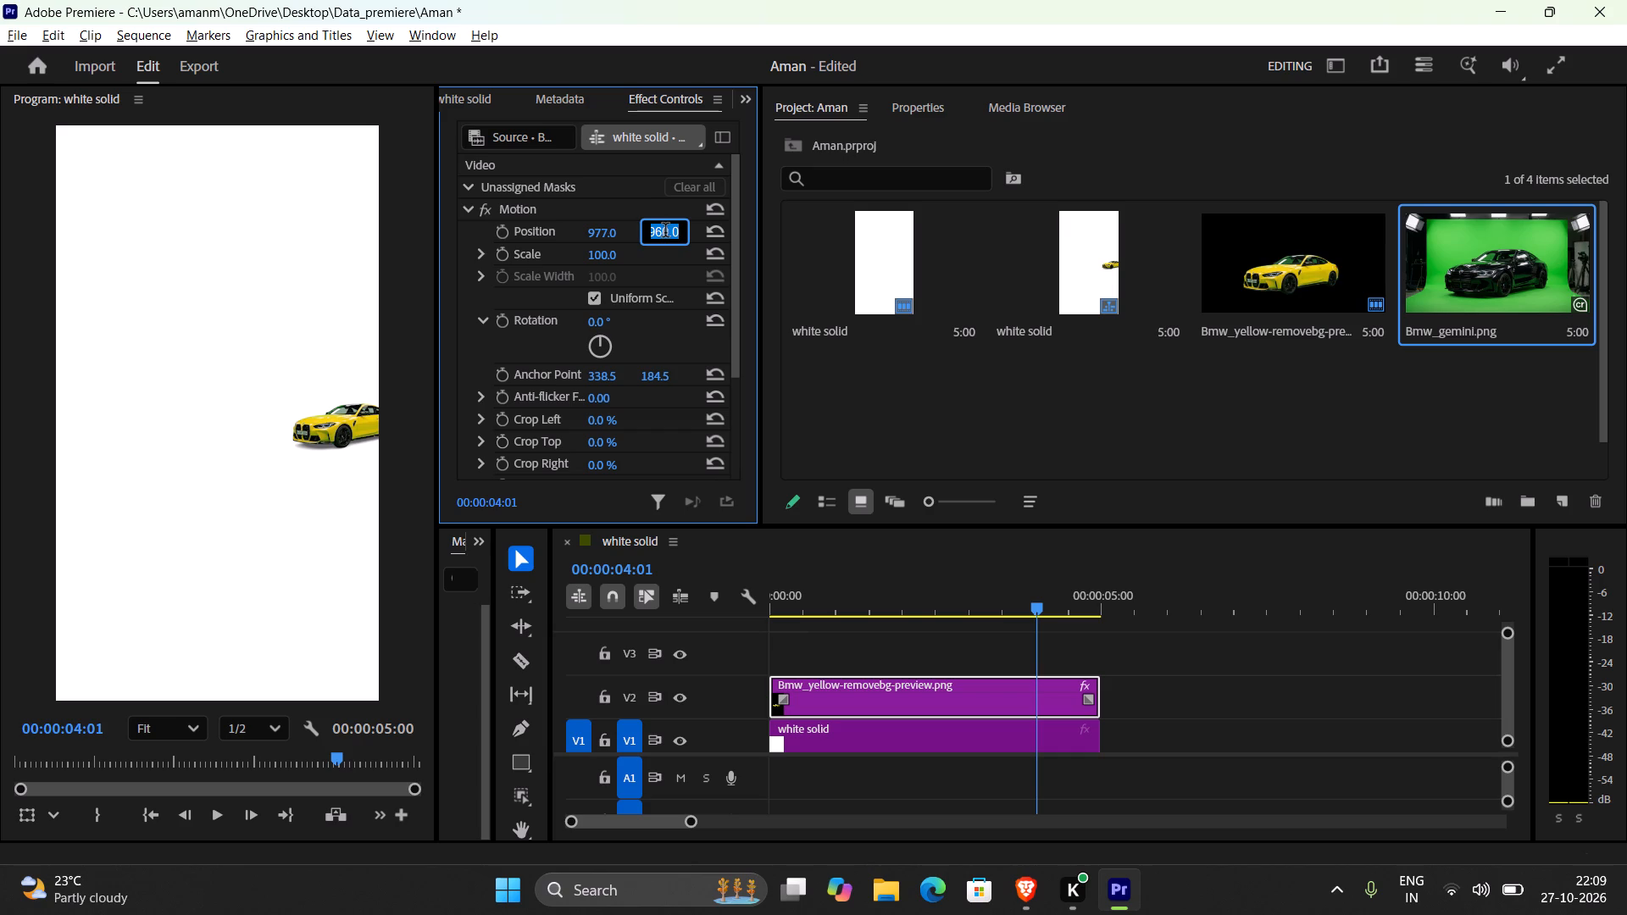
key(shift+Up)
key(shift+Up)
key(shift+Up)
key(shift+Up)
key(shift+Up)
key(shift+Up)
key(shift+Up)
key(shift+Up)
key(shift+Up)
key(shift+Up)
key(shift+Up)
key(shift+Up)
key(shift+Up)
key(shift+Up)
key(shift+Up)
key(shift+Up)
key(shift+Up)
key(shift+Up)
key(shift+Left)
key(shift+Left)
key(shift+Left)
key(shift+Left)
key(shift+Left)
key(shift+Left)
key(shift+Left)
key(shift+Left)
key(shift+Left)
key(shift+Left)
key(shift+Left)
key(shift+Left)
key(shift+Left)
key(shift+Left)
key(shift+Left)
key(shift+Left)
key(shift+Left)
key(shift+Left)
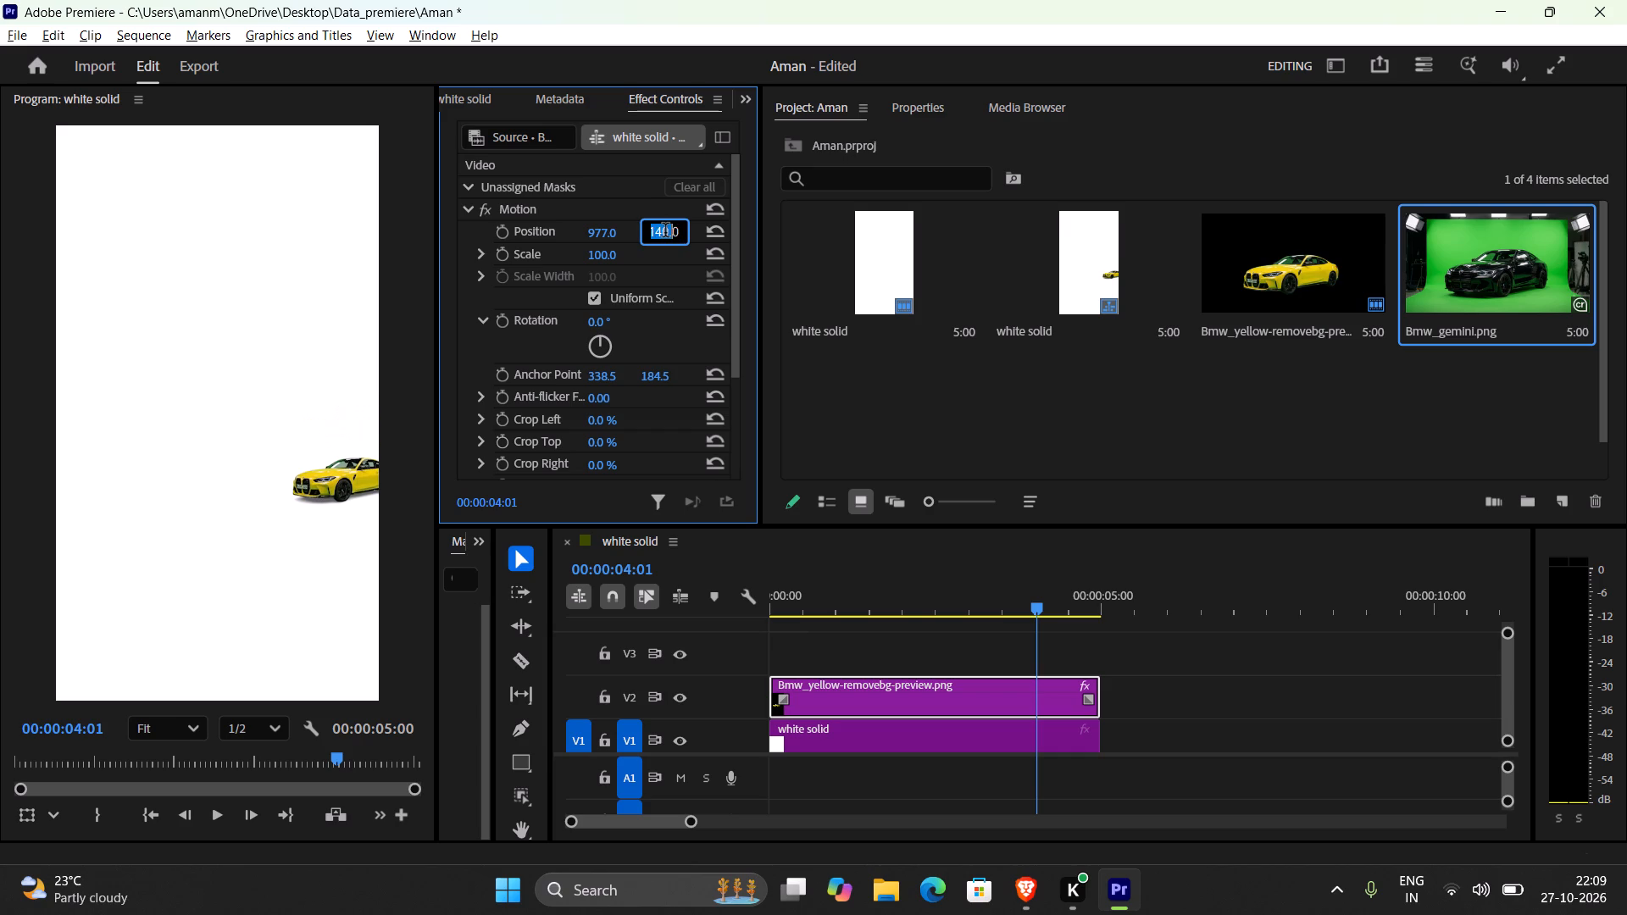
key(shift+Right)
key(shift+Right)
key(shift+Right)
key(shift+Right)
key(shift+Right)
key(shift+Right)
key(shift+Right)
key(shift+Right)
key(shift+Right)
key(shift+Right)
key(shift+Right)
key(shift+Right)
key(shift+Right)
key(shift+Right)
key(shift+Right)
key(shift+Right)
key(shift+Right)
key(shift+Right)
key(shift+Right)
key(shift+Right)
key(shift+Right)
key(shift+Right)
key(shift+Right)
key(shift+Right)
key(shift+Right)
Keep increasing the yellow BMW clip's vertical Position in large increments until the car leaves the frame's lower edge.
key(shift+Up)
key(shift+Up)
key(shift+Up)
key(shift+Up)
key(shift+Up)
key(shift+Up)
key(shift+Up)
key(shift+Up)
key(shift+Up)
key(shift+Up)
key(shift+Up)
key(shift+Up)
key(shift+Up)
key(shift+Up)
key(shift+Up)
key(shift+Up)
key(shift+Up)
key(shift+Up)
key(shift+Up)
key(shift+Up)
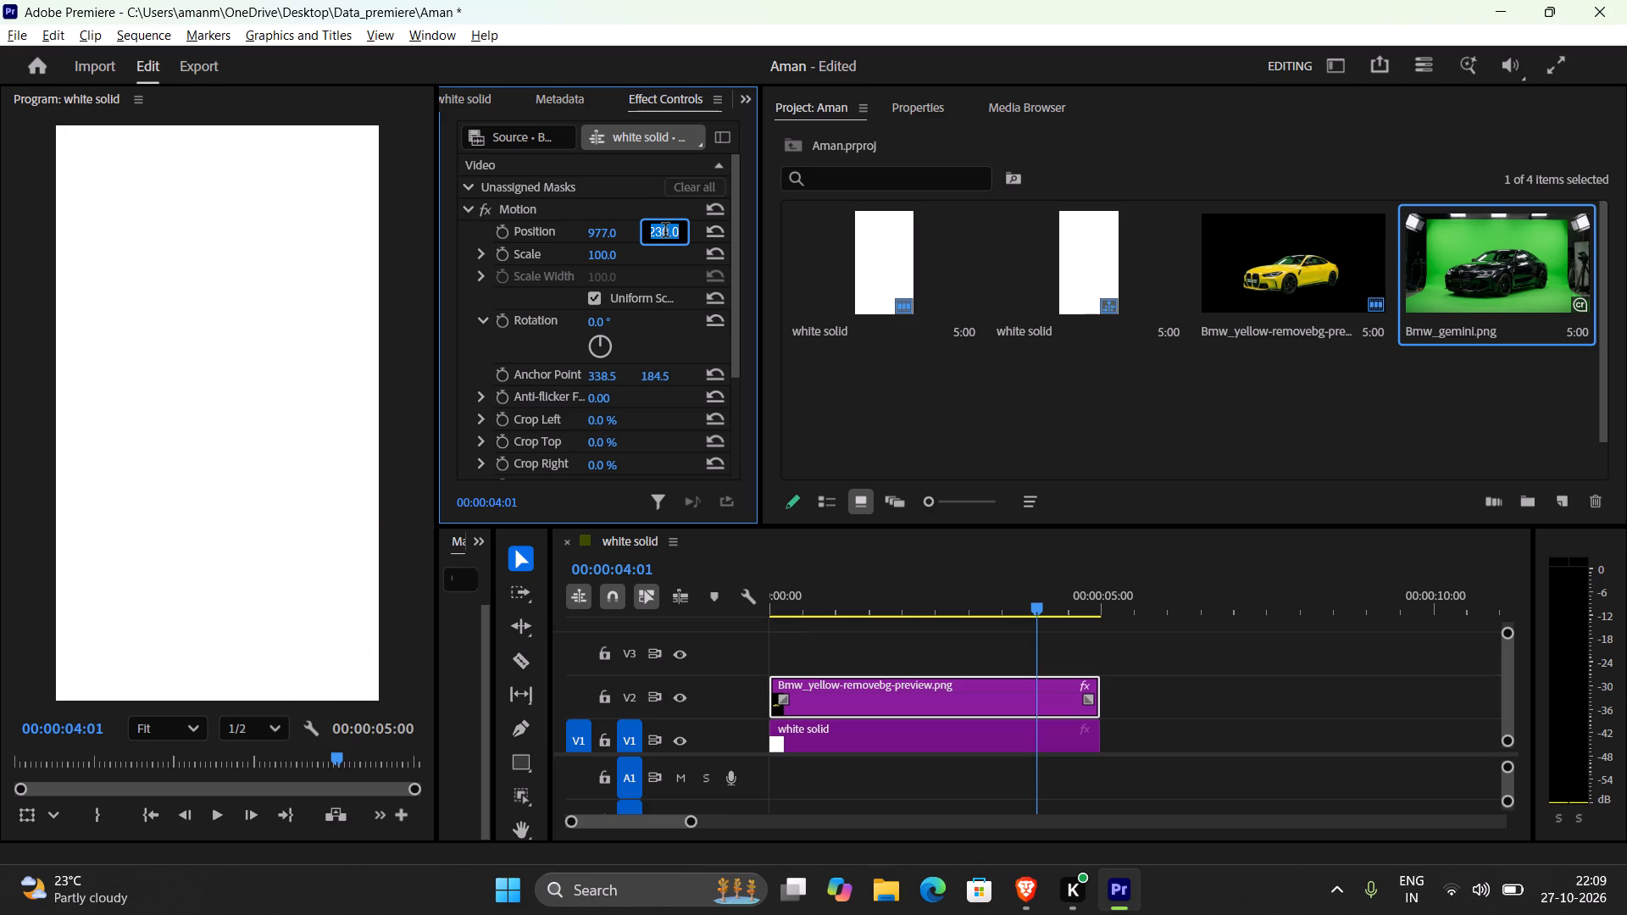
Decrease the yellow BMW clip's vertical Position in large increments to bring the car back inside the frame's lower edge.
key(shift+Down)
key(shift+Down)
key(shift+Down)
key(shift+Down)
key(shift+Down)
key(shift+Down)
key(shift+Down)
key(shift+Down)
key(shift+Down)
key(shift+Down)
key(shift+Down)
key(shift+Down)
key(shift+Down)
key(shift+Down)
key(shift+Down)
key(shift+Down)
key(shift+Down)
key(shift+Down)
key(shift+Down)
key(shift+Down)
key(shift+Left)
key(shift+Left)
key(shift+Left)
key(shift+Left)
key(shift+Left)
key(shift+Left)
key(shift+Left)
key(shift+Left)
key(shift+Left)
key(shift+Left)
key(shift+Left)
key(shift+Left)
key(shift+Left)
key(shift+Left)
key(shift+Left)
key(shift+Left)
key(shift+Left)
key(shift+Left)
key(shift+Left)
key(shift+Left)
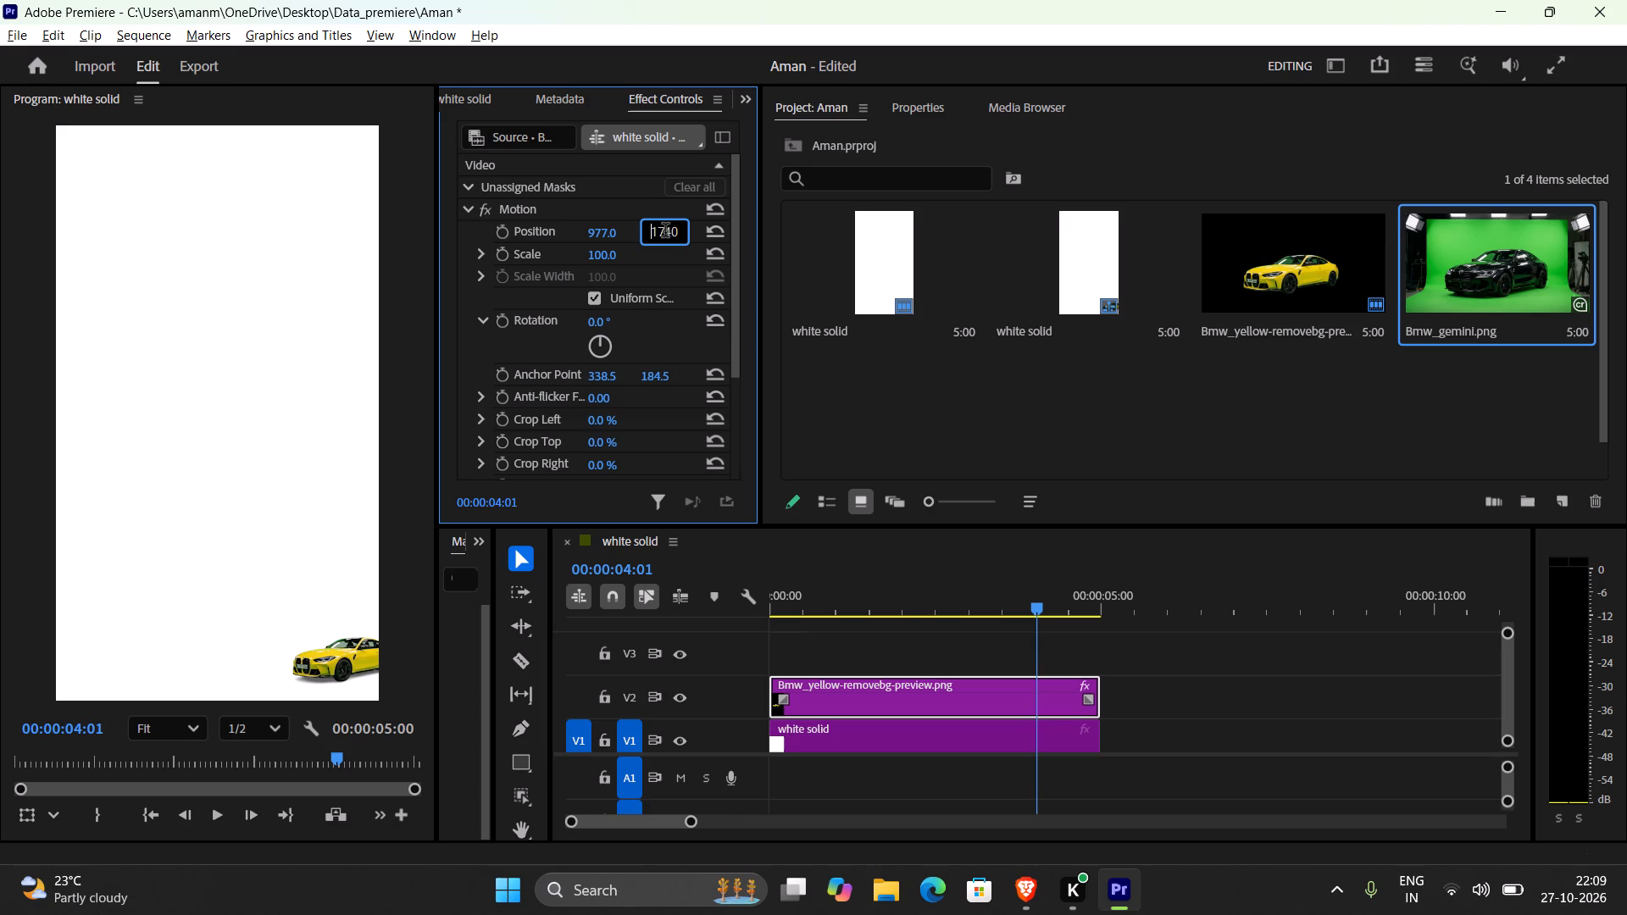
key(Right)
Reset the yellow BMW clip's Position to its default of 540, 960.
click(710, 235)
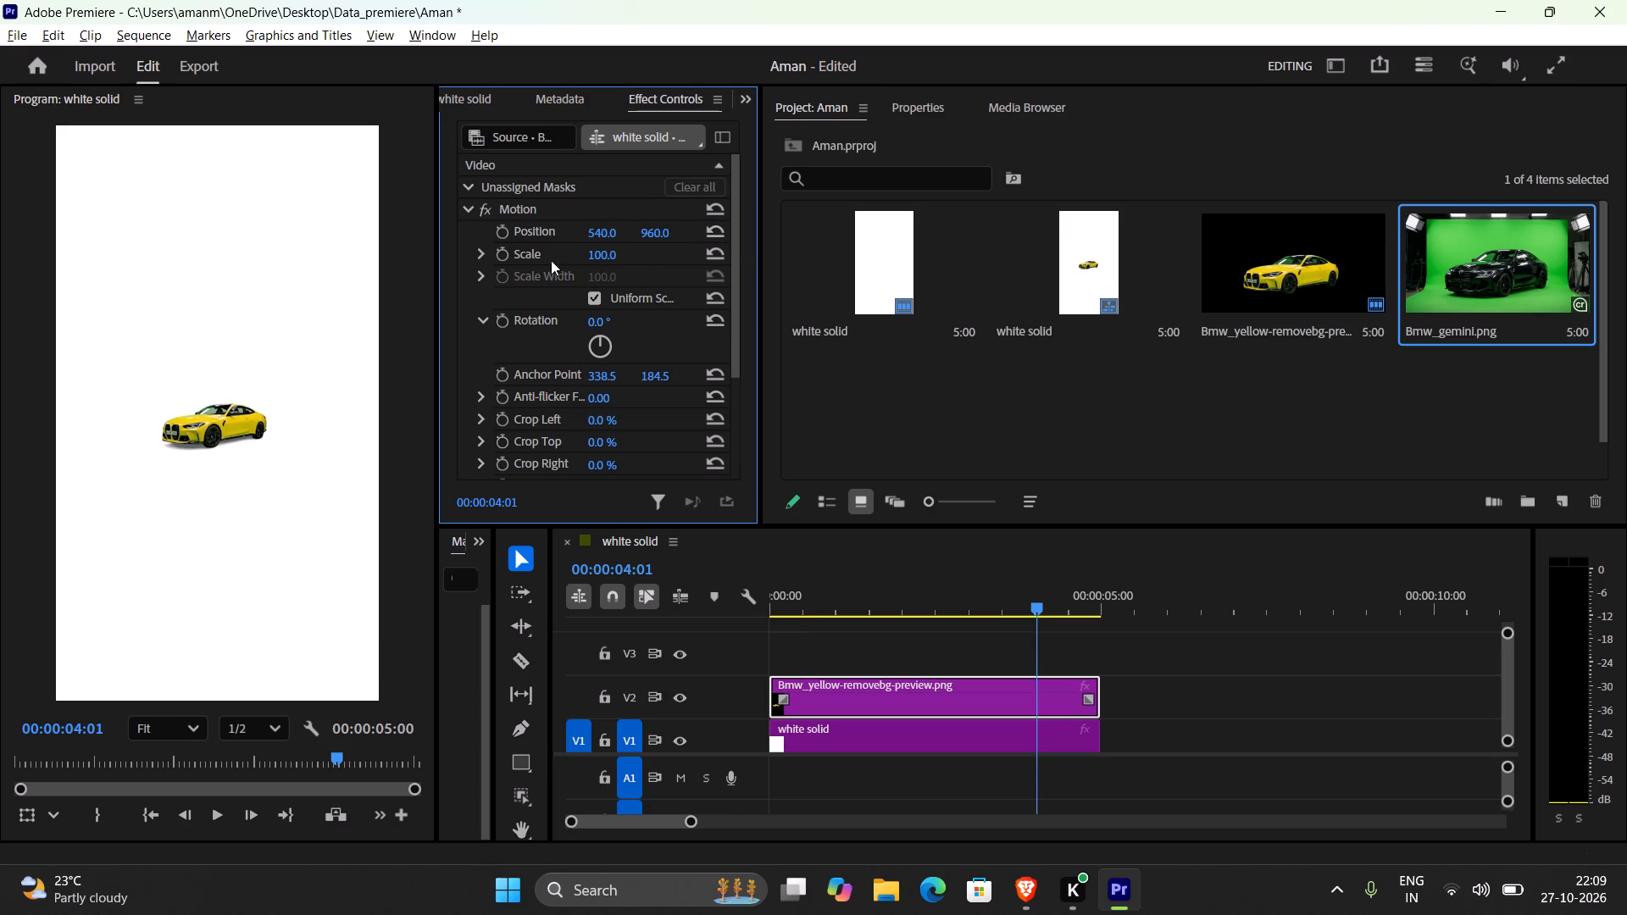
Reduce the yellow BMW clip's Scale in small increments to 12, shrinking the car at the centre of the frame.
click(596, 257)
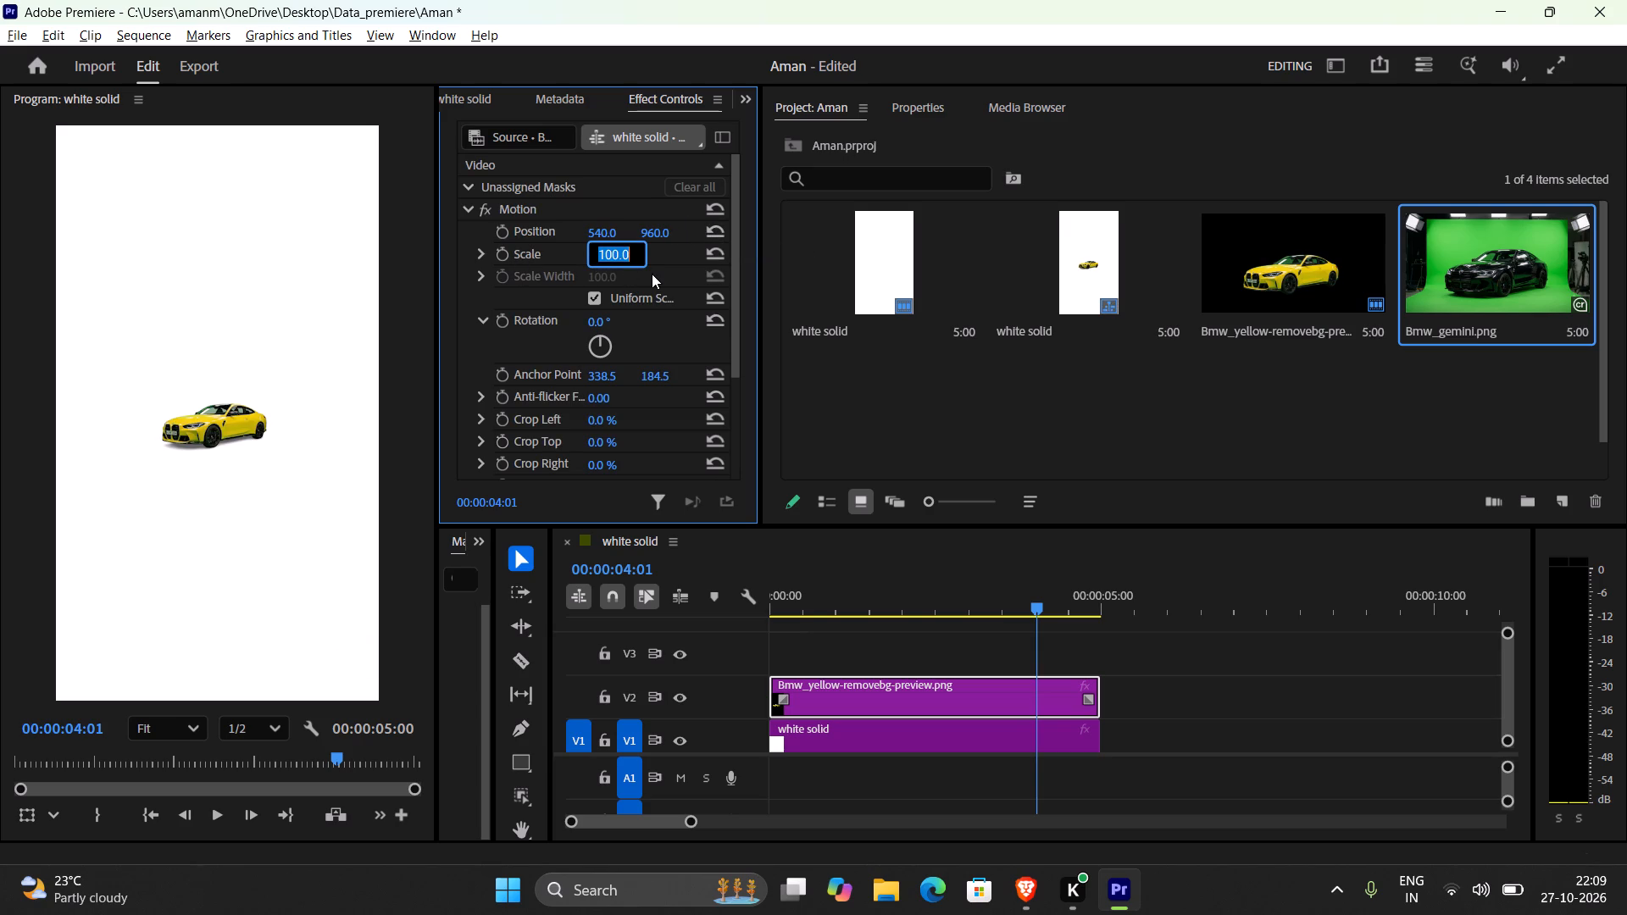
key(Down)
key(Down)
key(Down)
key(Down)
key(Down)
key(Down)
key(Down)
key(Down)
key(Down)
key(Down)
key(Down)
key(Down)
key(Down)
key(Down)
key(Down)
key(Down)
key(Down)
key(Down)
key(Down)
key(Down)
key(Down)
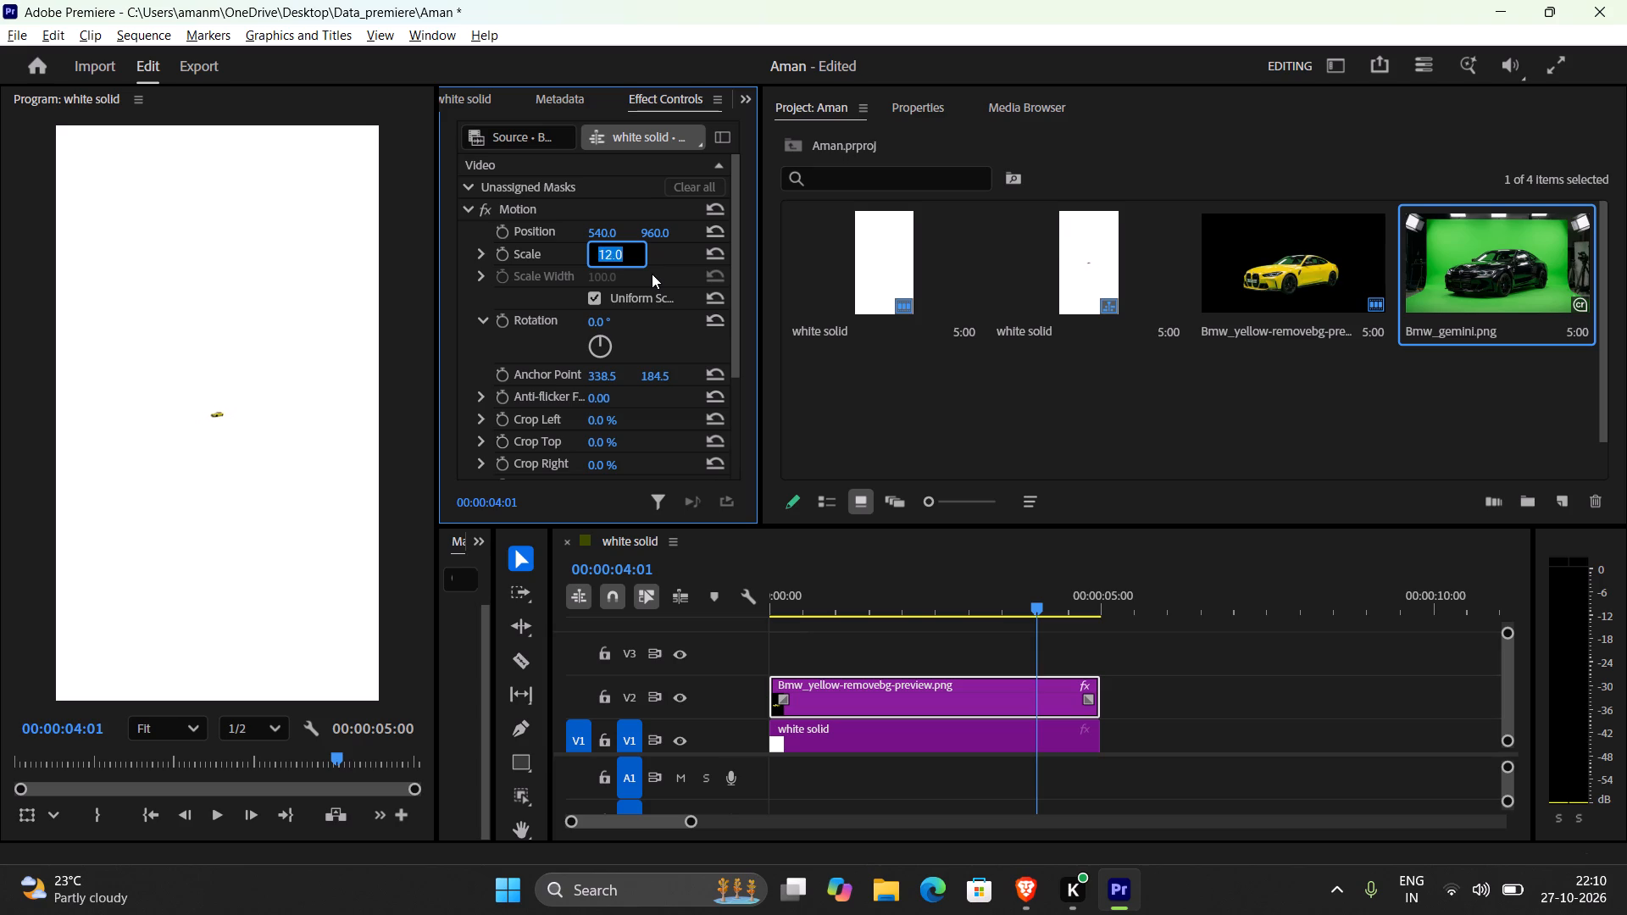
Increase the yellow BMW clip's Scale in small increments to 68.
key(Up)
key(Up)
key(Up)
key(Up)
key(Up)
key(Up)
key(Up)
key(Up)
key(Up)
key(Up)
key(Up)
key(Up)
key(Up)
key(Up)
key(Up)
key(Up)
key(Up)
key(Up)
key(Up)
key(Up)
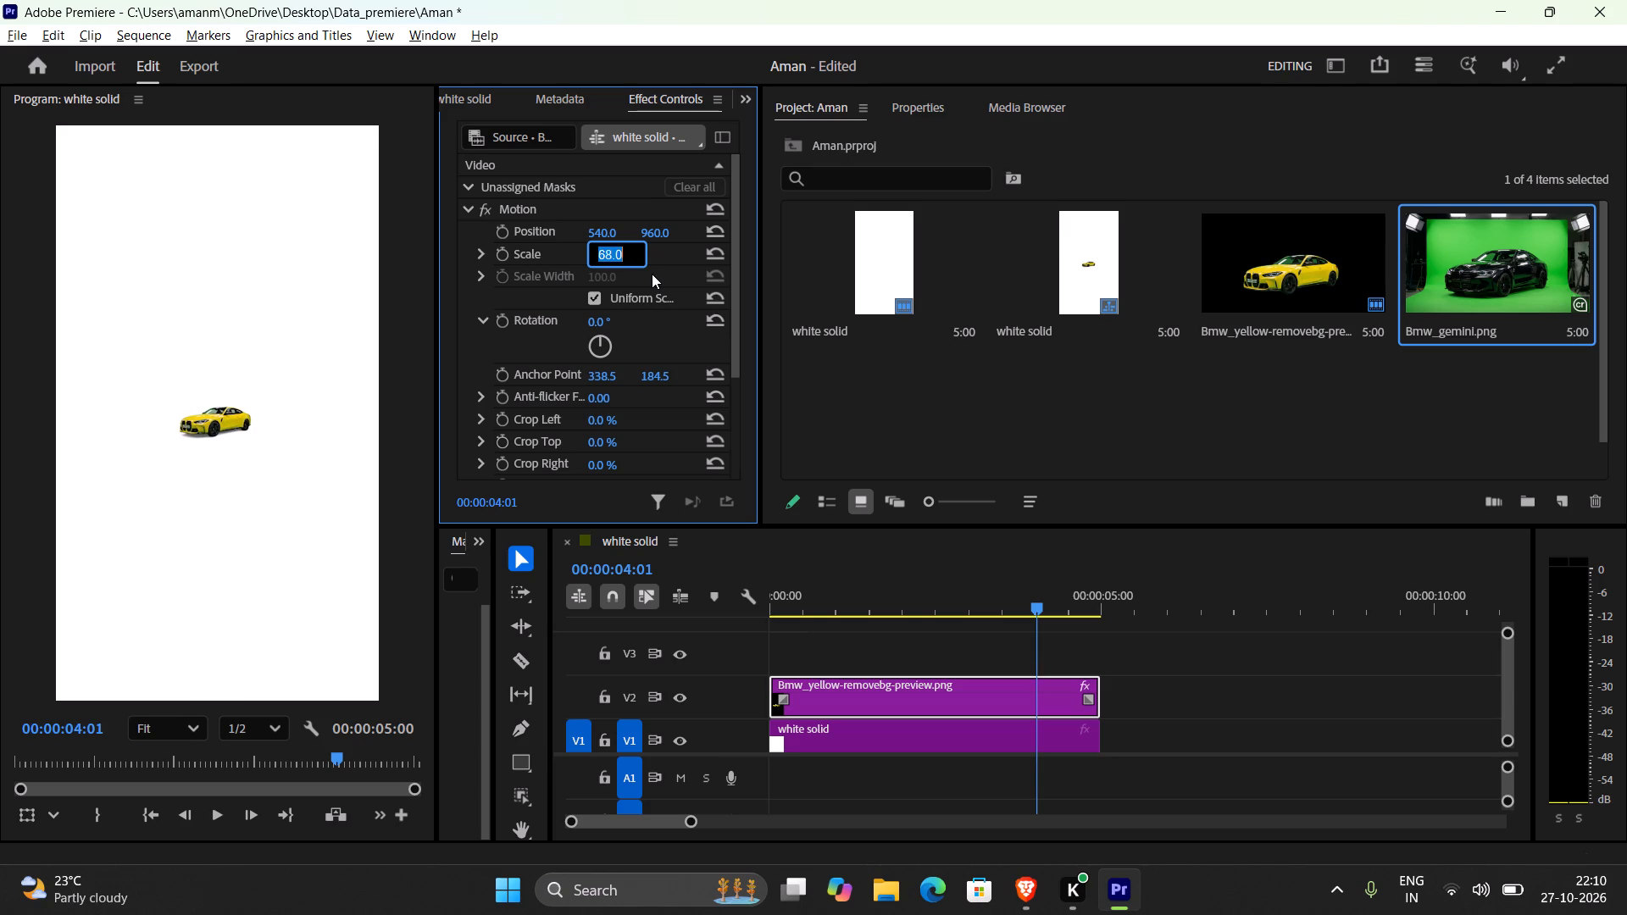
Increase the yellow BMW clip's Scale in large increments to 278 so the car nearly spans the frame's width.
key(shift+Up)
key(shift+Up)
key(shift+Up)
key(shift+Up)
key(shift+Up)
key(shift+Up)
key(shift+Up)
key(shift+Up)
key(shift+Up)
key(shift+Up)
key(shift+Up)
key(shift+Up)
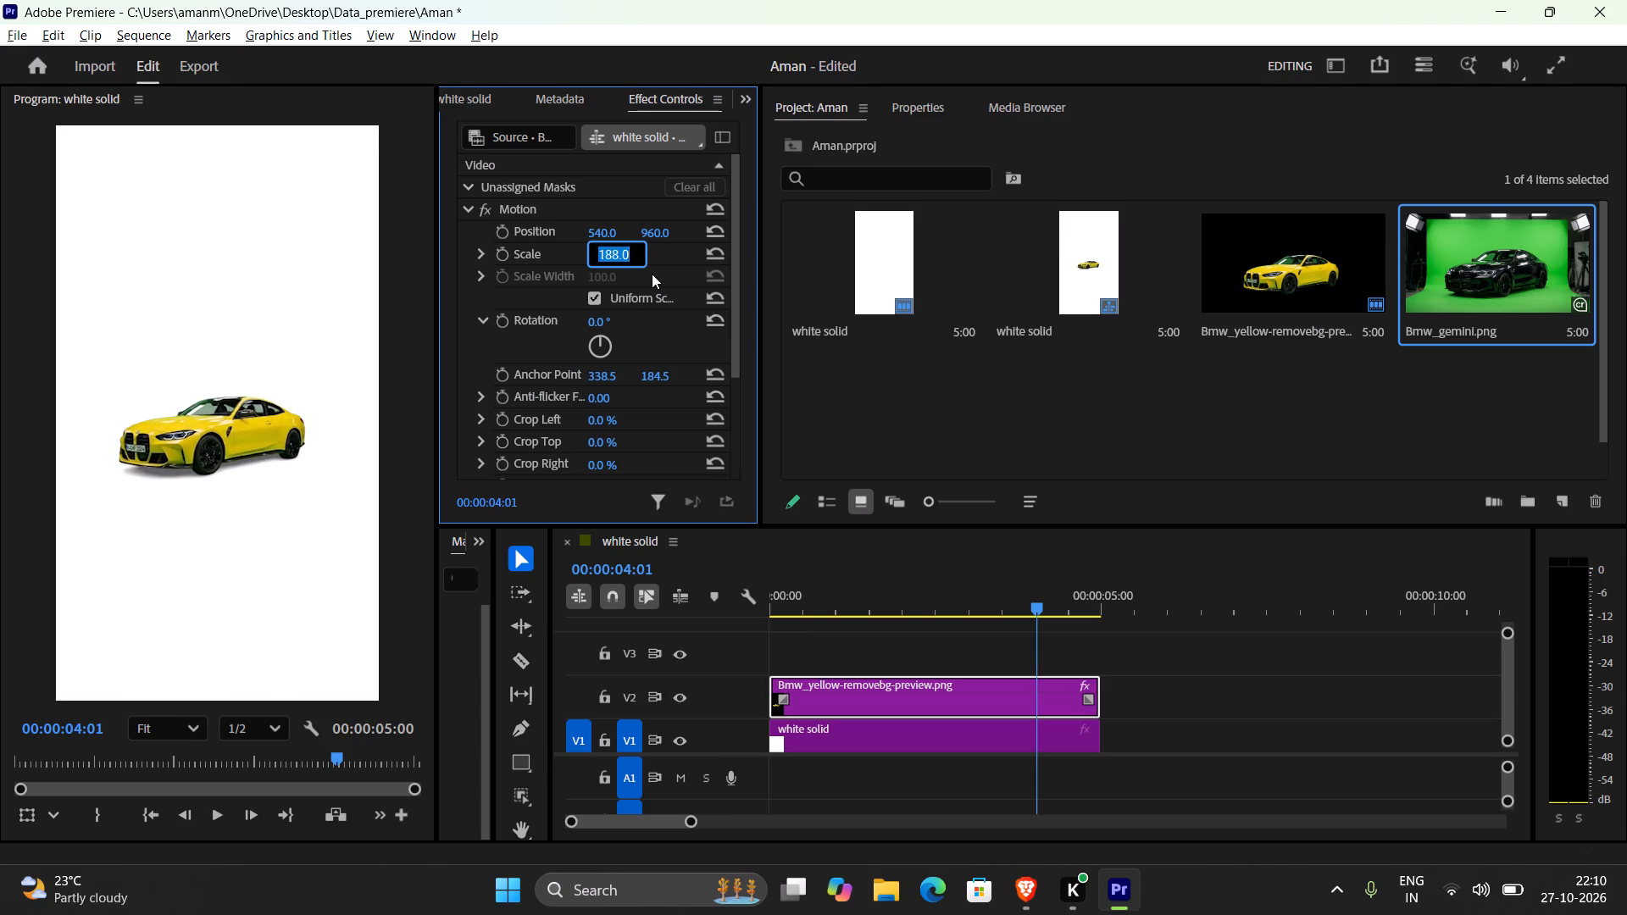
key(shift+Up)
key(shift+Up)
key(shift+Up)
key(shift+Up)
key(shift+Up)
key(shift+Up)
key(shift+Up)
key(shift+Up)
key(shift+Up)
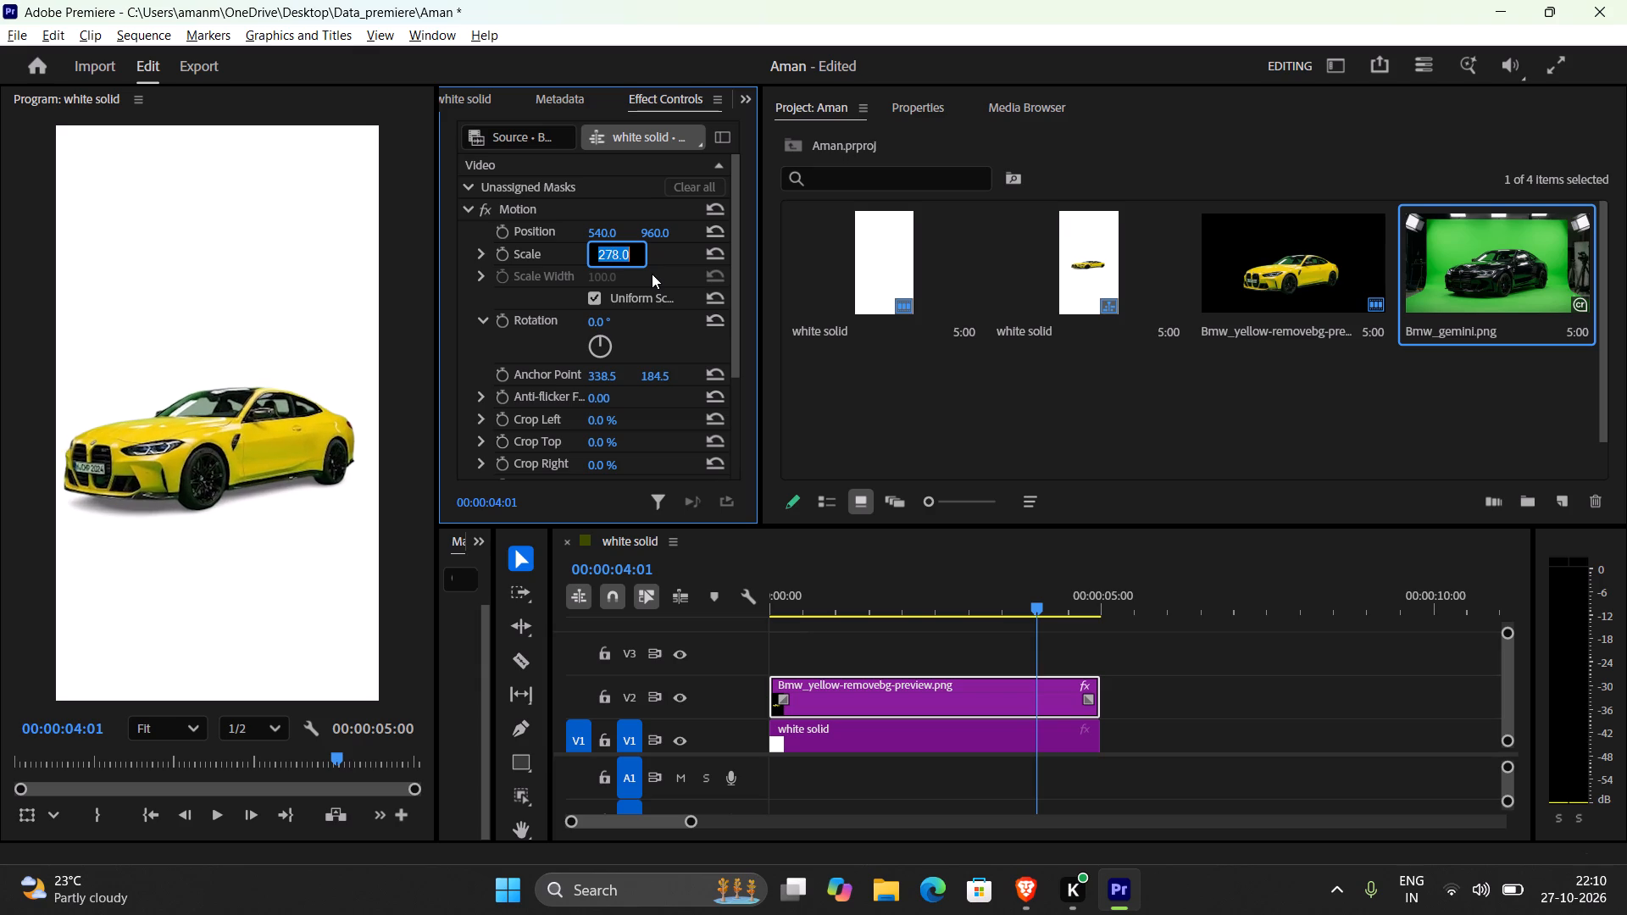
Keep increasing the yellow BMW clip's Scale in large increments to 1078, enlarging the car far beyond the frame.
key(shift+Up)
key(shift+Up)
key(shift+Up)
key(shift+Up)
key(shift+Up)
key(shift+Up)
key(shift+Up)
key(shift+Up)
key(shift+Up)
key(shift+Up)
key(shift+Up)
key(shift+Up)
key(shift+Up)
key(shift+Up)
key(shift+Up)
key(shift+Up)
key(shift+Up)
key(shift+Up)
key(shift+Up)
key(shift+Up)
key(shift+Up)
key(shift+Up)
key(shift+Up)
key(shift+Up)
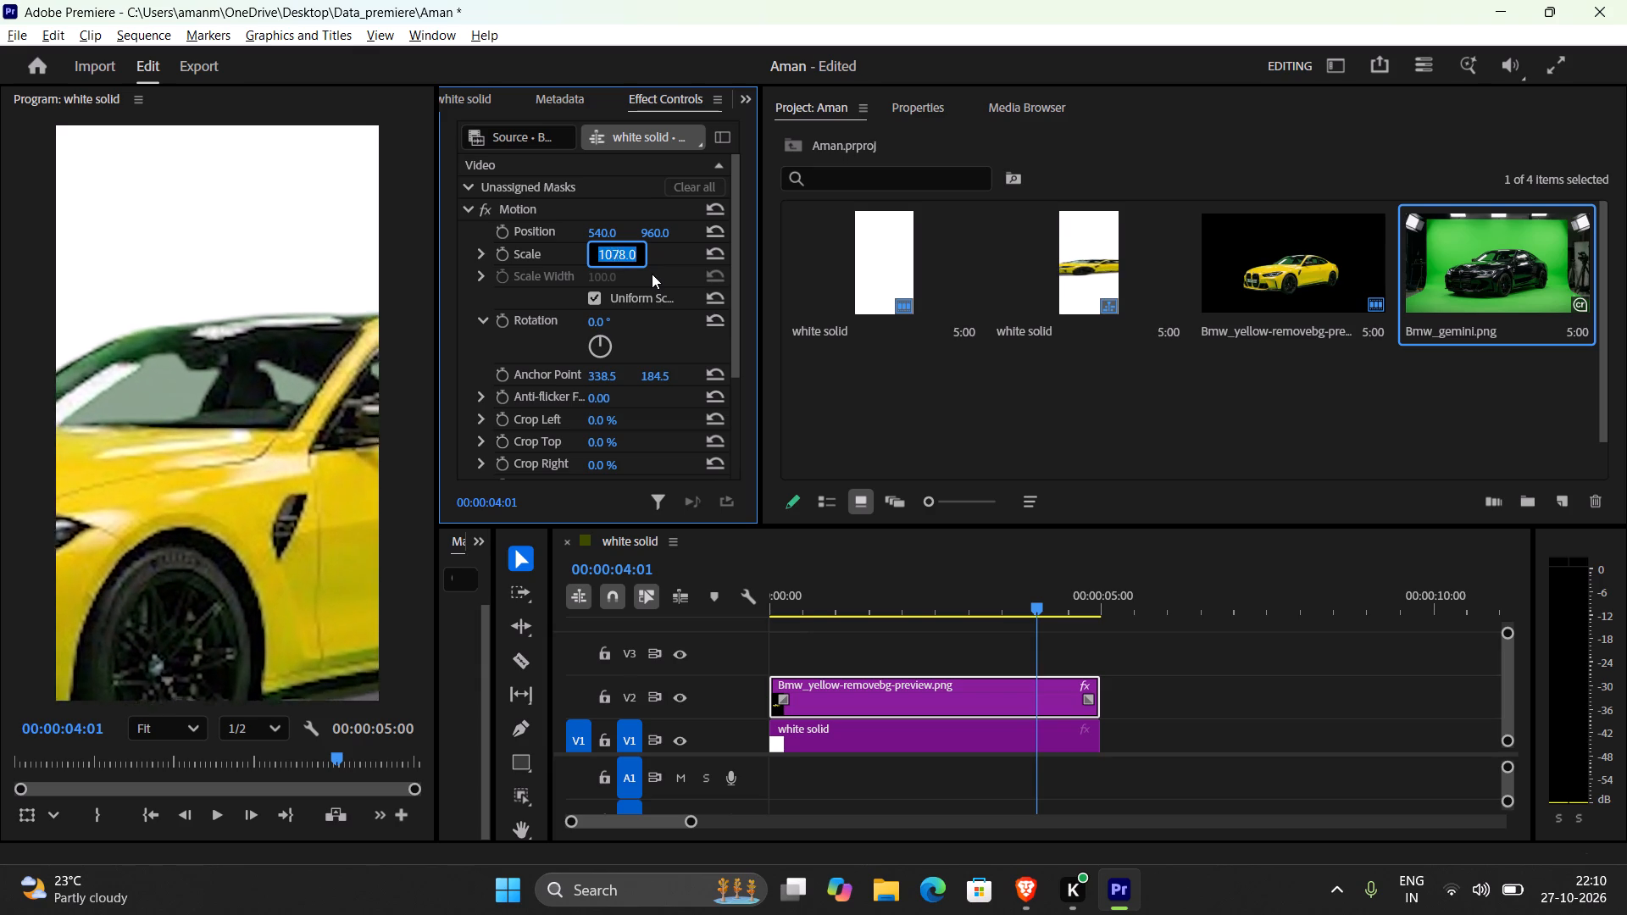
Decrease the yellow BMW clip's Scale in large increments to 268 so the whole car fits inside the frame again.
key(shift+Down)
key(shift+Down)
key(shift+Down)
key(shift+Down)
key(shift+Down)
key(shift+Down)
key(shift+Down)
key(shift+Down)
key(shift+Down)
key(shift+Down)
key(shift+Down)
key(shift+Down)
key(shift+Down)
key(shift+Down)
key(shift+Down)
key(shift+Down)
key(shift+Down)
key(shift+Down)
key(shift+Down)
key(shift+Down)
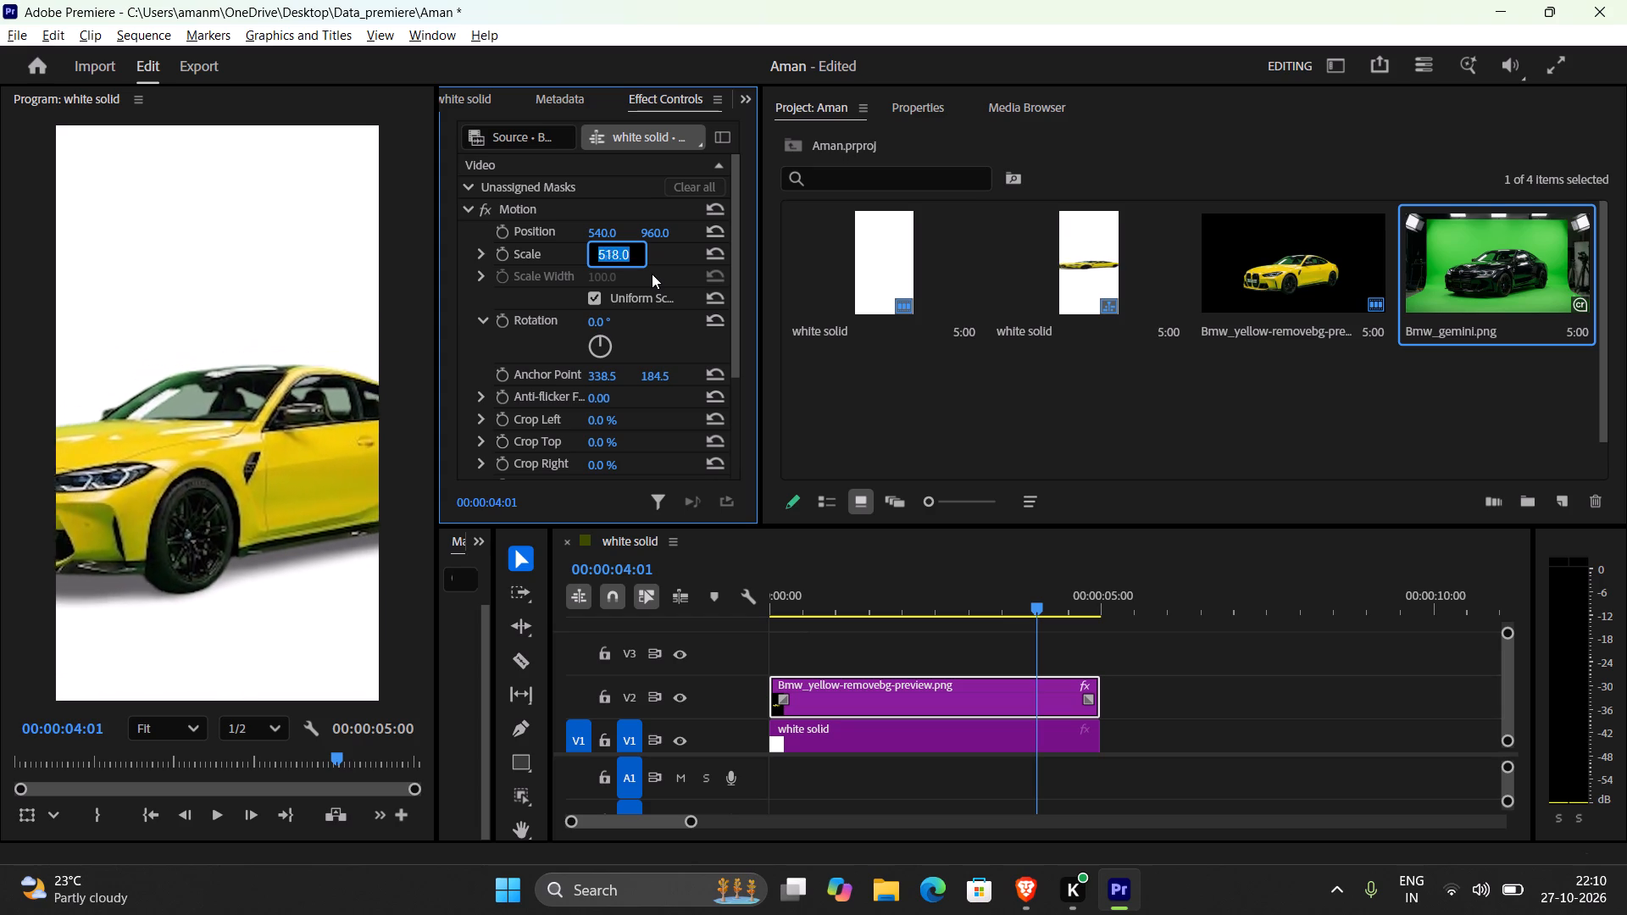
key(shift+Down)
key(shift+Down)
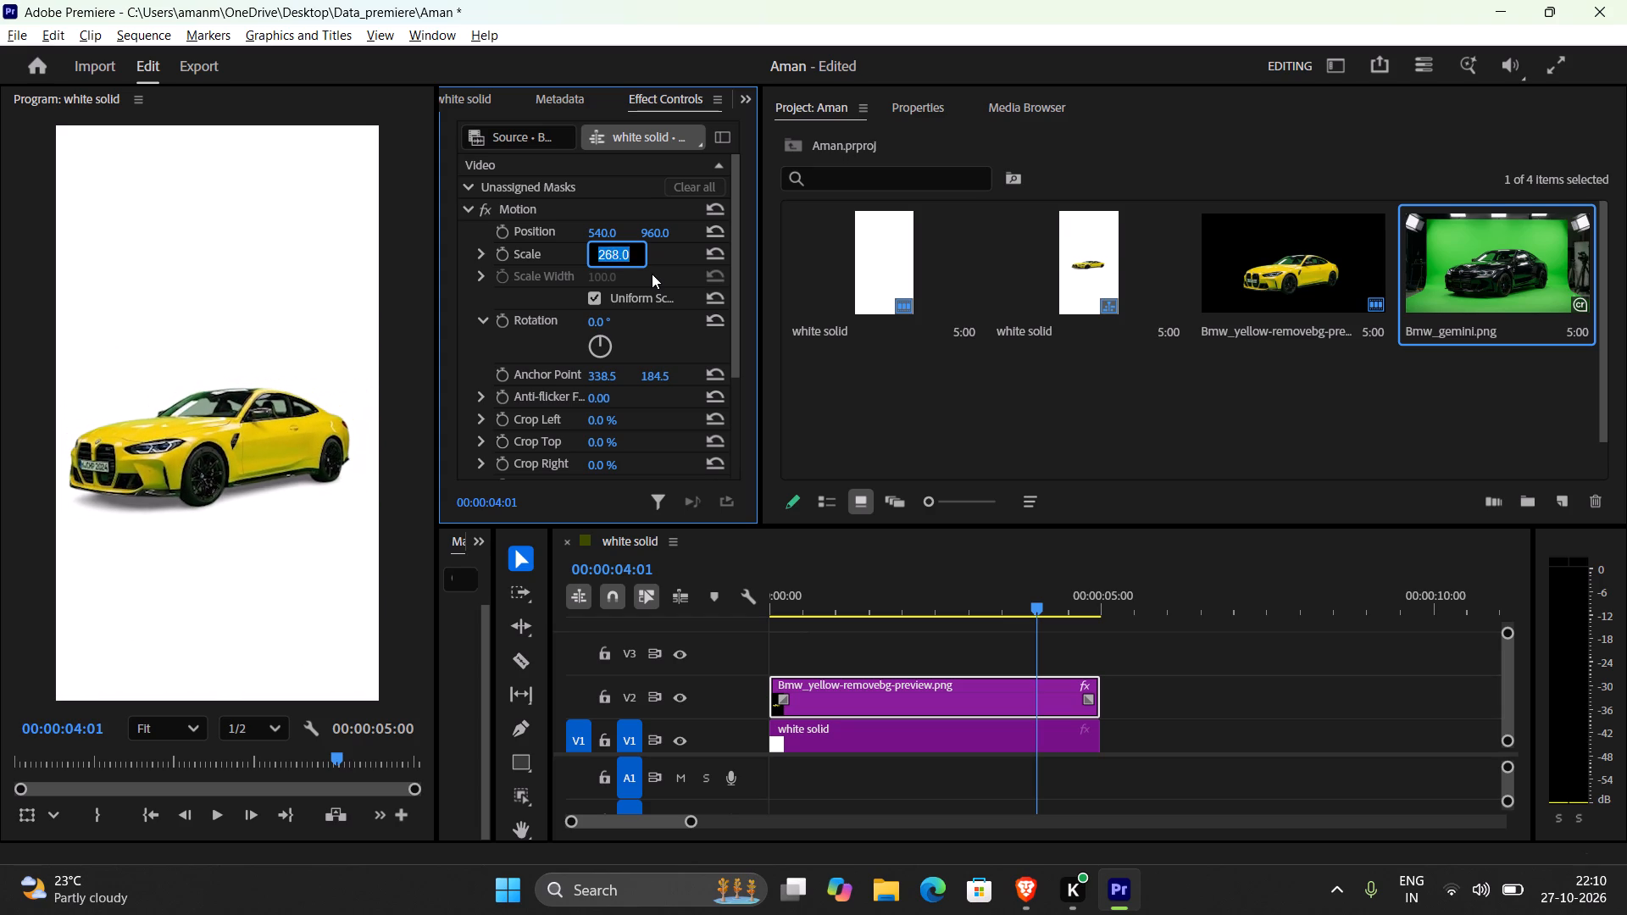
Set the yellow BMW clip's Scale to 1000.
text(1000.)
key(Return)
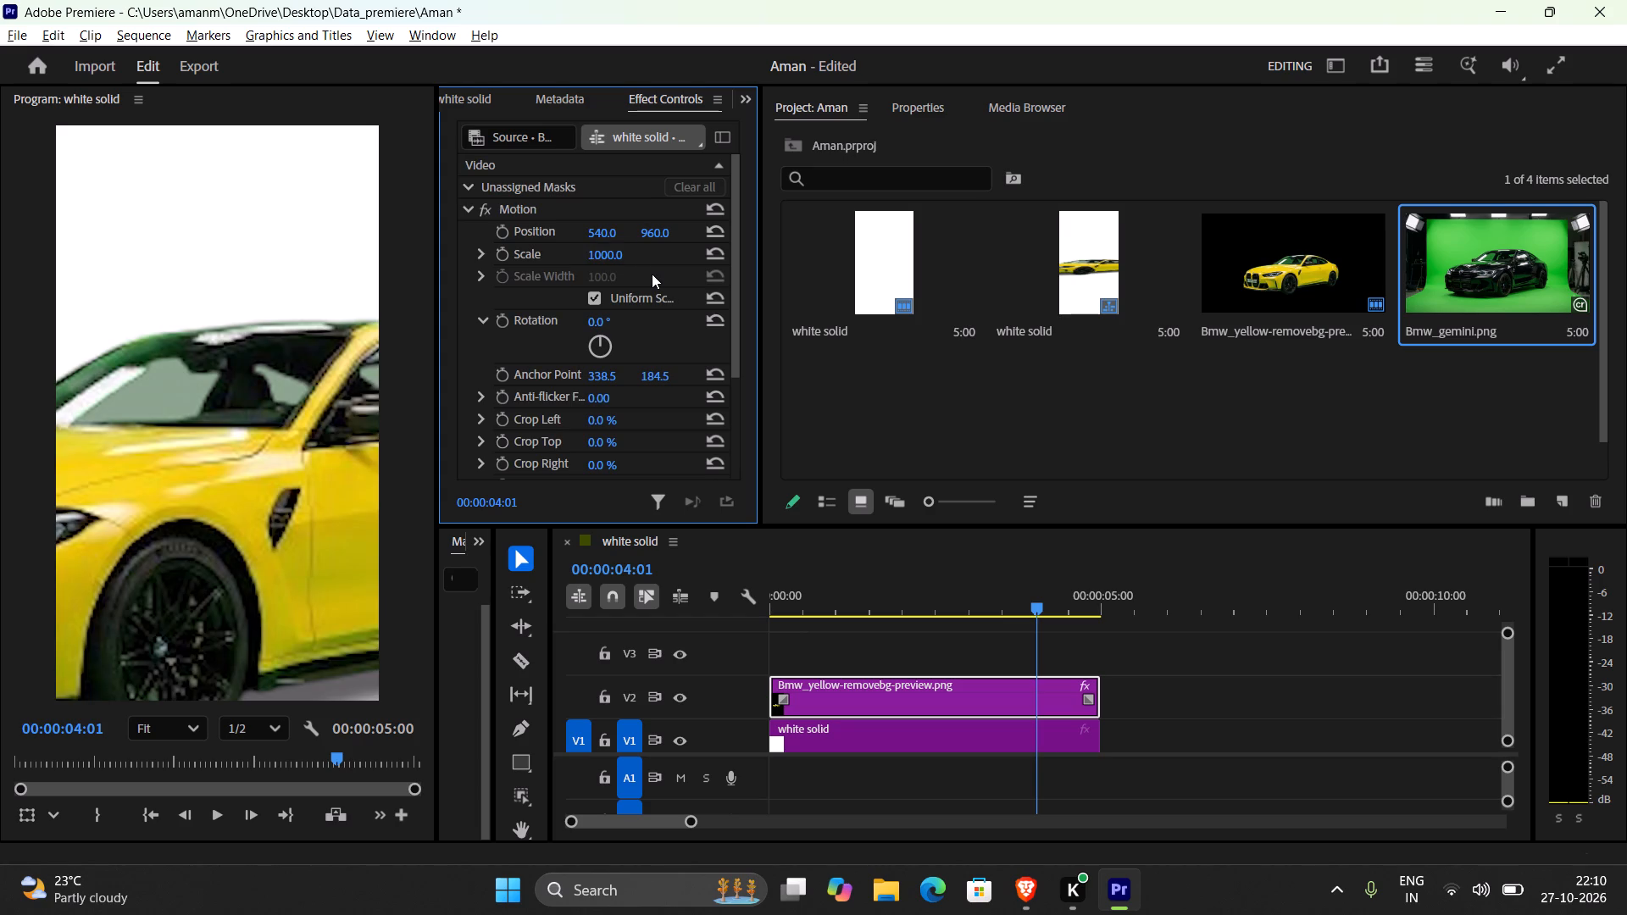
Reset the yellow BMW clip's Scale to its default of 100.
click(712, 256)
Switch to the lecture video in Brave, watch the Crop Left demonstration, pause it and return to Premiere.
key(alt+Tab)
click(663, 332)
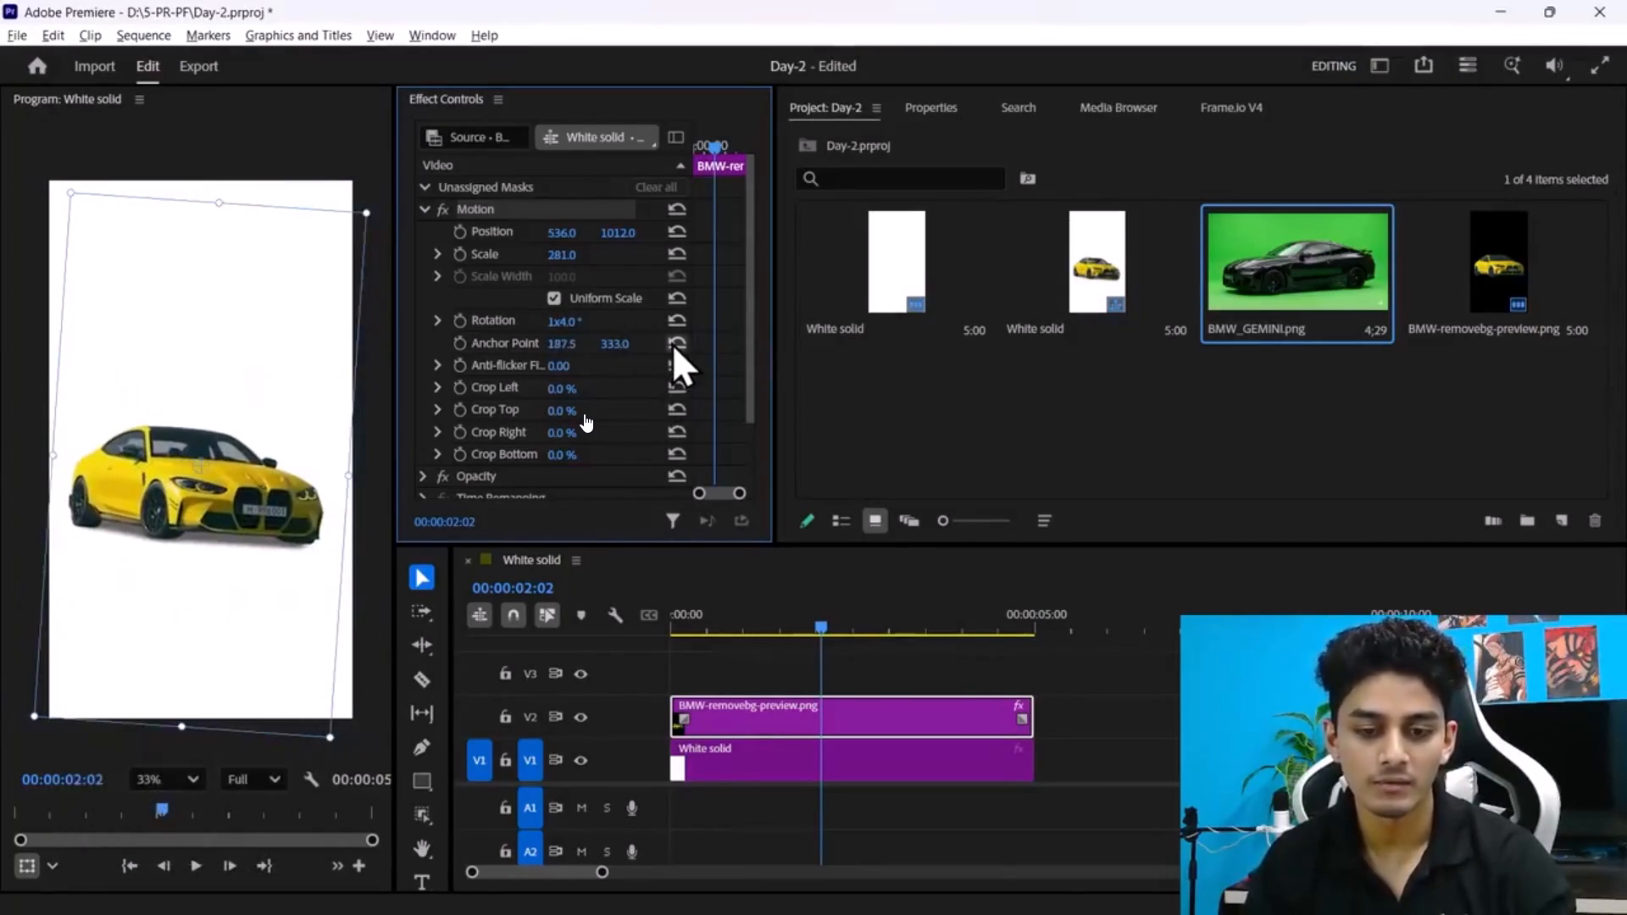
key(alt+Tab)
key(alt+Tab)
key(alt+Tab)
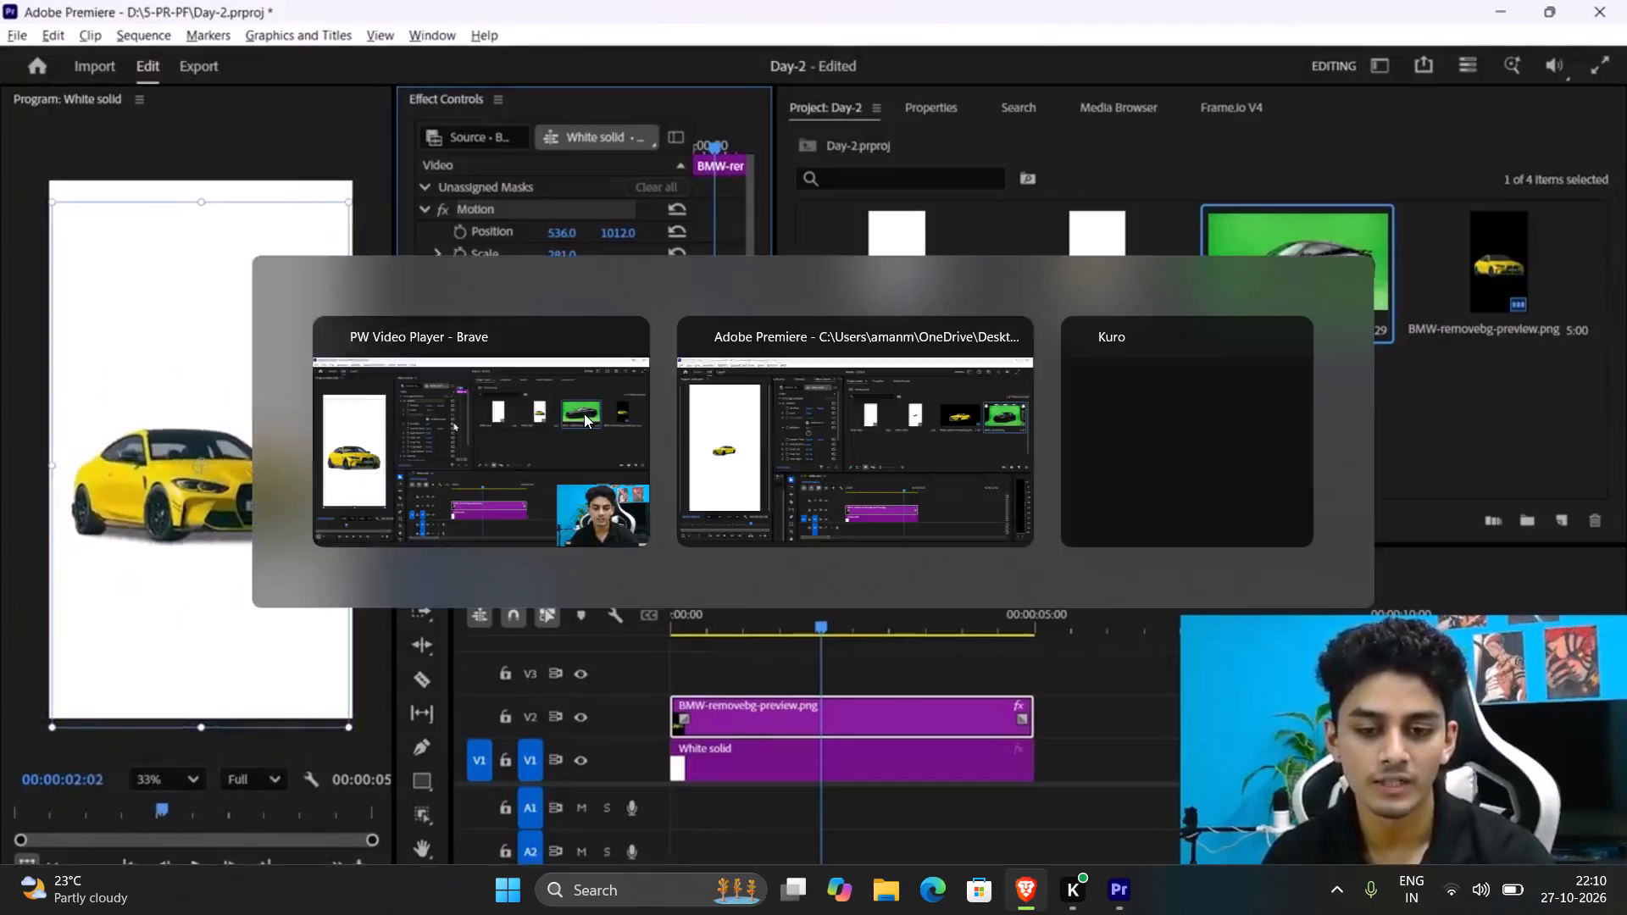
key(alt+Tab)
key(alt+Tab)
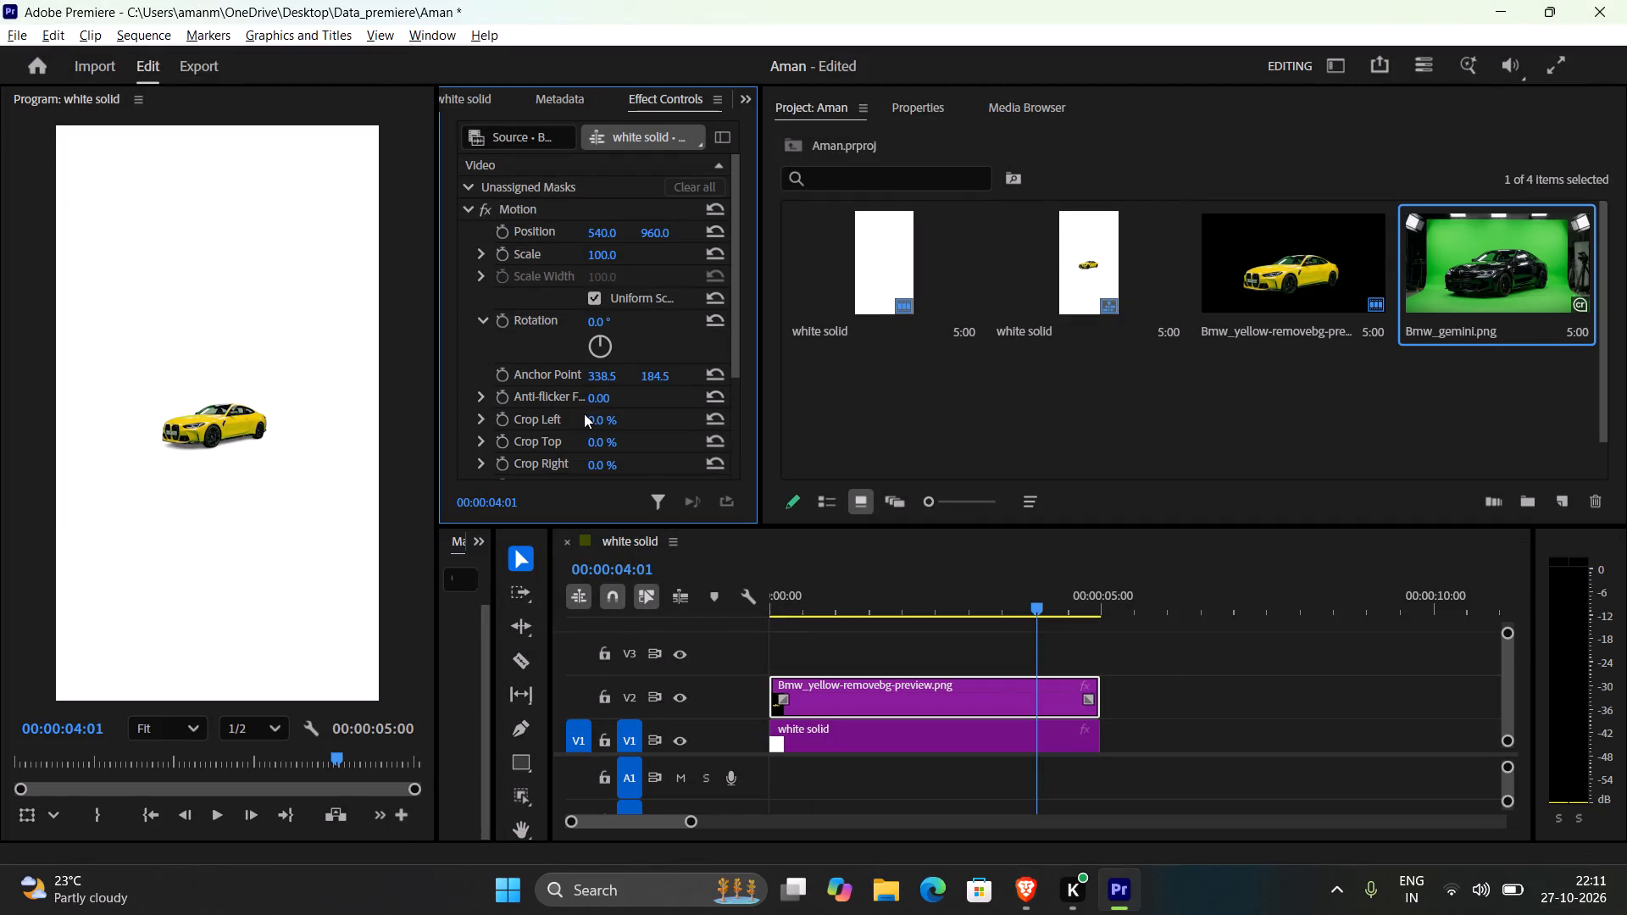
key(alt+Tab)
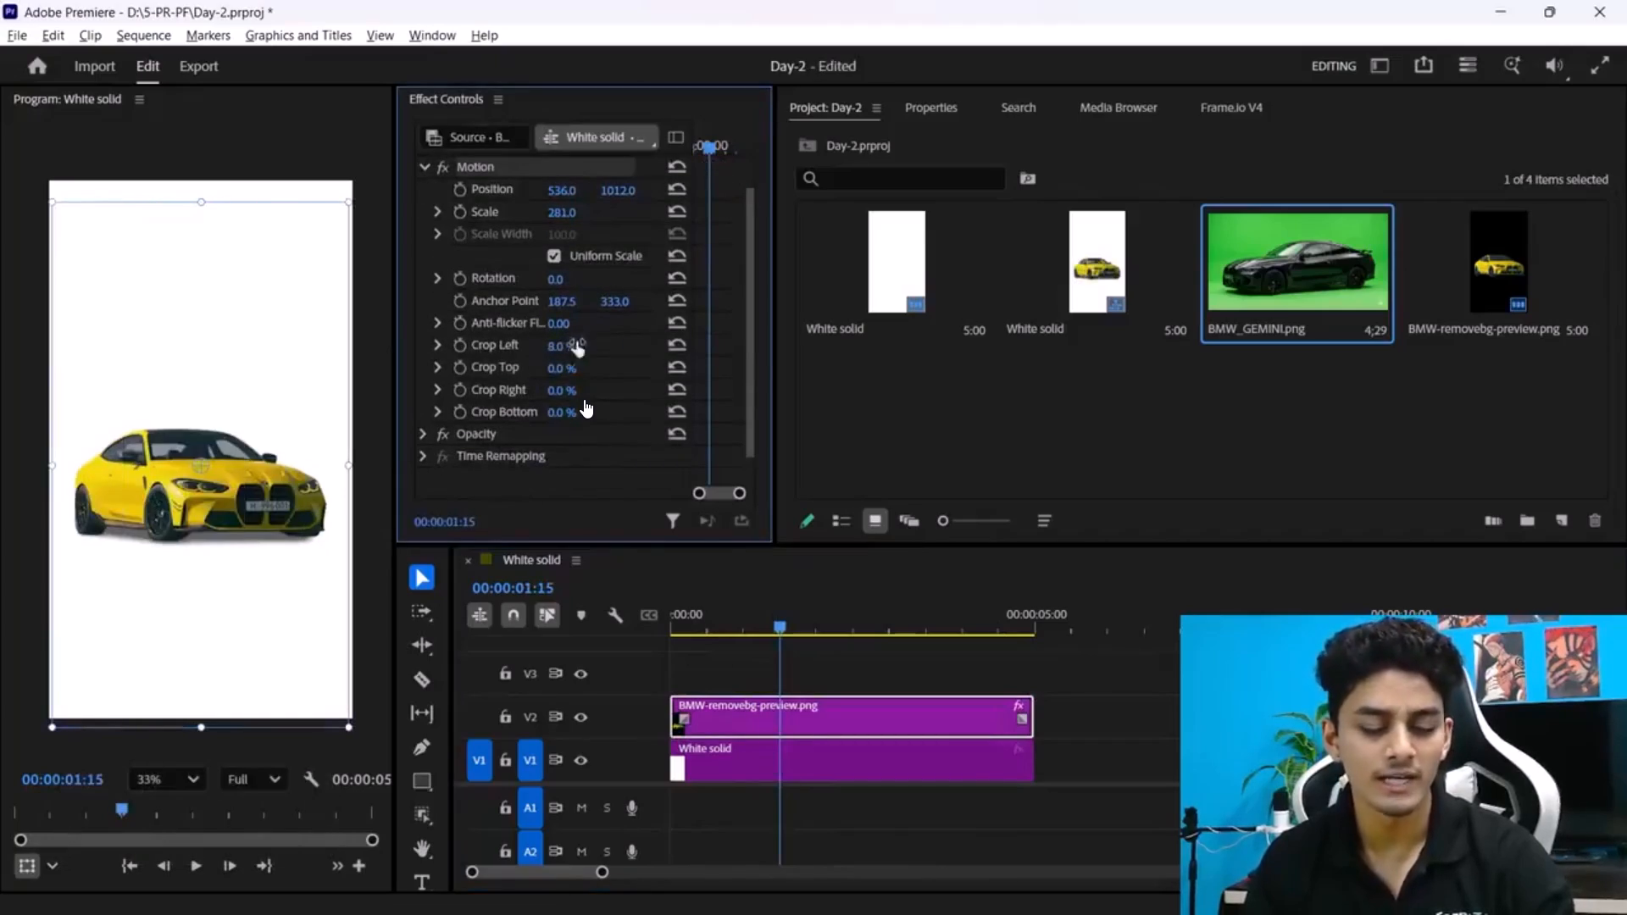
key(space)
key(alt+Tab)
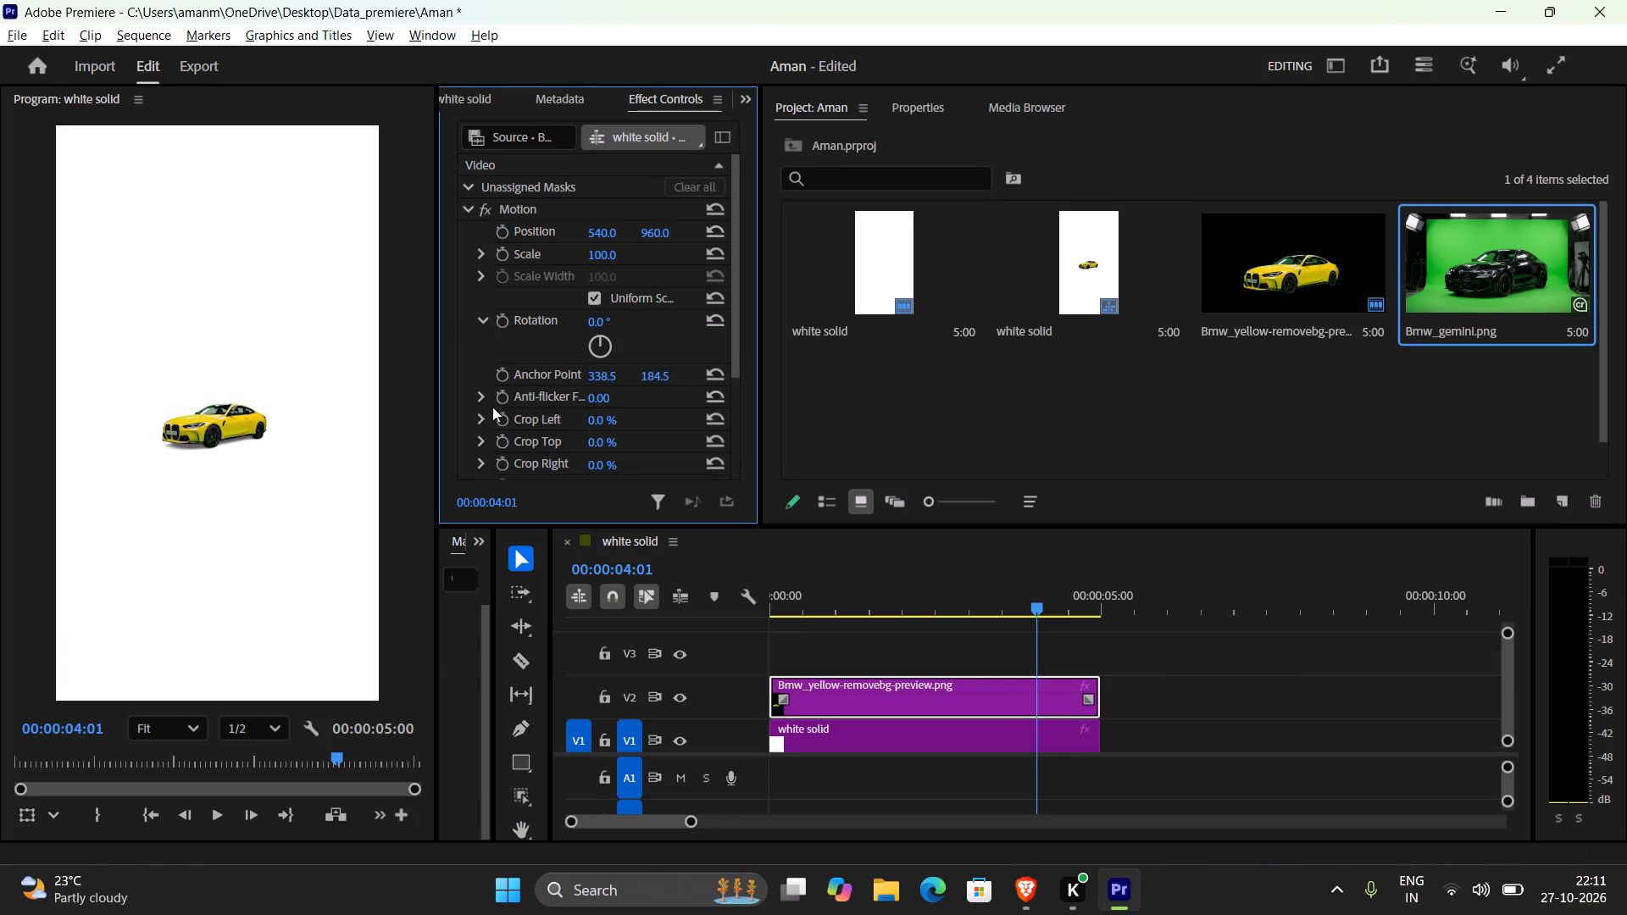
Increase the yellow BMW clip's Crop Left in small increments to 36%, trimming away the front of the car.
click(590, 418)
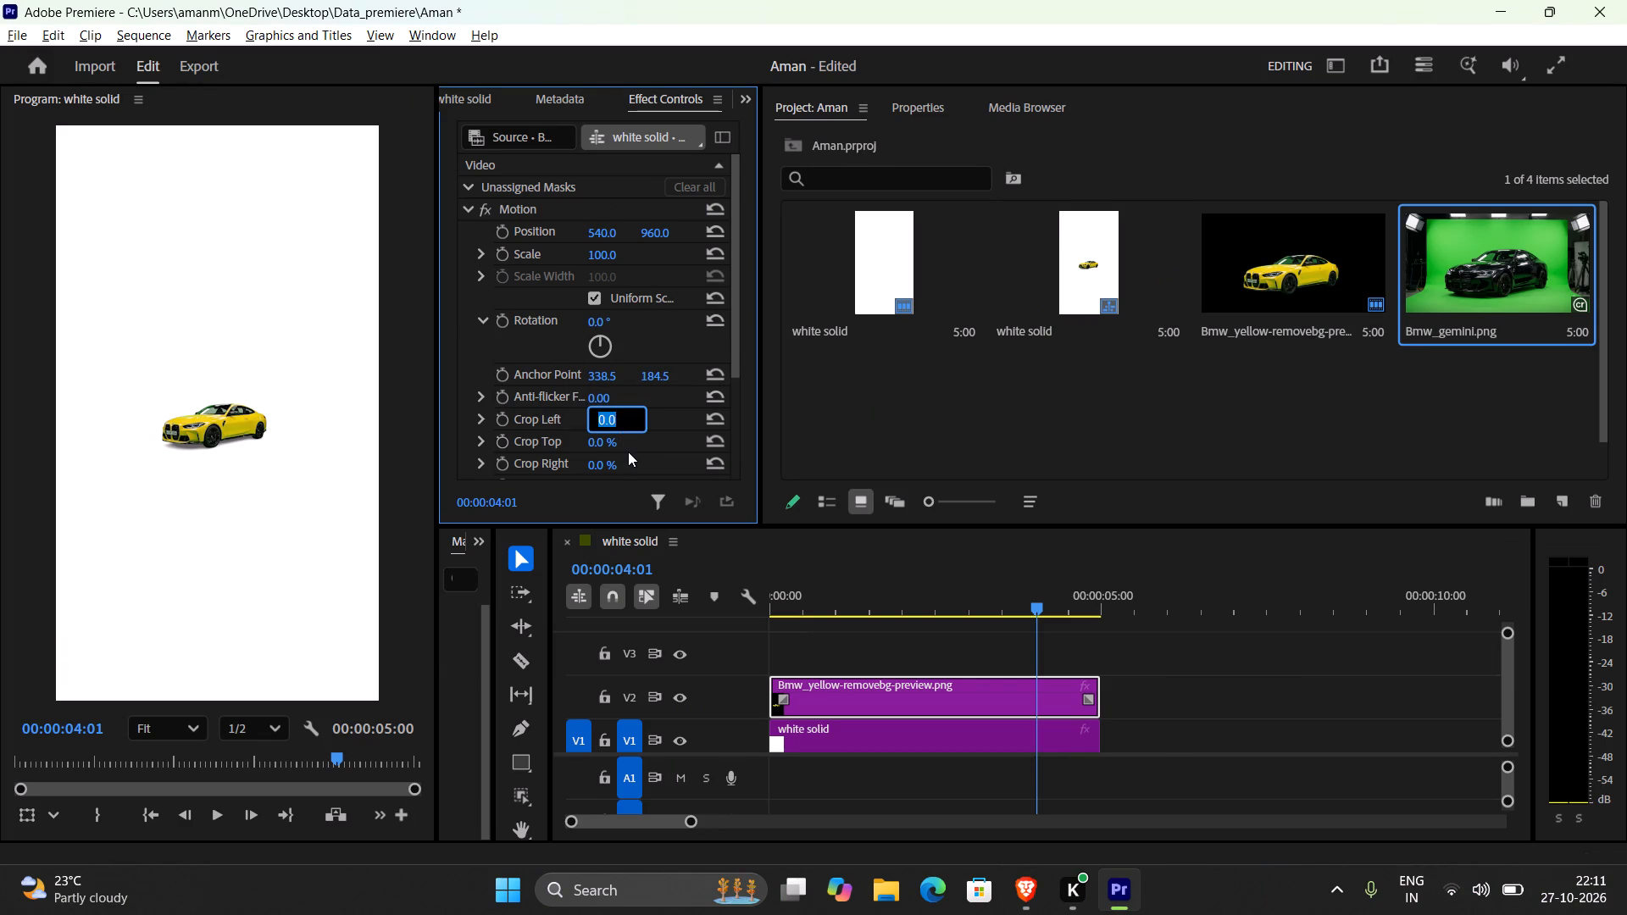
key(1)
key(BackSpace)
text(0.0)
key(Up)
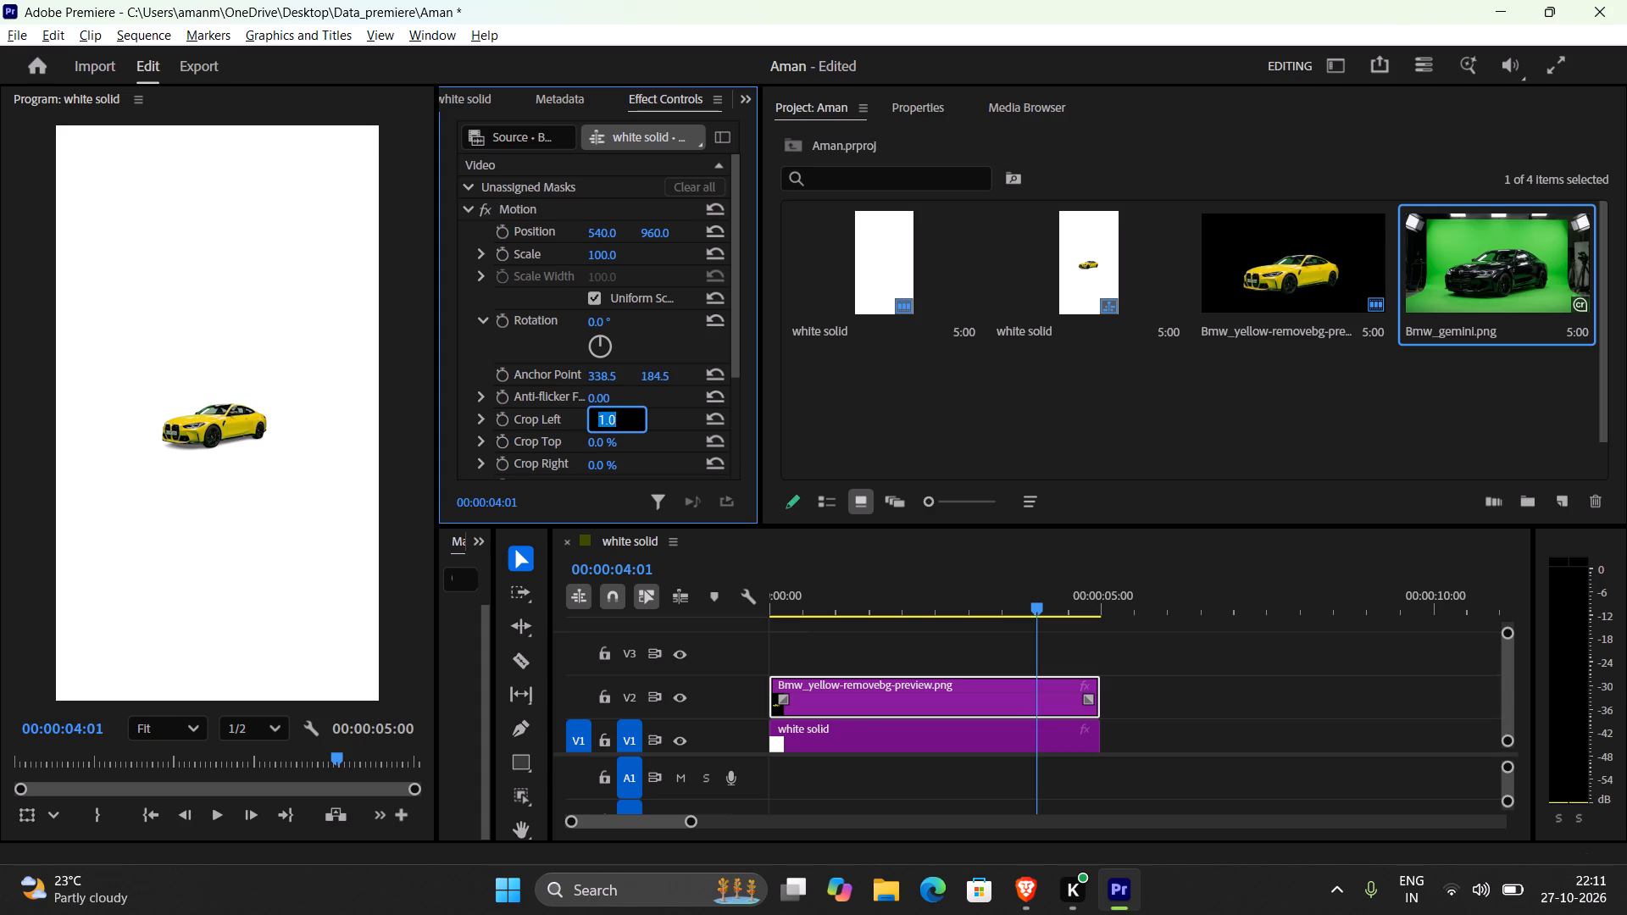
key(Up)
key(Up)
key(Up)
key(Up)
key(Up)
key(Up)
key(Up)
key(Up)
key(Up)
key(Up)
key(Up)
key(Up)
key(Up)
key(Up)
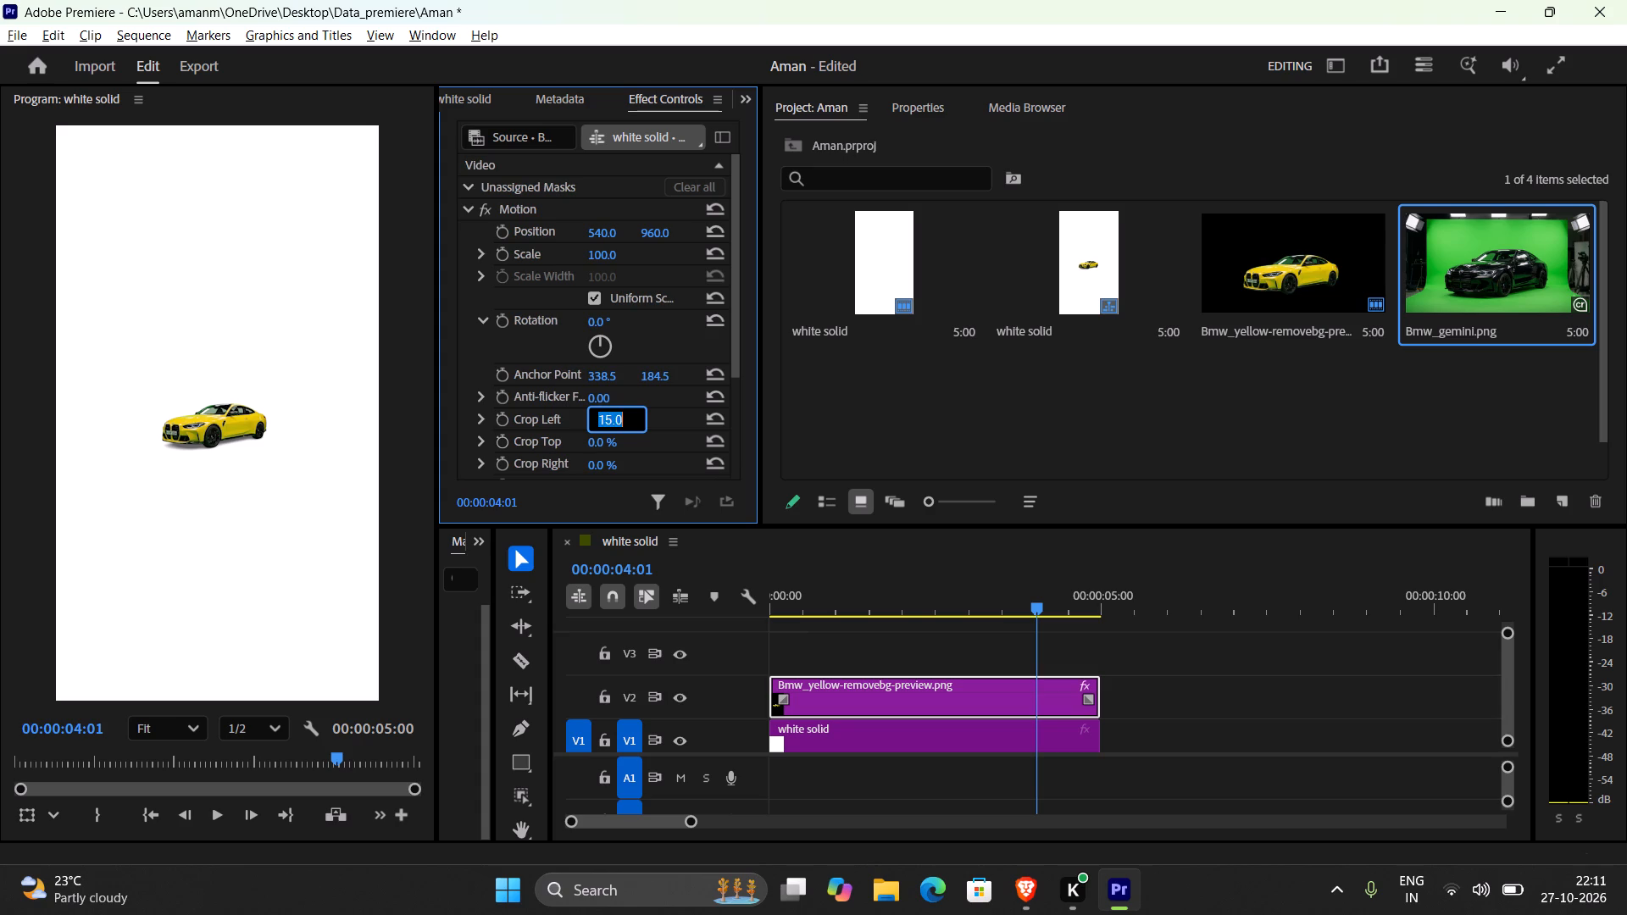
key(Up)
key(Up)
key(Up)
key(Up)
key(Up)
key(Up)
key(Up)
key(Up)
key(Up)
key(Up)
key(Up)
key(Up)
key(Up)
key(Up)
key(Up)
key(Up)
key(Up)
key(Up)
key(Up)
key(Up)
key(Up)
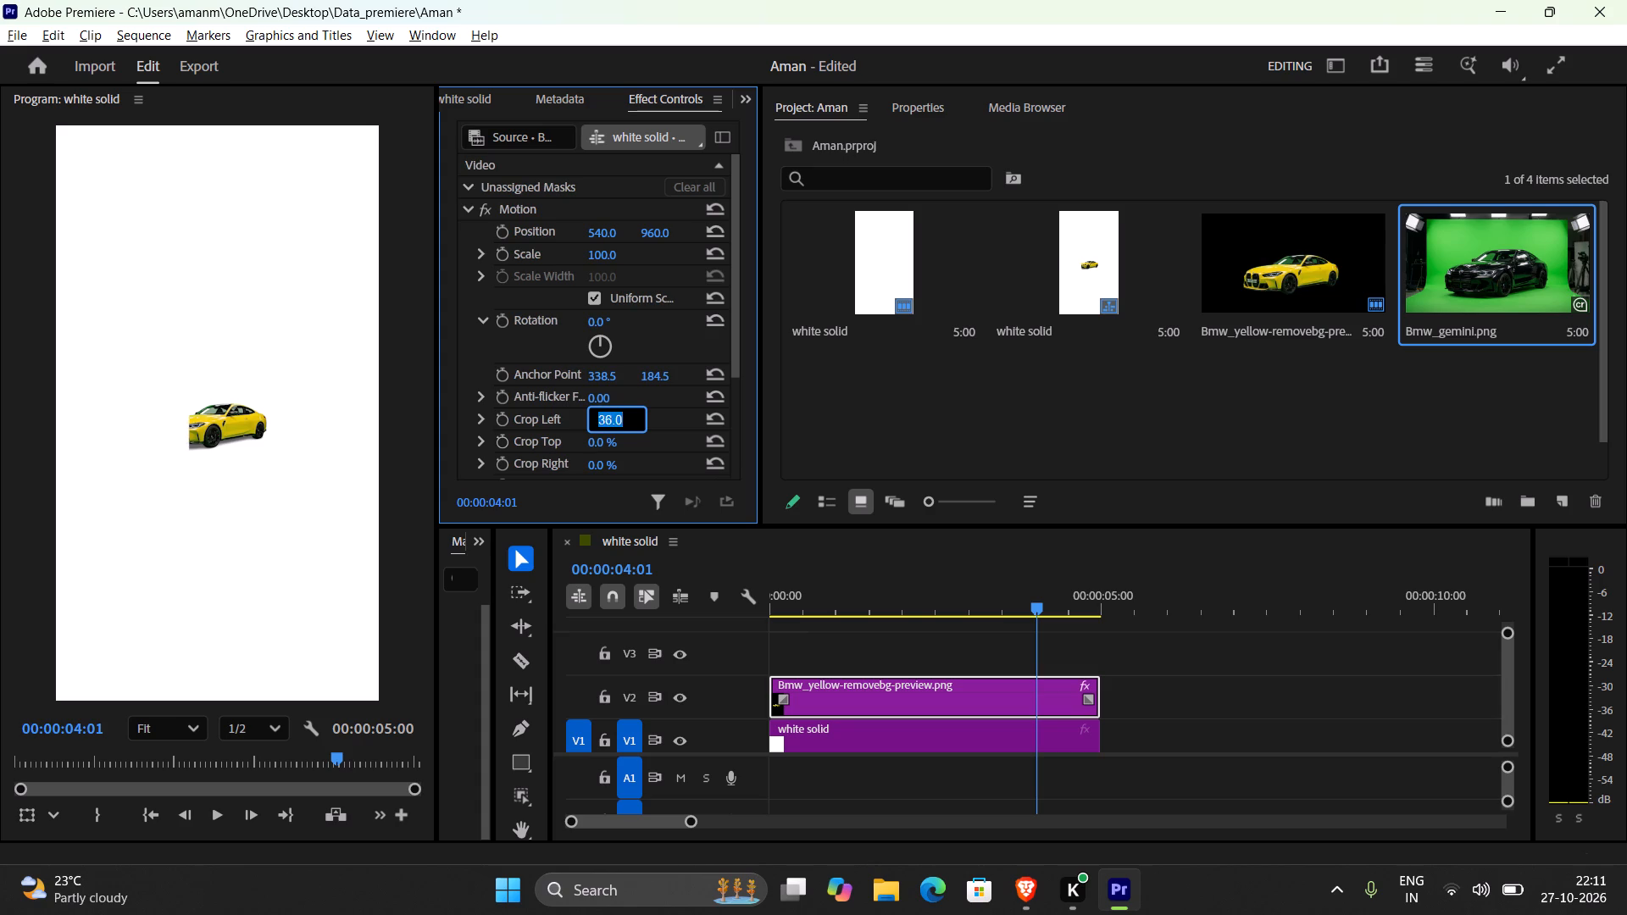
Reduce the yellow BMW clip's Crop Left in small increments to 0%, restoring the full car.
key(Down)
key(Down)
key(Down)
key(Down)
key(Down)
key(Down)
key(Down)
key(Down)
key(Down)
key(Down)
key(Down)
key(Down)
key(Down)
key(Down)
key(Down)
key(Down)
key(Down)
key(Down)
key(Down)
key(Down)
key(Down)
key(Down)
key(Down)
key(Down)
key(Down)
key(Down)
key(Down)
key(Down)
key(Down)
key(Down)
key(Down)
key(Down)
key(Down)
key(Down)
key(Down)
key(Down)
key(Down)
key(Down)
key(Down)
key(Down)
key(Down)
key(Down)
key(Down)
key(Down)
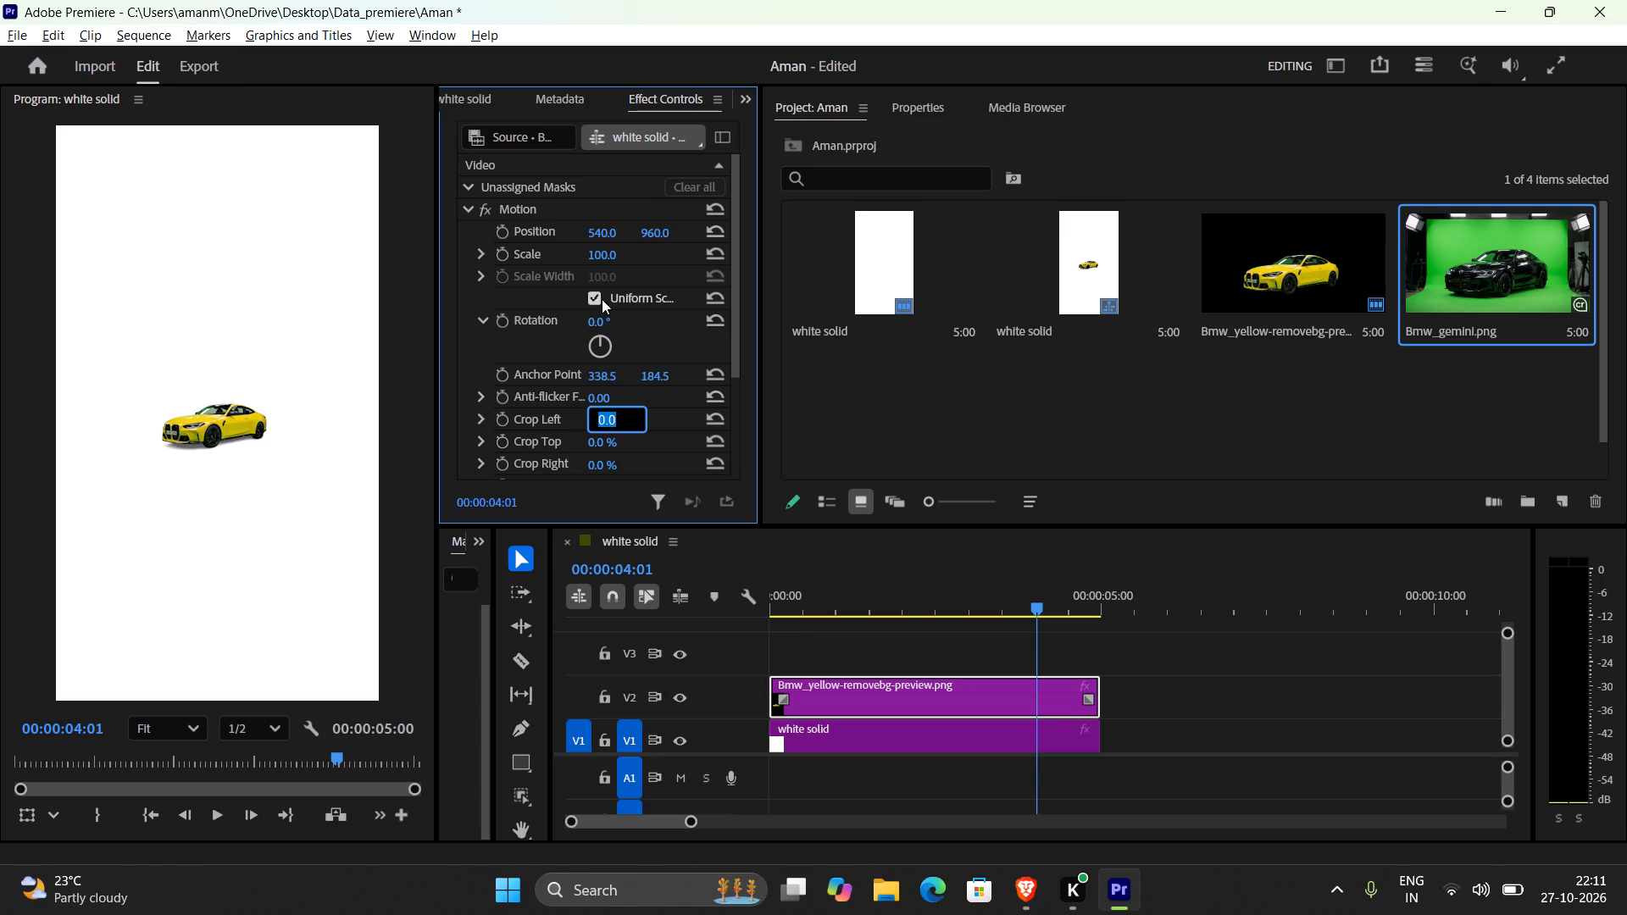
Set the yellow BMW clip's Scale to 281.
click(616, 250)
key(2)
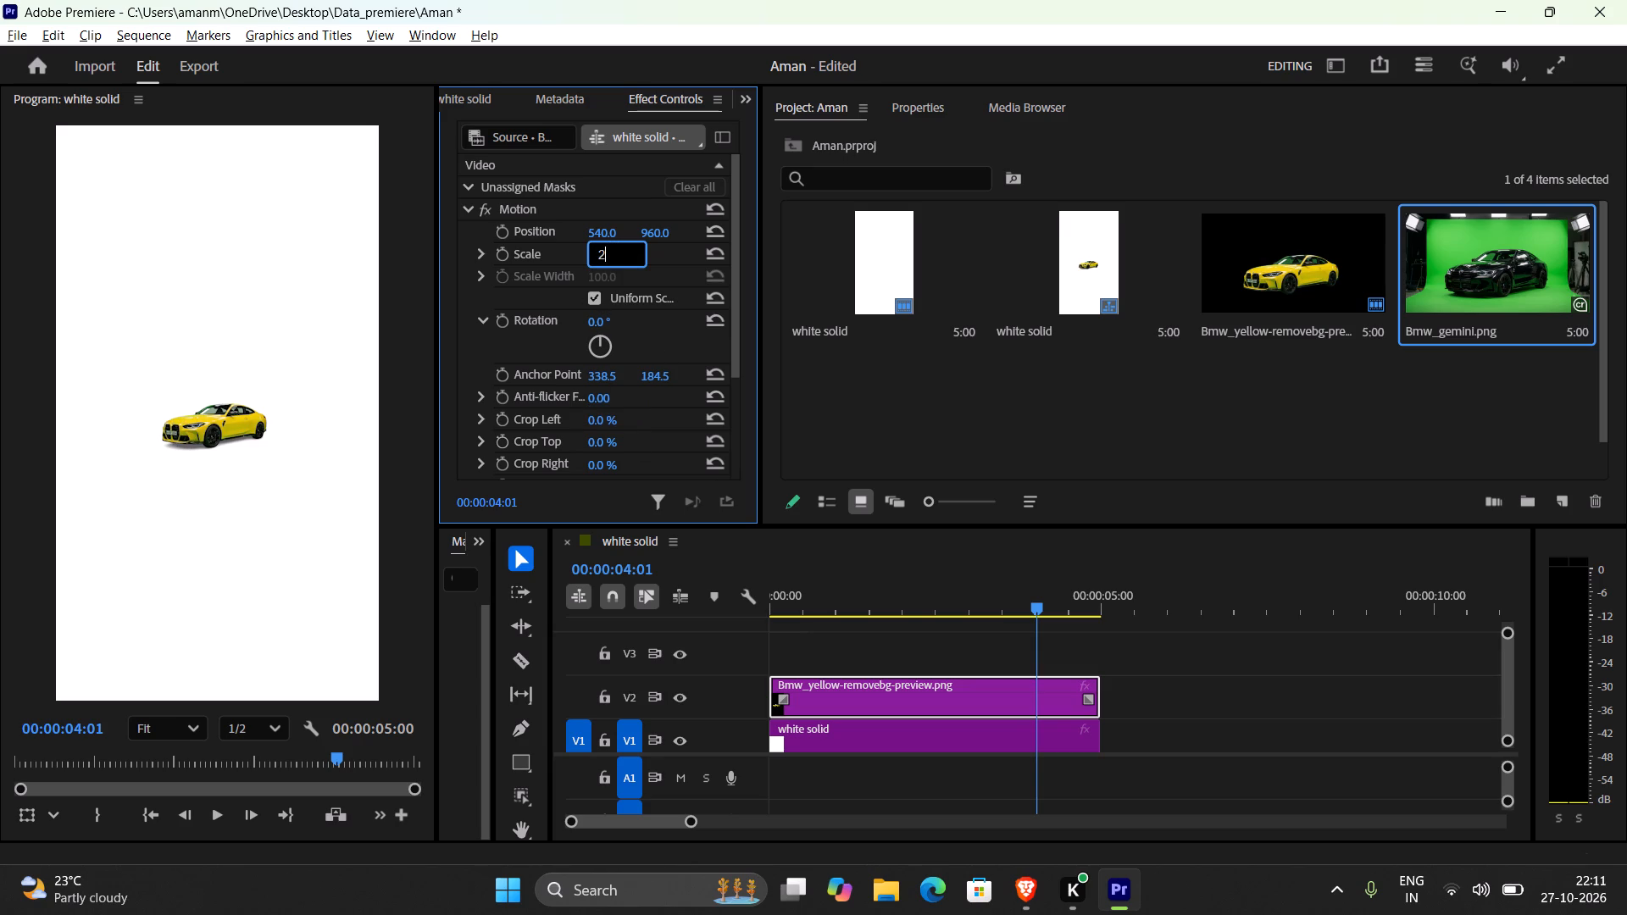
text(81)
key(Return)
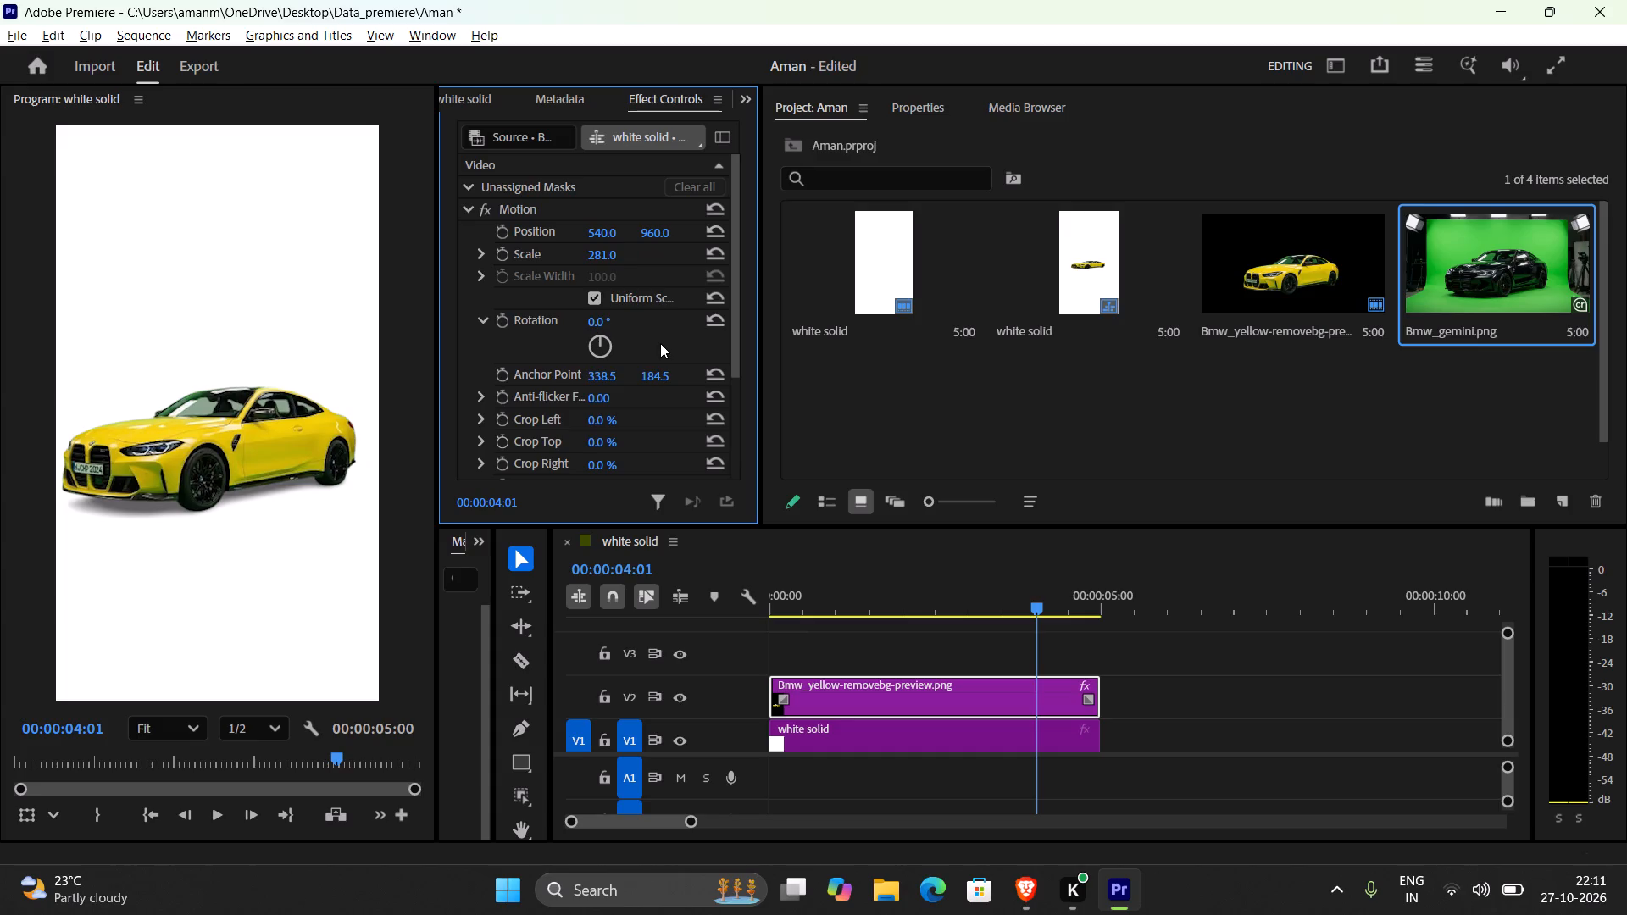
Switch to the lecture video in Brave, watch the instructor undo the crop, pause it and return to Premiere.
key(alt+Tab)
key(alt+Tab)
click(254, 437)
key(alt+Tab)
click(880, 509)
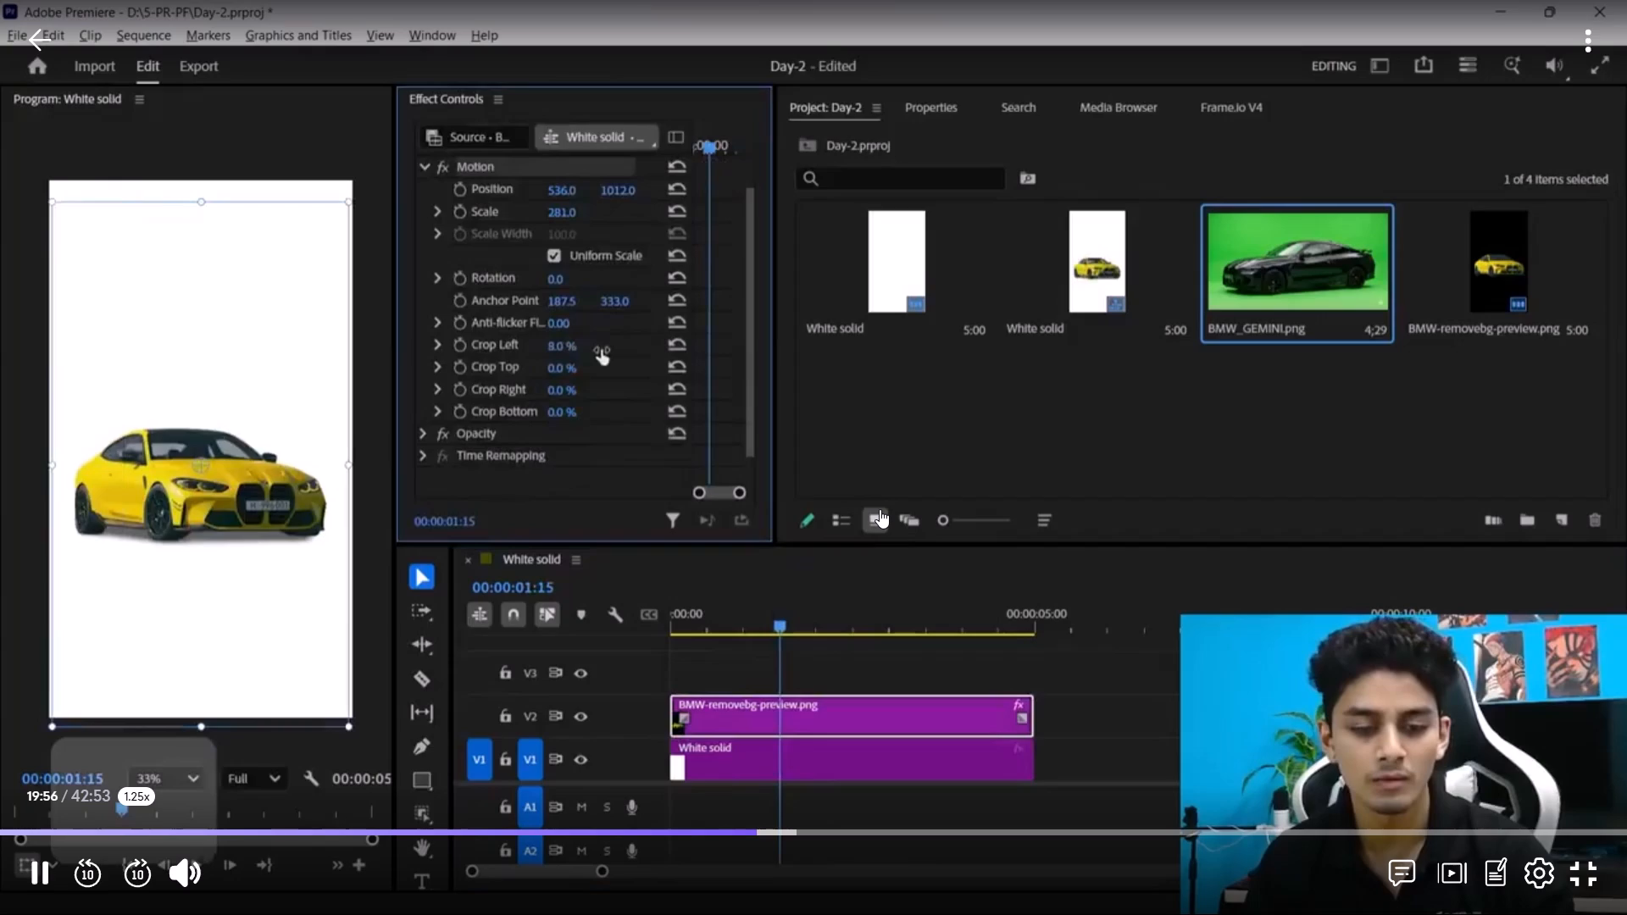
click(866, 505)
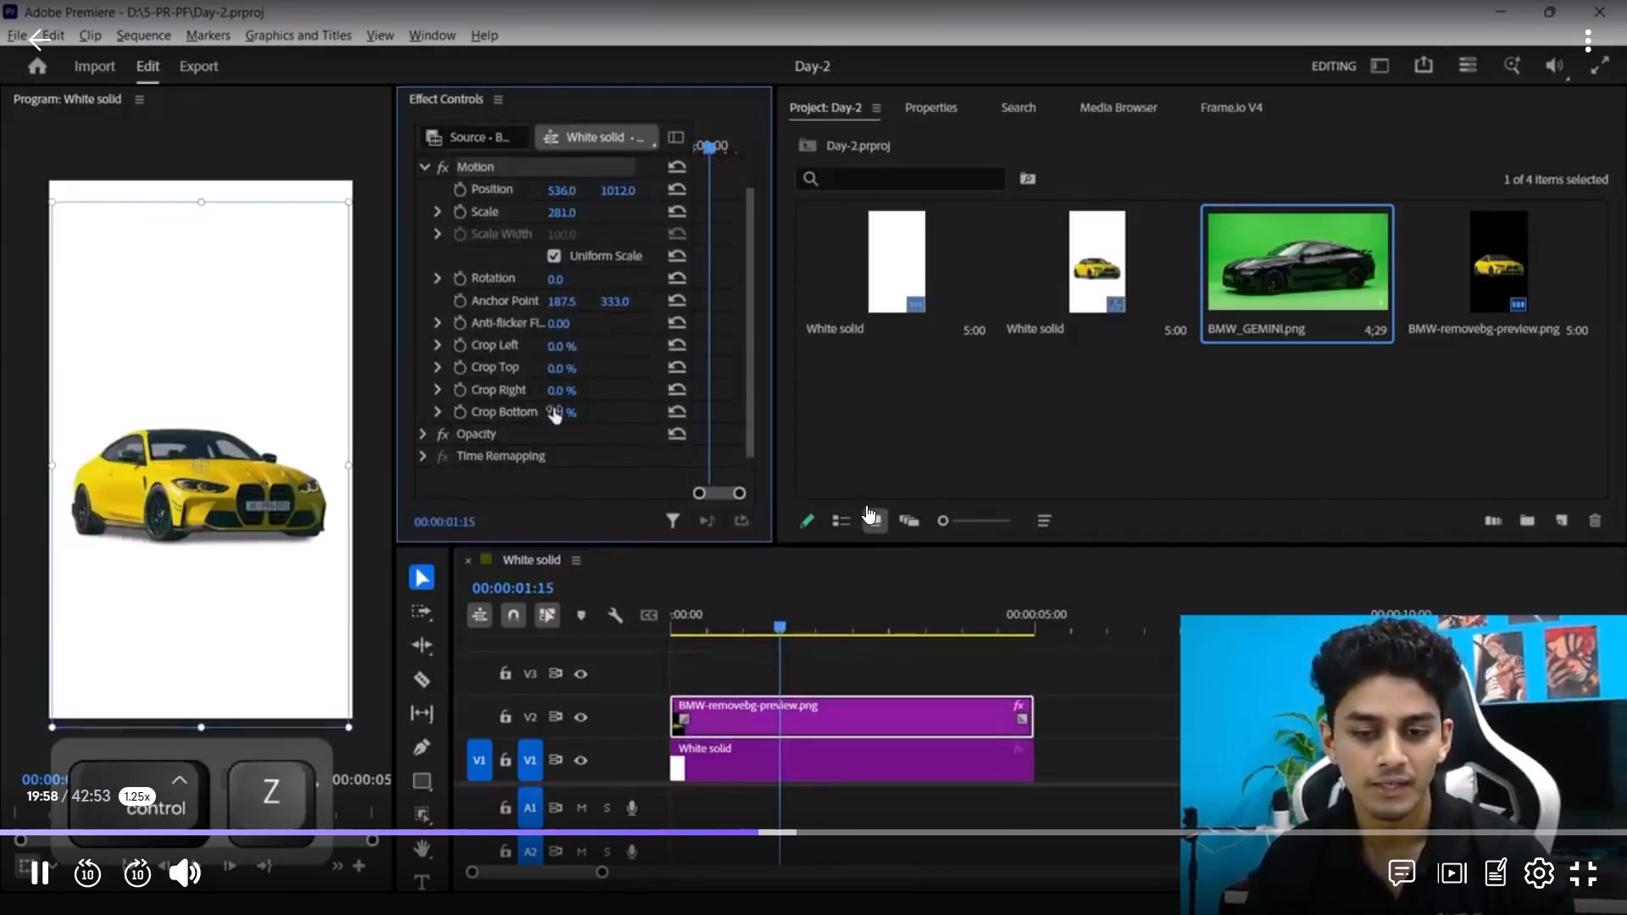
key(alt+Tab)
Play the white solid sequence in the Program monitor to preview the car.
click(214, 818)
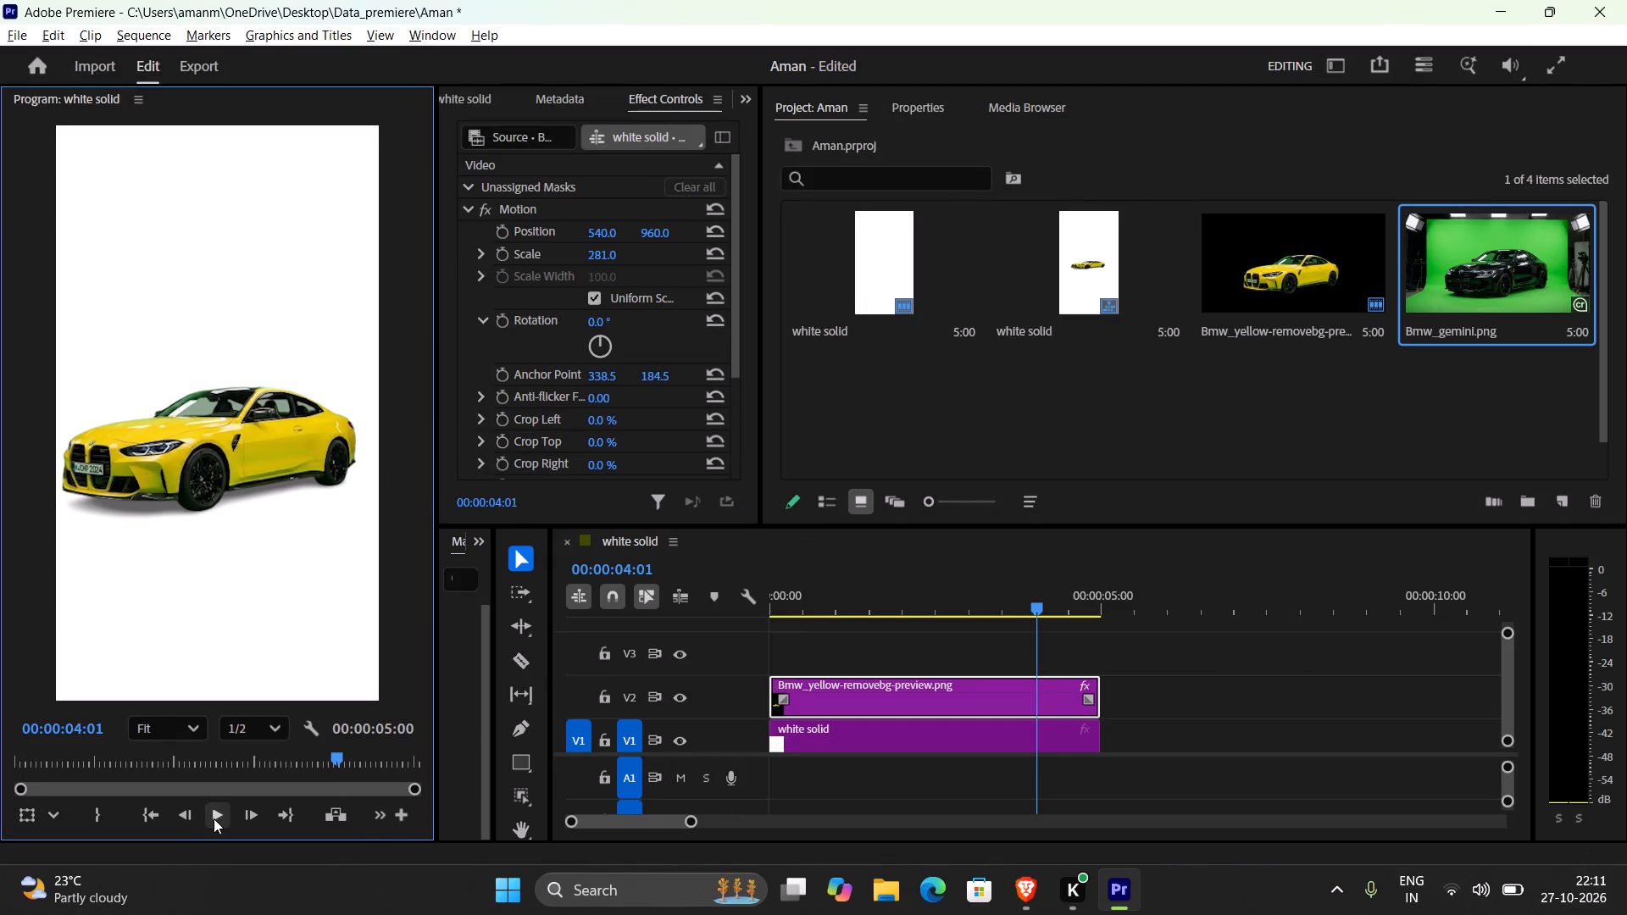
click(214, 818)
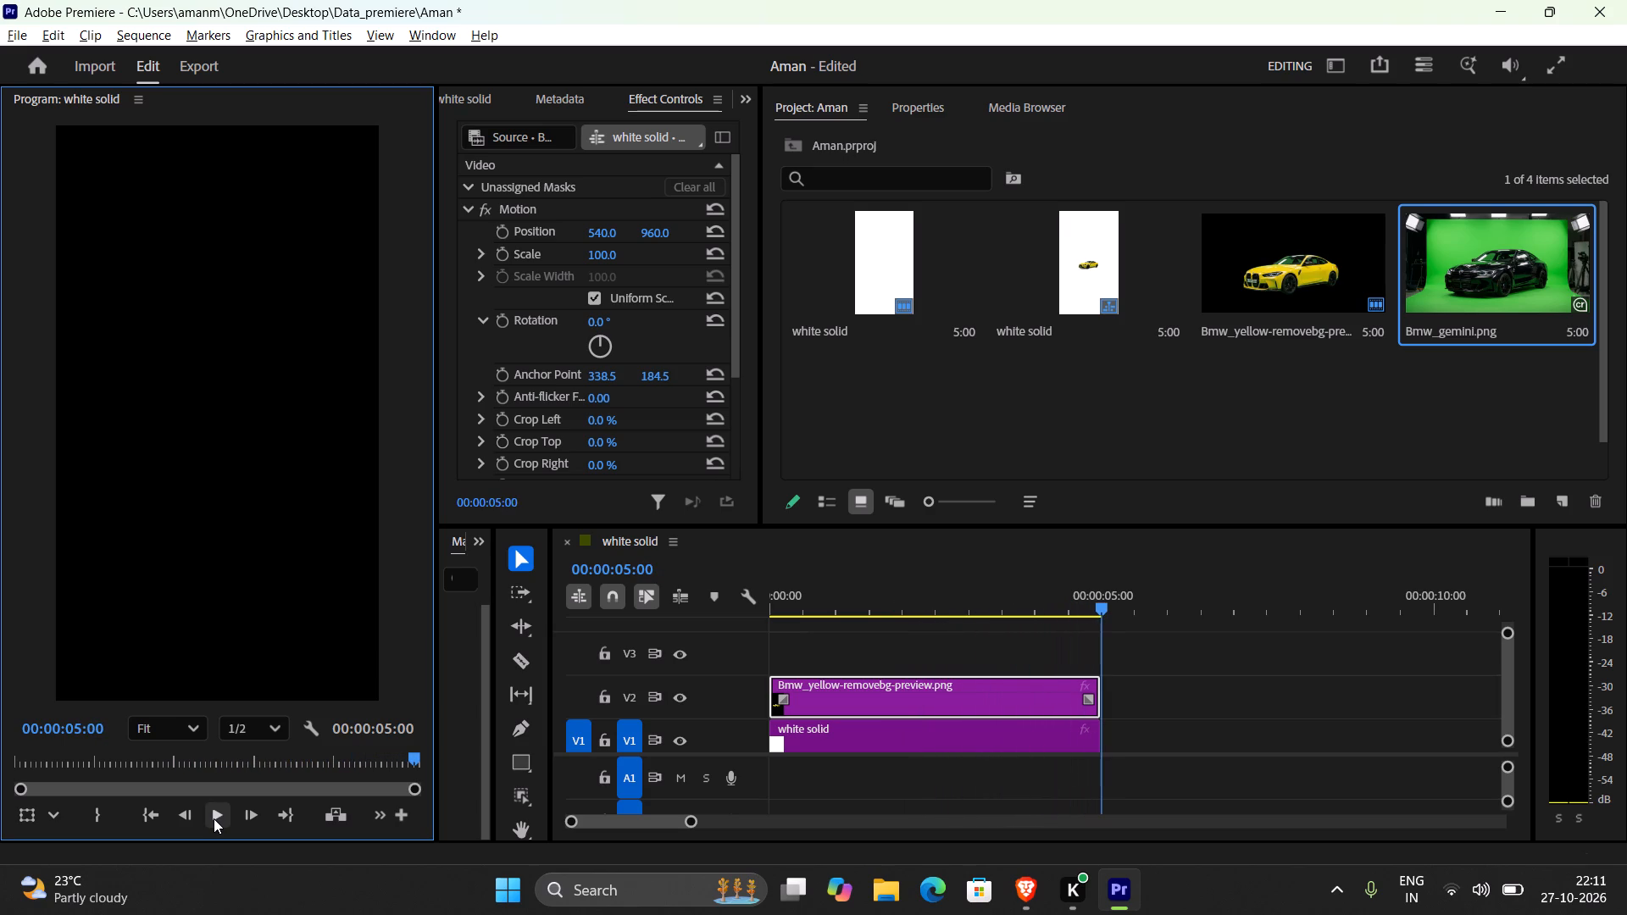
Set the yellow BMW clip's Scale to 281 and save the project.
click(608, 252)
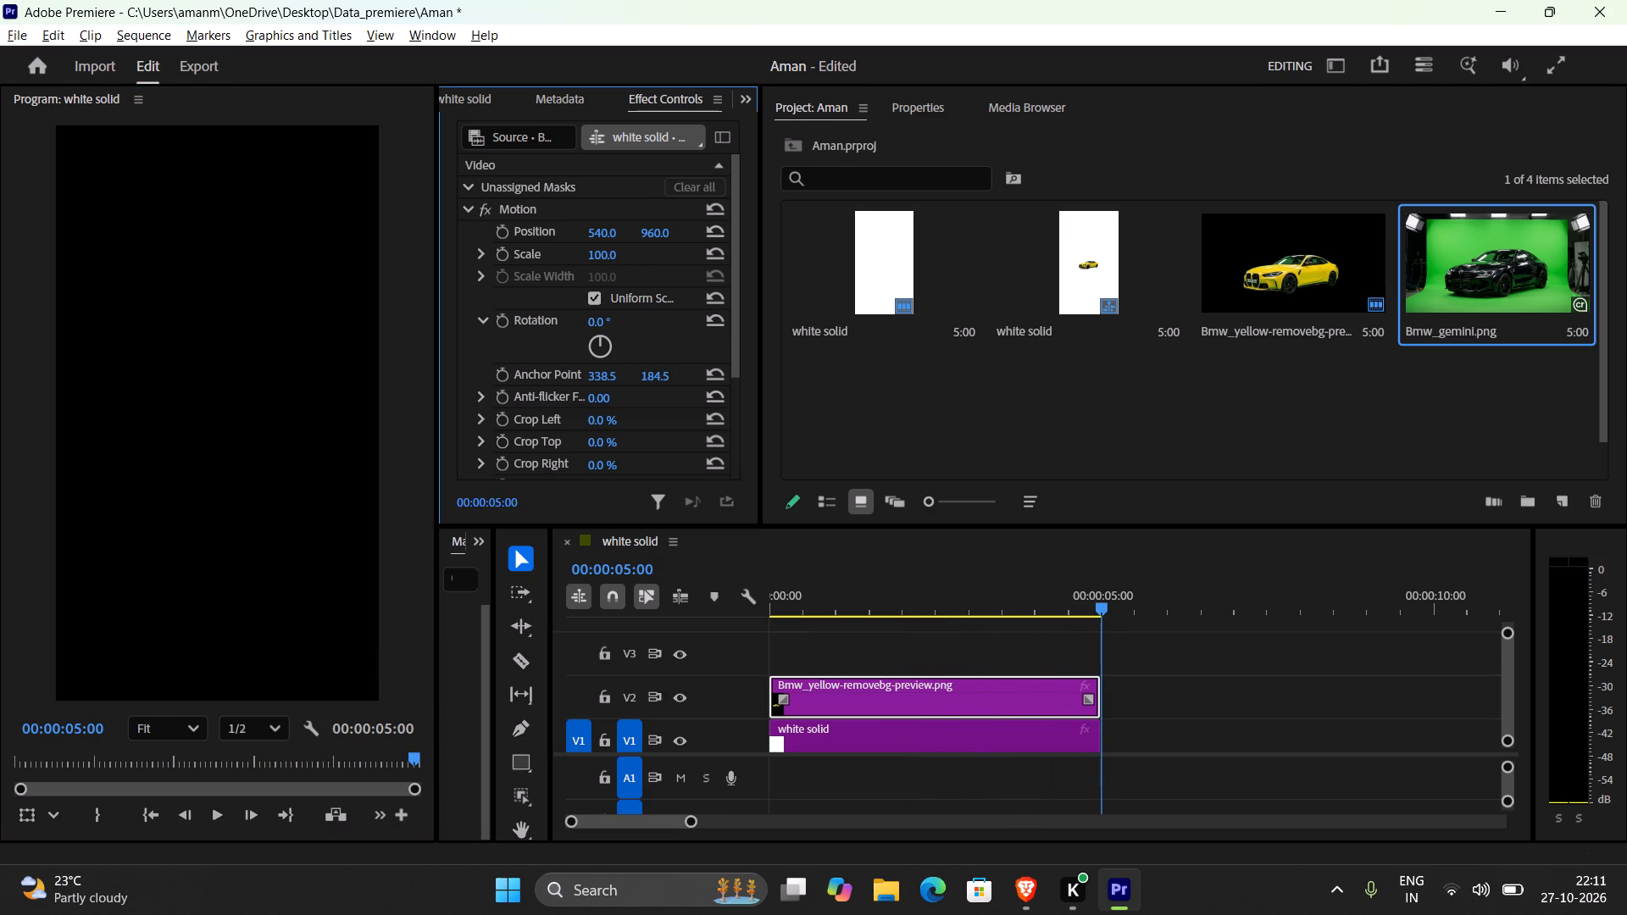
scroll(625, 396, down, 1)
scroll(625, 396, up, 1)
scroll(625, 396, down, 1)
scroll(625, 396, up, 1)
scroll(625, 396, down, 2)
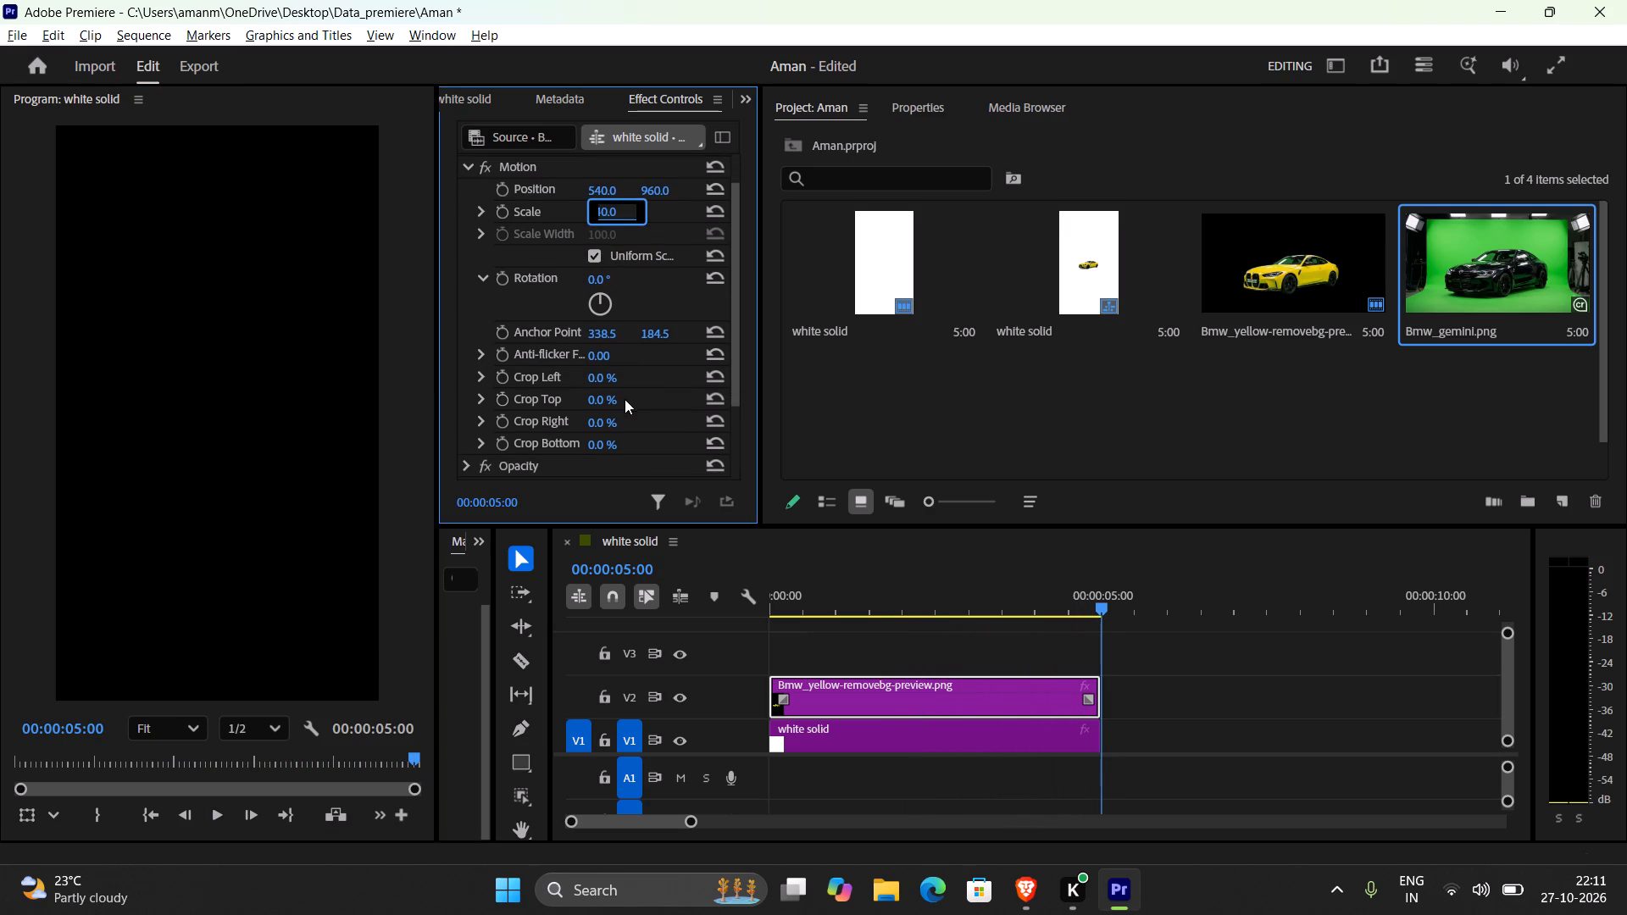
scroll(625, 457, down, 1)
scroll(625, 457, up, 1)
scroll(625, 457, down, 5)
scroll(625, 457, up, 1)
scroll(625, 457, down, 1)
scroll(625, 457, up, 5)
scroll(625, 457, down, 1)
scroll(625, 457, up, 1)
scroll(625, 457, down, 1)
scroll(625, 457, up, 4)
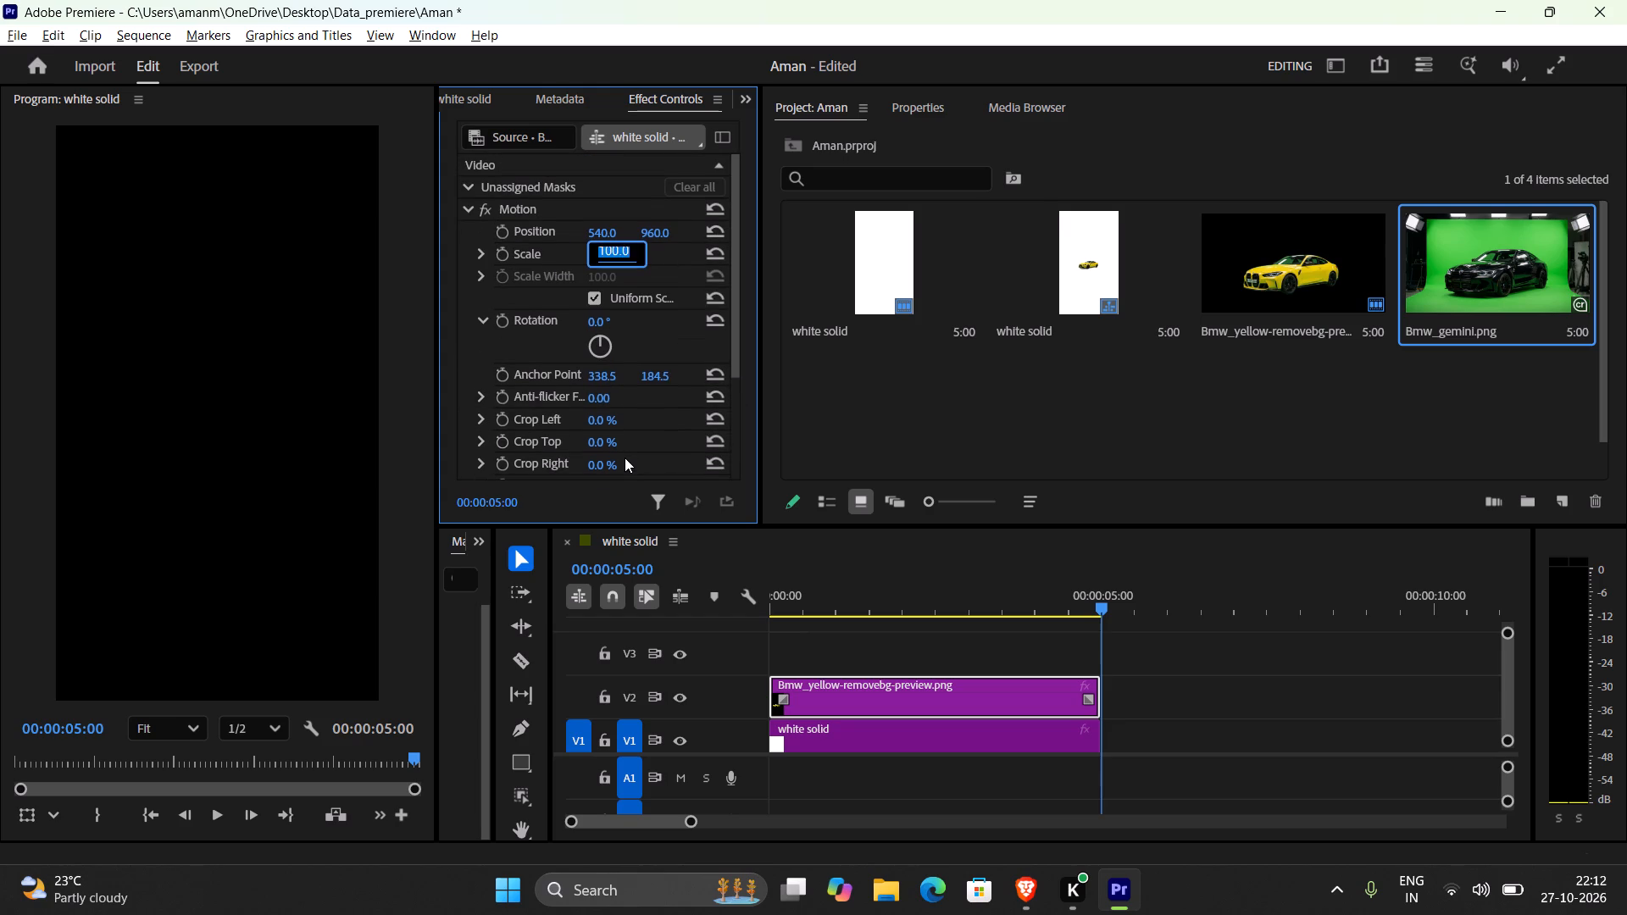
scroll(625, 457, up, 3)
text(281)
key(ctrl+s)
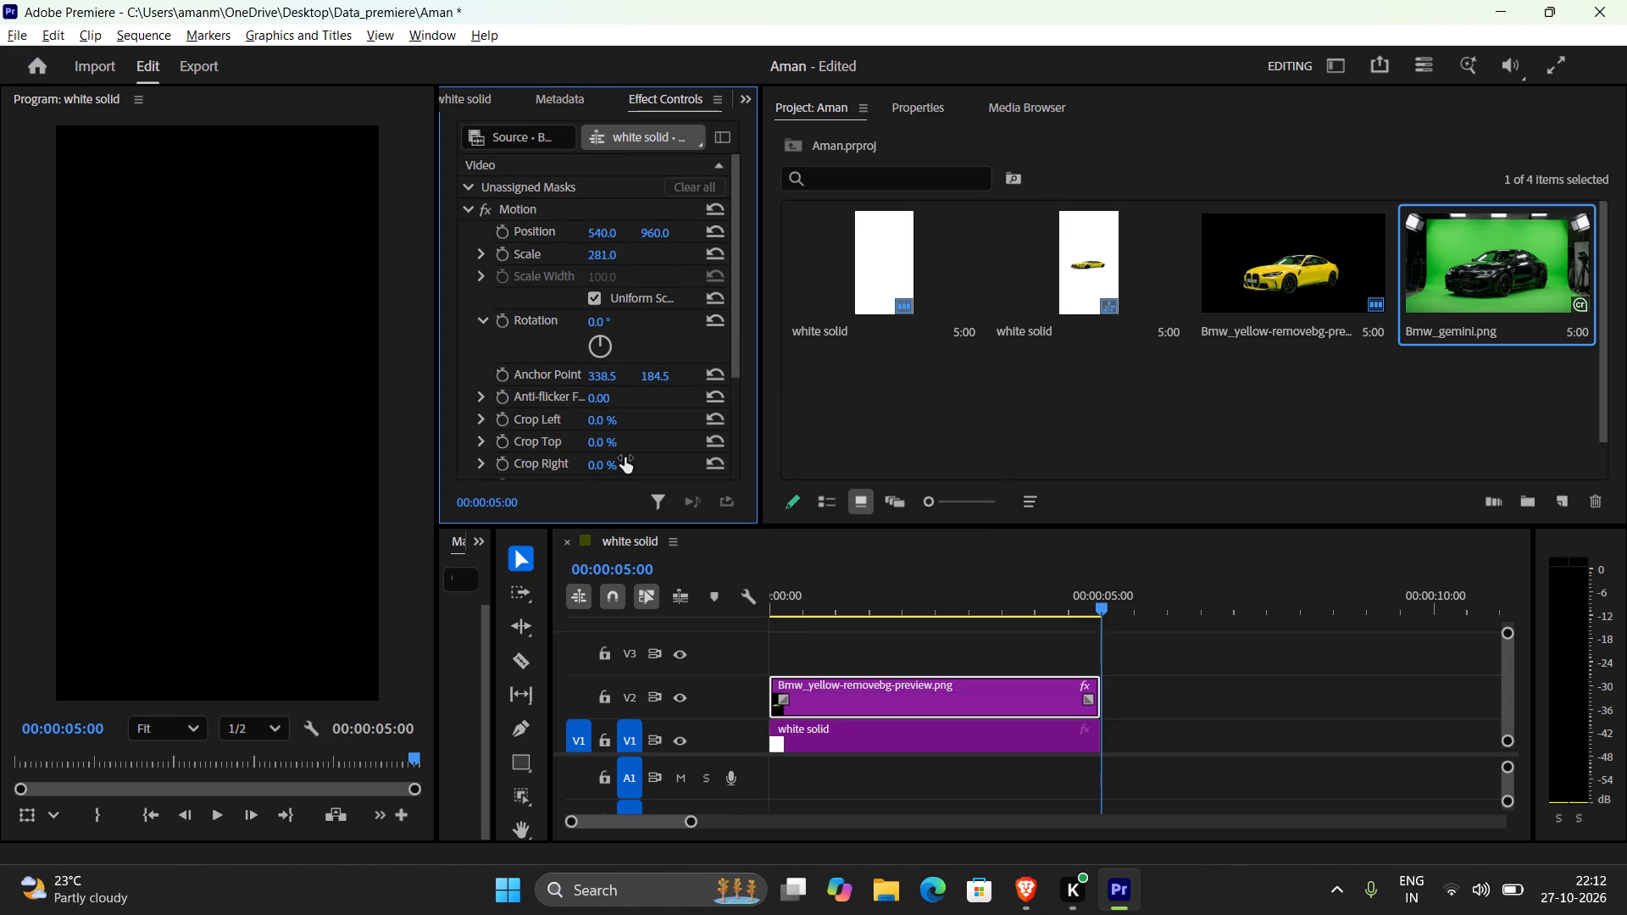
Play the white solid sequence to preview the enlarged car.
click(208, 817)
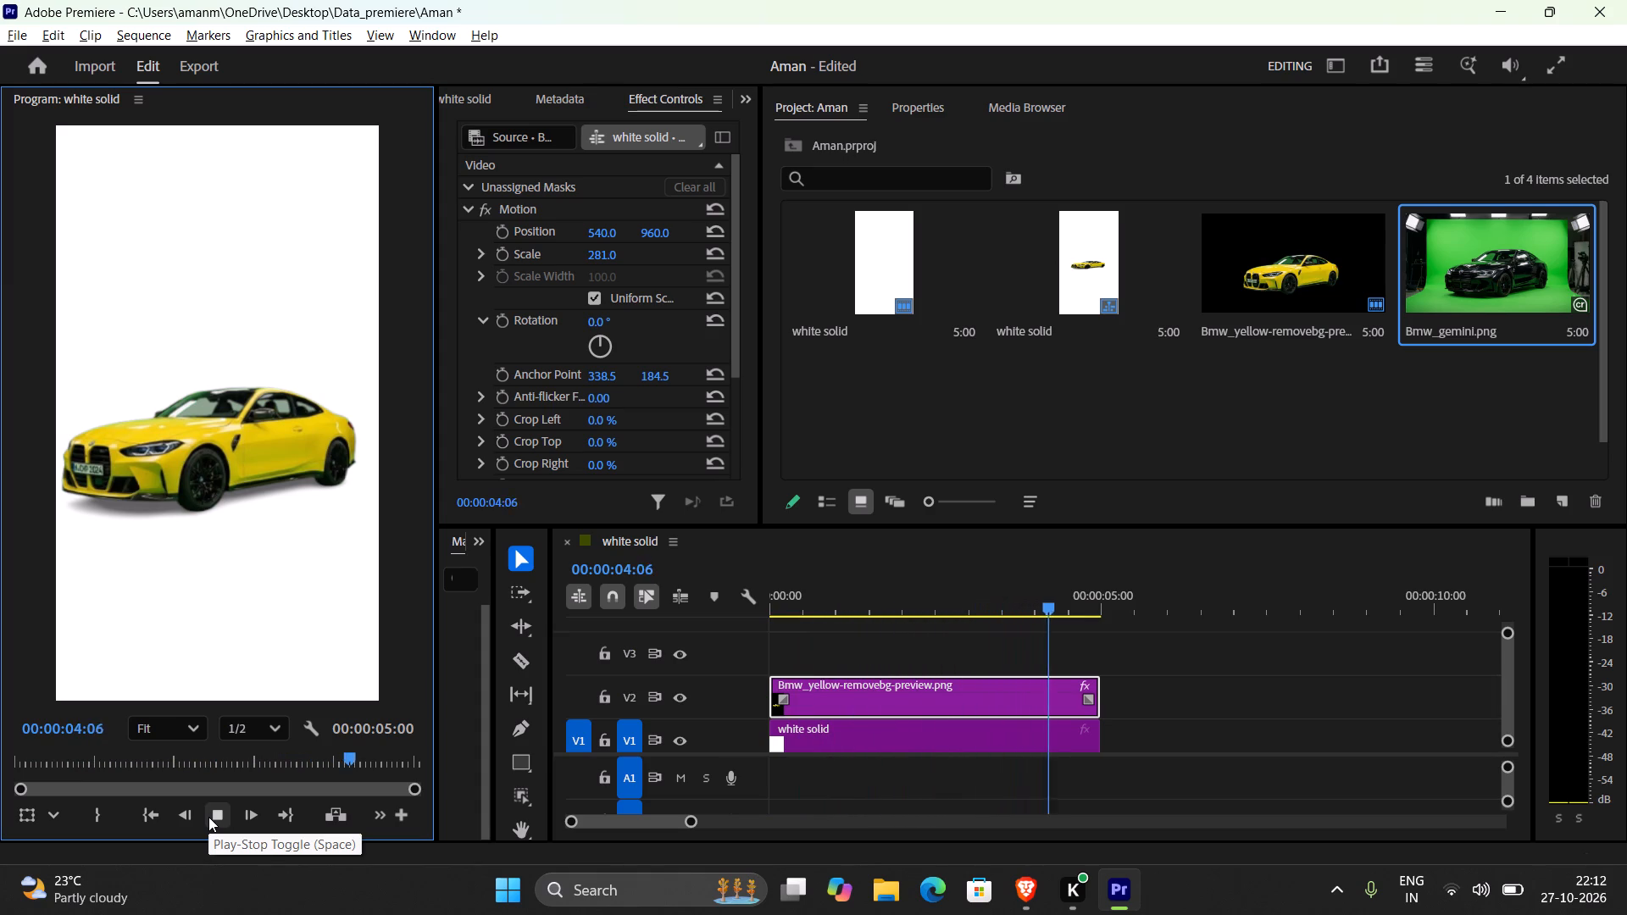
Switch to the lecture video in Brave, watch how the Effects panel is opened, pause it and return to Premiere.
key(alt+Tab)
click(360, 529)
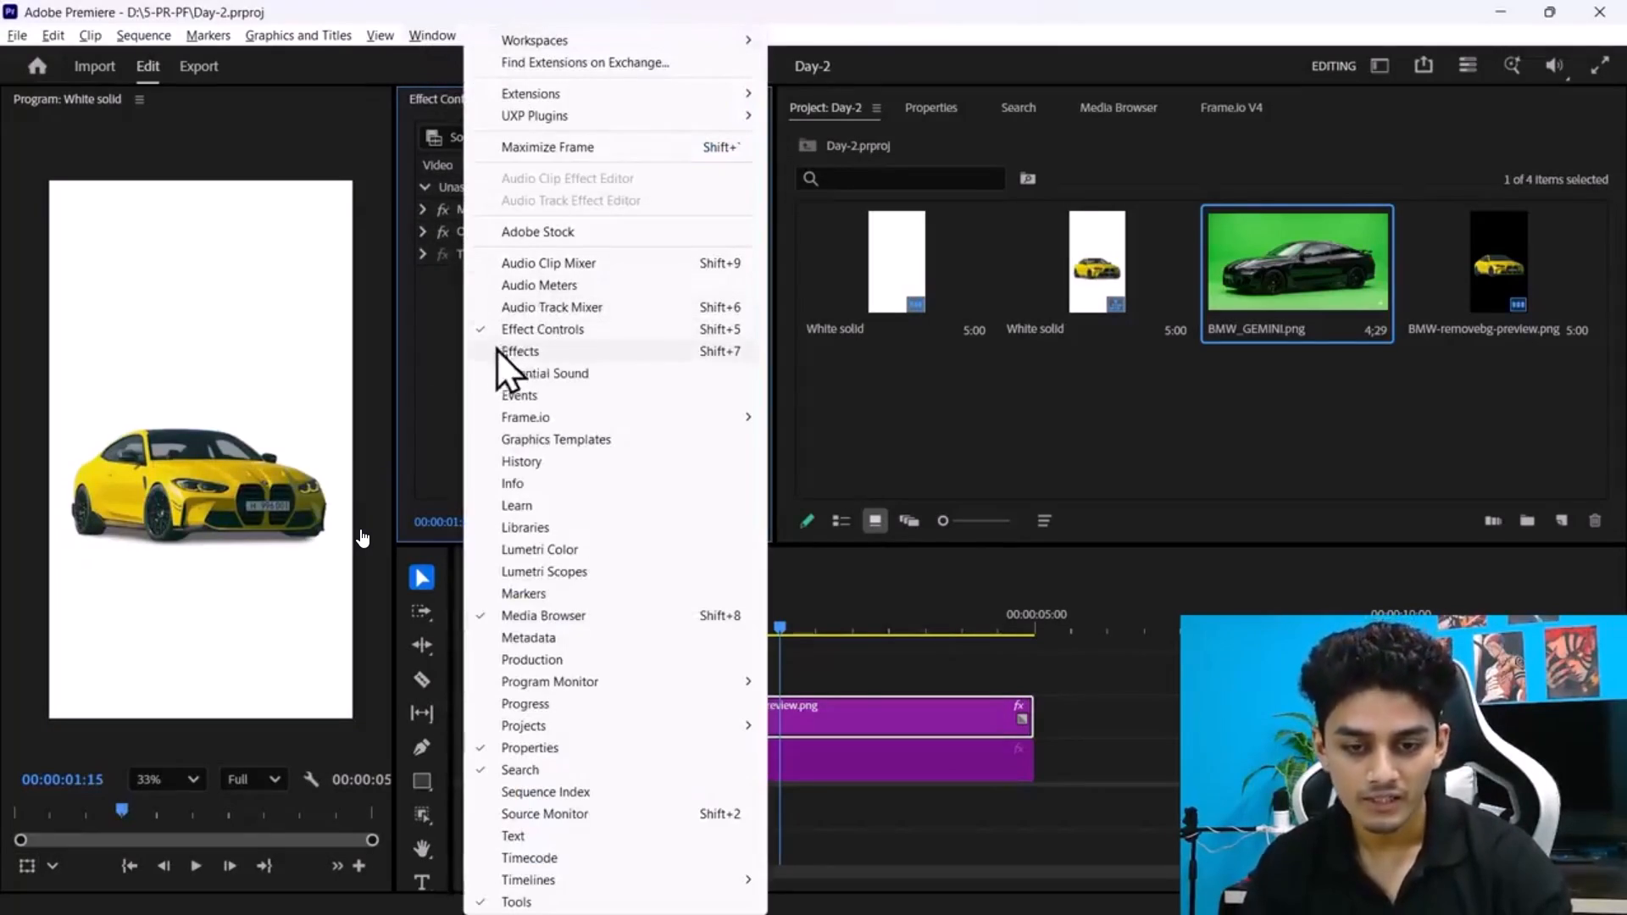
click(497, 463)
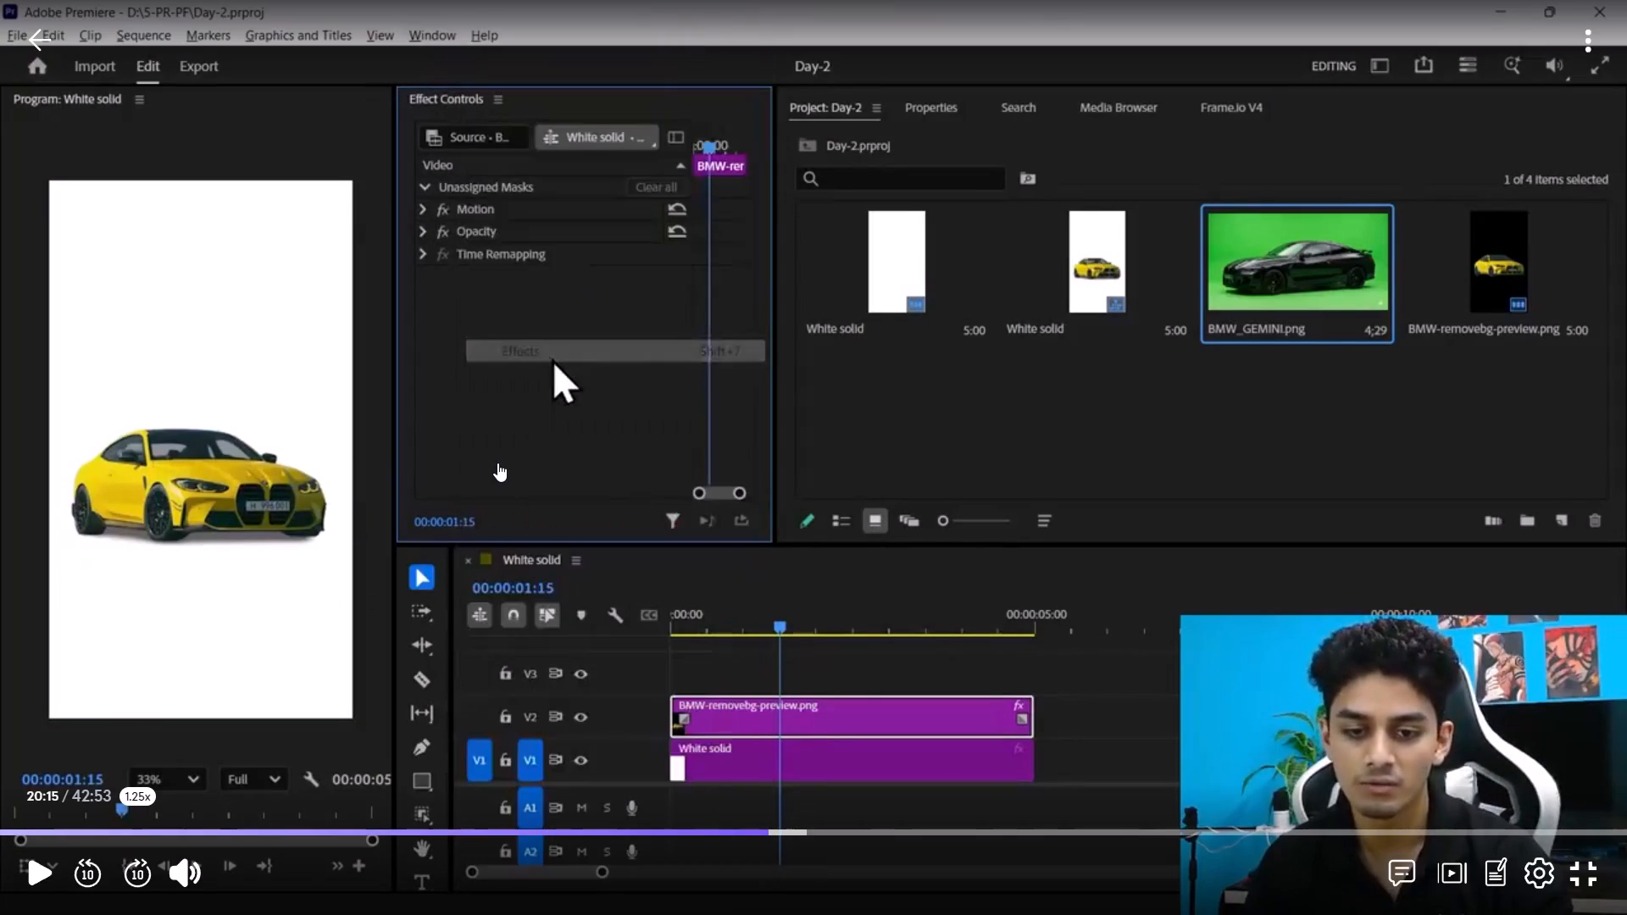
key(alt+Tab)
Collapse the clip's Motion properties in Effect Controls and open the Effects panel.
click(664, 98)
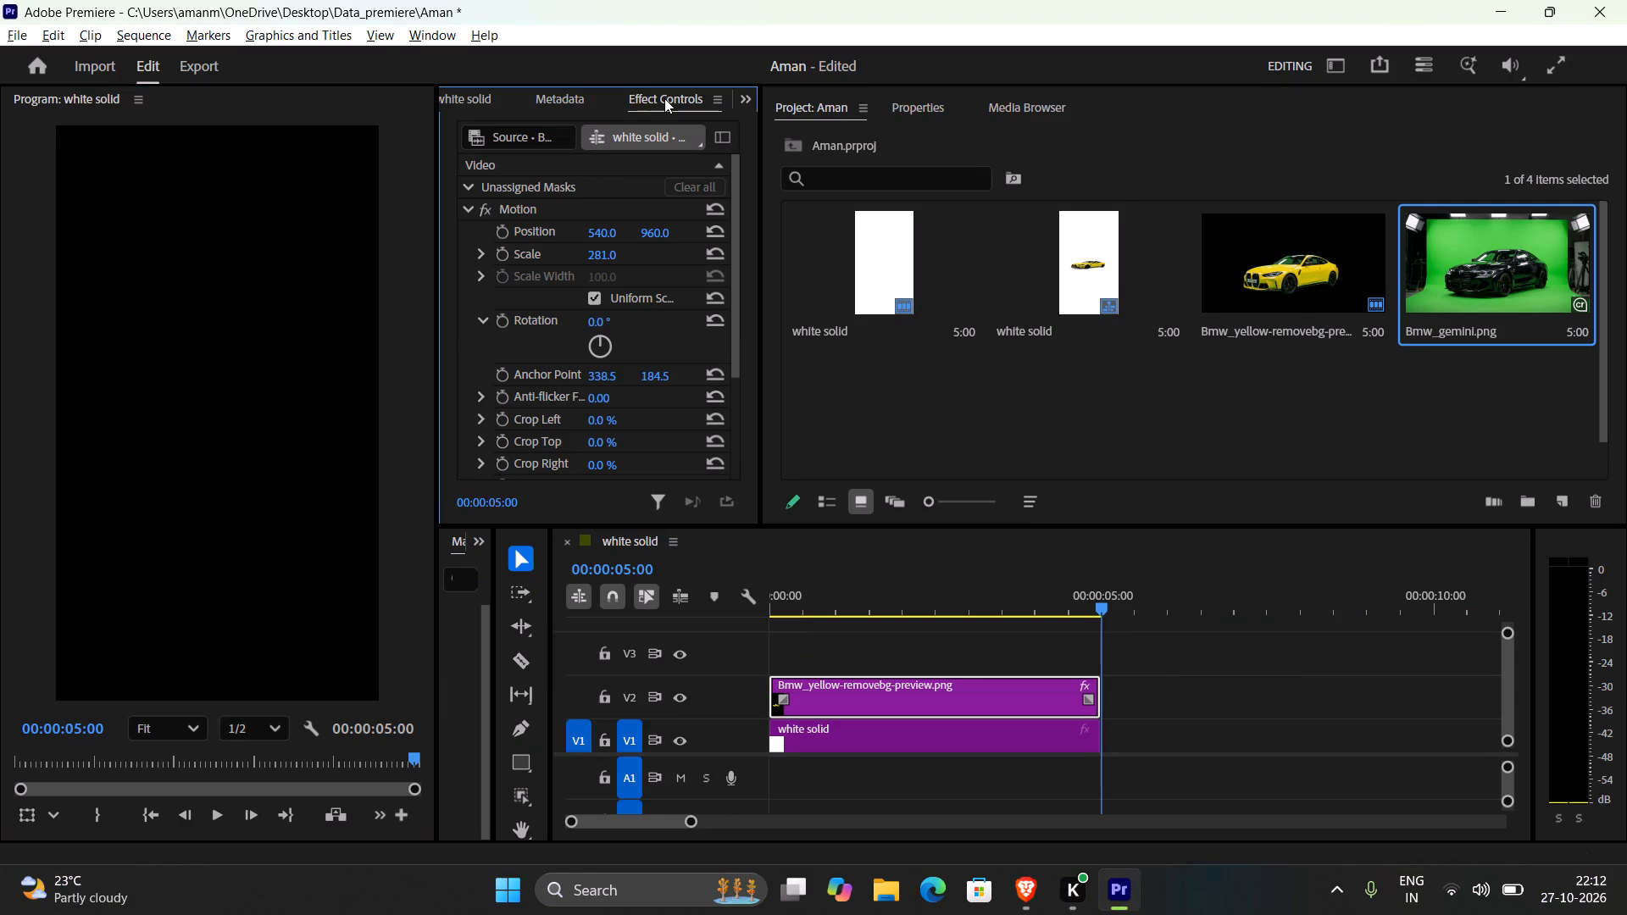
click(470, 205)
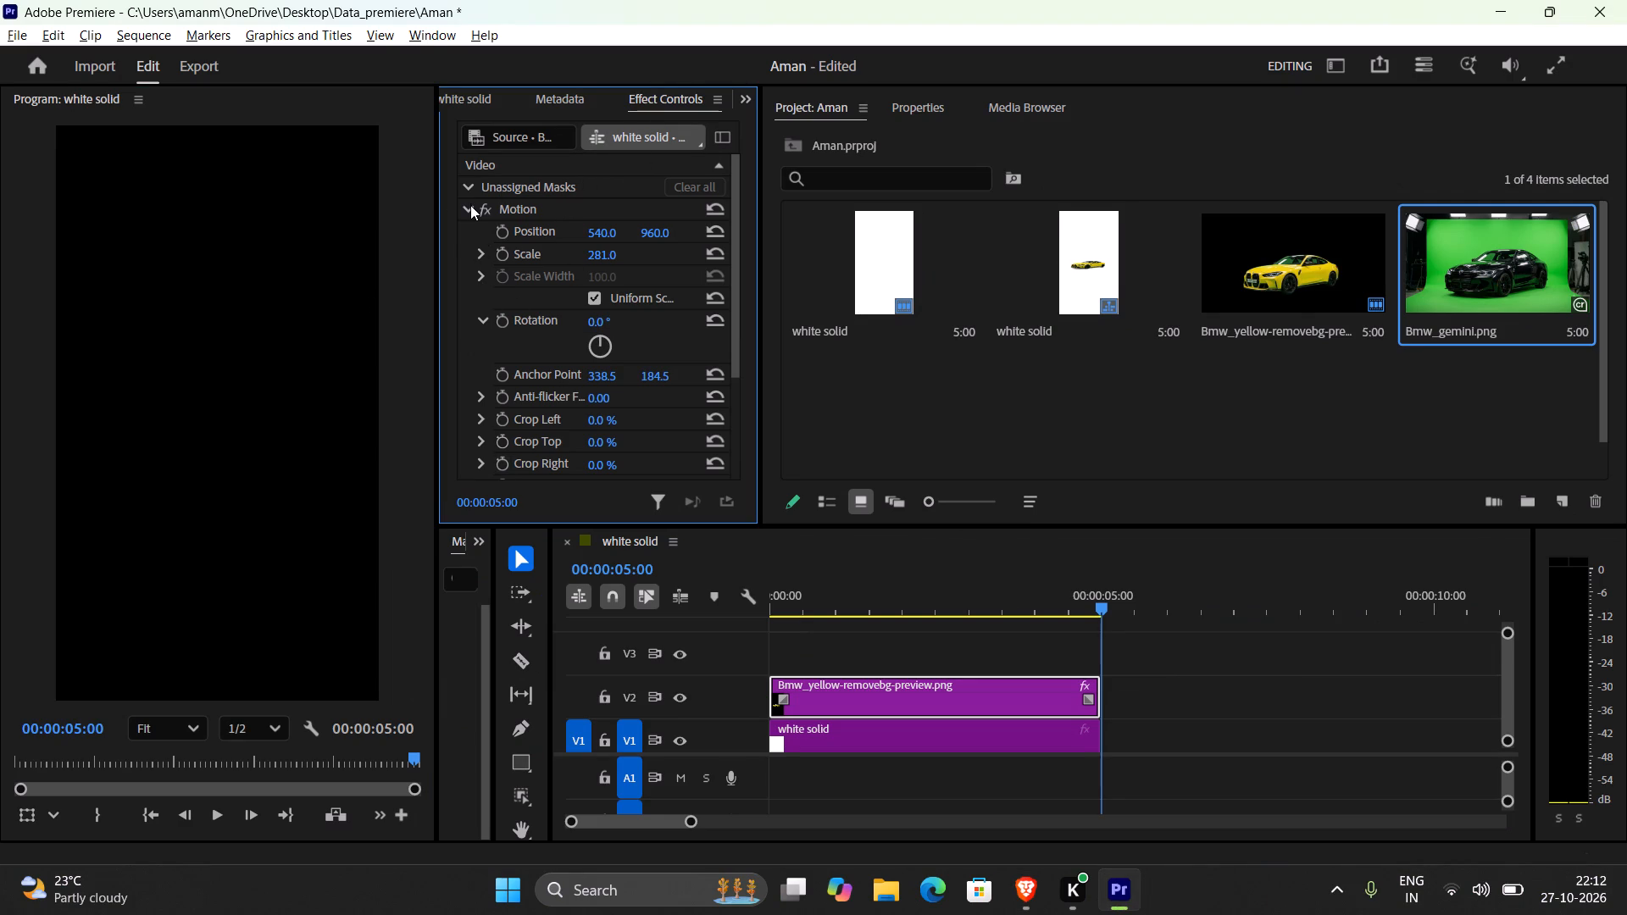
click(428, 43)
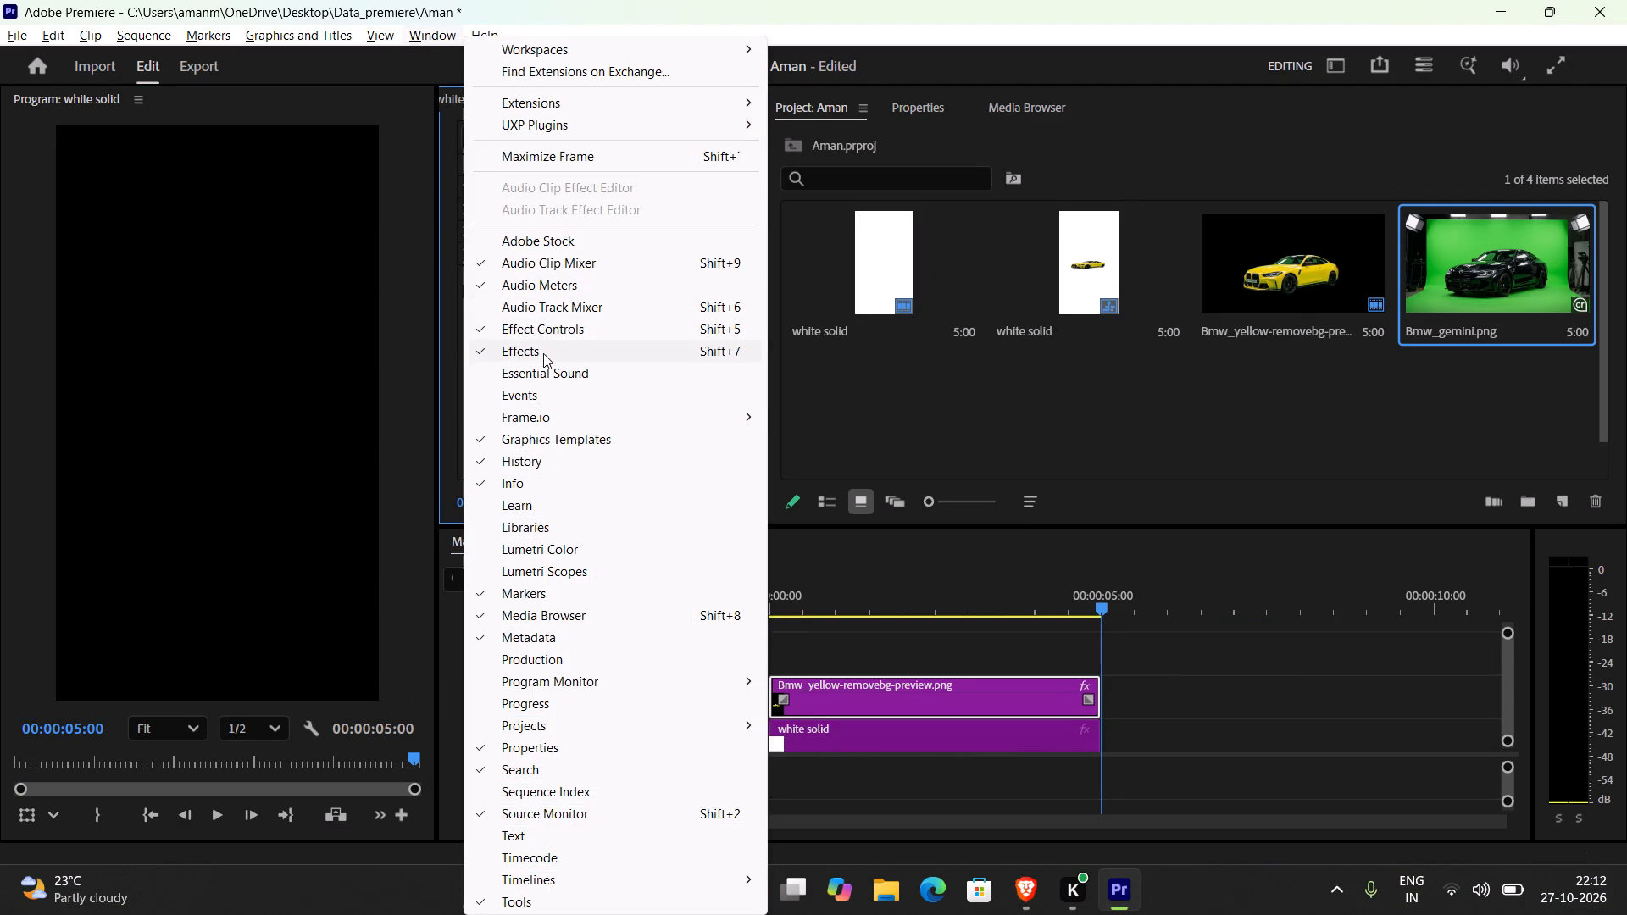
click(543, 355)
Resume the lecture video in Brave, watch where the Effects panel opens, and return to Premiere.
key(alt+Tab)
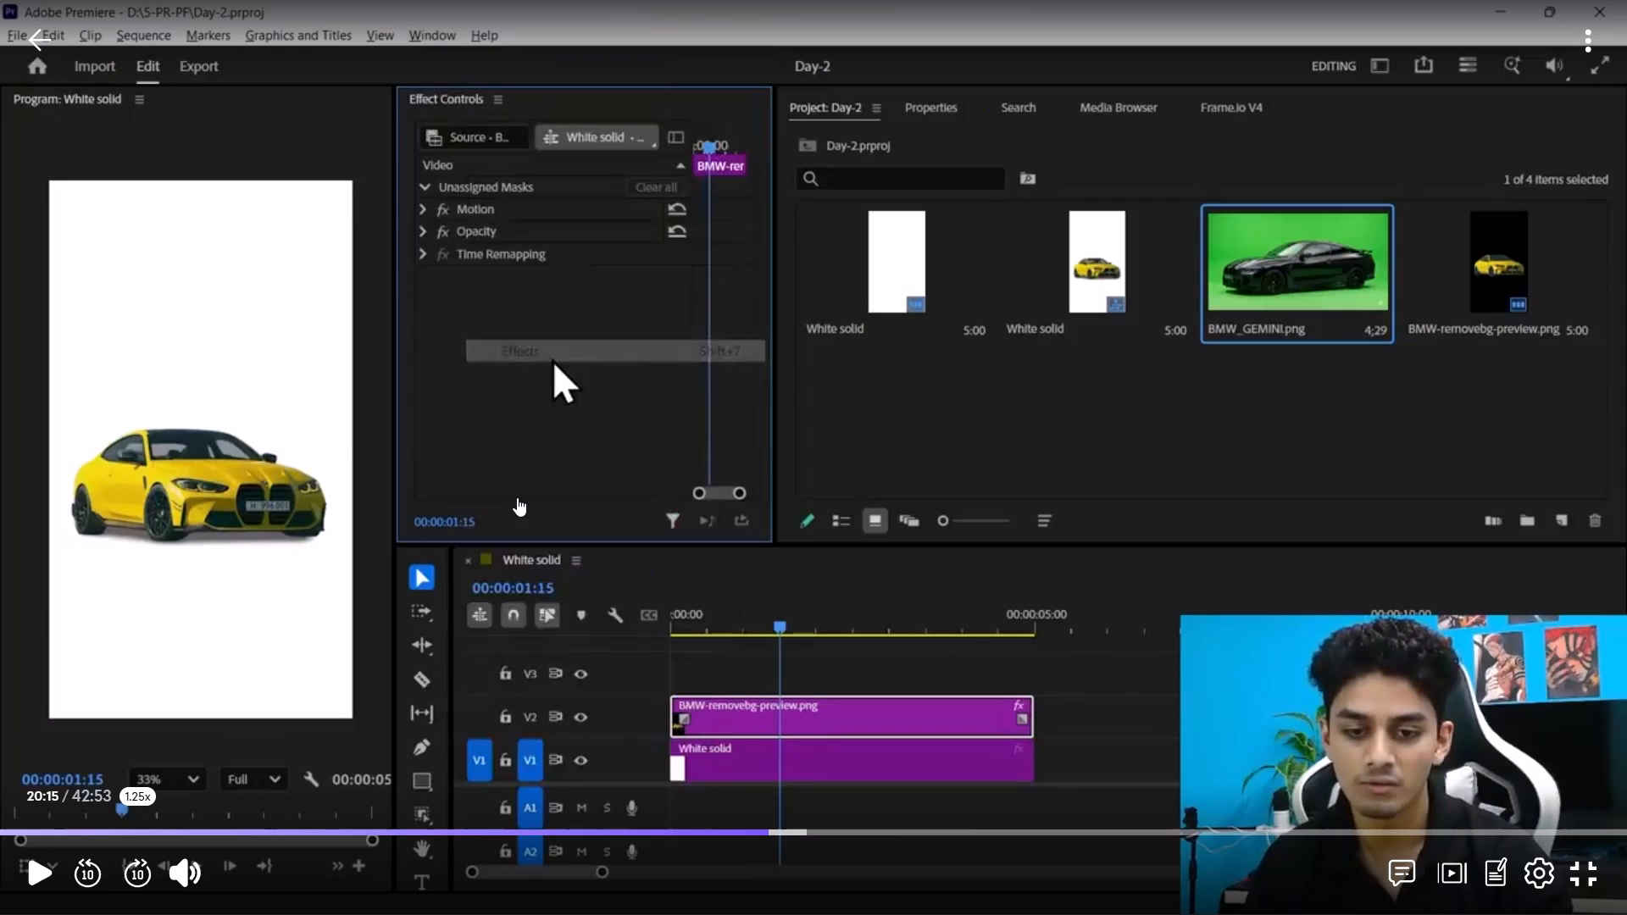
click(590, 481)
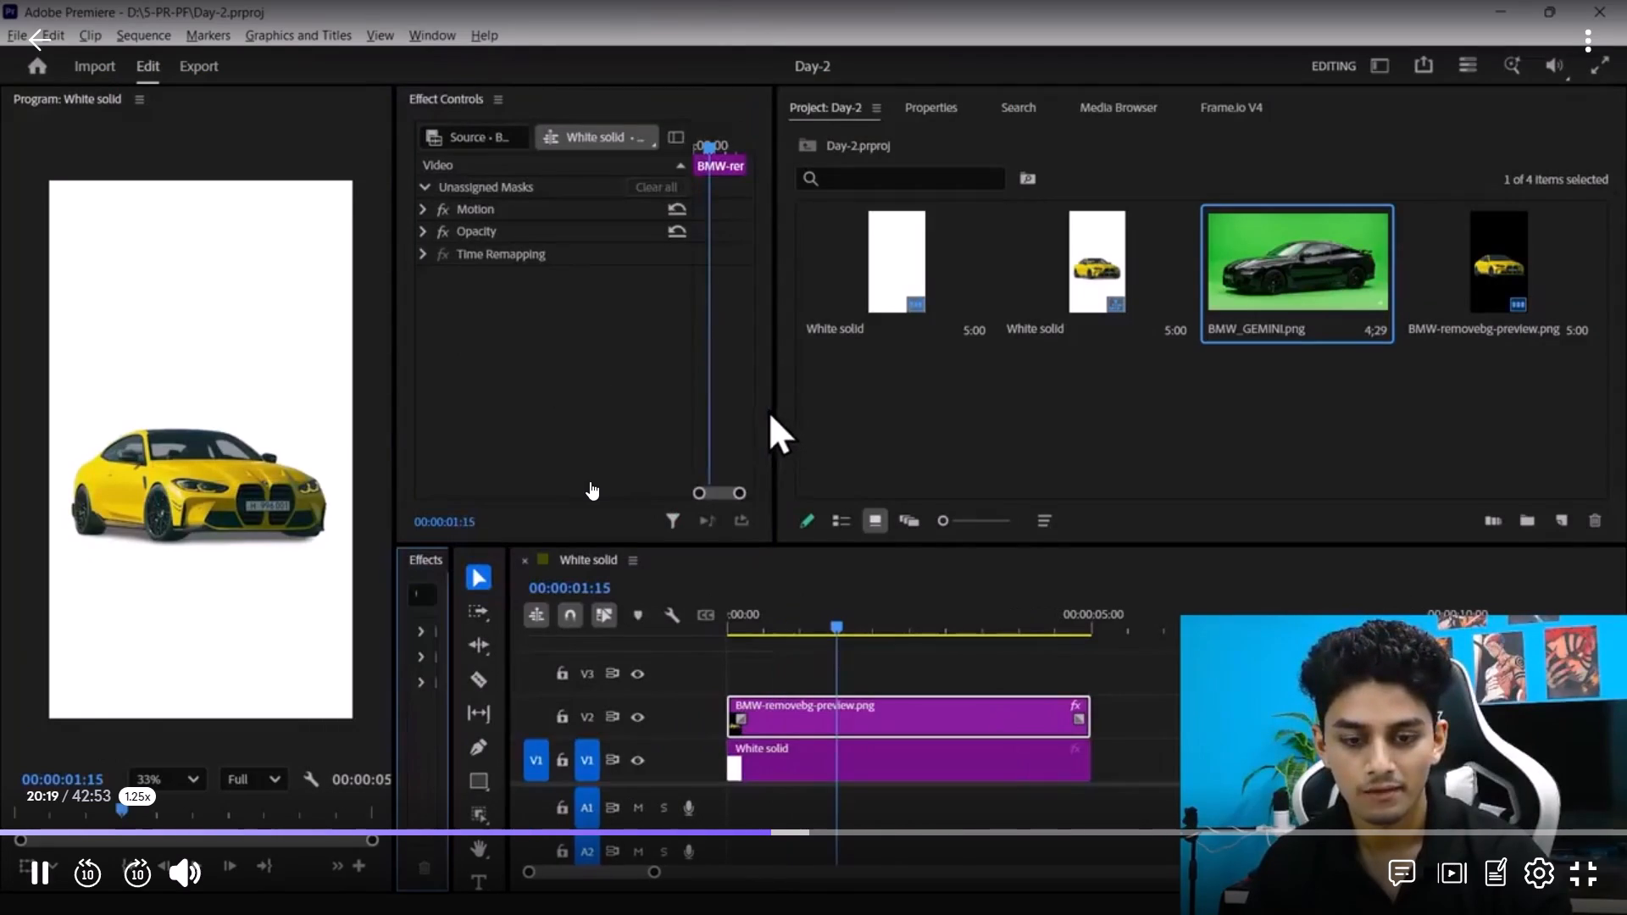
key(alt+Tab)
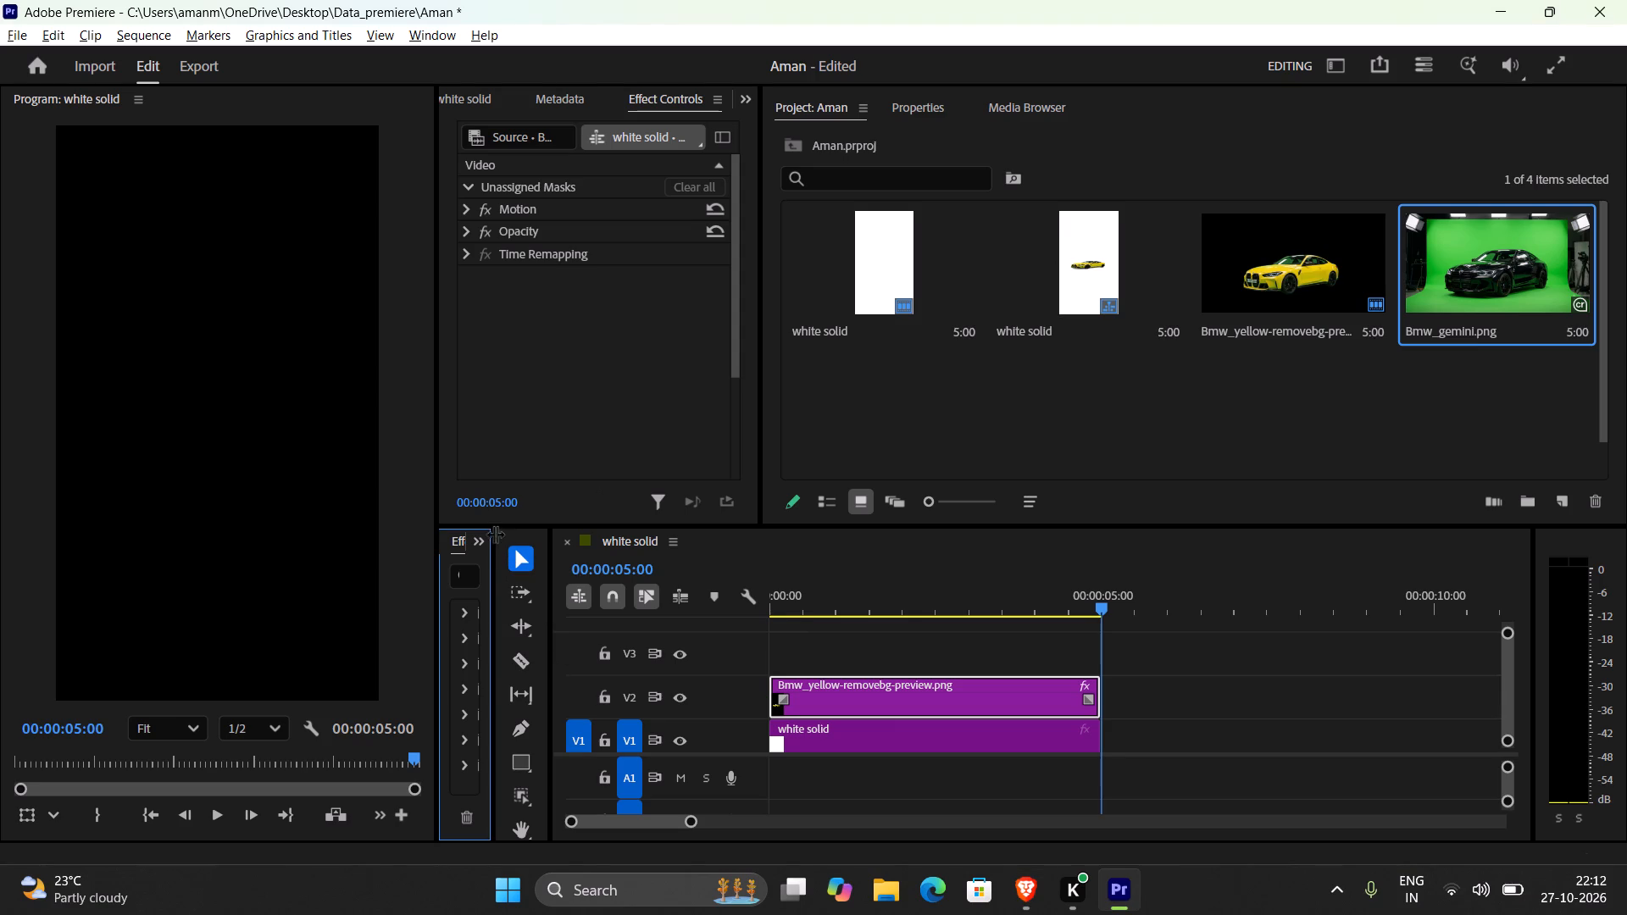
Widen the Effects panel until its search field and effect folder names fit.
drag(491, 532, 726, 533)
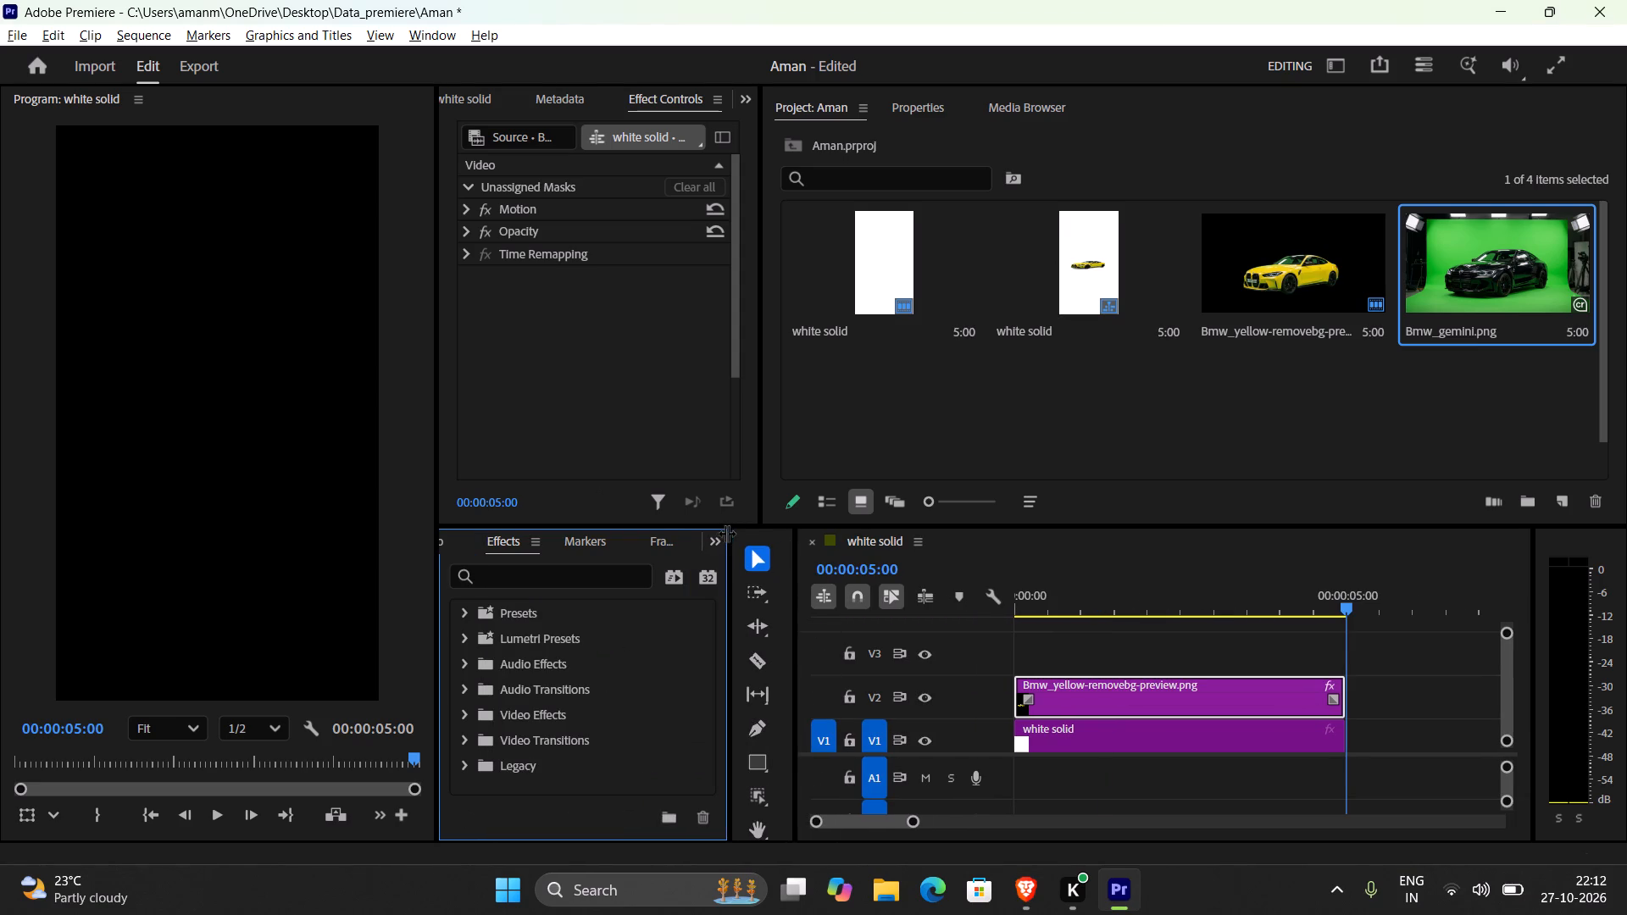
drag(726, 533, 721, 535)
Rewind the lecture video in Brave, rewatch the Effects panel being moved, pause it and return to Premiere.
key(alt+Tab)
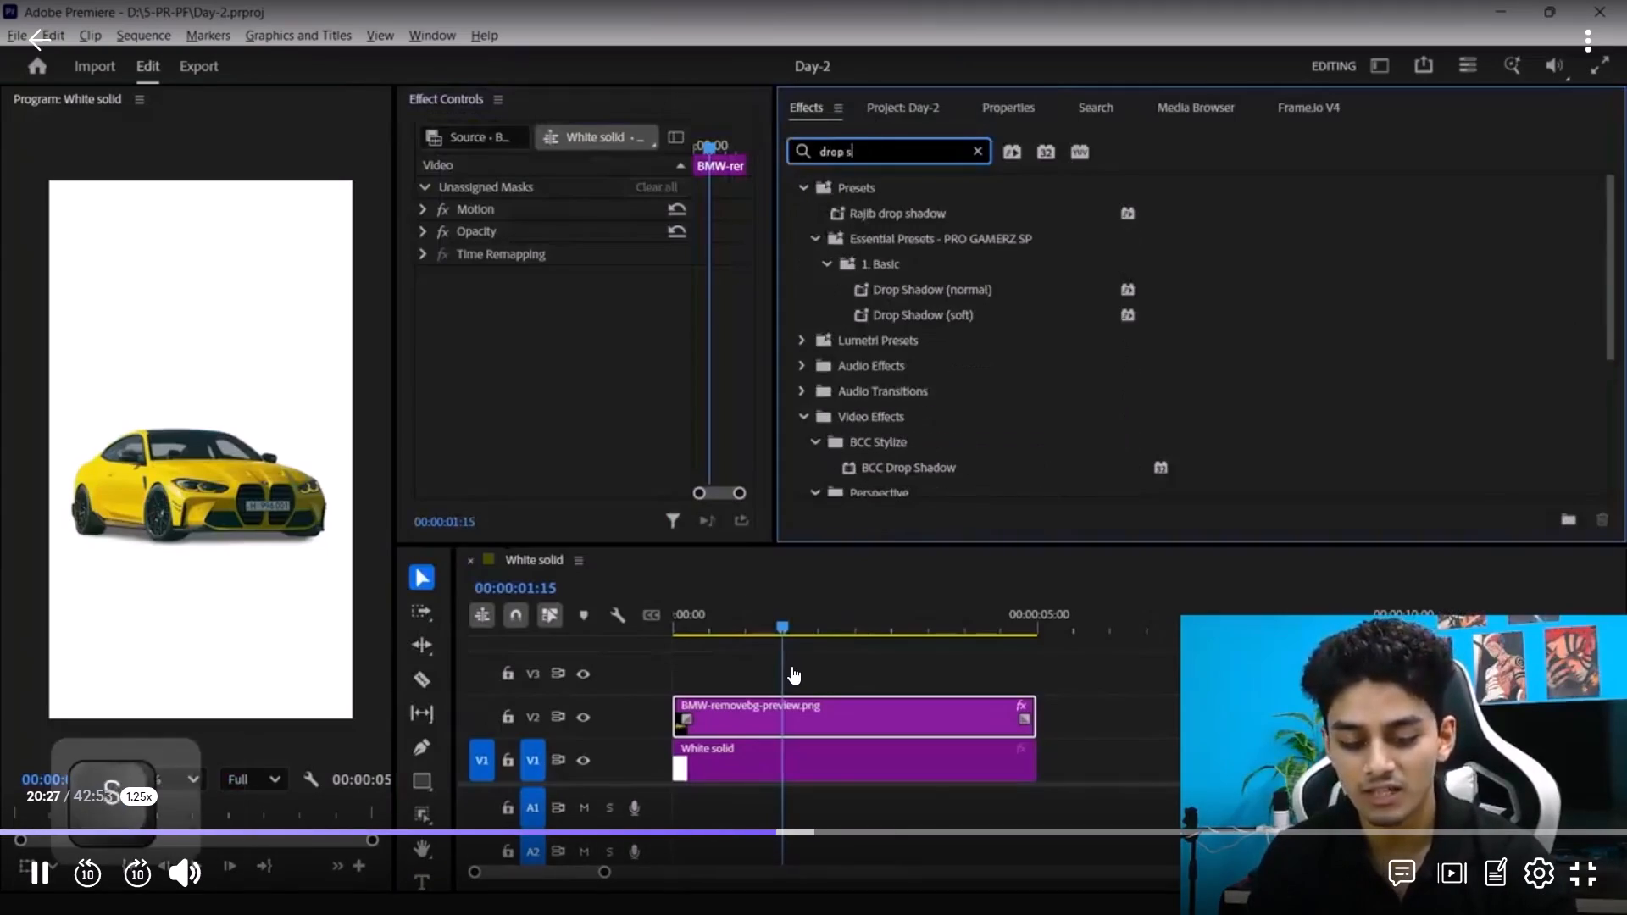
key(Left)
key(Left)
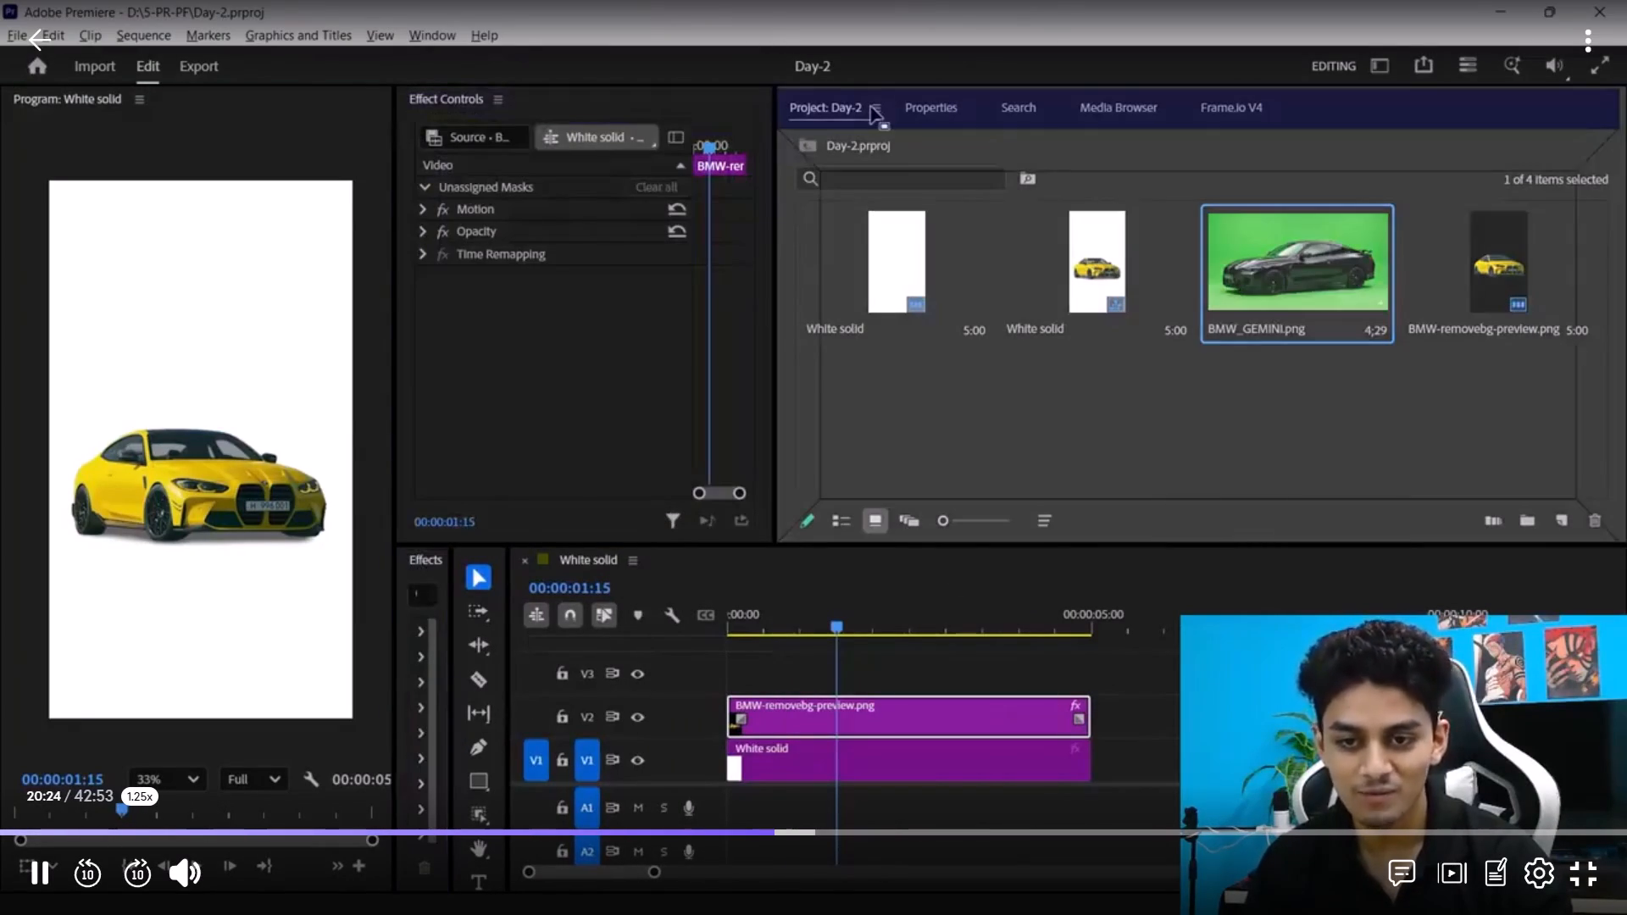
click(1021, 649)
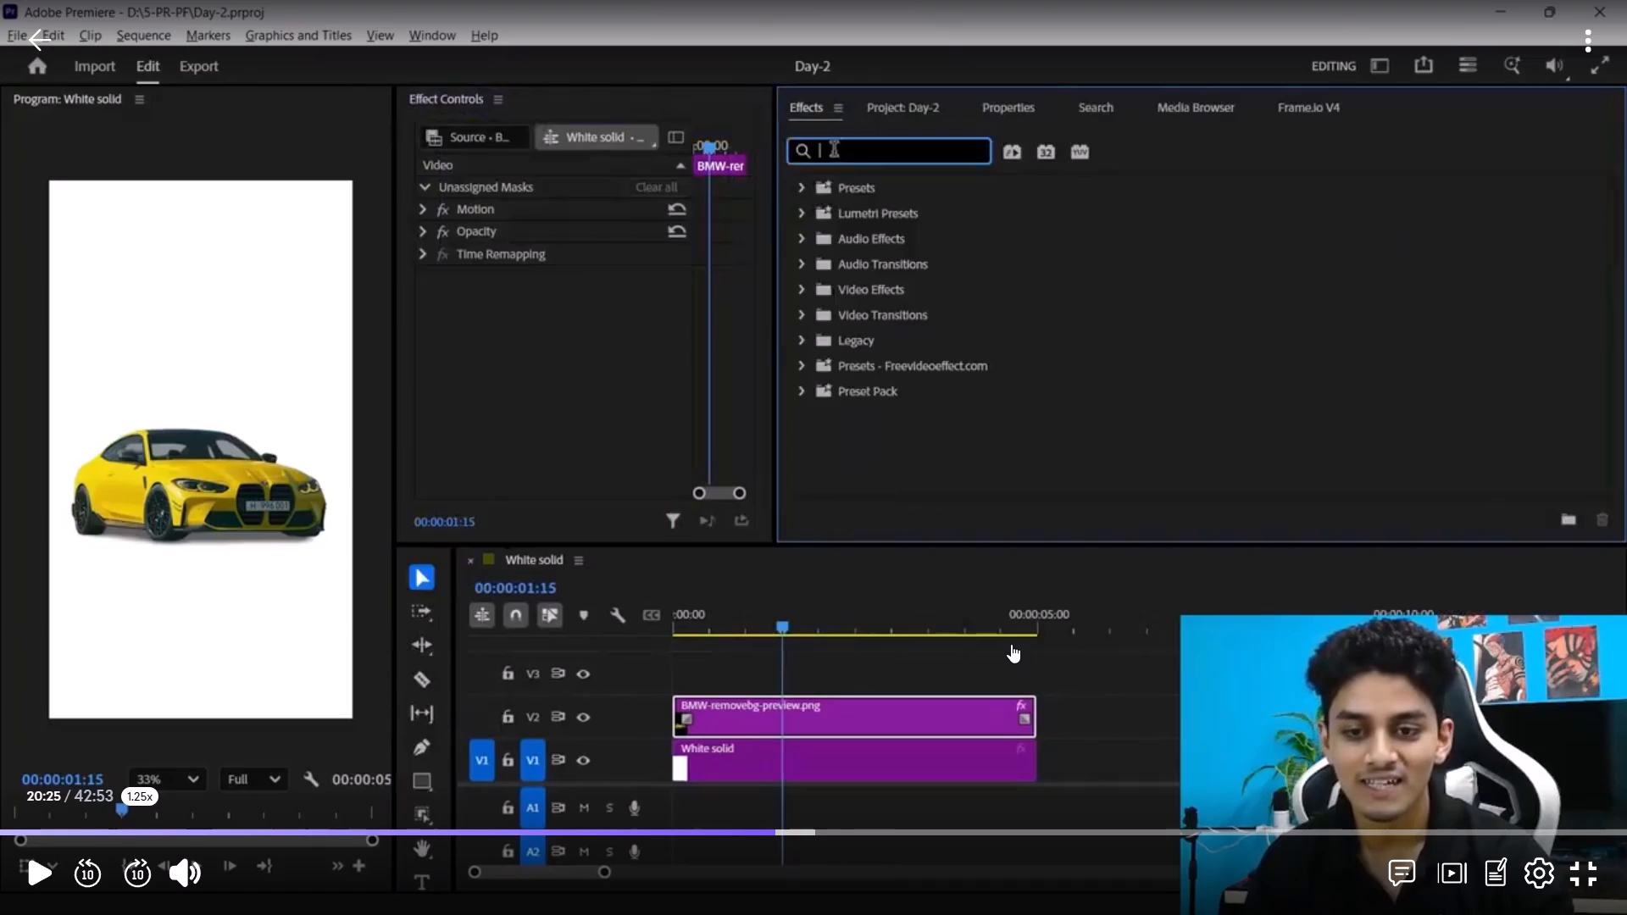
key(alt+Tab)
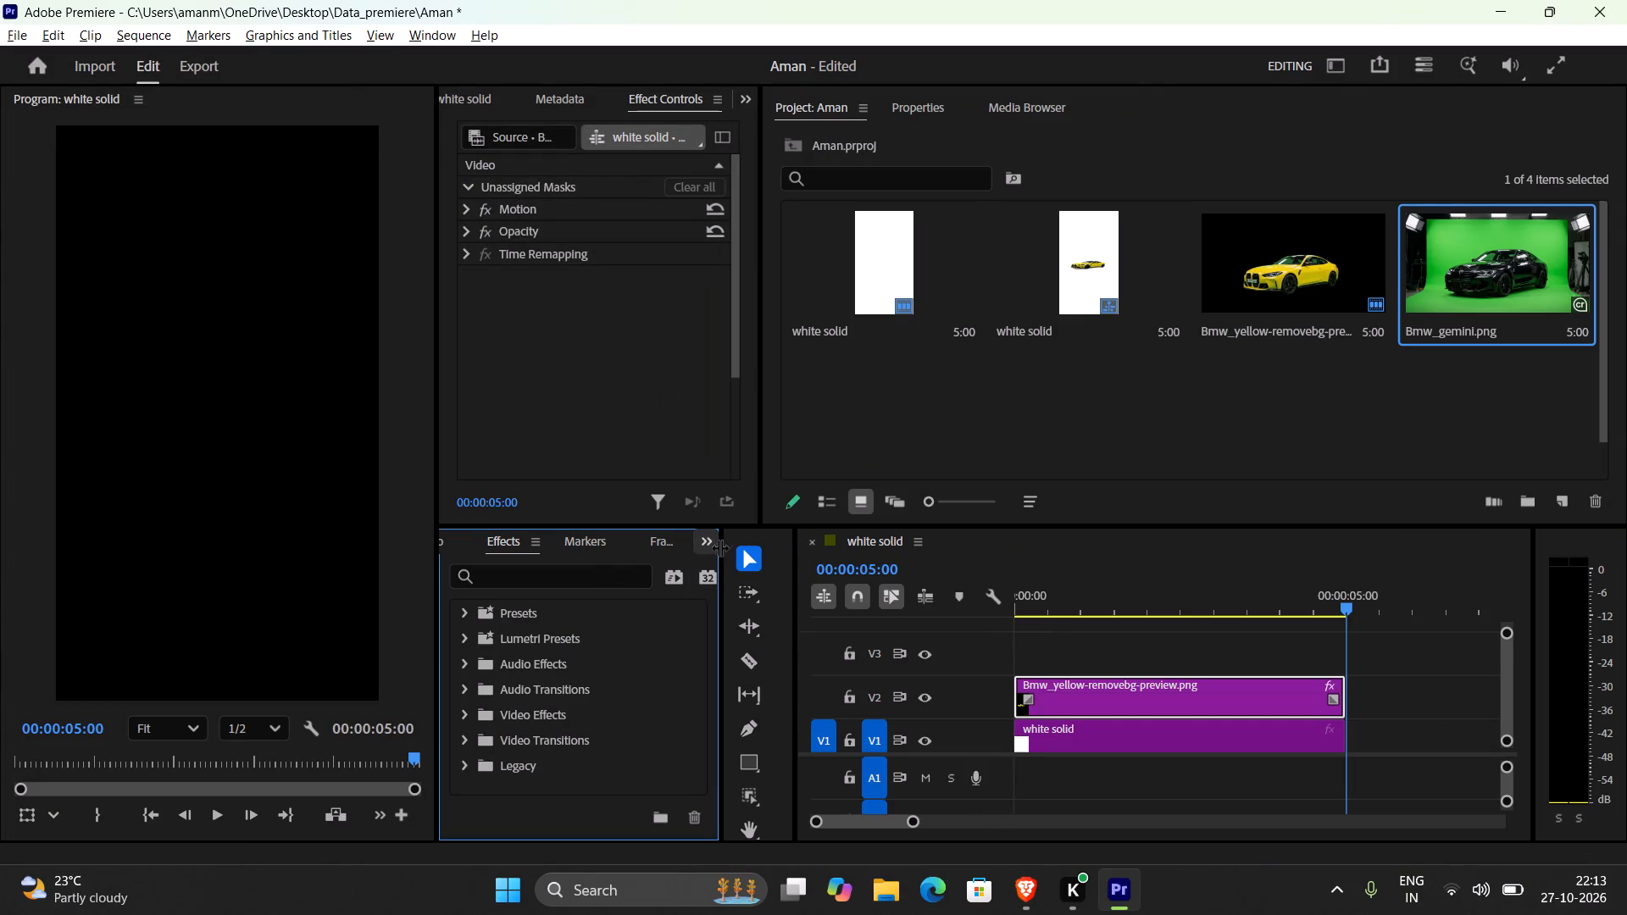
Dock the Effects panel first in the Project panel group, look through the neighbouring panels and bring Effects to the front.
drag(723, 544, 530, 556)
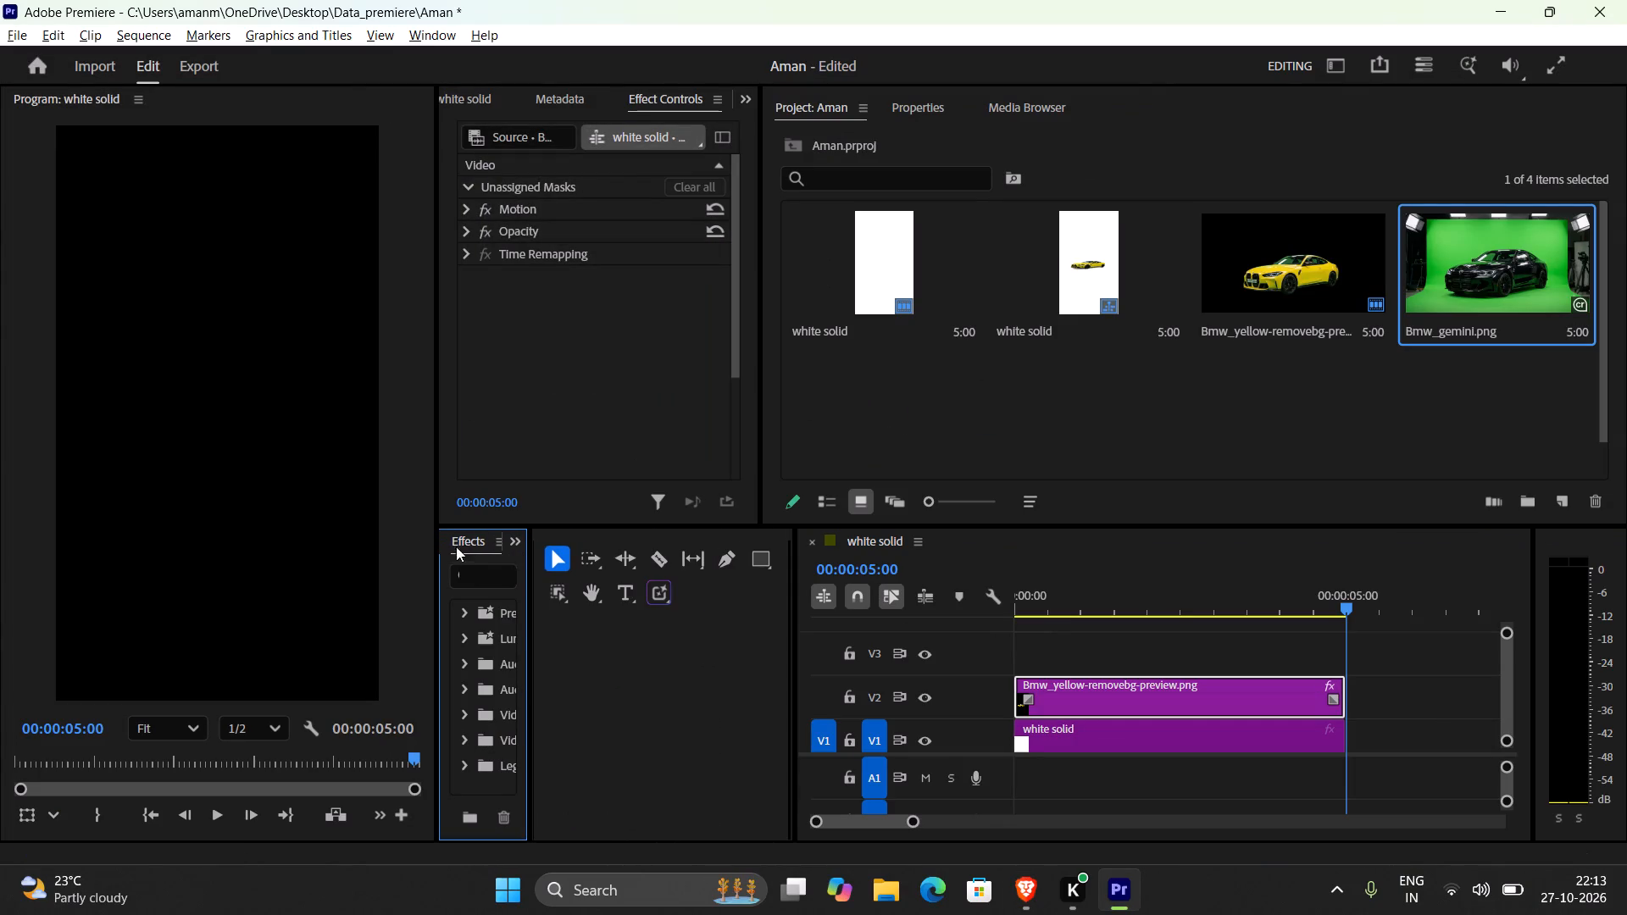
drag(463, 538, 801, 100)
click(870, 99)
click(992, 111)
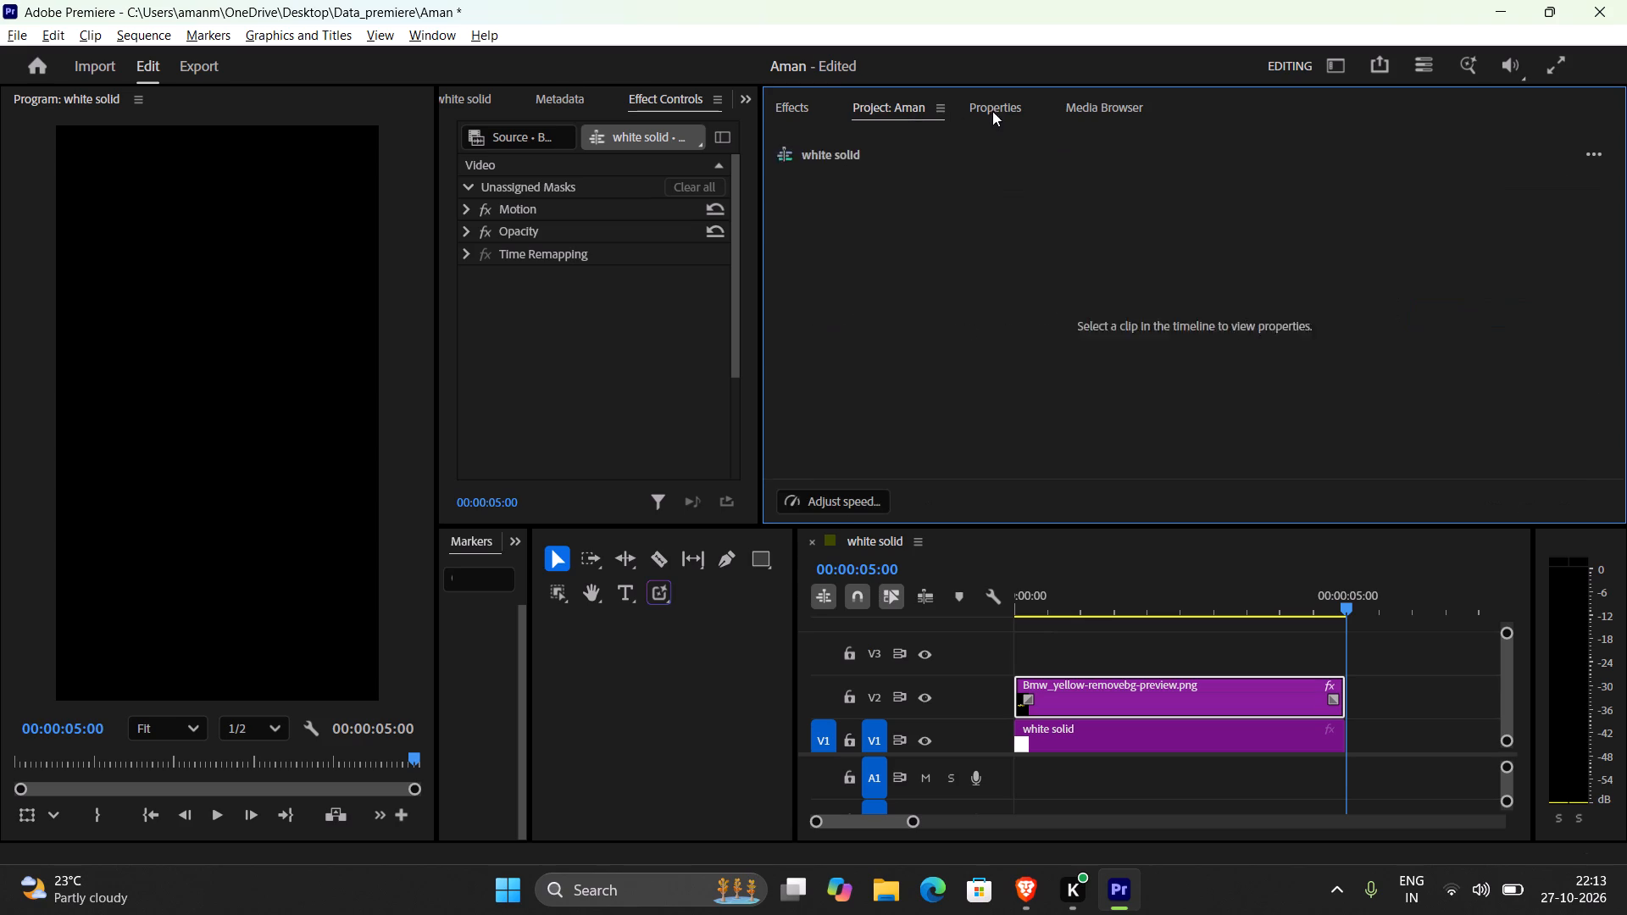
click(1079, 108)
click(914, 97)
click(1004, 116)
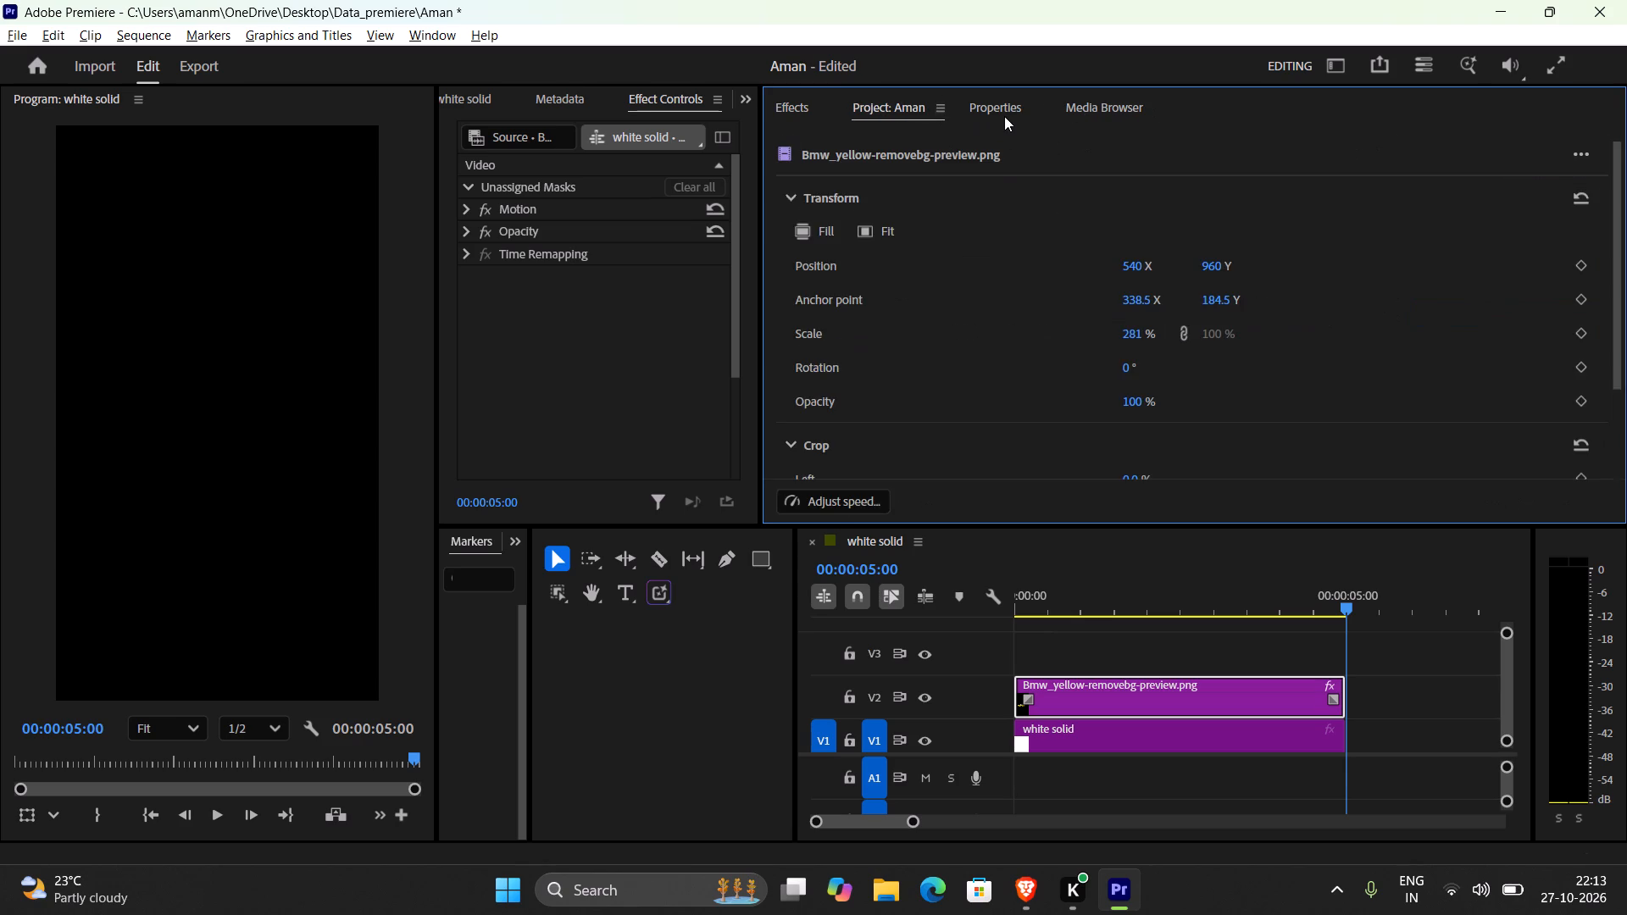
click(925, 114)
click(796, 103)
Resume the lecture video in Brave, watch which effect is searched for, and return to Premiere.
key(alt+Tab)
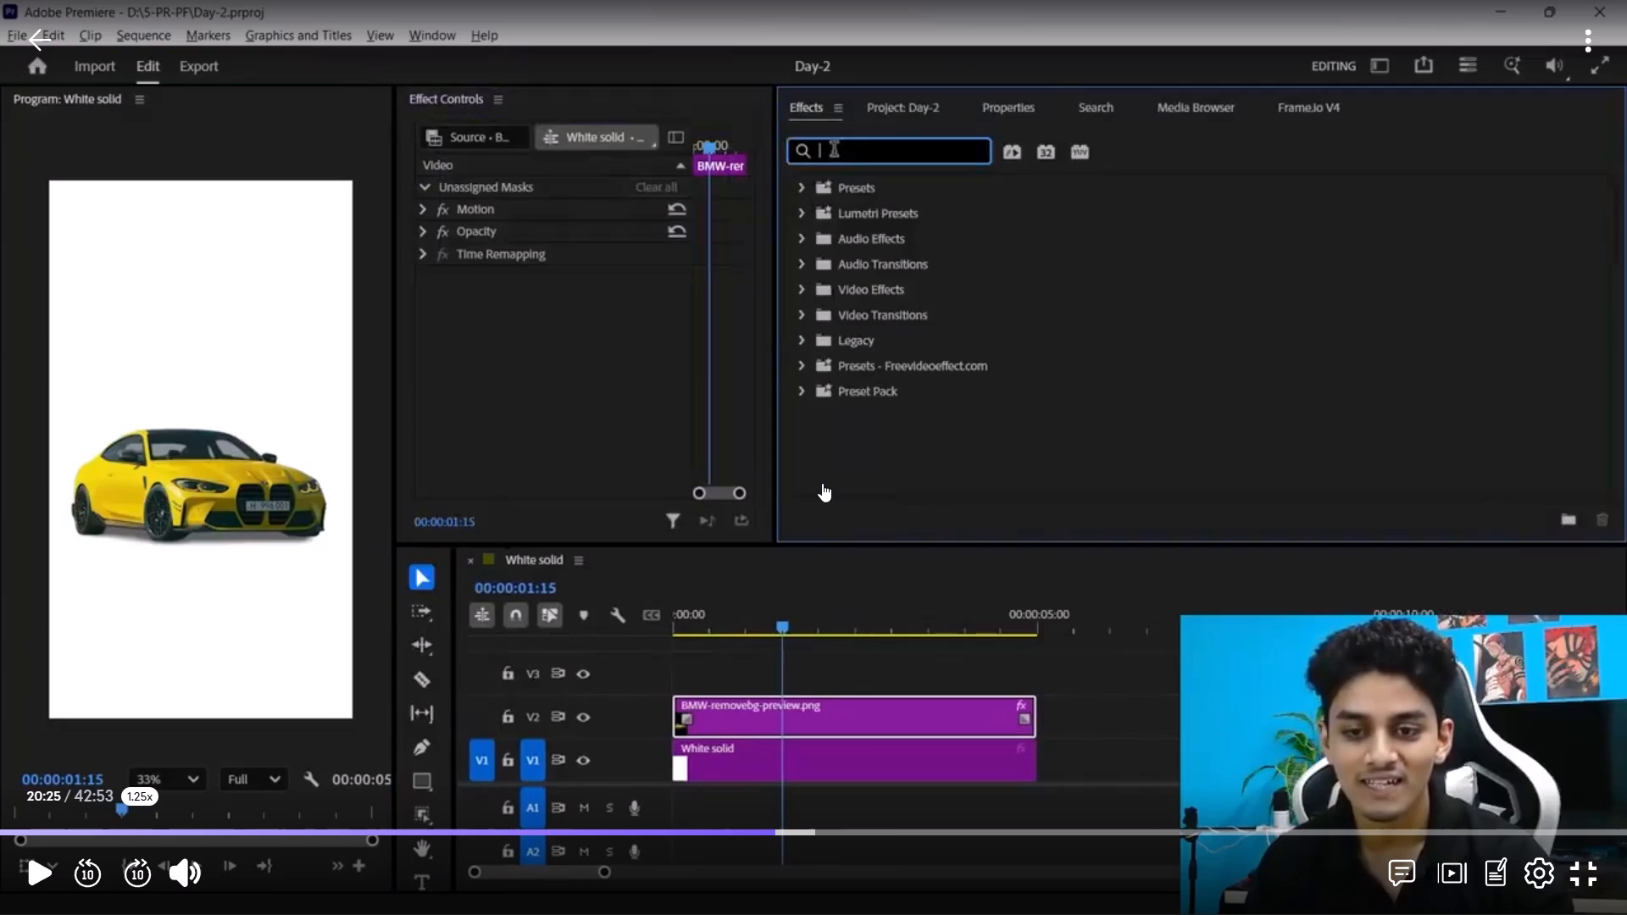
click(822, 483)
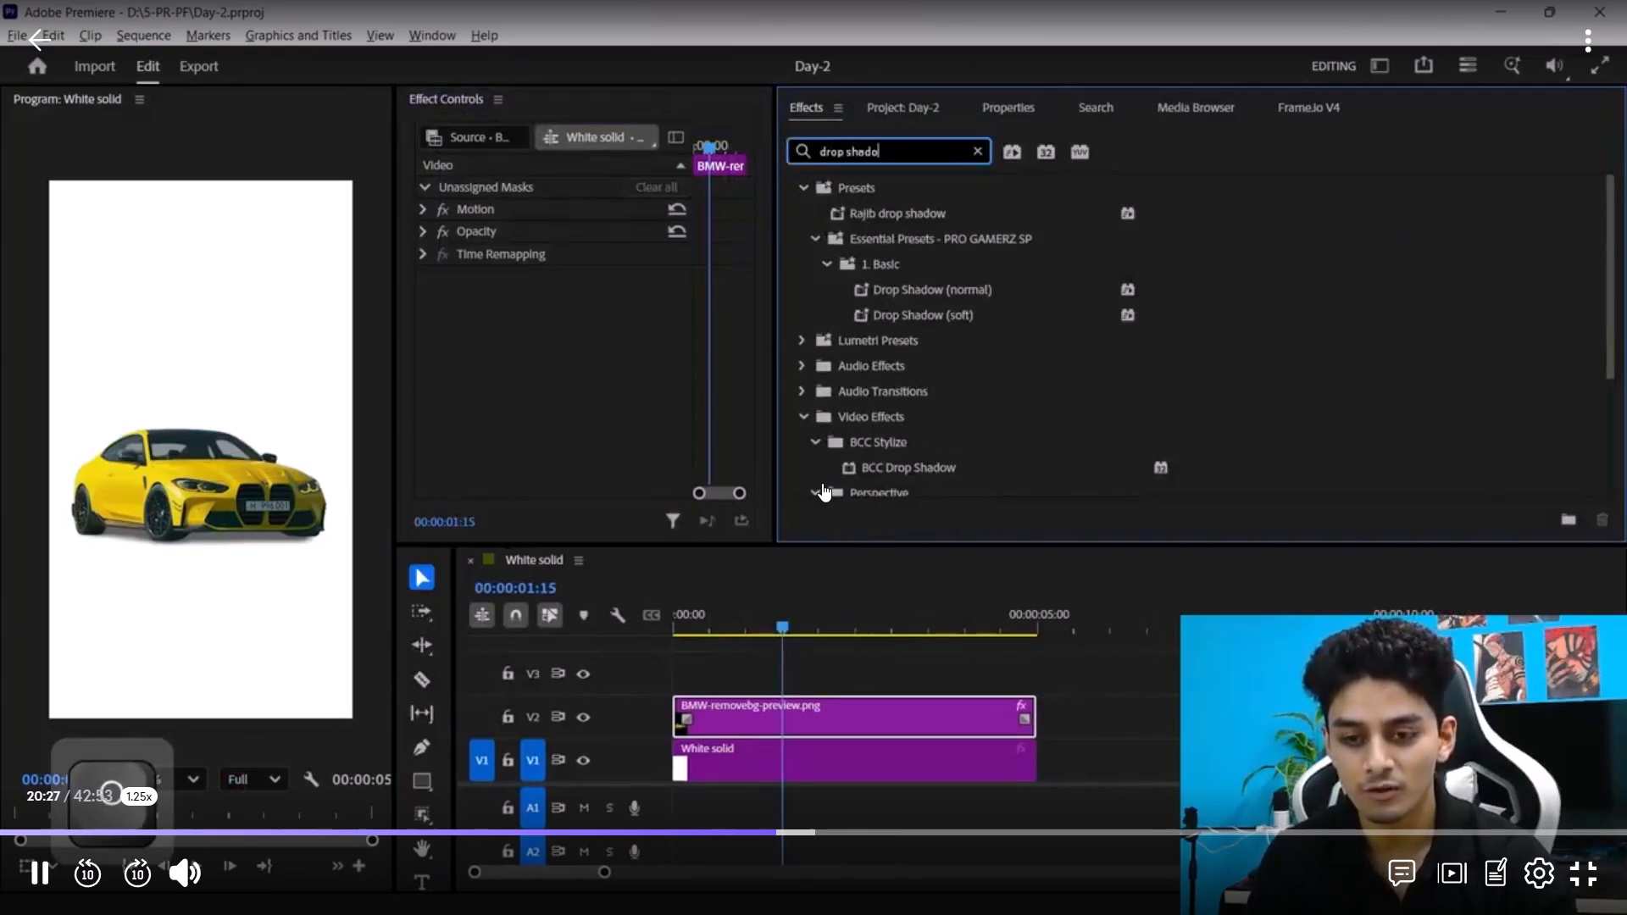
key(alt+Tab)
Search the effects for "drop shado", checking the spelling against the lecture video in Brave, and select Drop Shadow under Video Effects > Perspective.
click(878, 152)
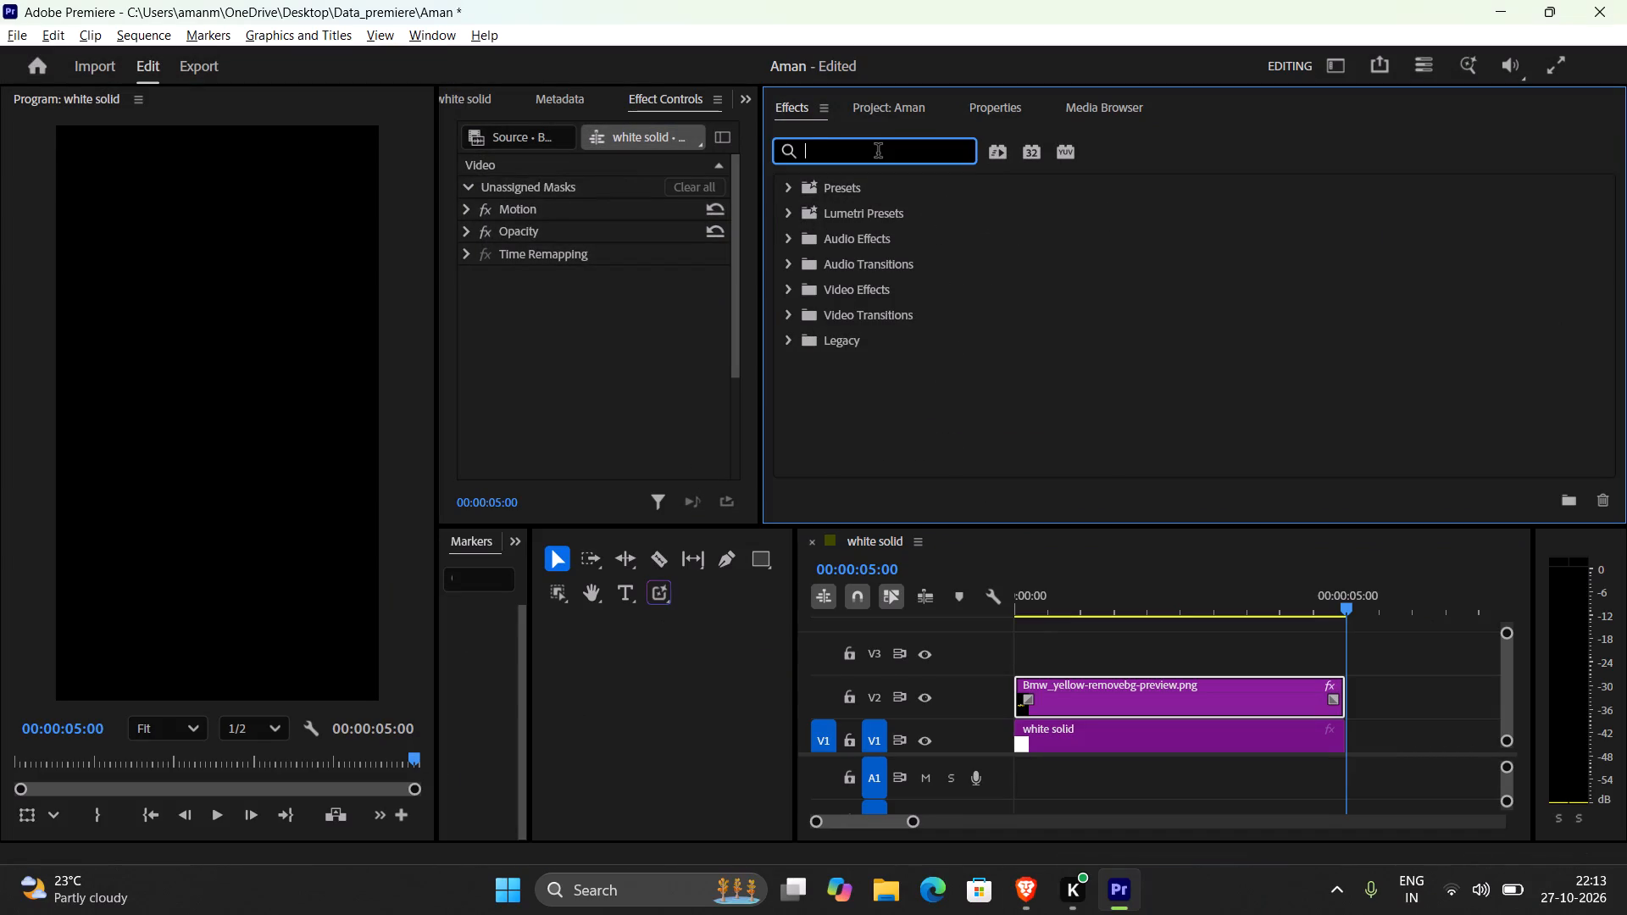
text(drop s)
text(he)
text(do)
key(alt+Tab)
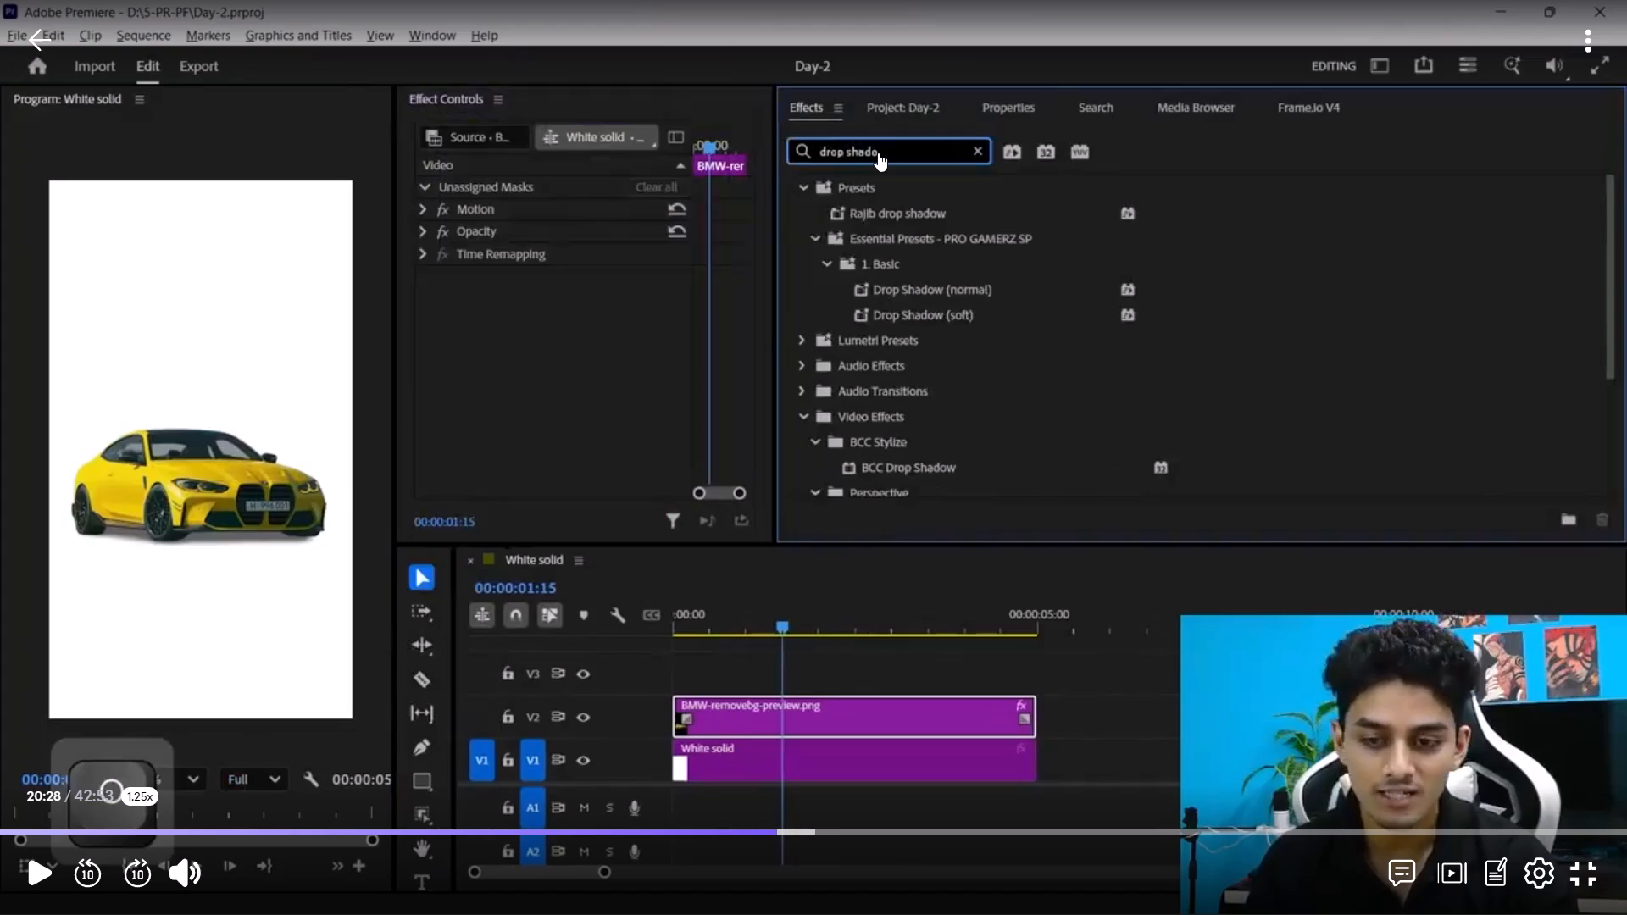
key(space)
key(space)
key(alt+Tab)
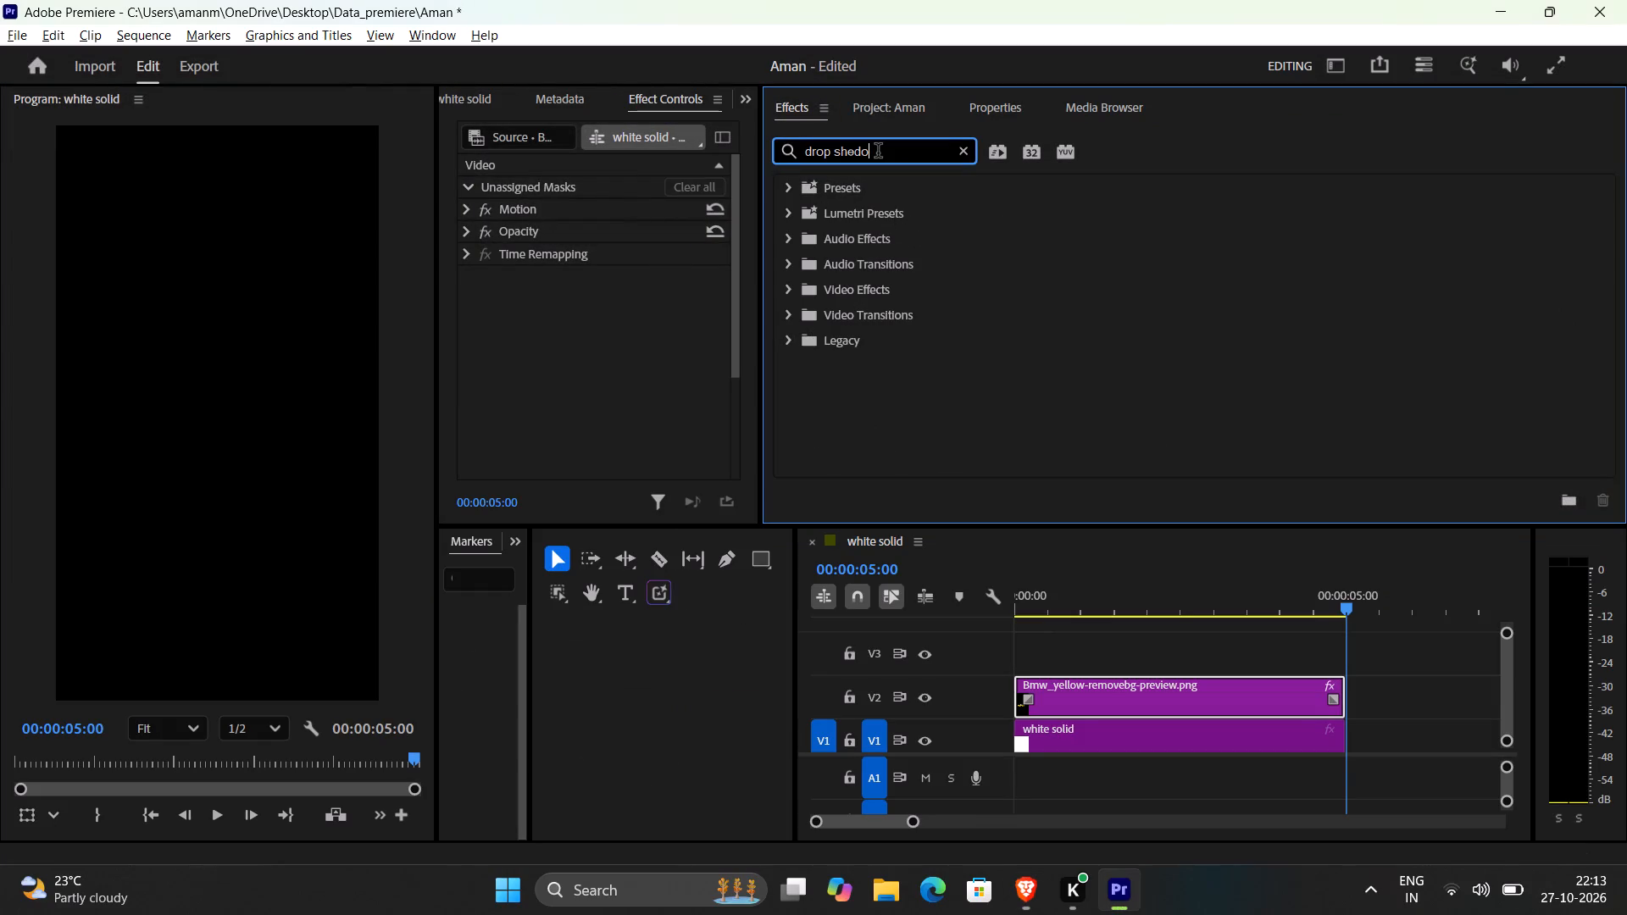
click(858, 154)
key(Left)
key(BackSpace)
key(a)
key(Tab)
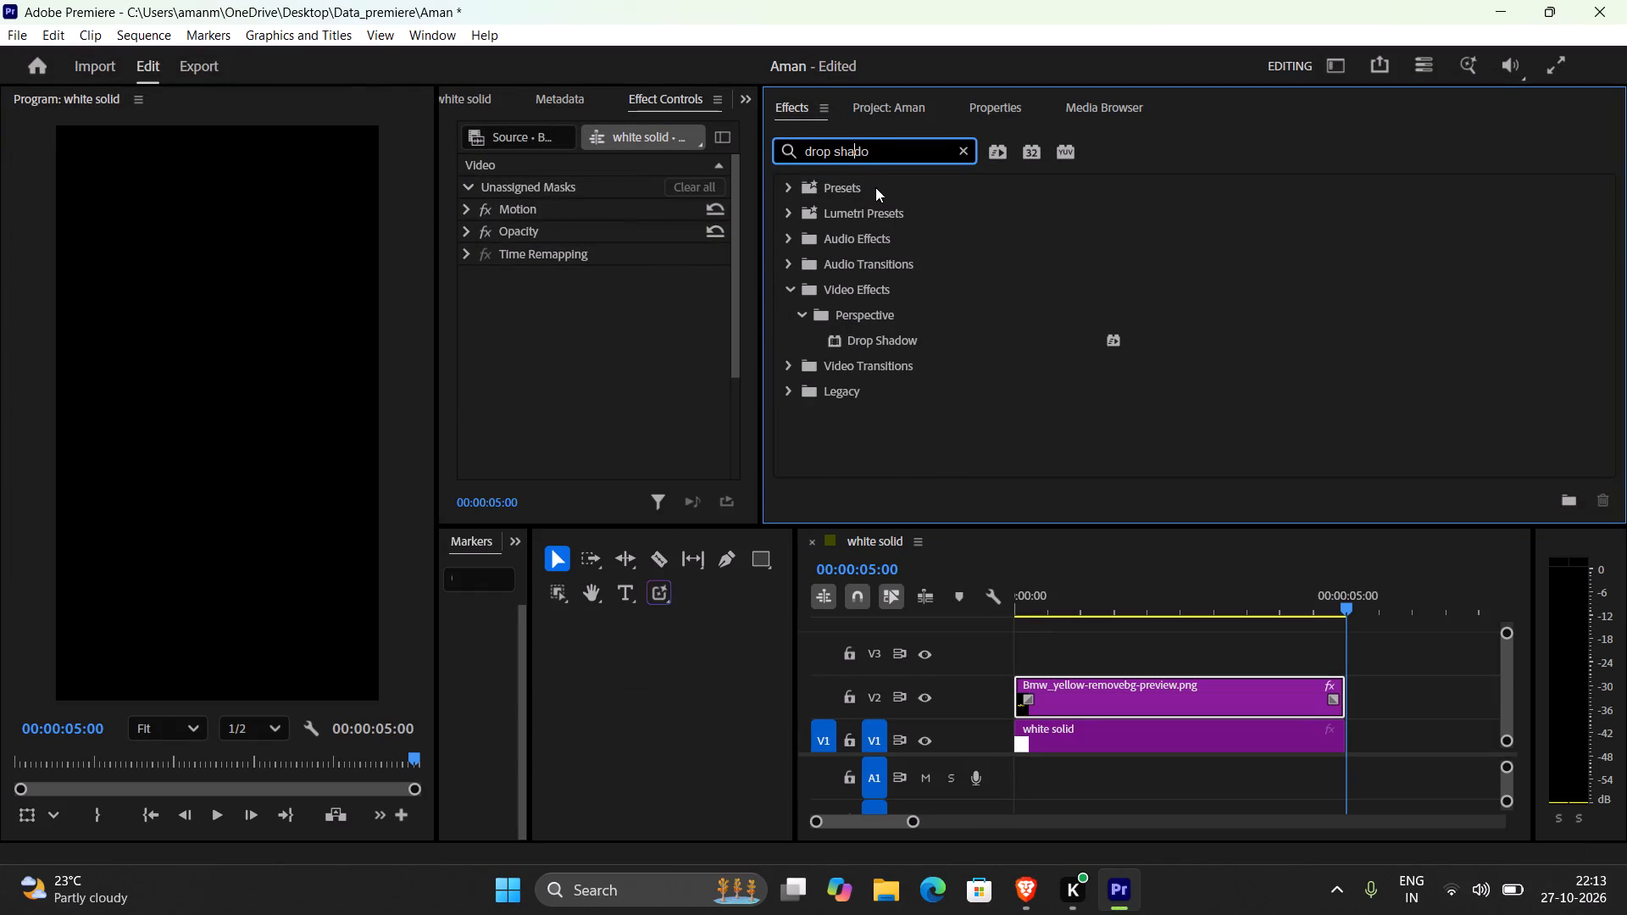
click(891, 343)
Resume the lecture video in Brave and watch which drop shadow effect is chosen, comparing it with the effects list in Premiere.
key(alt+Tab)
click(863, 408)
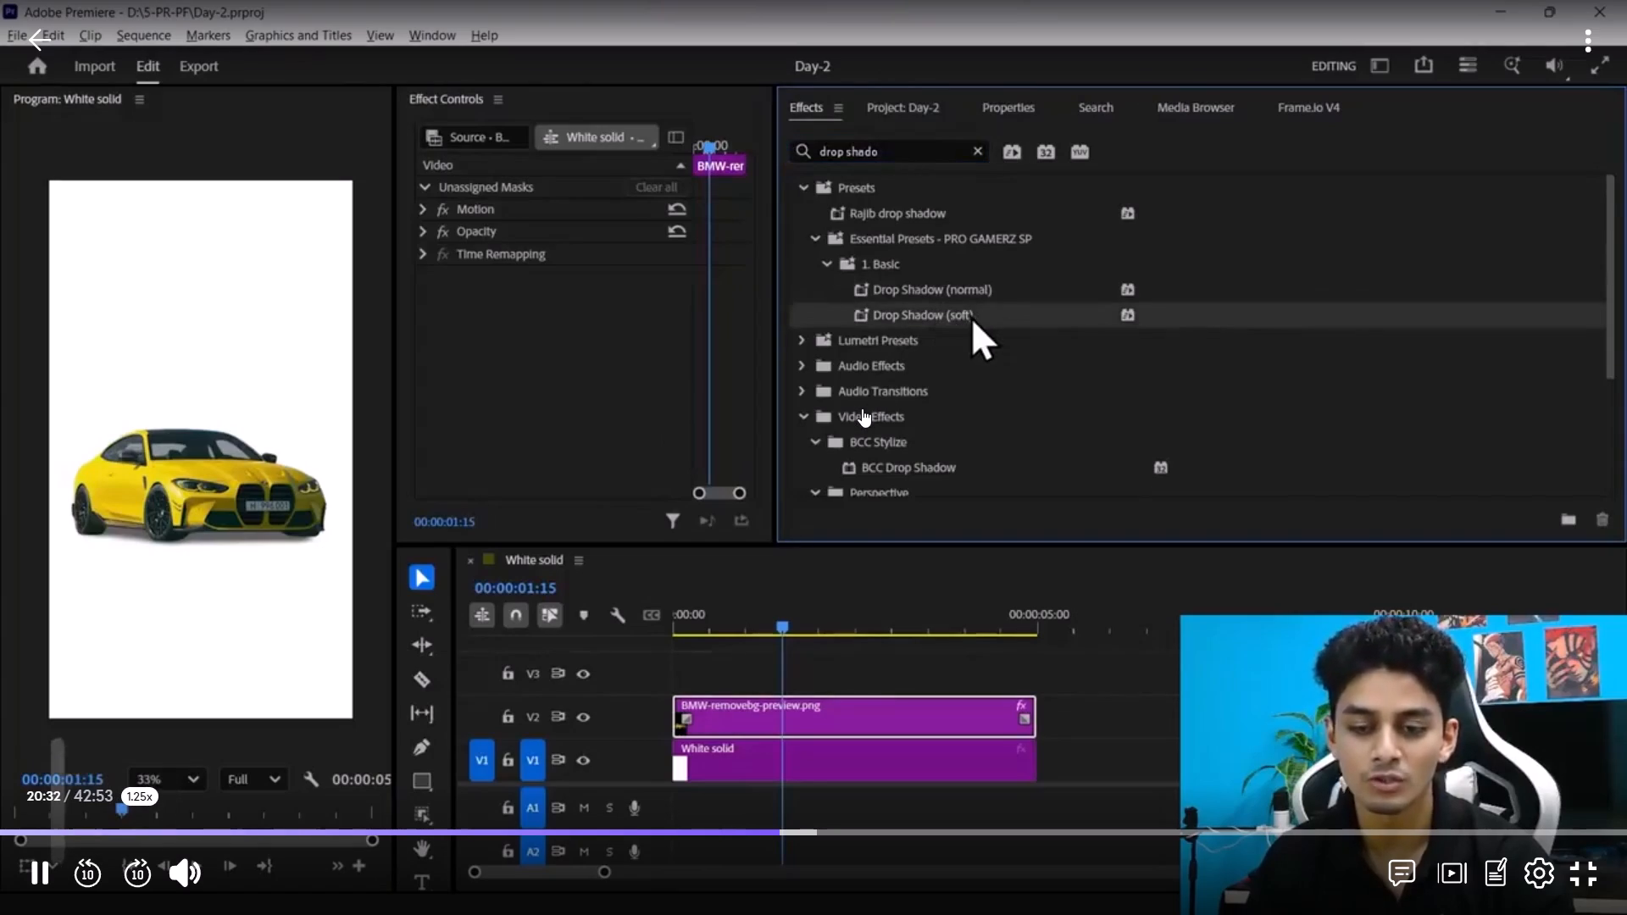
key(alt+Tab)
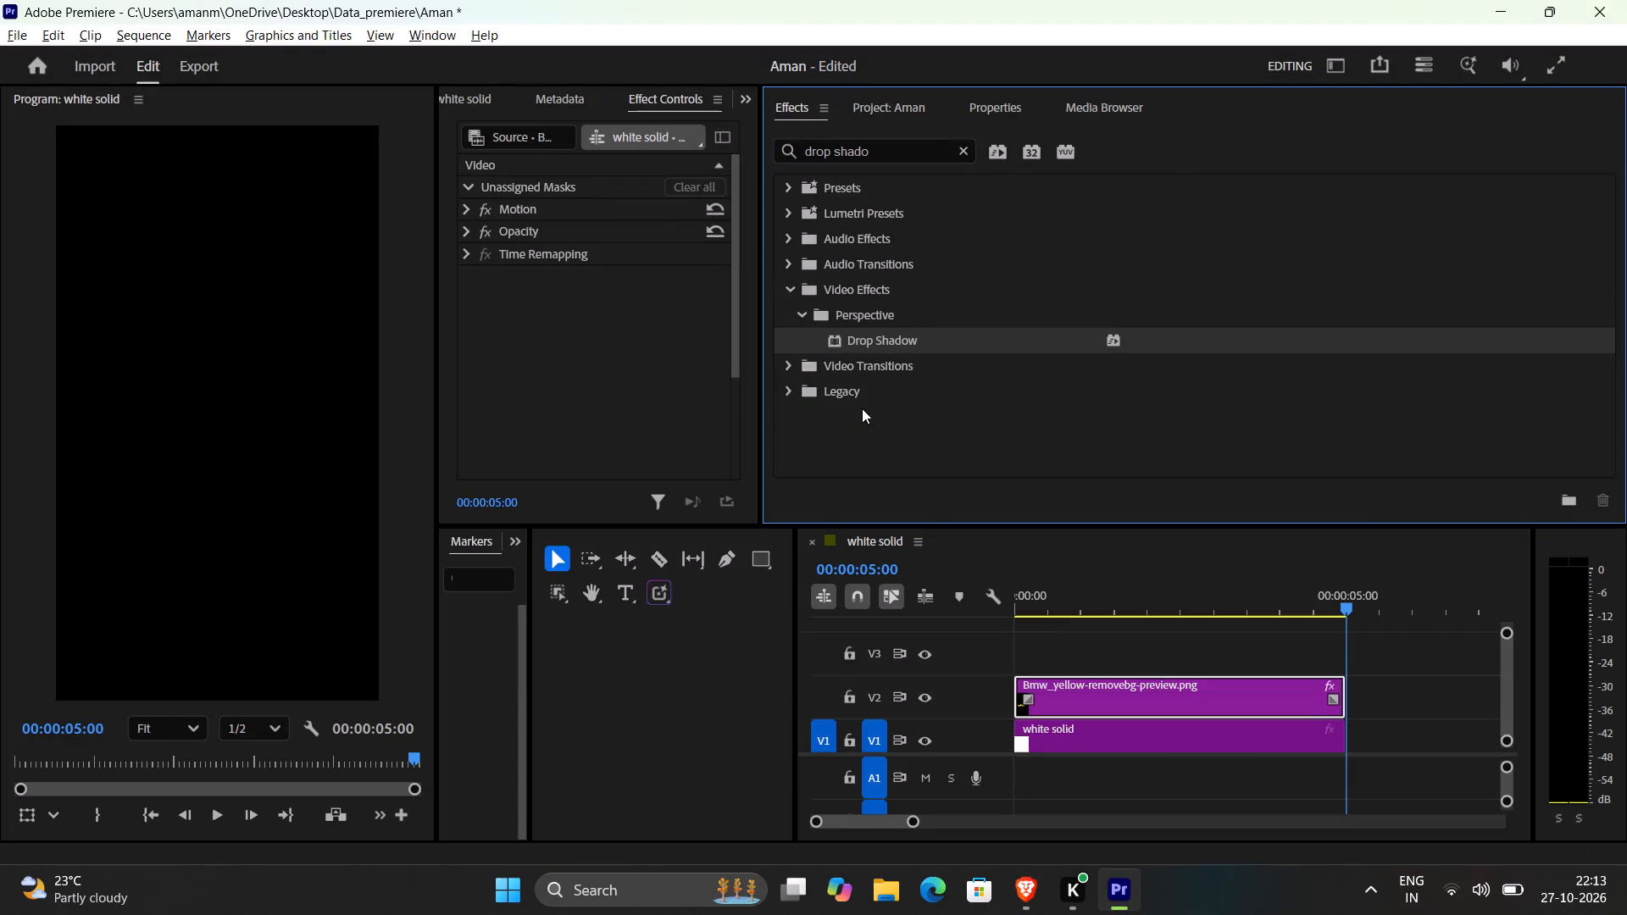
key(alt+Tab)
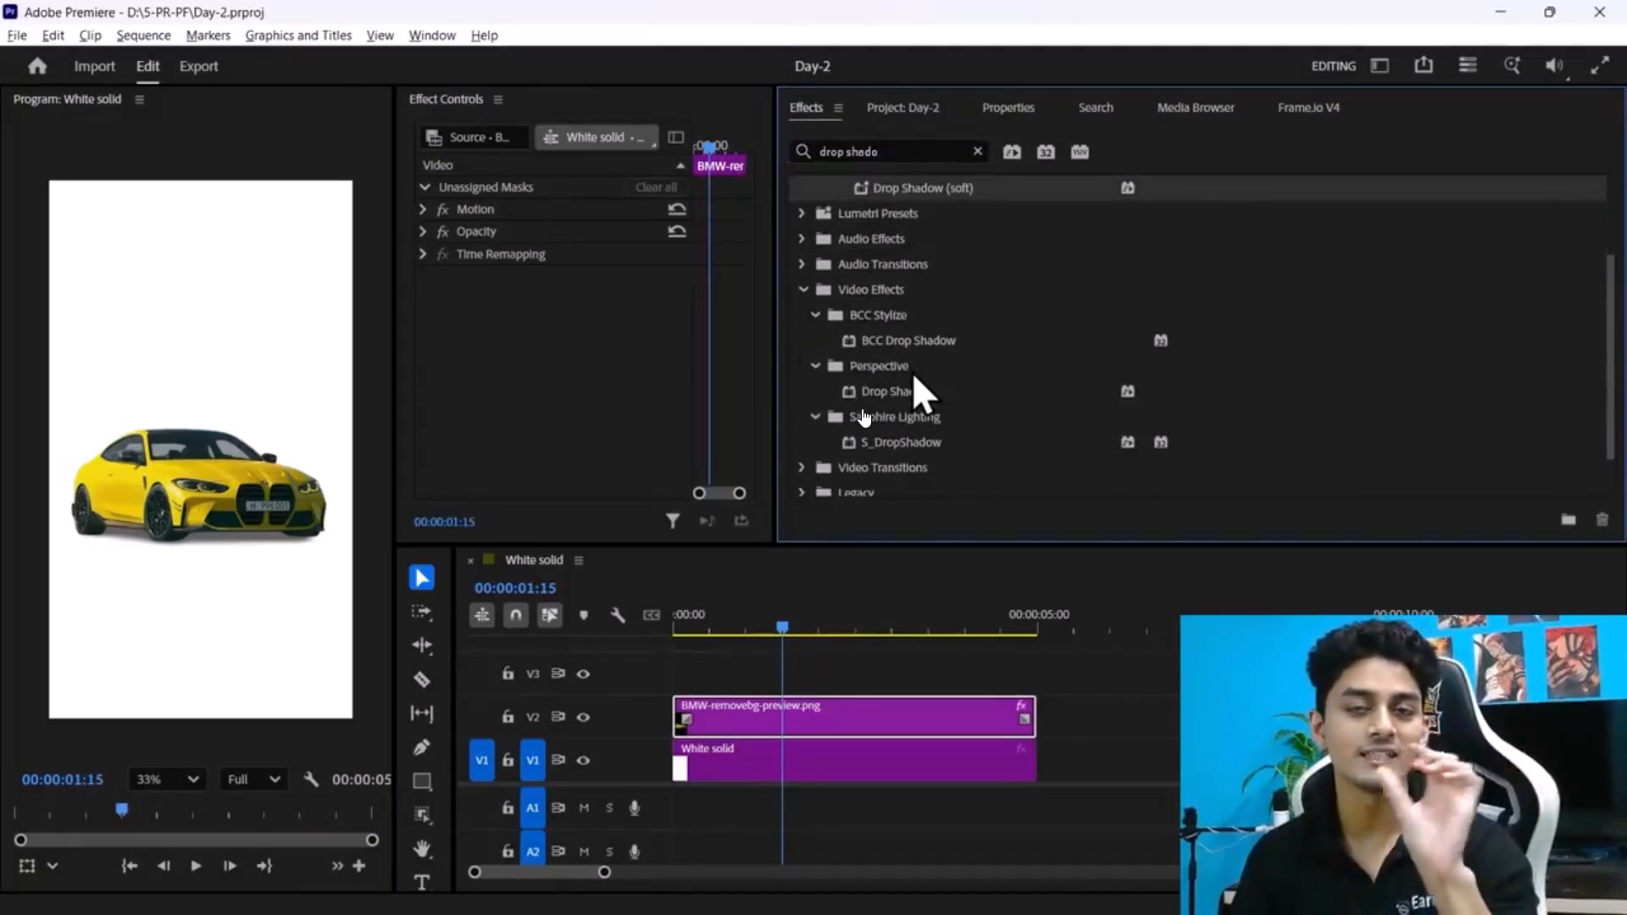
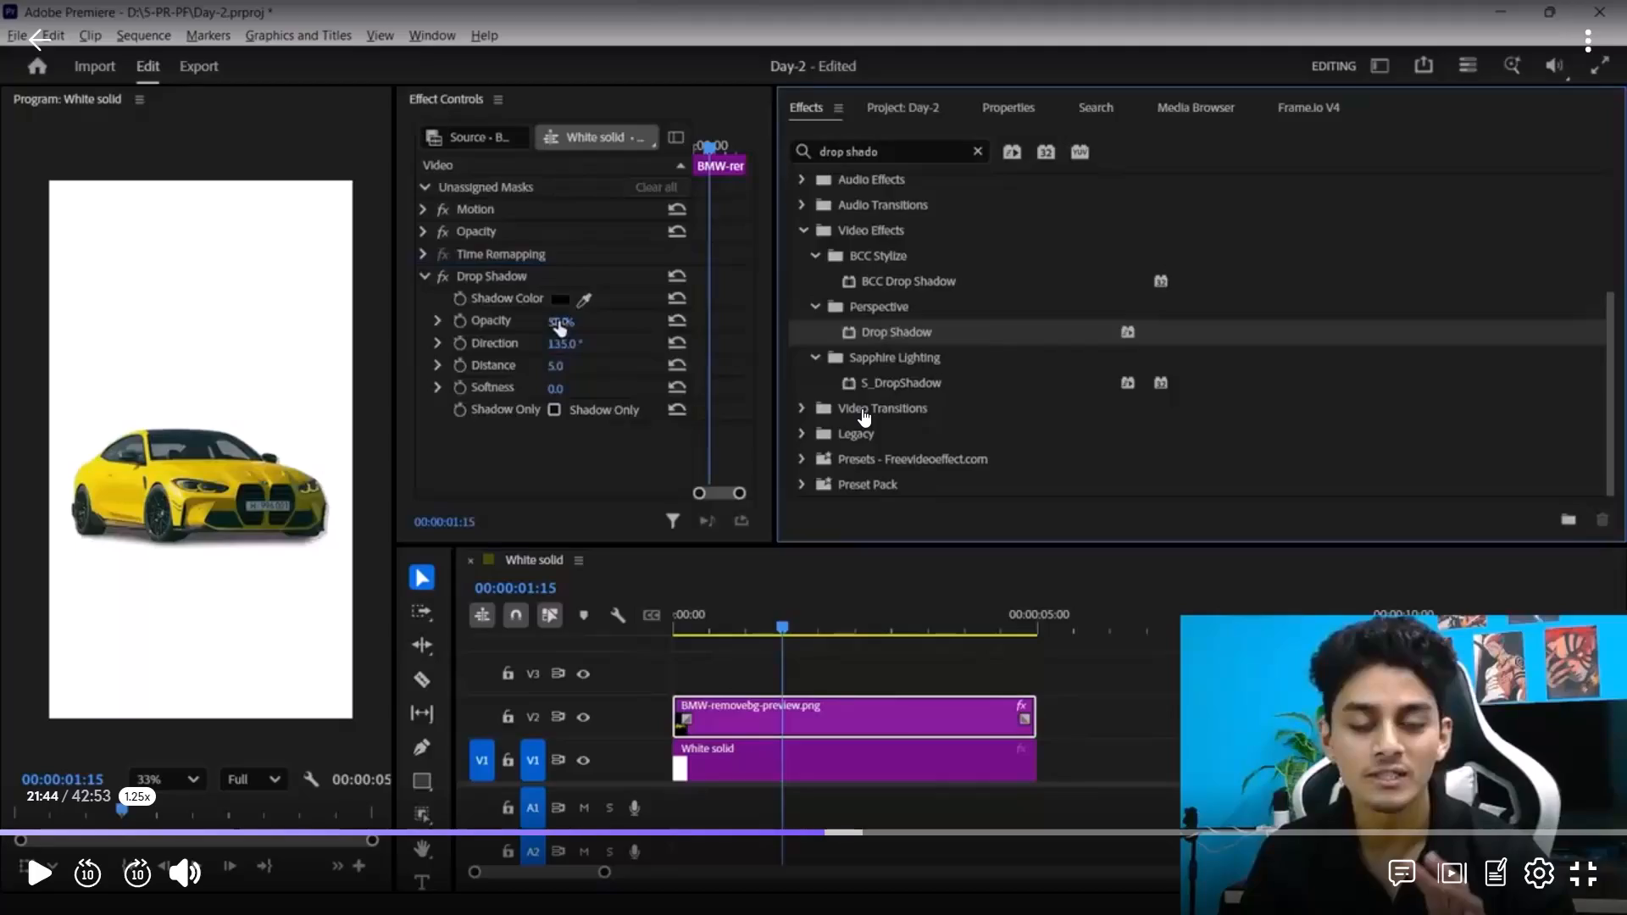
Return to Premiere, widen the timeline panel and apply the Drop Shadow effect to the yellow BMW clip on V2.
key(alt+Tab)
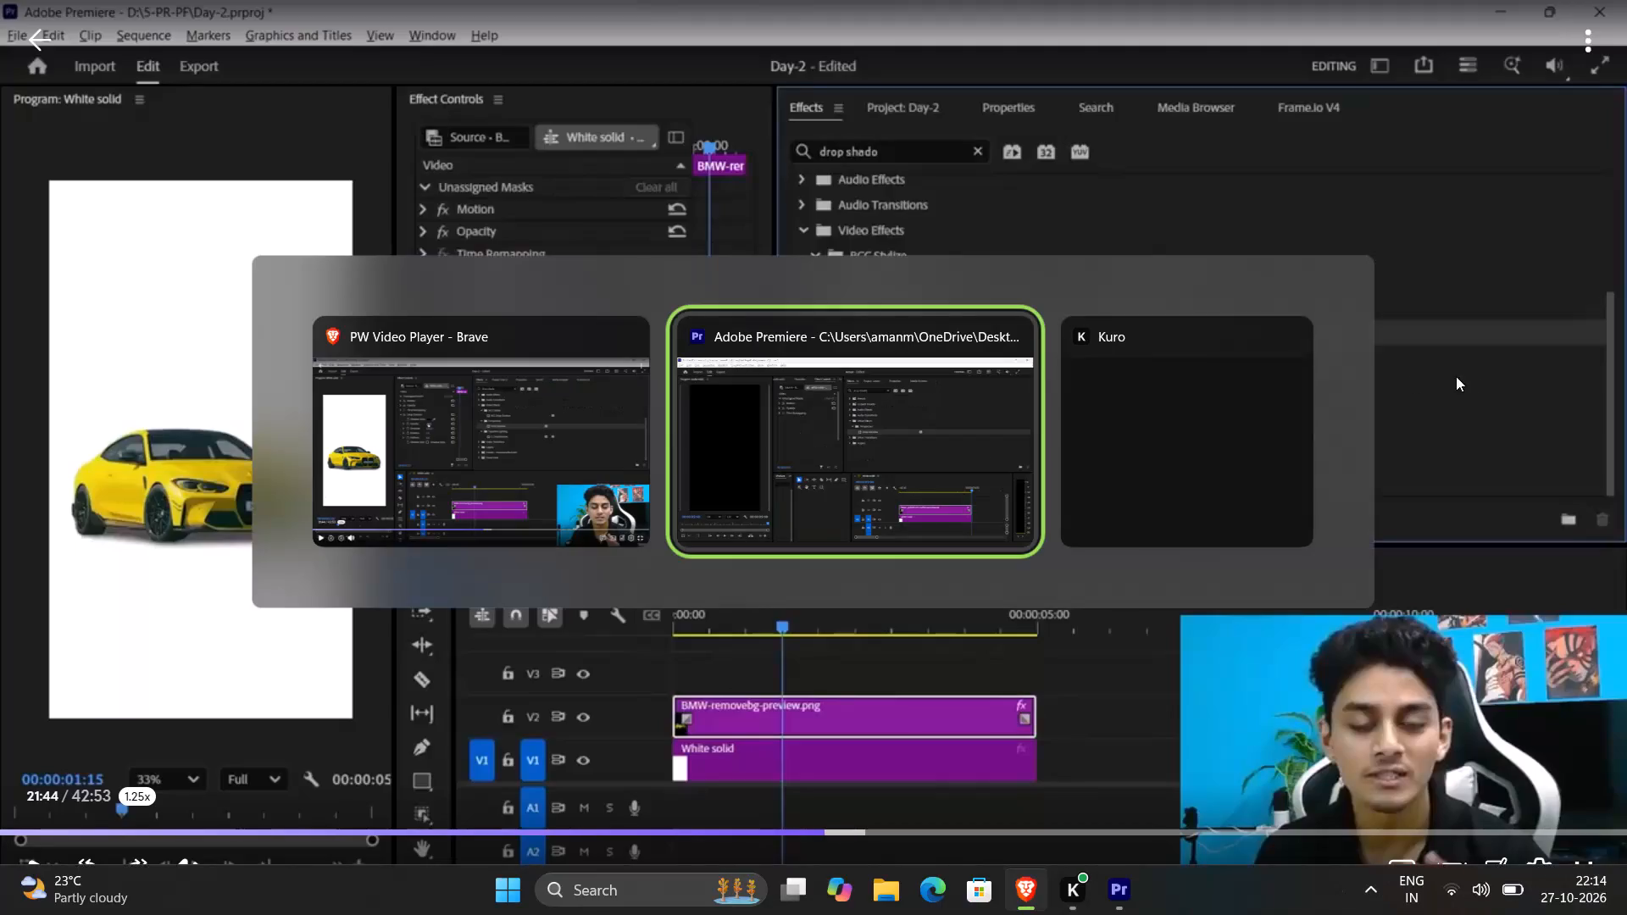
click(866, 422)
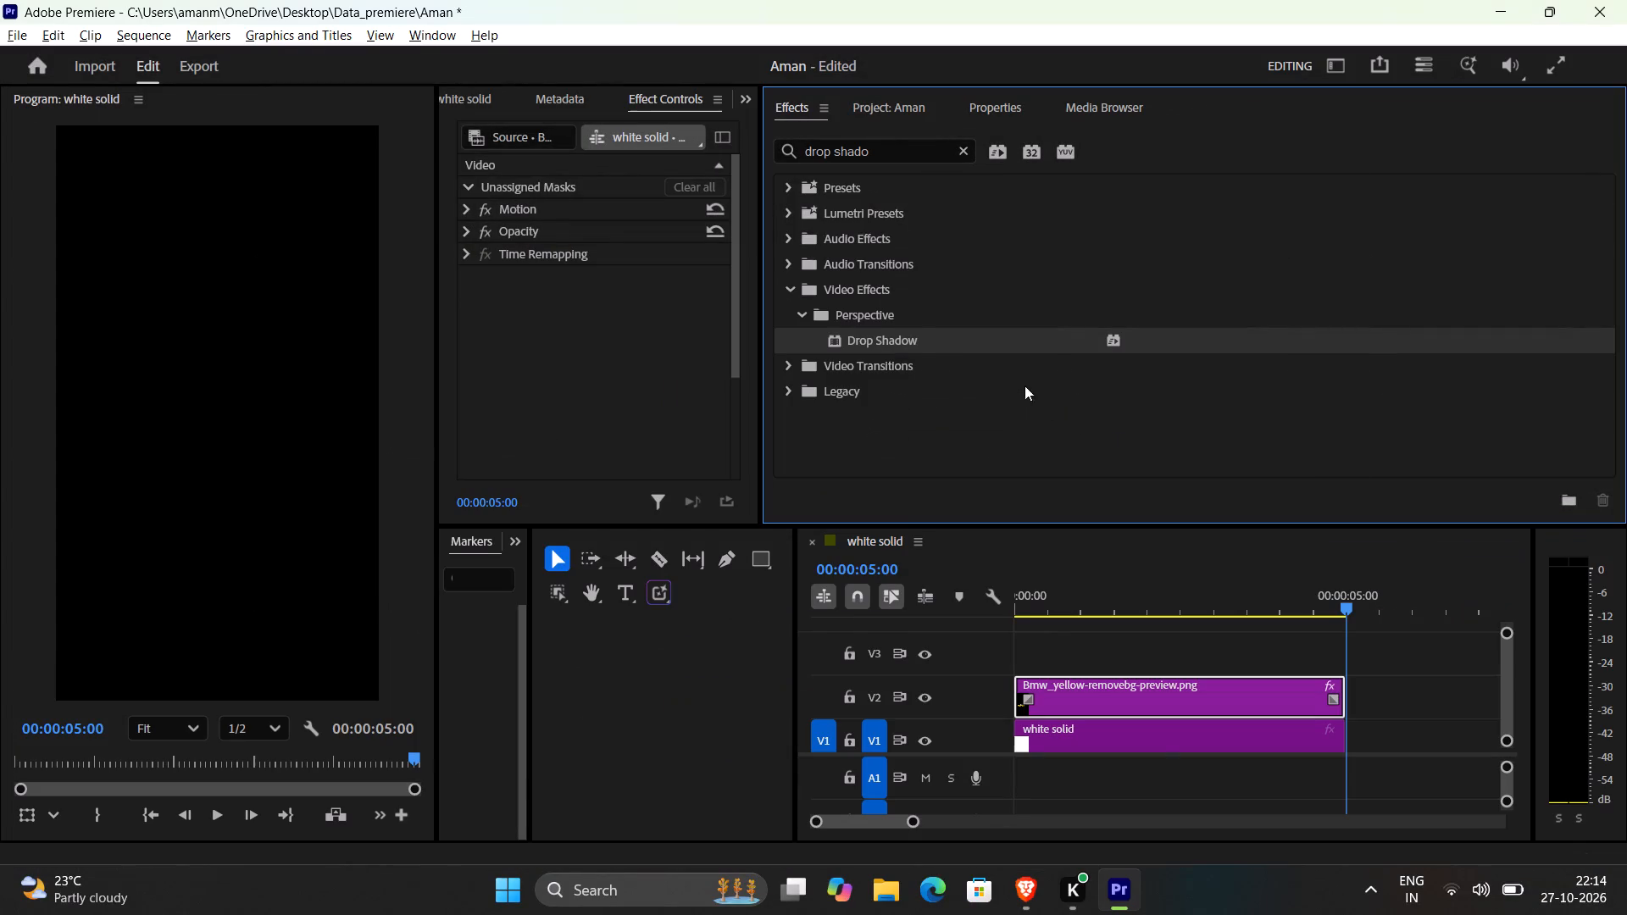
click(890, 344)
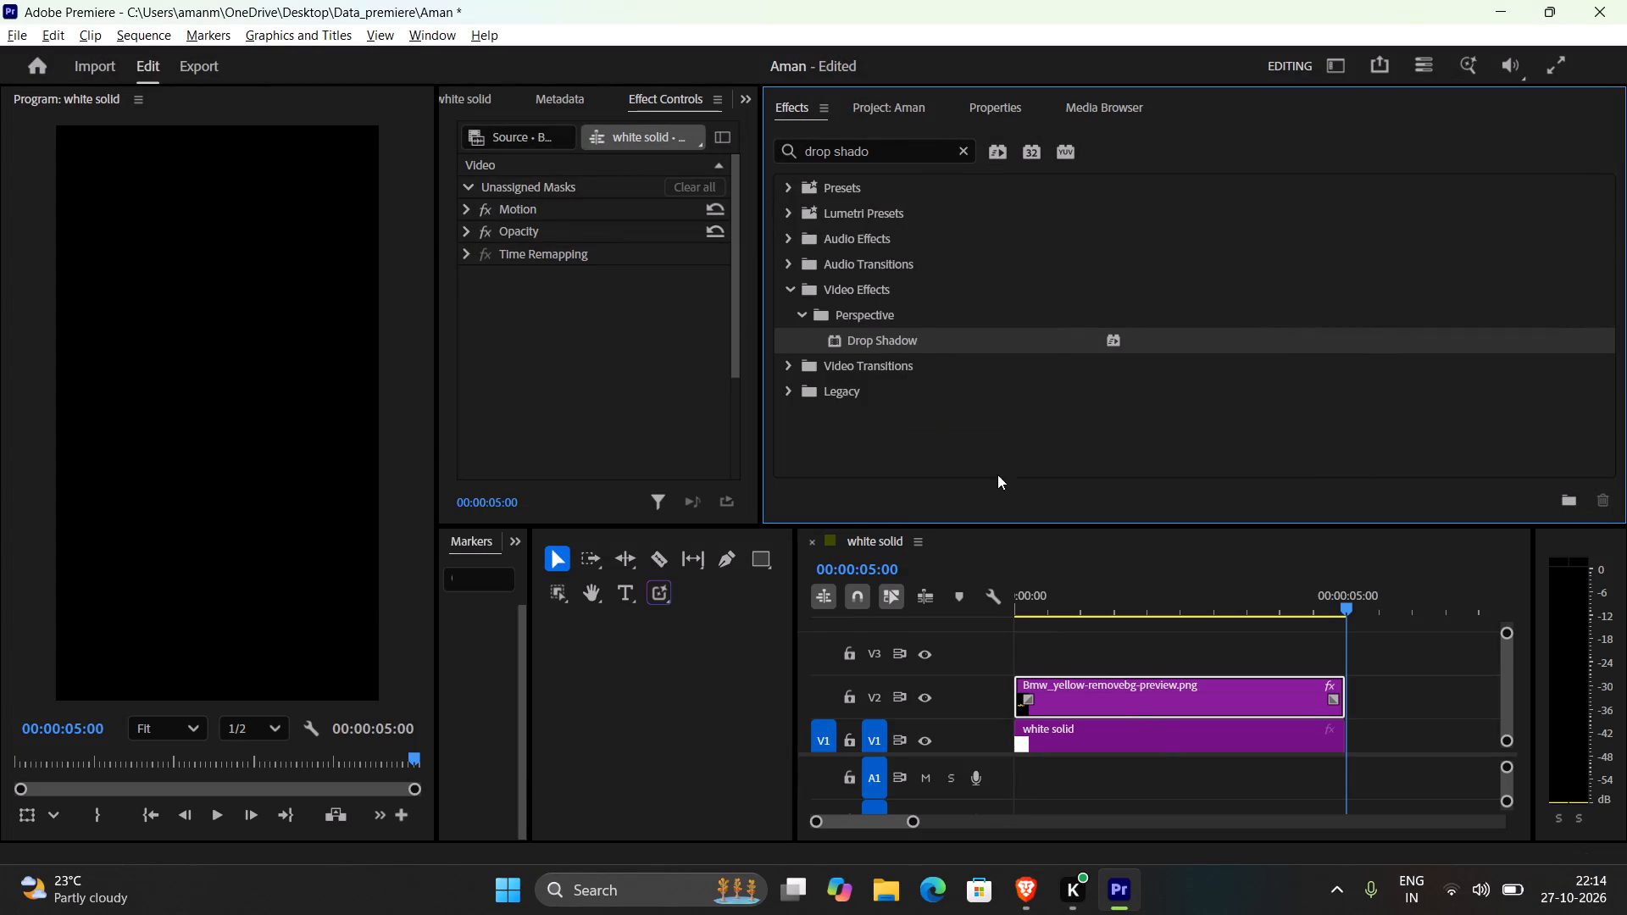
click(1120, 710)
click(1112, 707)
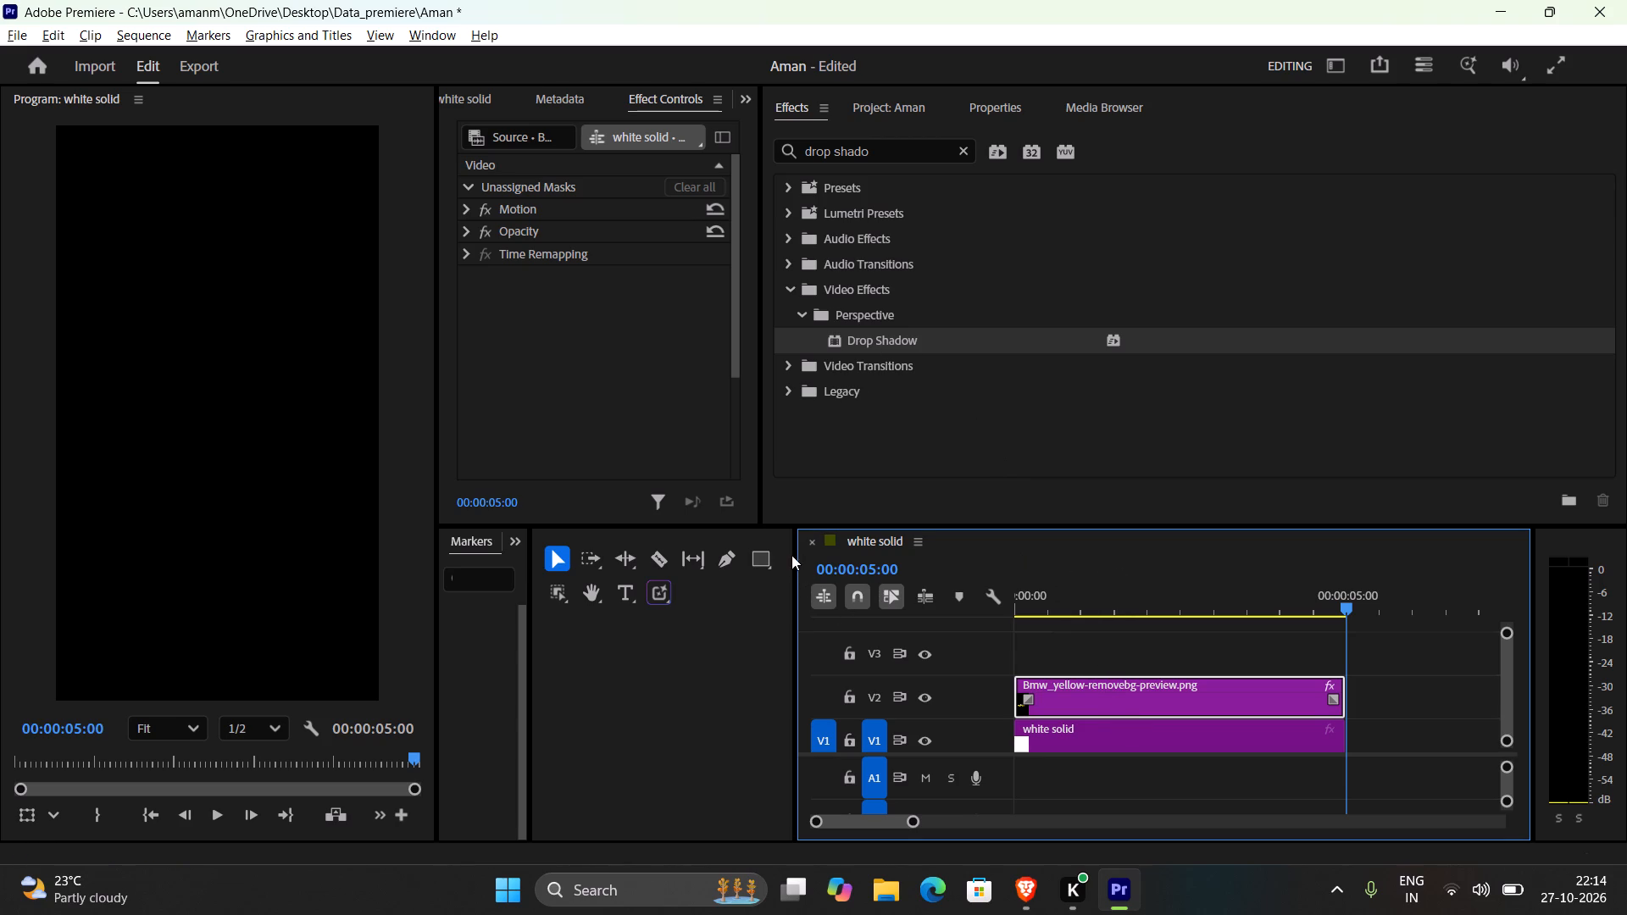
drag(797, 546, 574, 552)
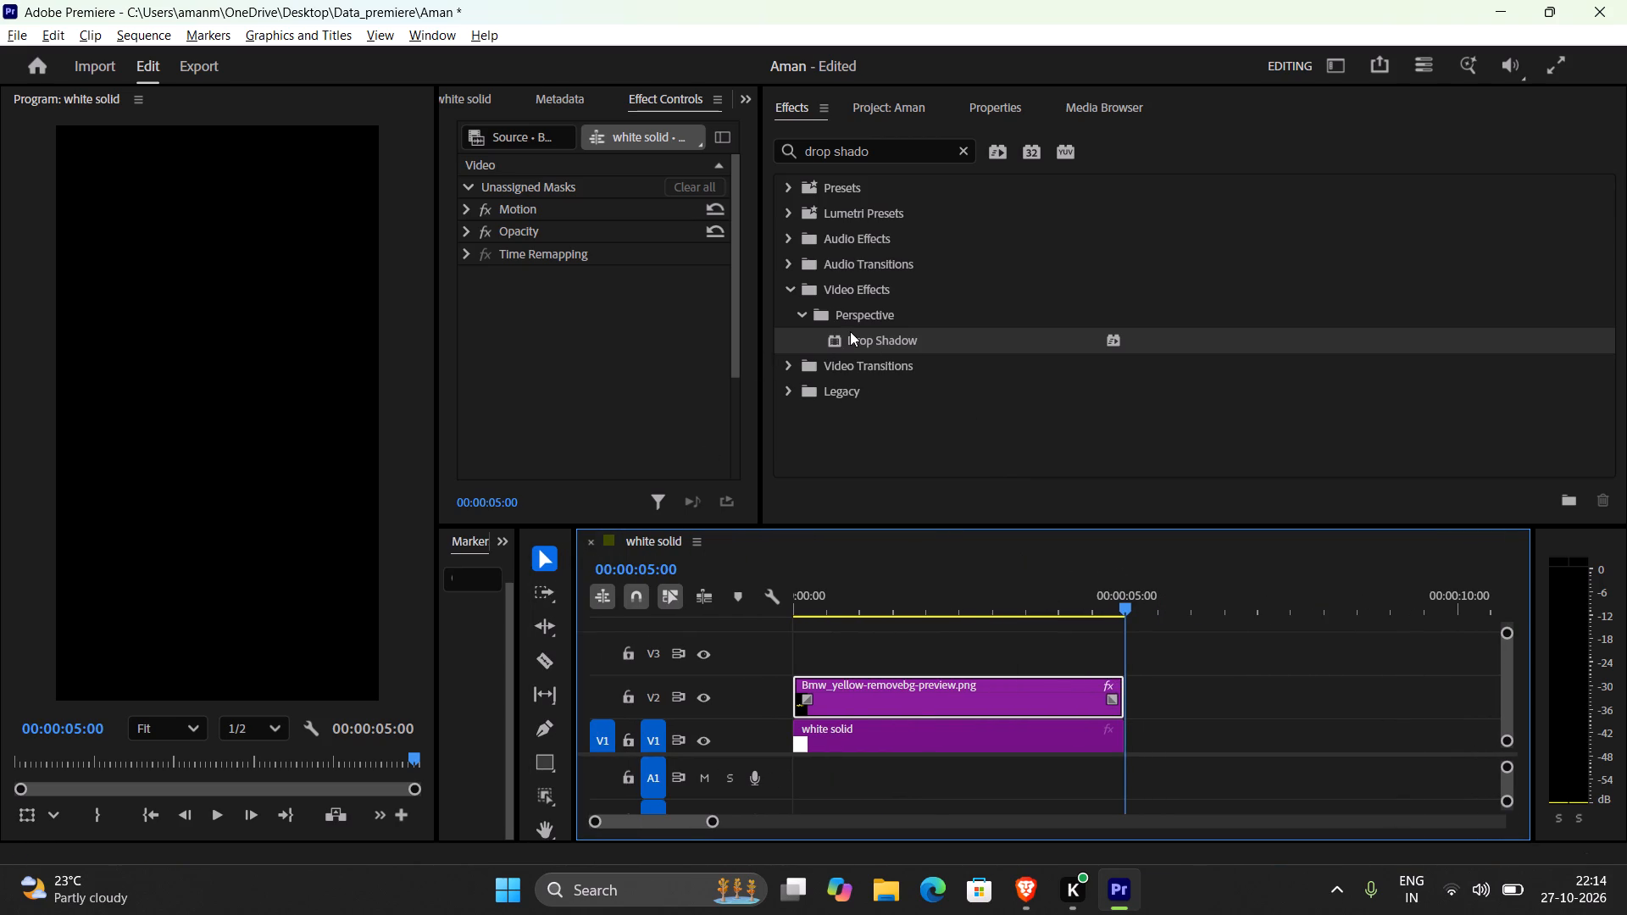
drag(868, 343, 564, 334)
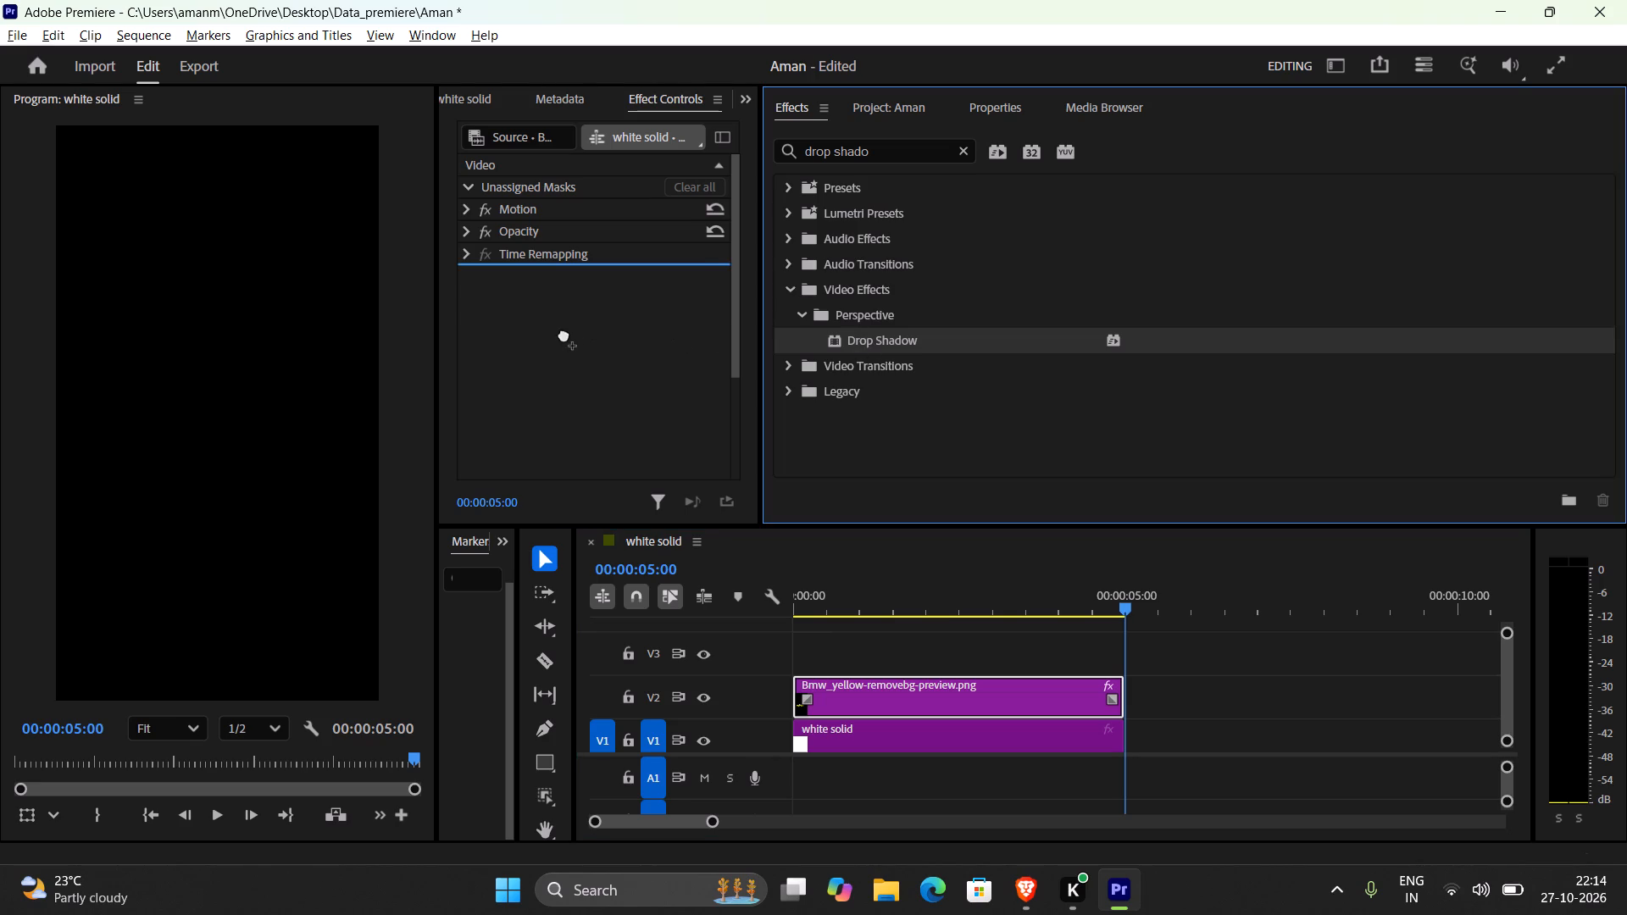
drag(564, 334, 561, 334)
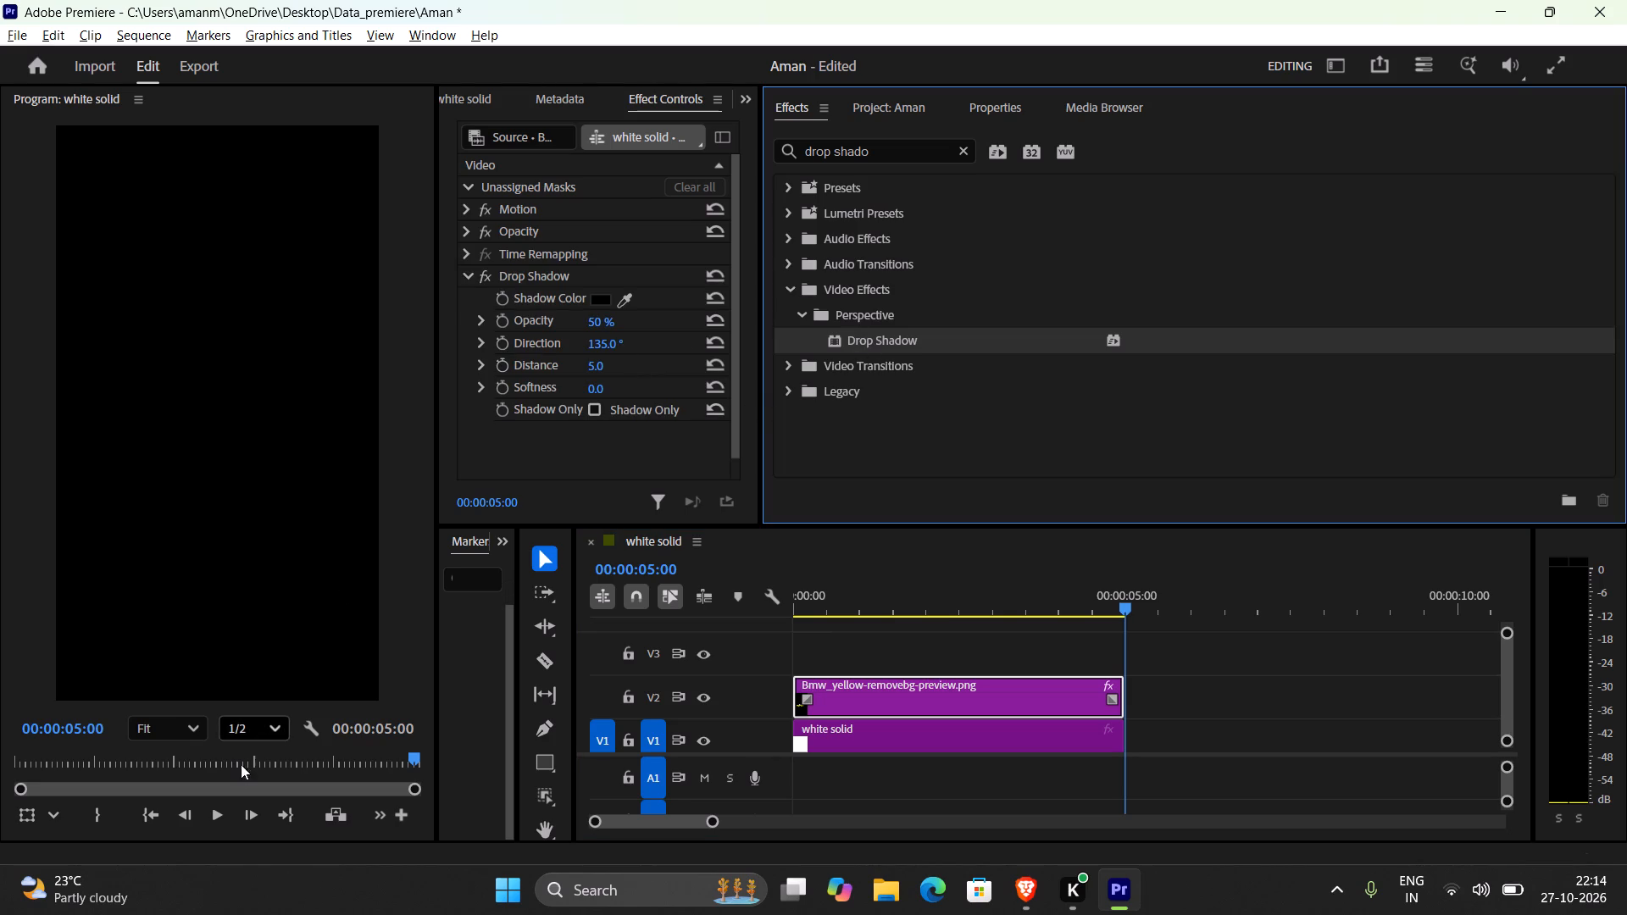
Play the white solid sequence to preview the car with its shadow, and return the playhead to 00:00:00:00.
click(219, 818)
click(219, 818)
click(219, 818)
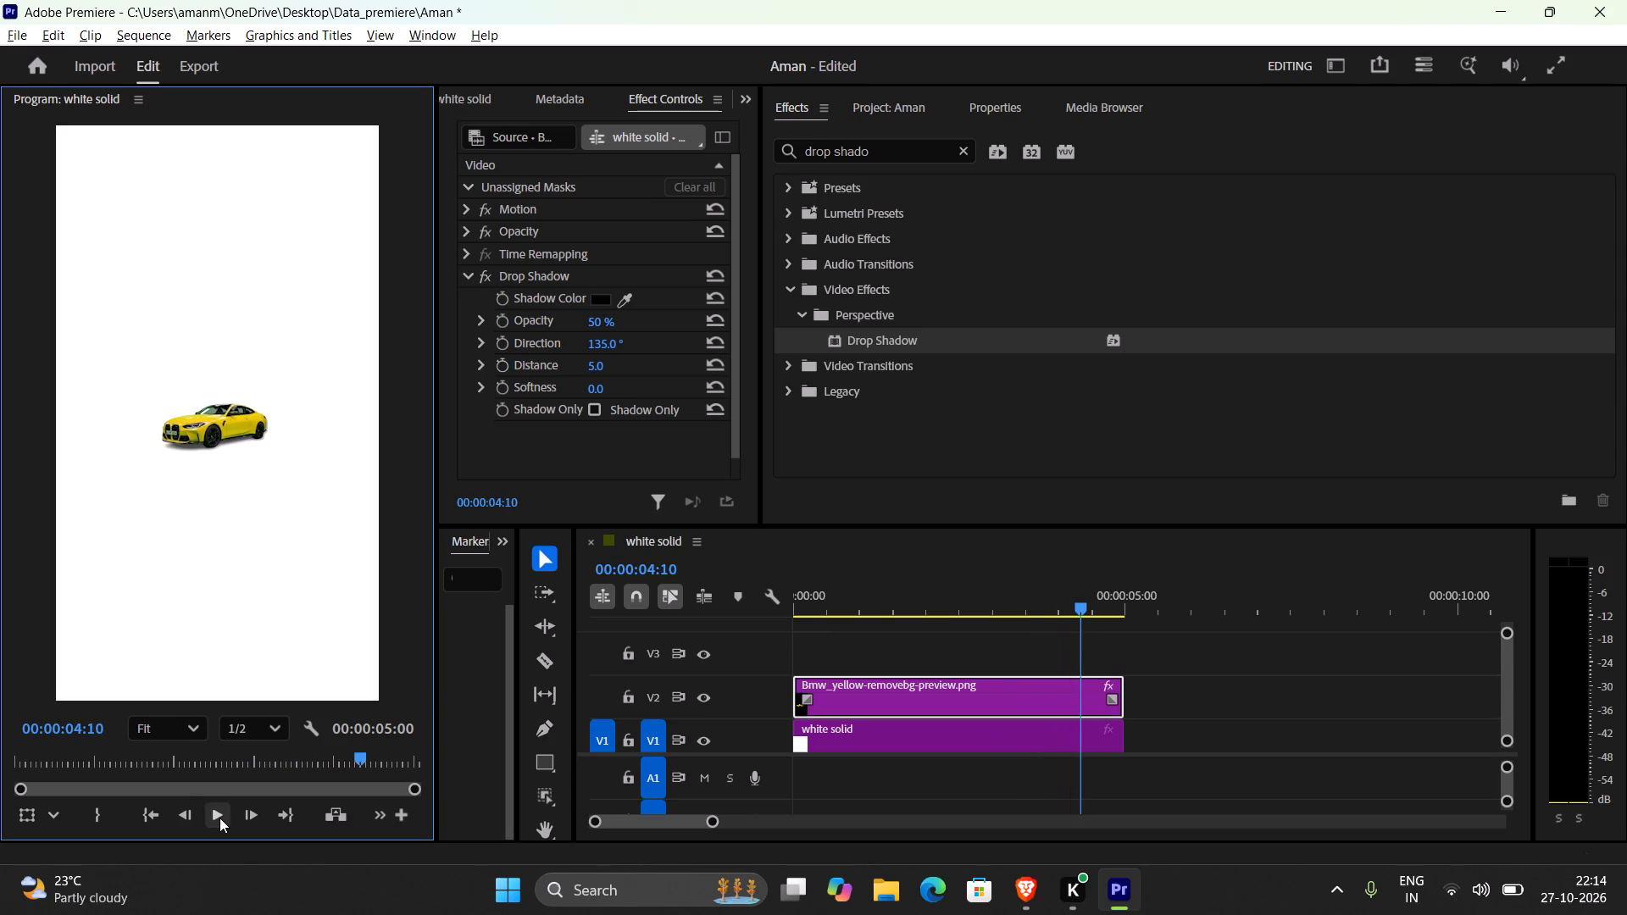
click(219, 818)
click(219, 818)
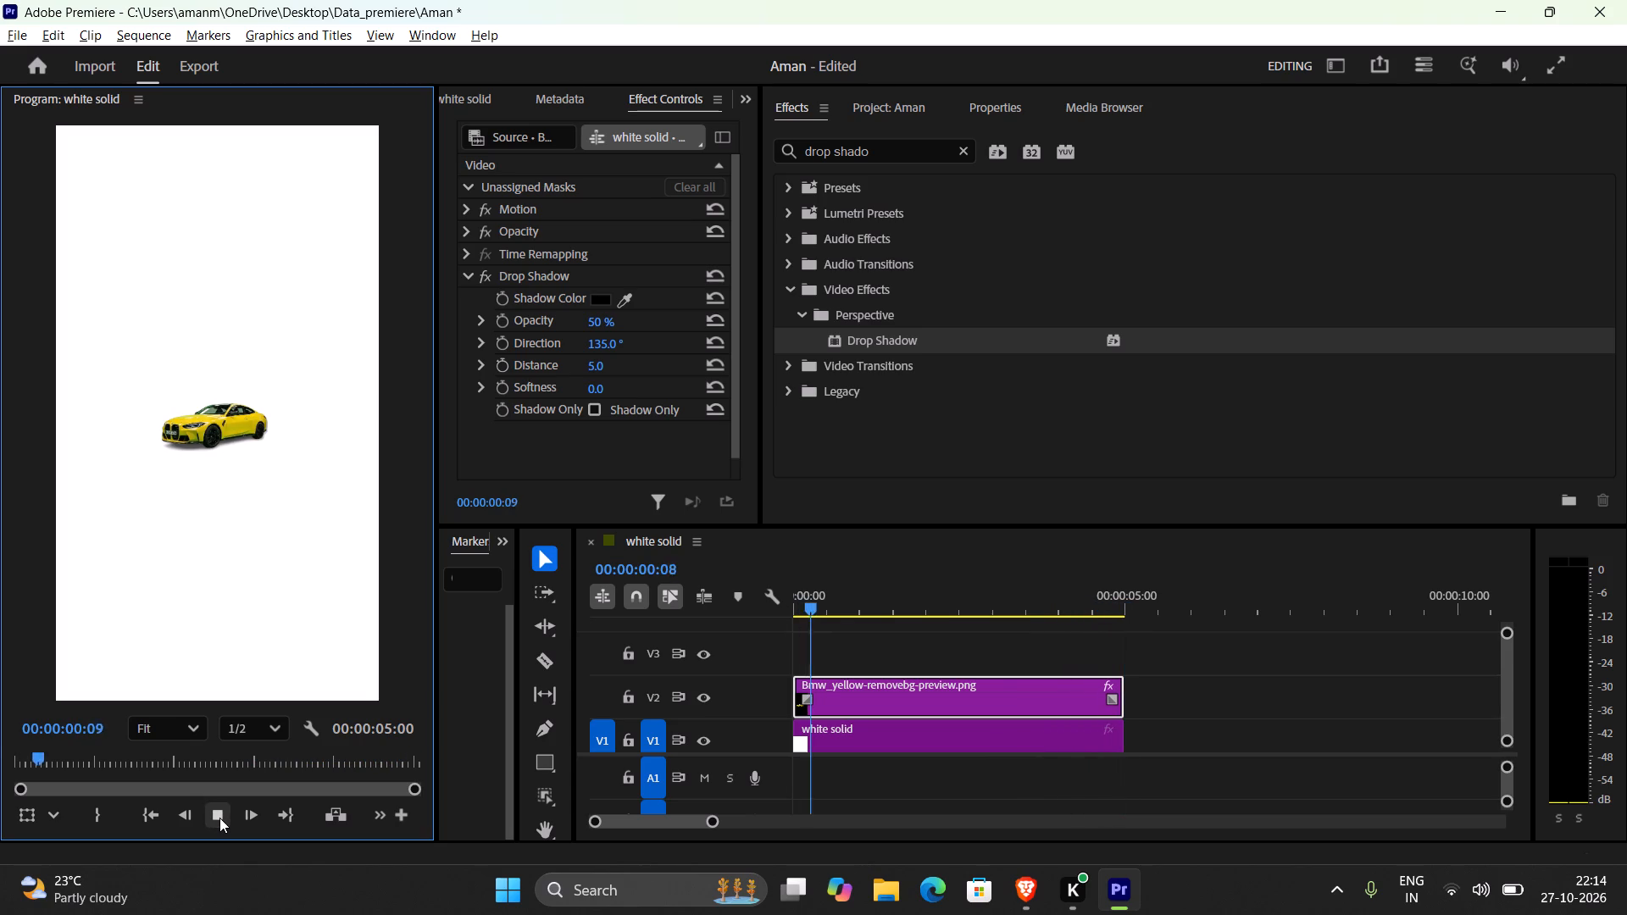
click(219, 818)
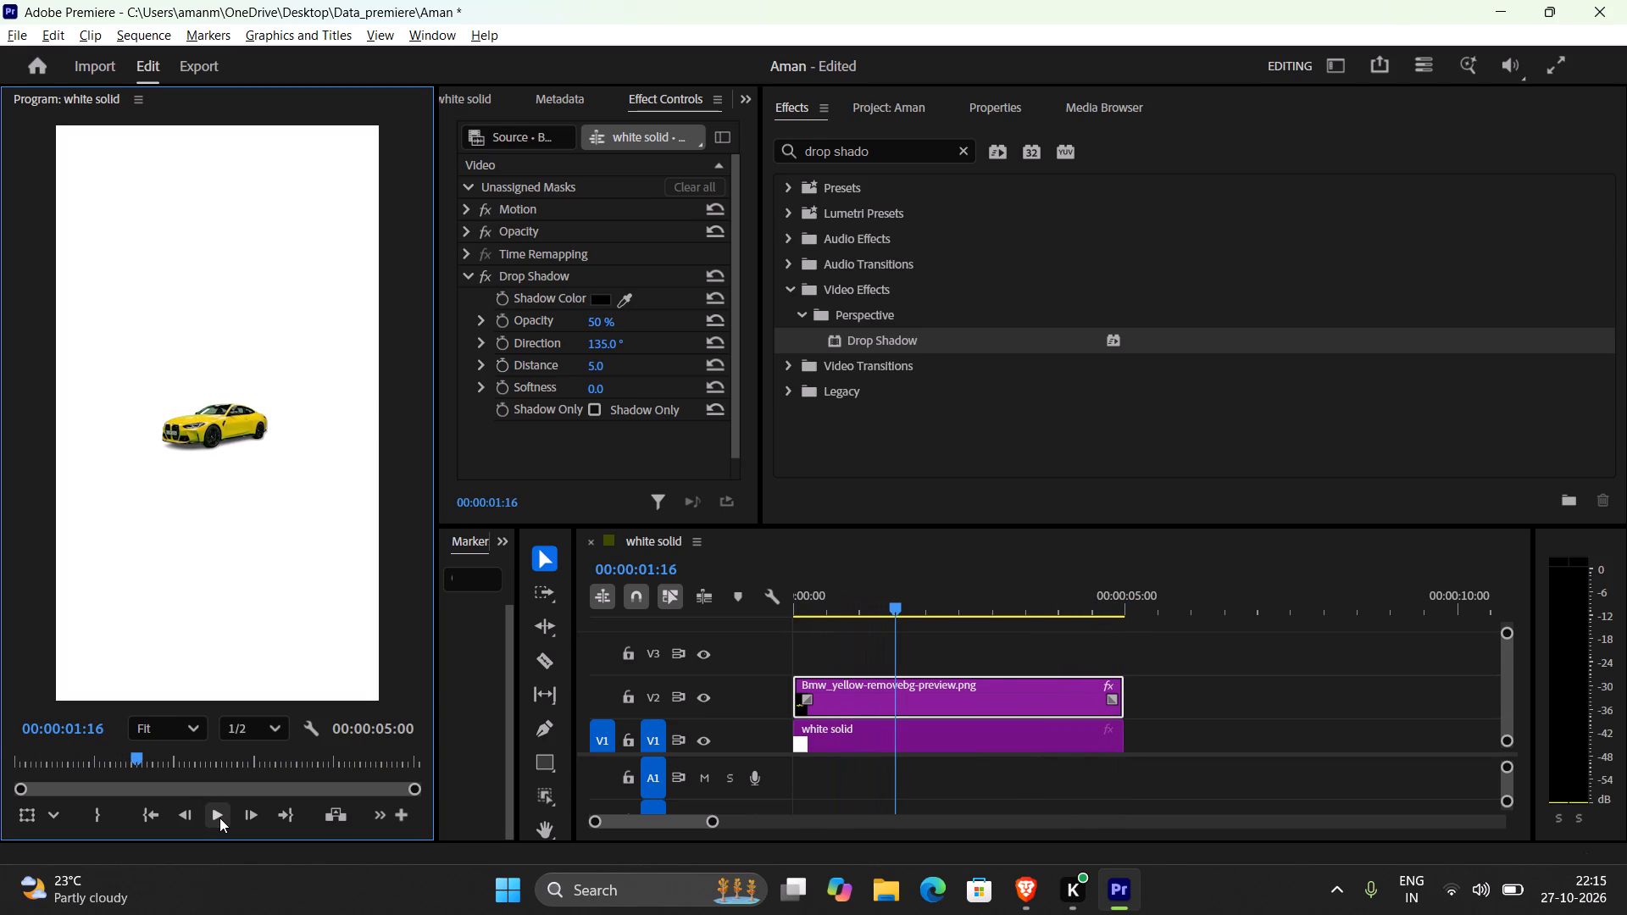
drag(134, 758, 0, 747)
Set the BMW clip's Motion scale to 281, save the project and collapse the Motion settings.
click(473, 204)
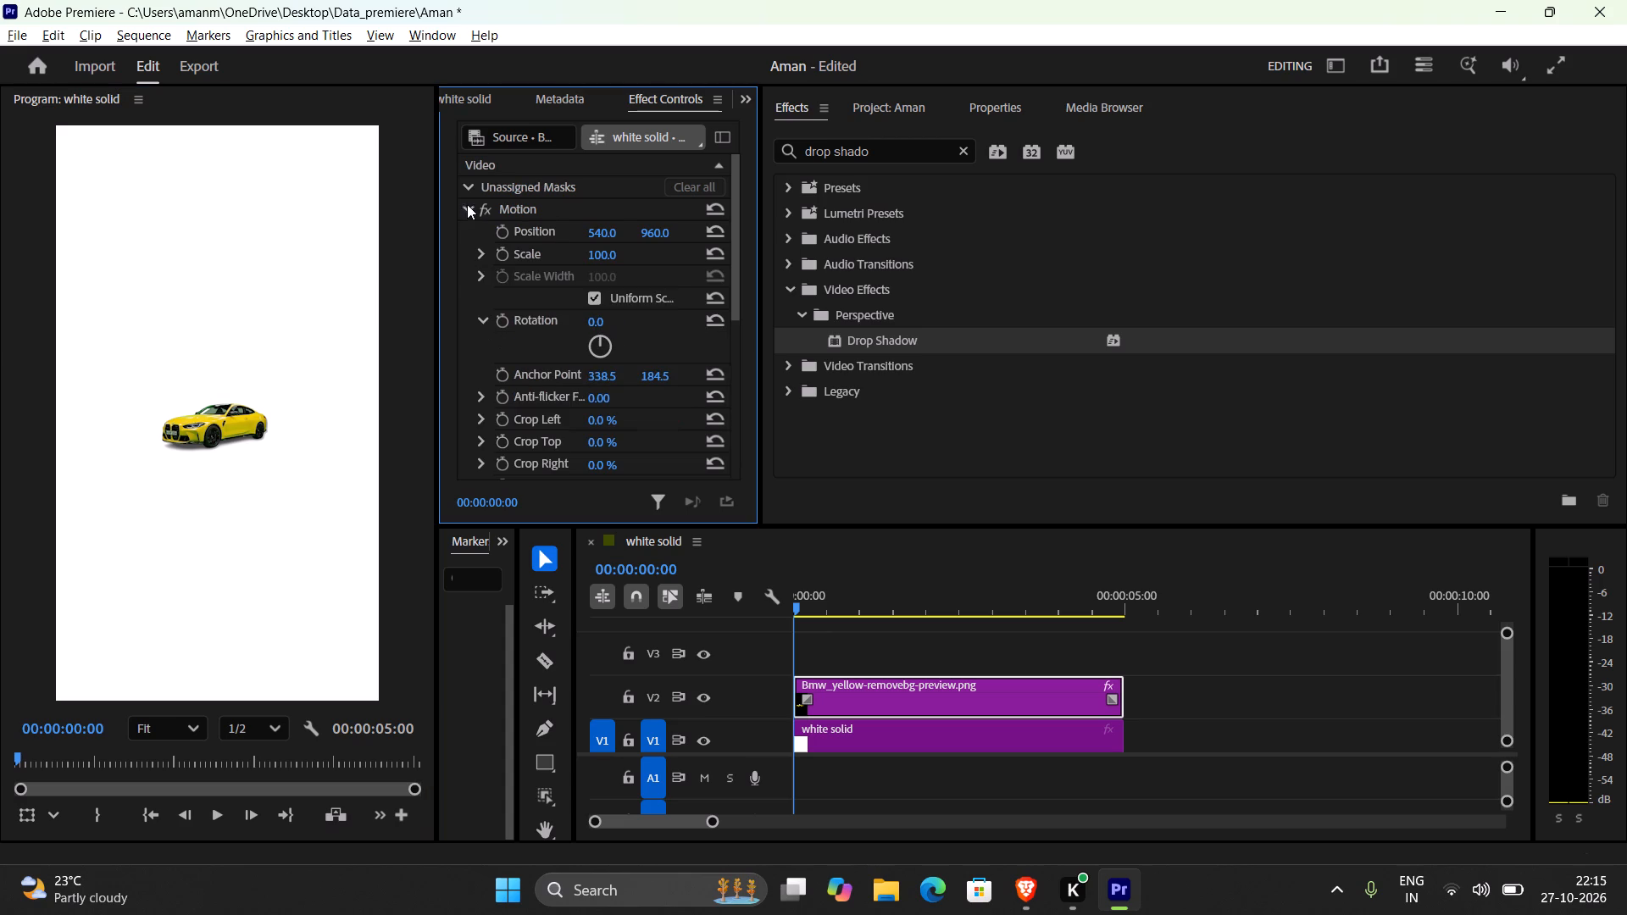
click(597, 256)
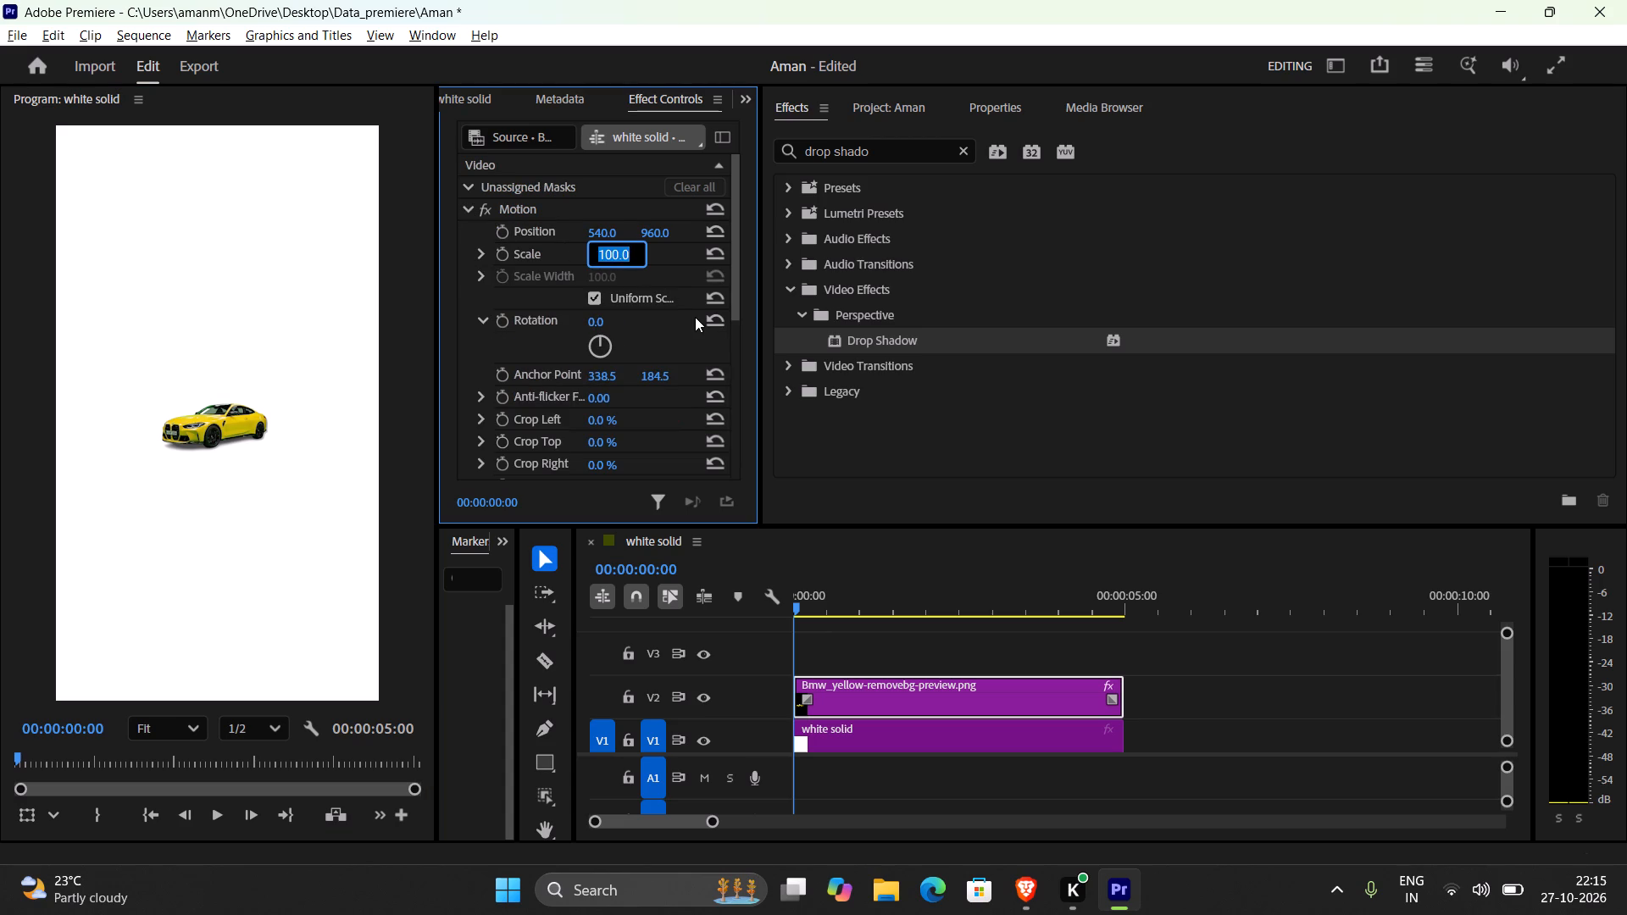
text(281)
key(Return)
key(ctrl+s)
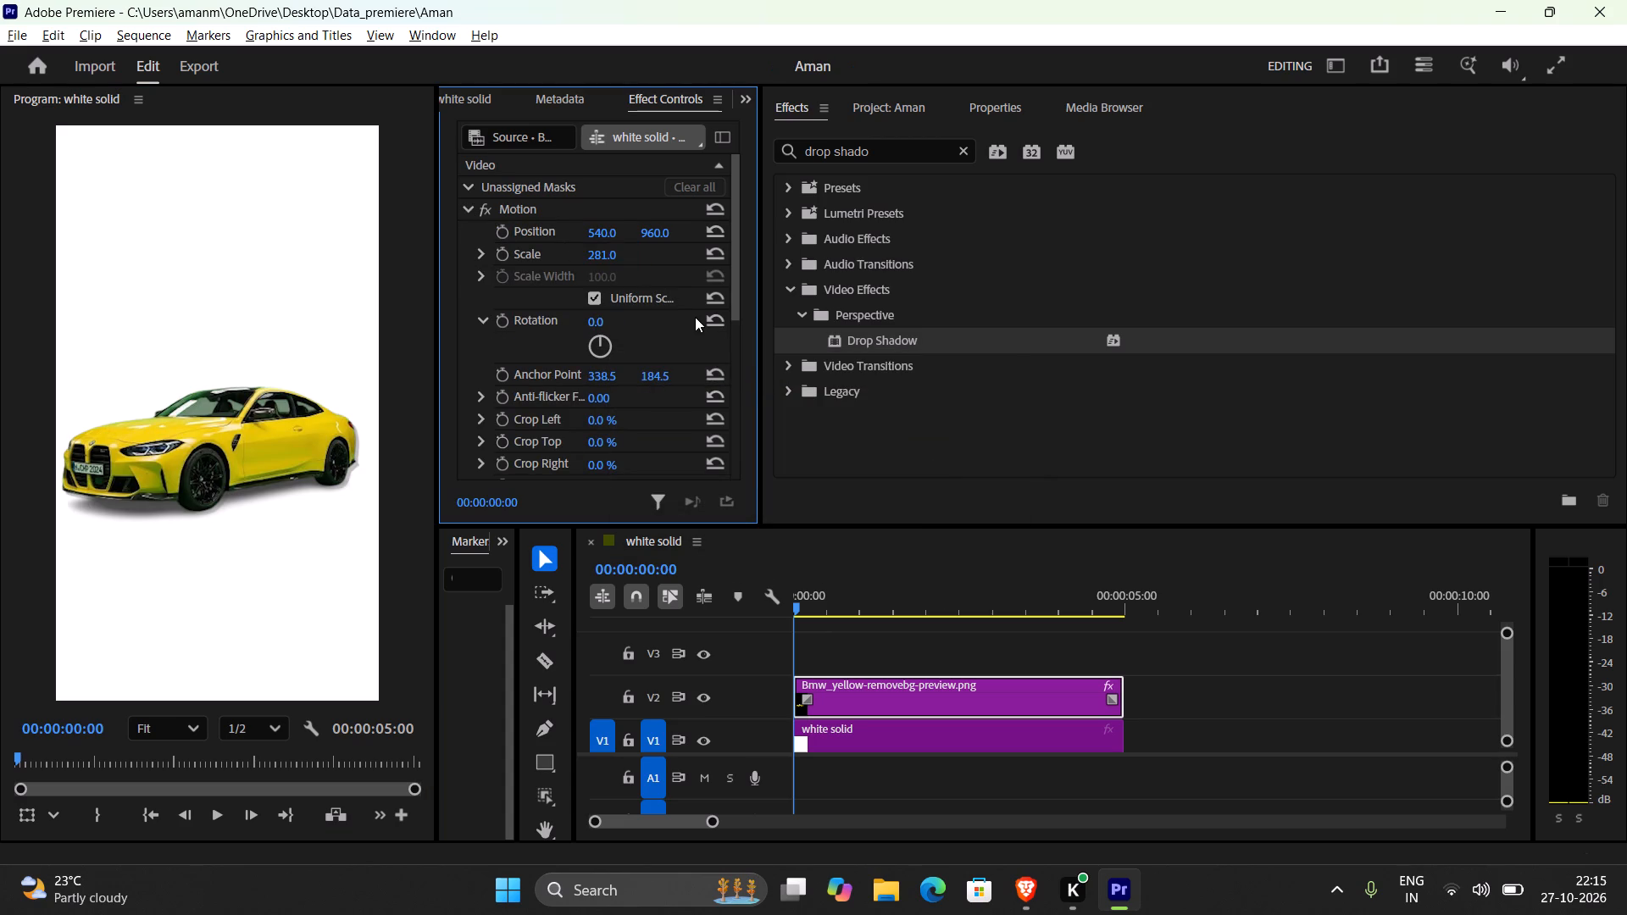
click(467, 205)
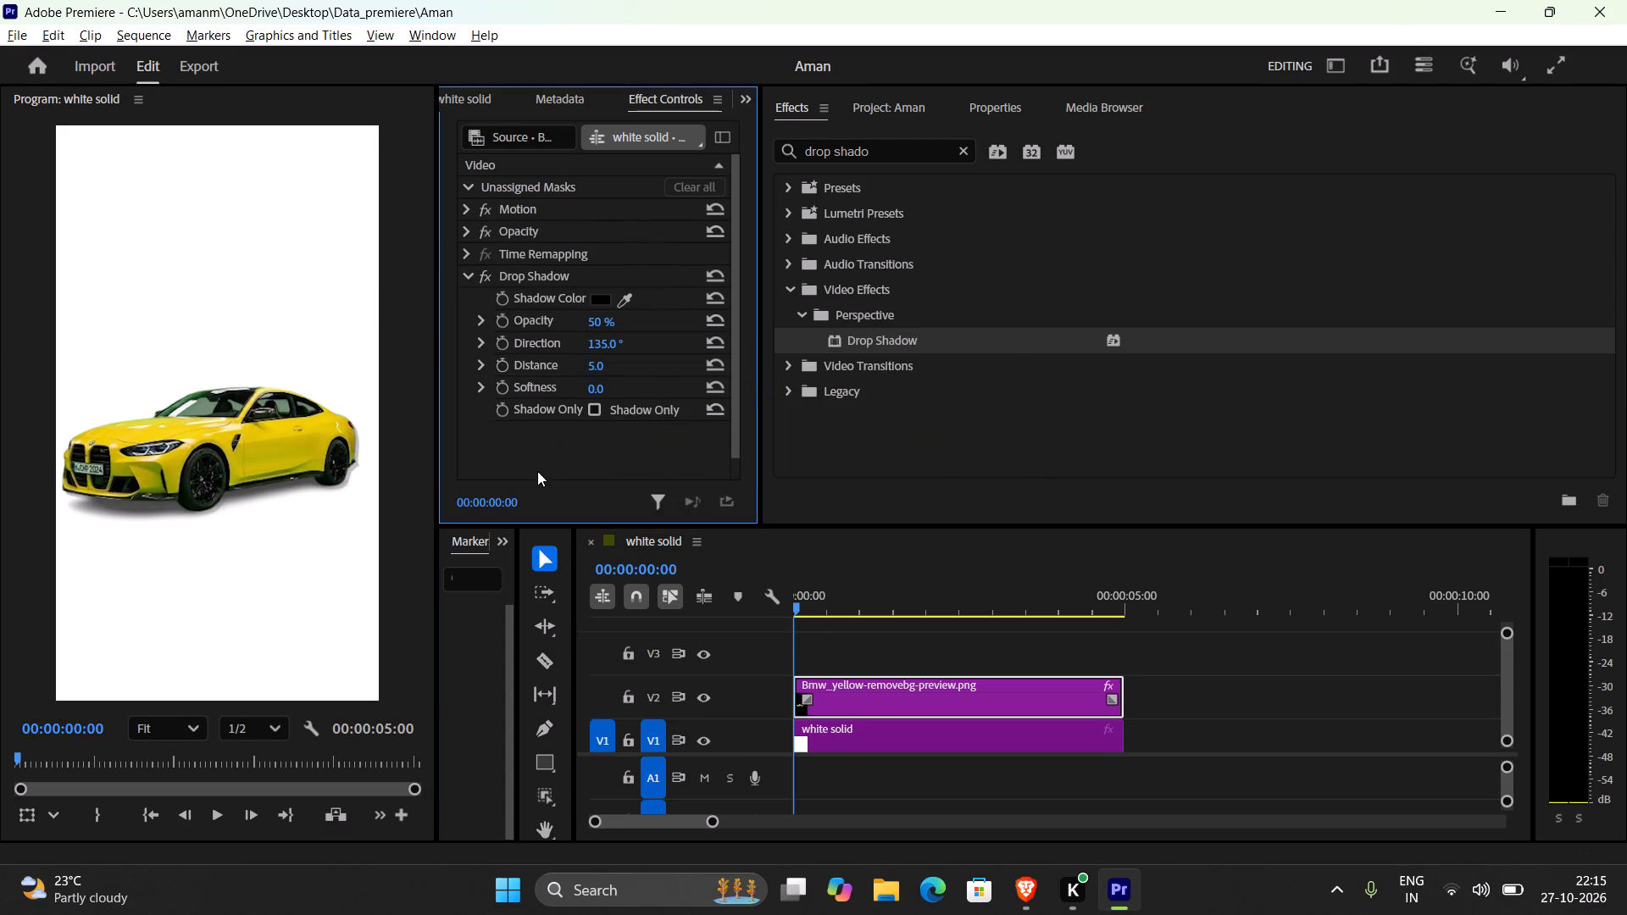
Resume the lecture video in Brave and watch how the Drop Shadow opacity is set.
key(Tab)
key(alt+Tab)
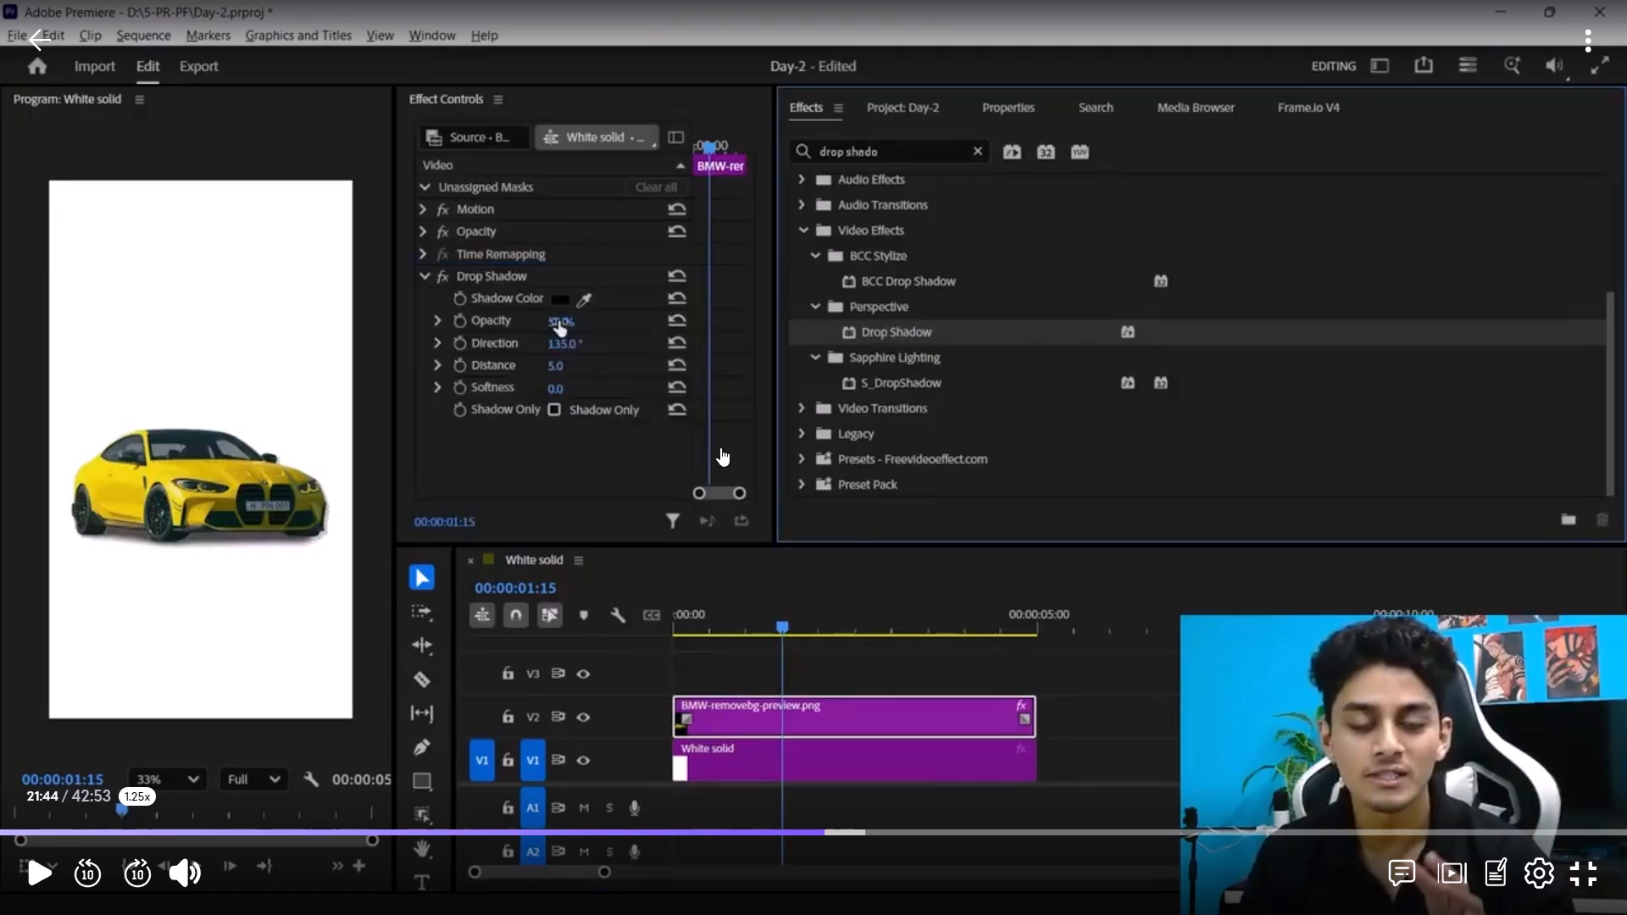
click(722, 447)
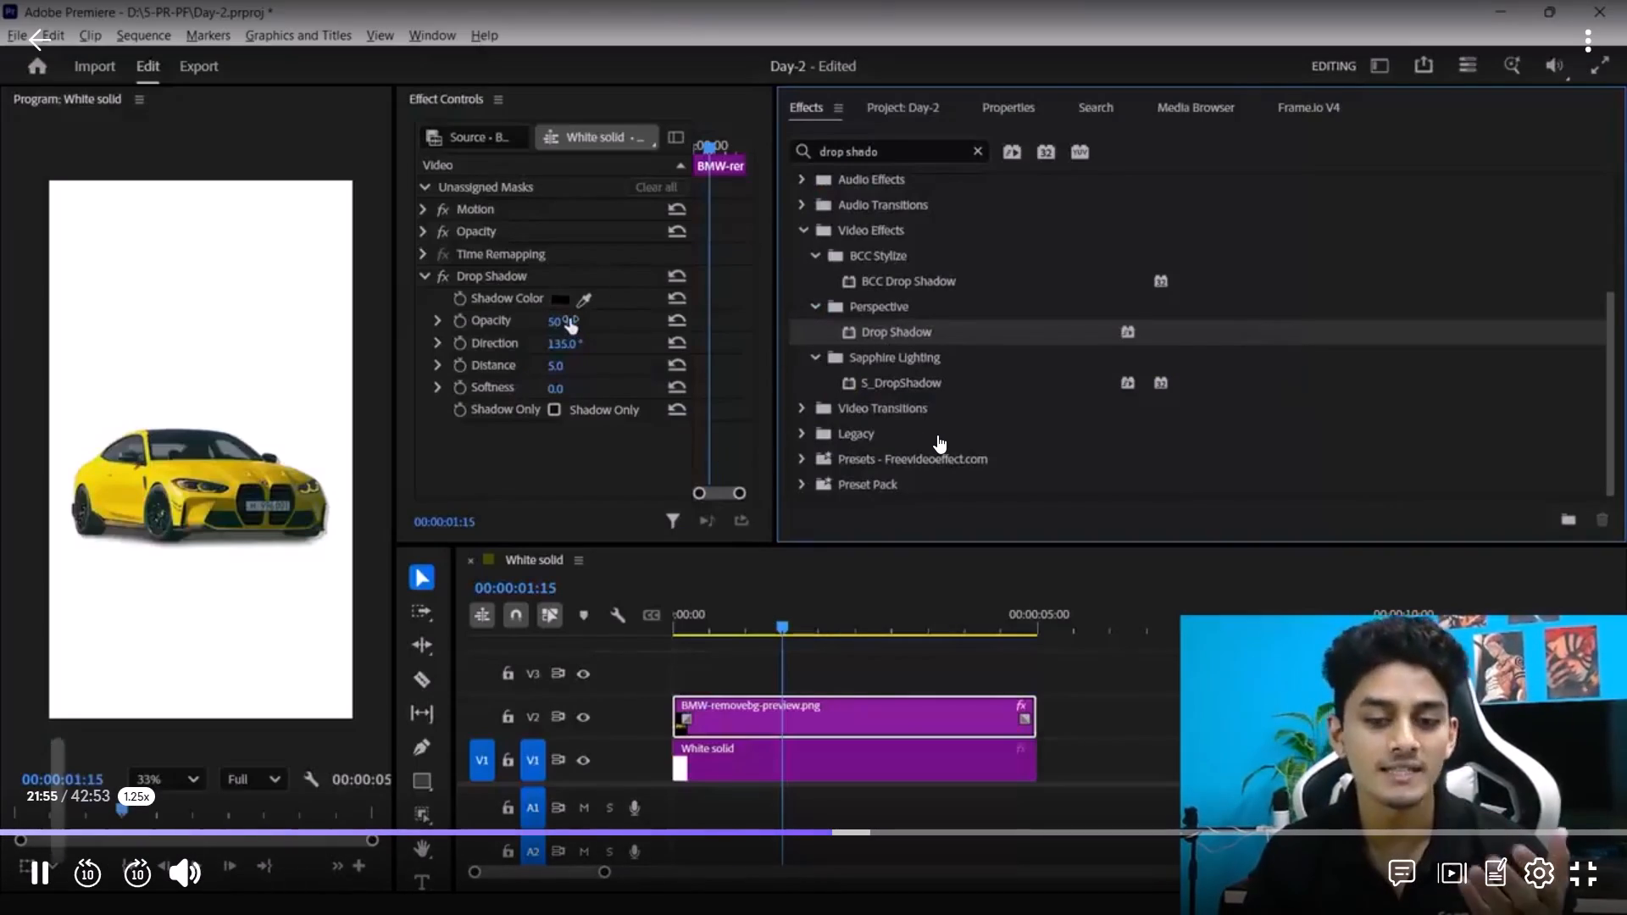
click(942, 435)
key(alt+Tab)
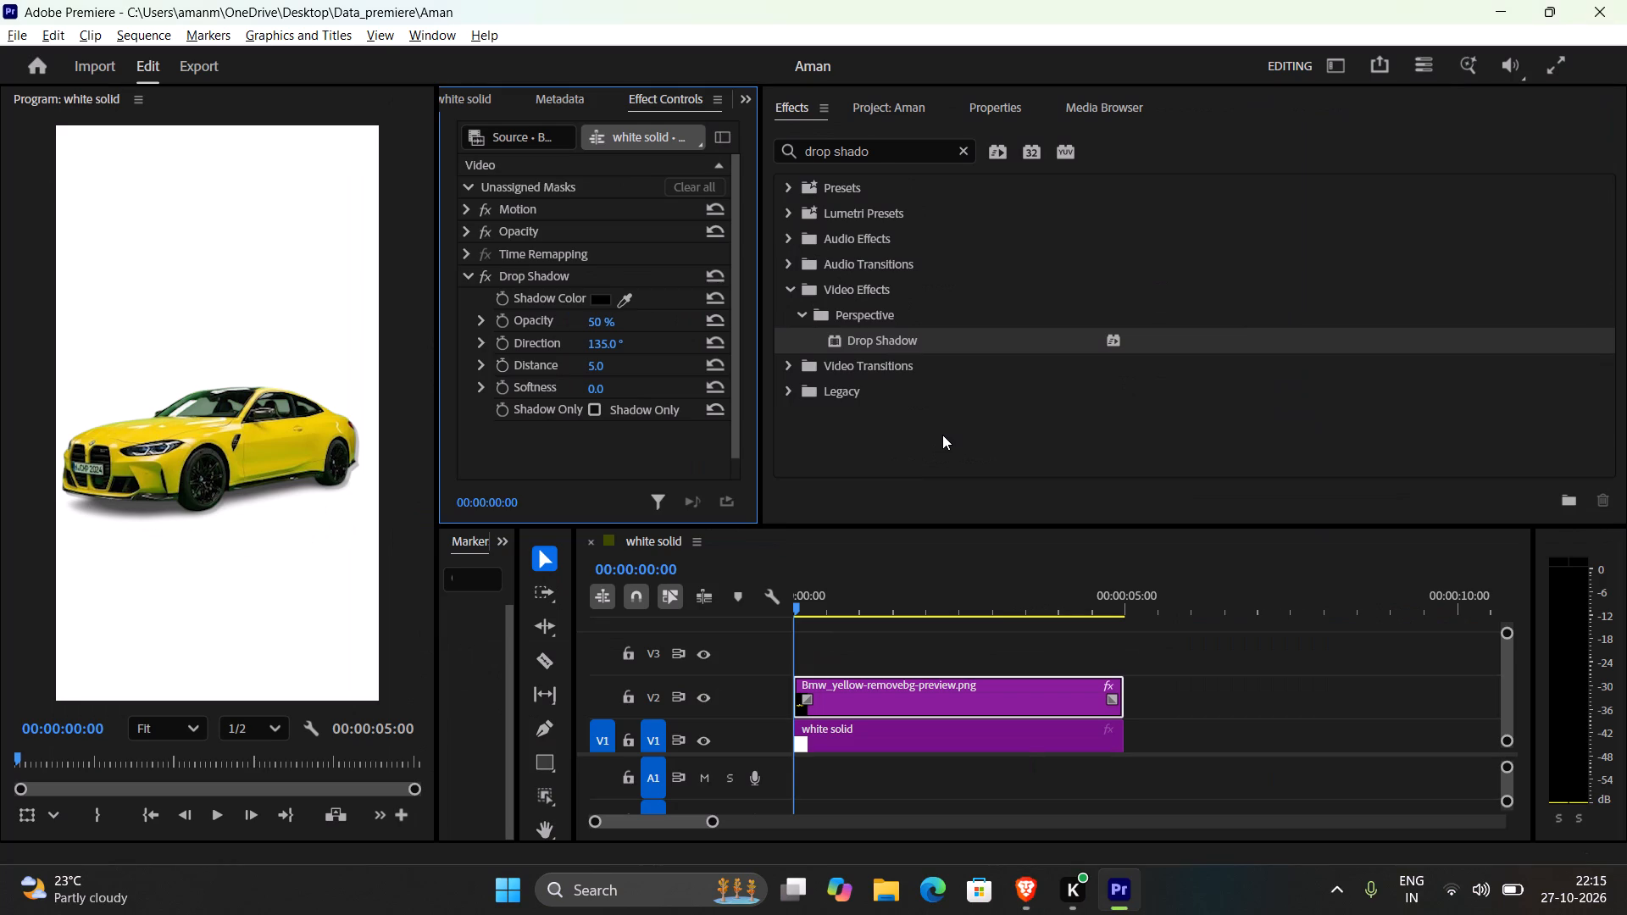
key(alt+Tab)
click(942, 435)
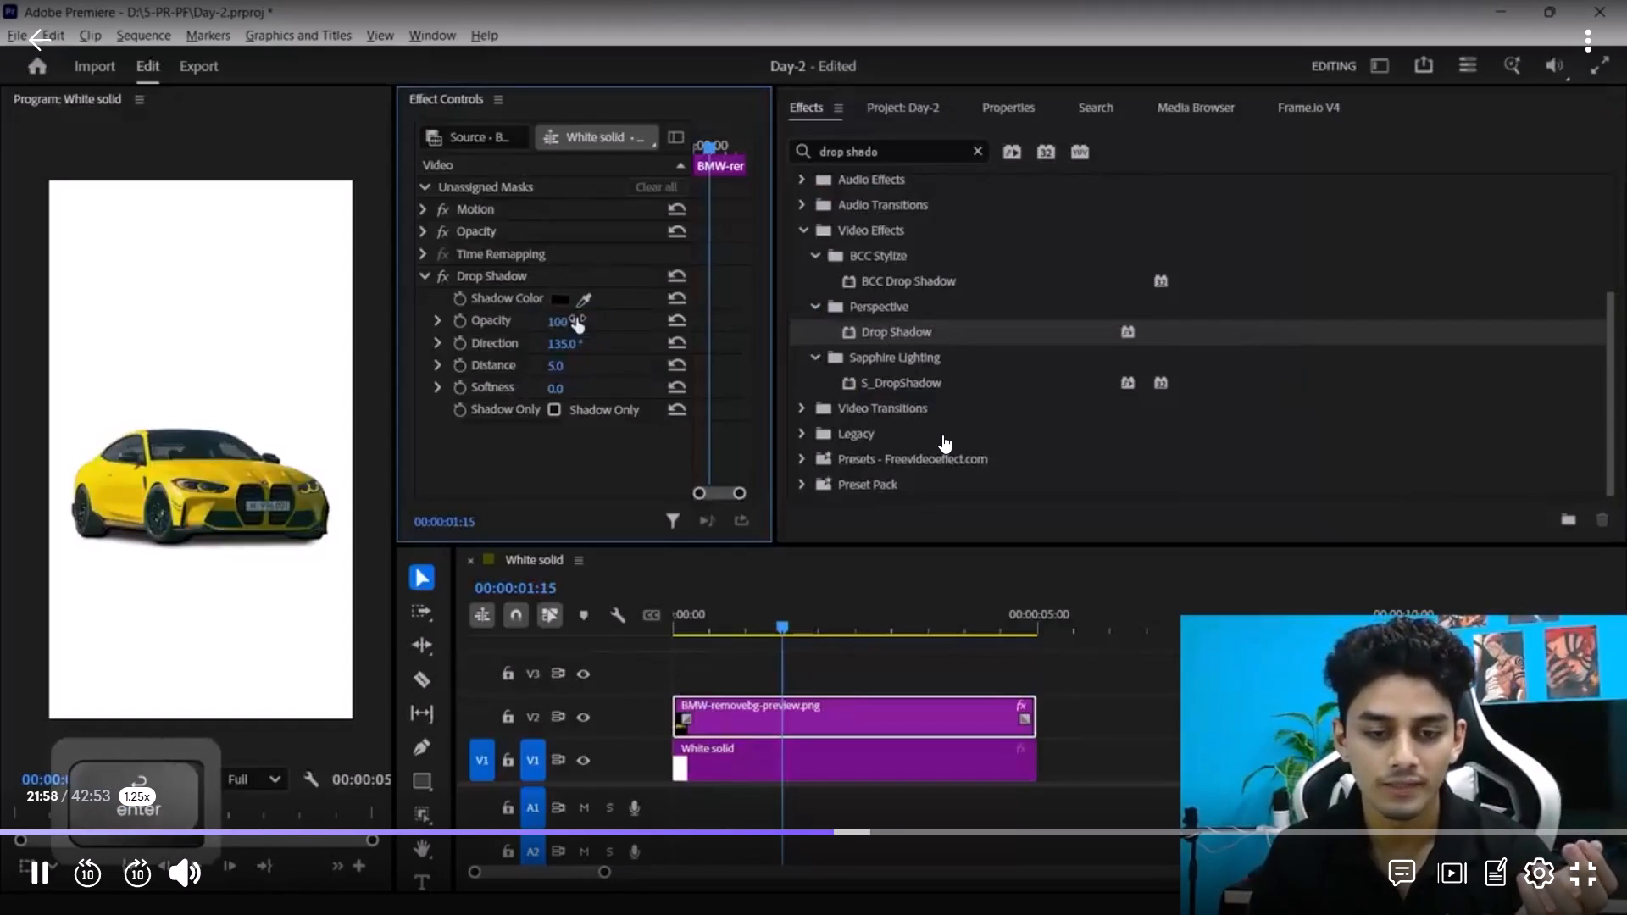
Switch to Premiere and set the Drop Shadow opacity of the BMW clip to 100%.
key(alt+Tab)
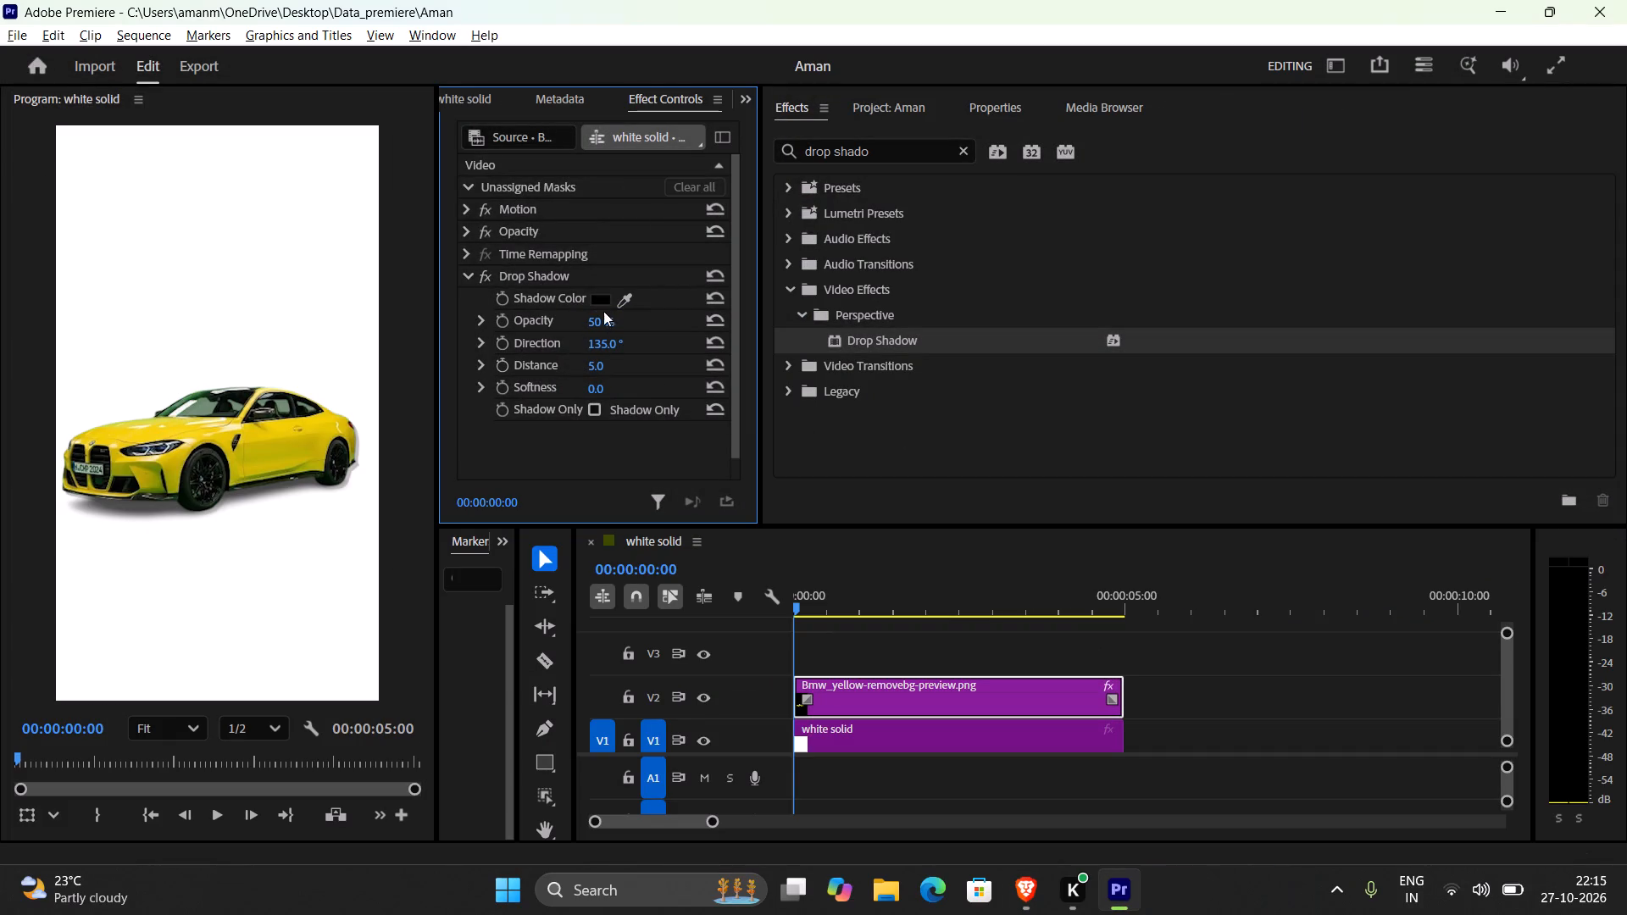
click(601, 313)
text(100)
key(Return)
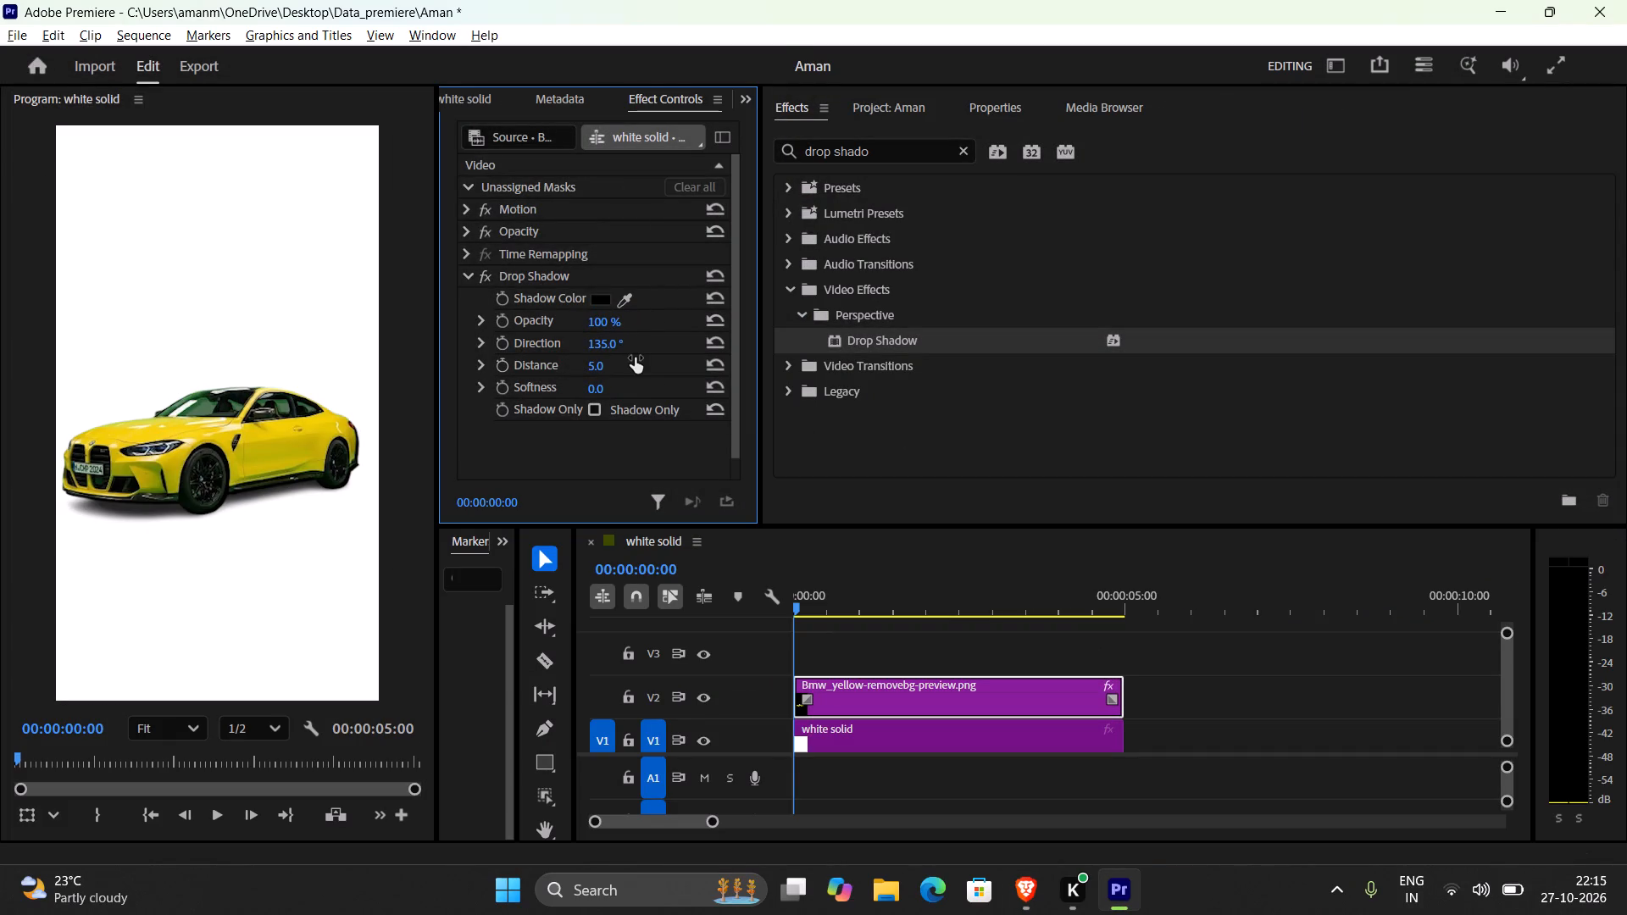
Watch the lecture video in Brave to see how the Drop Shadow direction is adjusted, pausing it on that setting.
key(alt+Tab)
click(719, 422)
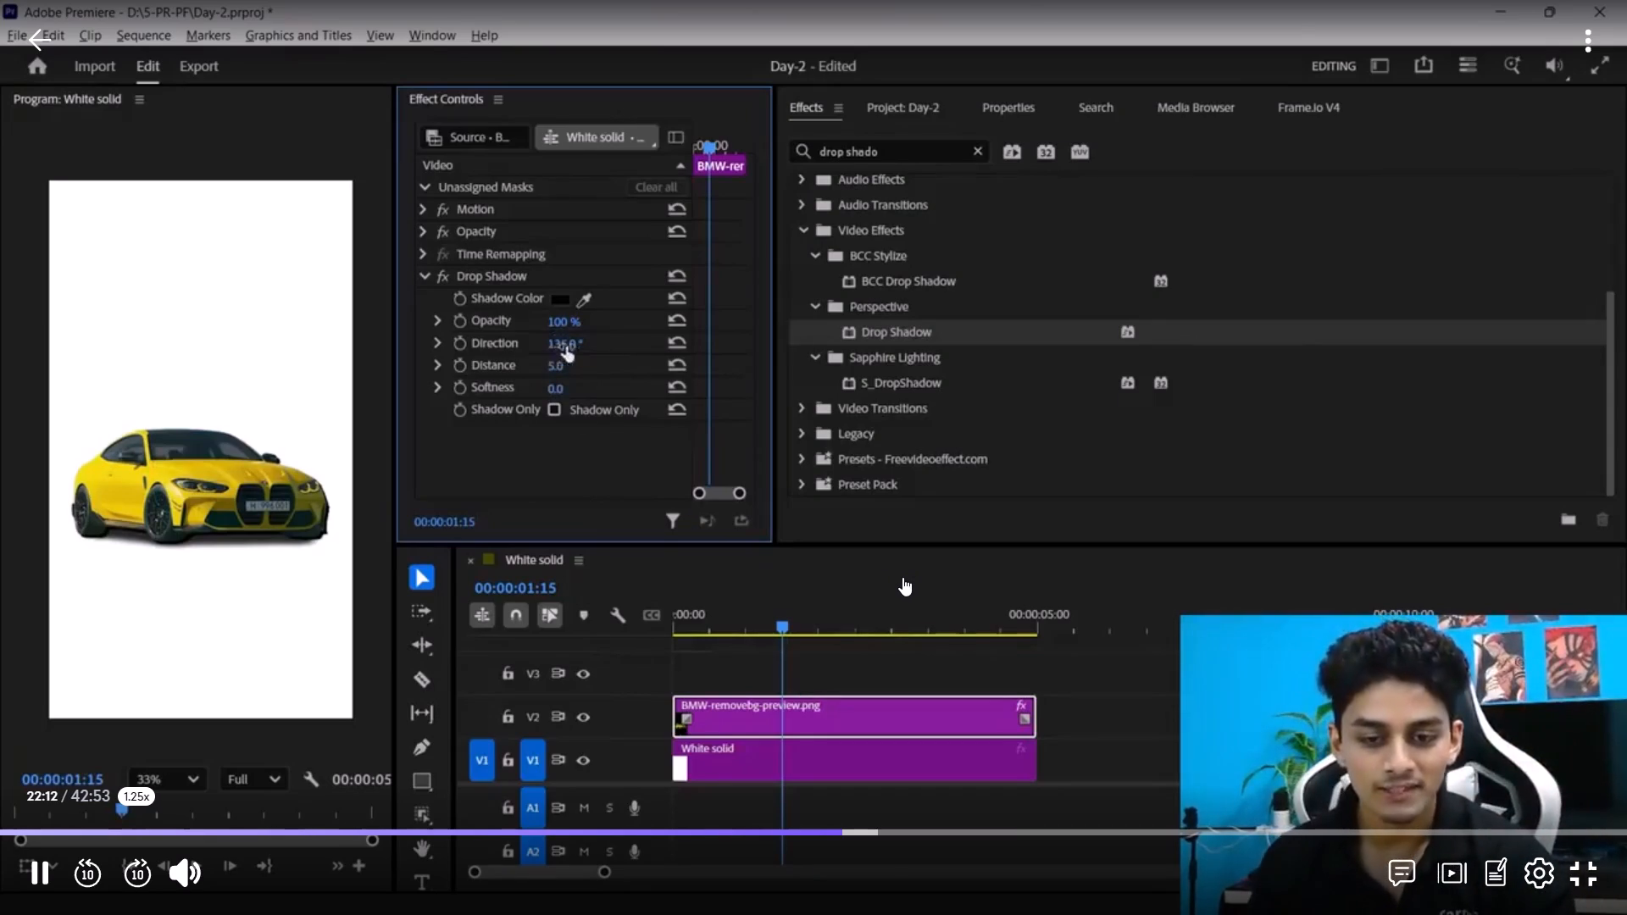
key(alt+Tab)
key(alt+Tab)
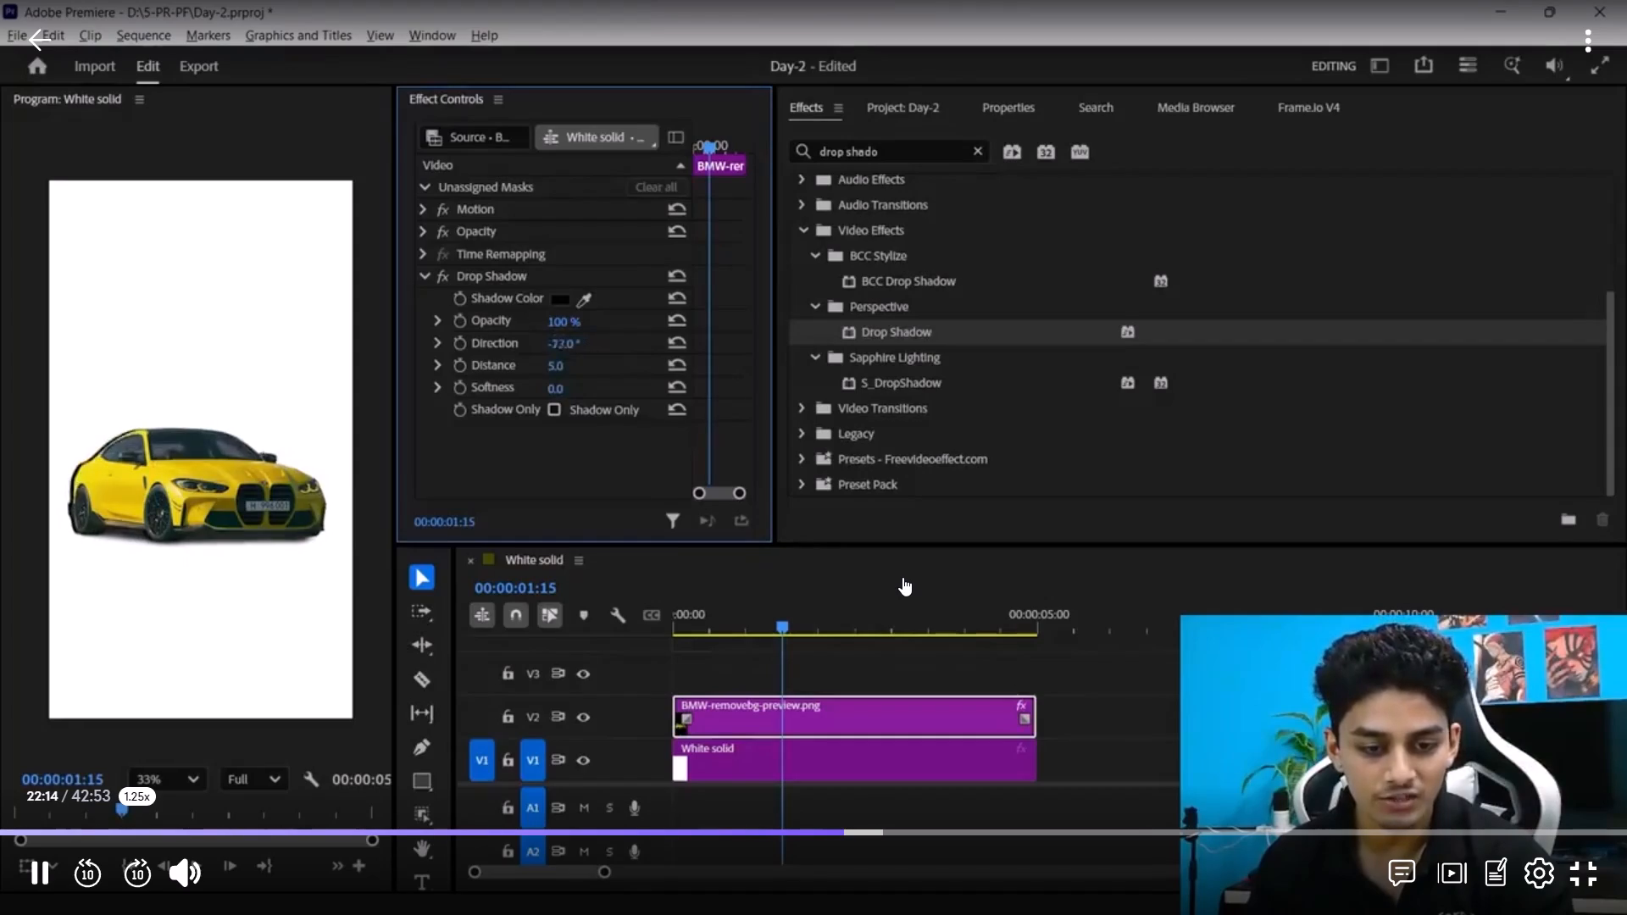
click(781, 579)
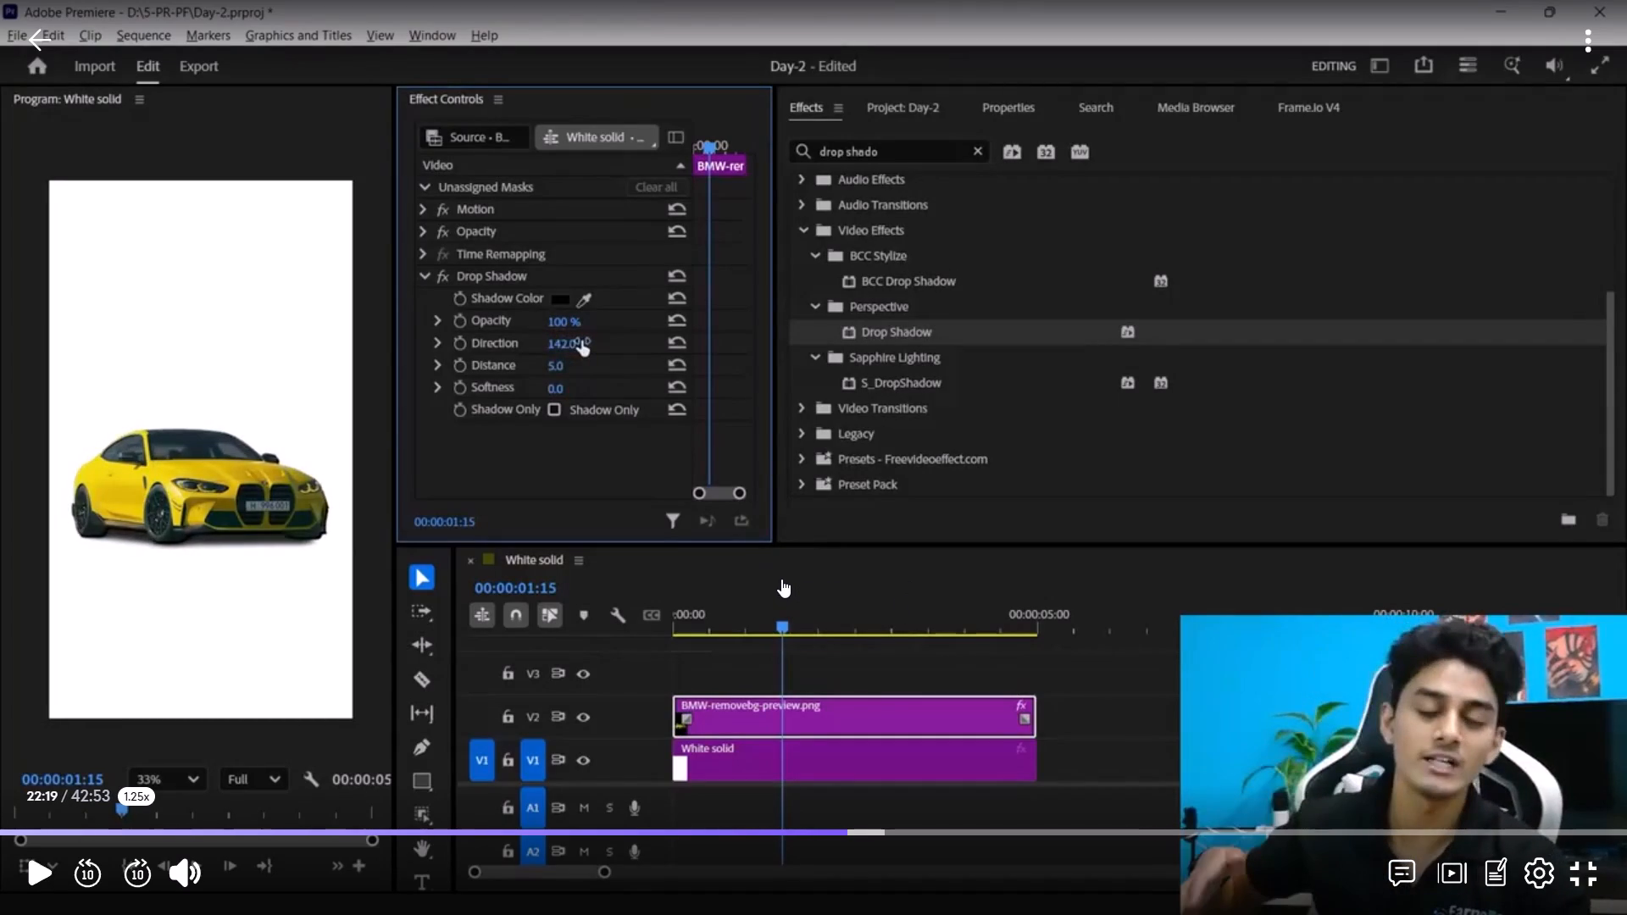
click(781, 579)
click(781, 579)
Back in Premiere, step the Drop Shadow direction up to 191° and back down, settling on 142°.
key(alt+Tab)
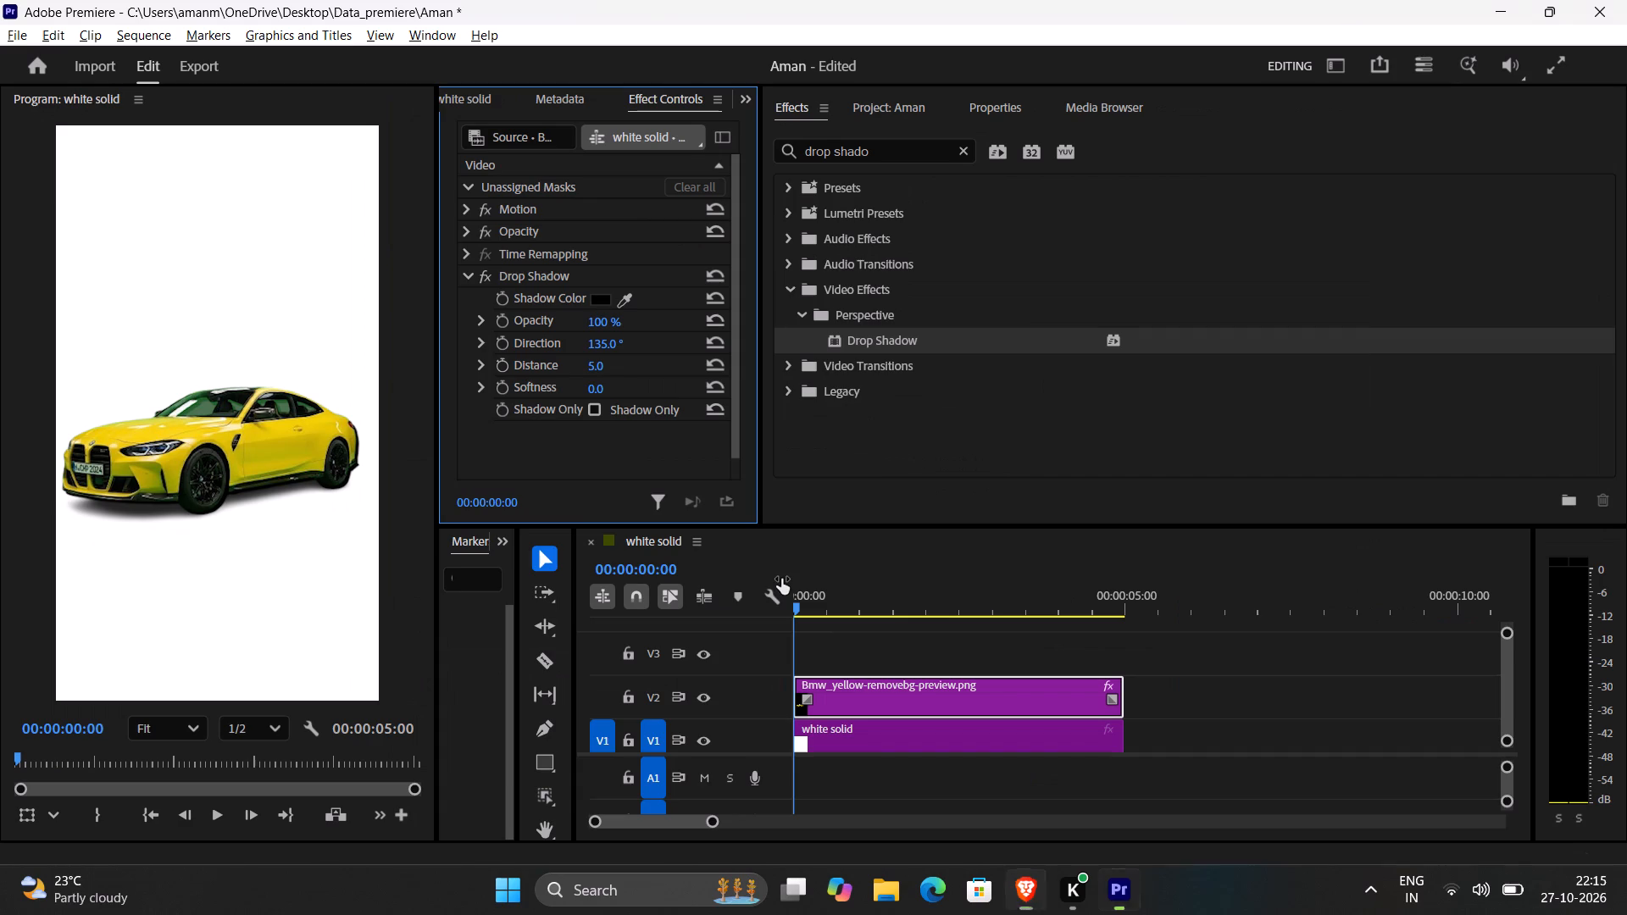
click(597, 346)
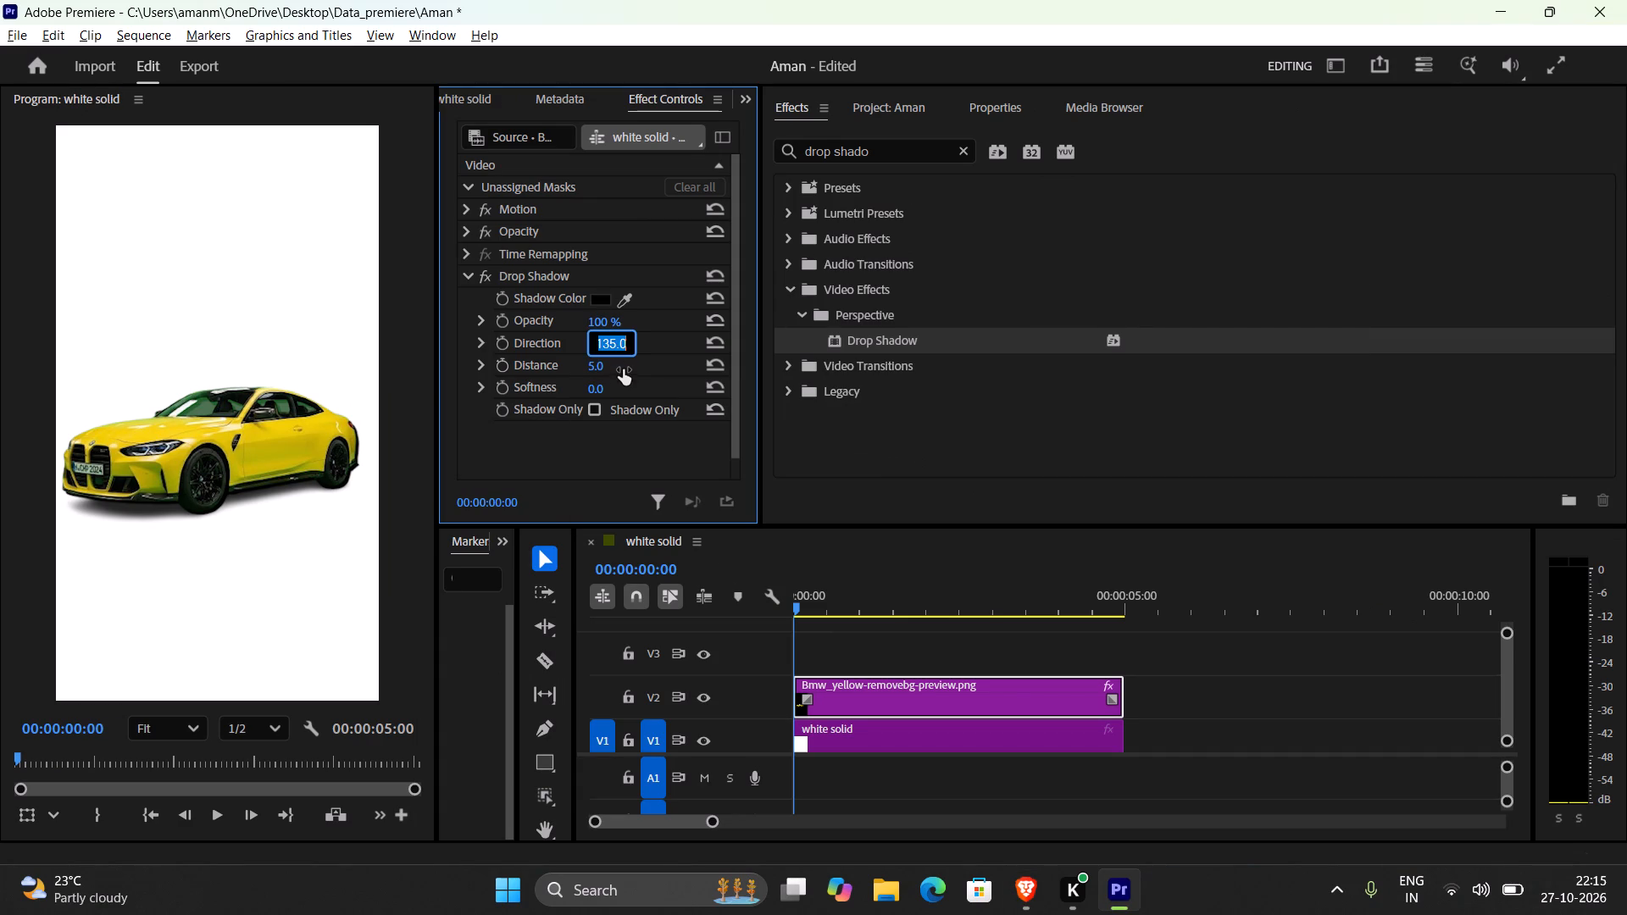
key(Down)
key(Down)
key(Up)
key(Up)
key(Up)
key(Up)
key(Up)
key(Up)
key(Up)
key(Up)
key(Up)
key(Up)
key(Up)
key(Up)
key(Up)
key(Up)
key(Up)
key(Up)
key(Up)
key(Up)
key(Up)
key(Up)
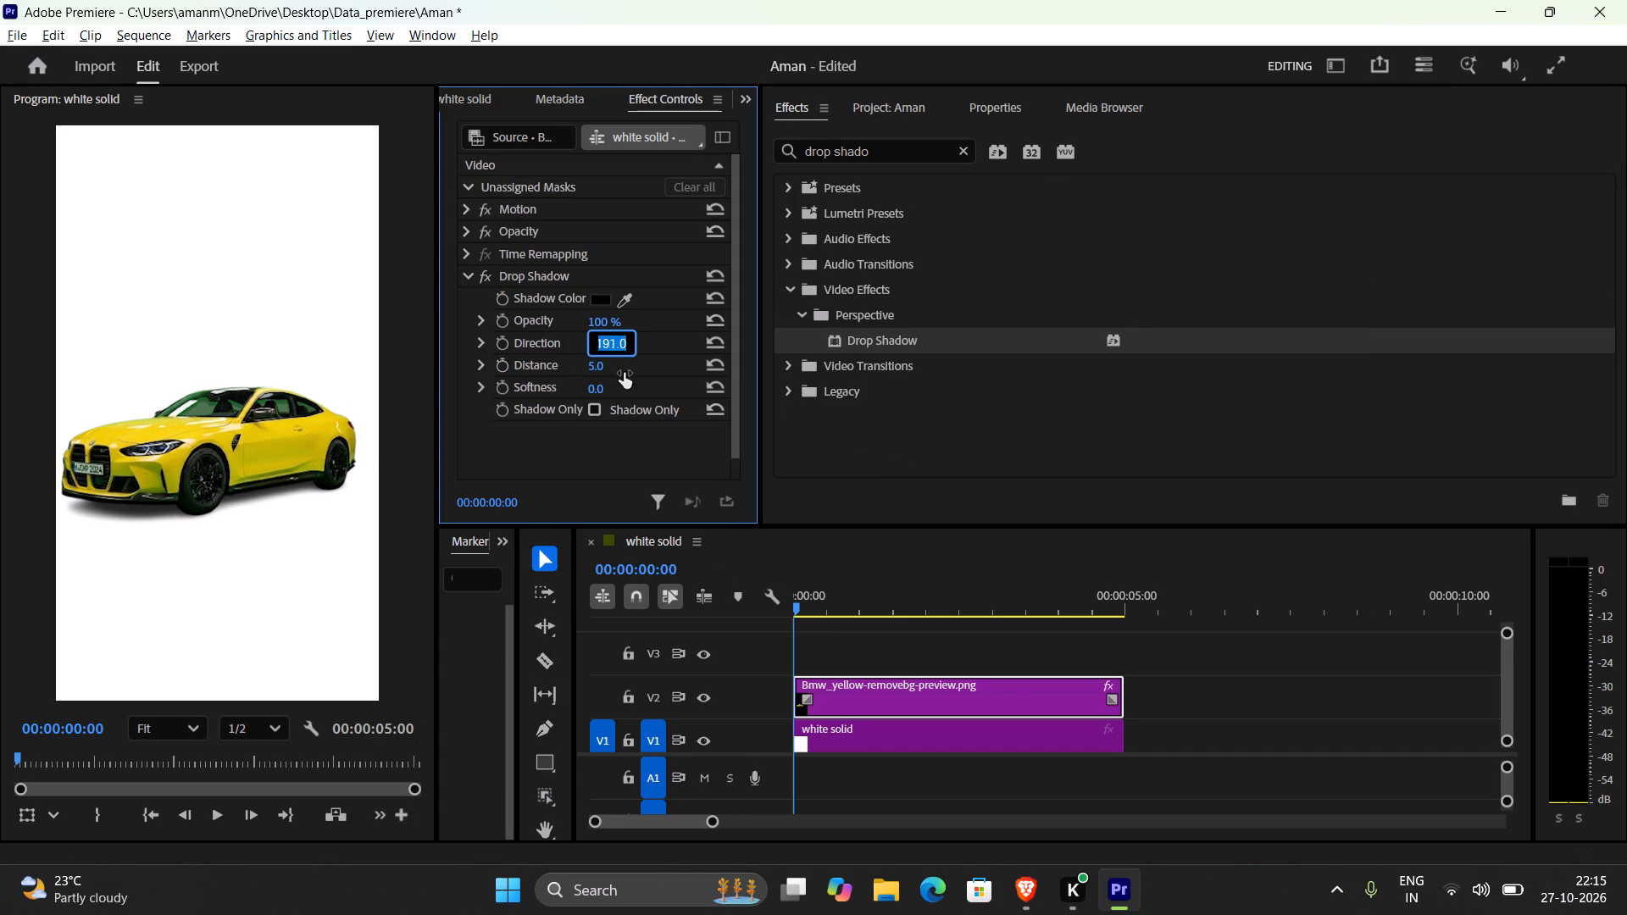
key(Down)
key(Down)
key(Down)
key(Down)
key(Down)
key(Down)
key(Down)
key(Down)
key(Down)
key(Down)
key(Down)
key(Down)
key(Down)
key(Down)
key(Down)
key(Down)
key(Down)
key(Down)
key(Down)
key(Down)
key(Down)
key(Down)
key(Down)
key(Down)
key(Down)
key(Down)
key(Down)
key(Down)
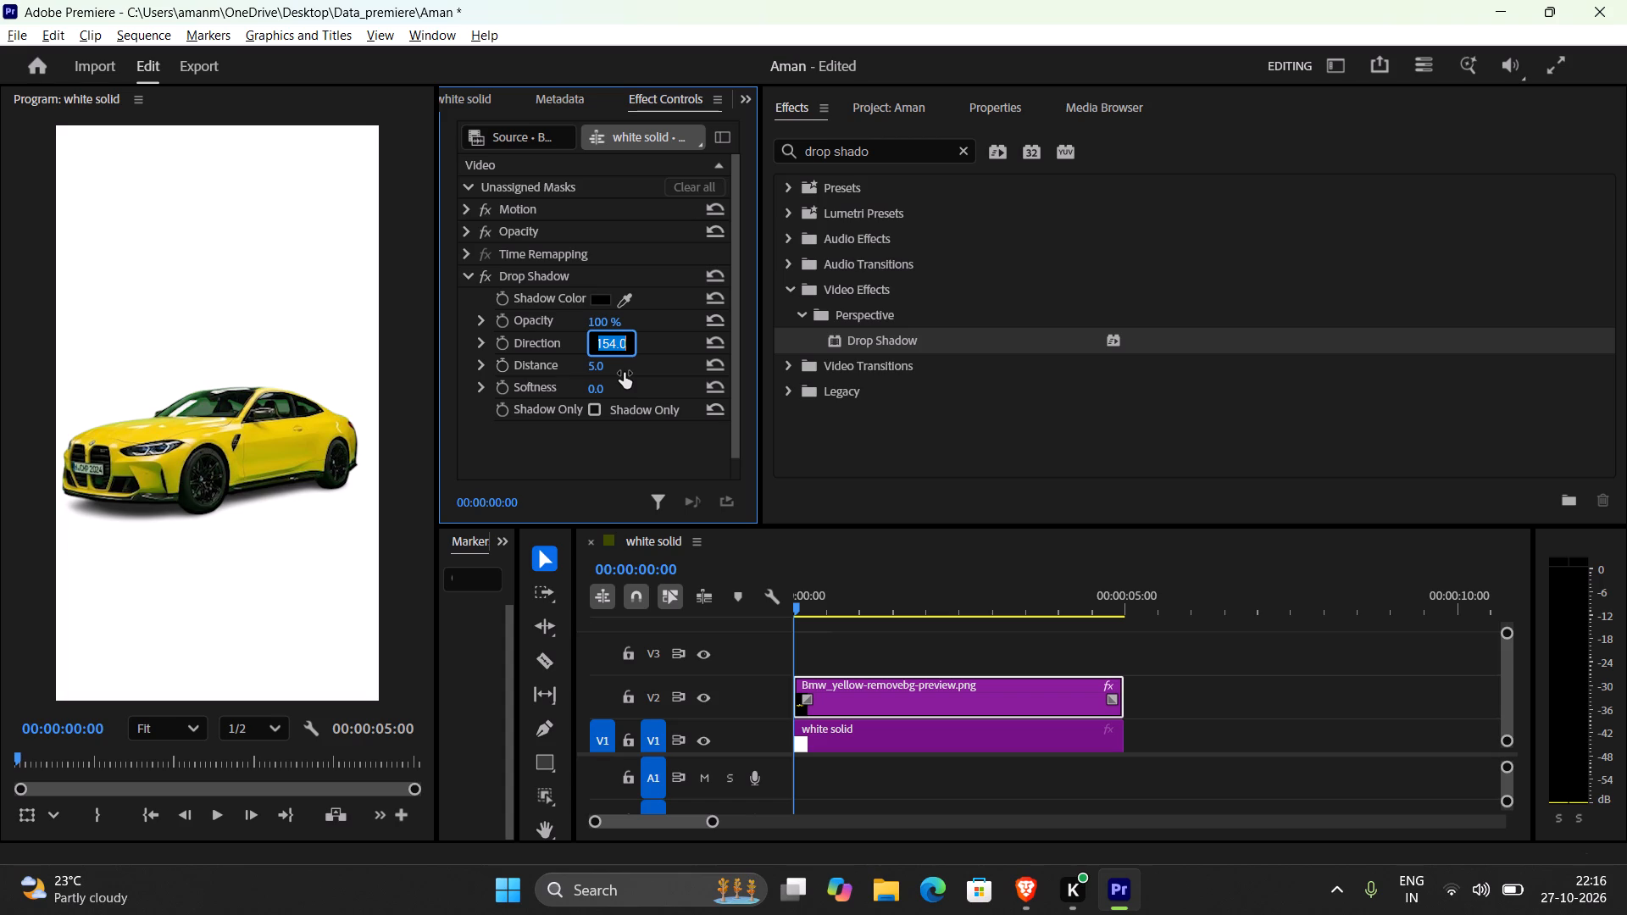
key(Down)
key(Down)
key(Down)
key(Down)
key(Down)
key(Down)
key(Down)
key(Down)
key(Down)
key(Down)
key(Up)
Resume the lecture video in Brave, watch how the shadow's direction and distance are adjusted, and return to Premiere.
key(alt+Tab)
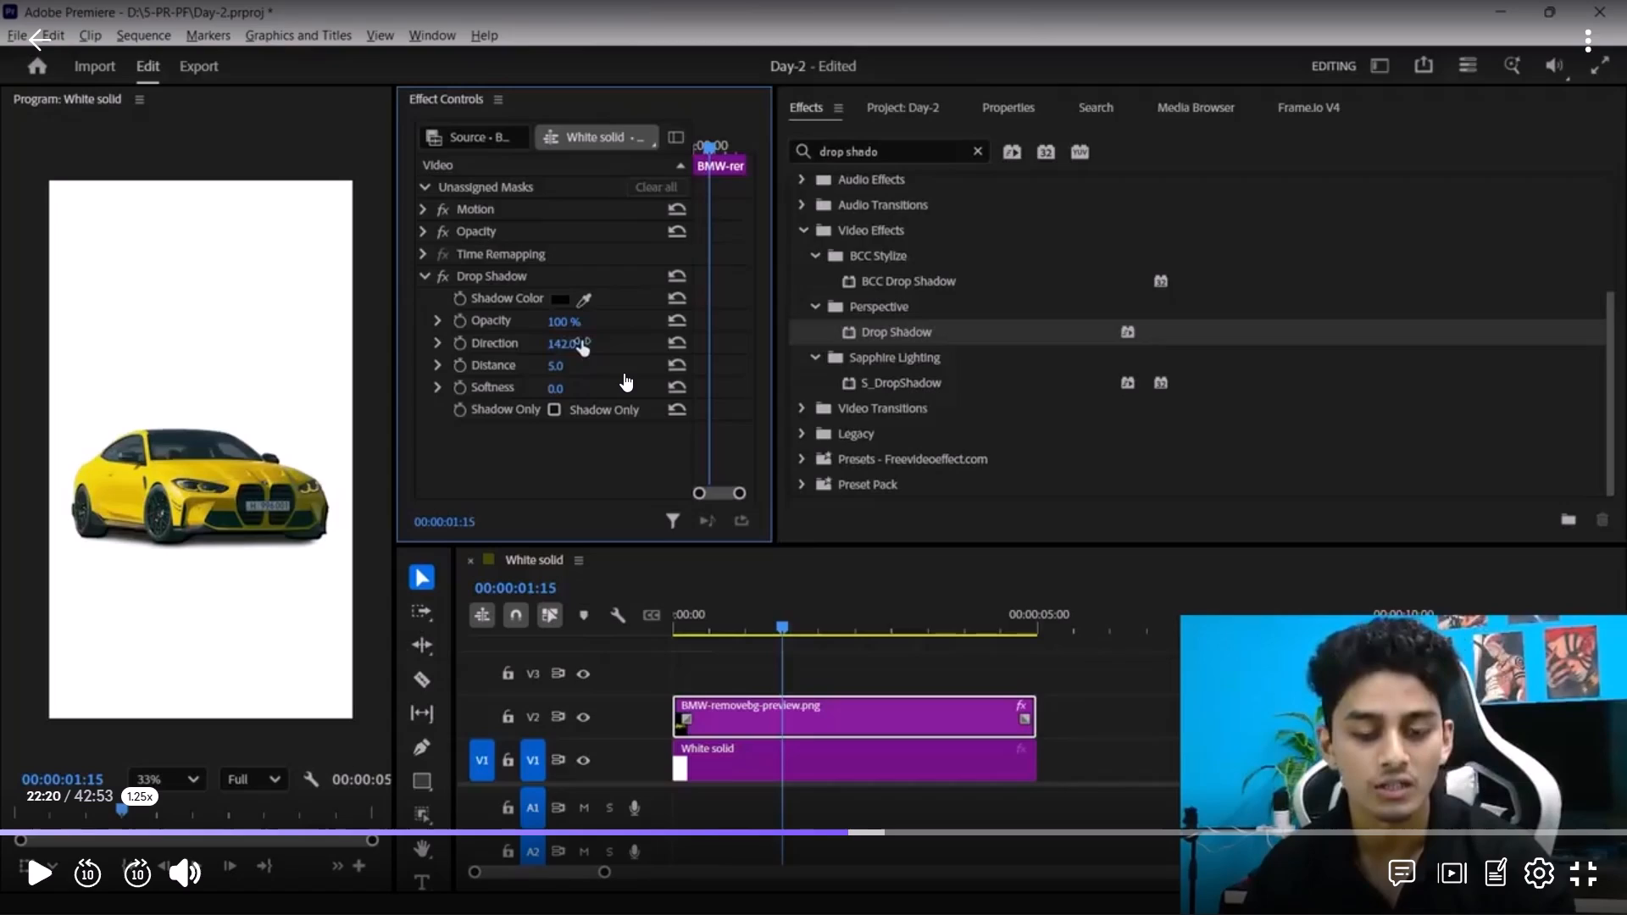
key(space)
key(alt+Tab)
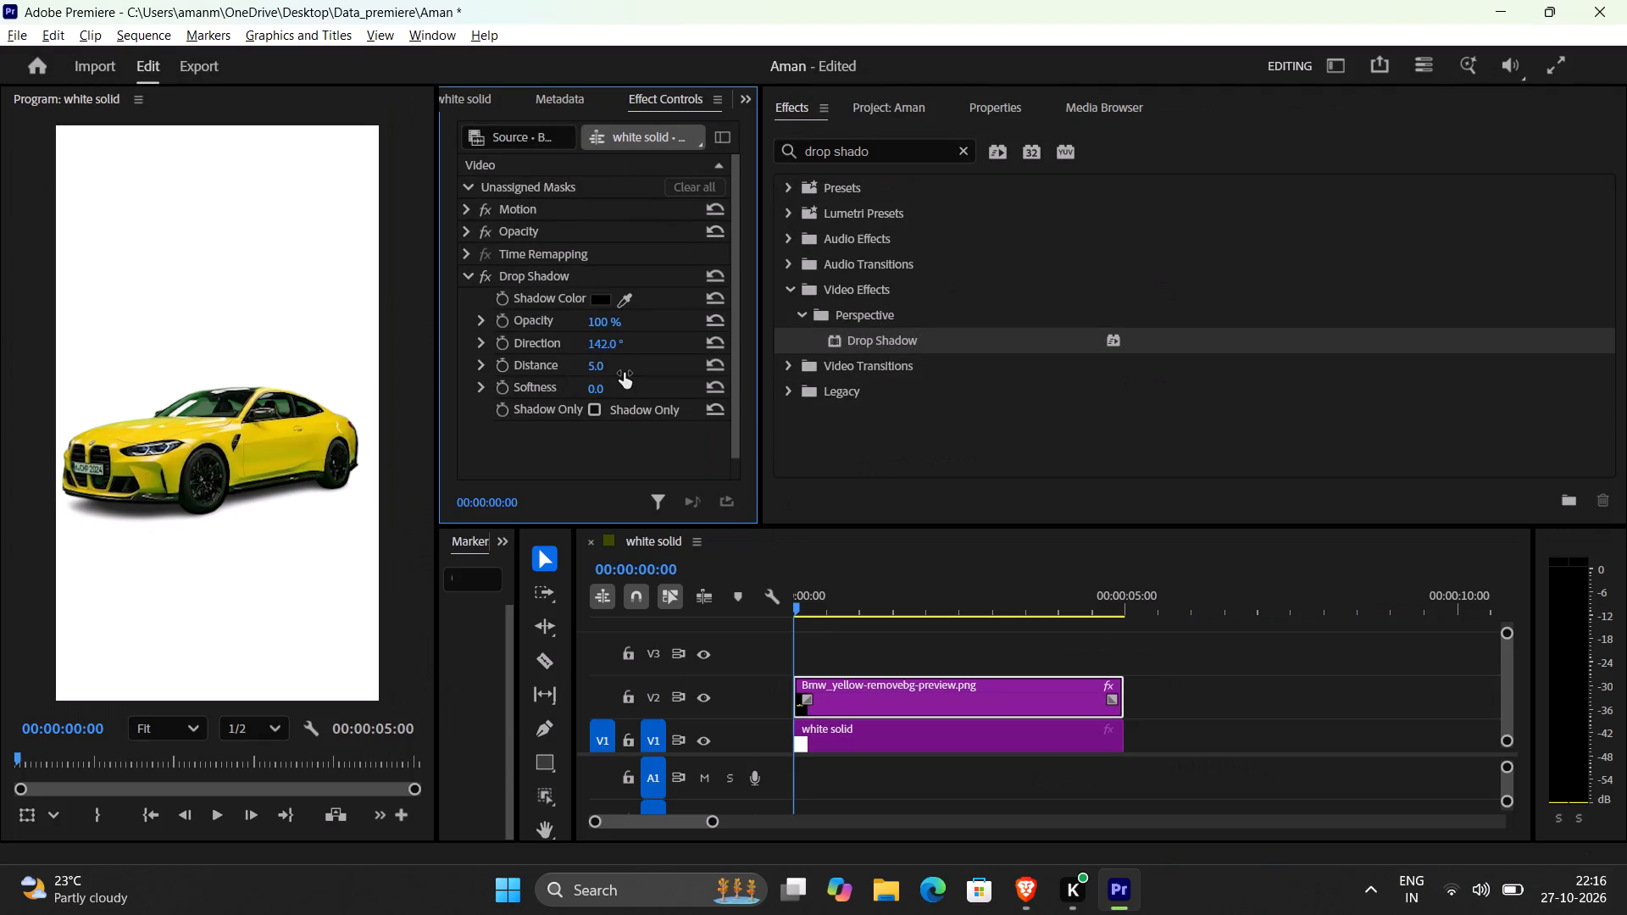
key(alt+Tab)
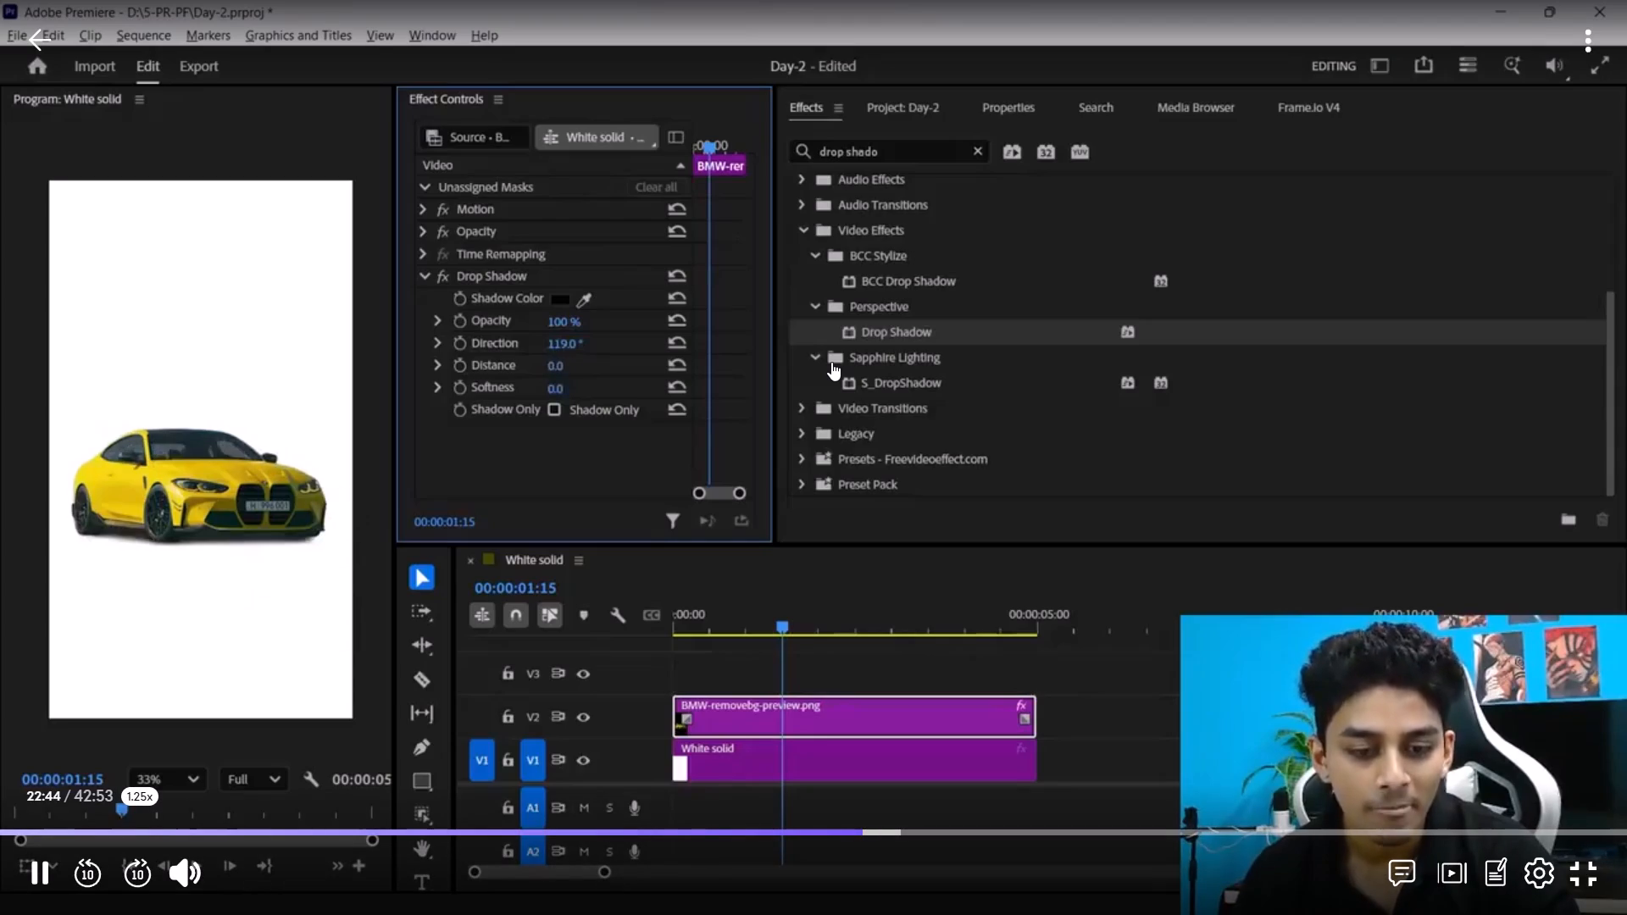
click(719, 429)
key(alt+Tab)
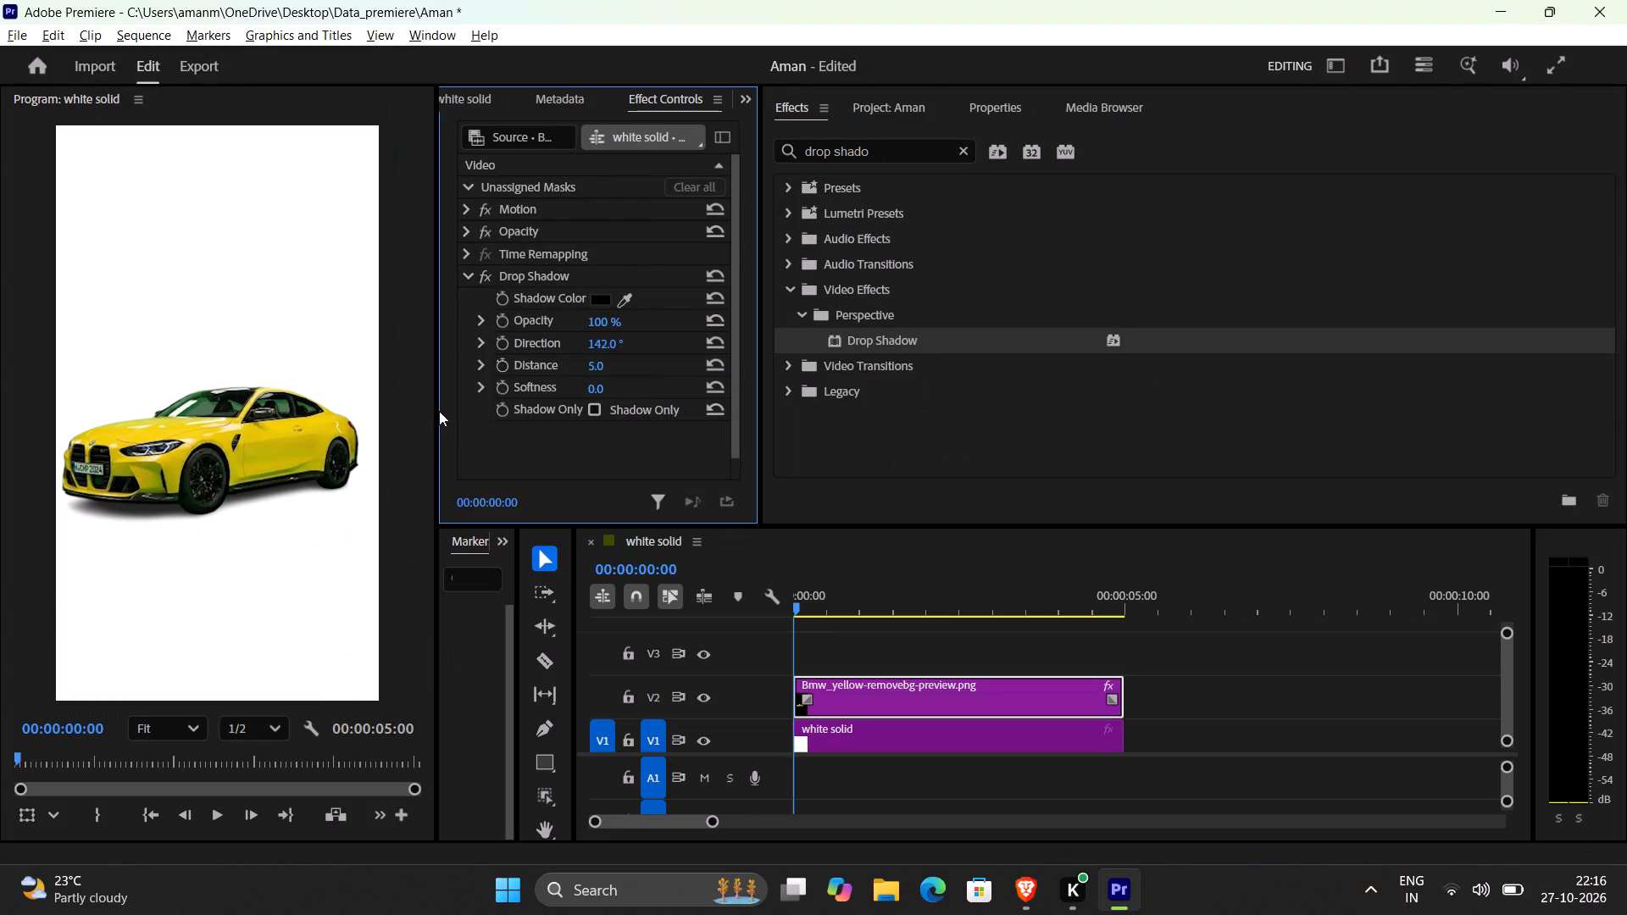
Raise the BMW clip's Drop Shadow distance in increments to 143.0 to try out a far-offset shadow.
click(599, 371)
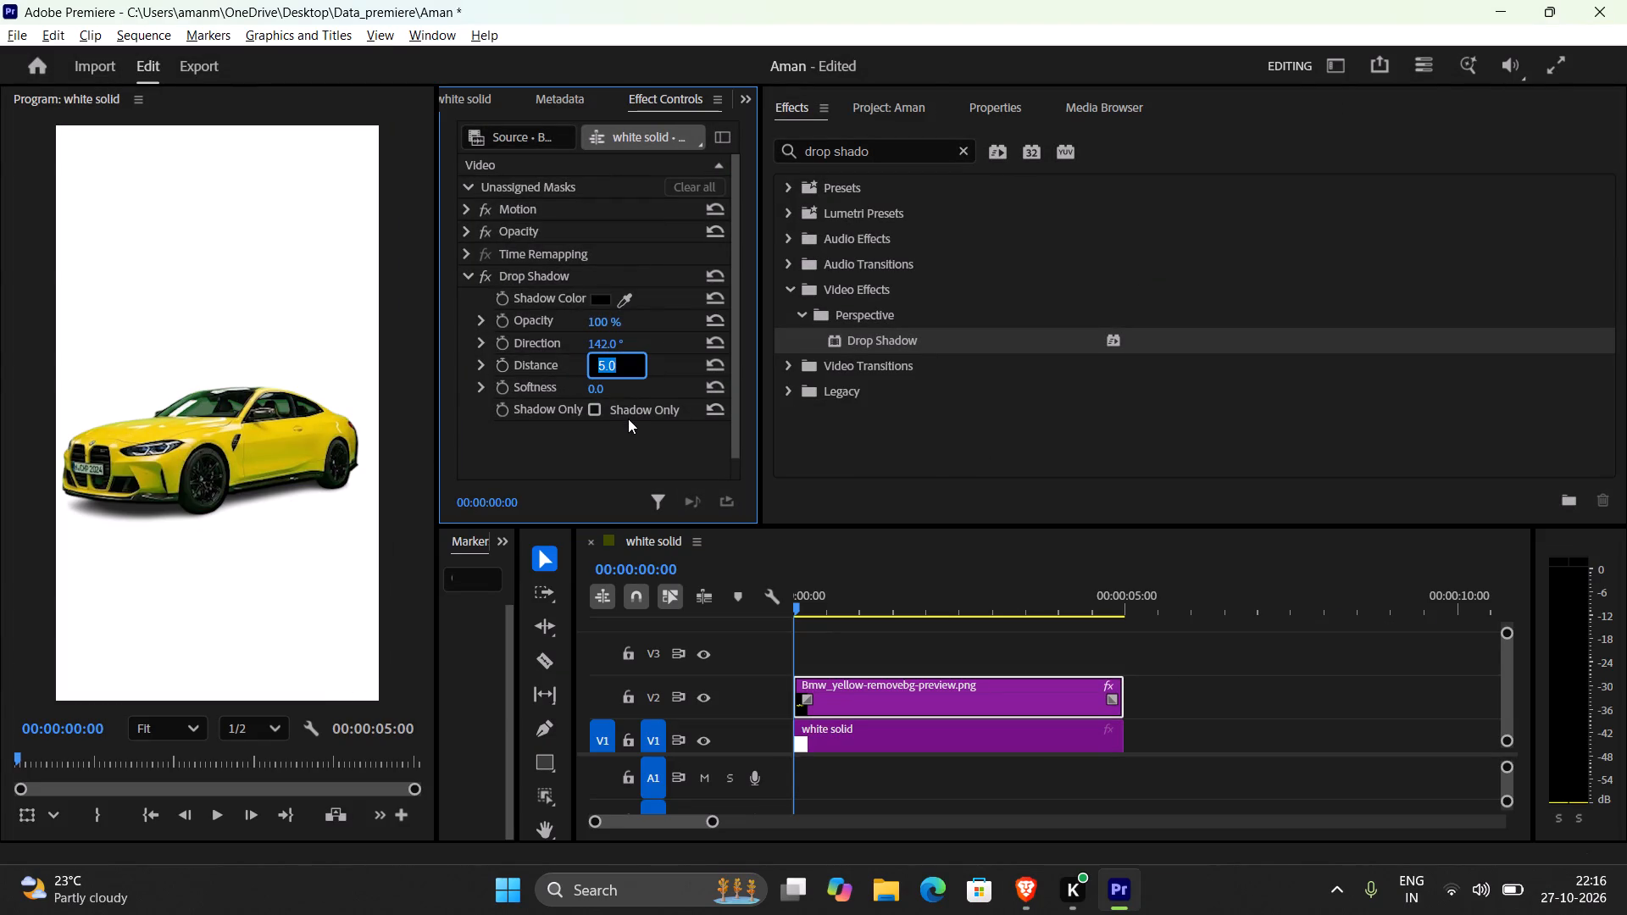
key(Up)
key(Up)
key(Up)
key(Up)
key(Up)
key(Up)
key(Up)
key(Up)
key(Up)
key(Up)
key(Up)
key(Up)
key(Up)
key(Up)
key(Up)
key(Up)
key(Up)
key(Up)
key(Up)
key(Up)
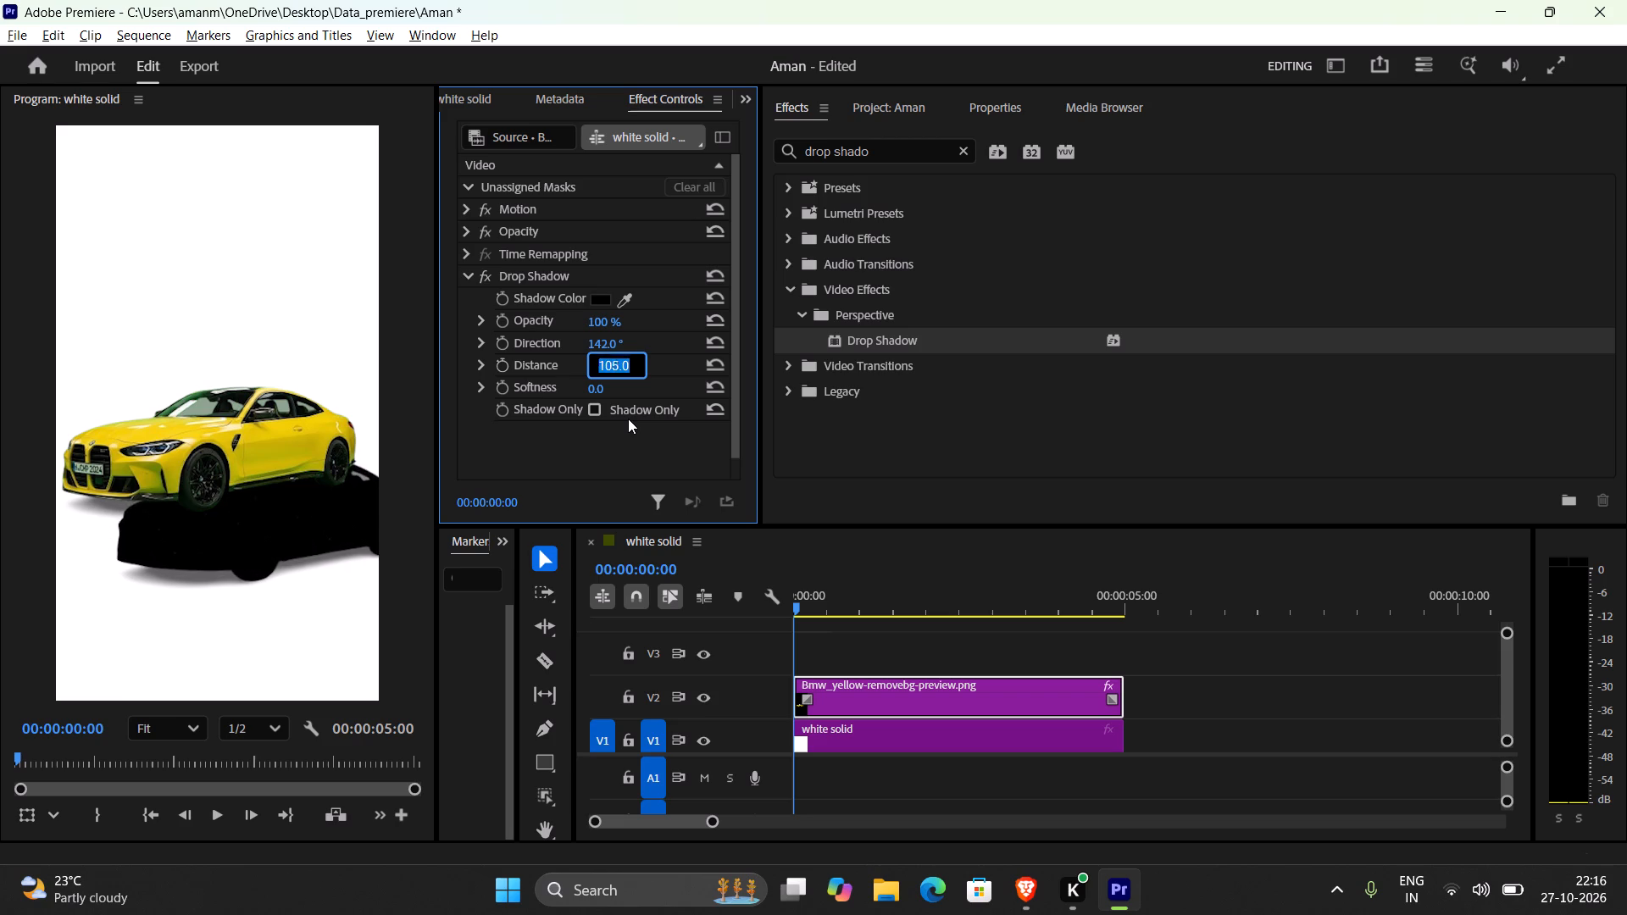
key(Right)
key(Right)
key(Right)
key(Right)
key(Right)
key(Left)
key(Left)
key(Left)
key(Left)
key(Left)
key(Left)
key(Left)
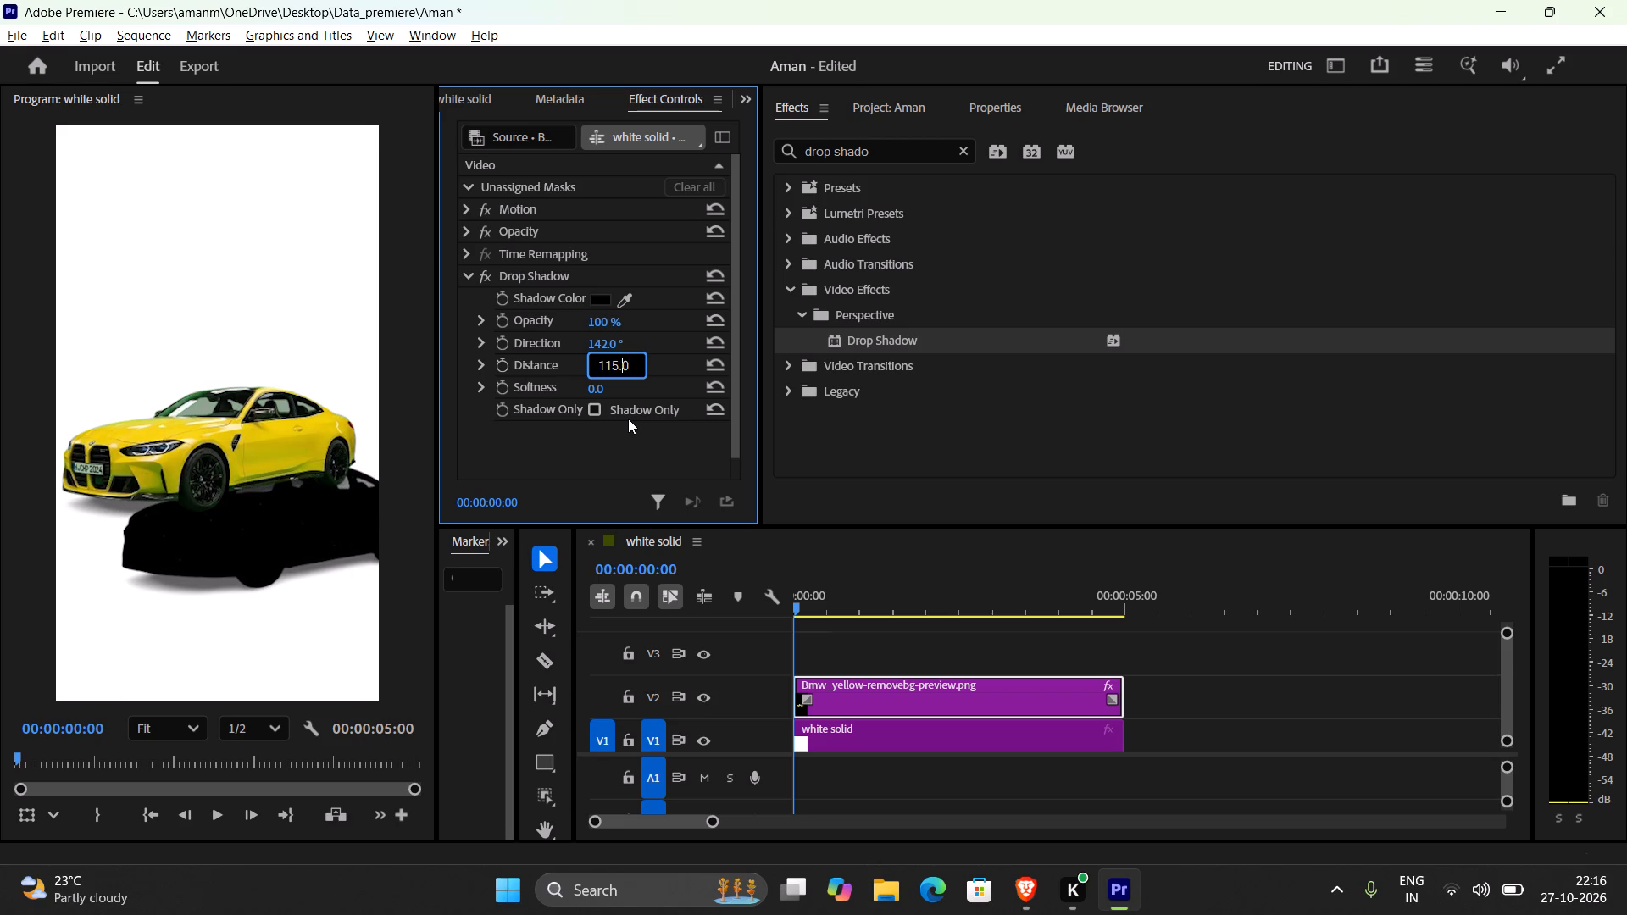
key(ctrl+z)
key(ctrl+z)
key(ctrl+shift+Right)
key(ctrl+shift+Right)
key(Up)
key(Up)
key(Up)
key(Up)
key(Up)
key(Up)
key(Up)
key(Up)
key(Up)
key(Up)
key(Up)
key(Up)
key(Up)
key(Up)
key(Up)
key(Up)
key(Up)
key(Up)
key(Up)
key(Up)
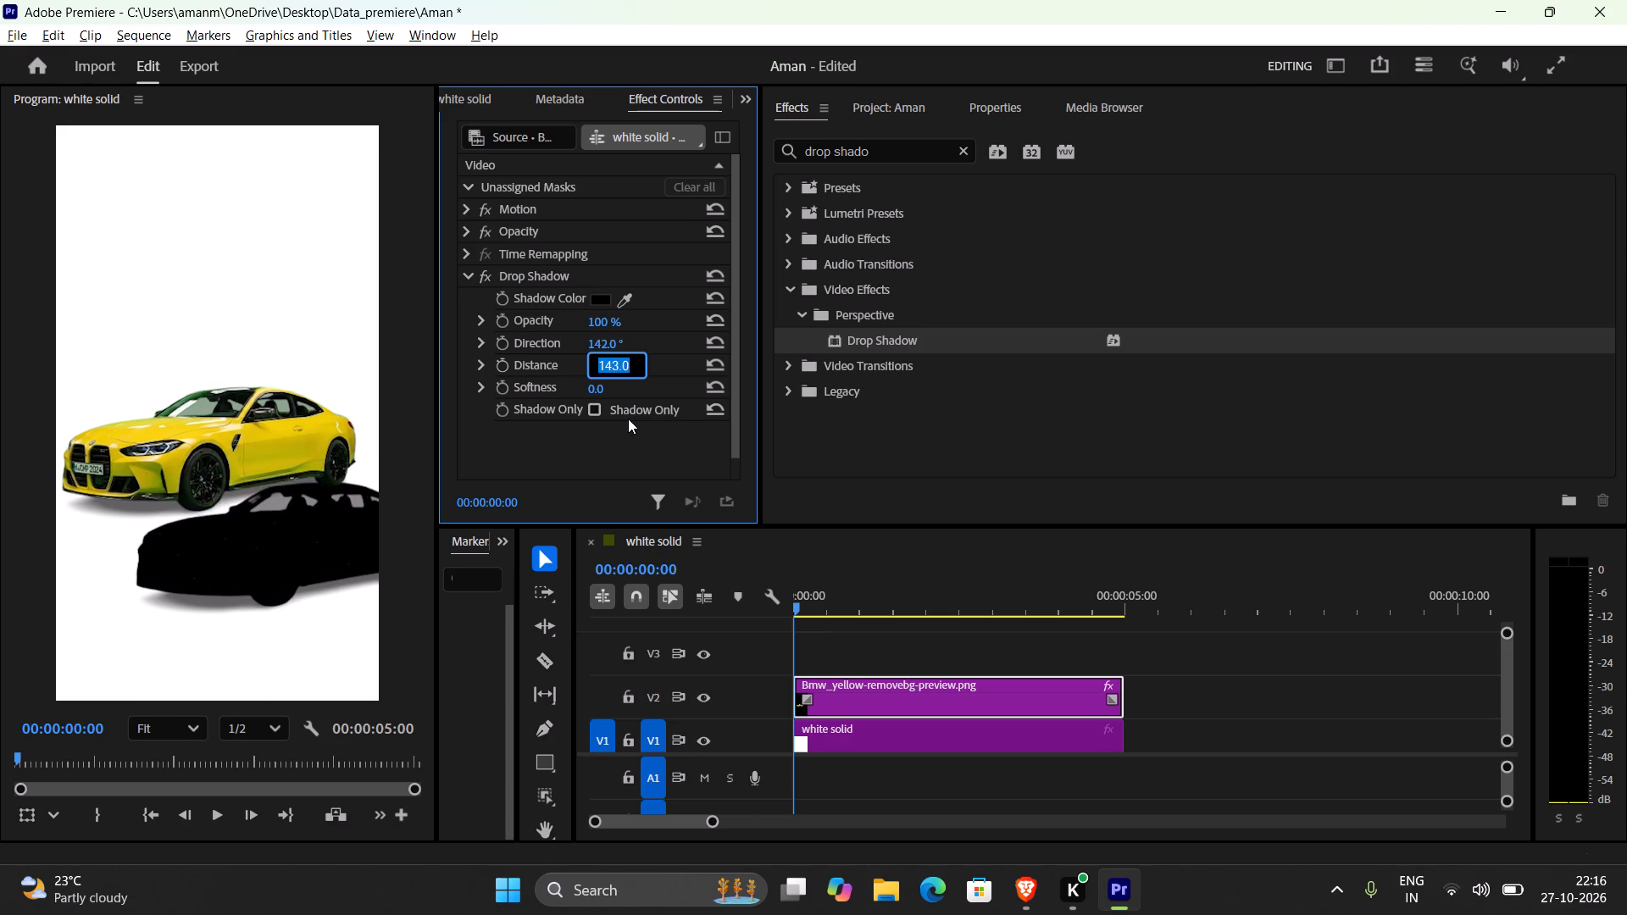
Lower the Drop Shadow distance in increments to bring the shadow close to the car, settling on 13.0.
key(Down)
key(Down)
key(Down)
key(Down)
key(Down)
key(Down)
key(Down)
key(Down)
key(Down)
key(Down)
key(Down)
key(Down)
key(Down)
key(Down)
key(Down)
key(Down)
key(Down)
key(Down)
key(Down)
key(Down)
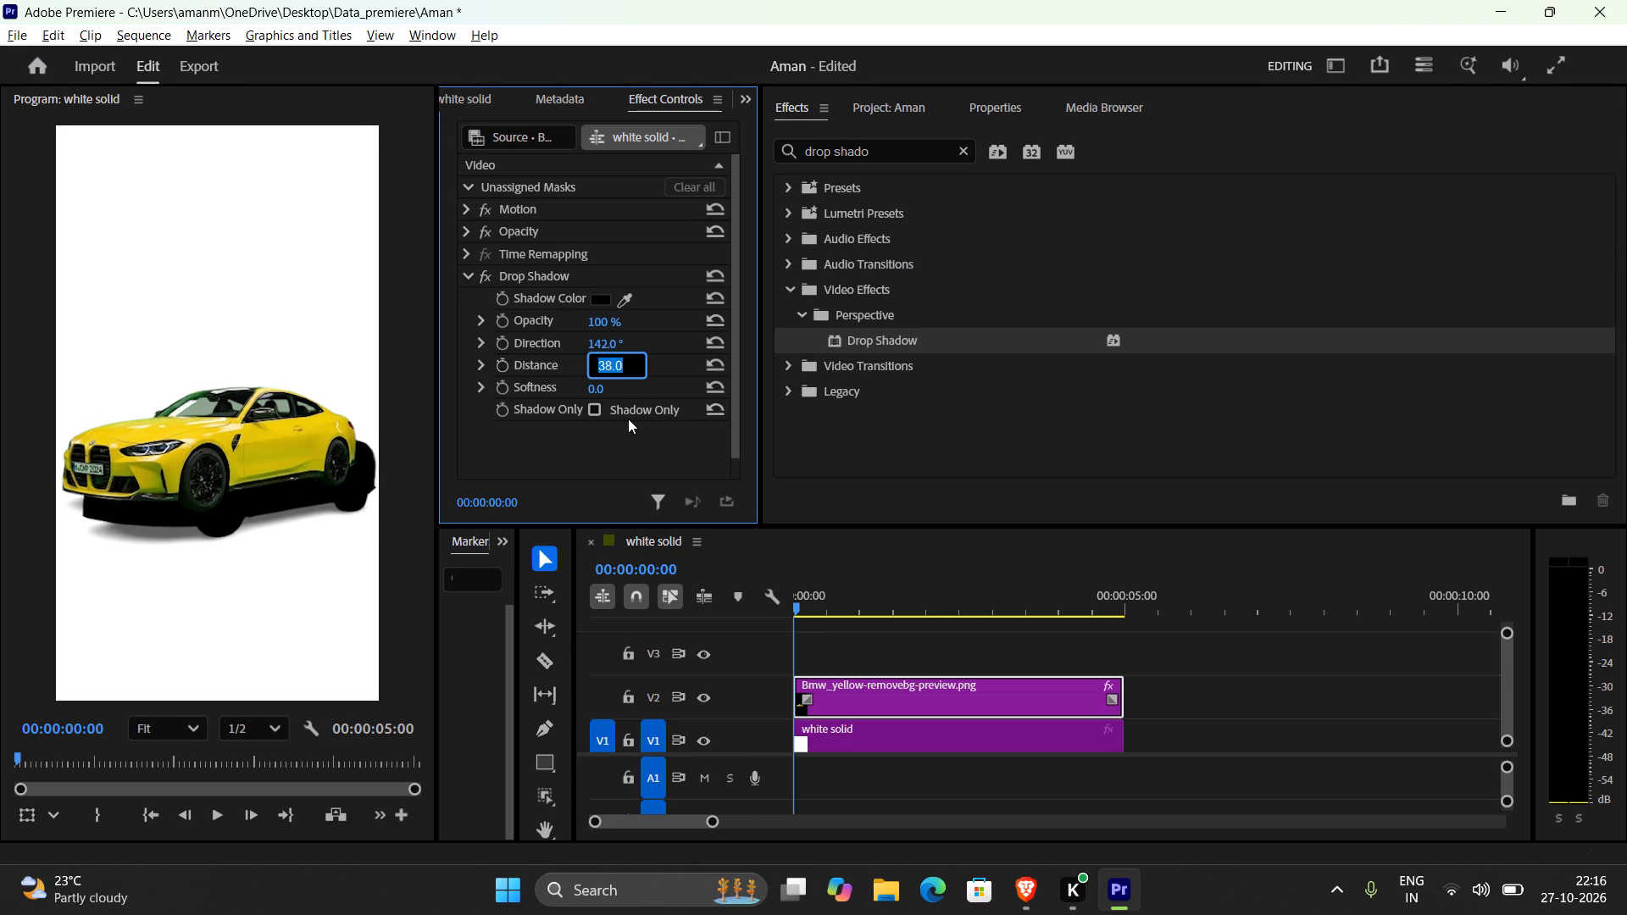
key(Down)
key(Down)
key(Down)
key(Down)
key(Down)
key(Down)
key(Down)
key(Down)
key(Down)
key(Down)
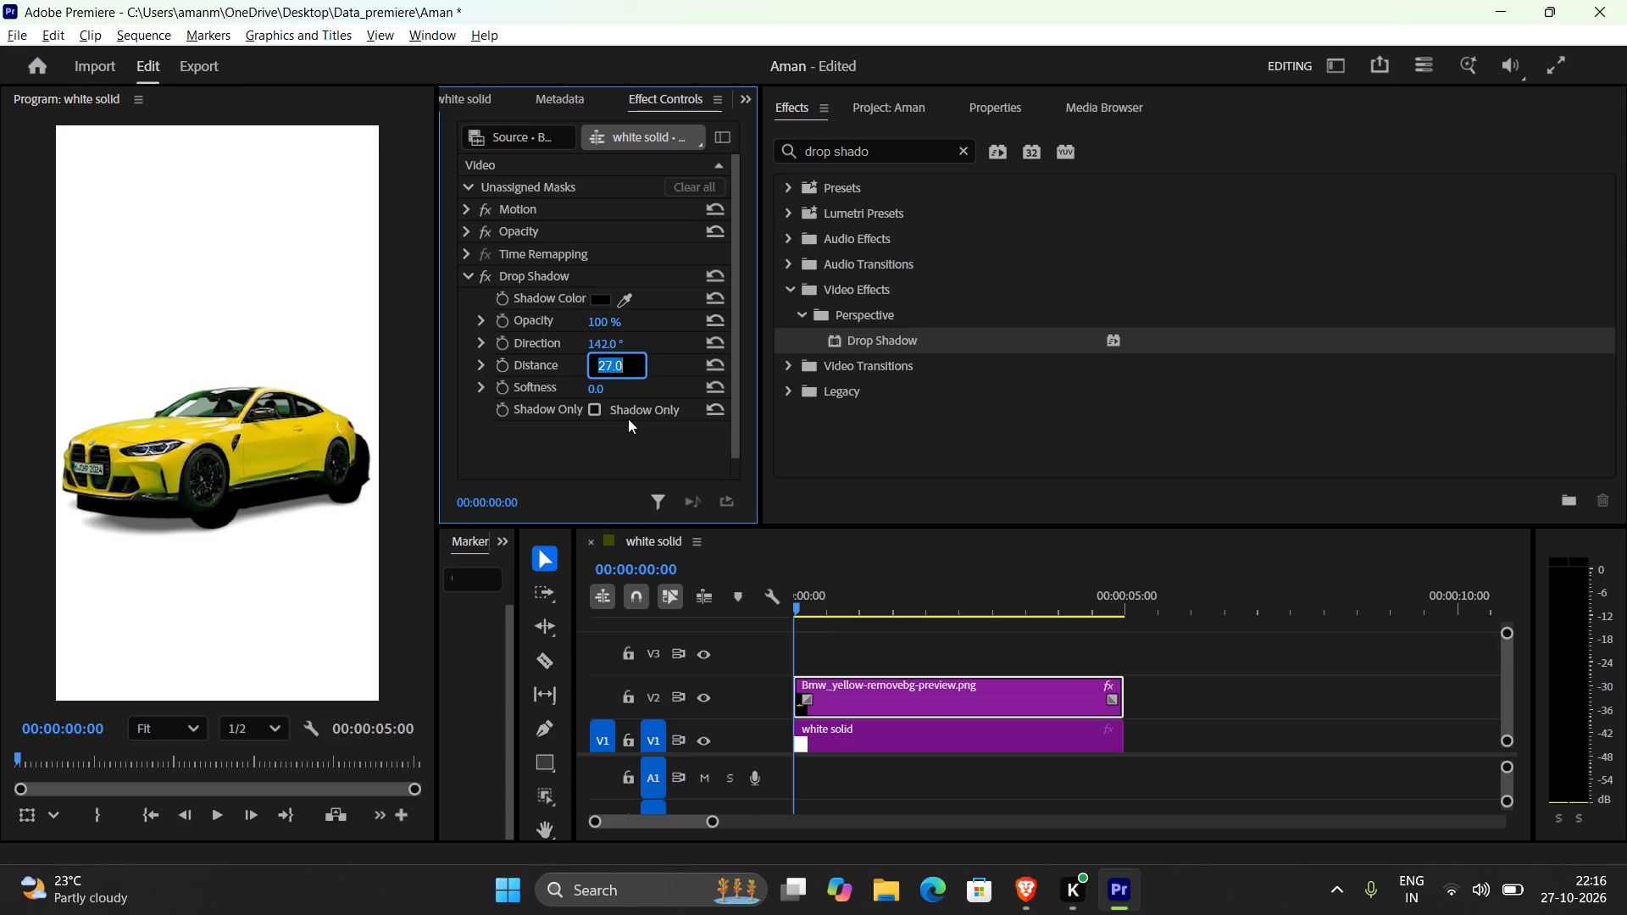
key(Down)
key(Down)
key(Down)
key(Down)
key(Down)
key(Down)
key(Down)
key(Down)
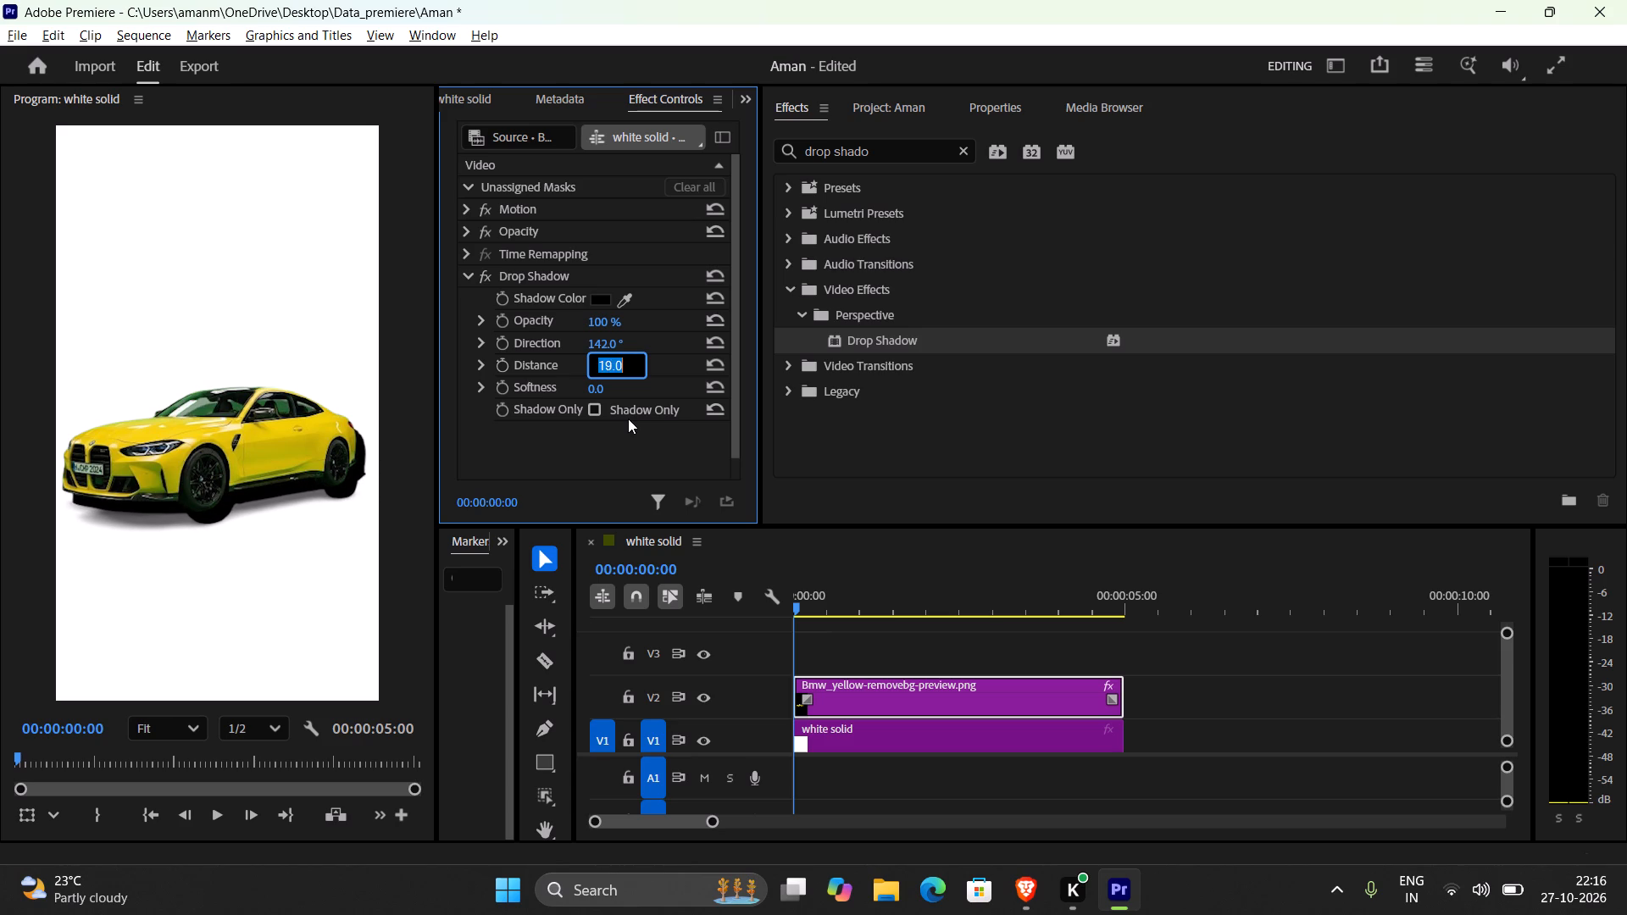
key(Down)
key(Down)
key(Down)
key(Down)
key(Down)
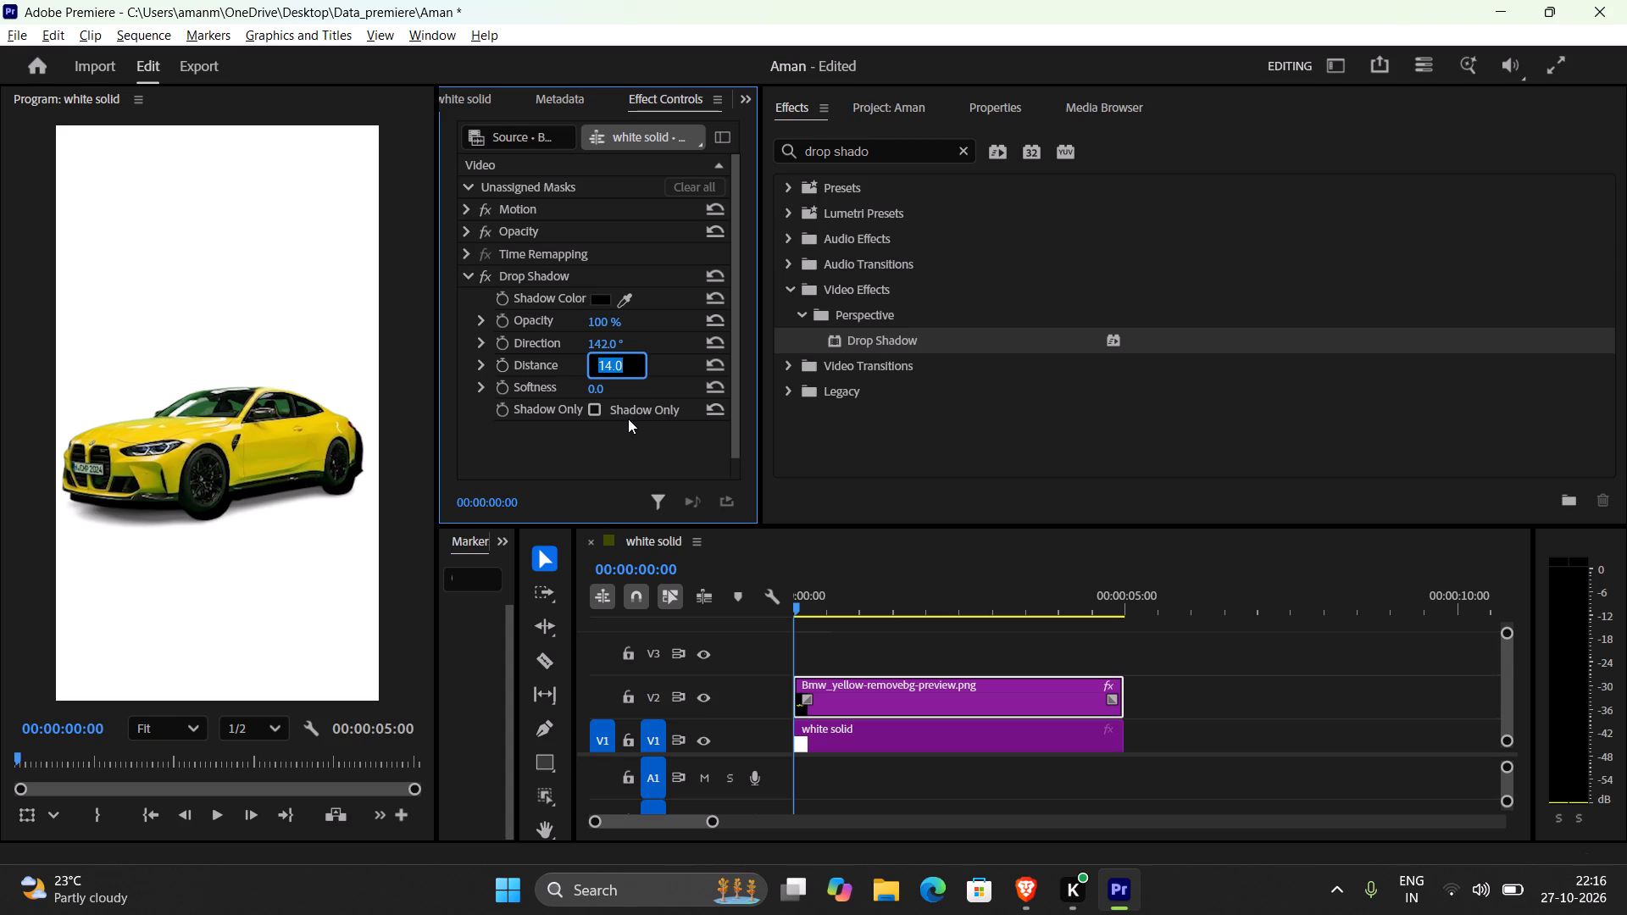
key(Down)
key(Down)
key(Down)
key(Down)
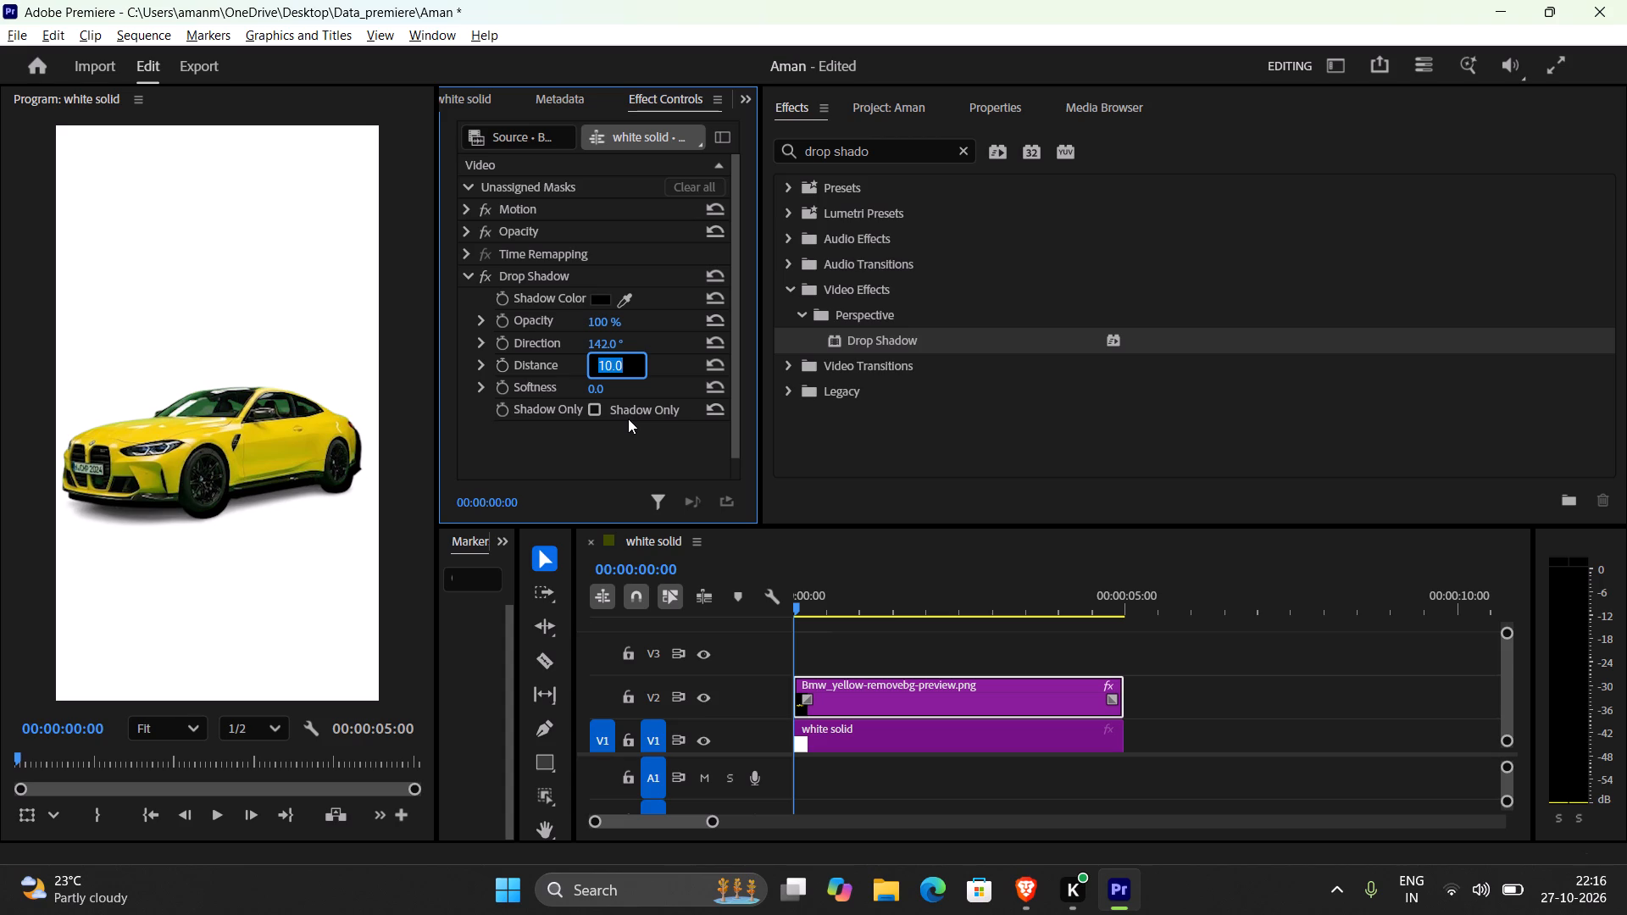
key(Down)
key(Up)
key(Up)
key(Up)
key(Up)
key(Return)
Watch the lecture video in Brave for the Drop Shadow distance adjustment, pause it there, and return to Premiere.
key(alt+Tab)
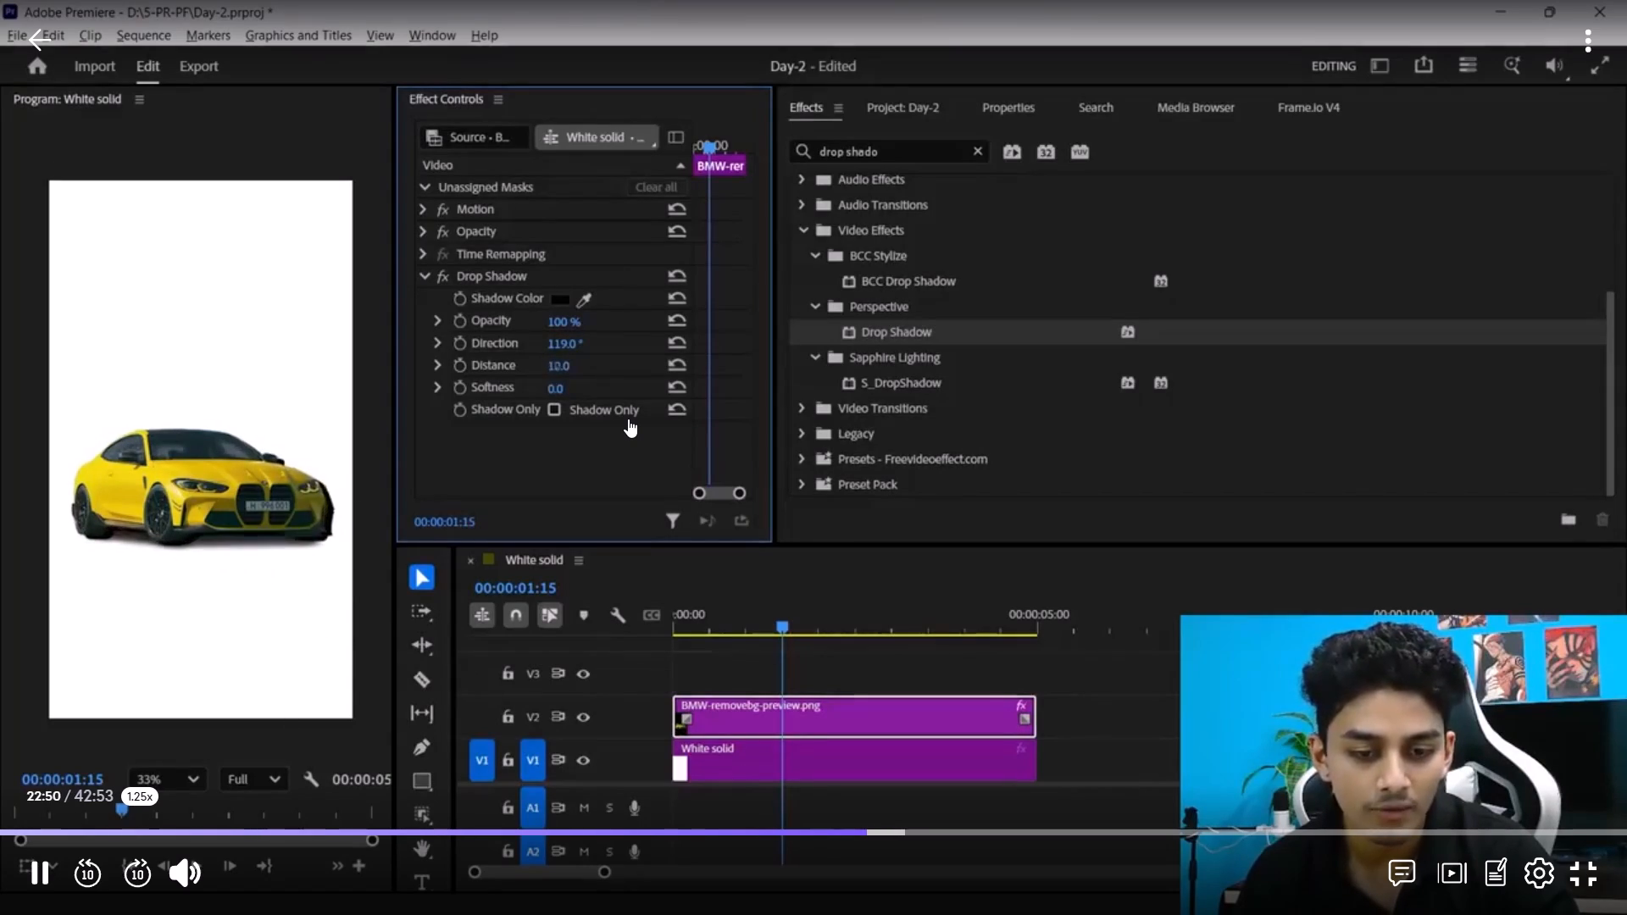
key(alt+Tab)
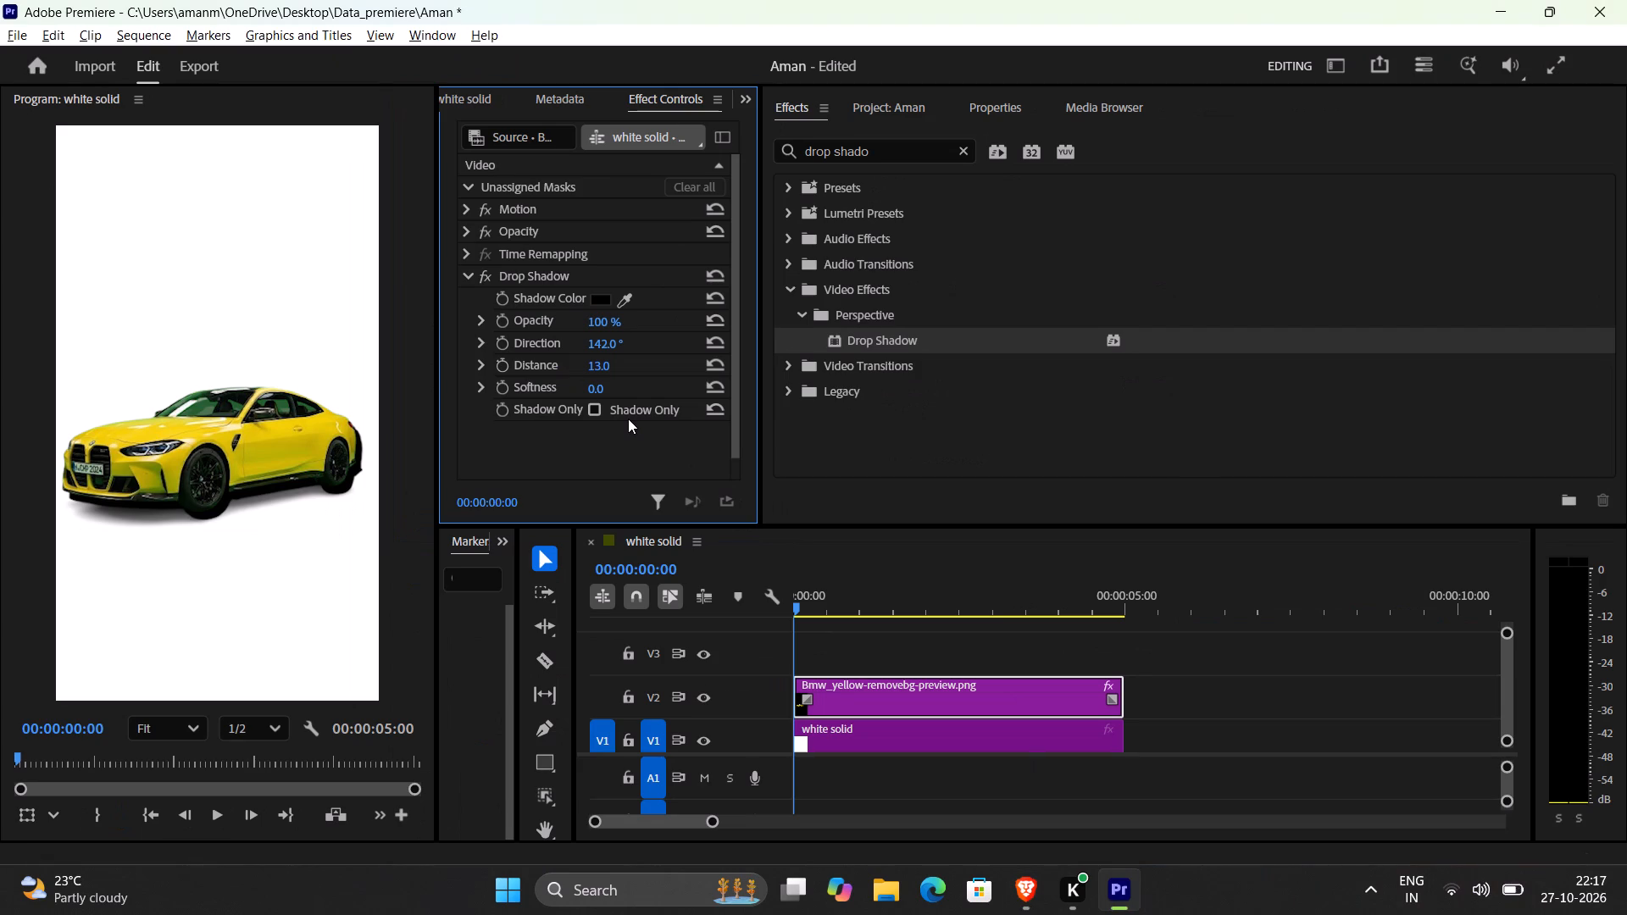
key(alt+Tab)
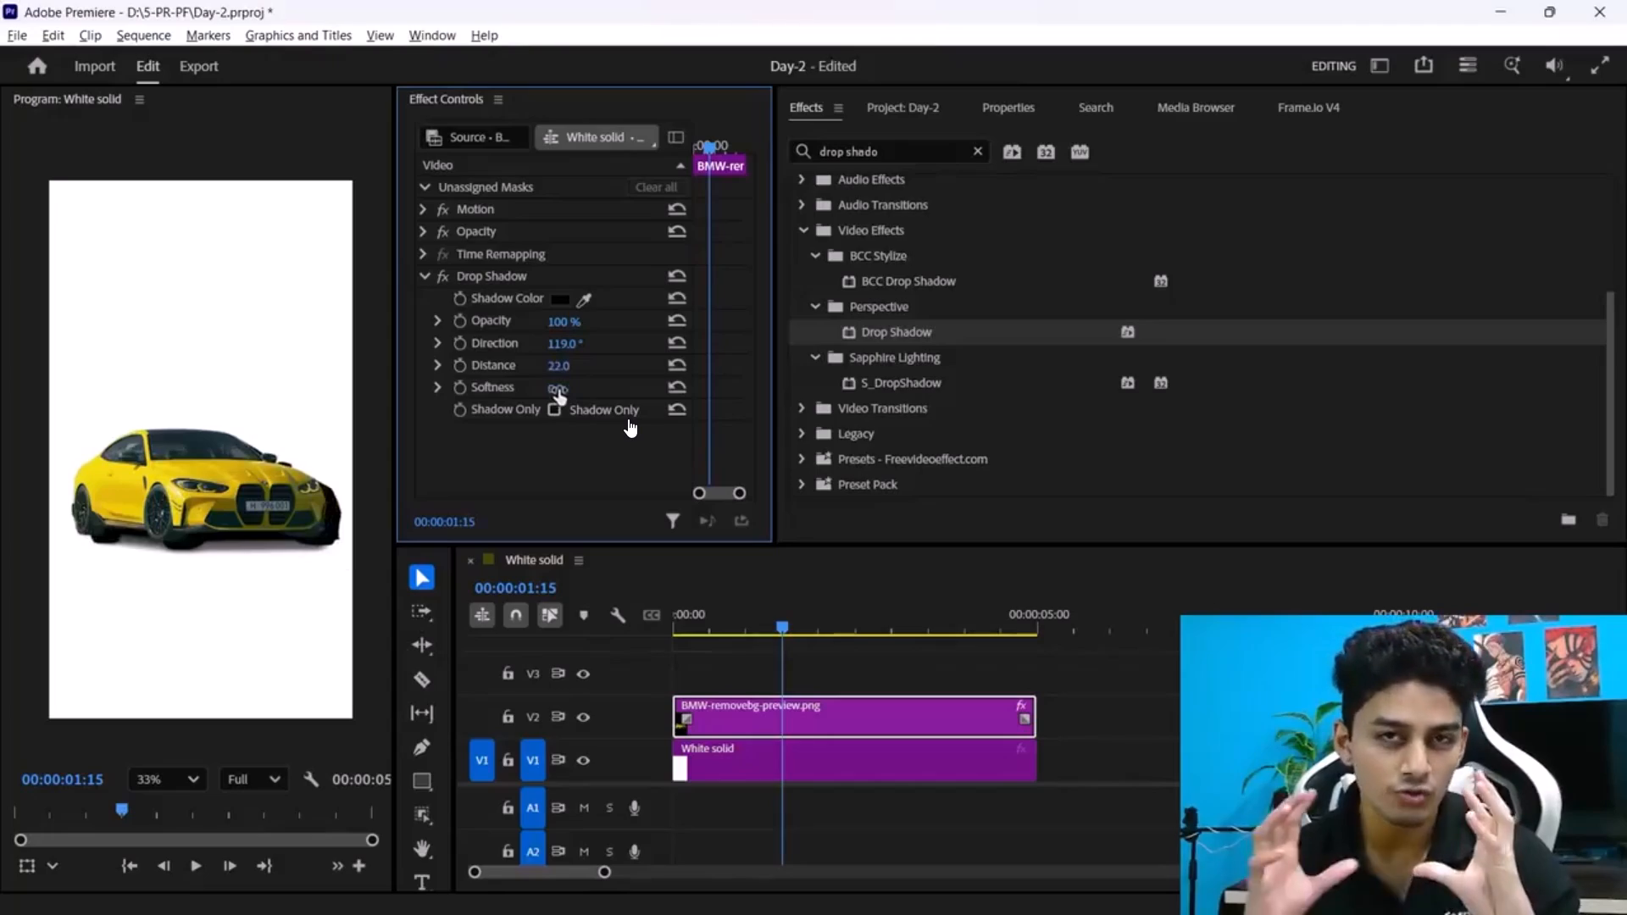
click(630, 344)
key(alt+Tab)
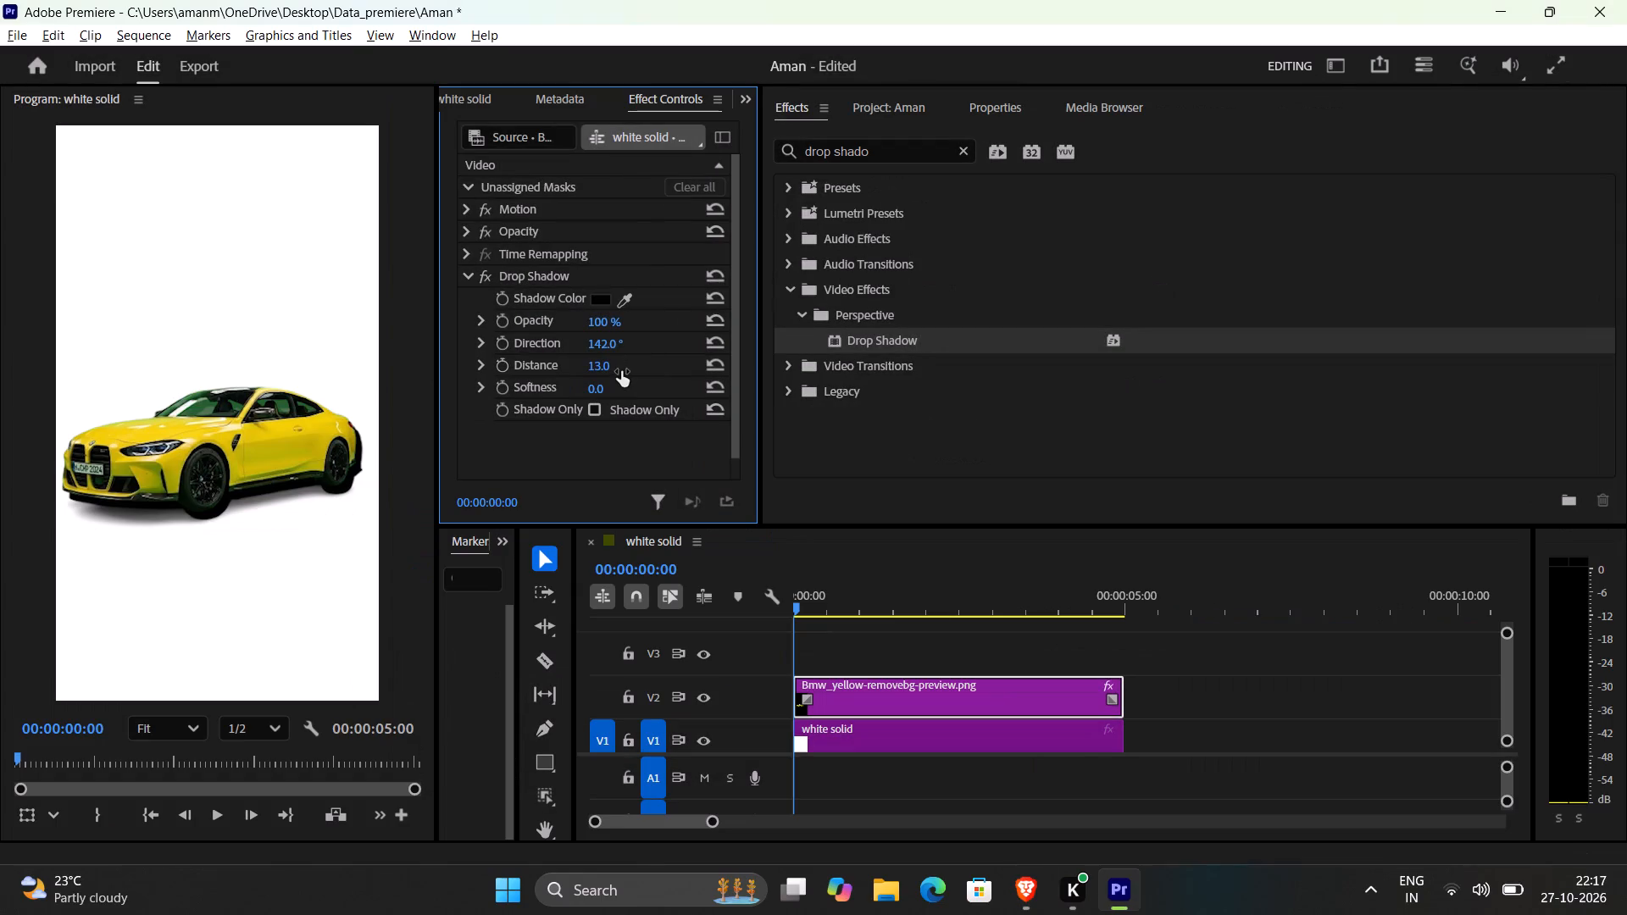
Set the BMW clip's Drop Shadow distance to 22.0.
click(604, 369)
text(22.0)
key(Return)
Resume the lecture video in Brave, watch how the shadow's softness is adjusted, pause it, and return to Premiere.
key(alt+Tab)
click(664, 374)
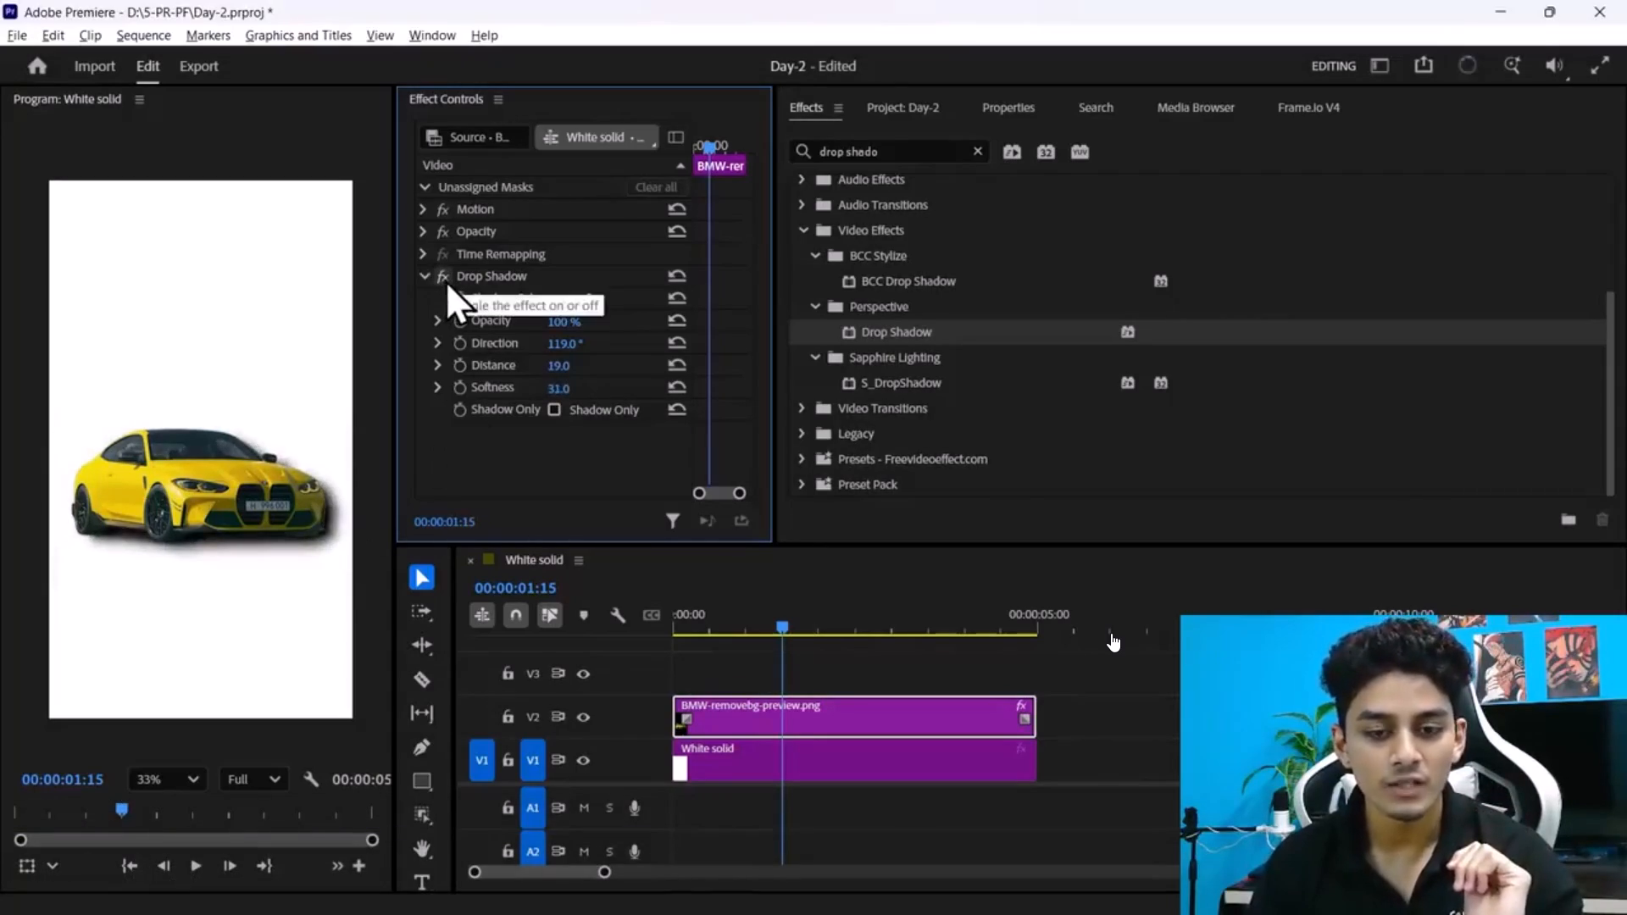
click(1091, 627)
key(alt+Tab)
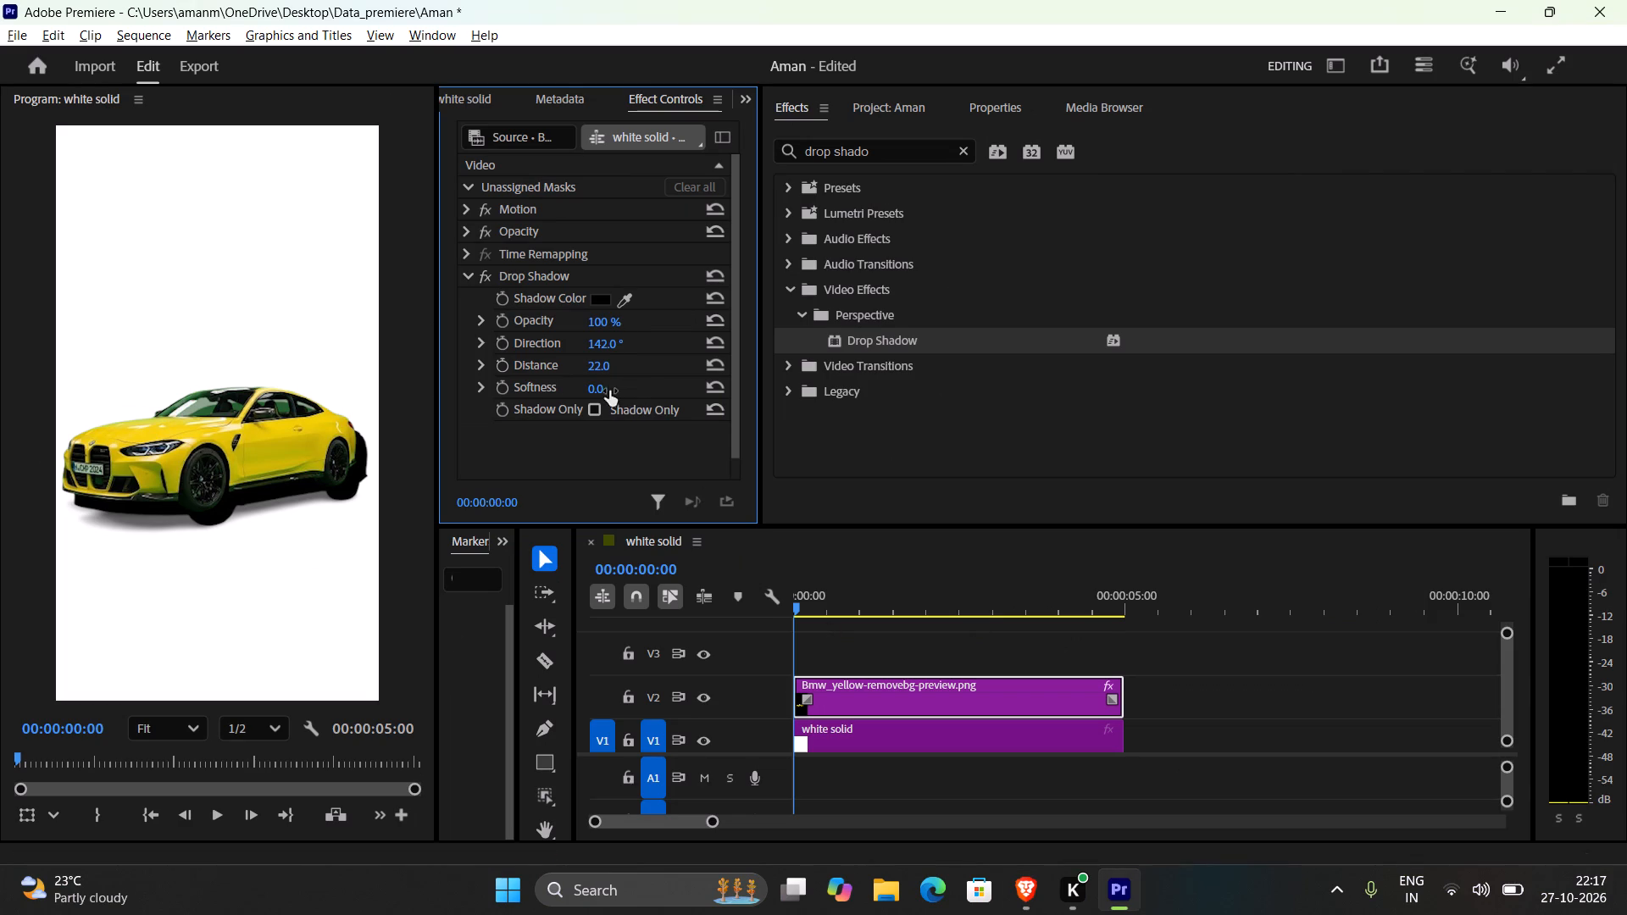
Set the BMW clip's Drop Shadow softness to 31.
click(605, 391)
text(31)
key(Return)
Check in the lecture video in Brave how the Drop Shadow effect is switched on and off, and return to Premiere.
key(alt+Tab)
click(655, 517)
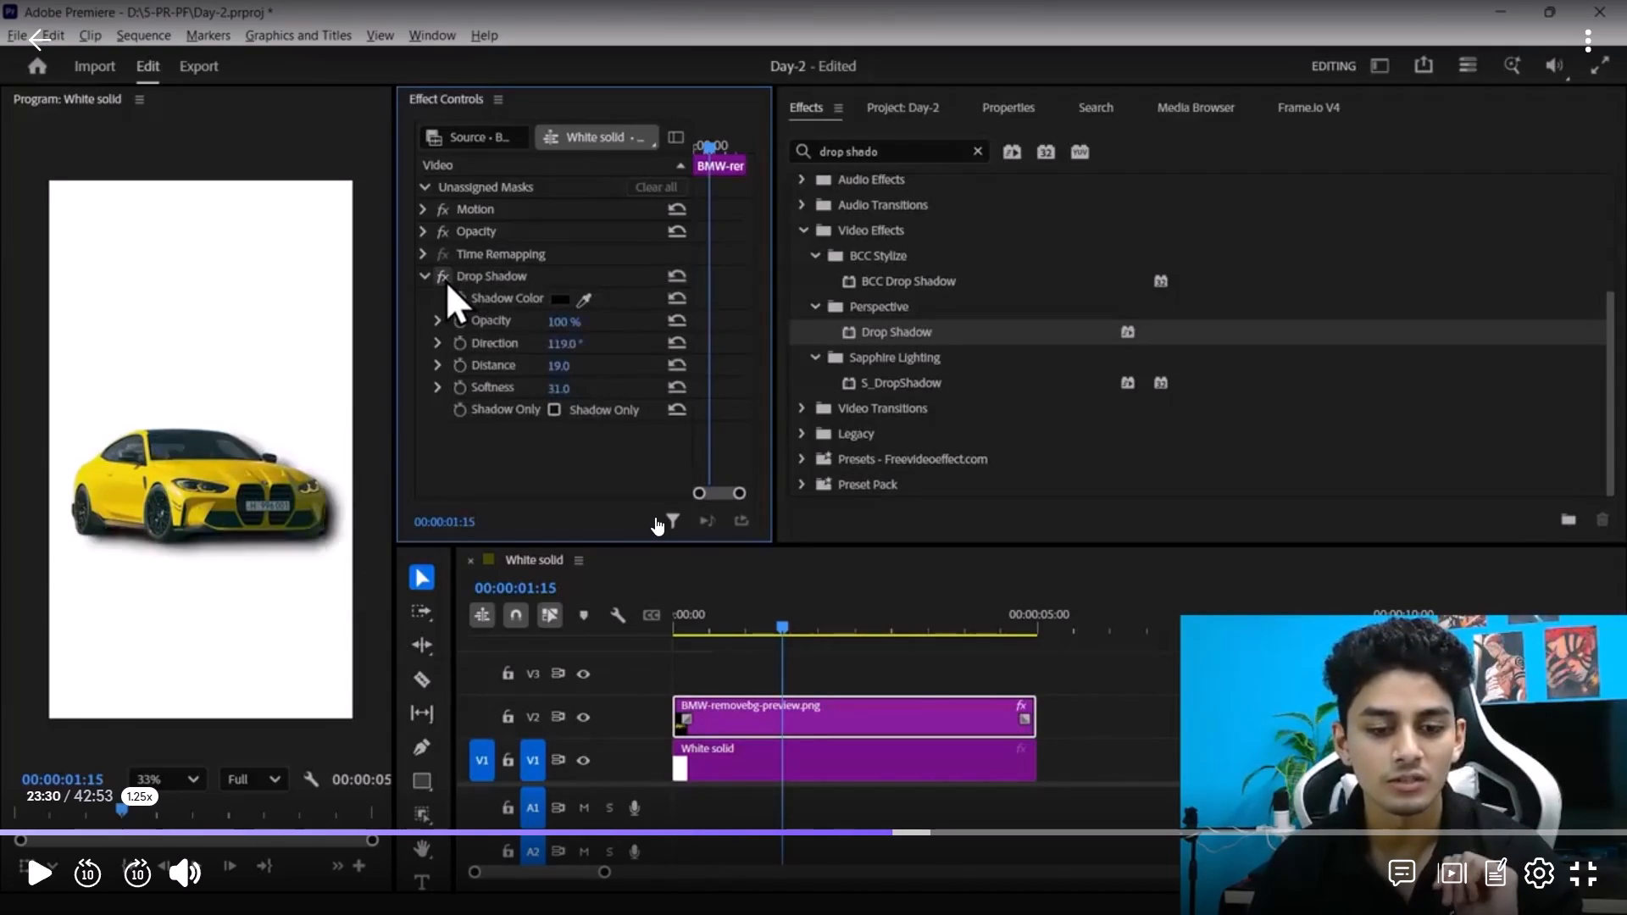
key(alt+Tab)
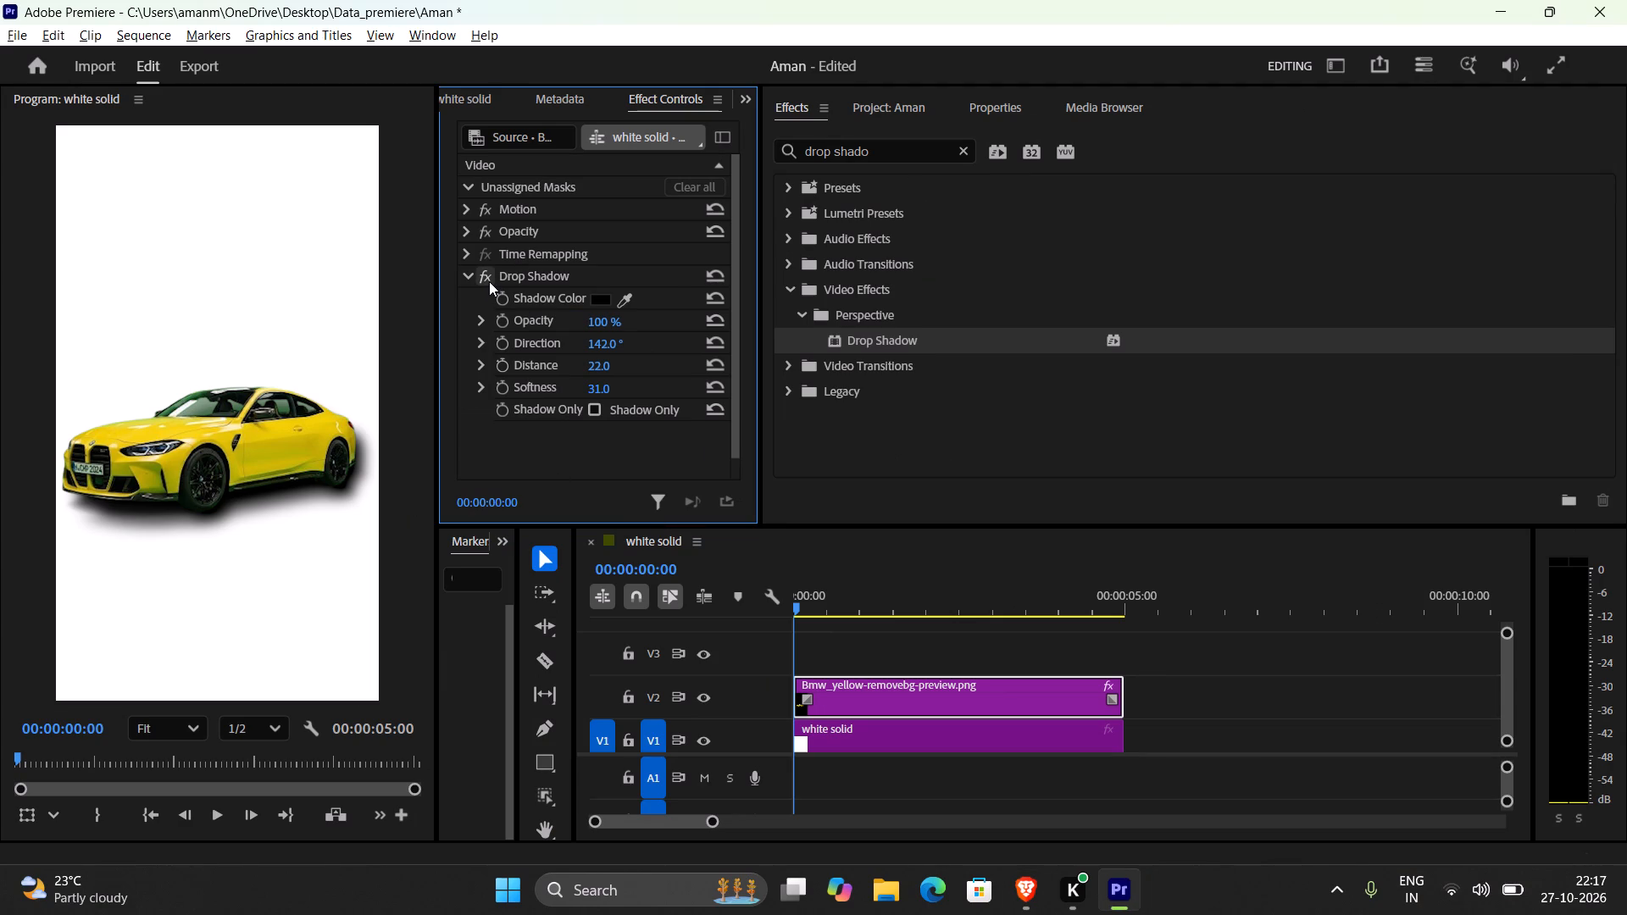
Switch the Drop Shadow effect off and on repeatedly to compare the car with and without it, leaving it enabled.
click(489, 281)
click(489, 281)
click(489, 281)
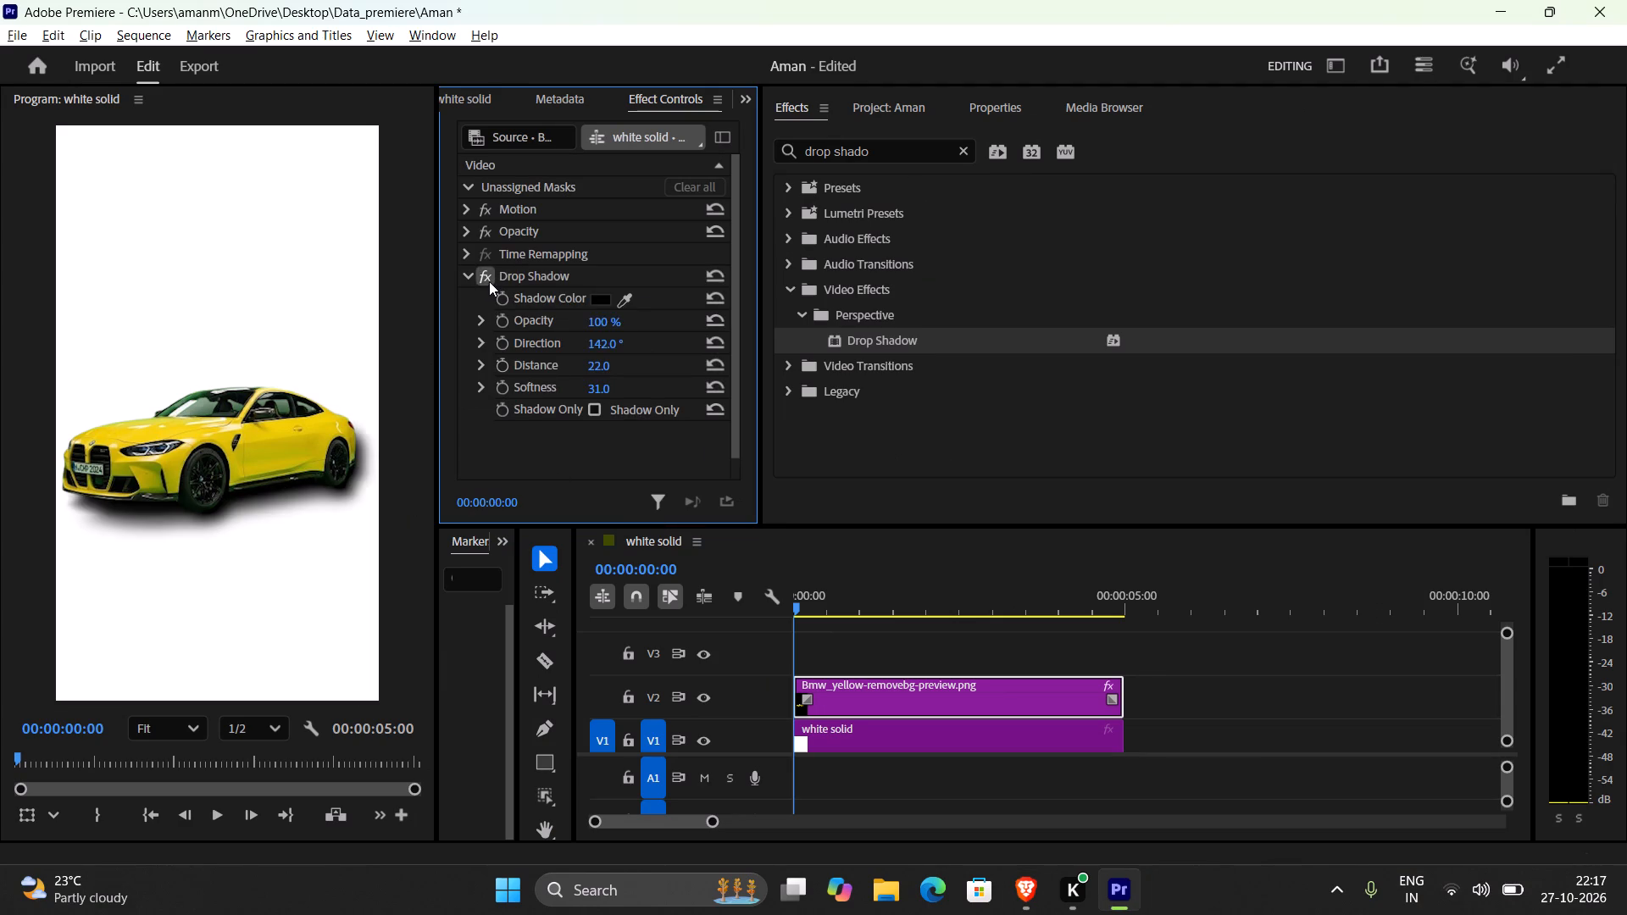
click(489, 281)
click(489, 281)
click(489, 281)
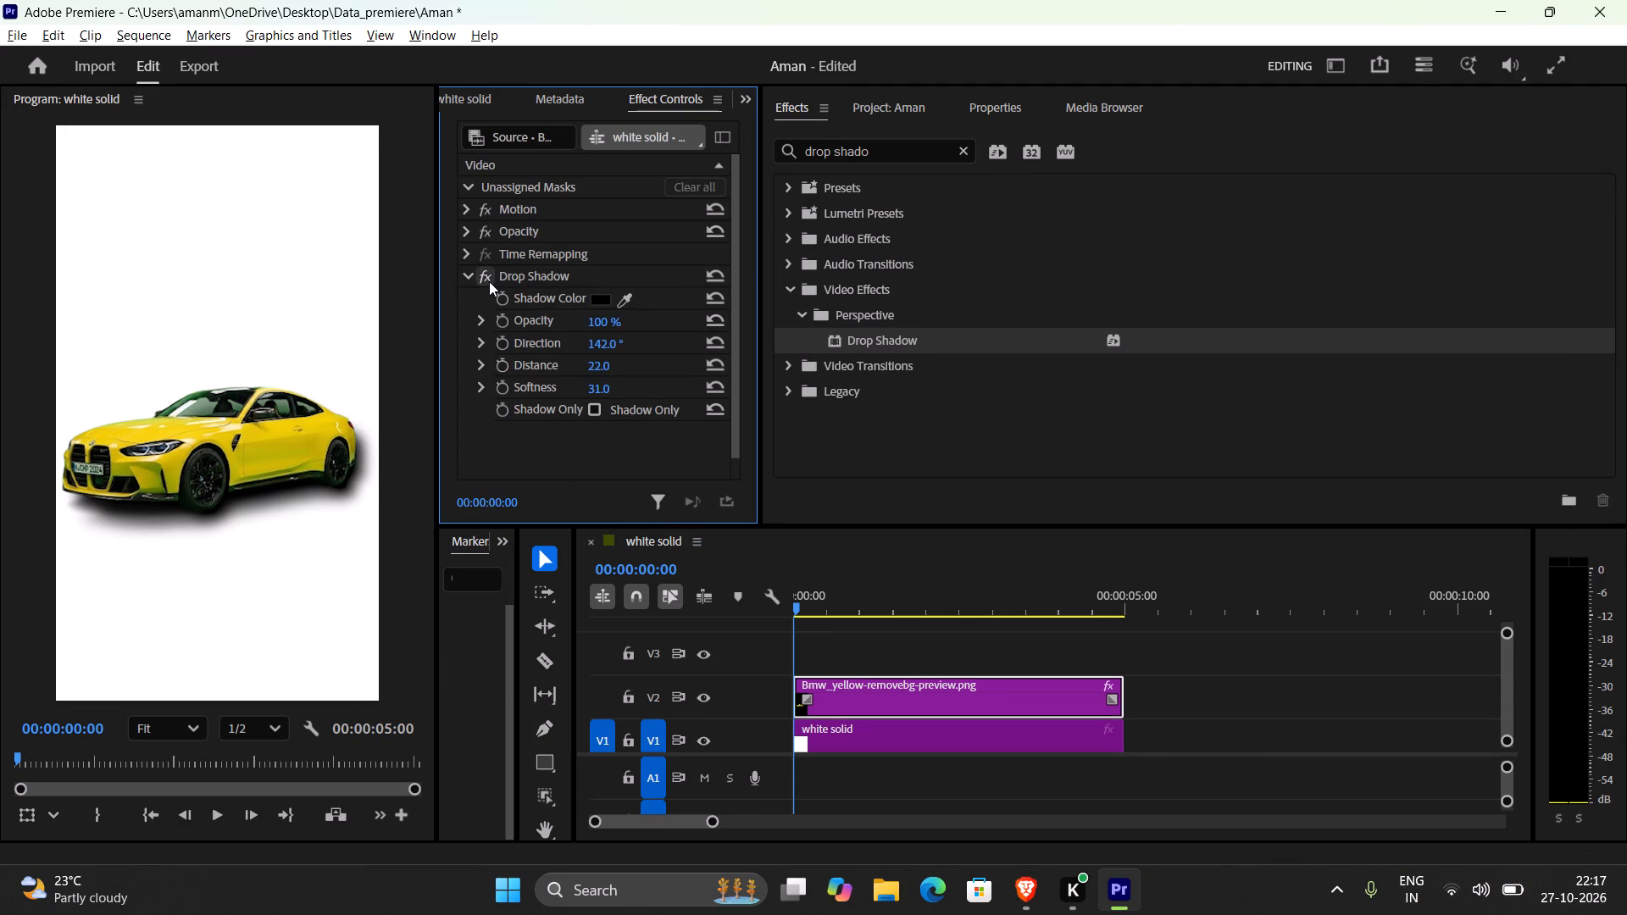
click(489, 281)
click(489, 281)
Resume the lecture video in Brave, watch the Shadow Only option being demonstrated, pause it, and return to Premiere.
key(alt+Tab)
click(573, 309)
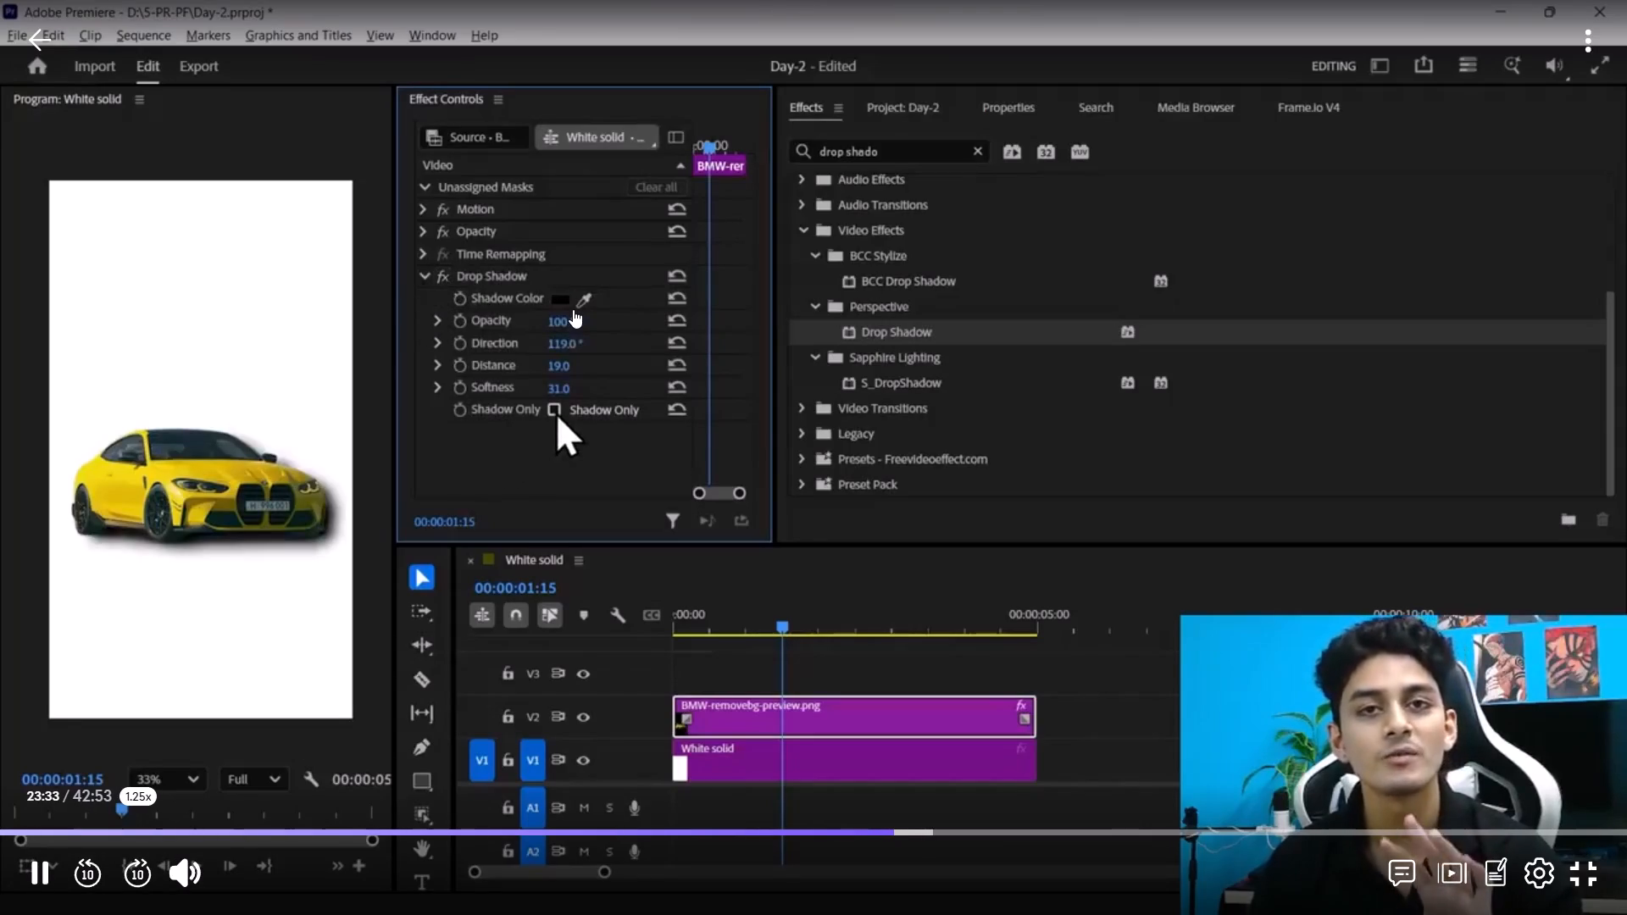
click(675, 491)
key(alt+Tab)
Toggle the Drop Shadow's Shadow Only option on and off to preview the shadow alone, leaving it disabled.
click(595, 408)
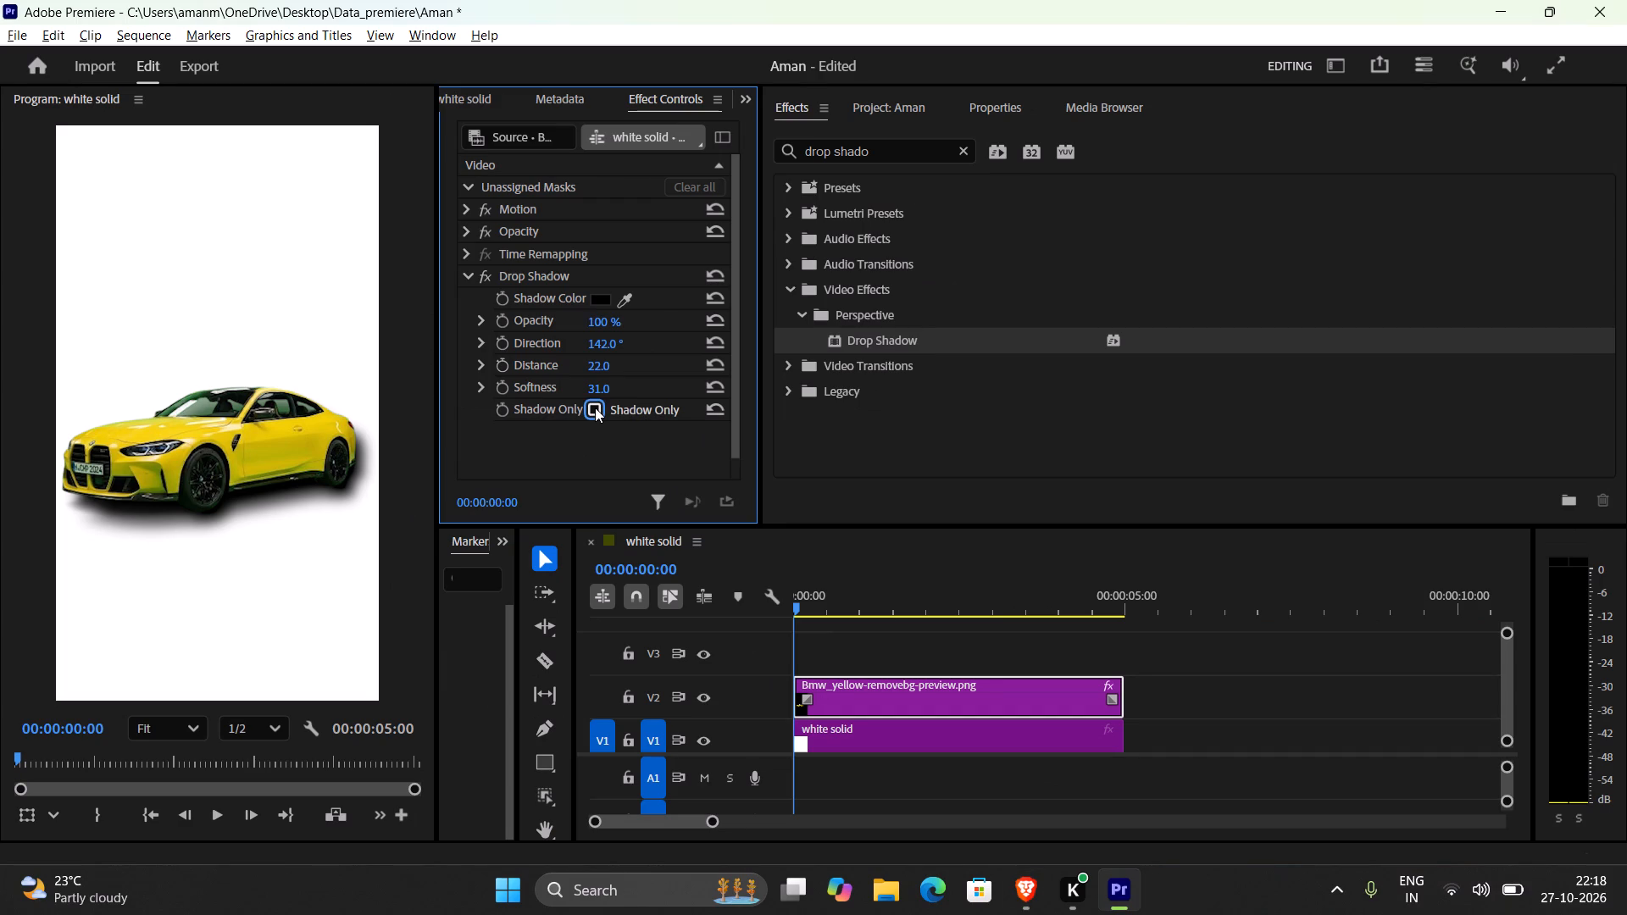
triple_click(595, 408)
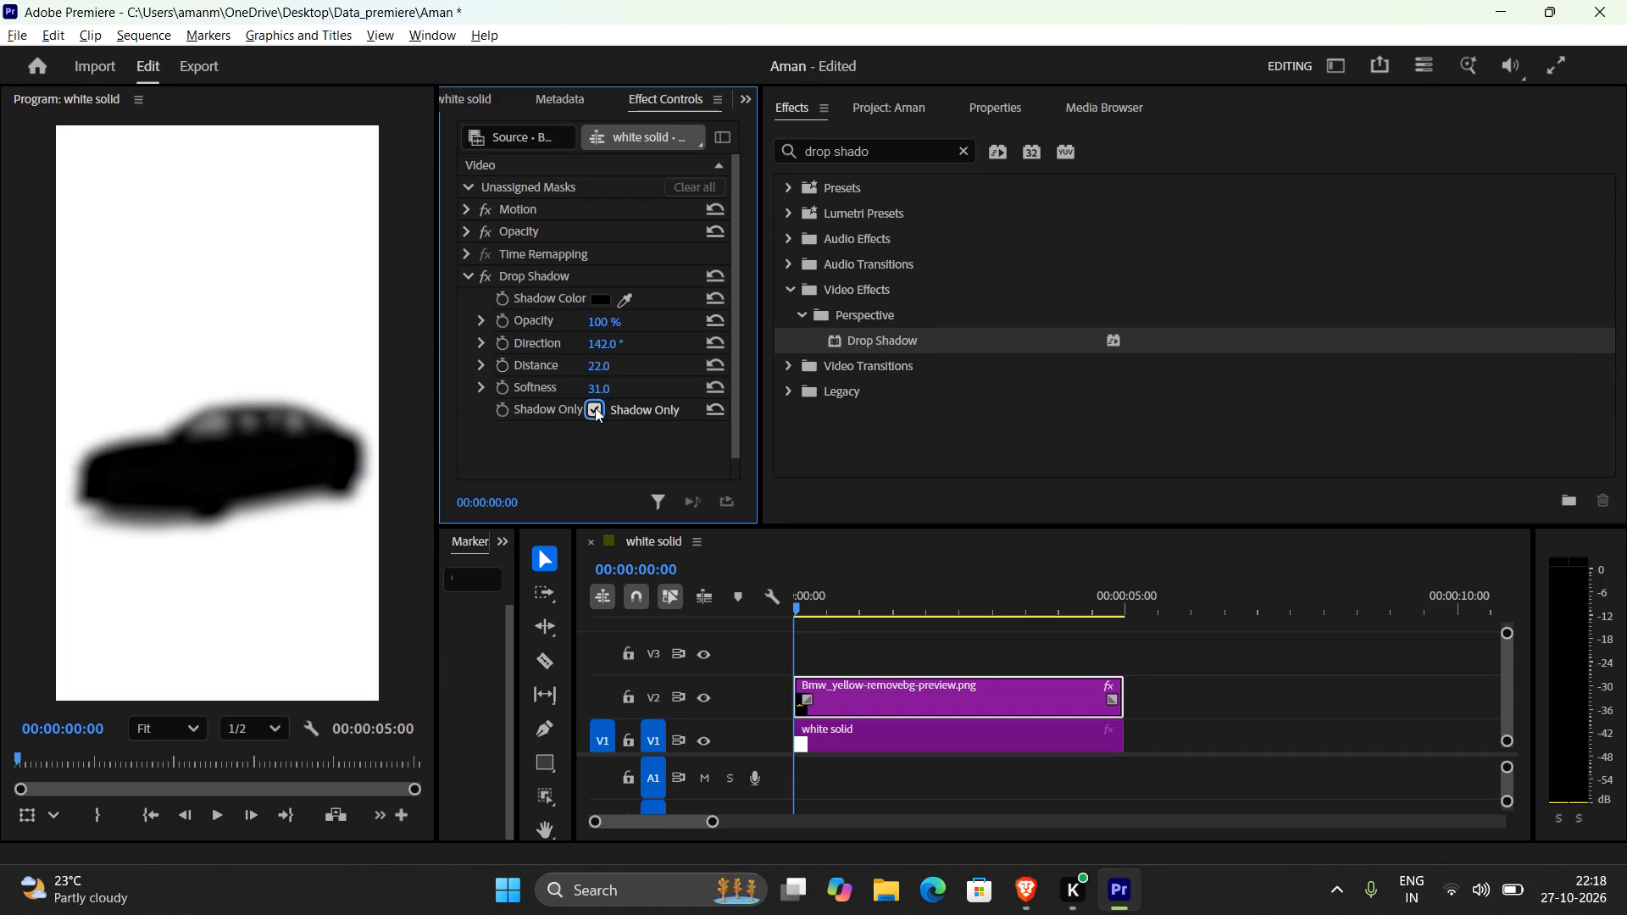
double_click(595, 408)
double_click(595, 408)
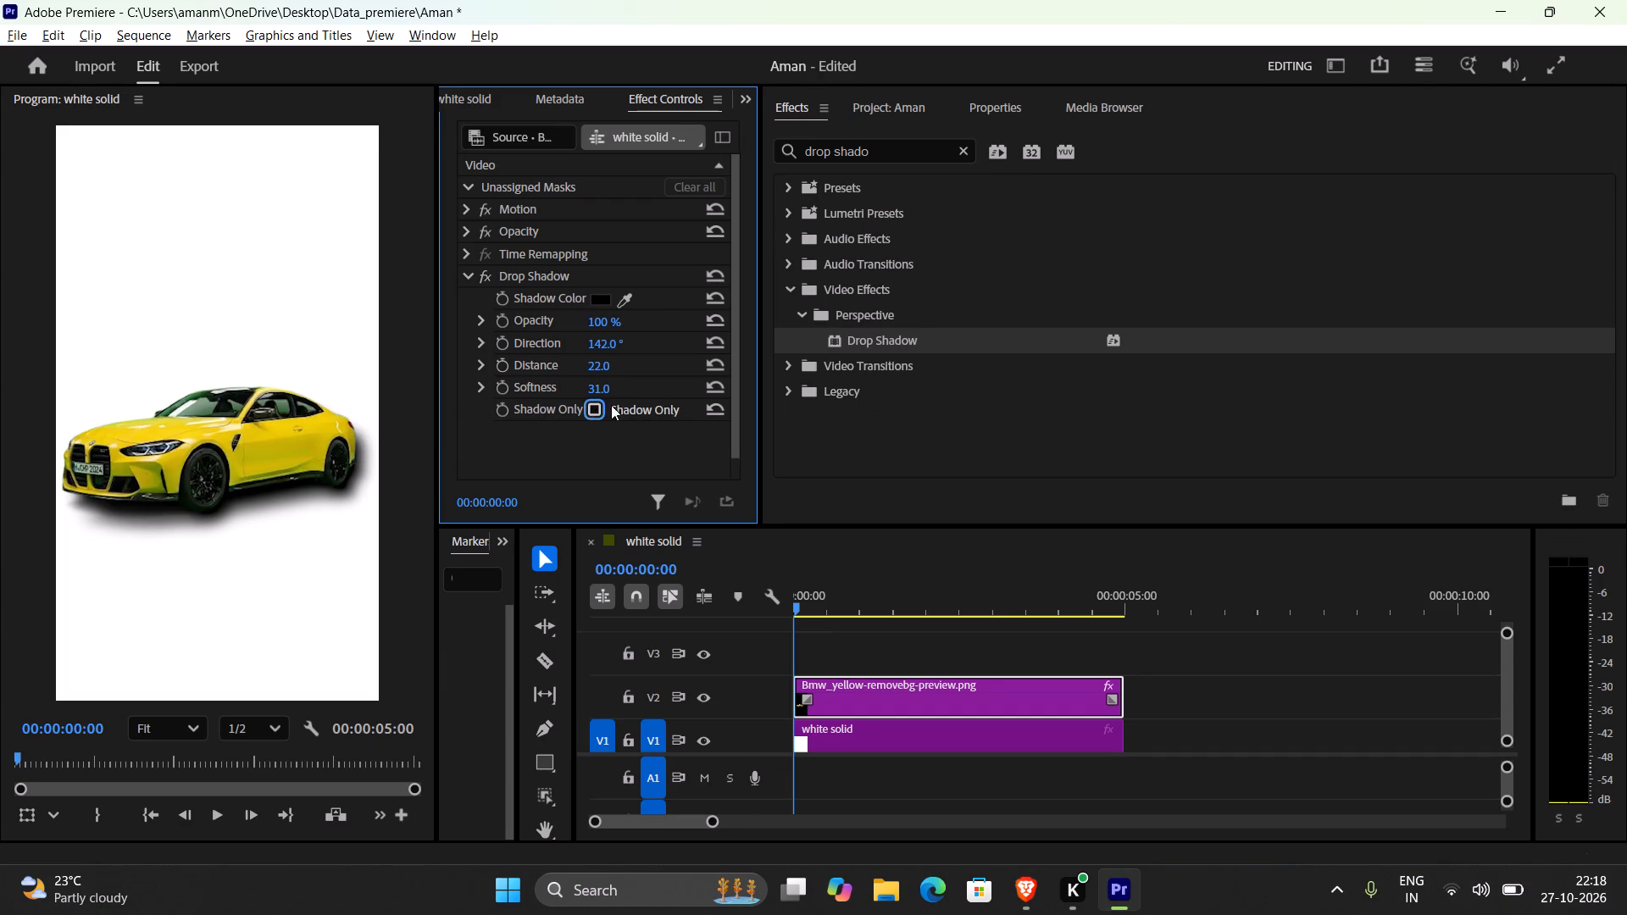
Watch the lecture video in Brave on adding the green-screen BMW_GEMINI.png clip and hiding a track, pause it, and return to Premiere.
key(alt+Tab)
click(702, 403)
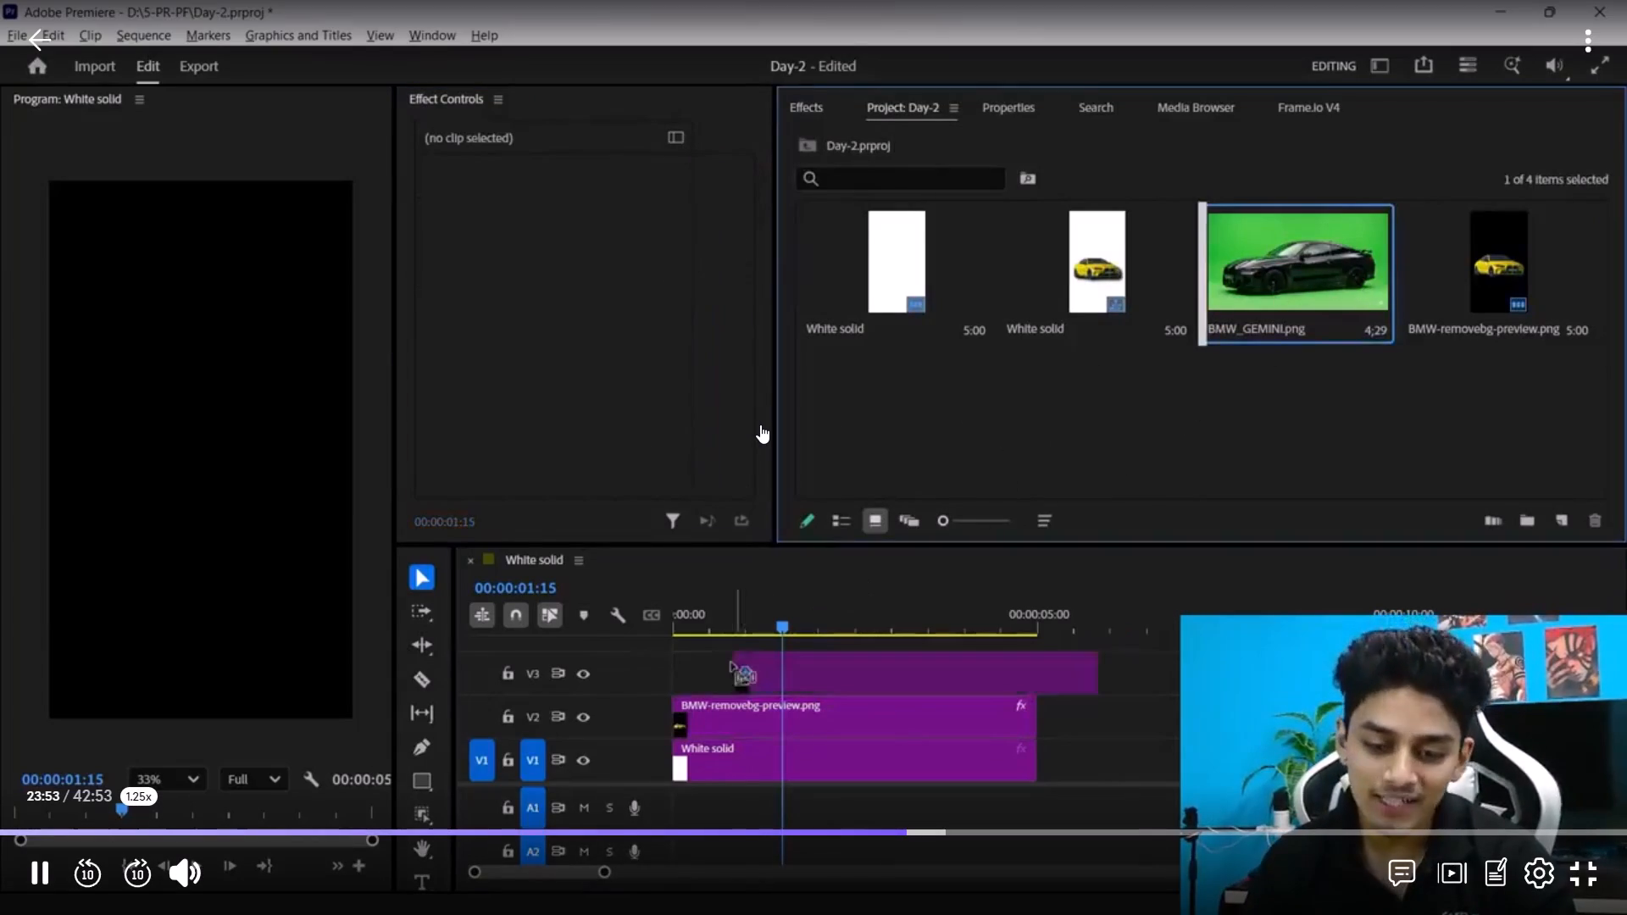
click(760, 424)
click(760, 424)
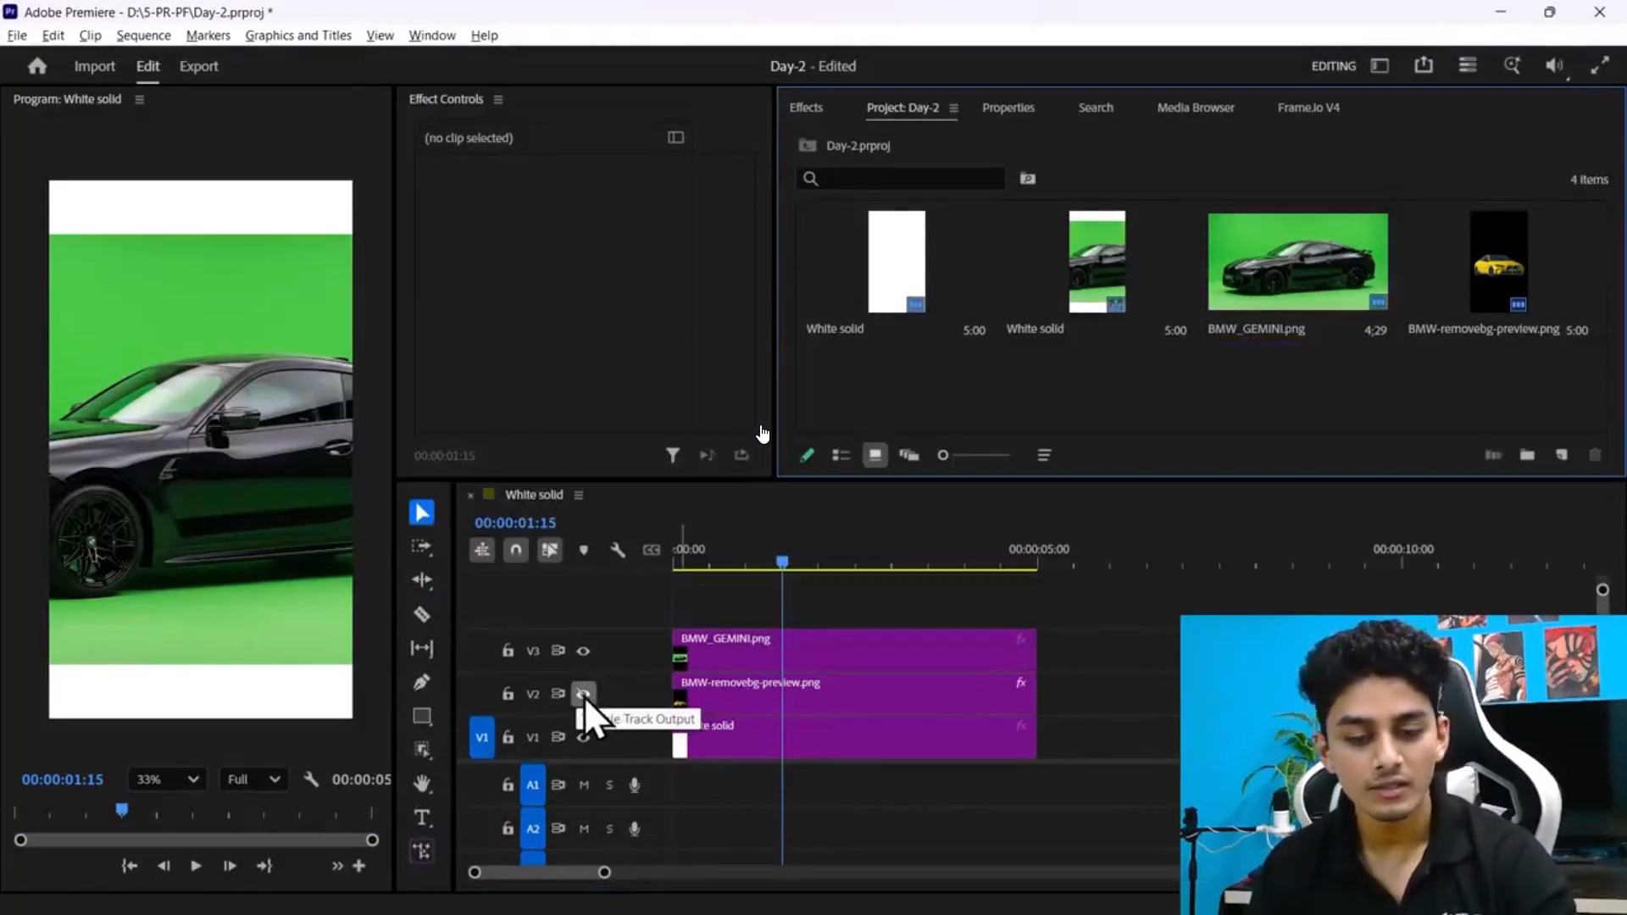
click(735, 504)
key(alt+Tab)
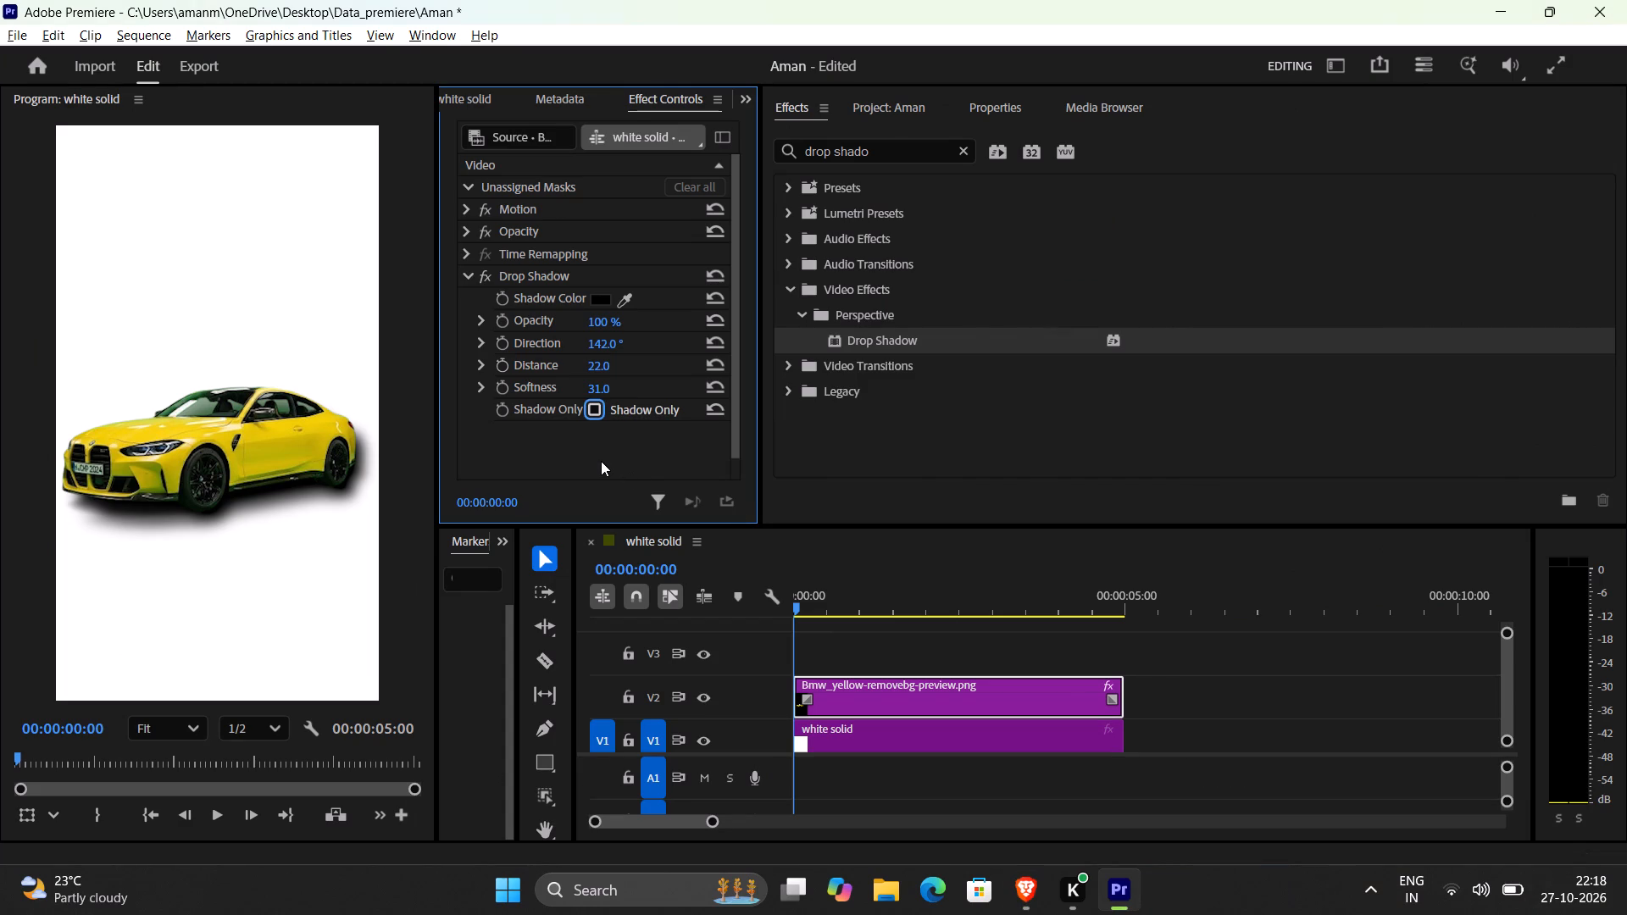
Save the project and collapse the BMW clip's Drop Shadow settings.
key(ctrl+s)
key(ctrl+s)
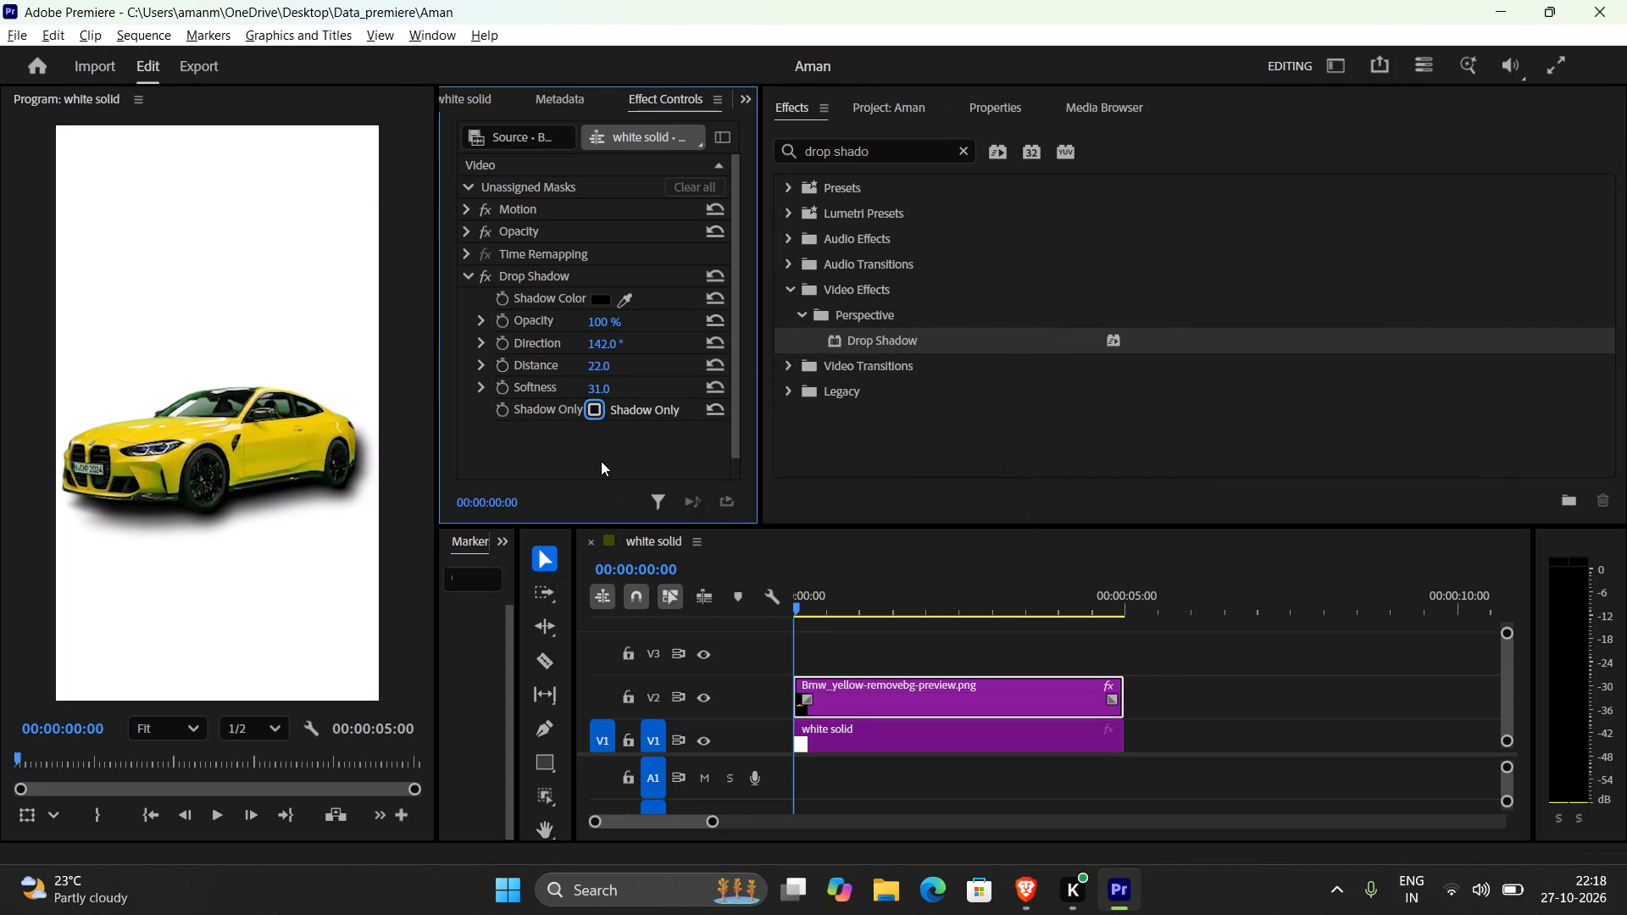
click(464, 280)
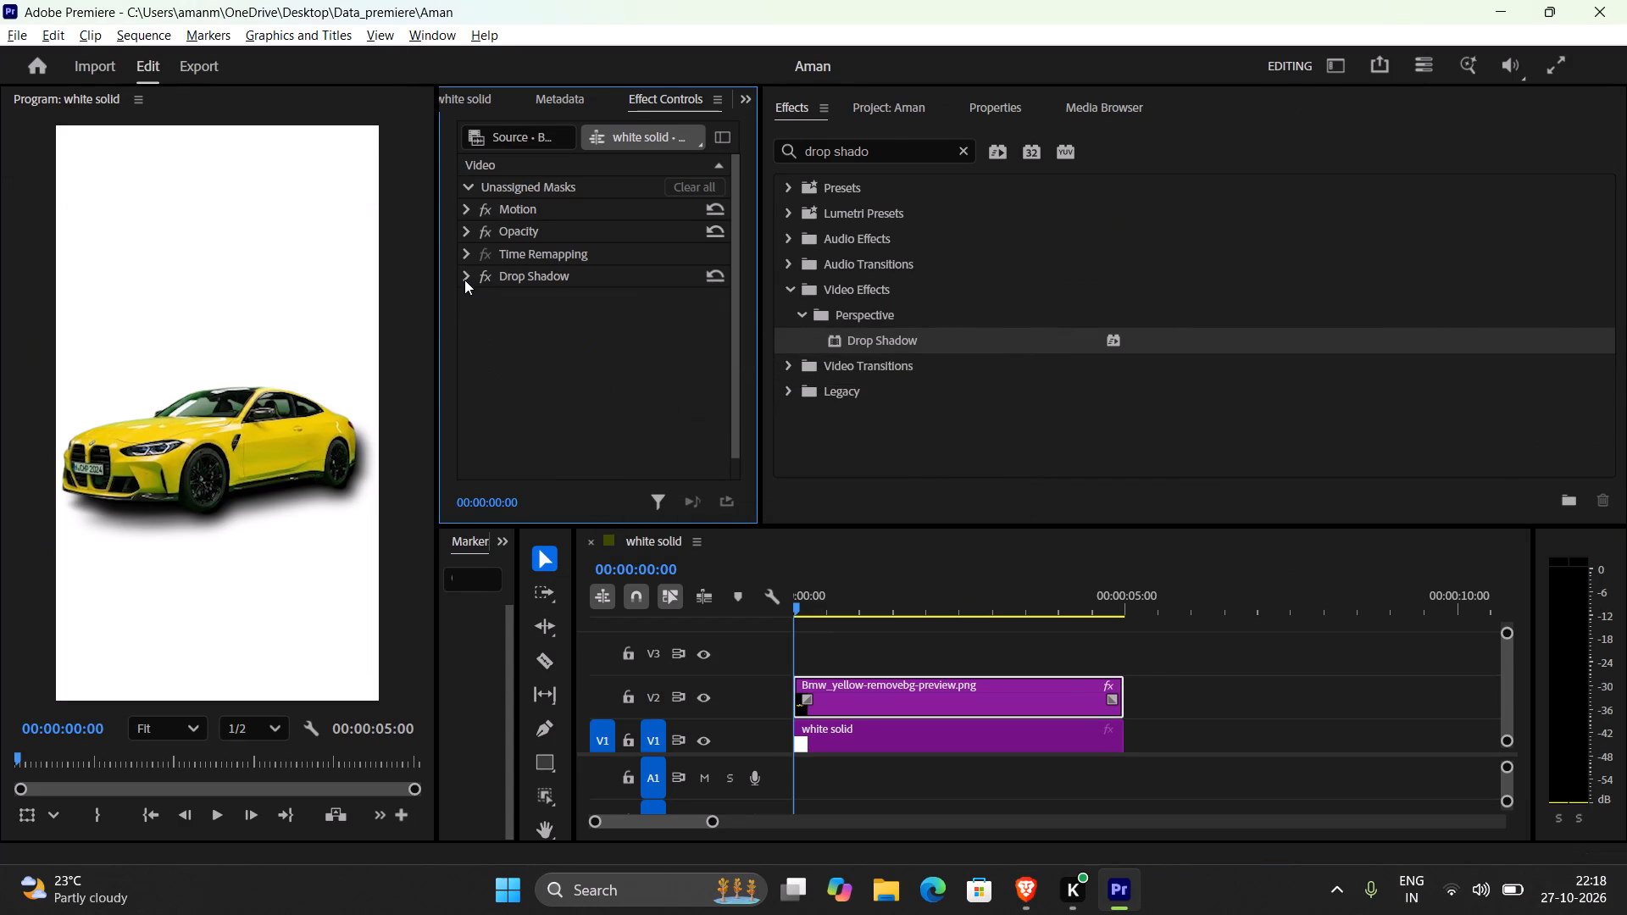
Toggle the V2 track's output off and on to preview hiding the yellow BMW, leaving the track visible.
click(708, 700)
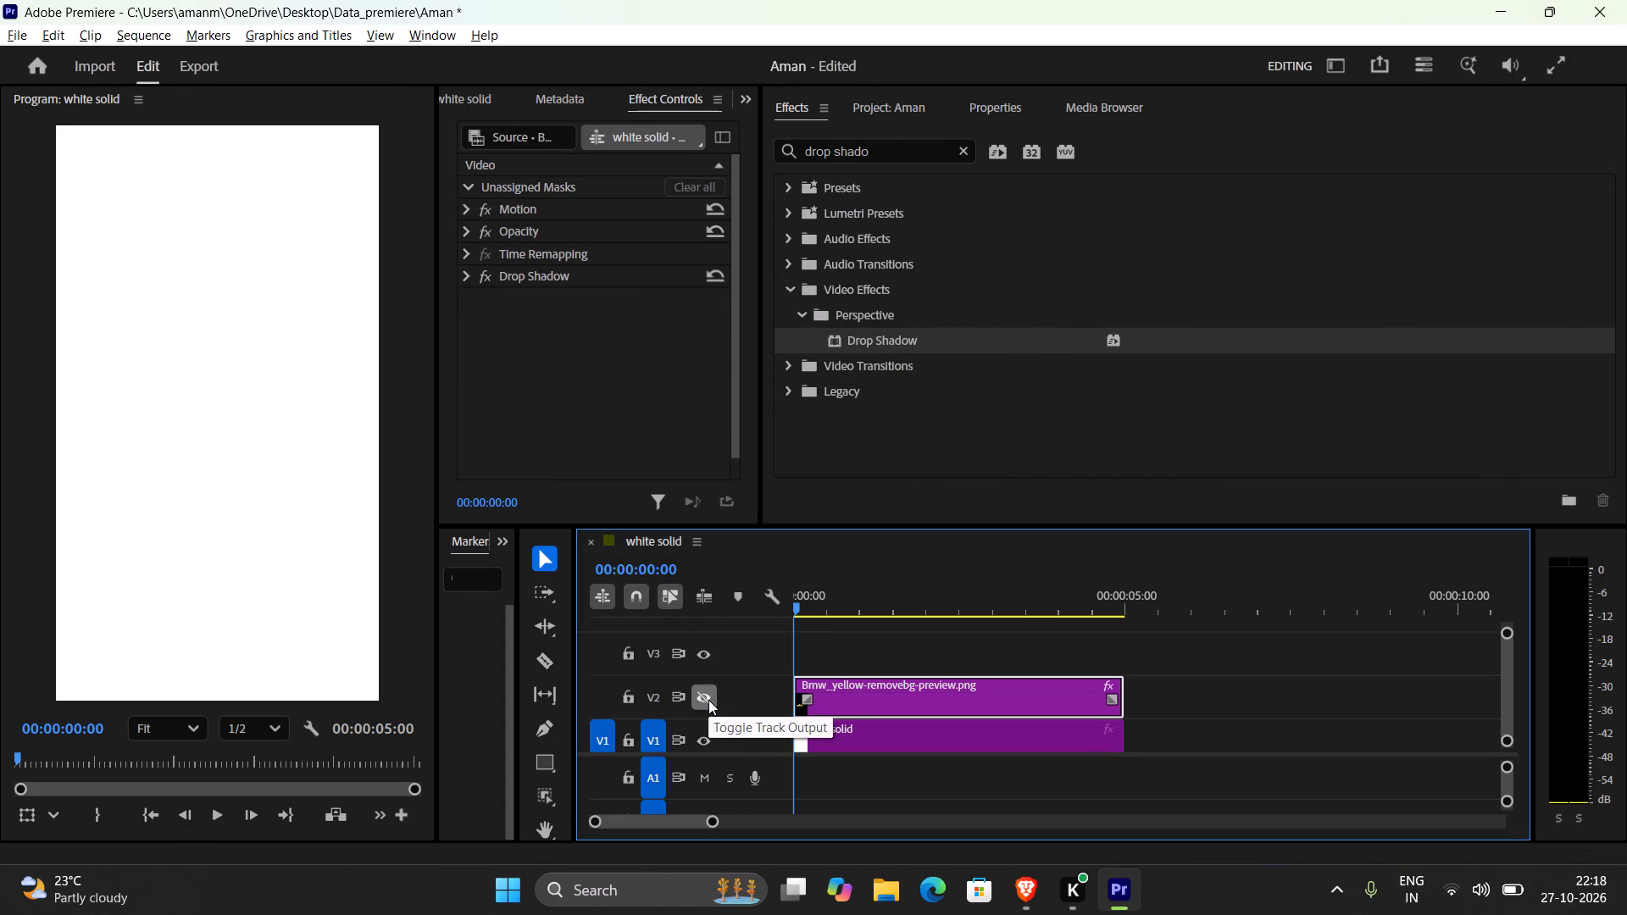
click(708, 700)
double_click(708, 700)
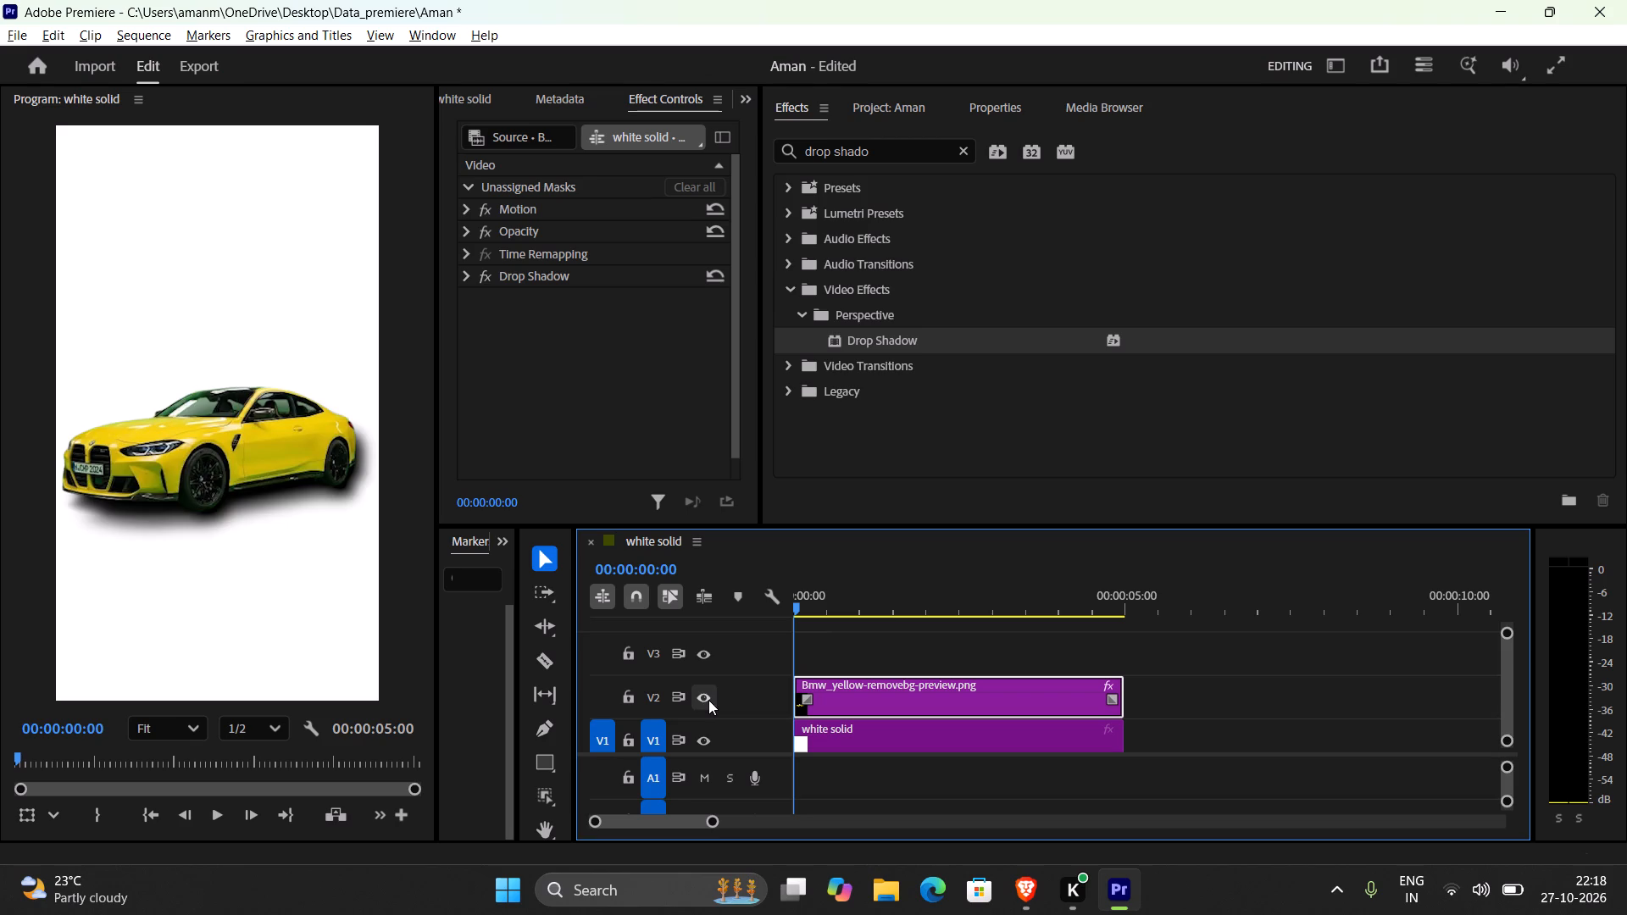
Toggle the V2 track's output off and on once more to preview the frame without the yellow BMW.
click(708, 700)
click(708, 700)
Switch to the lecture video in Brave, watch the part on hiding the V2 track, pause it, and return to Premiere.
key(alt+Tab)
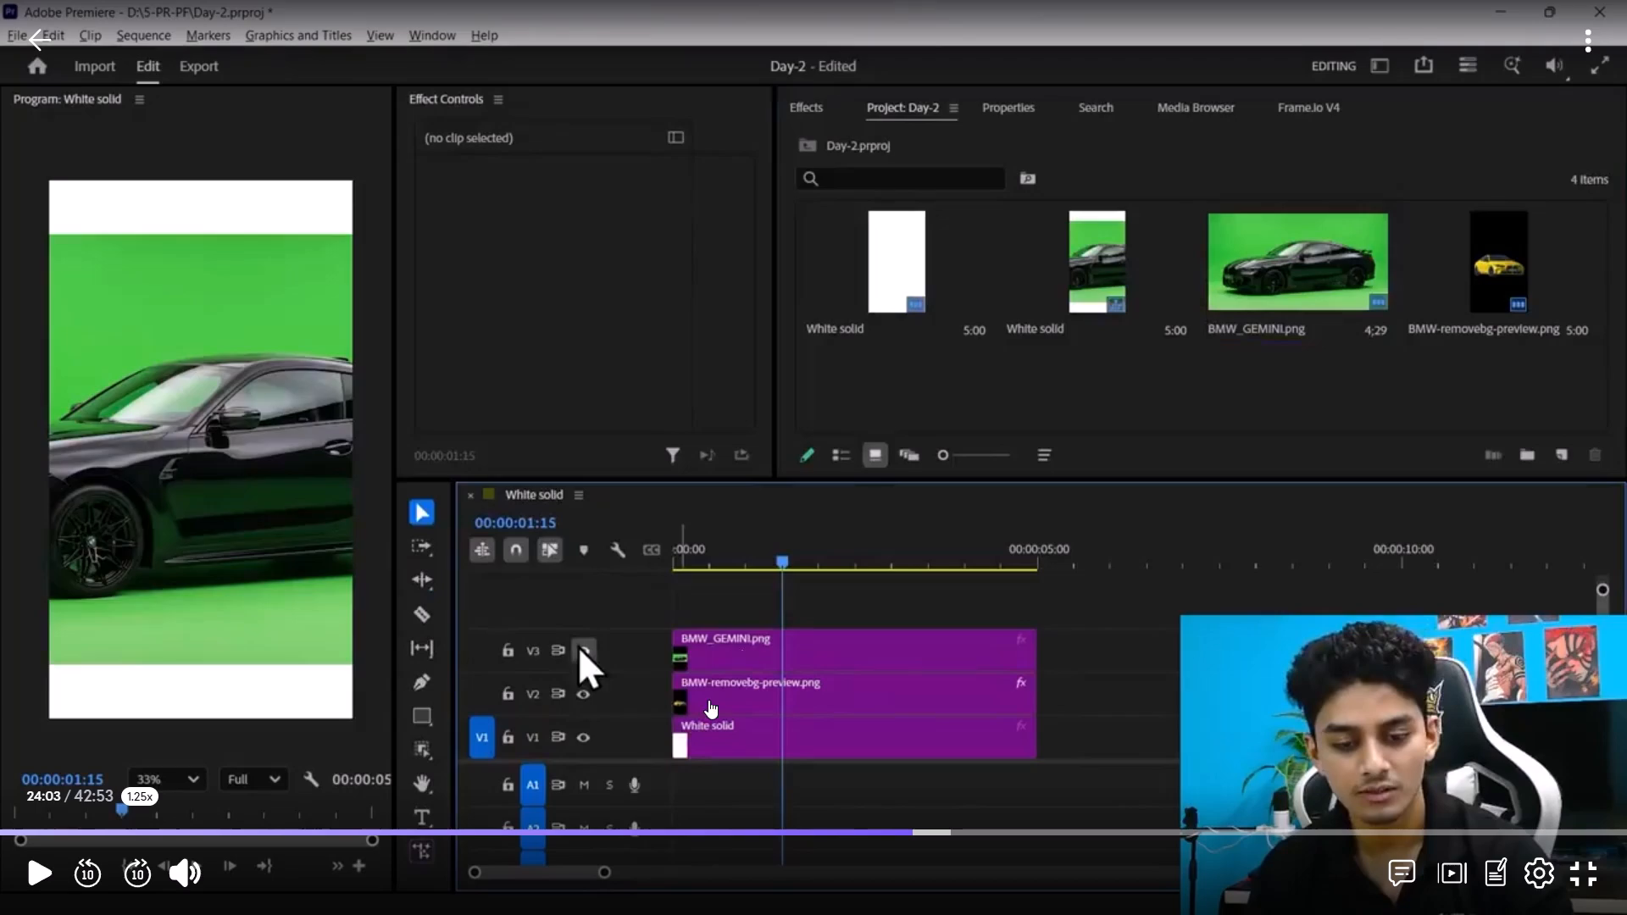
click(789, 577)
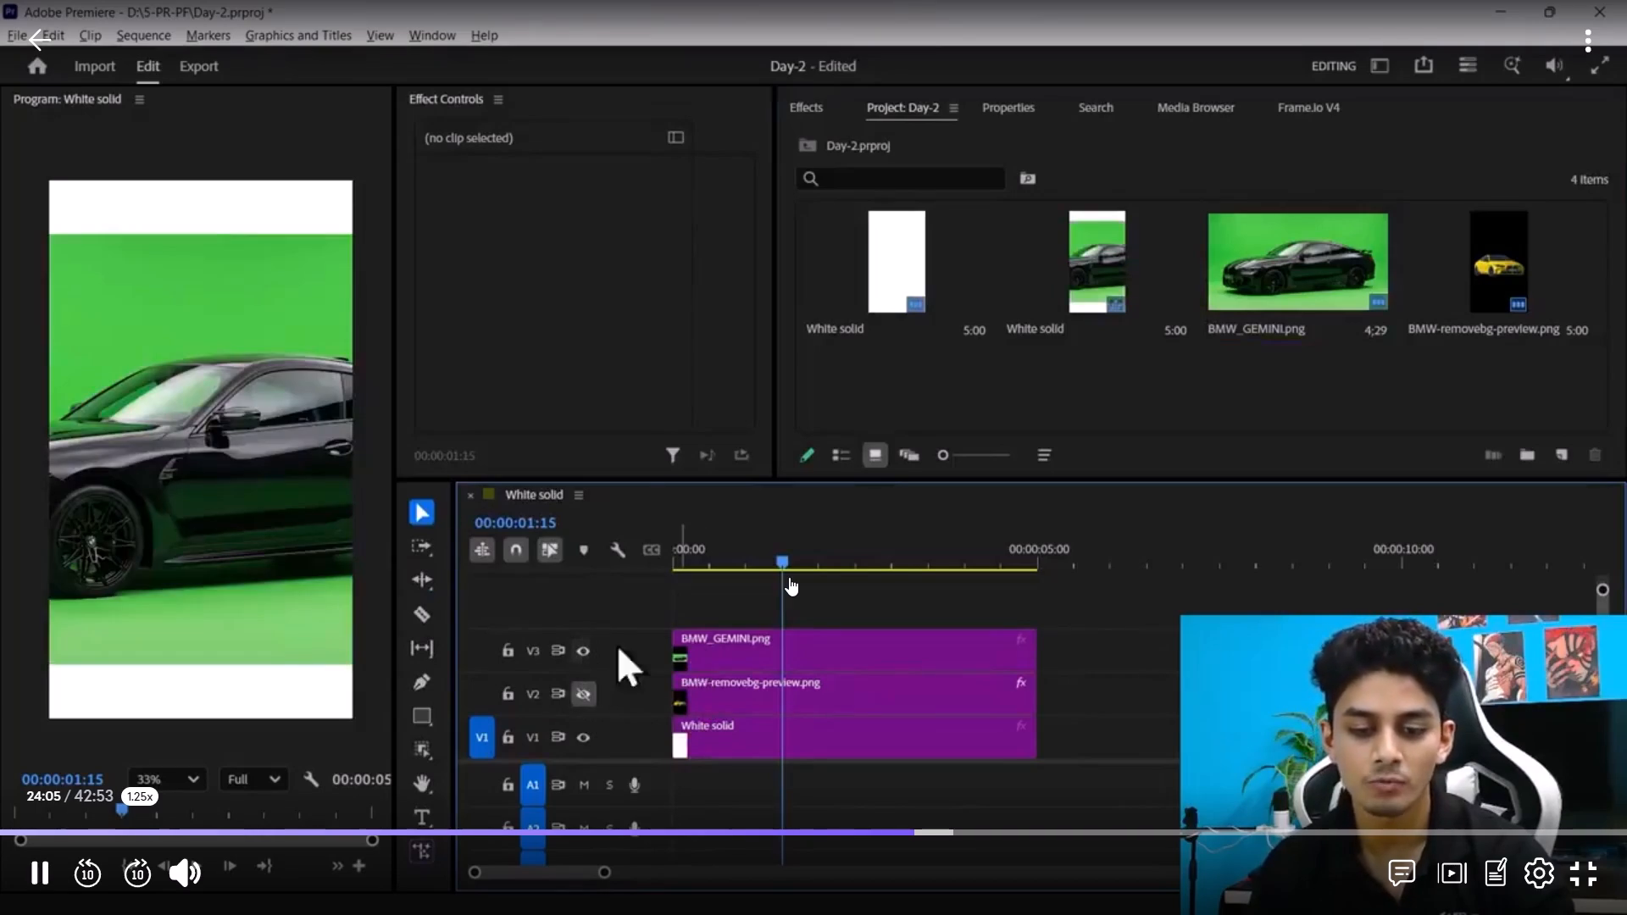
click(783, 631)
key(alt+Tab)
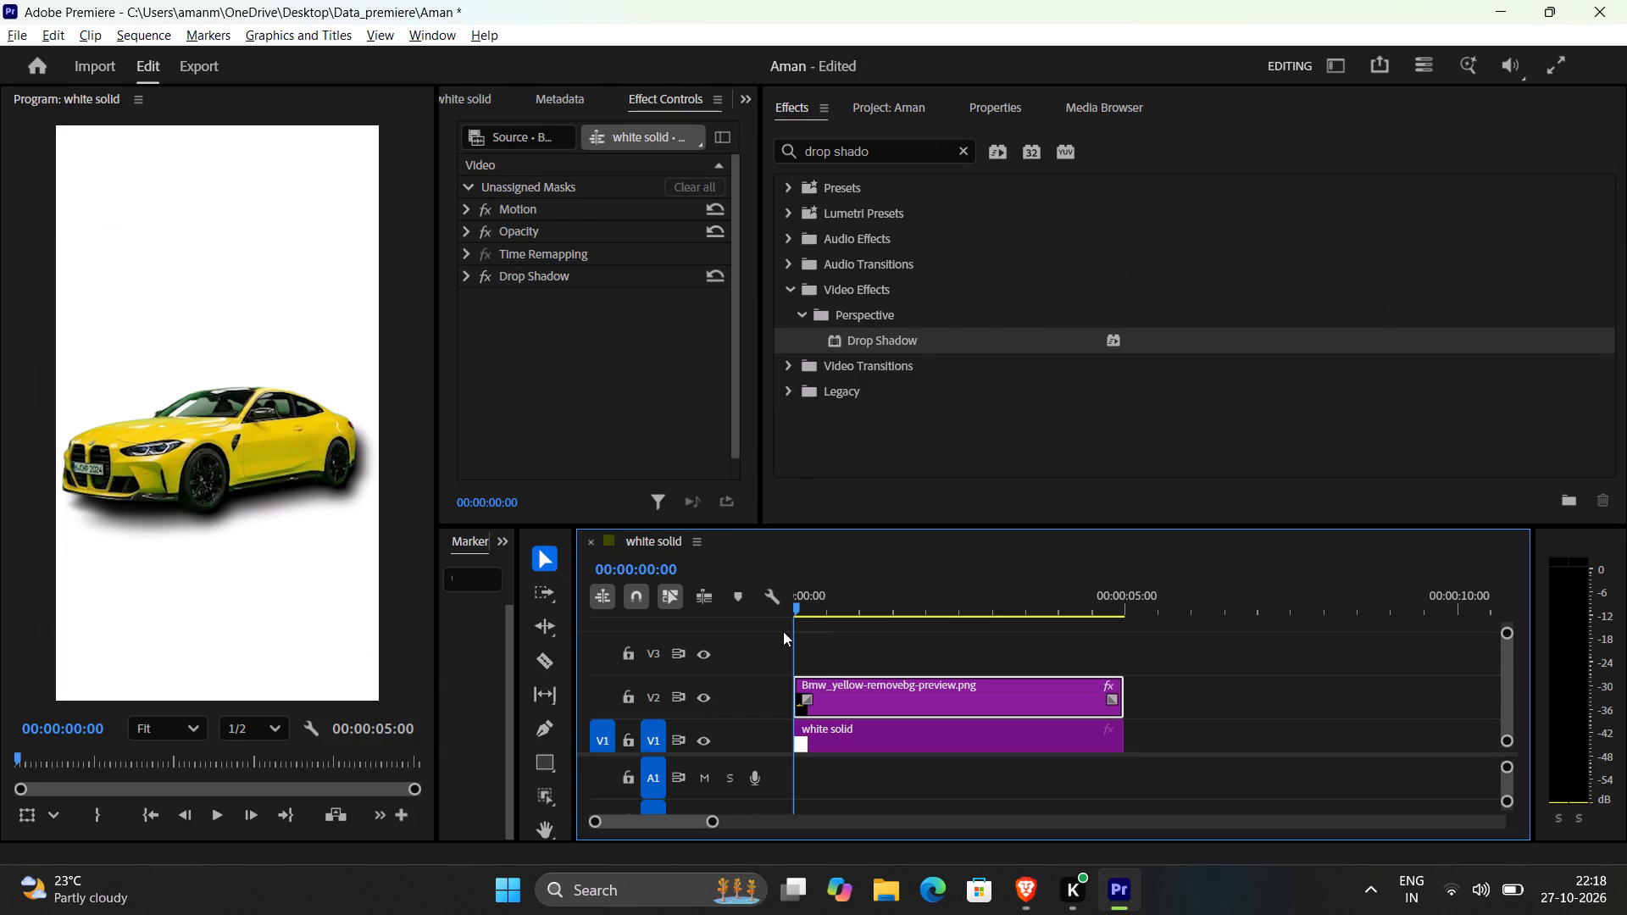
Add Bmw_gemini.png from the project bin to track V3, above the yellow BMW clip, starting at 00:00:00:00.
click(892, 108)
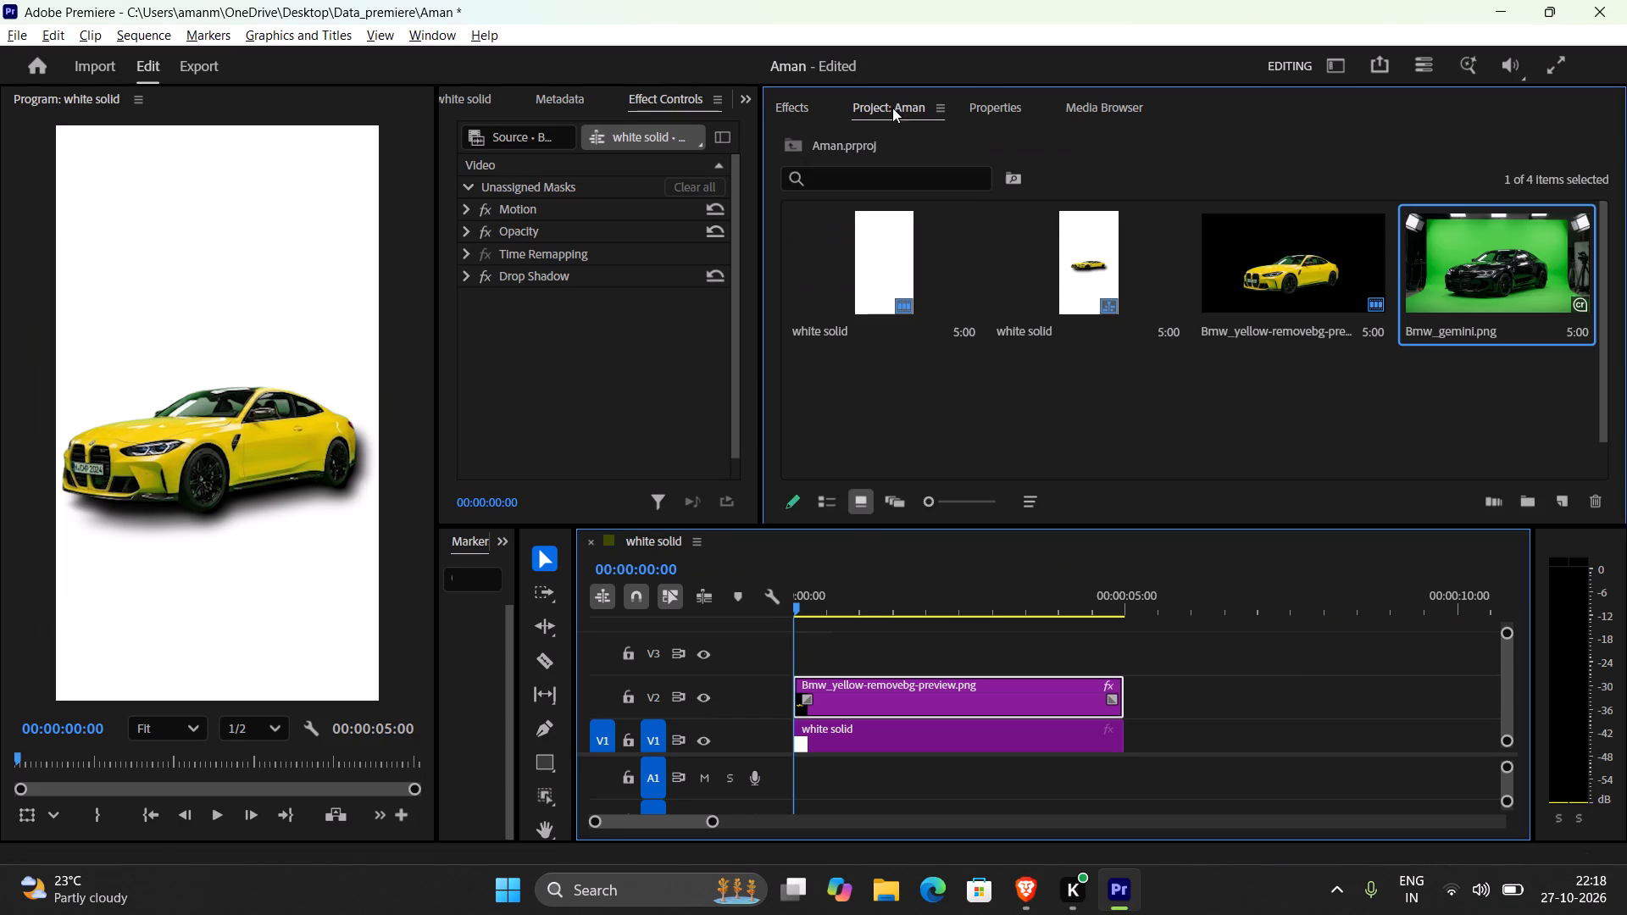
drag(1520, 277, 874, 597)
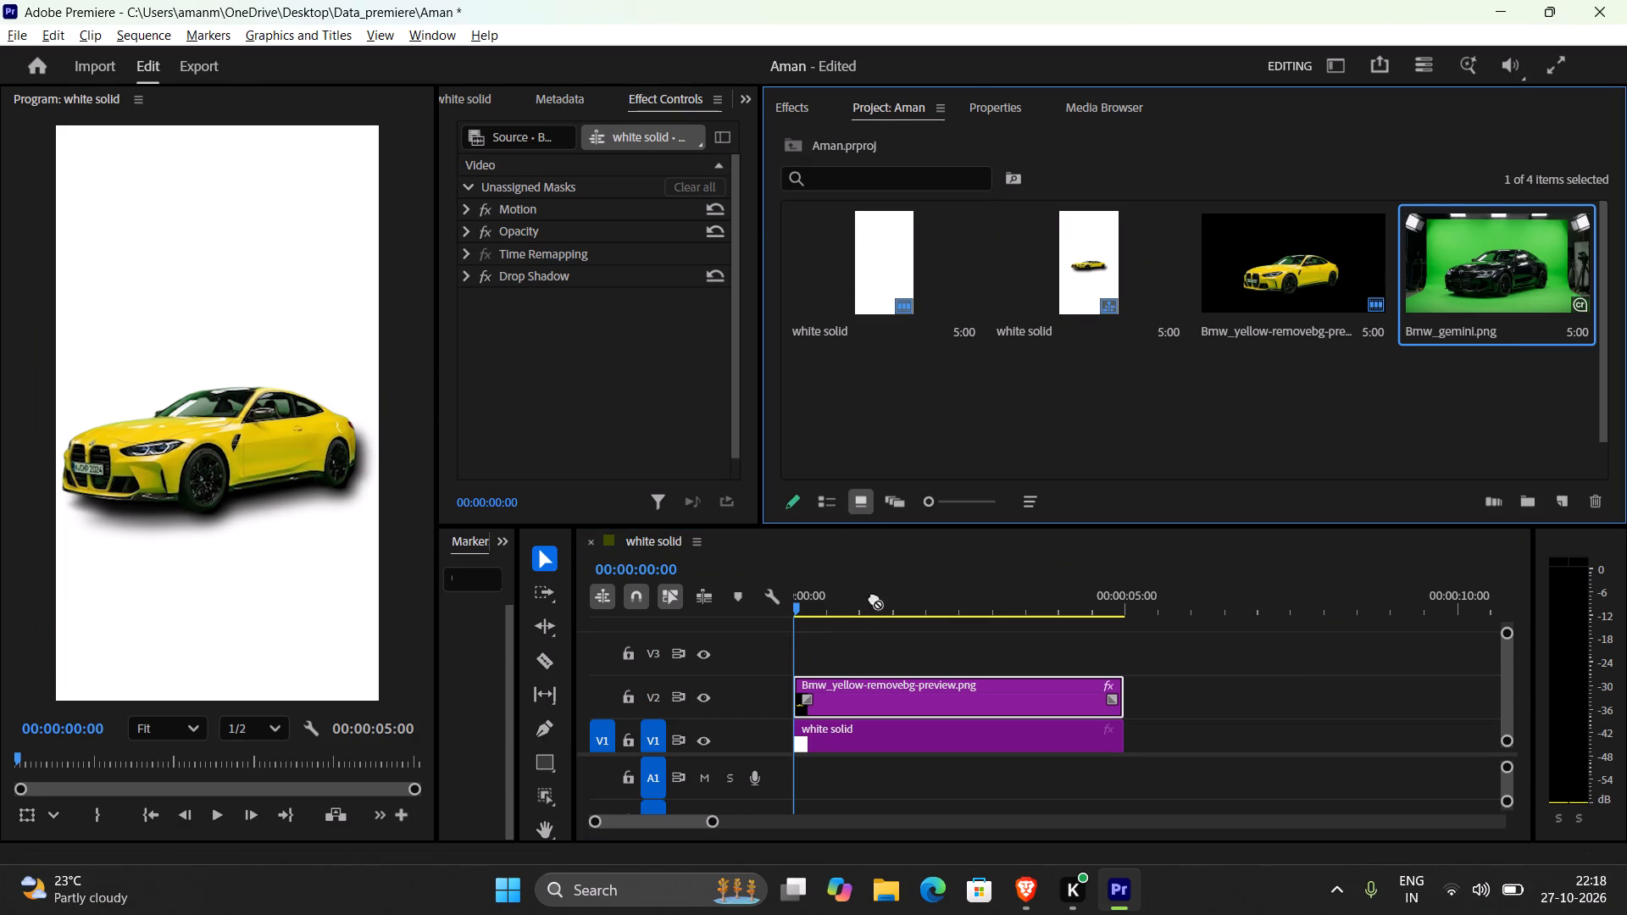
drag(874, 597, 789, 646)
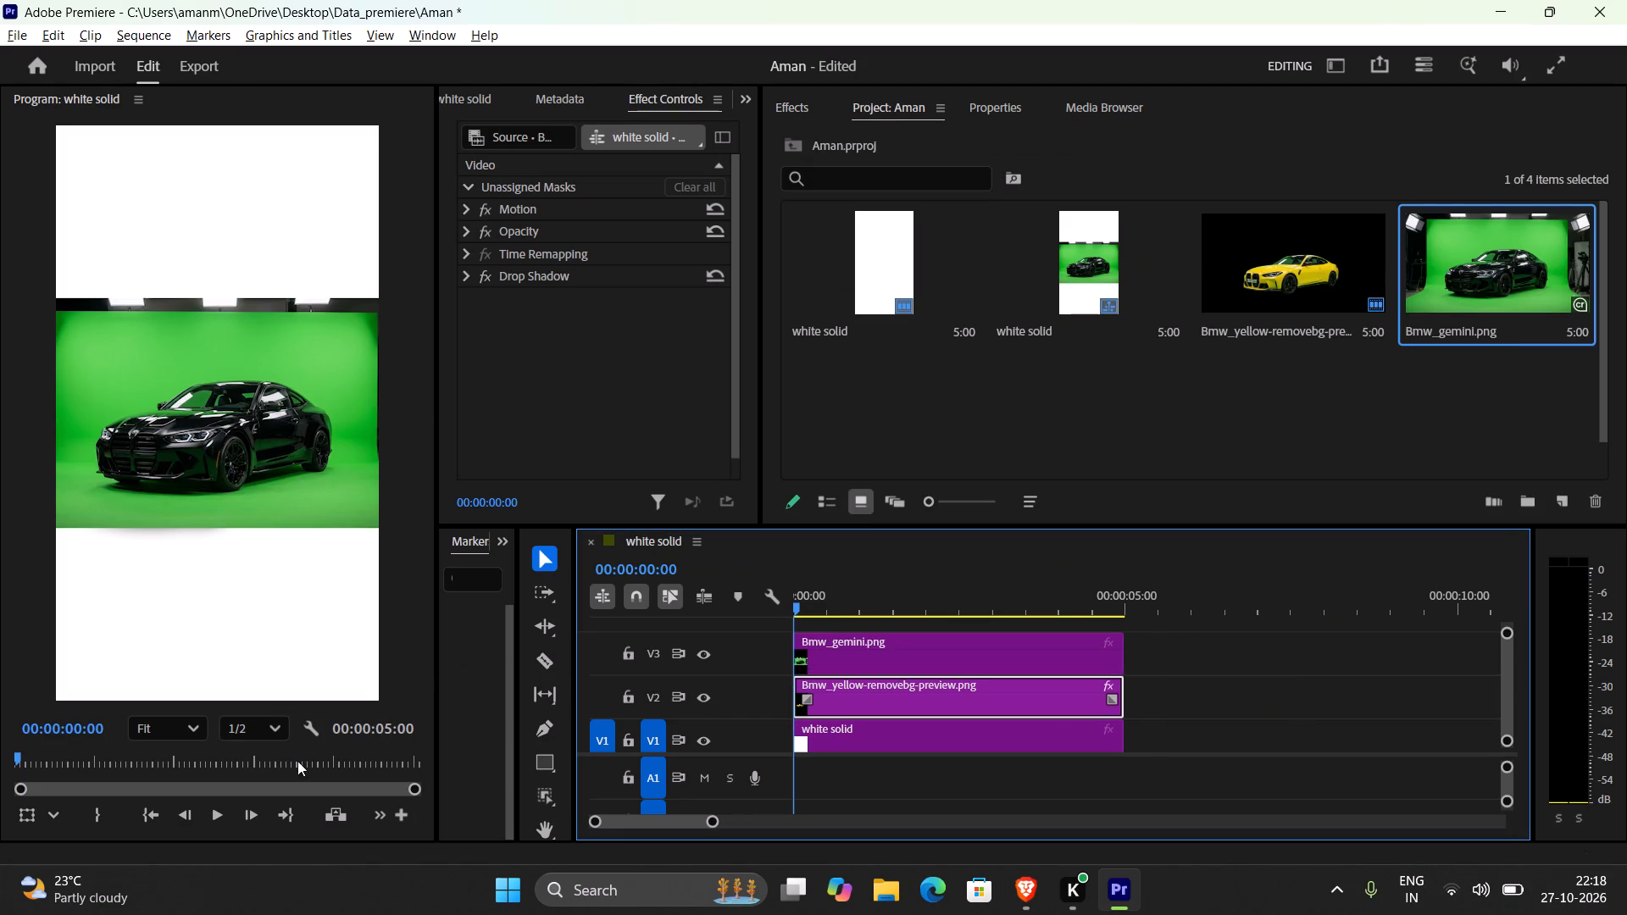
Play the start of the sequence to preview the green-screen BMW clip, and return the playhead to 00:00:00:00.
click(214, 810)
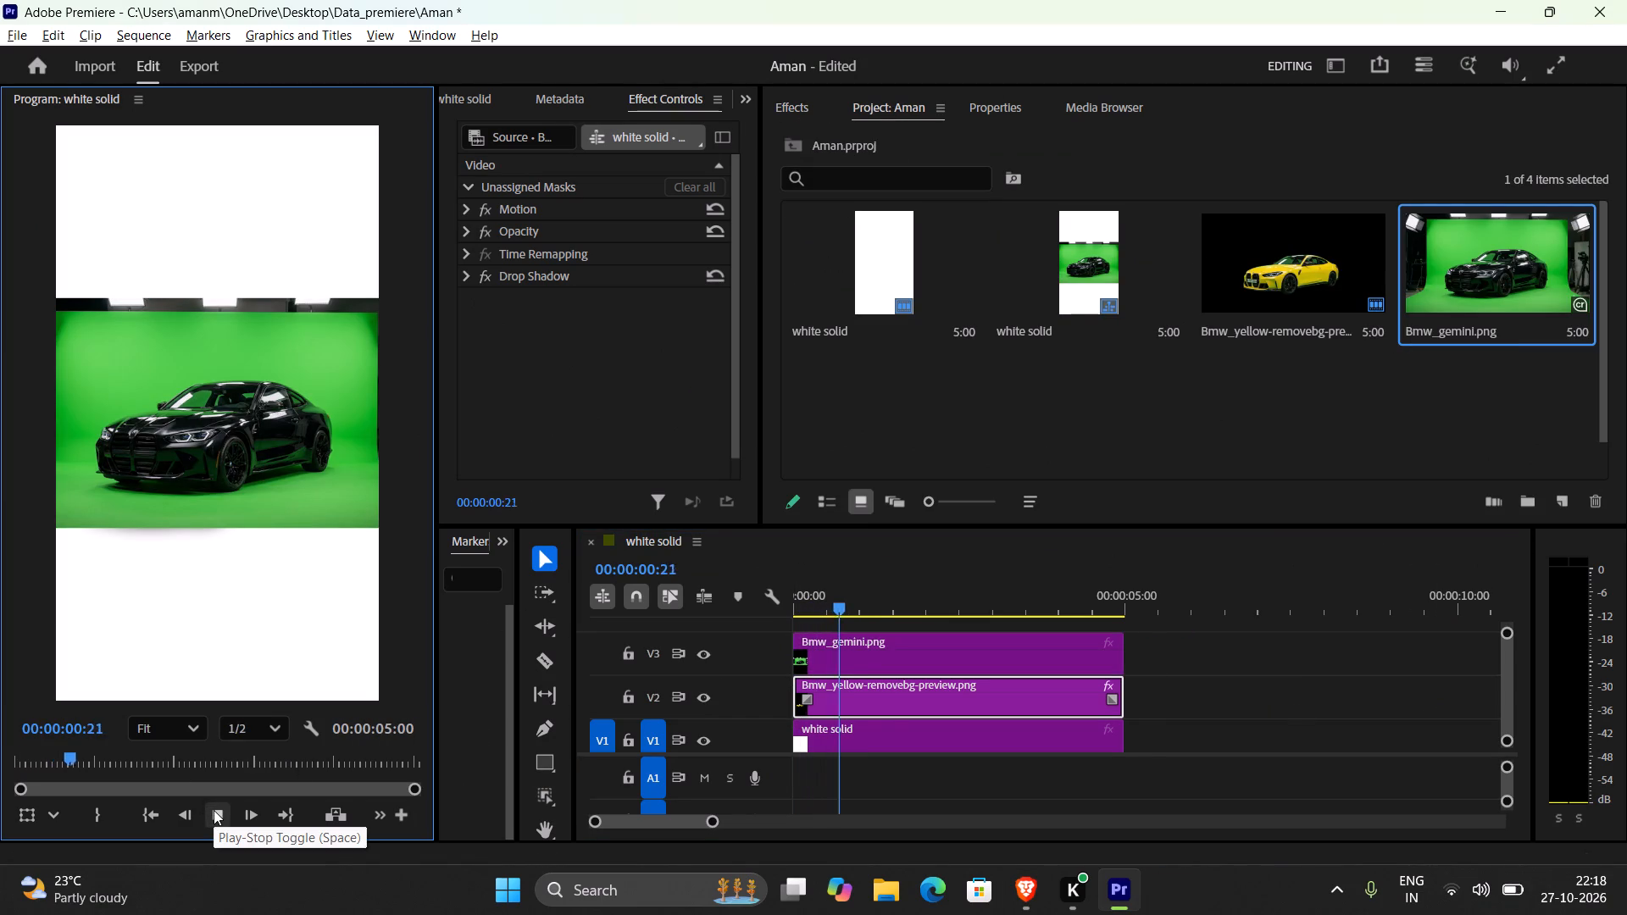
drag(175, 762, 0, 766)
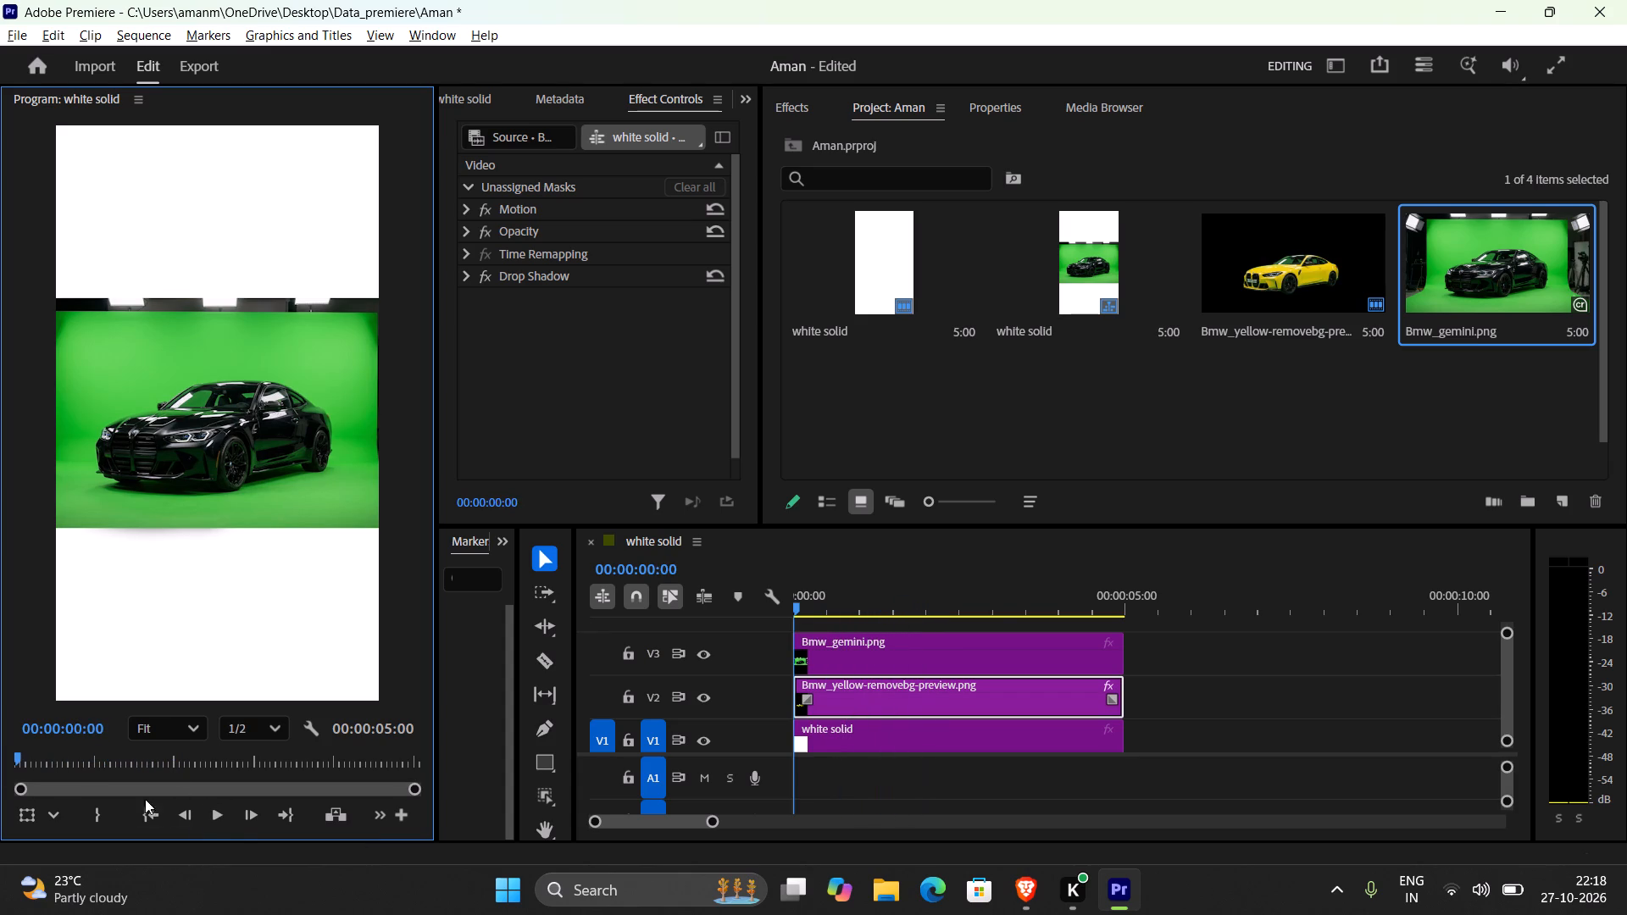
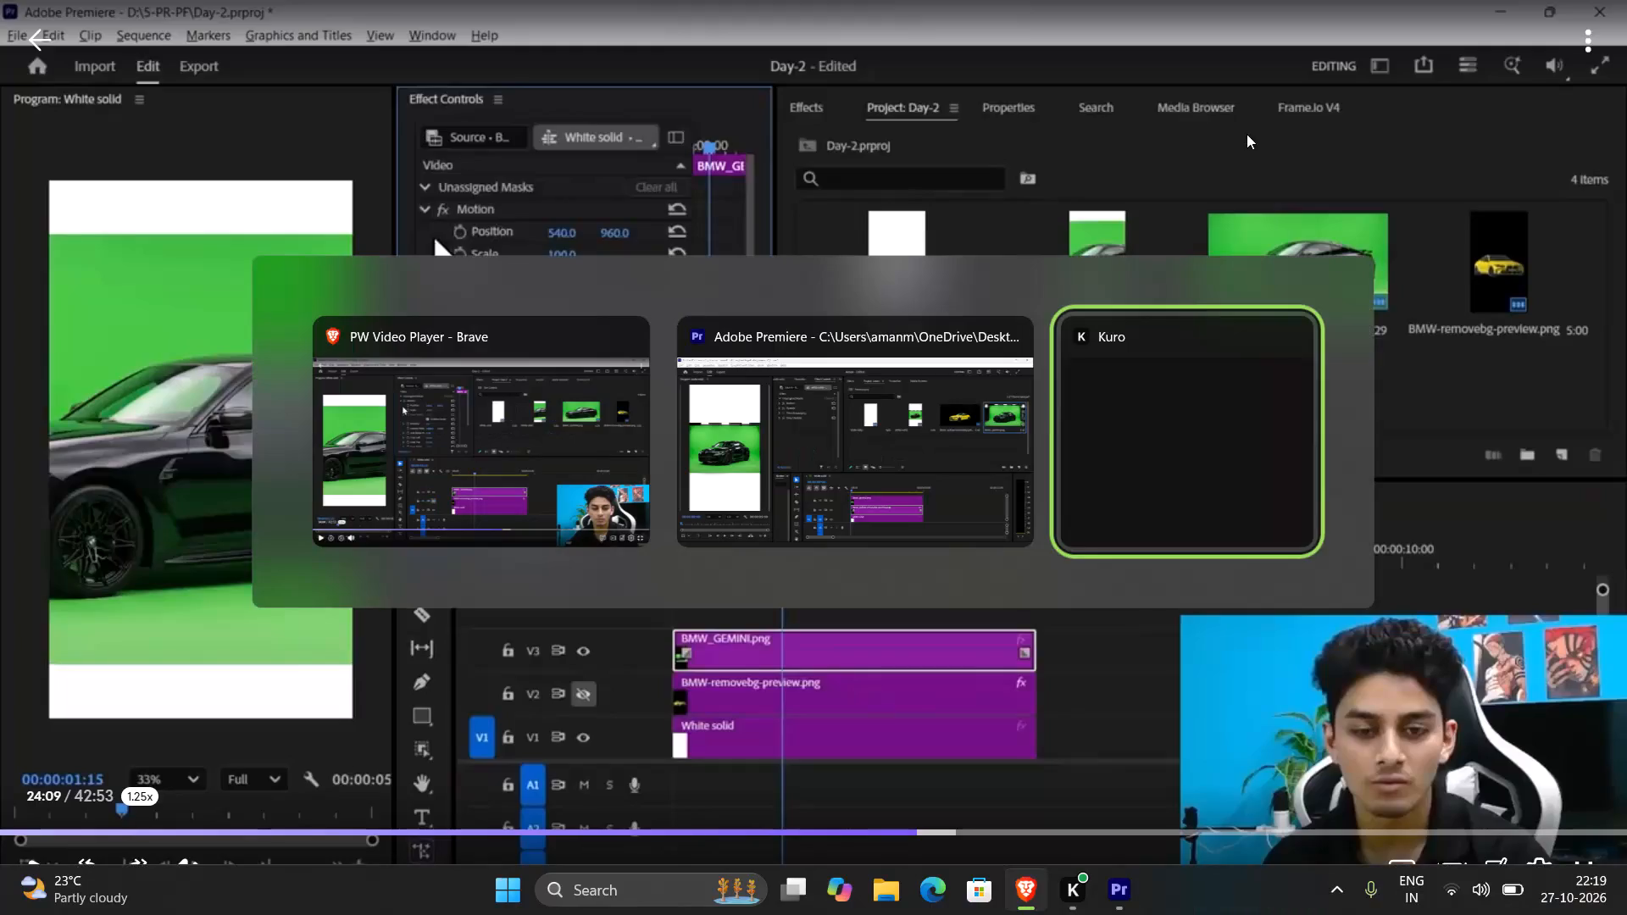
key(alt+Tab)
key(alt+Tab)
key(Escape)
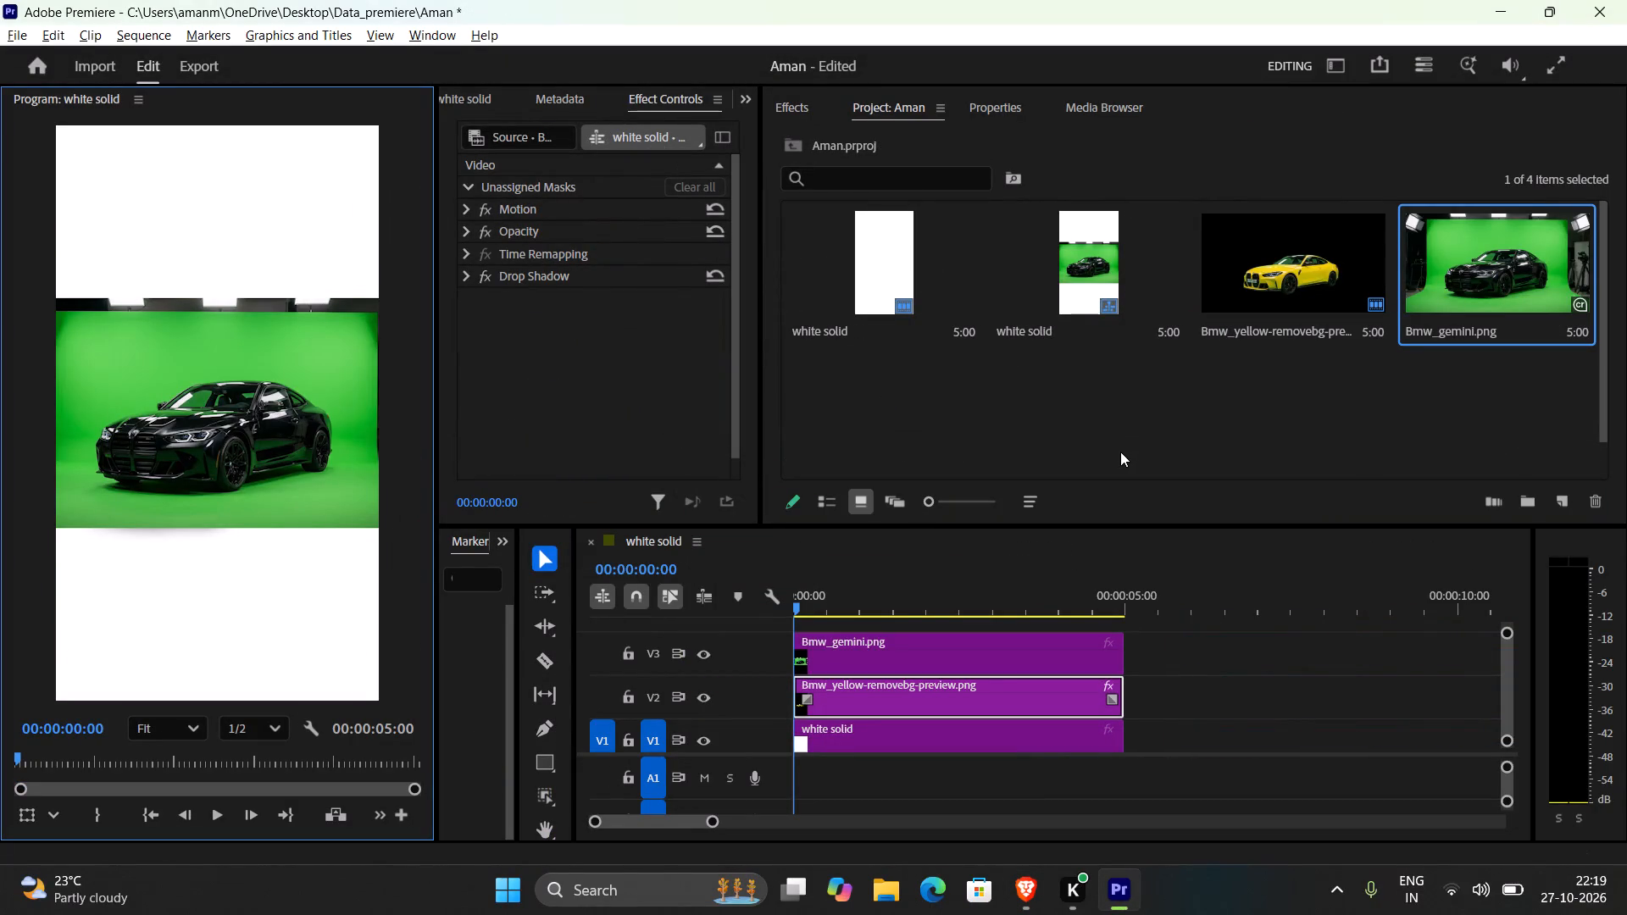
Show the Windows desktop and open the system quick settings.
key(super+d)
key(super+s)
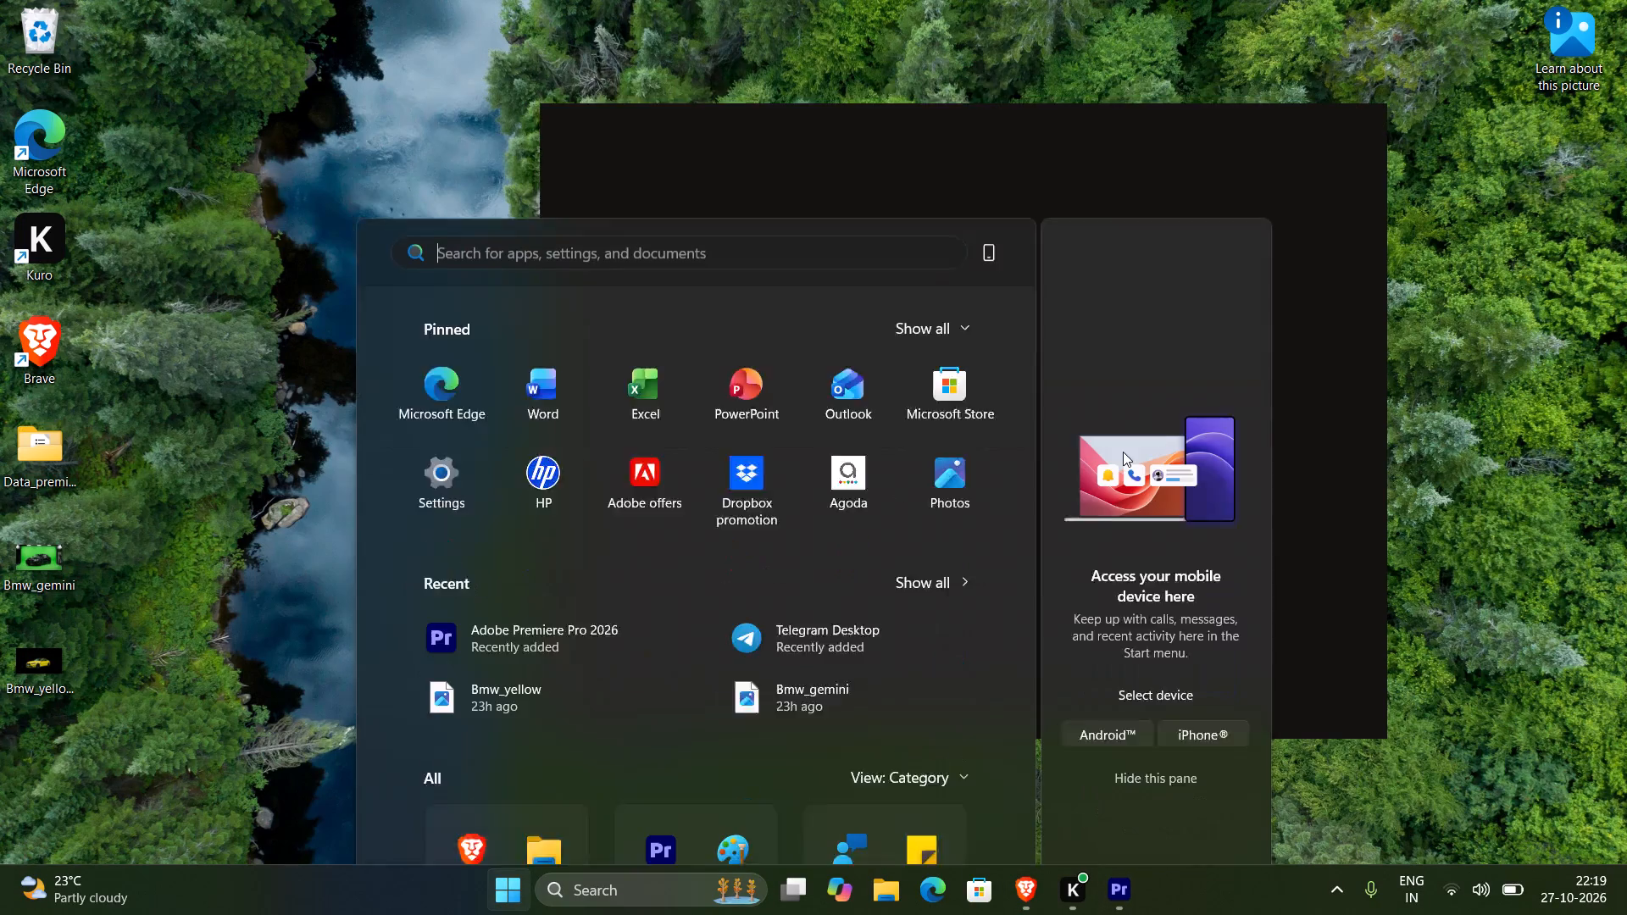
click(1347, 0)
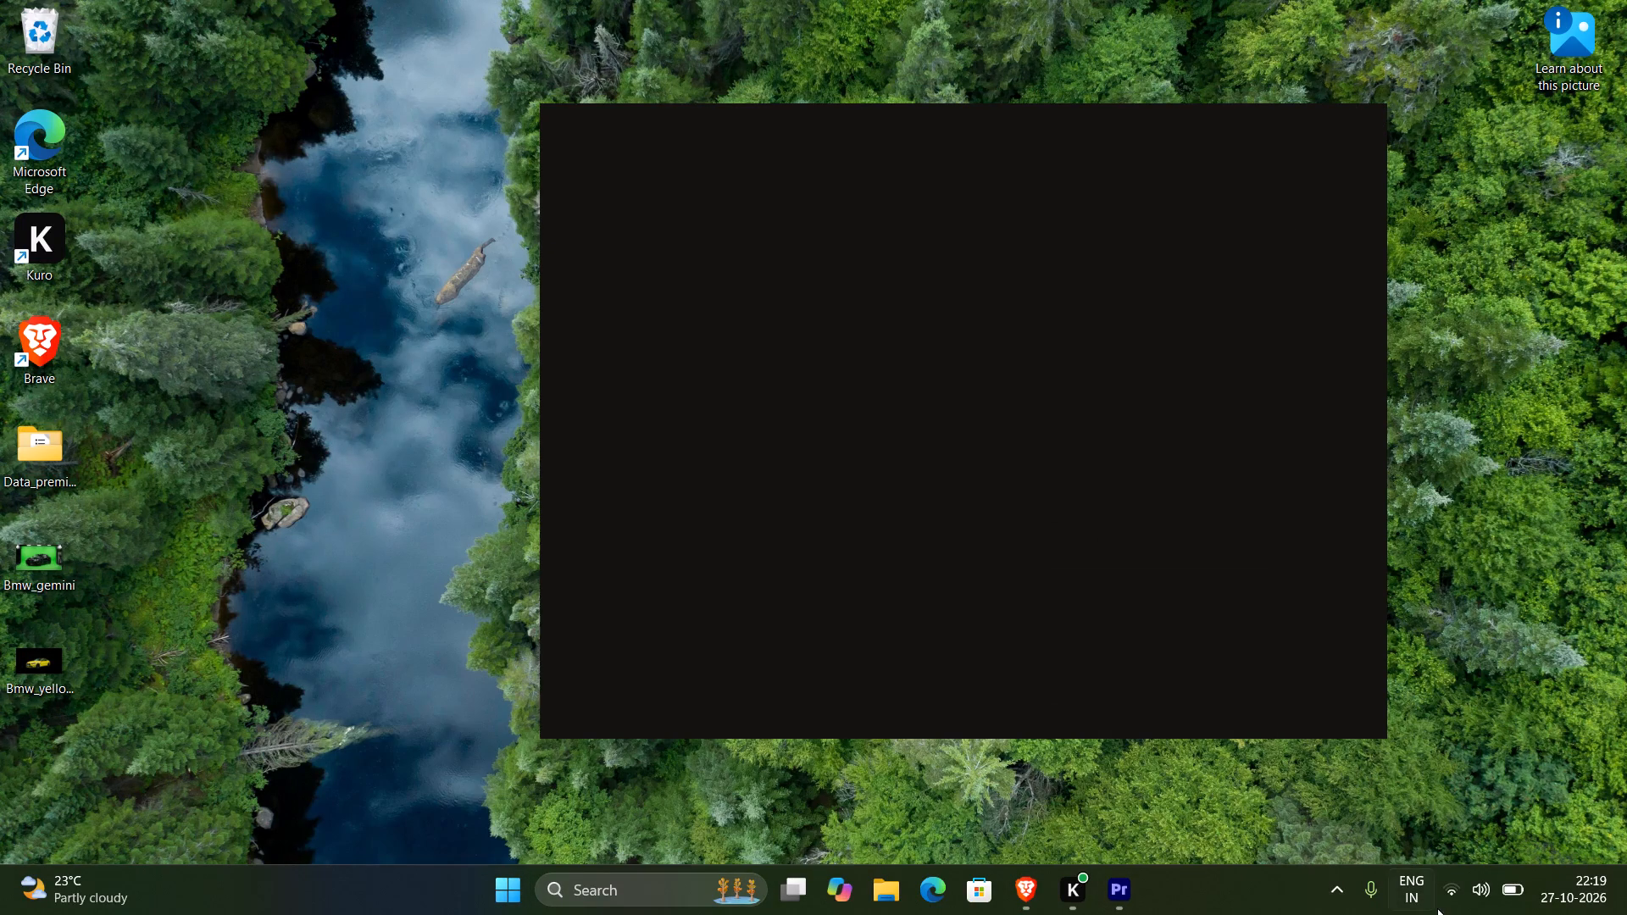
click(1455, 914)
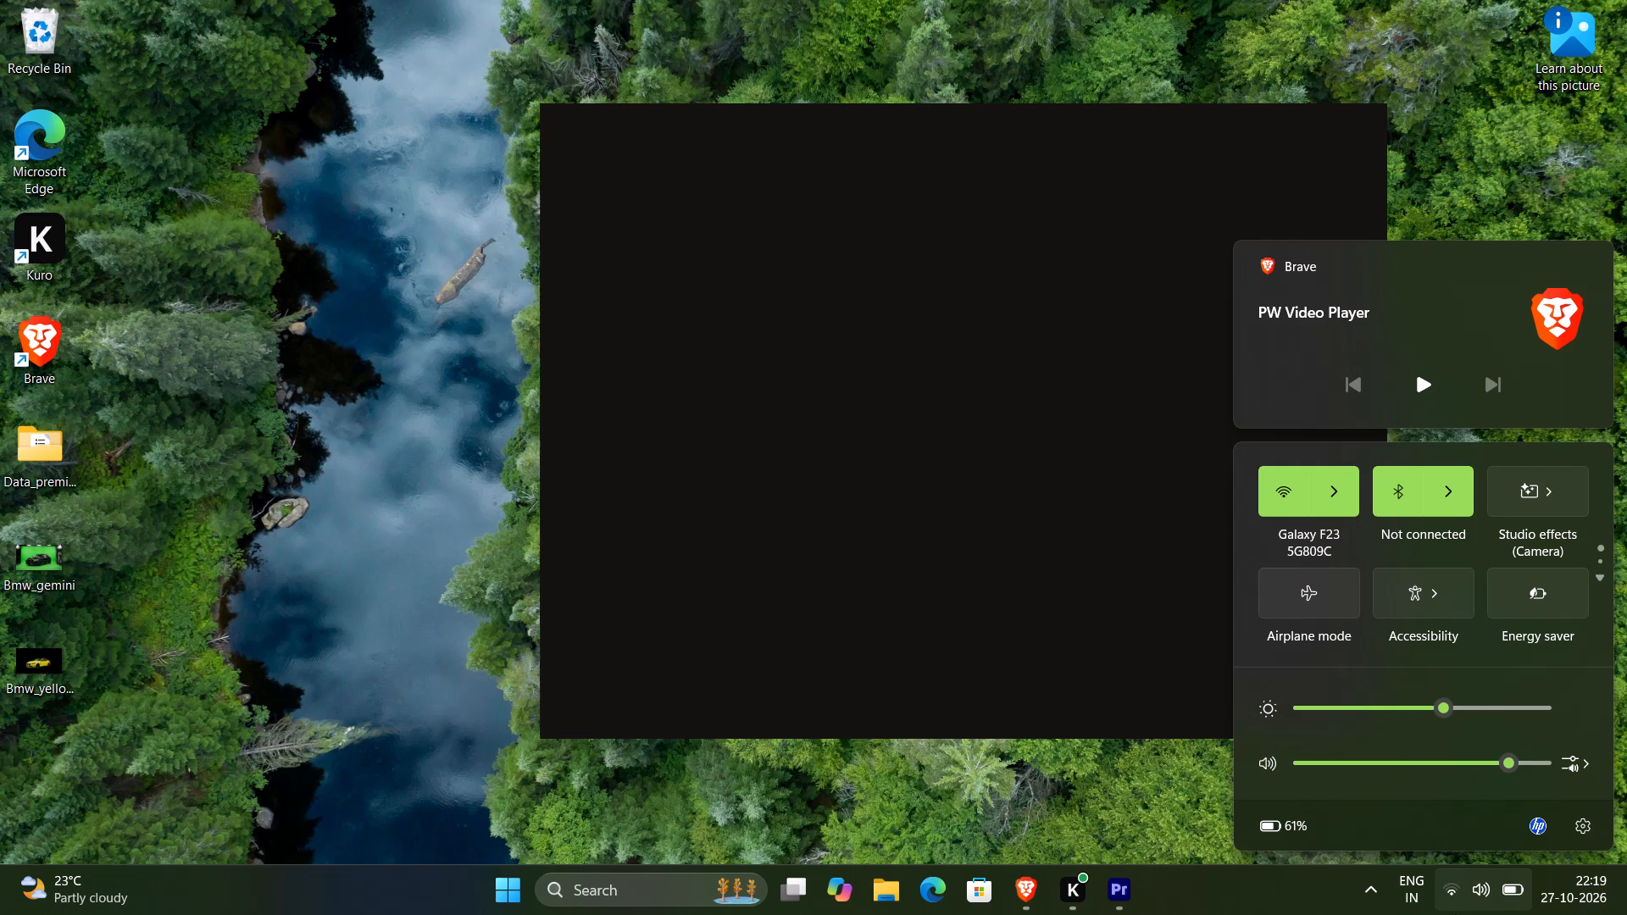
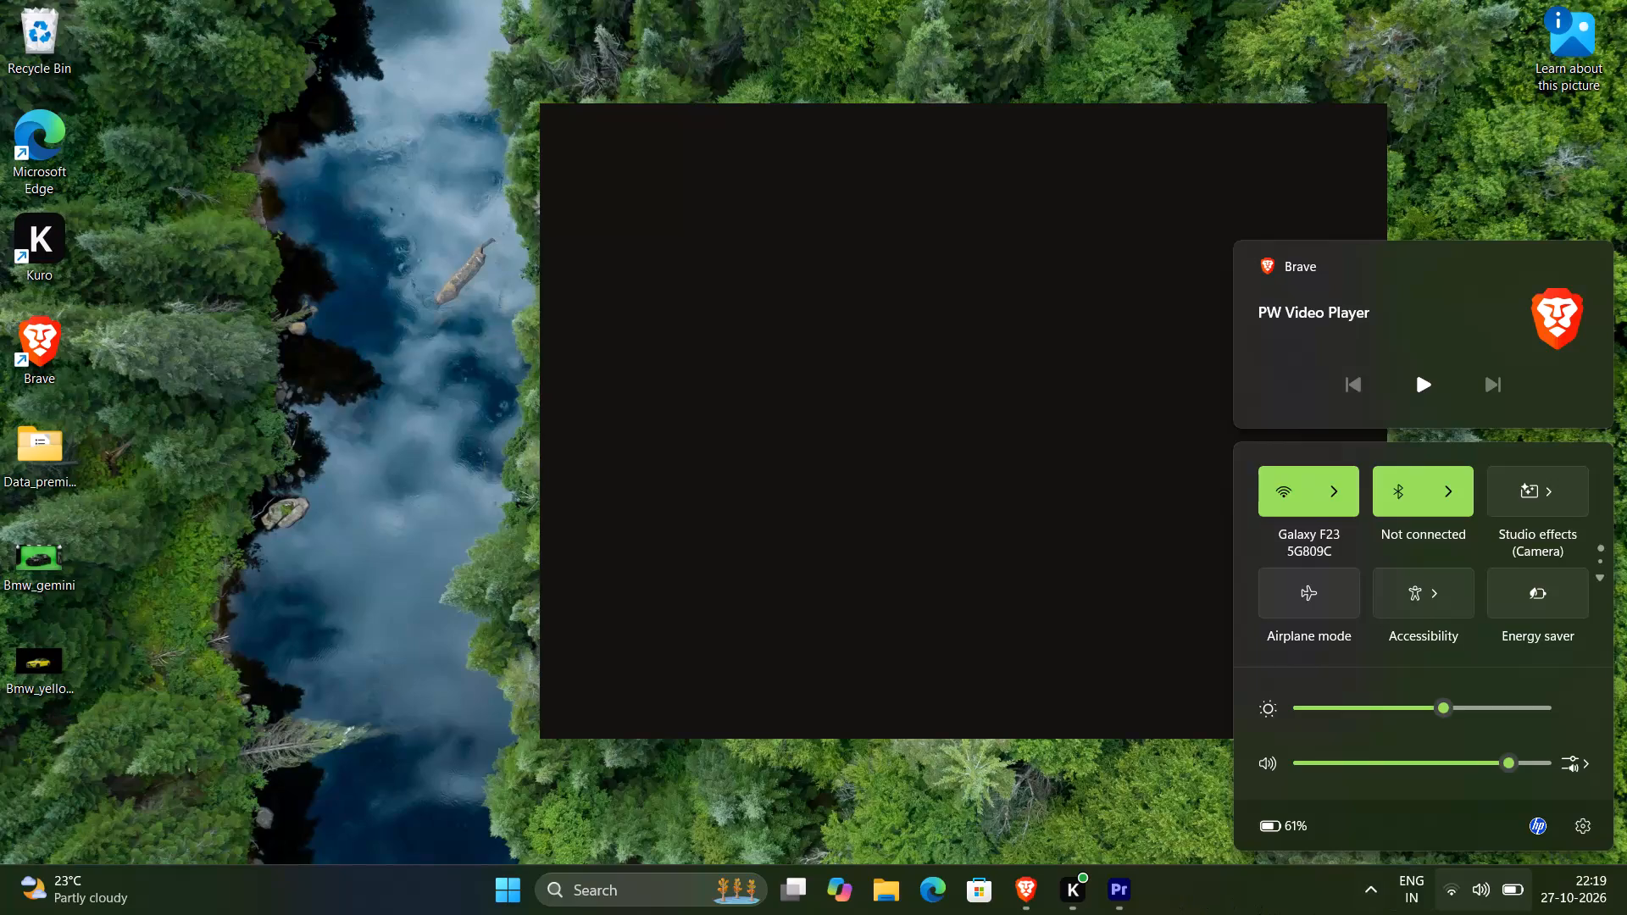
Switch to the paused lecture video in Brave, at the part showing BMW_GEMINI.png's Motion settings in Effect Controls.
key(alt+Tab)
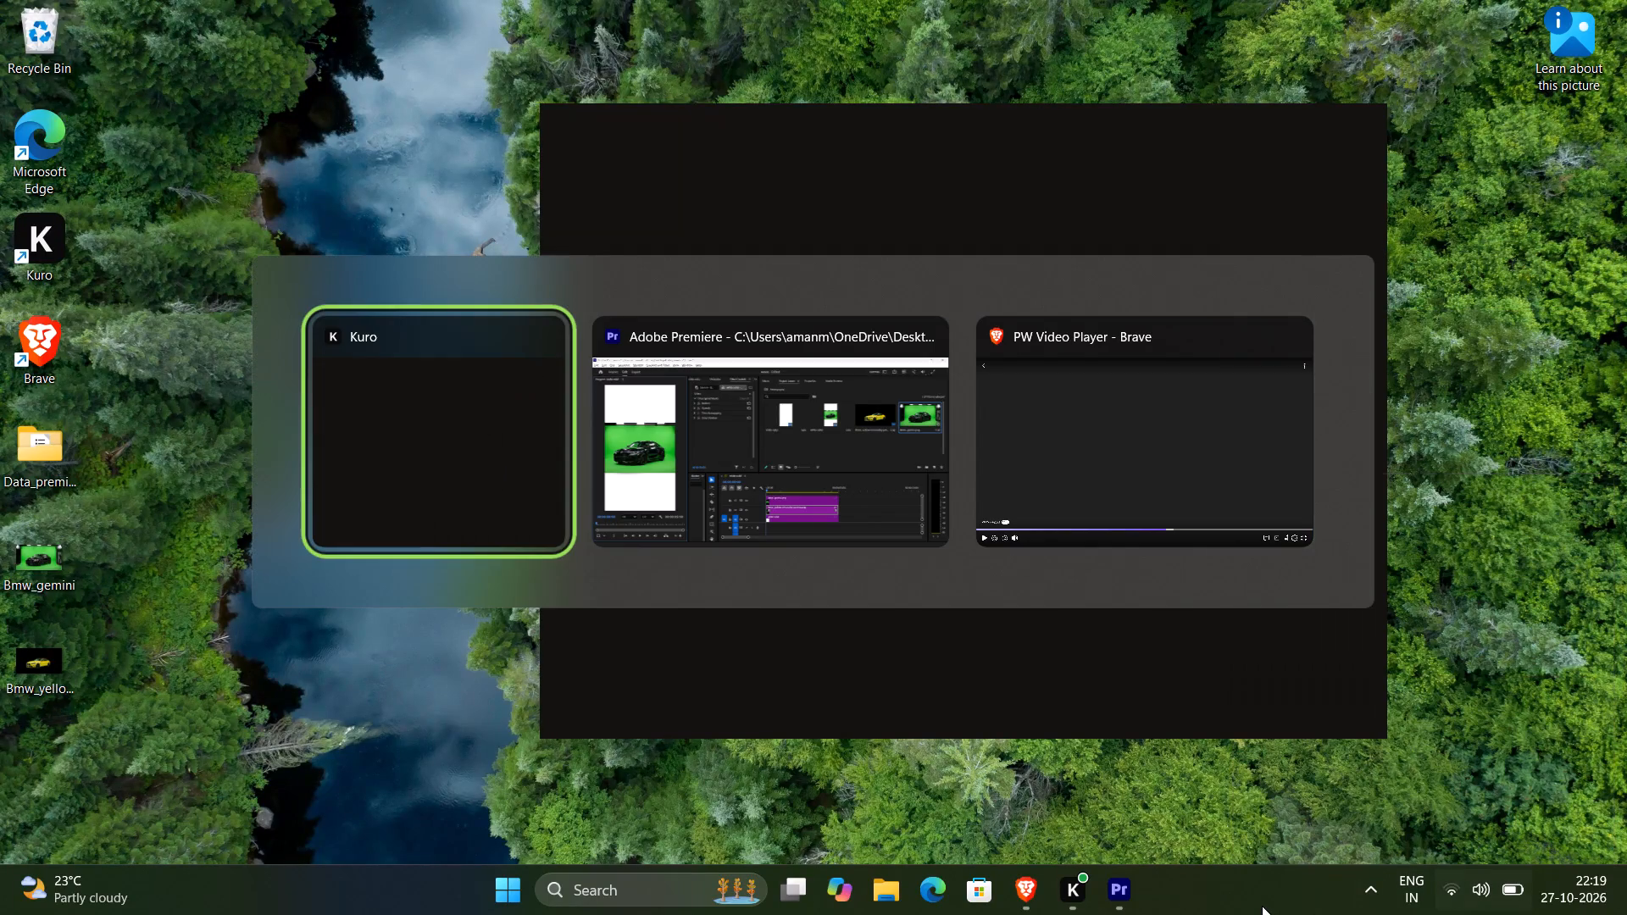
key(alt+Tab)
key(alt+Tab)
key(alt+Tab)
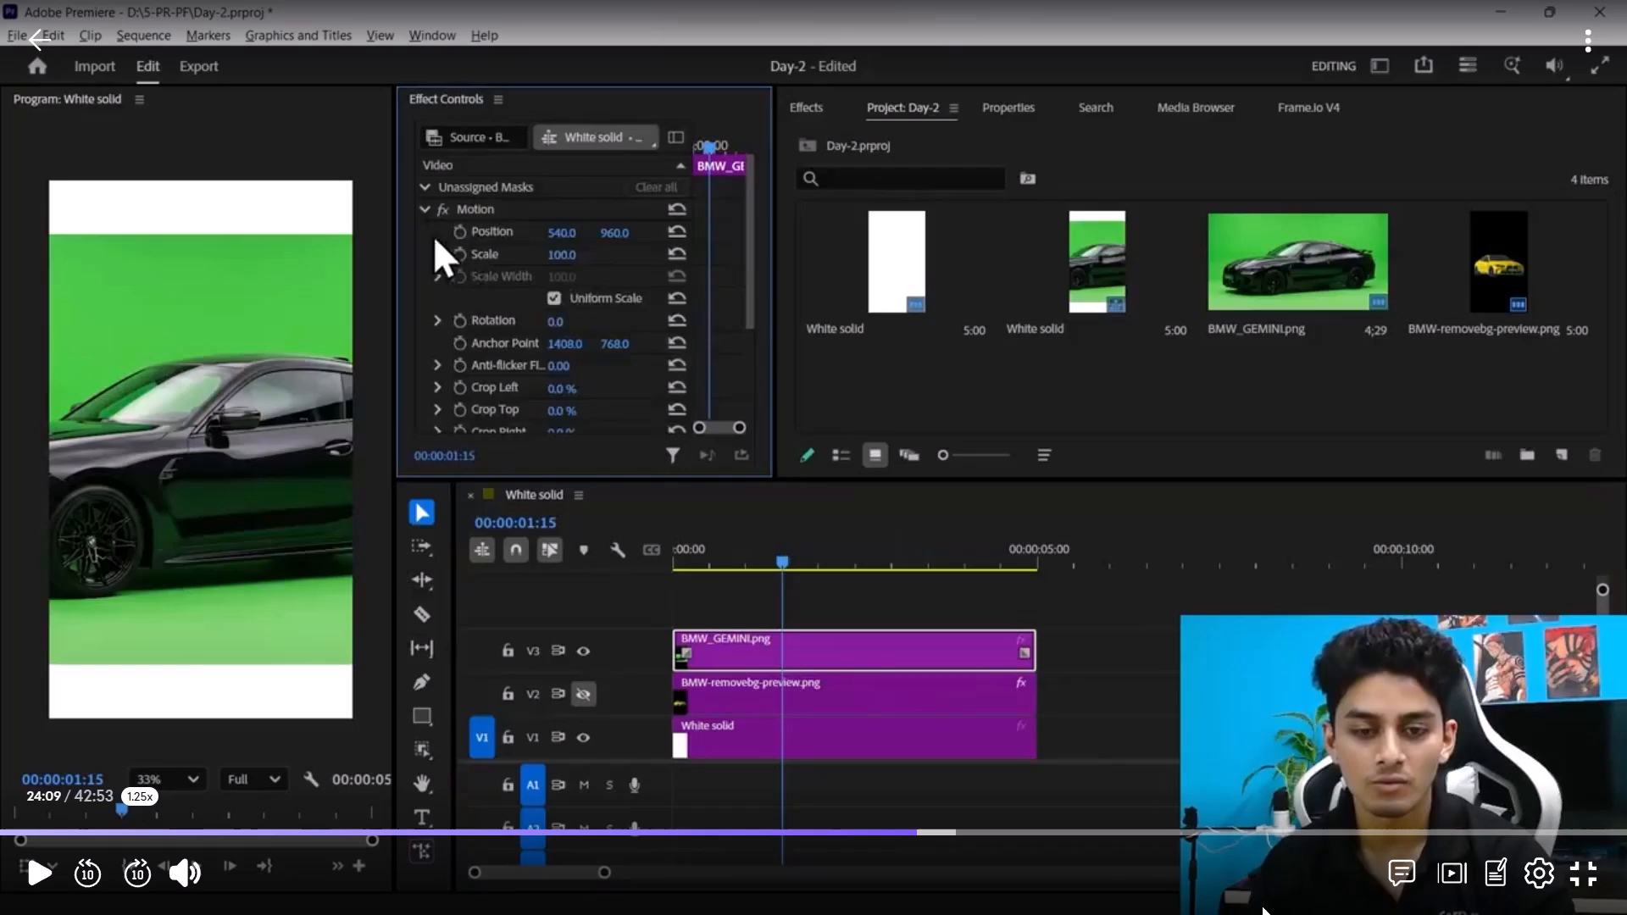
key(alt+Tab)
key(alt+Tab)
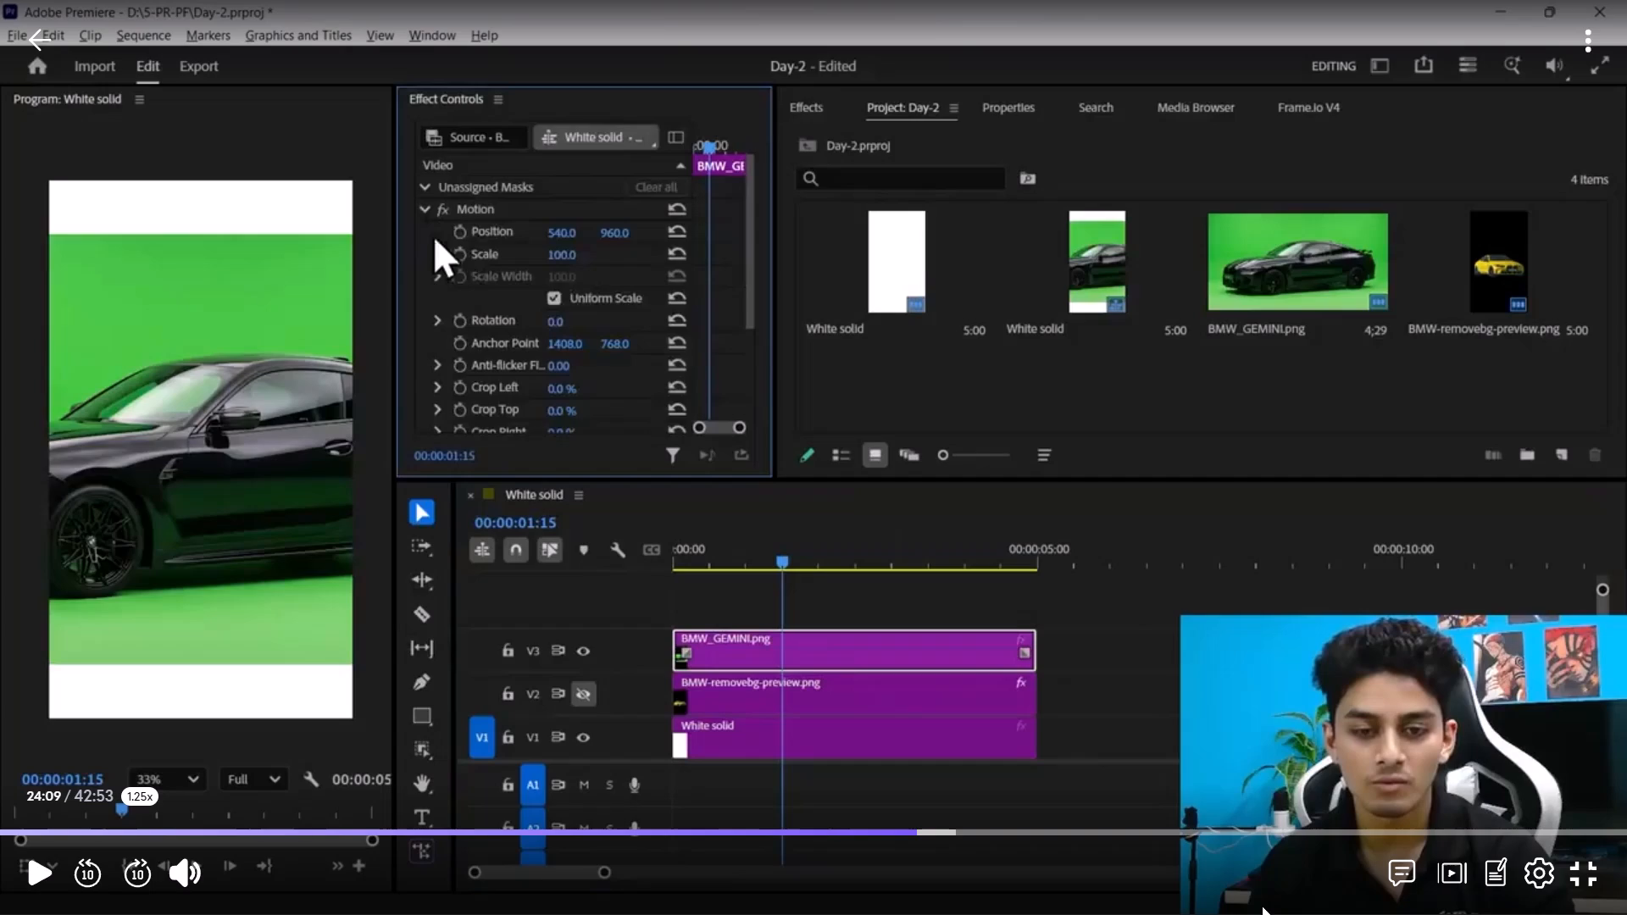
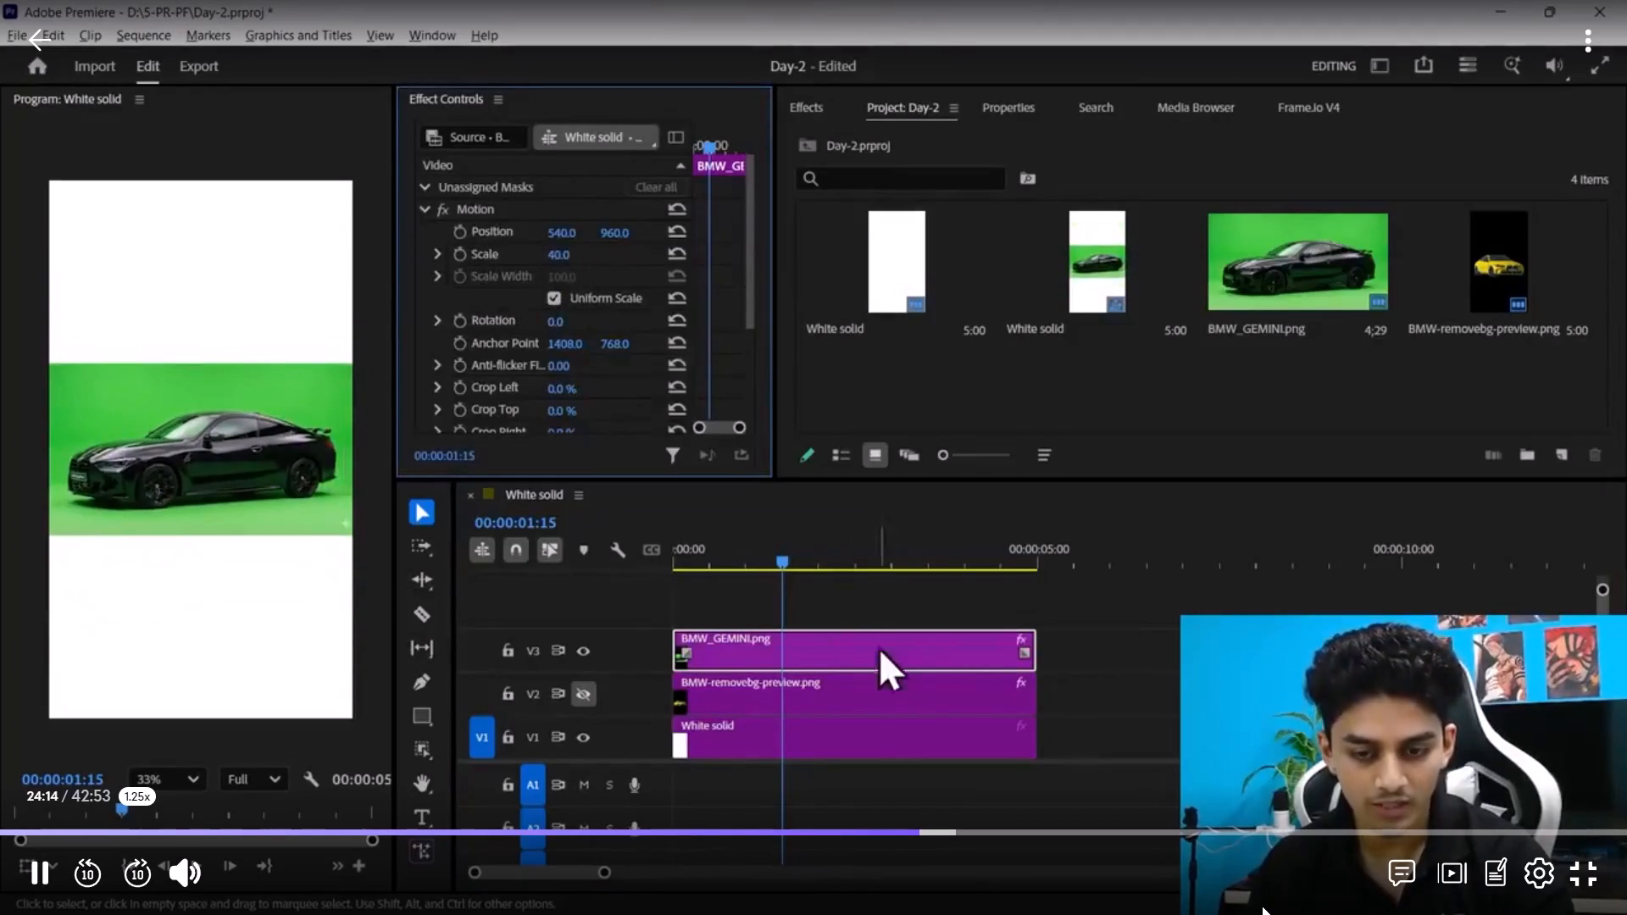
Pause the lecture and, back in Premiere Pro, select the Bmw_gemini.png clip on track V3 to access its Motion settings.
key(space)
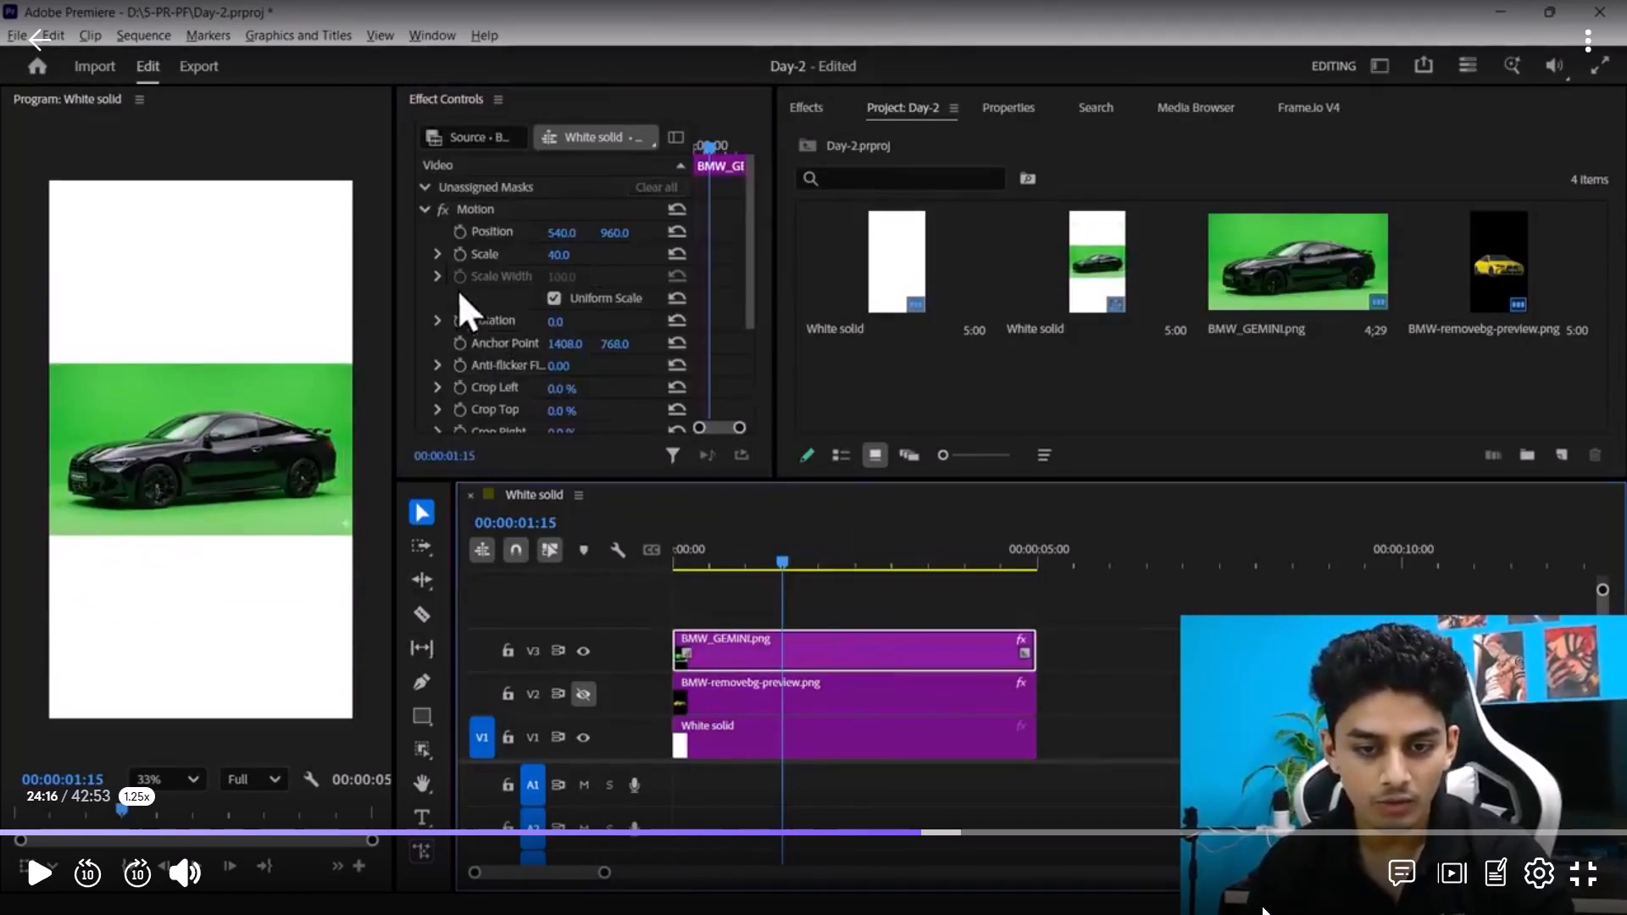
key(Tab)
key(alt+Tab)
click(464, 204)
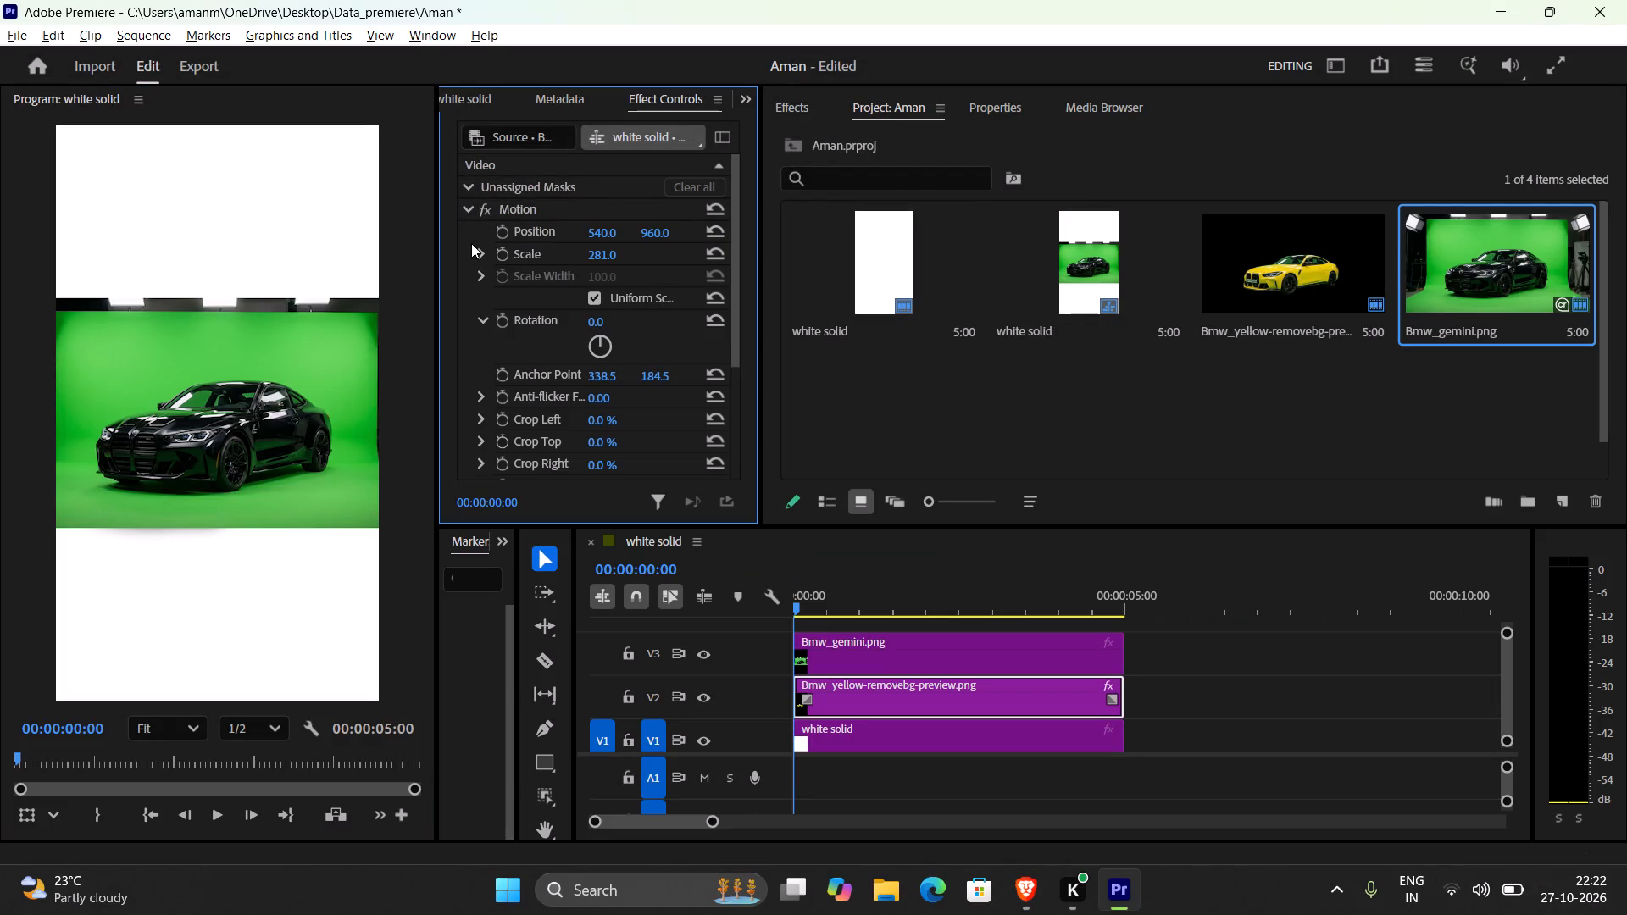
key(alt+Tab)
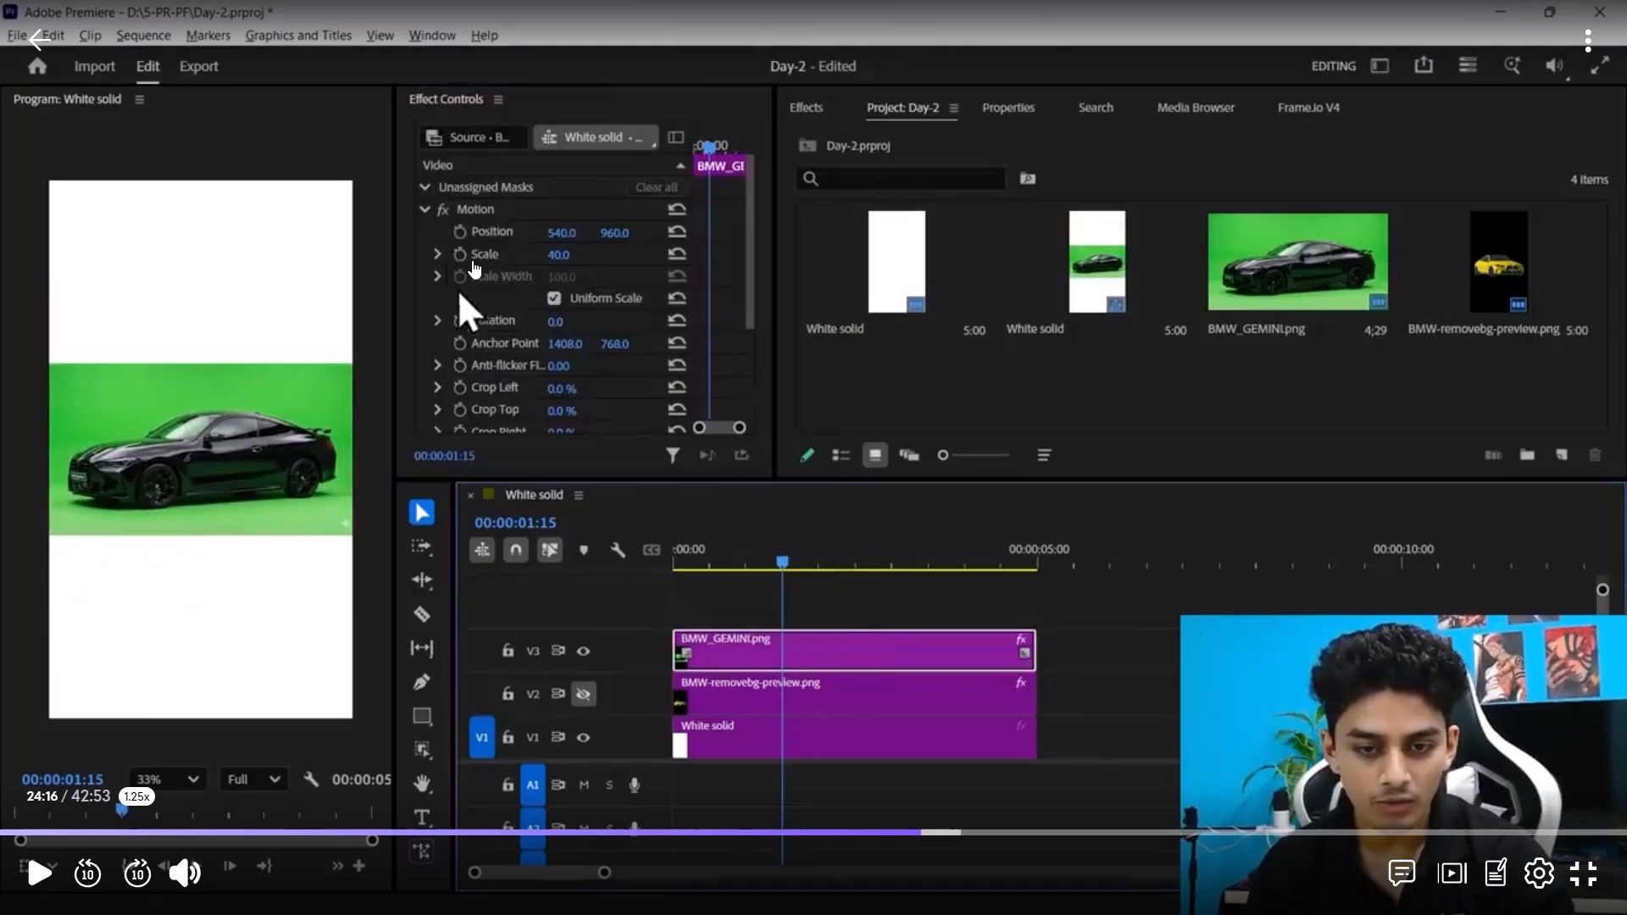
key(alt+Tab)
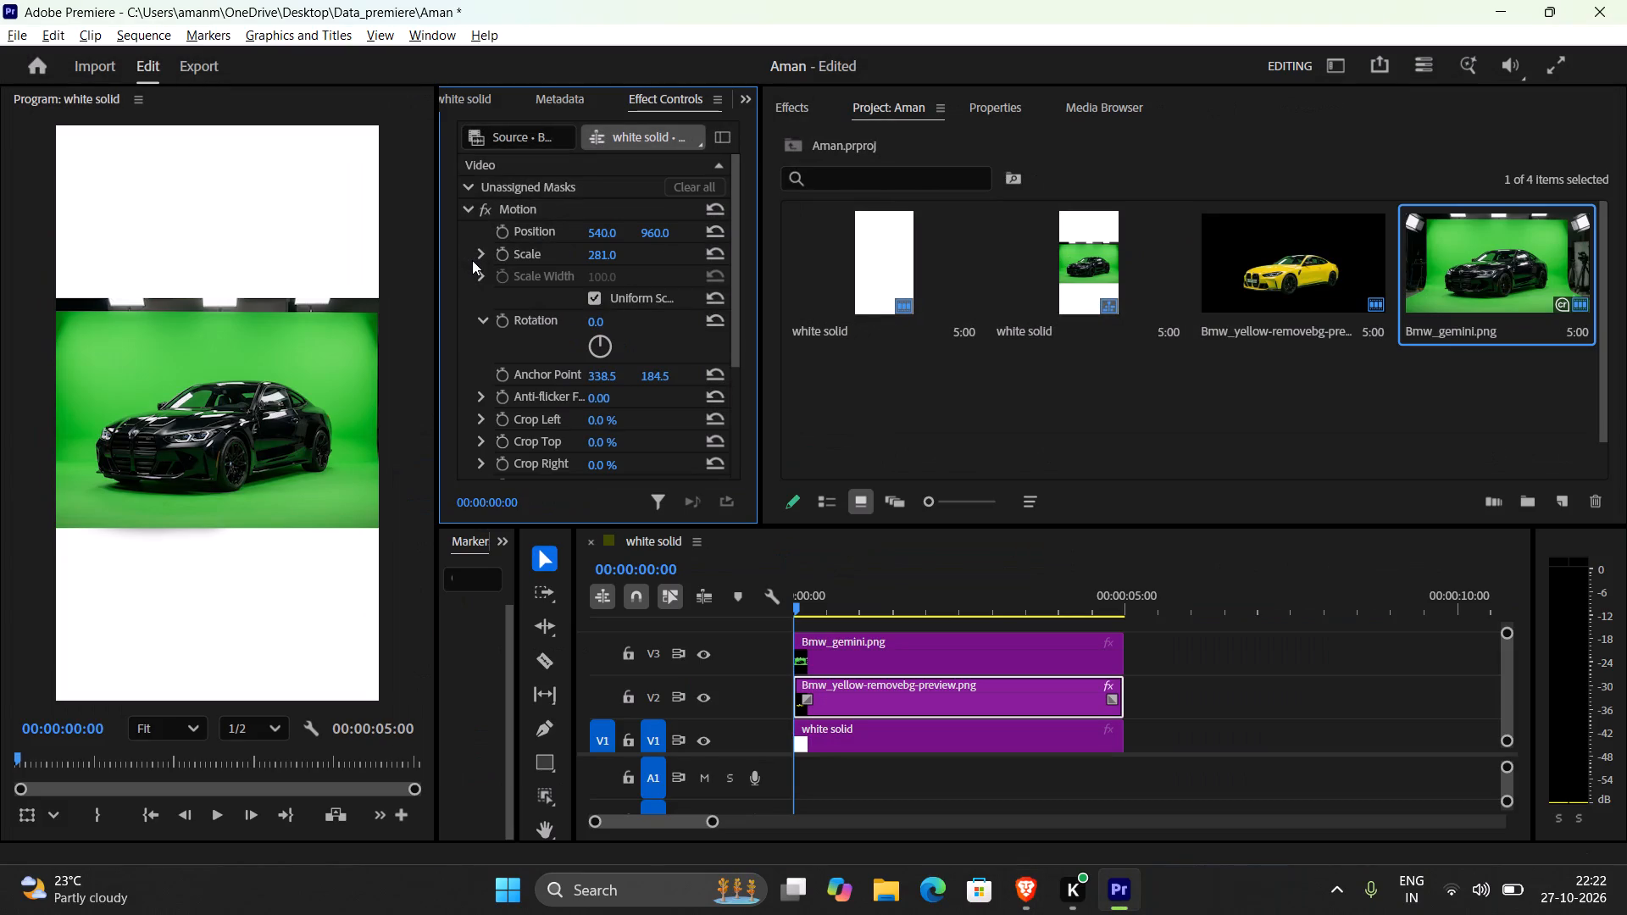
click(480, 258)
click(480, 258)
click(948, 652)
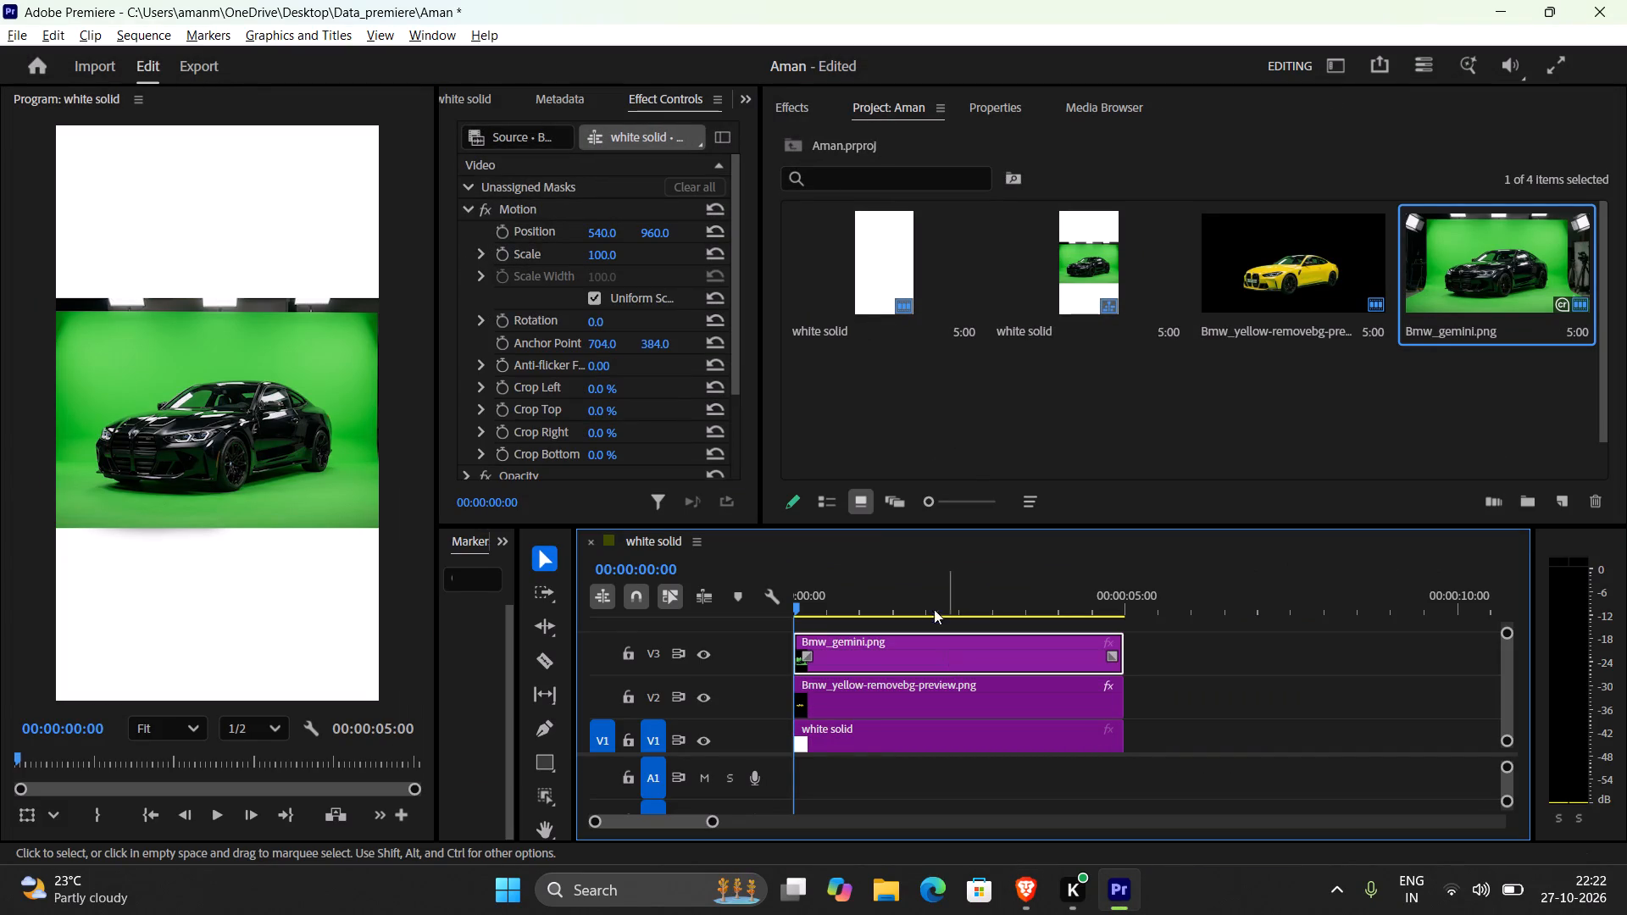
Return to the lecture in the browser, rewind it and rewatch how the green-screen BMW clip is added and scaled.
key(alt+Tab)
click(849, 428)
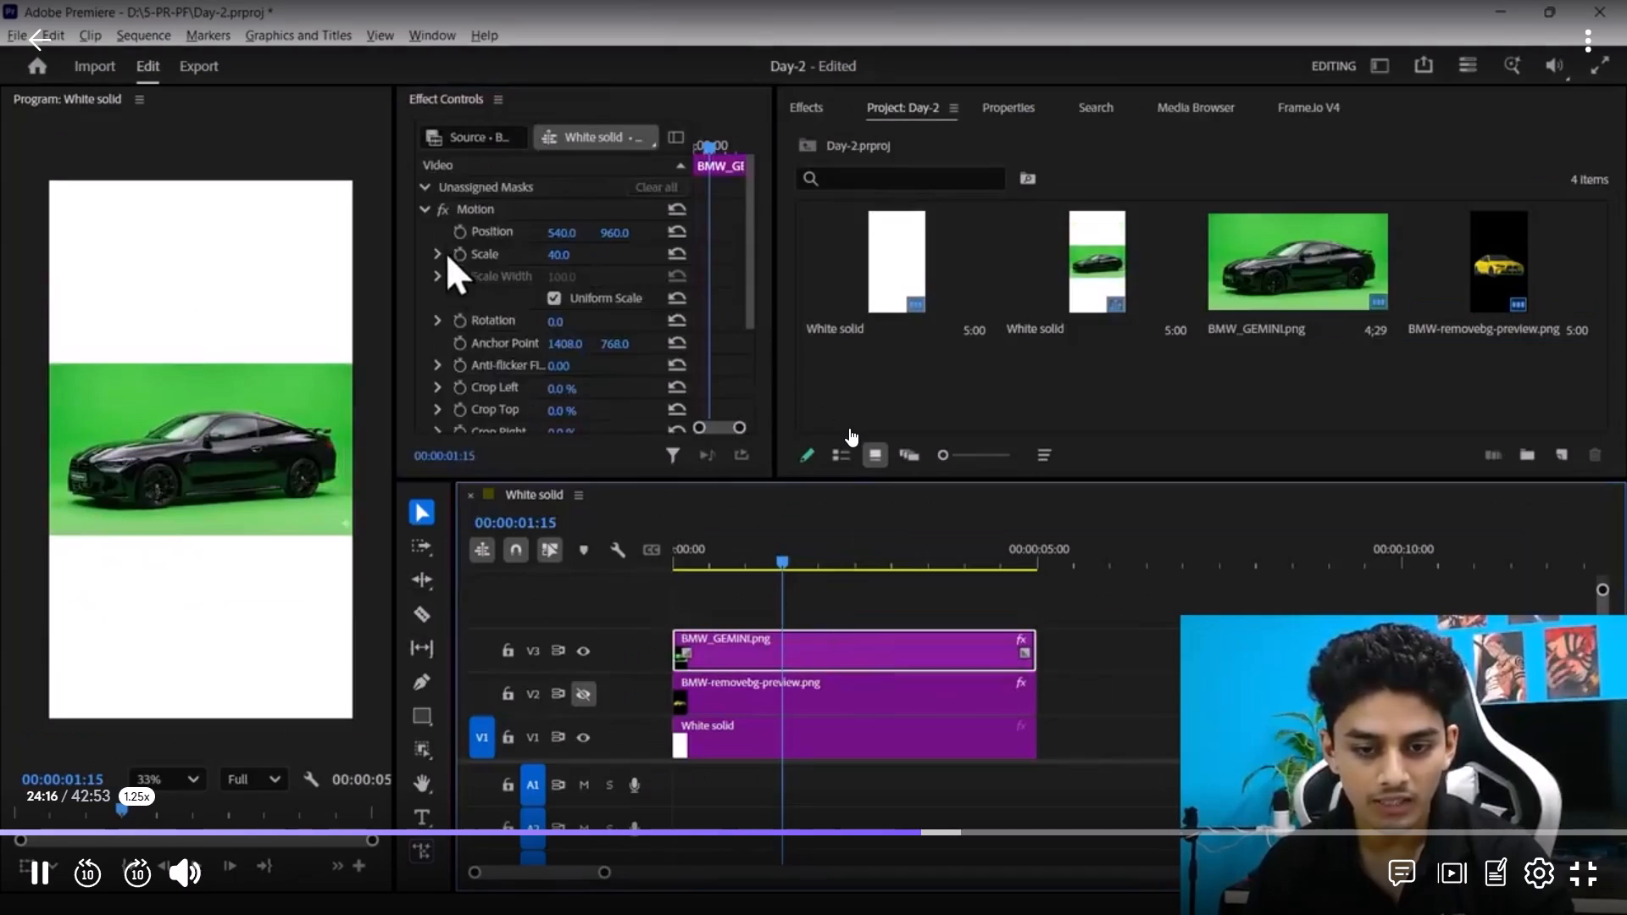
key(alt+Tab)
key(alt+Tab)
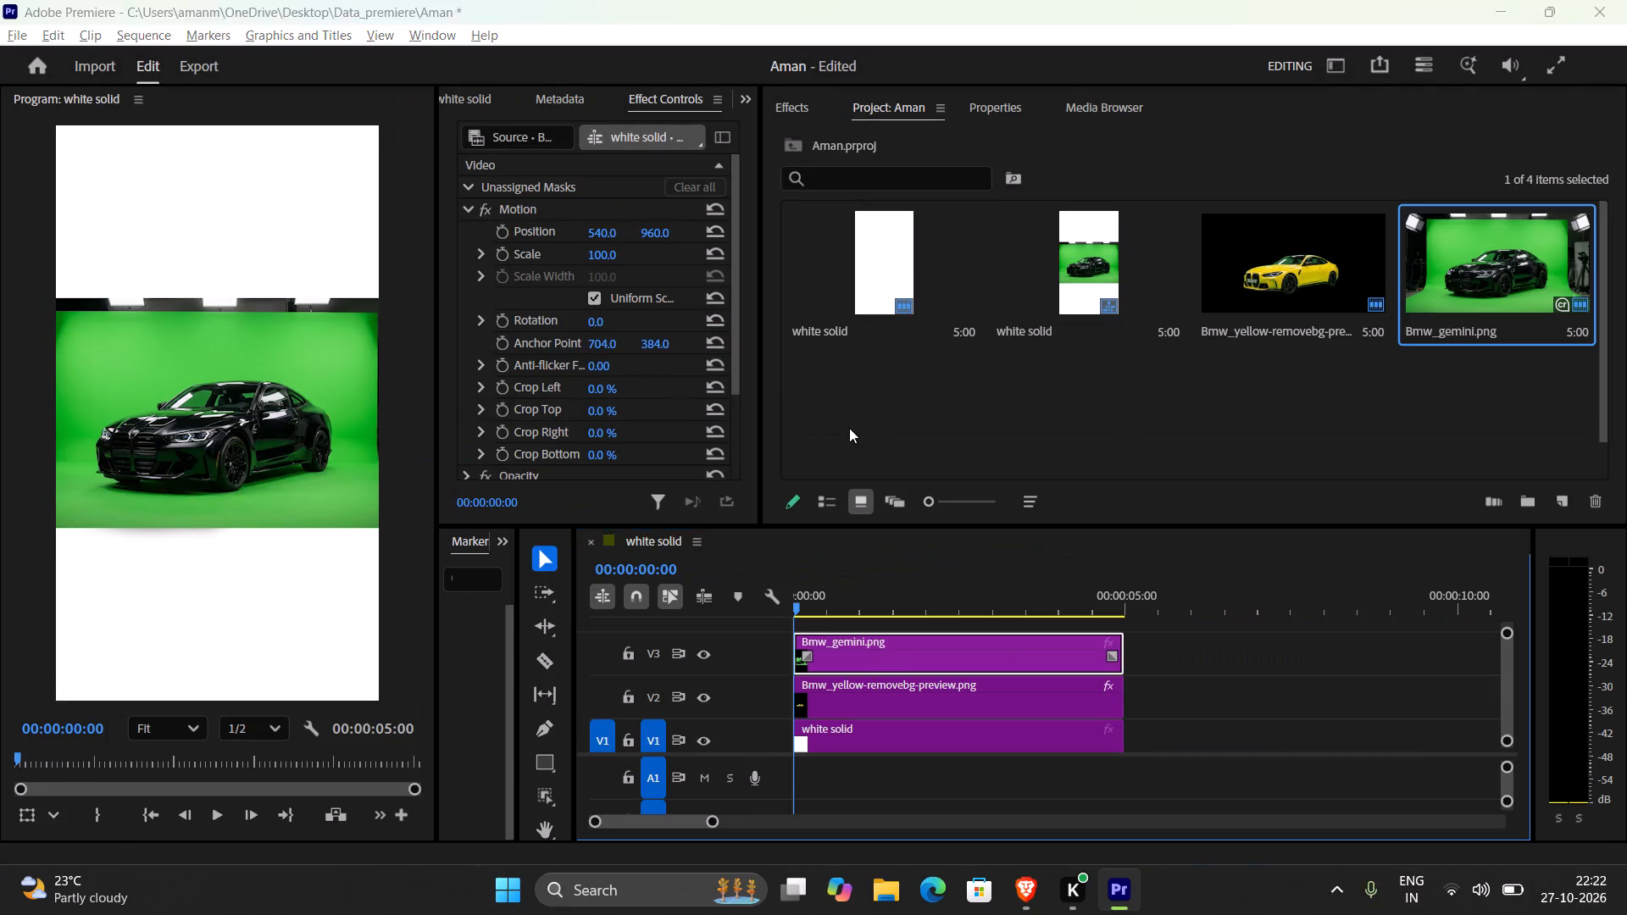
key(Left)
key(Left)
key(Left)
key(Left)
key(Left)
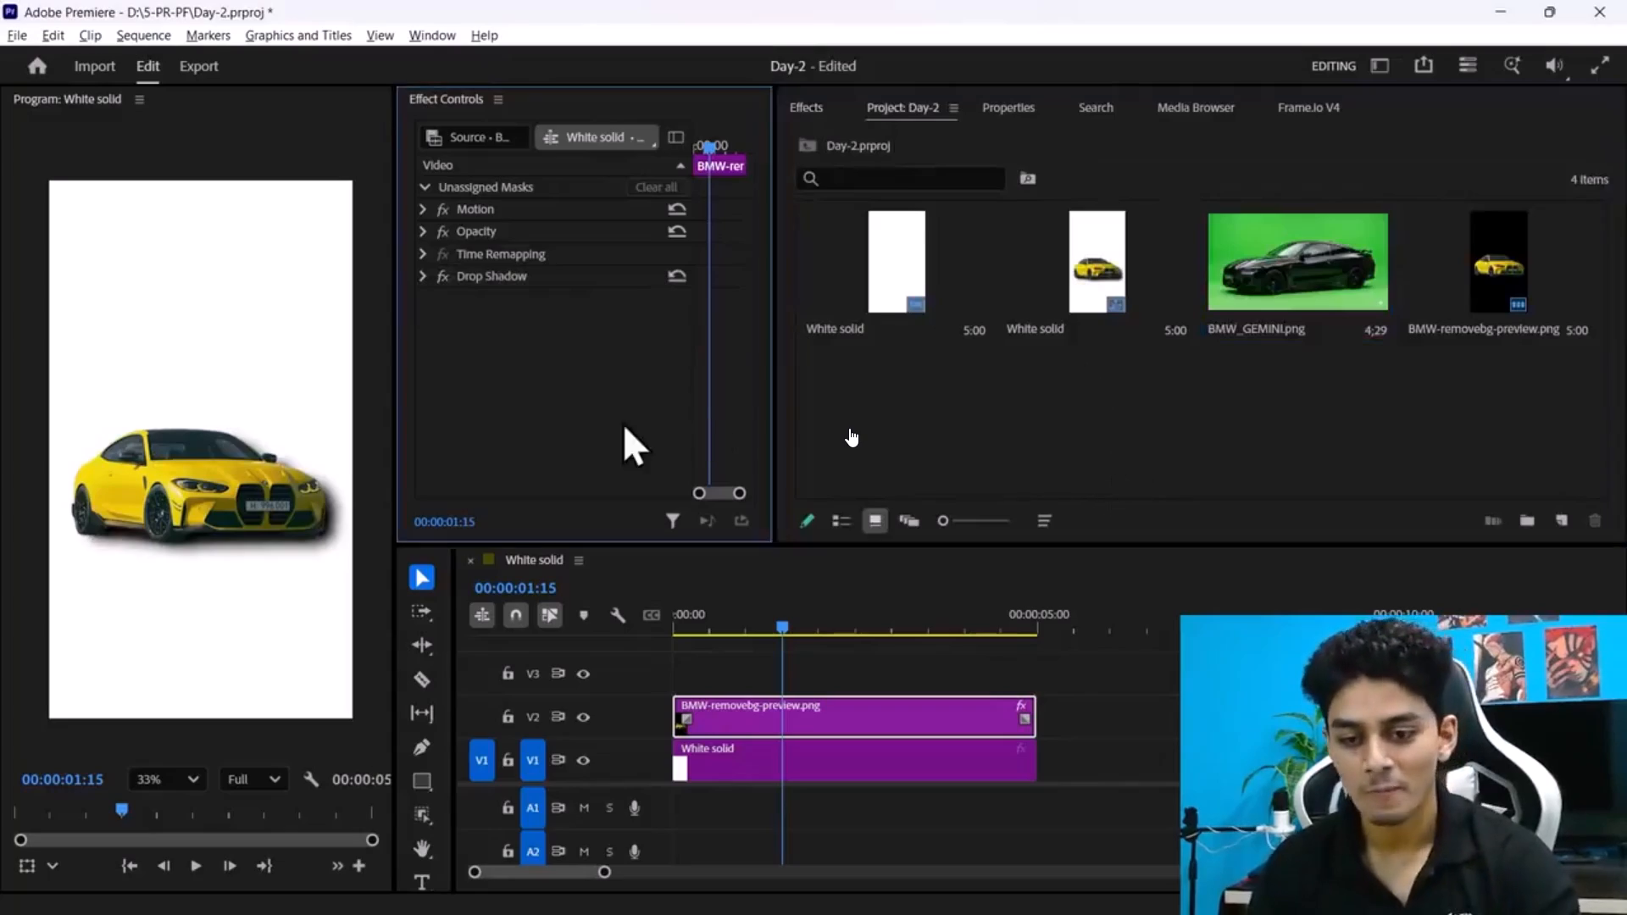
key(alt+Tab)
key(alt+Tab)
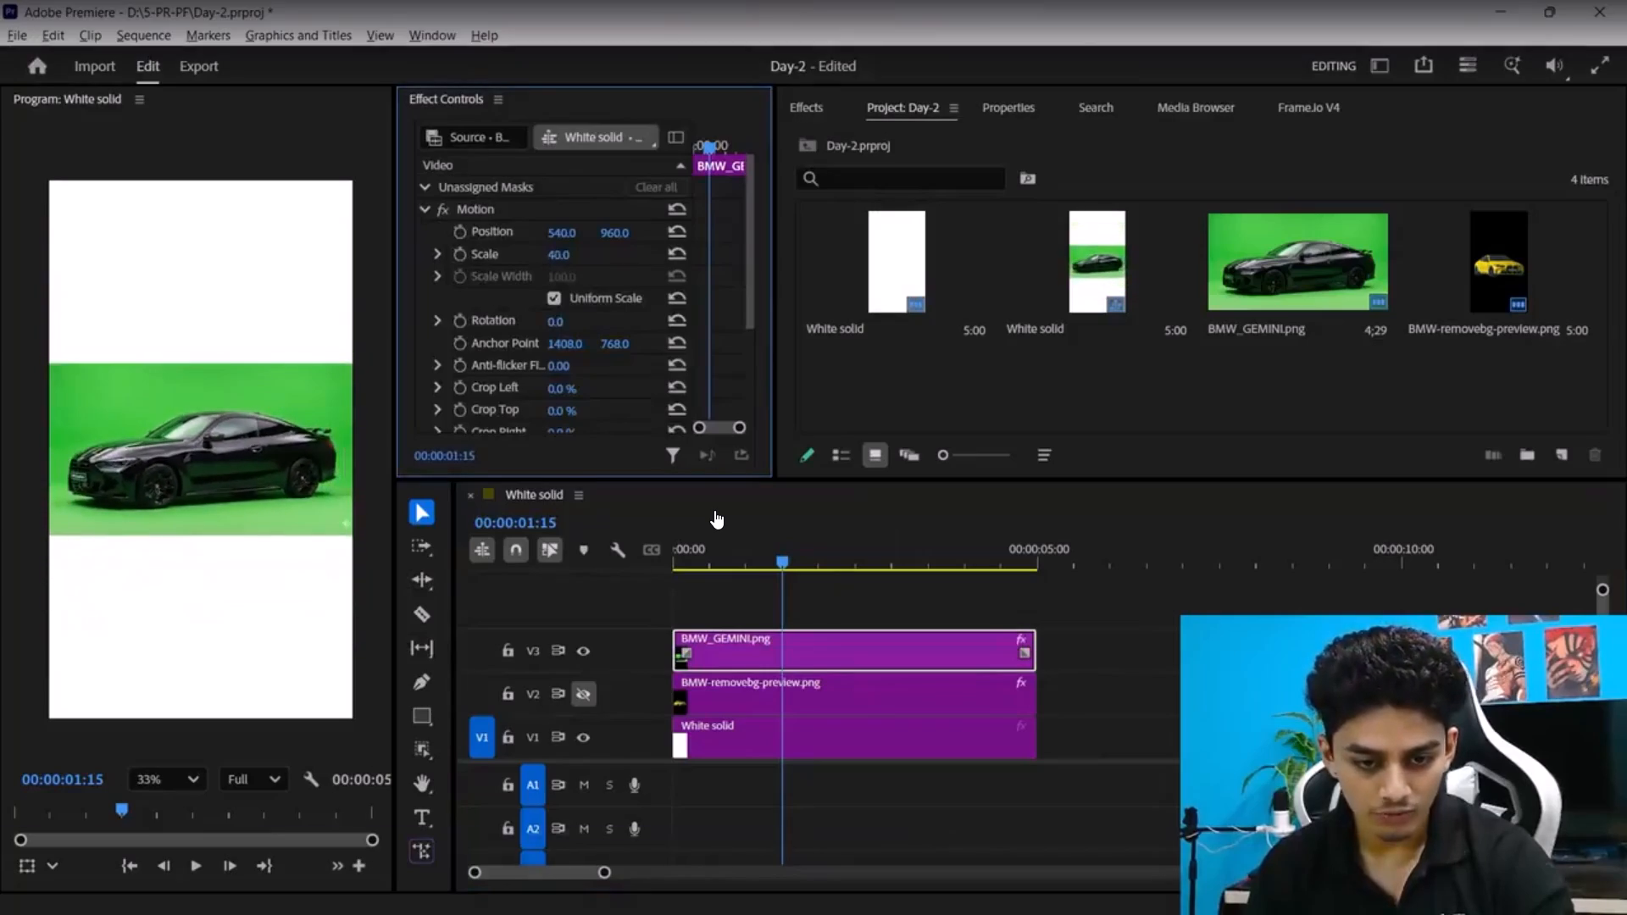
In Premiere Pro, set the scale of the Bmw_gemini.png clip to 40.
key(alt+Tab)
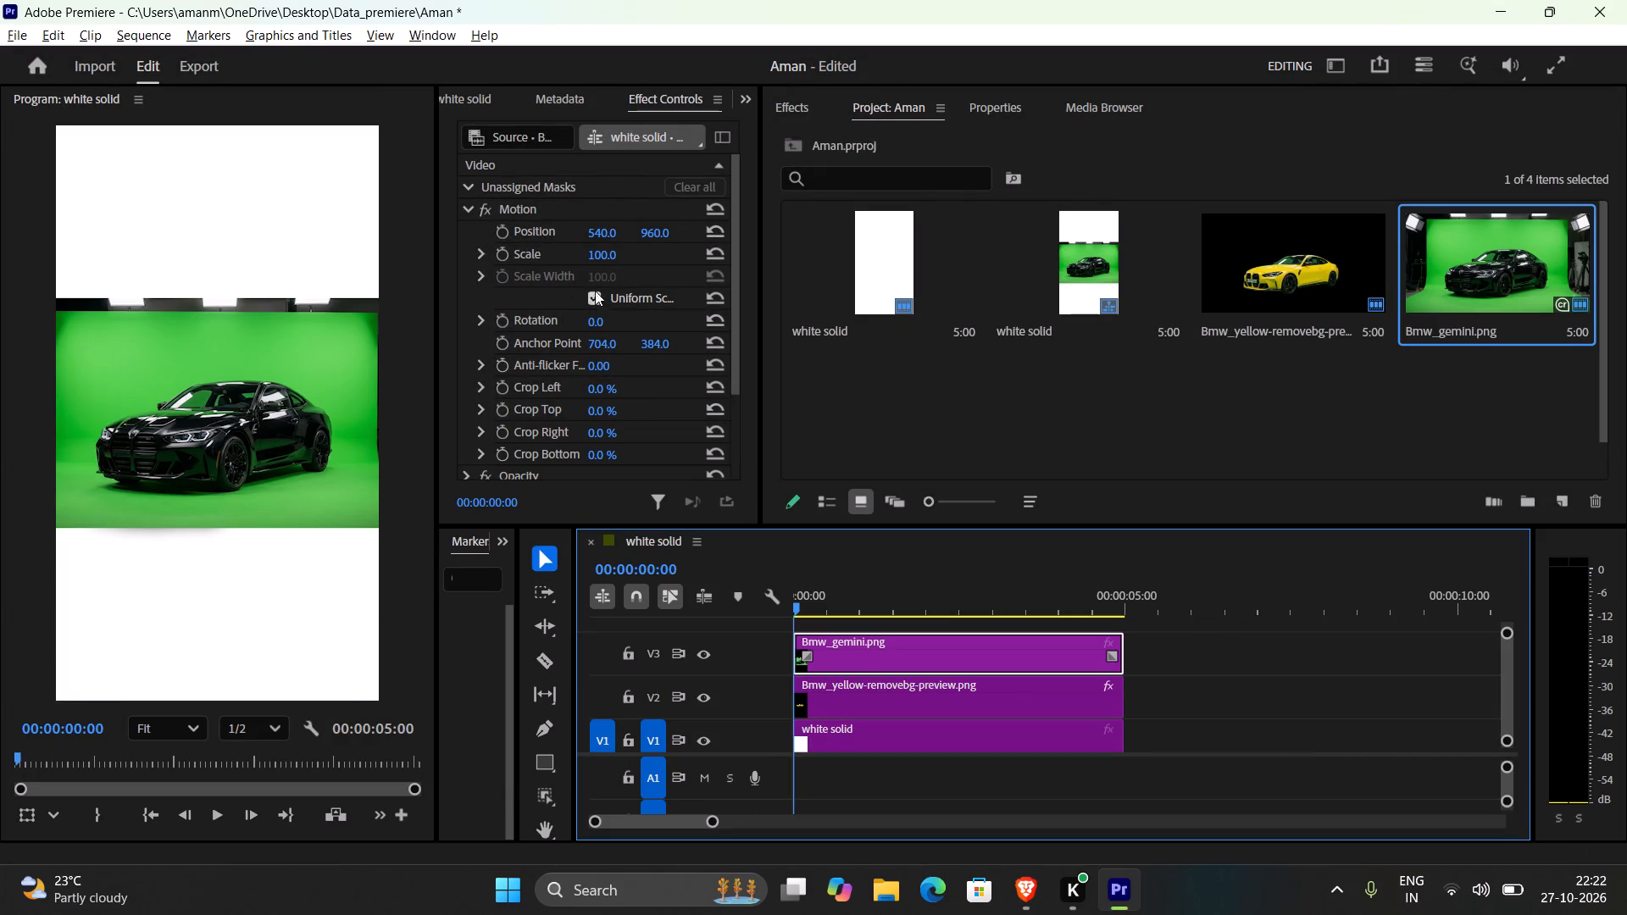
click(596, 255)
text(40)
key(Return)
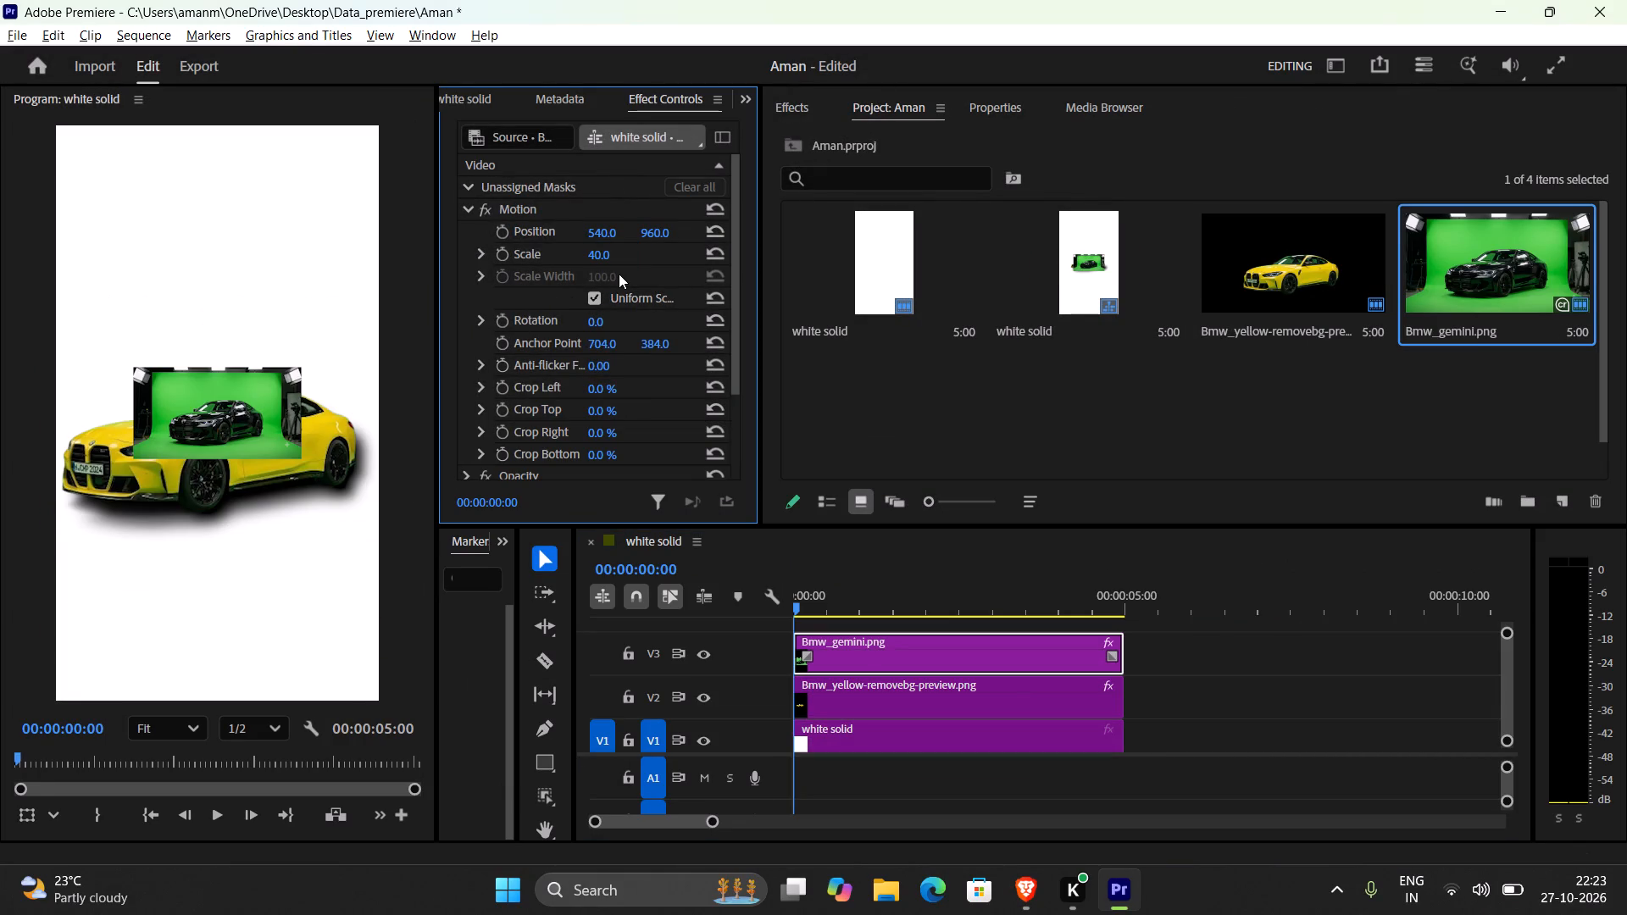
Check the lecture frame and hide track V2 holding the yellow BMW clip.
key(alt+Tab)
key(alt+Tab)
click(704, 708)
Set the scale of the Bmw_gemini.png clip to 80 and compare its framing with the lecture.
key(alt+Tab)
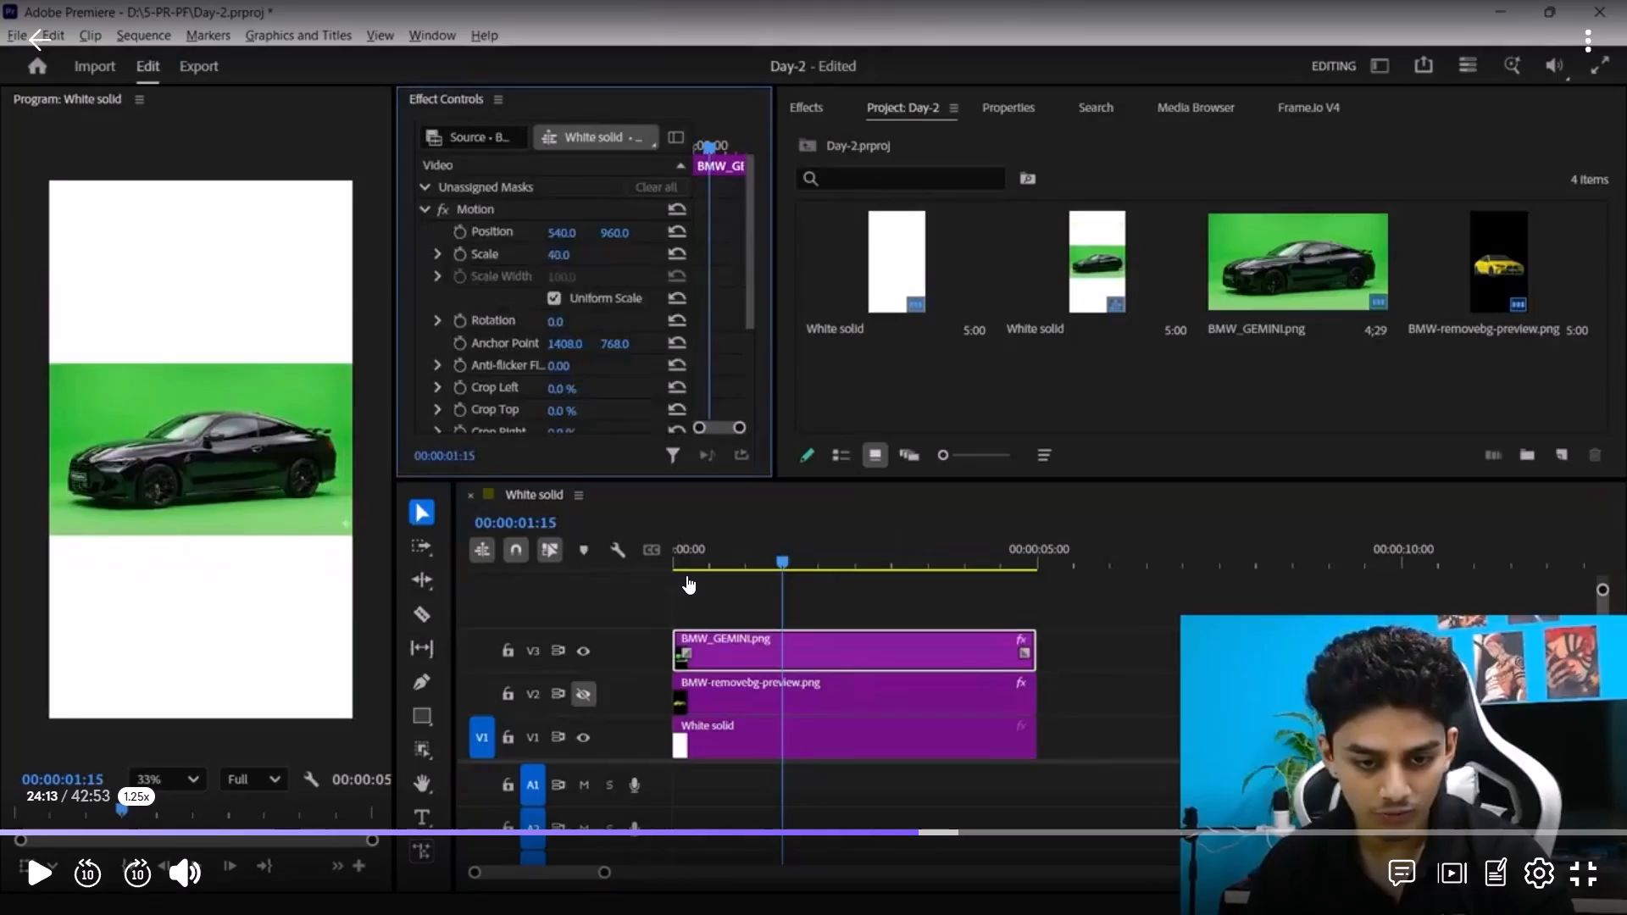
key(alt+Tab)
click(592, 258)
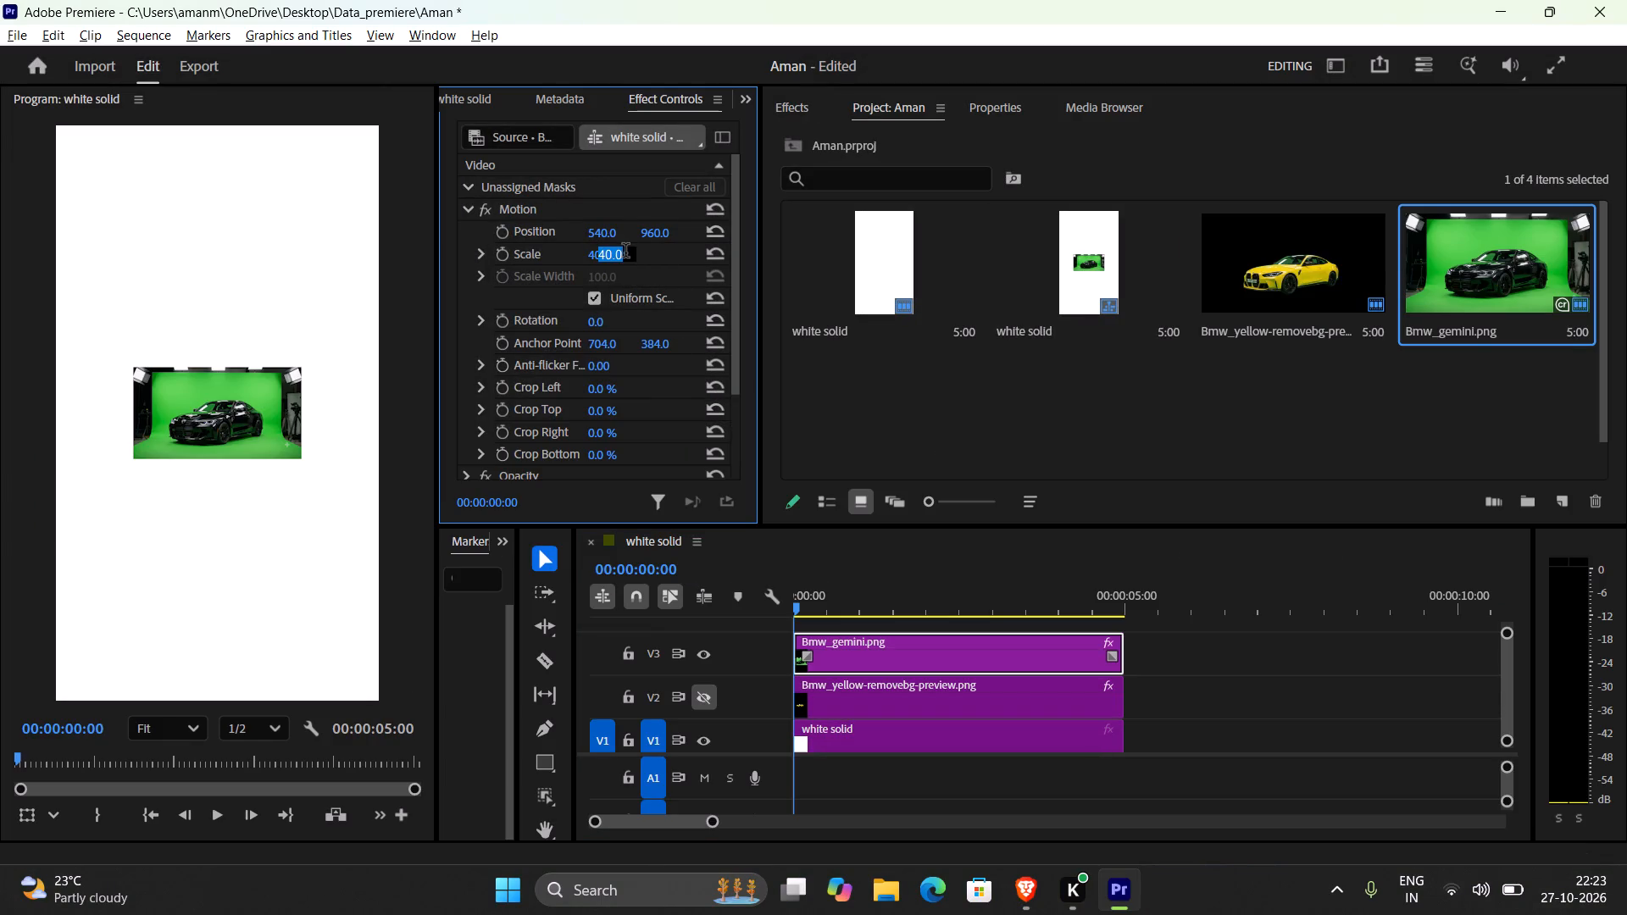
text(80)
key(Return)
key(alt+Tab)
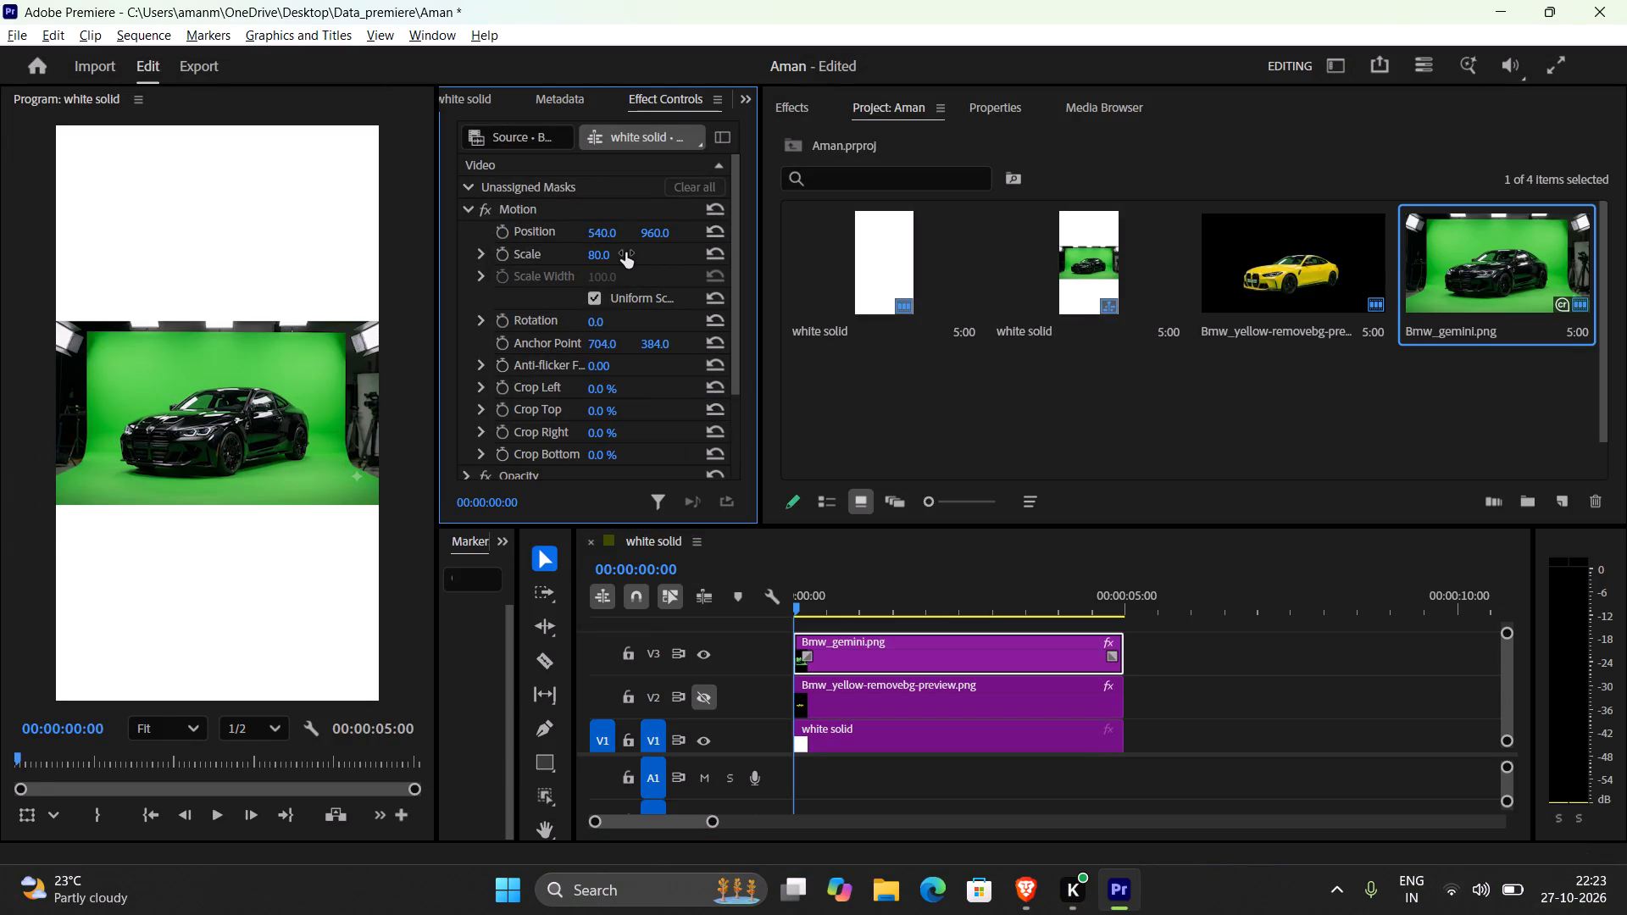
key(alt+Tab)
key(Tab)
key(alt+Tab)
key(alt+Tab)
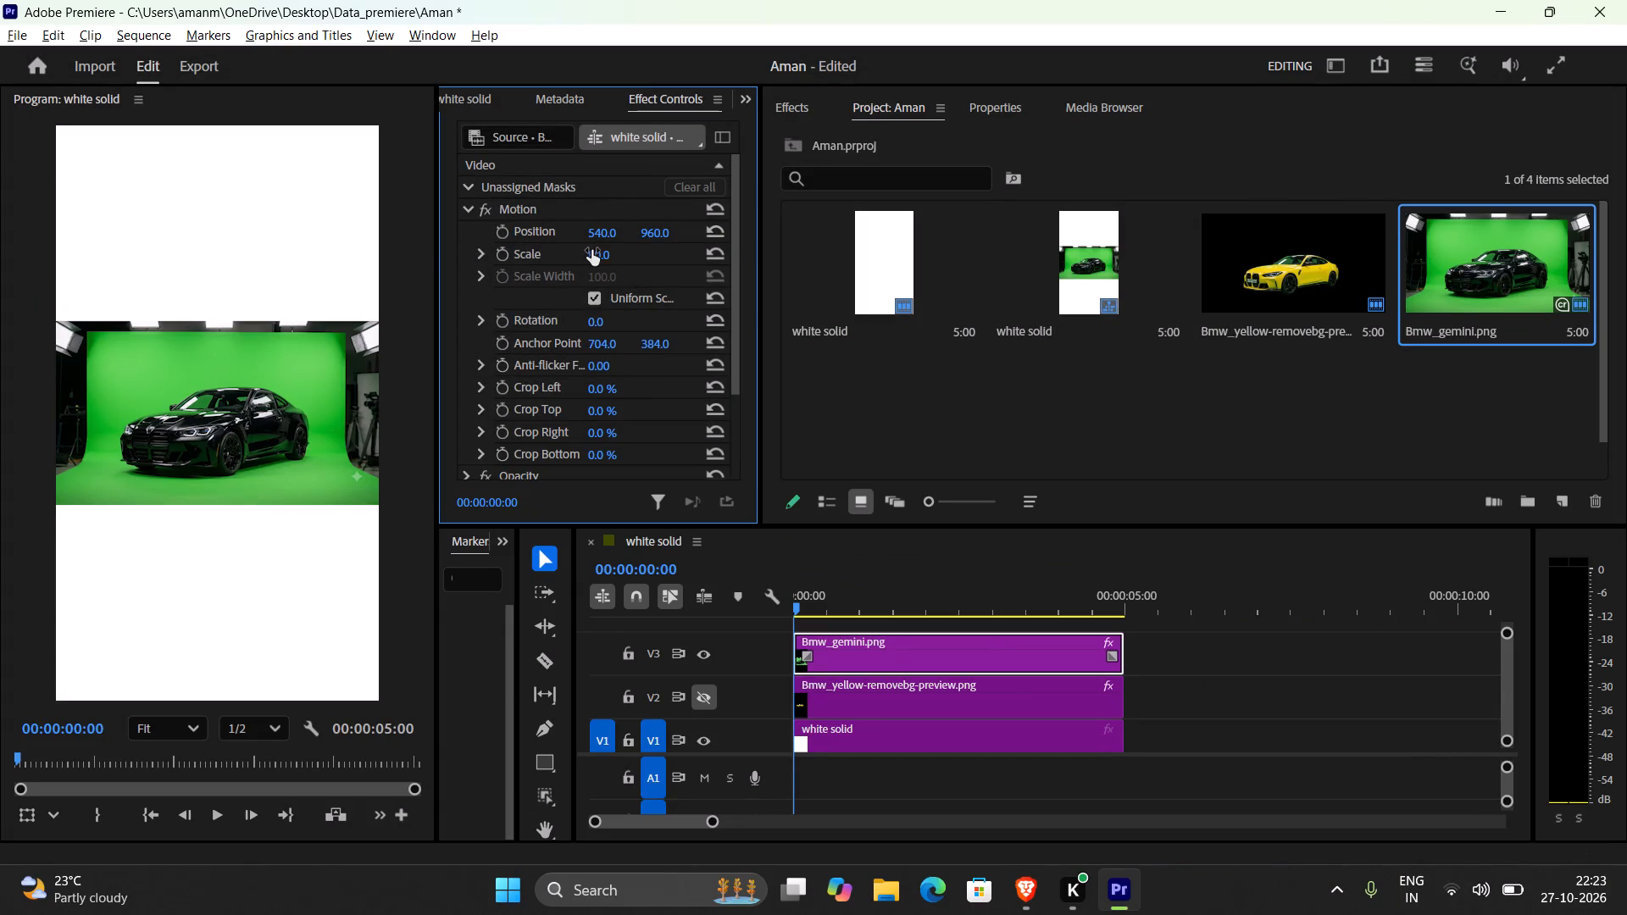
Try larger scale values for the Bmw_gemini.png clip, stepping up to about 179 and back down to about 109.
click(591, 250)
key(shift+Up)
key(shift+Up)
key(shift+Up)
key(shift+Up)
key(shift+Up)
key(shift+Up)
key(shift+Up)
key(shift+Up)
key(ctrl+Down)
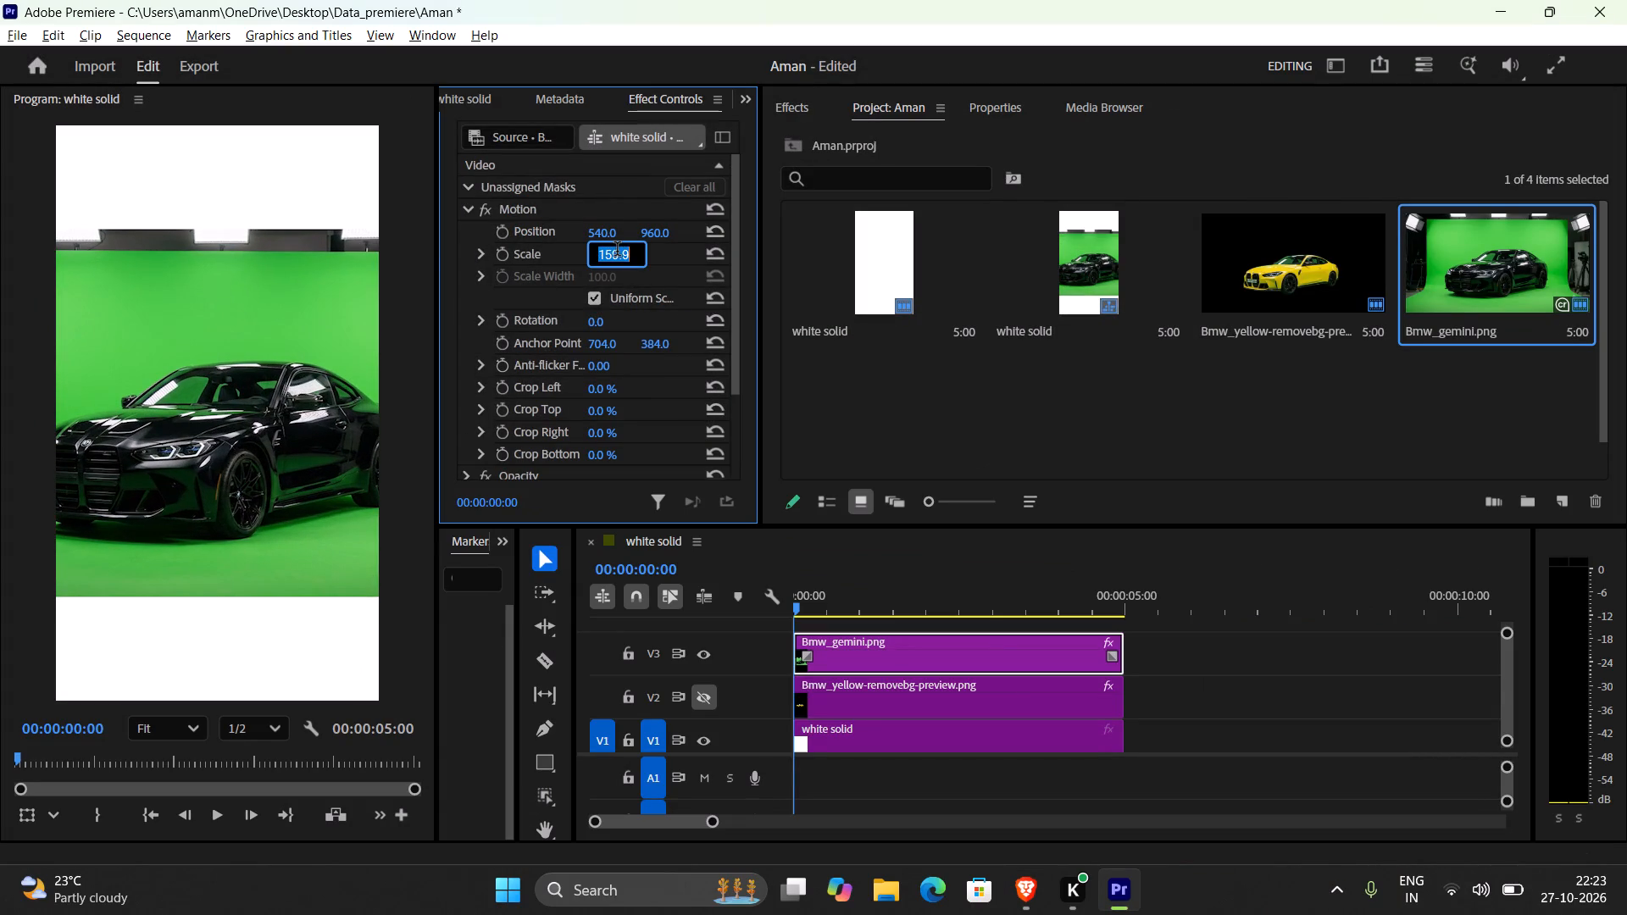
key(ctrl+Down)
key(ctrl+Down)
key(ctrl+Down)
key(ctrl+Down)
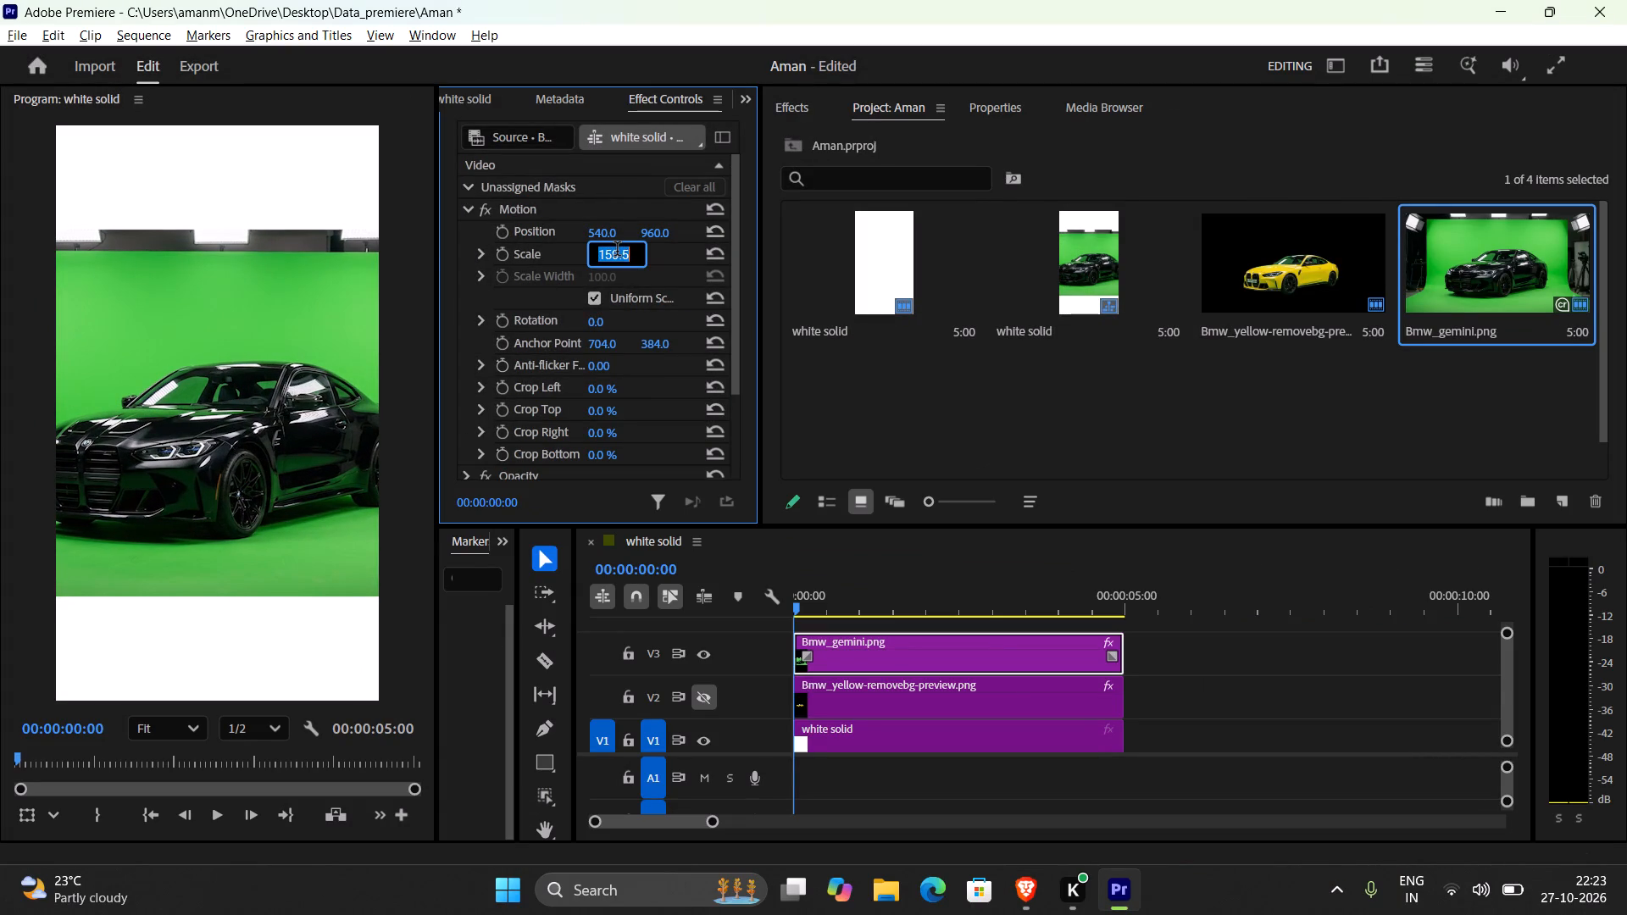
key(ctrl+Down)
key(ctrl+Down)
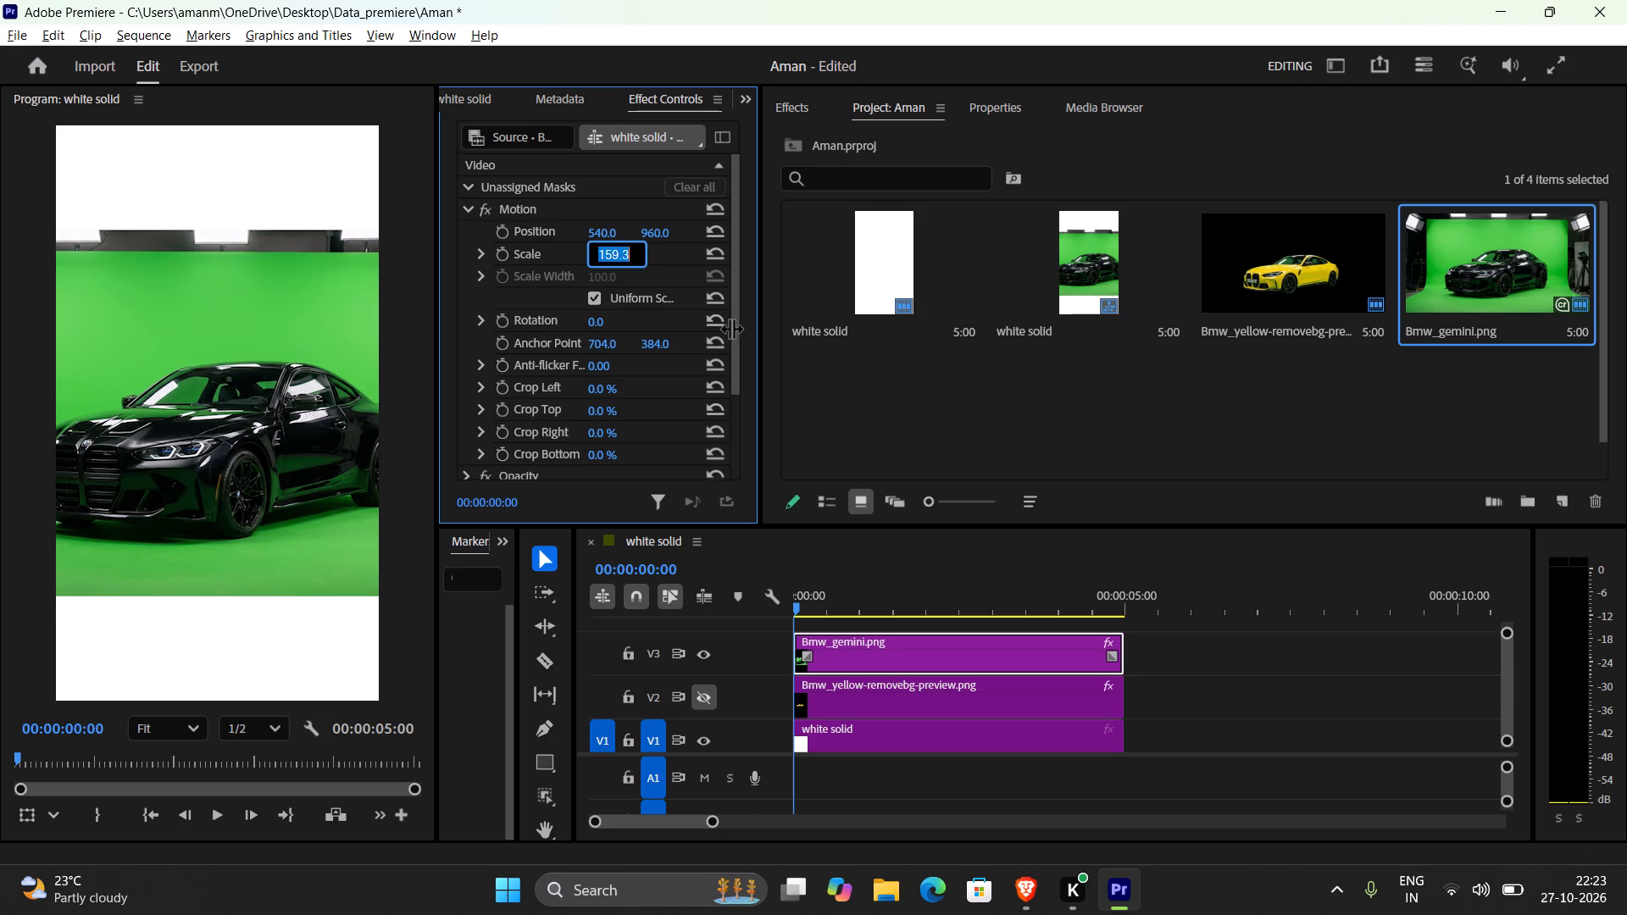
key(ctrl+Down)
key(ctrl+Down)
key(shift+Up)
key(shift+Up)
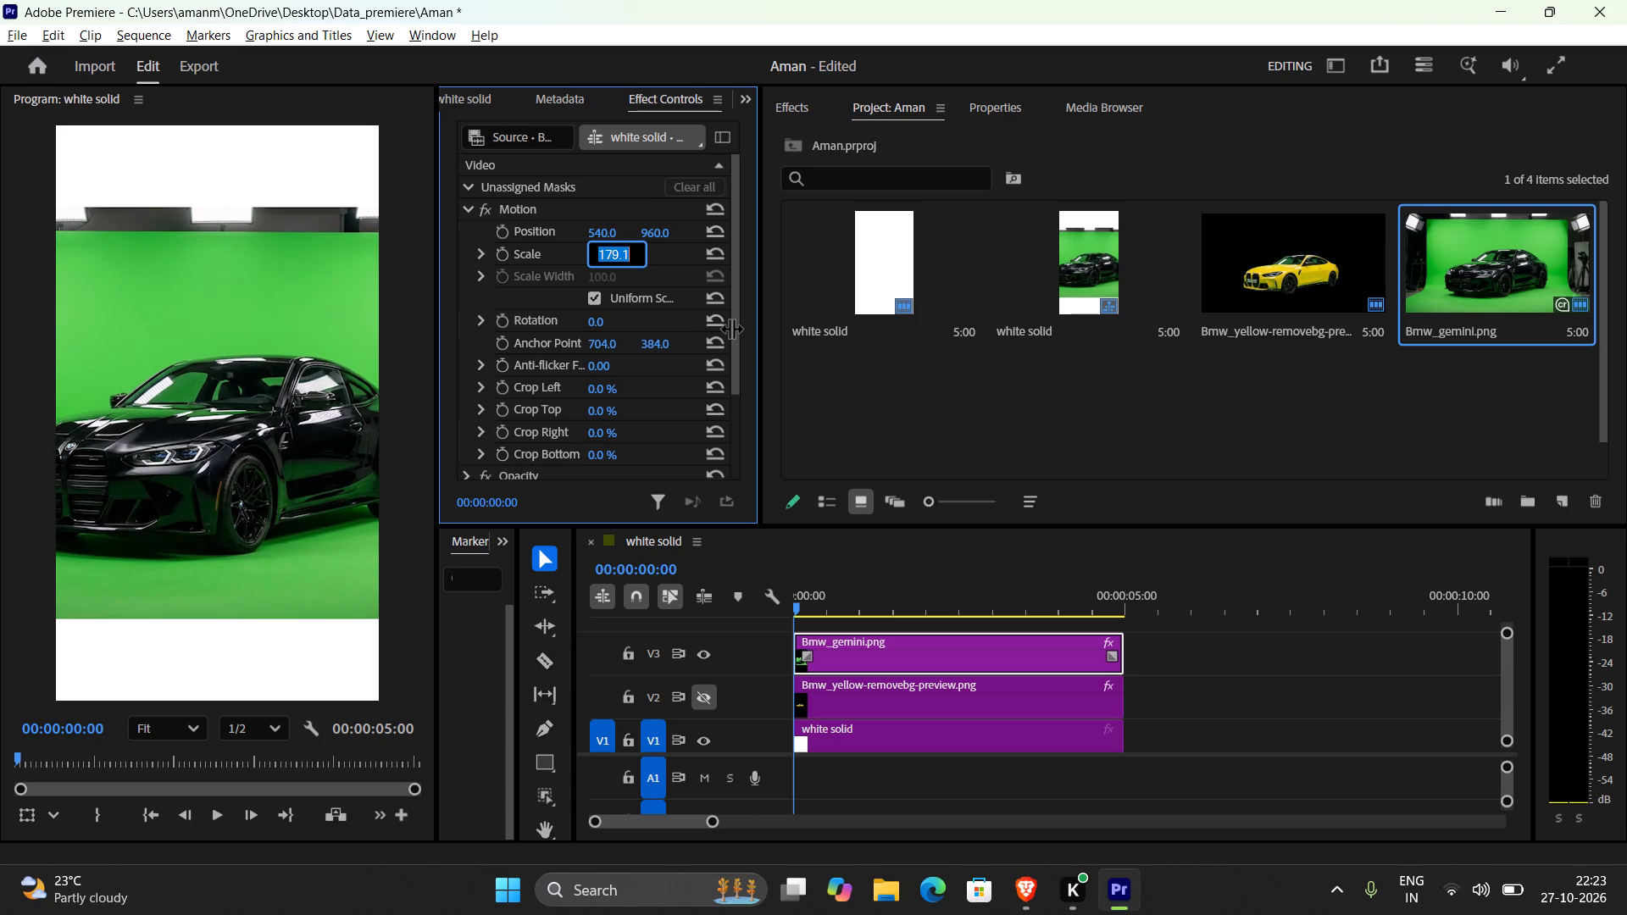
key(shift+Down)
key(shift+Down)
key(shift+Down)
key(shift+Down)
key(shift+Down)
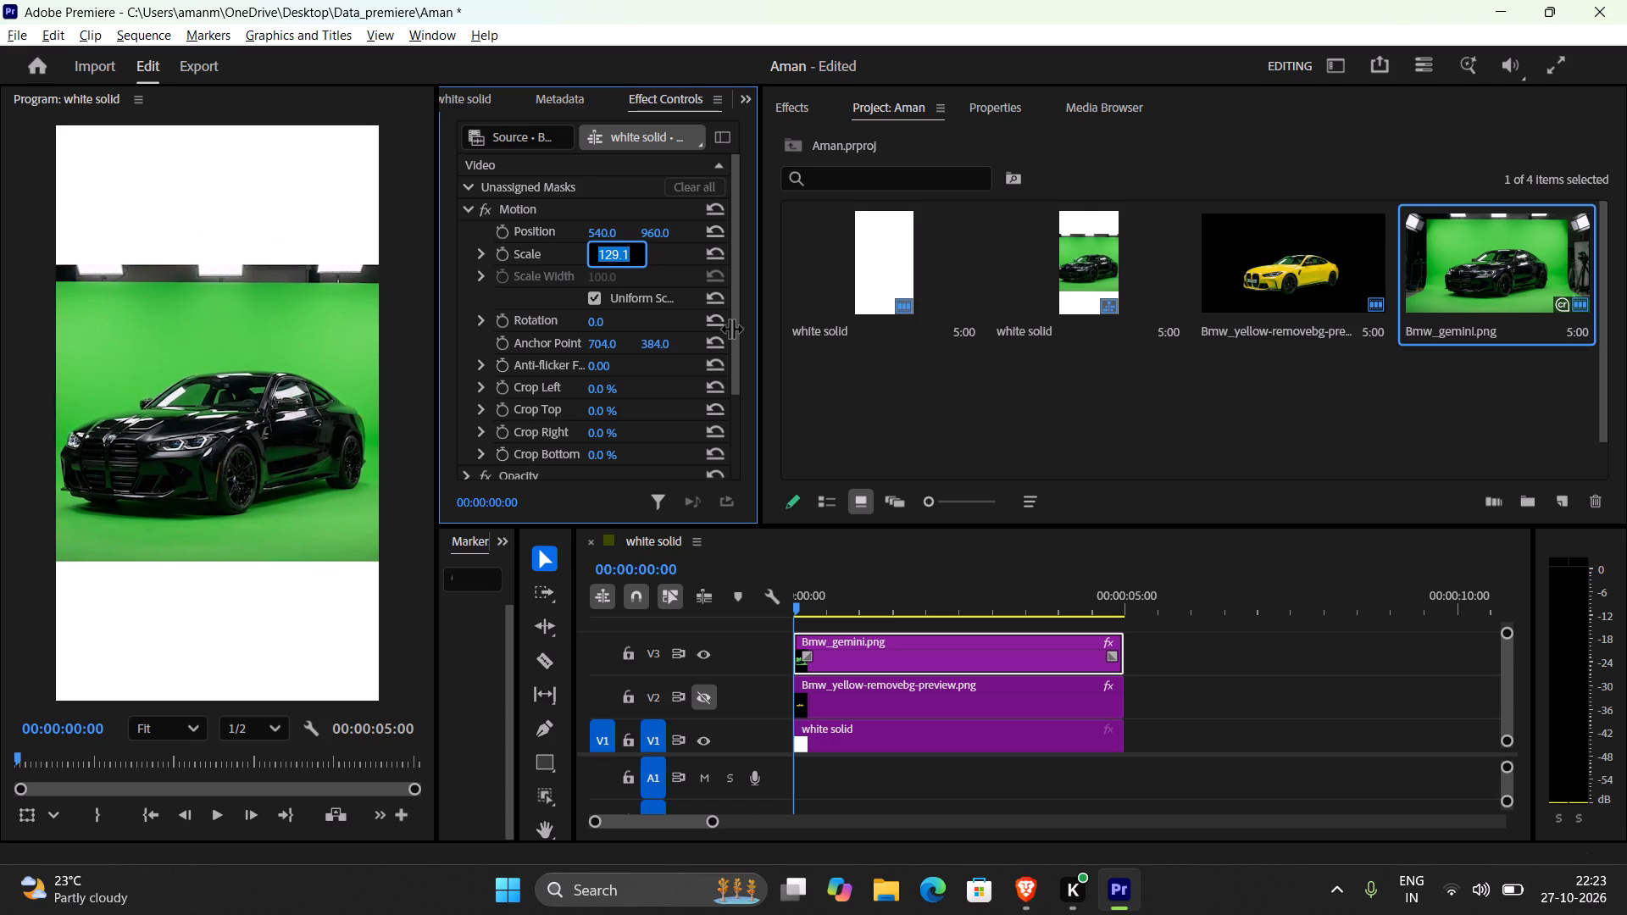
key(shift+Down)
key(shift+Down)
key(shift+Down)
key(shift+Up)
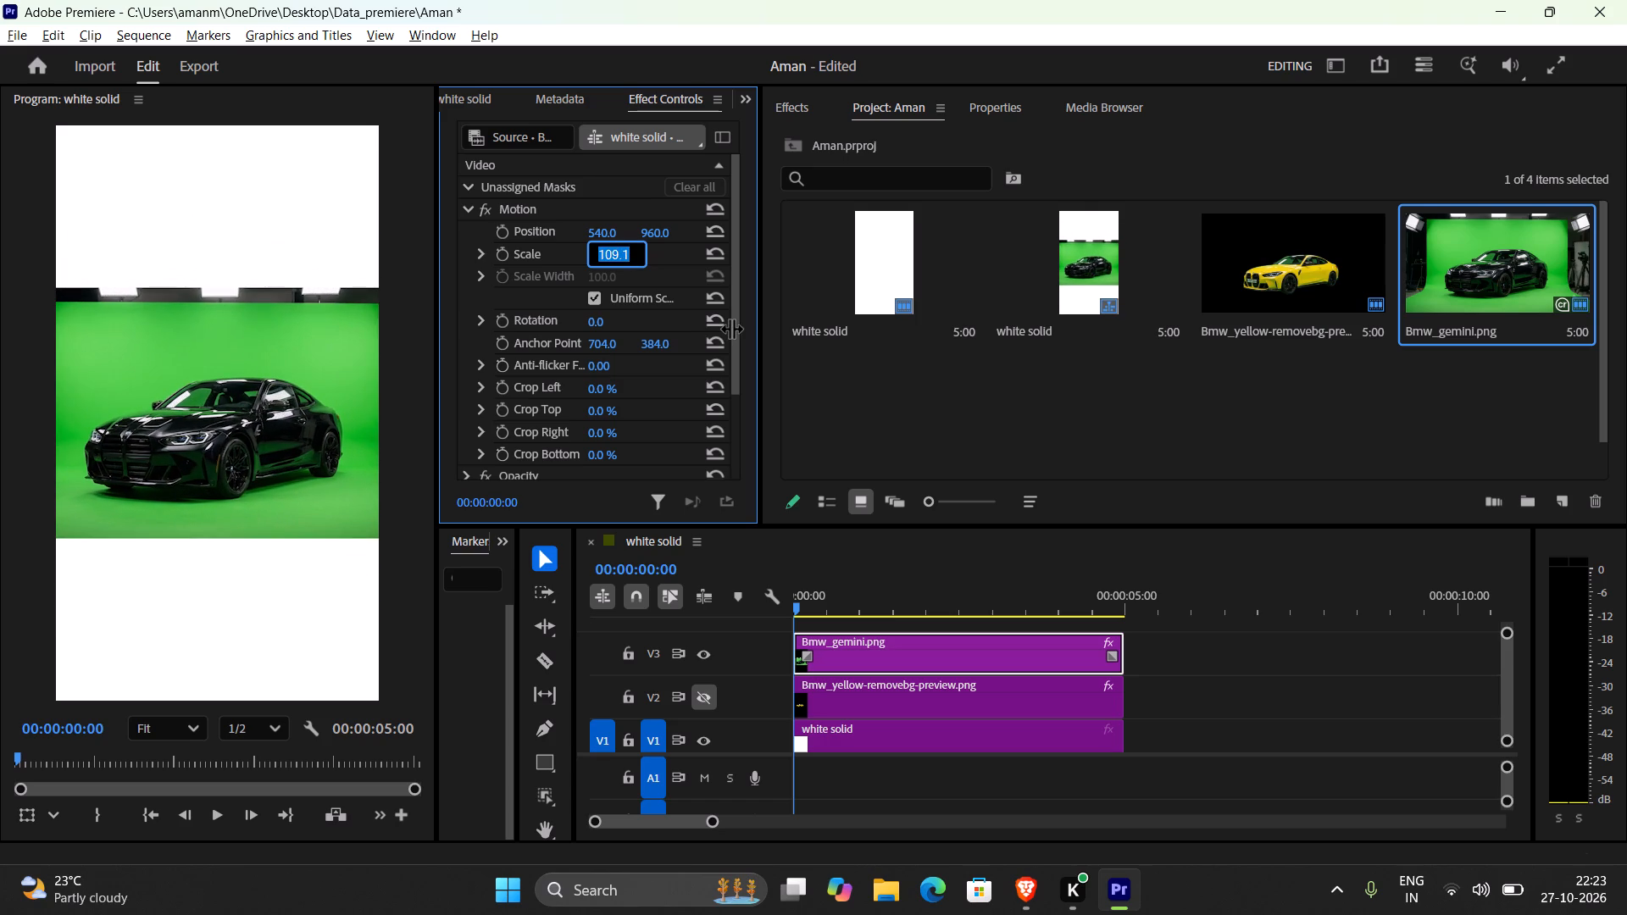
Set the scale of the Bmw_gemini.png clip to 100.
key(ctrl+BackSpace)
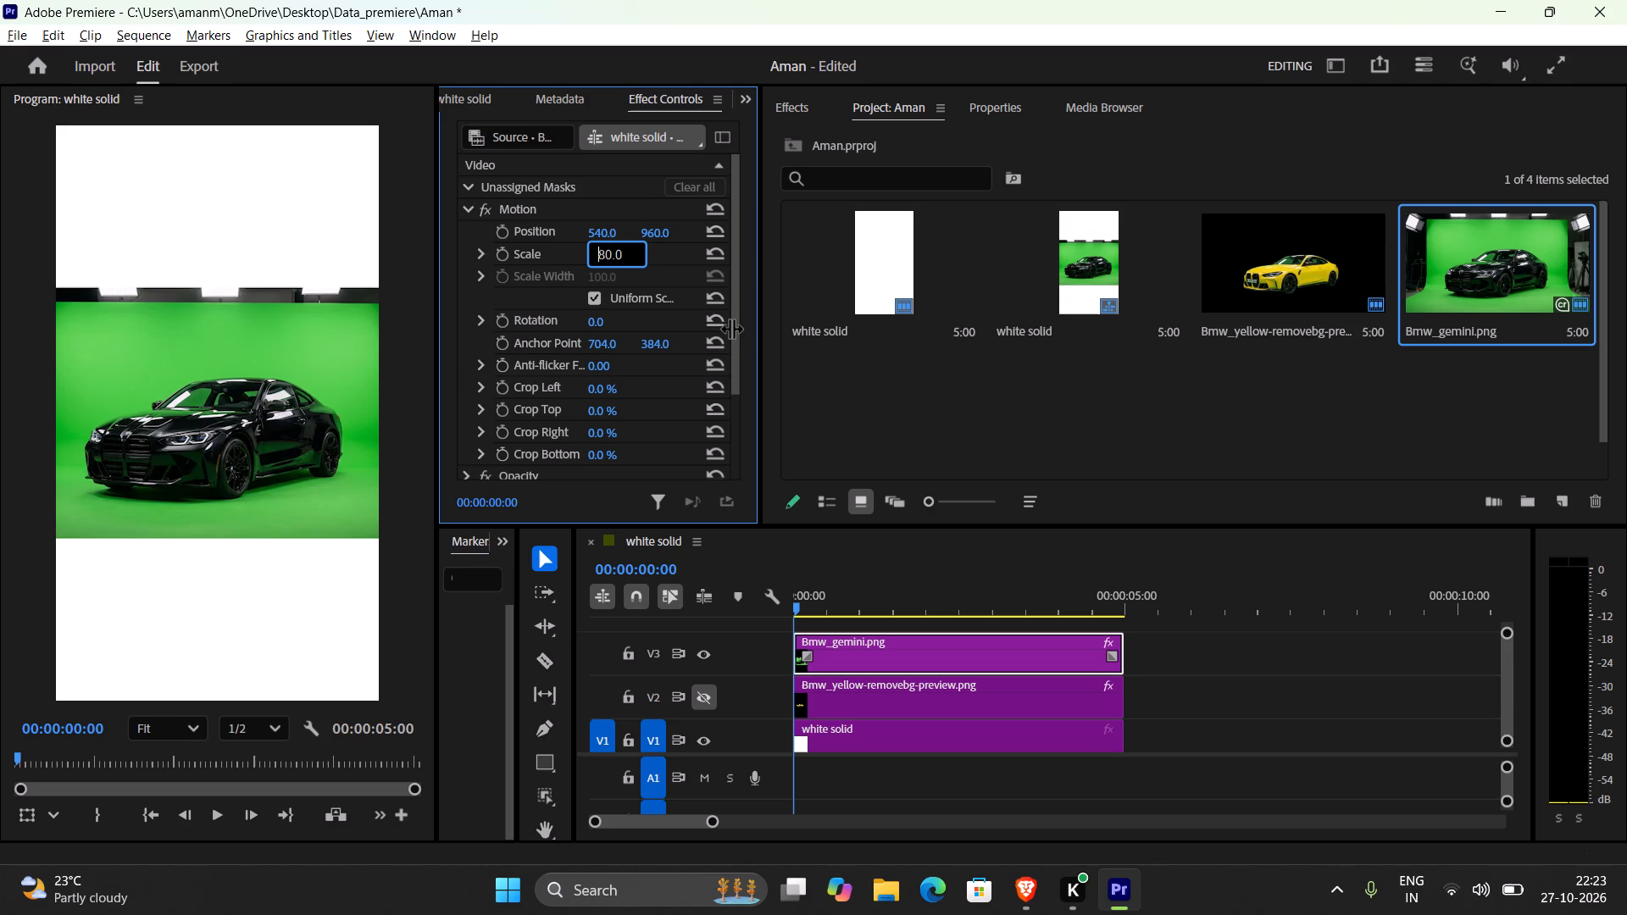
key(Delete)
text(10)
key(Return)
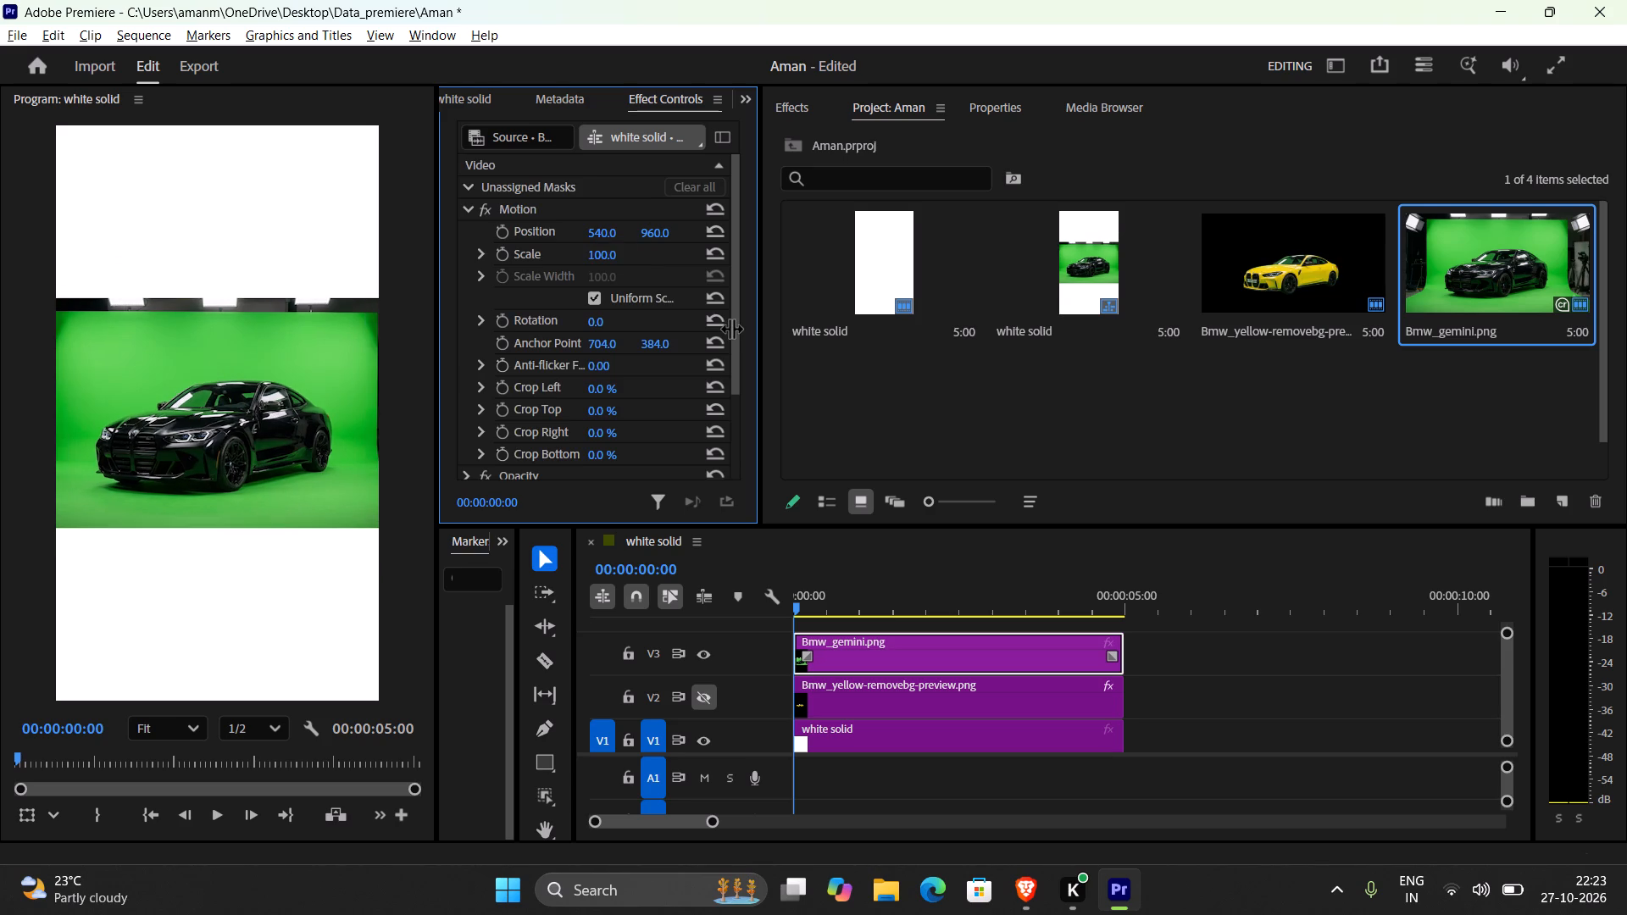
Compare the clip with the lecture, watch the section on cropping the green-screen BMW image, and return to Premiere Pro.
key(alt+Tab)
key(alt+Tab)
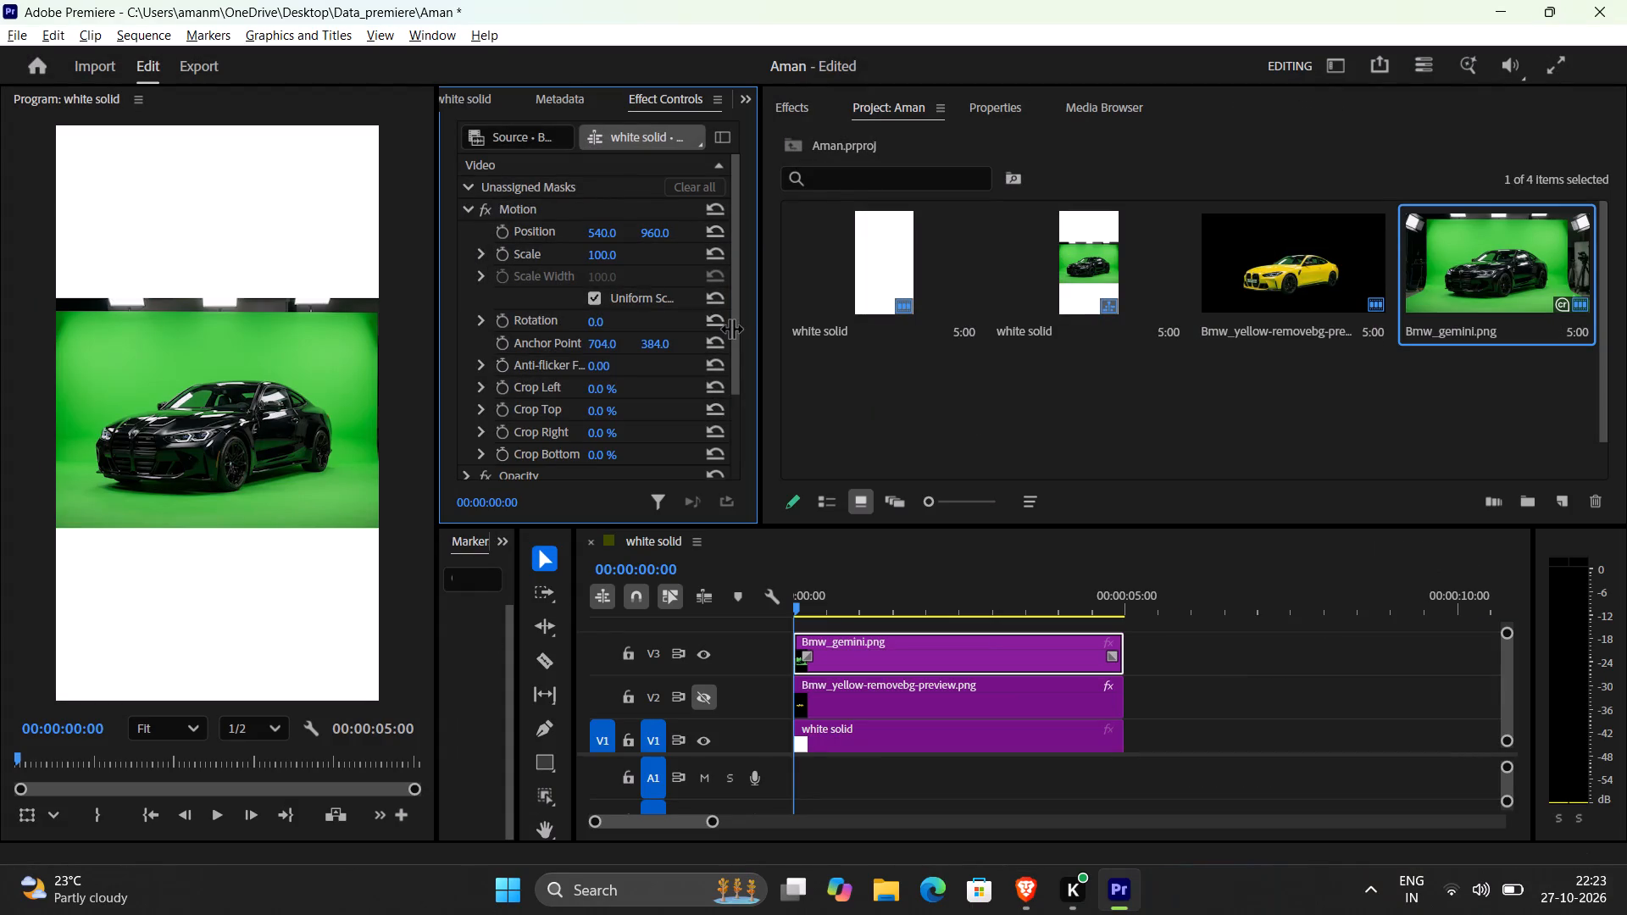
key(alt+Tab)
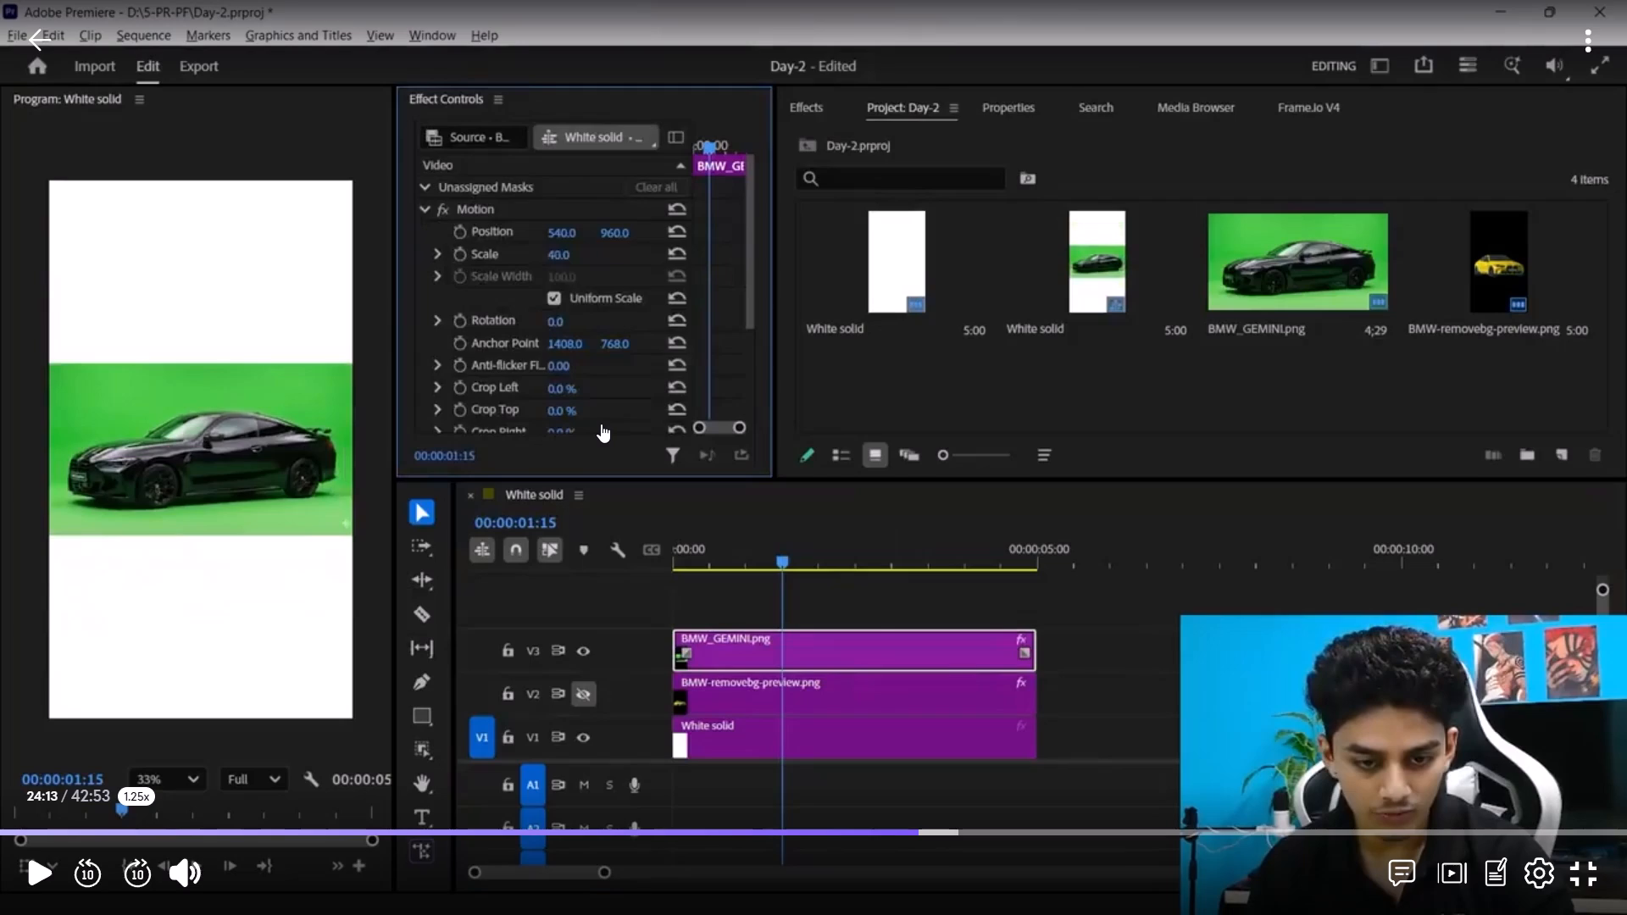
key(alt+Tab)
key(alt+Tab)
key(alt+Tab)
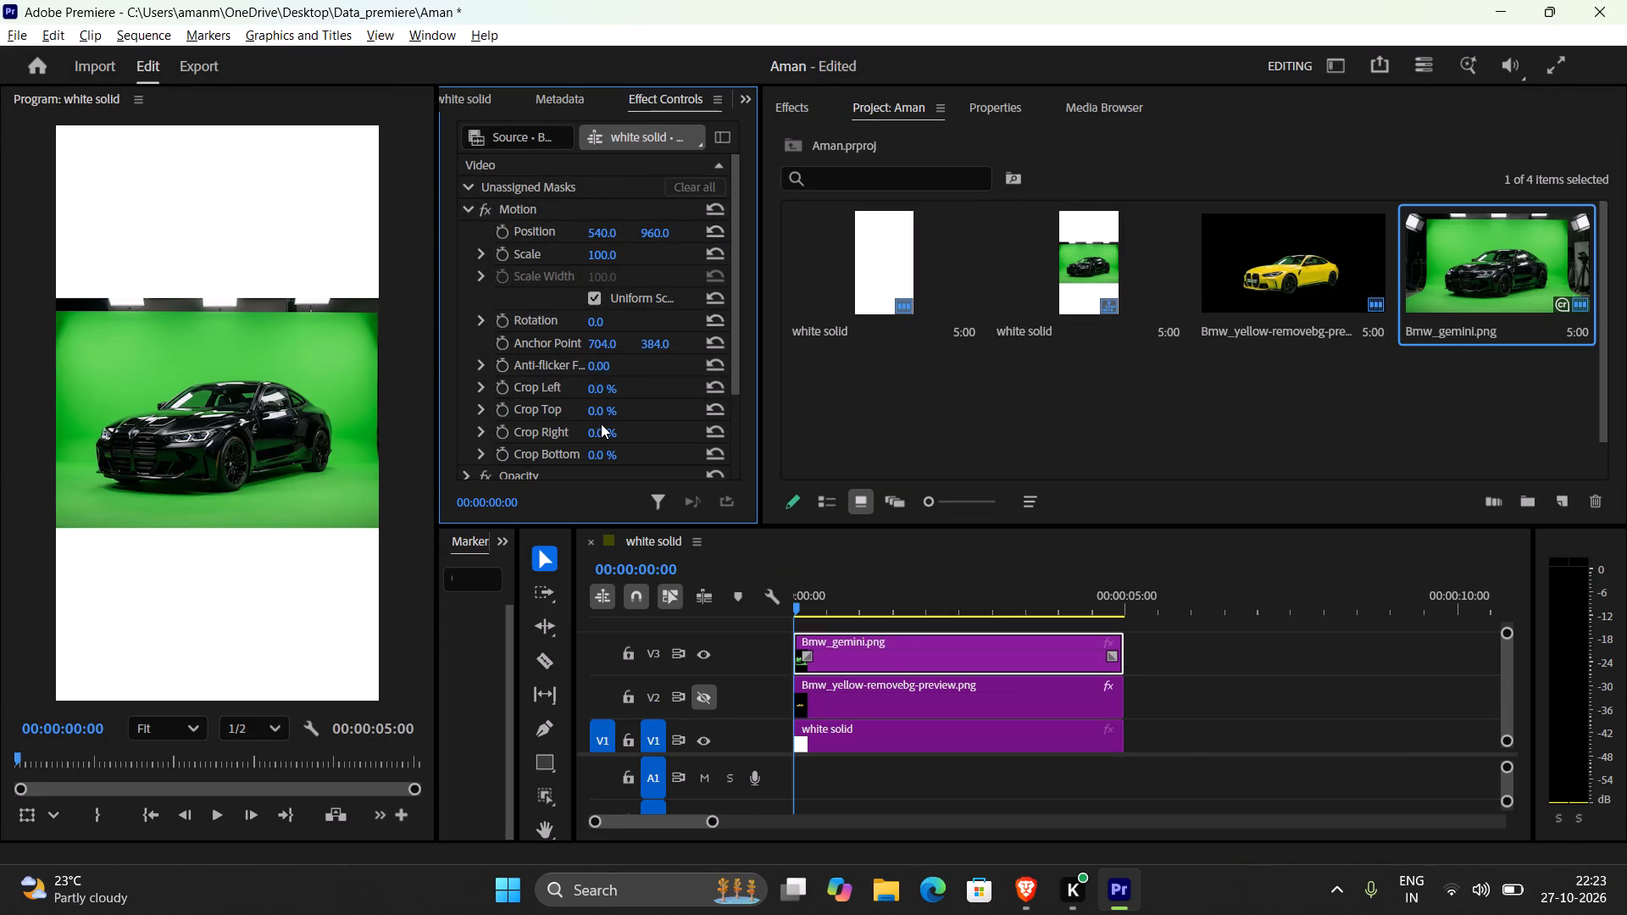
key(alt+Tab)
key(alt+Tab)
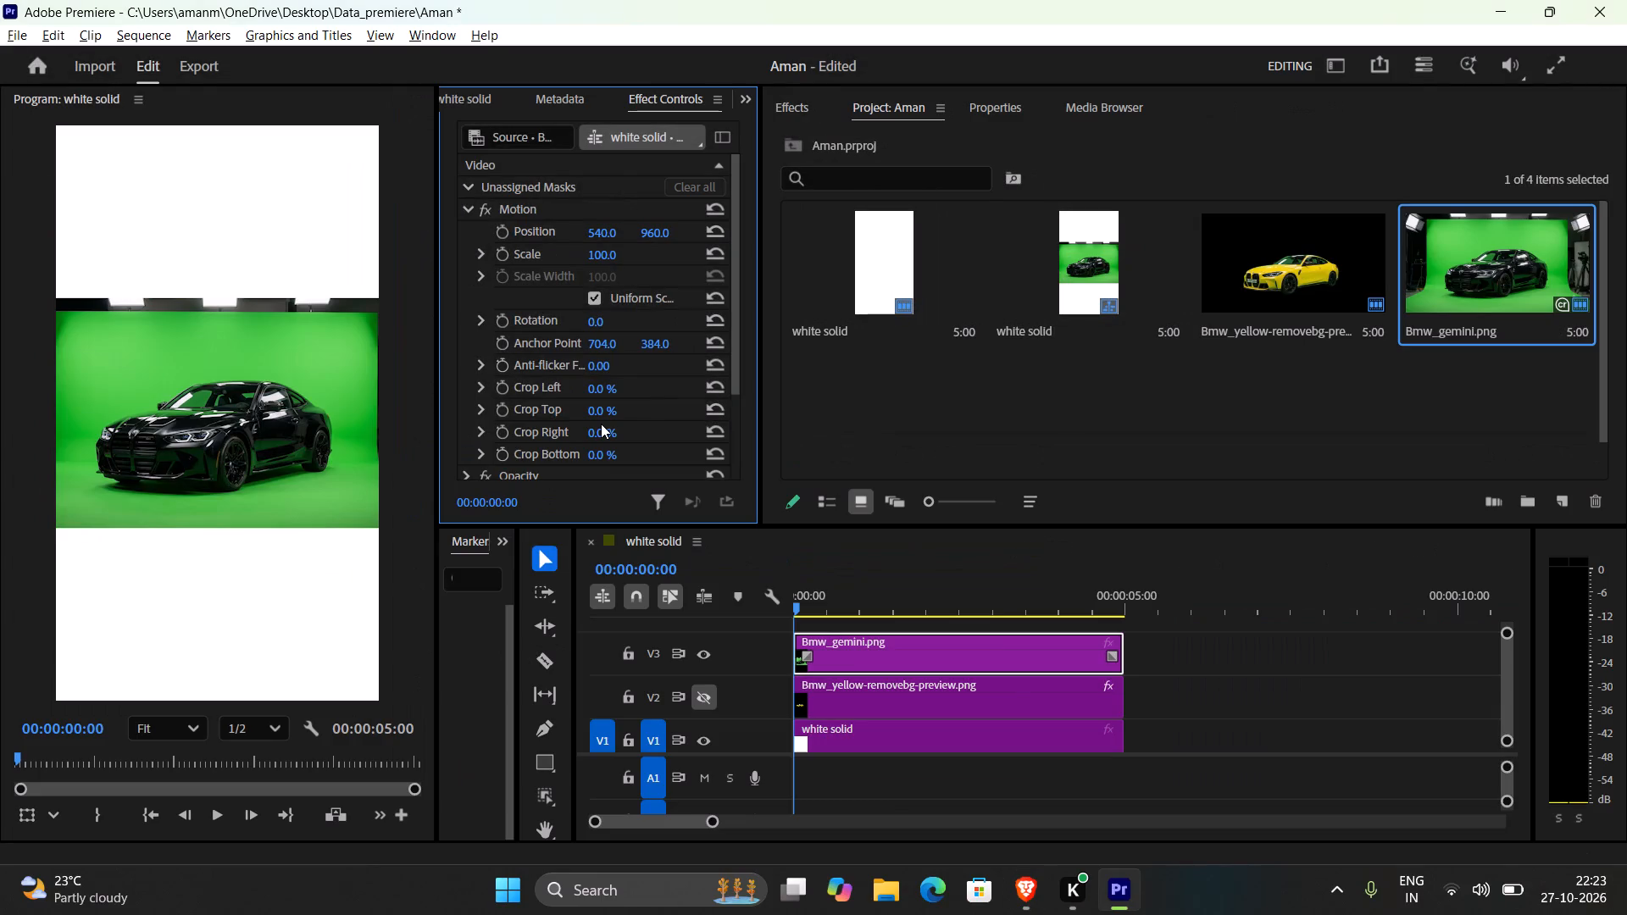
key(alt+Tab)
click(609, 424)
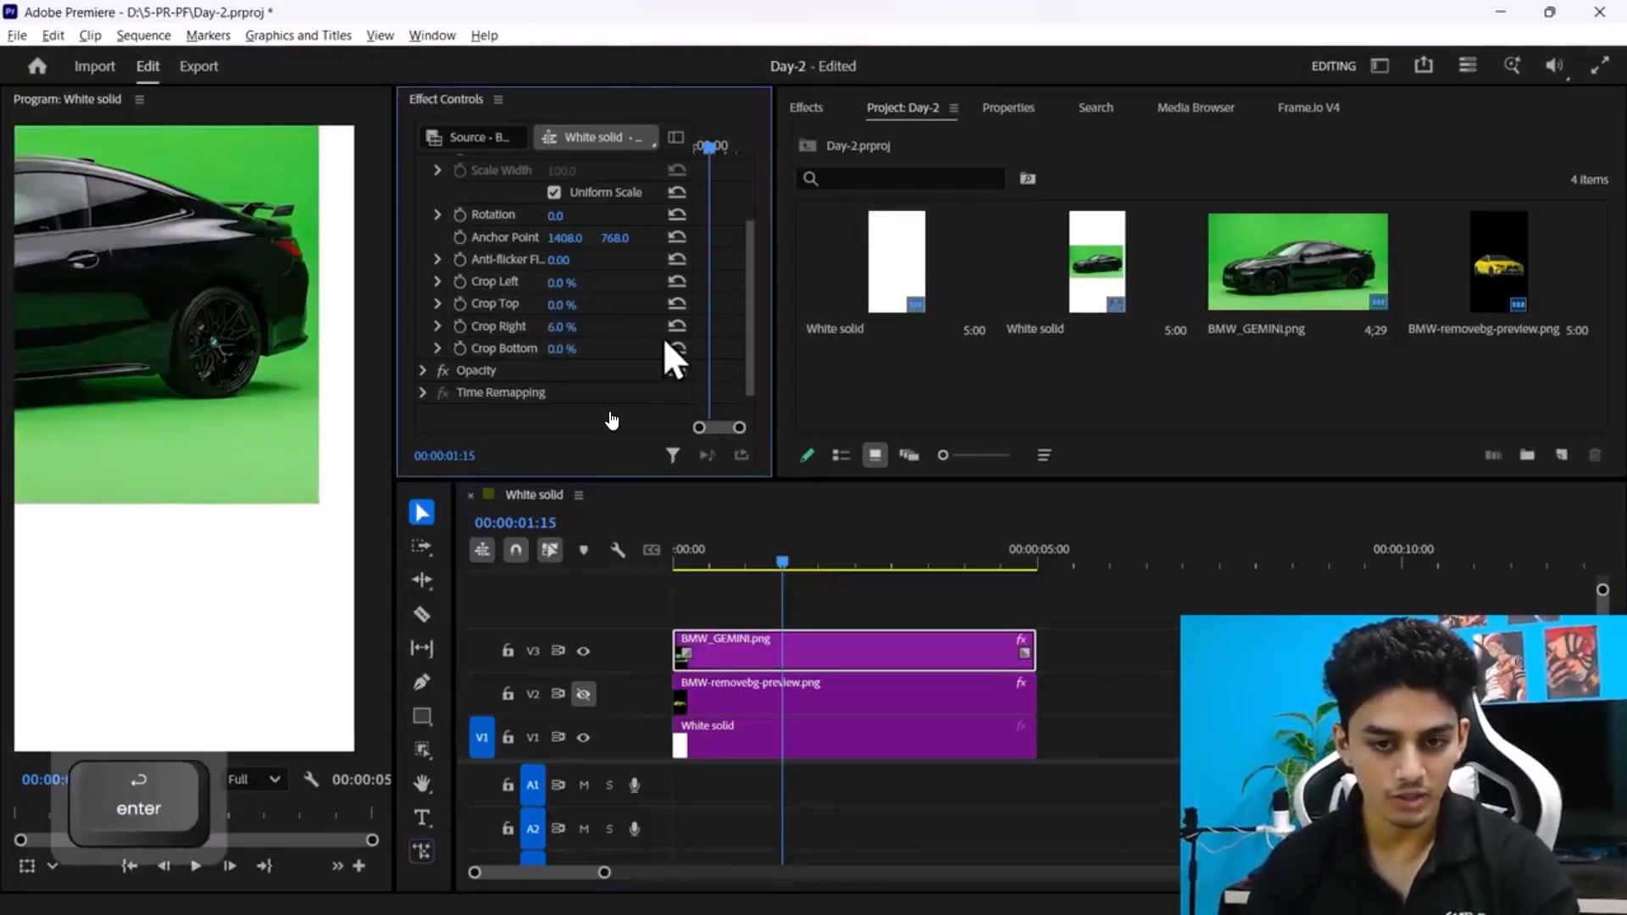
click(564, 412)
key(alt+Tab)
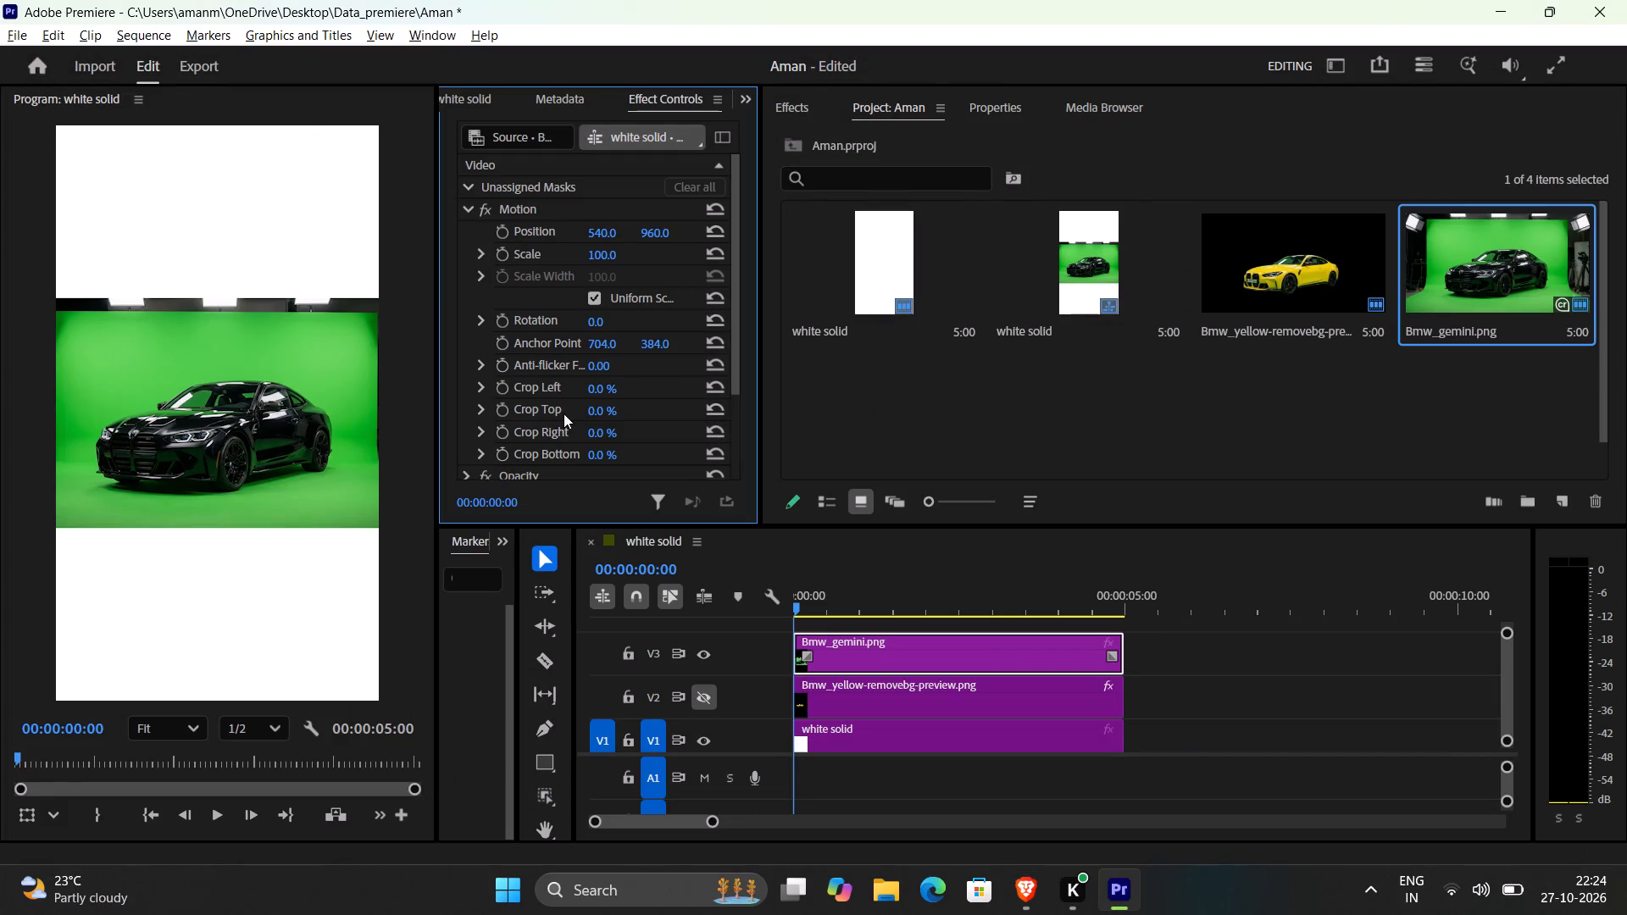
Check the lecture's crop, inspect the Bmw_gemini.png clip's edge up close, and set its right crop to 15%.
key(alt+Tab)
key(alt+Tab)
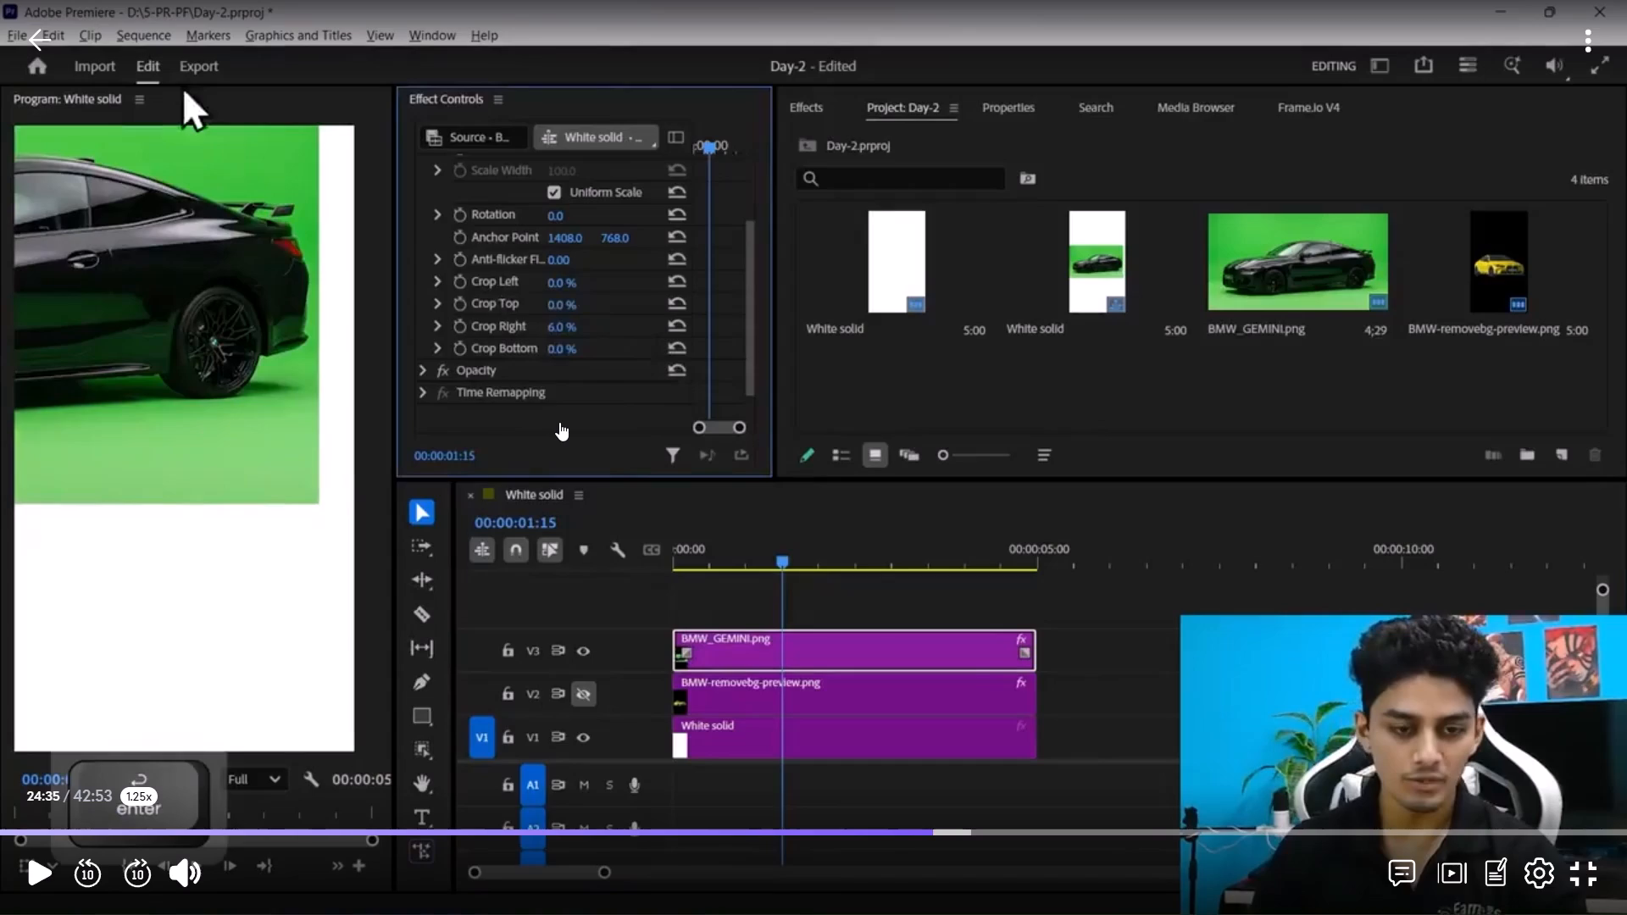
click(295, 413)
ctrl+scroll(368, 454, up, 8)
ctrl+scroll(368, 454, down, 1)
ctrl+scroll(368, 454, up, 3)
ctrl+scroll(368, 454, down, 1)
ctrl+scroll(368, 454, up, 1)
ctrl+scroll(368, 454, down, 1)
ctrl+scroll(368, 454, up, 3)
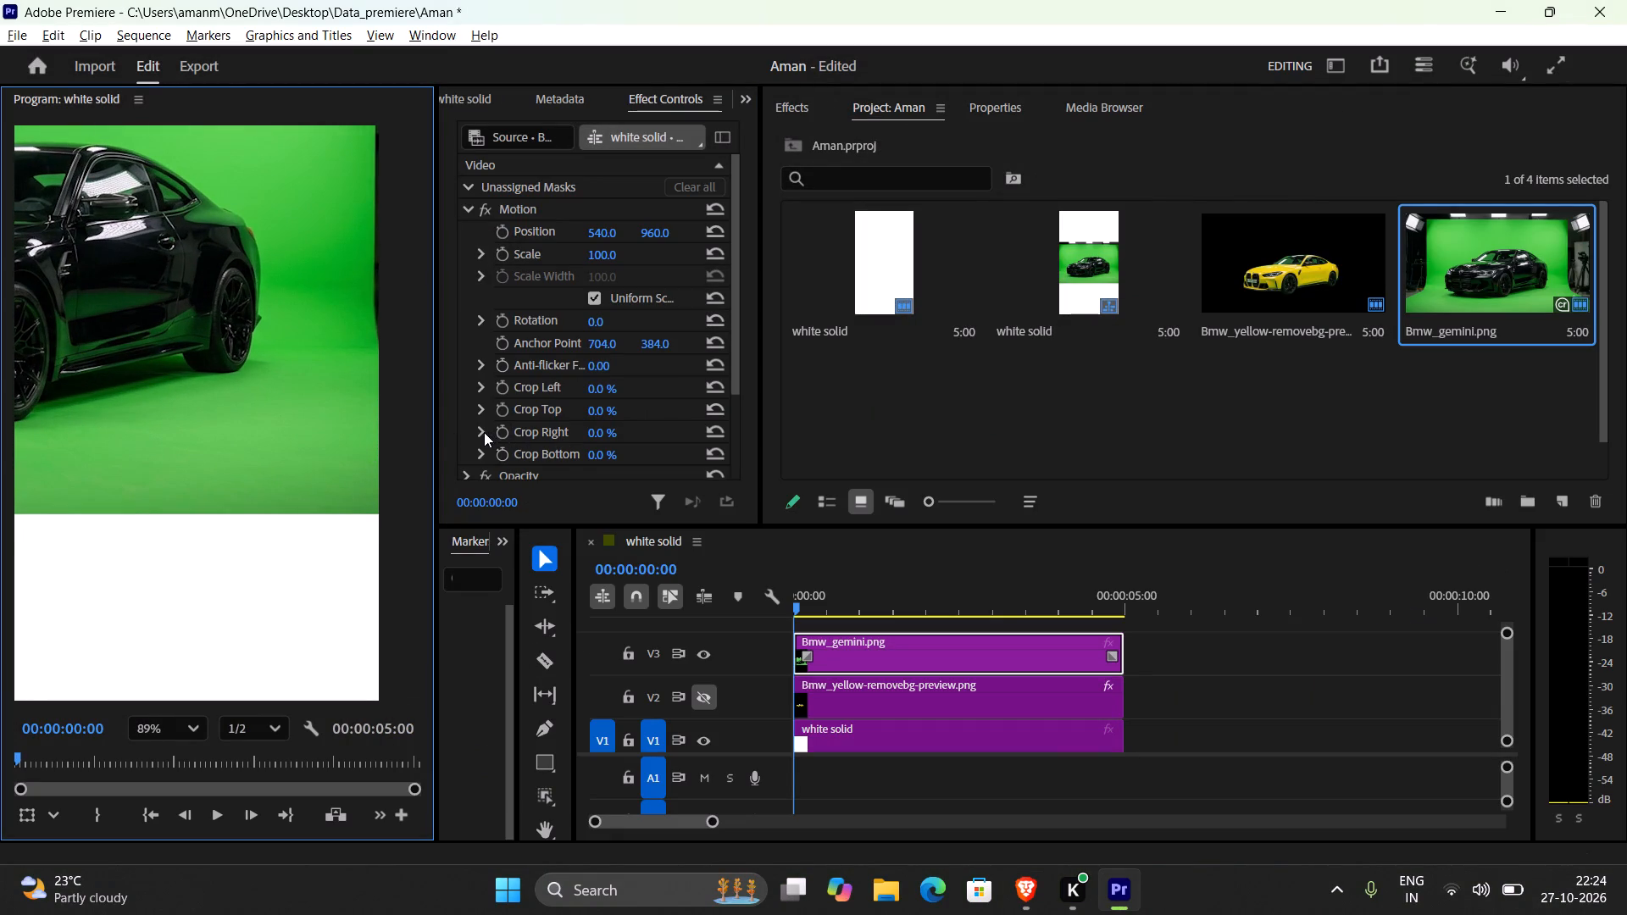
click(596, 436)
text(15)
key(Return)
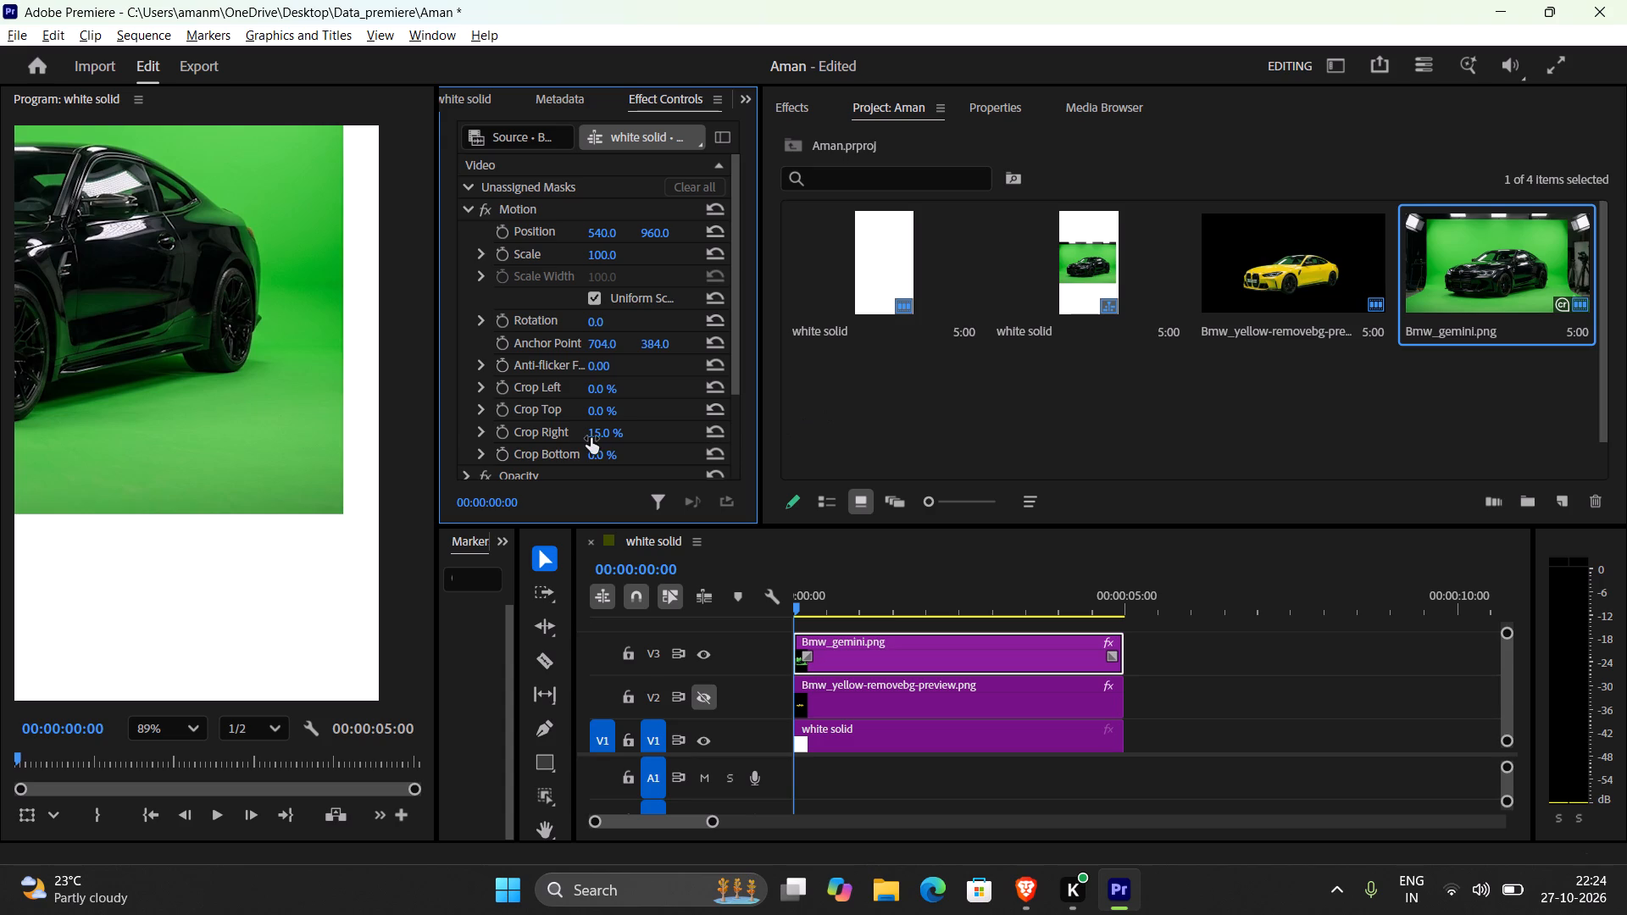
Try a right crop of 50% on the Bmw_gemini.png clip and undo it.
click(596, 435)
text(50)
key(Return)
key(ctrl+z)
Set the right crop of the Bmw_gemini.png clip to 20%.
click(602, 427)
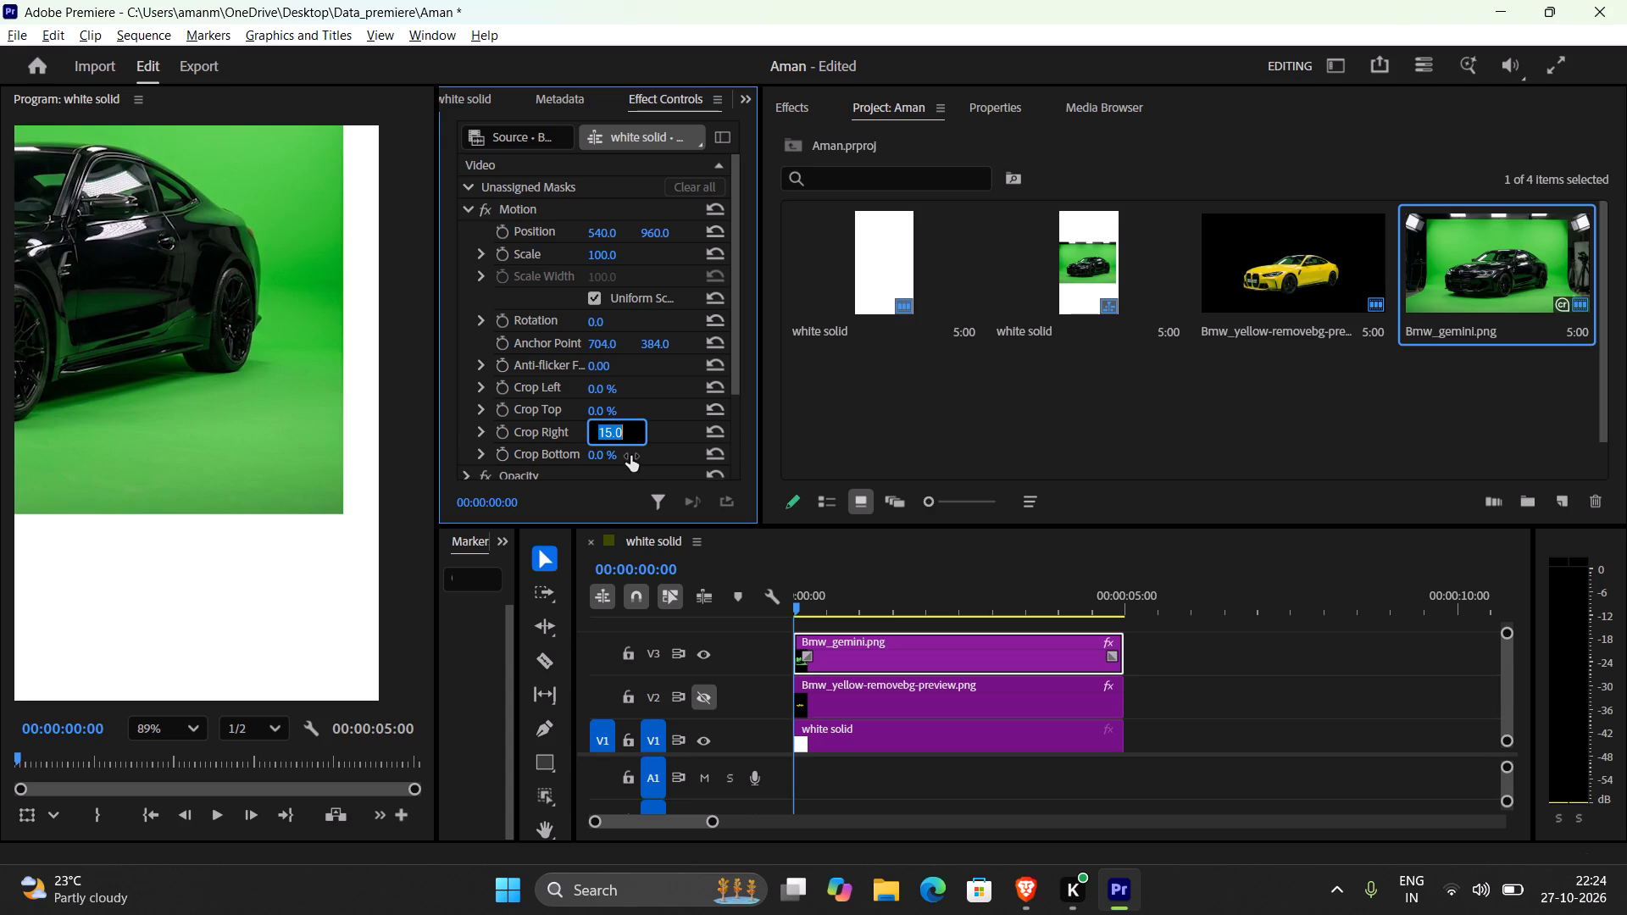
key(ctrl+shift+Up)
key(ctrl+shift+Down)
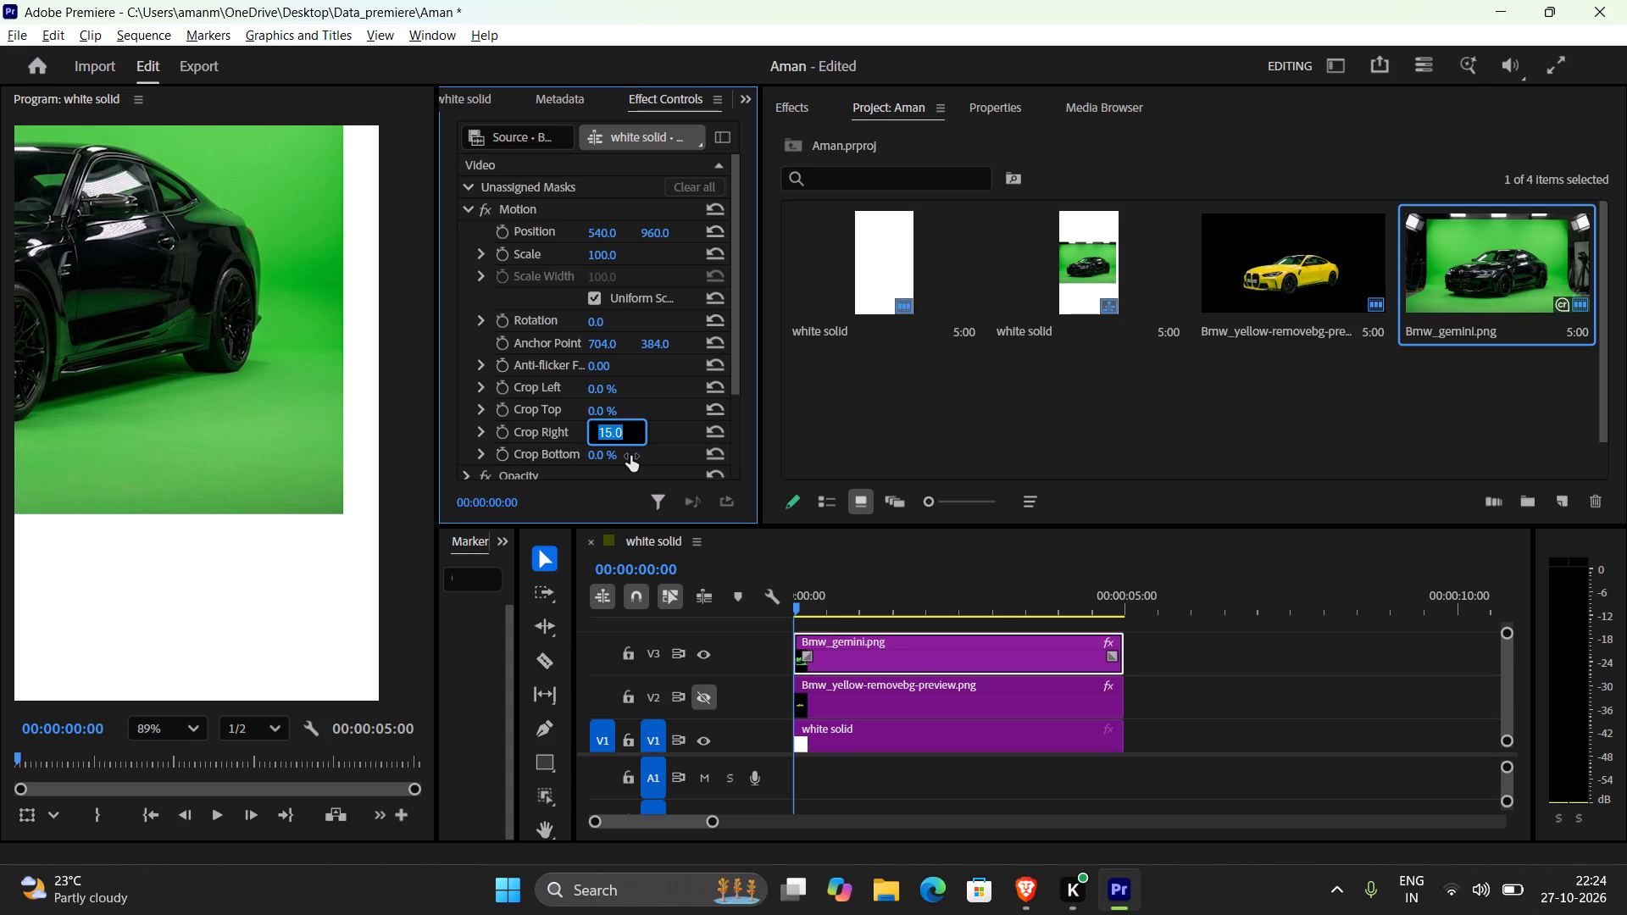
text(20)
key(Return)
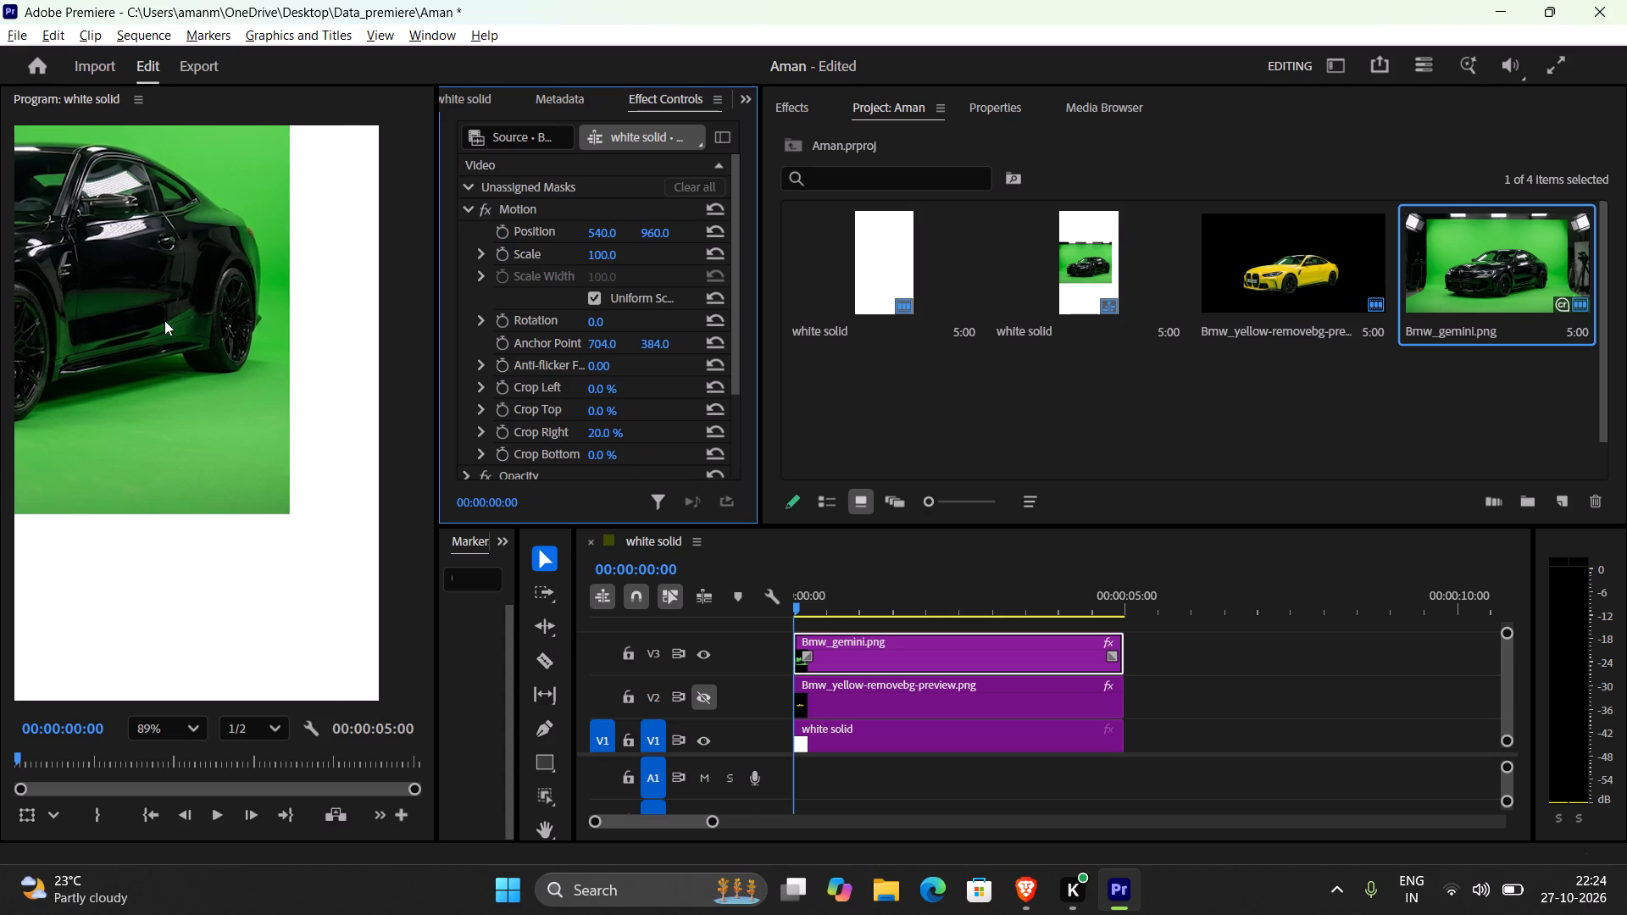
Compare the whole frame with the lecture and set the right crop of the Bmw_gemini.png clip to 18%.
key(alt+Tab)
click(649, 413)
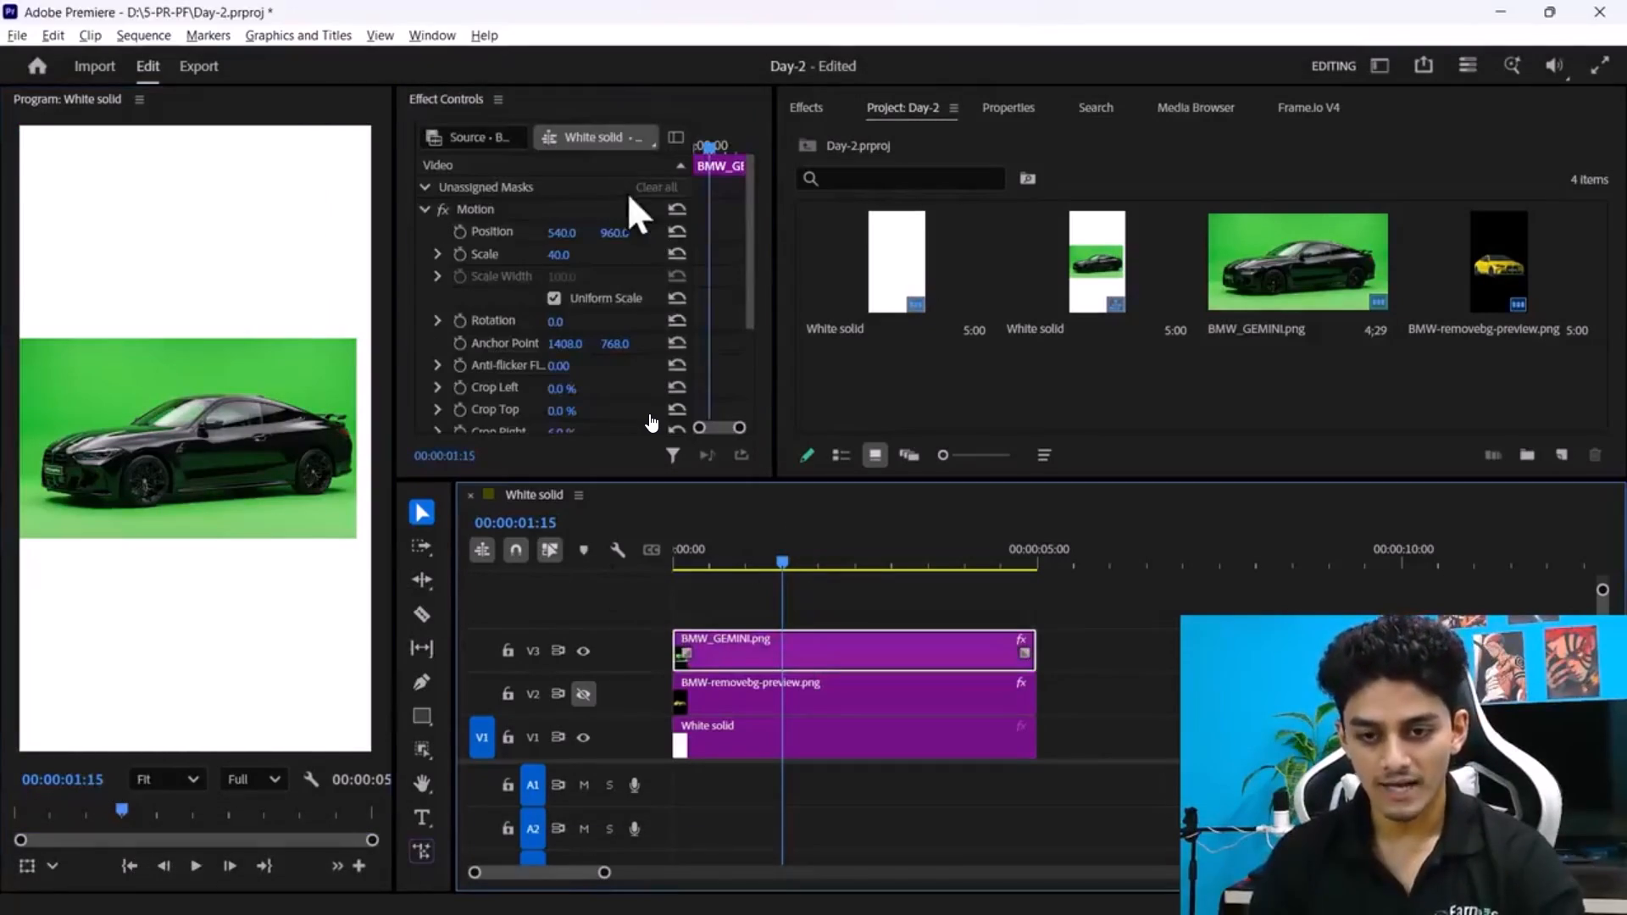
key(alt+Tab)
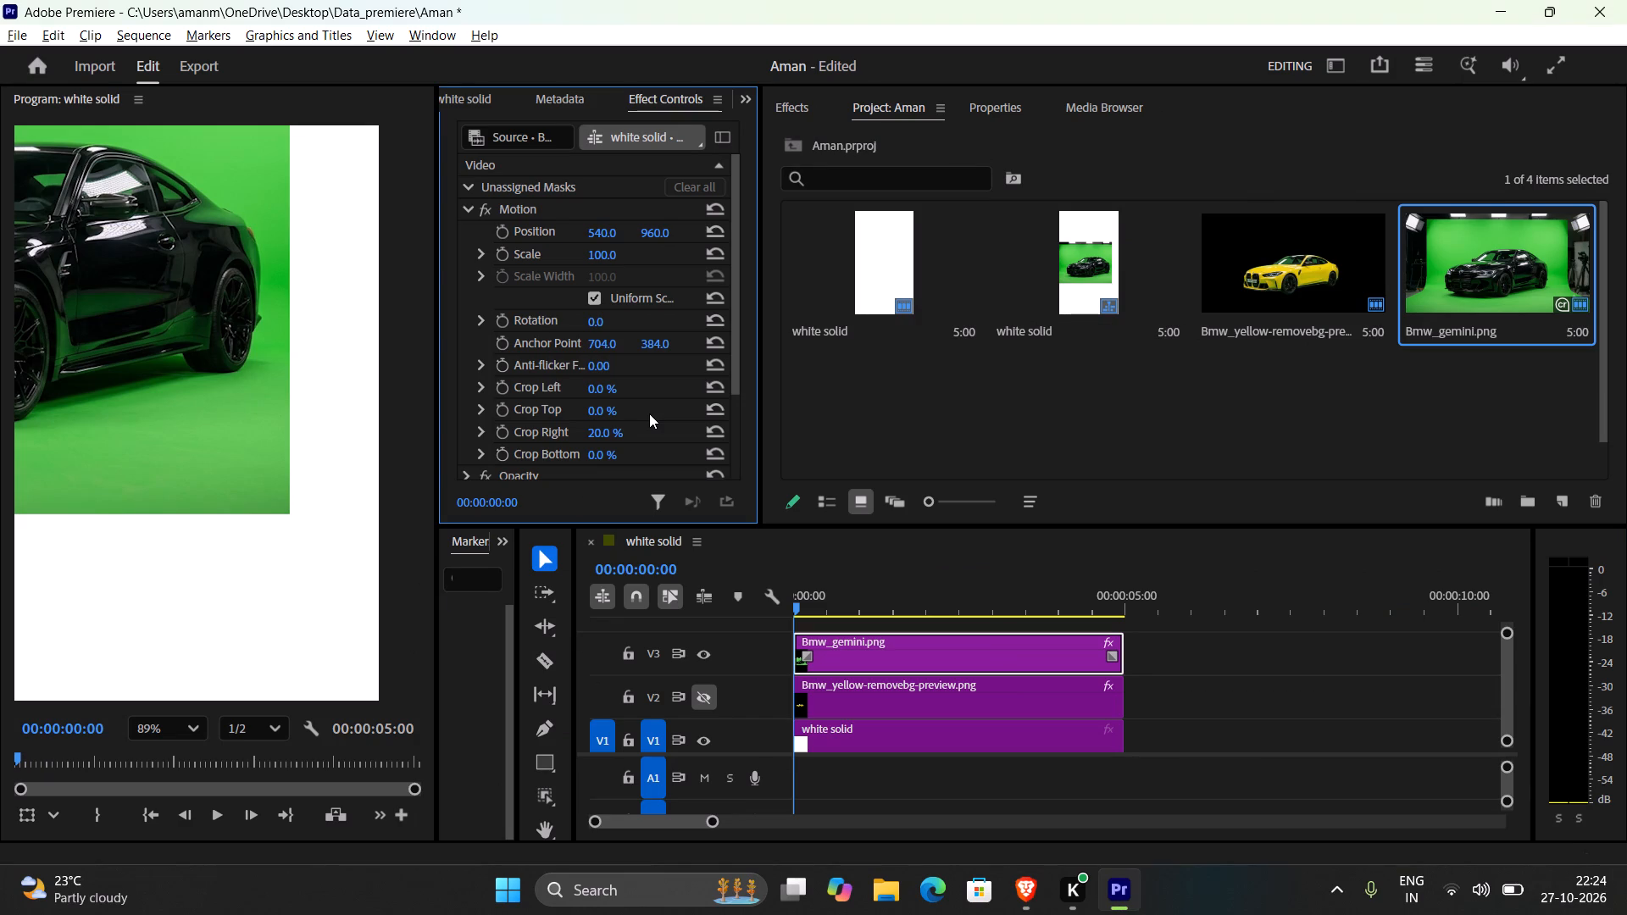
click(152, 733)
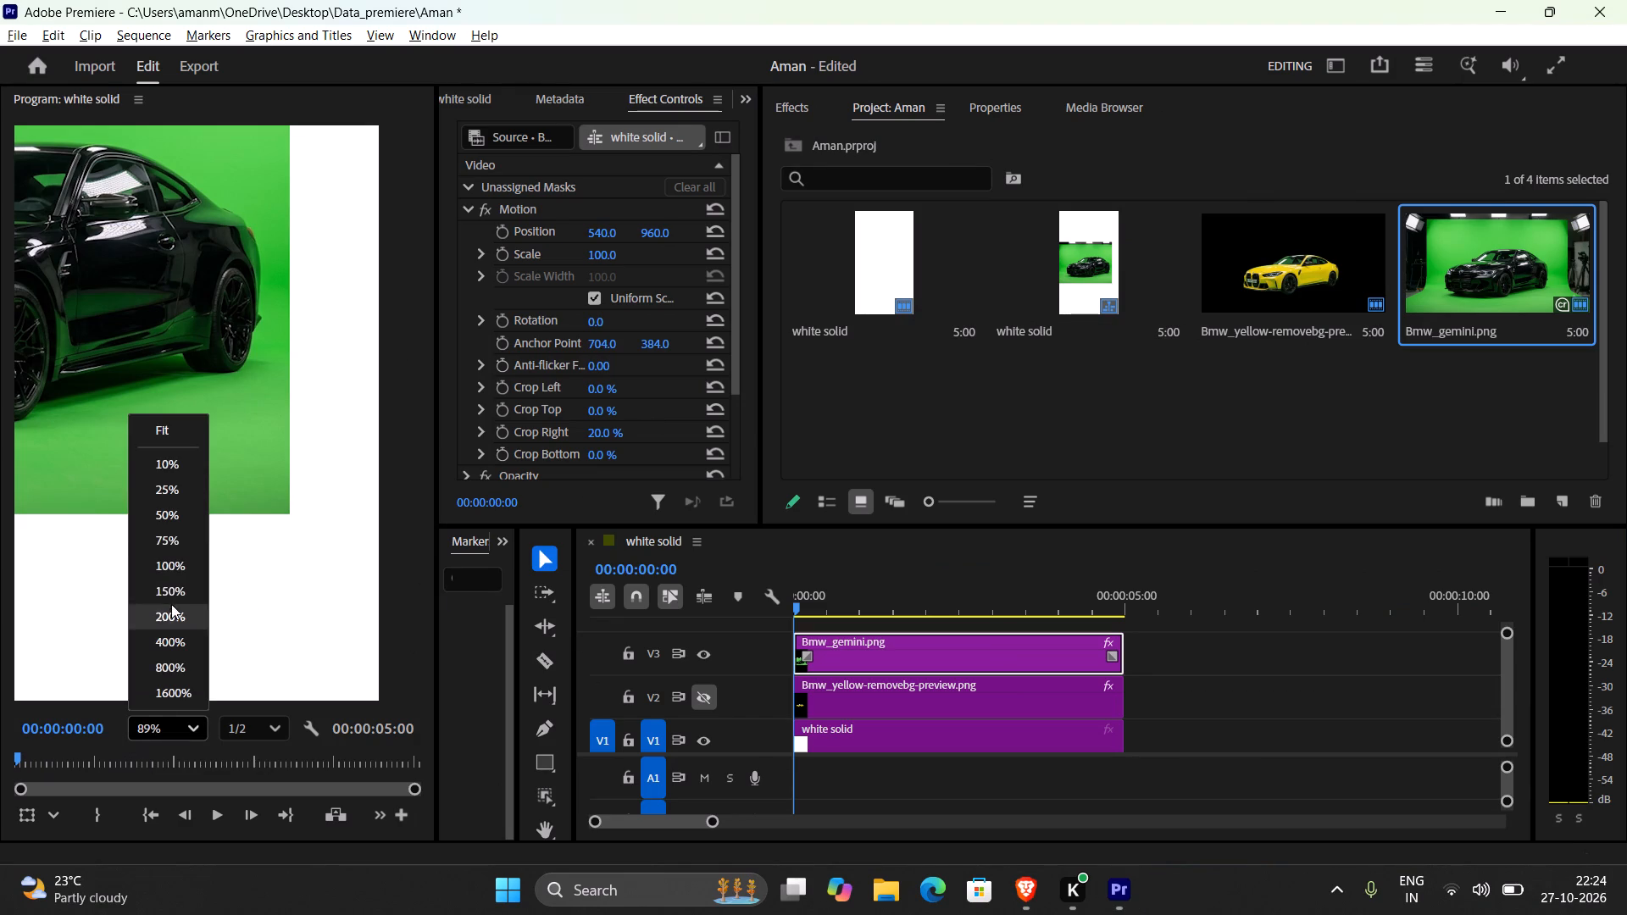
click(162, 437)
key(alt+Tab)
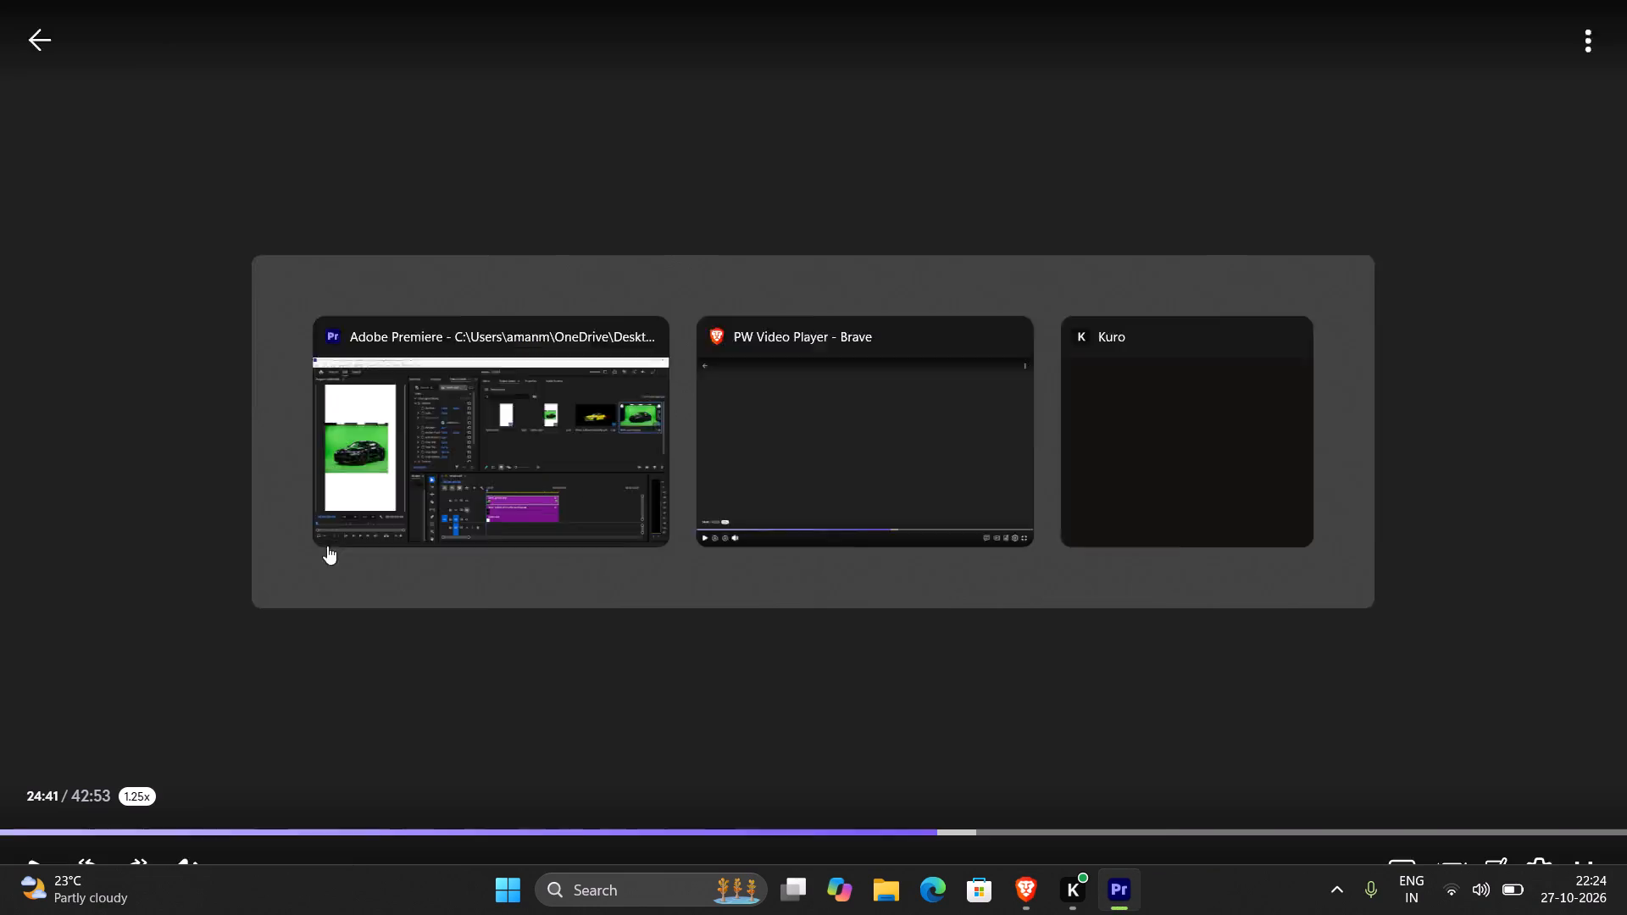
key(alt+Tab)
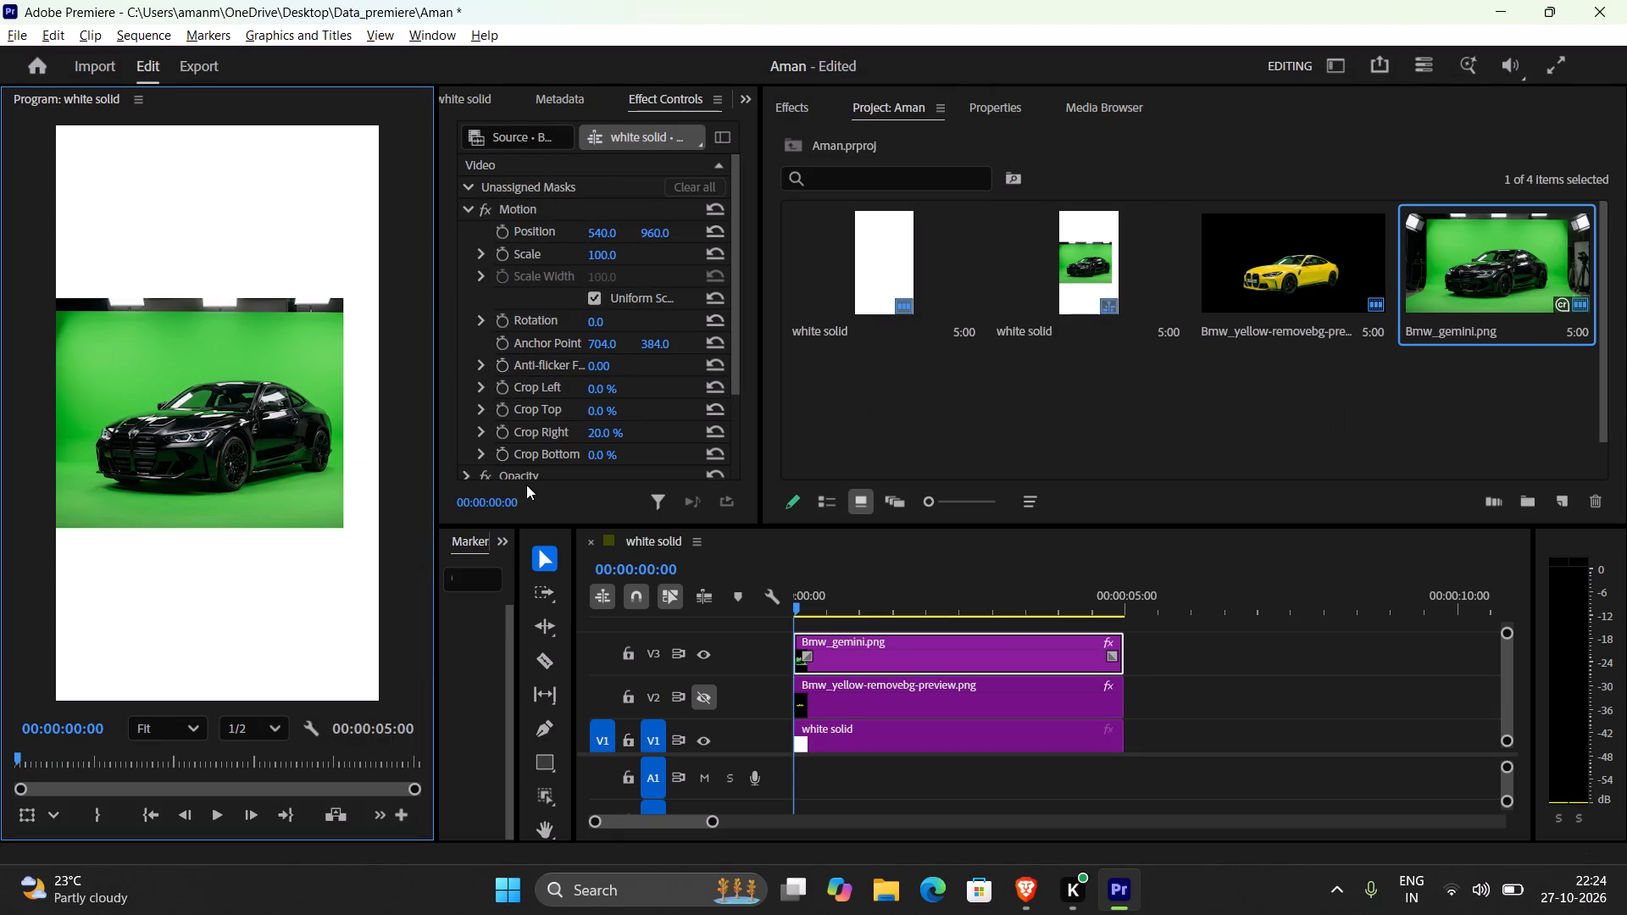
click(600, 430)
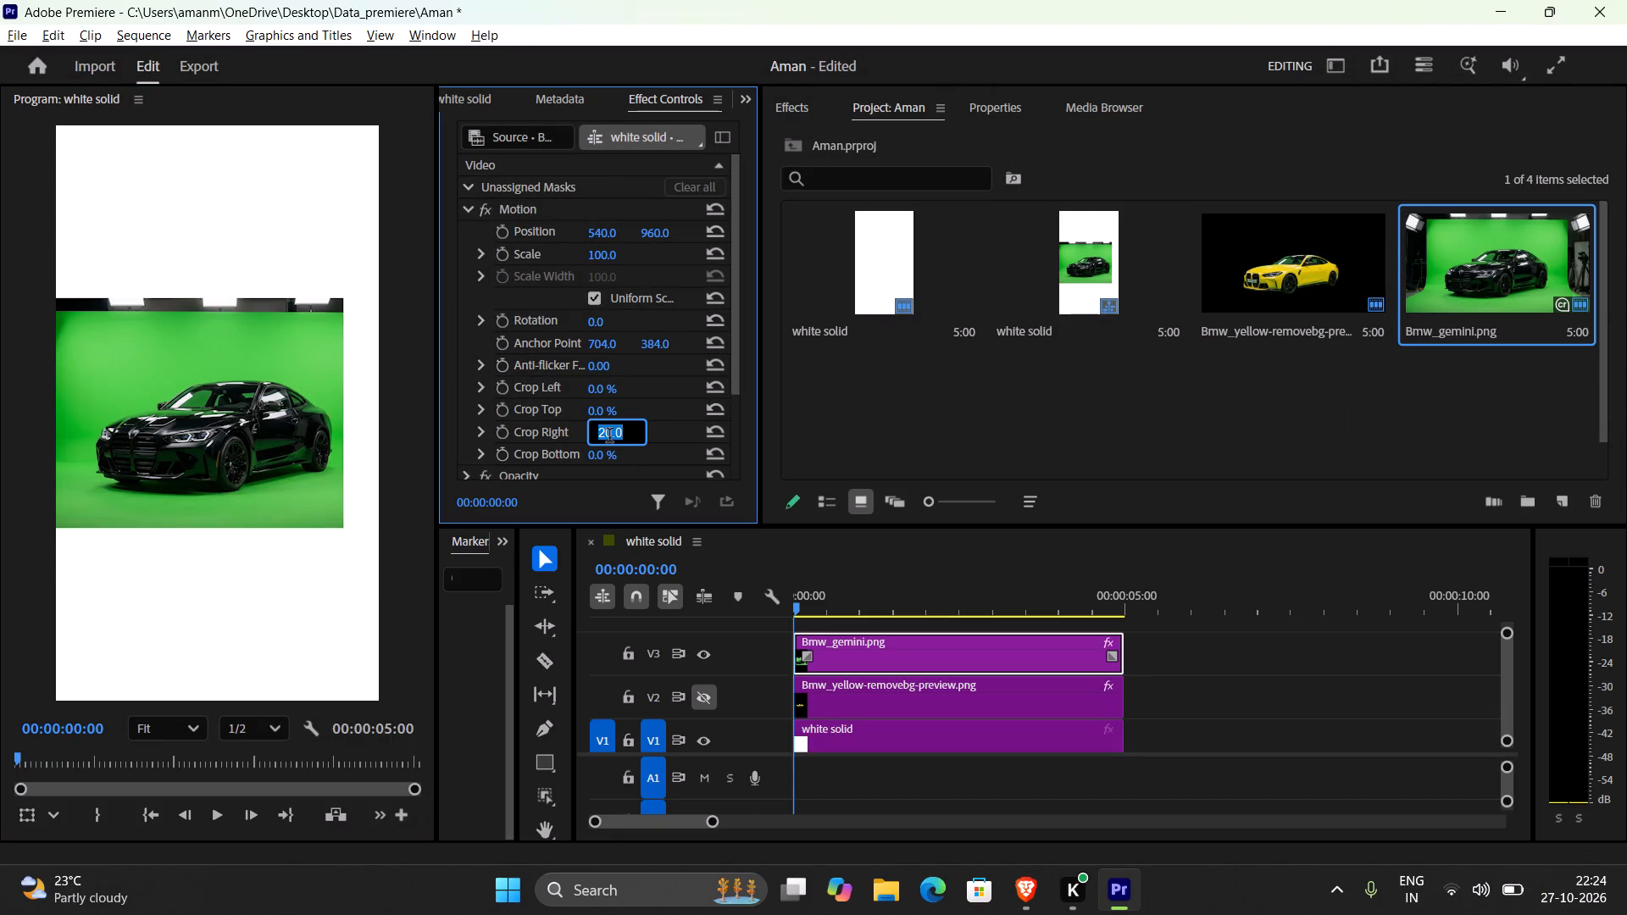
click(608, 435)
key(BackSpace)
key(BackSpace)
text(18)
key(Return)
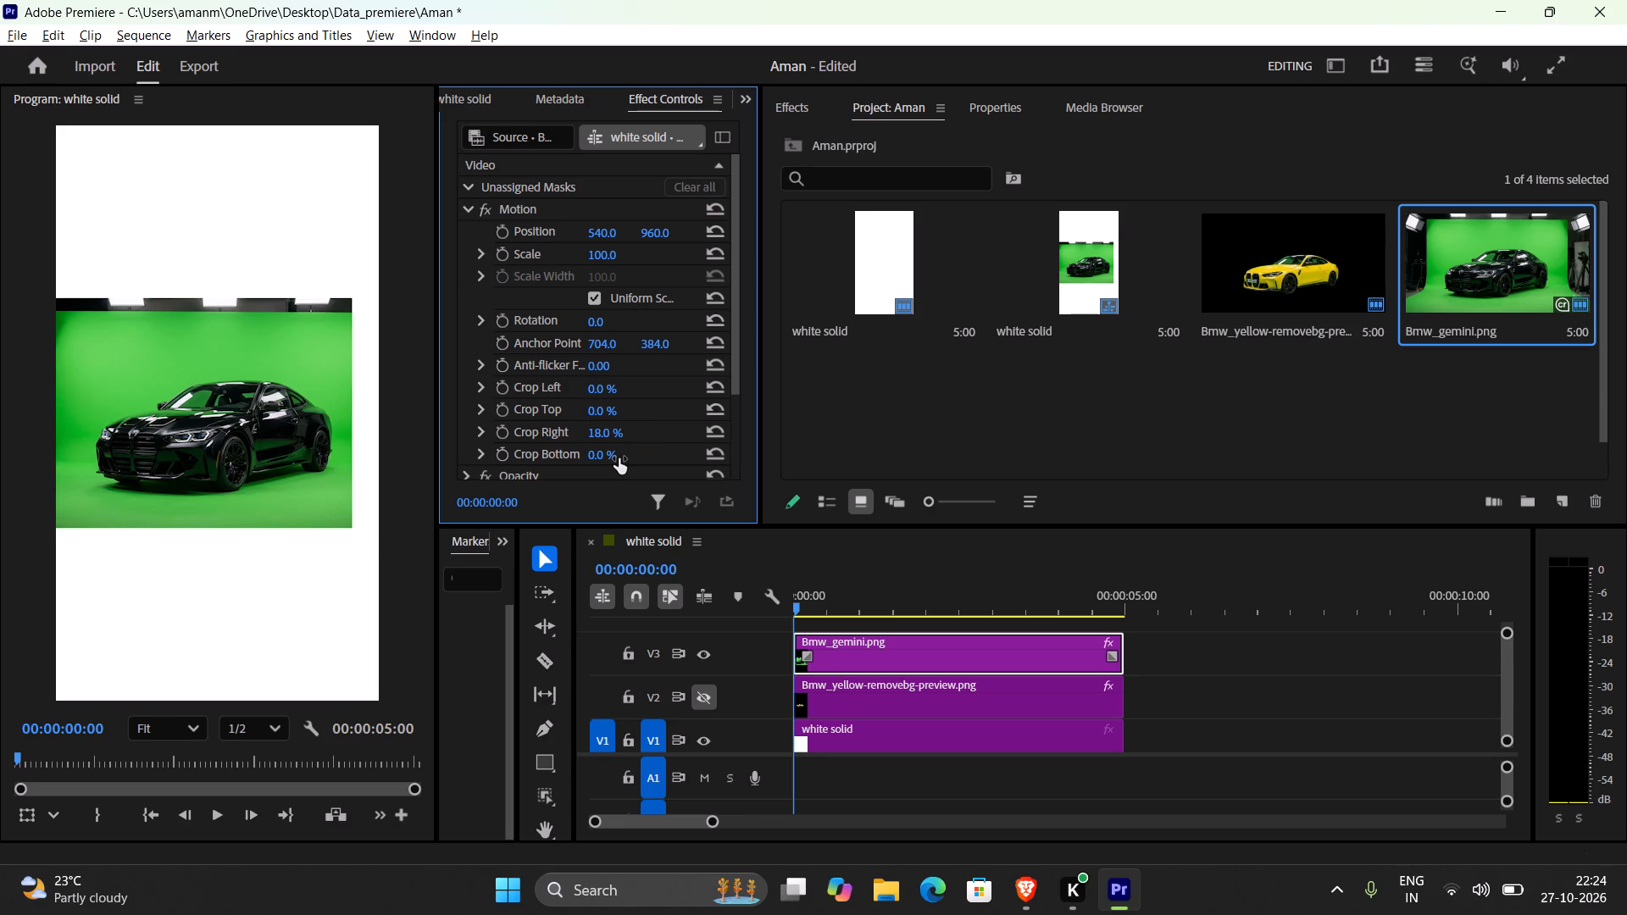
Check the lecture's result again and set the right crop of the Bmw_gemini.png clip to 16%.
key(alt+Tab)
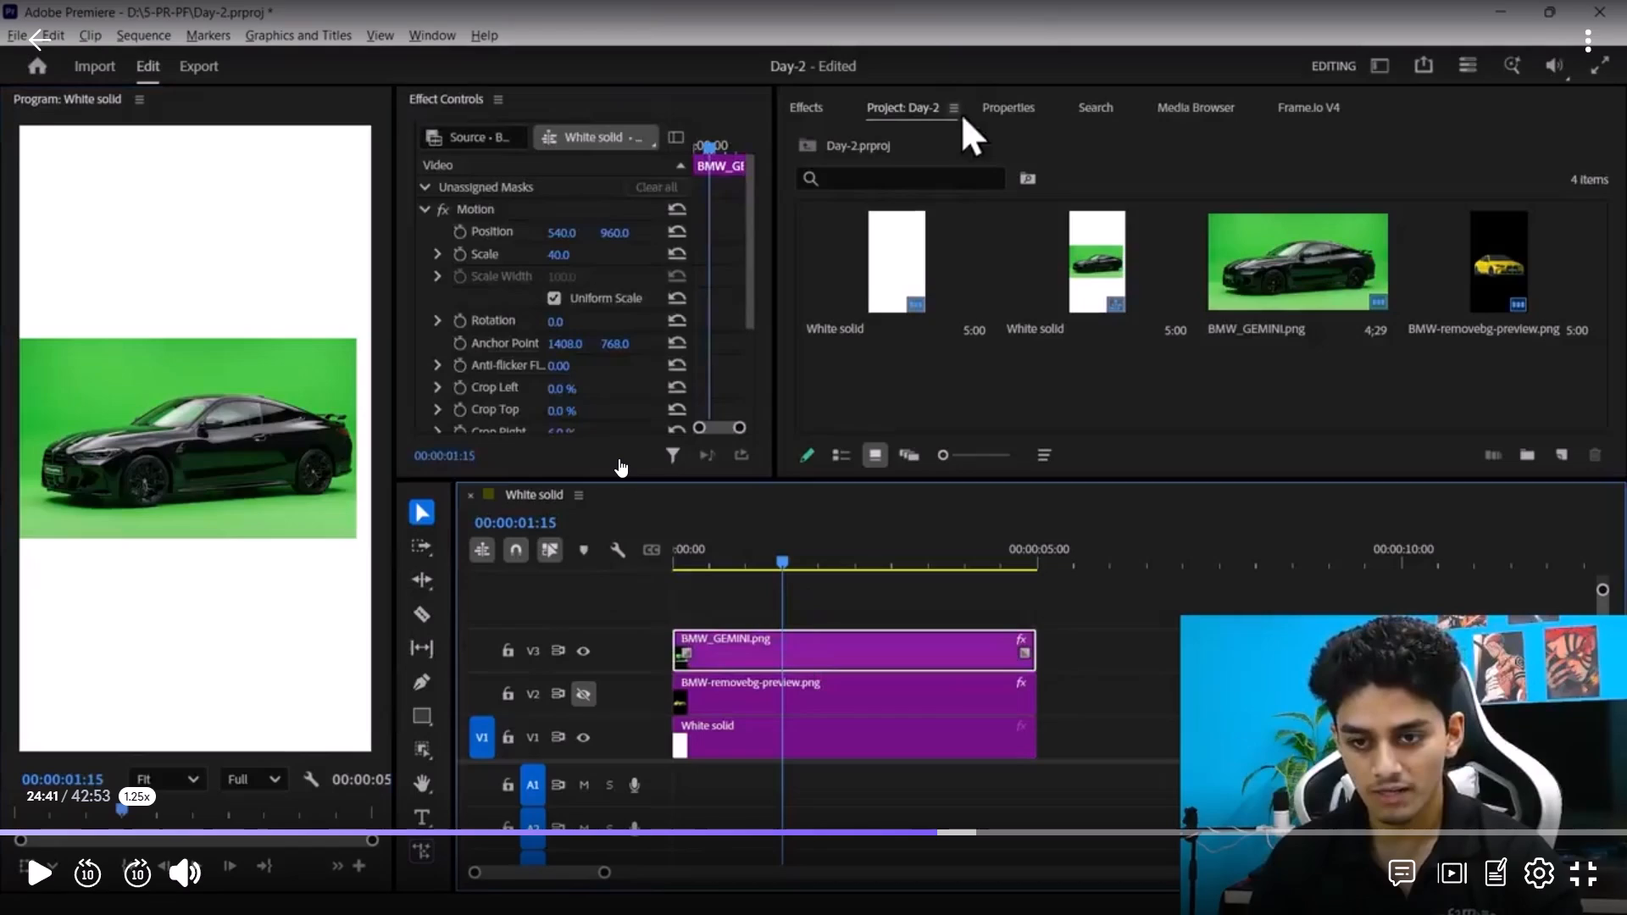
key(alt+Tab)
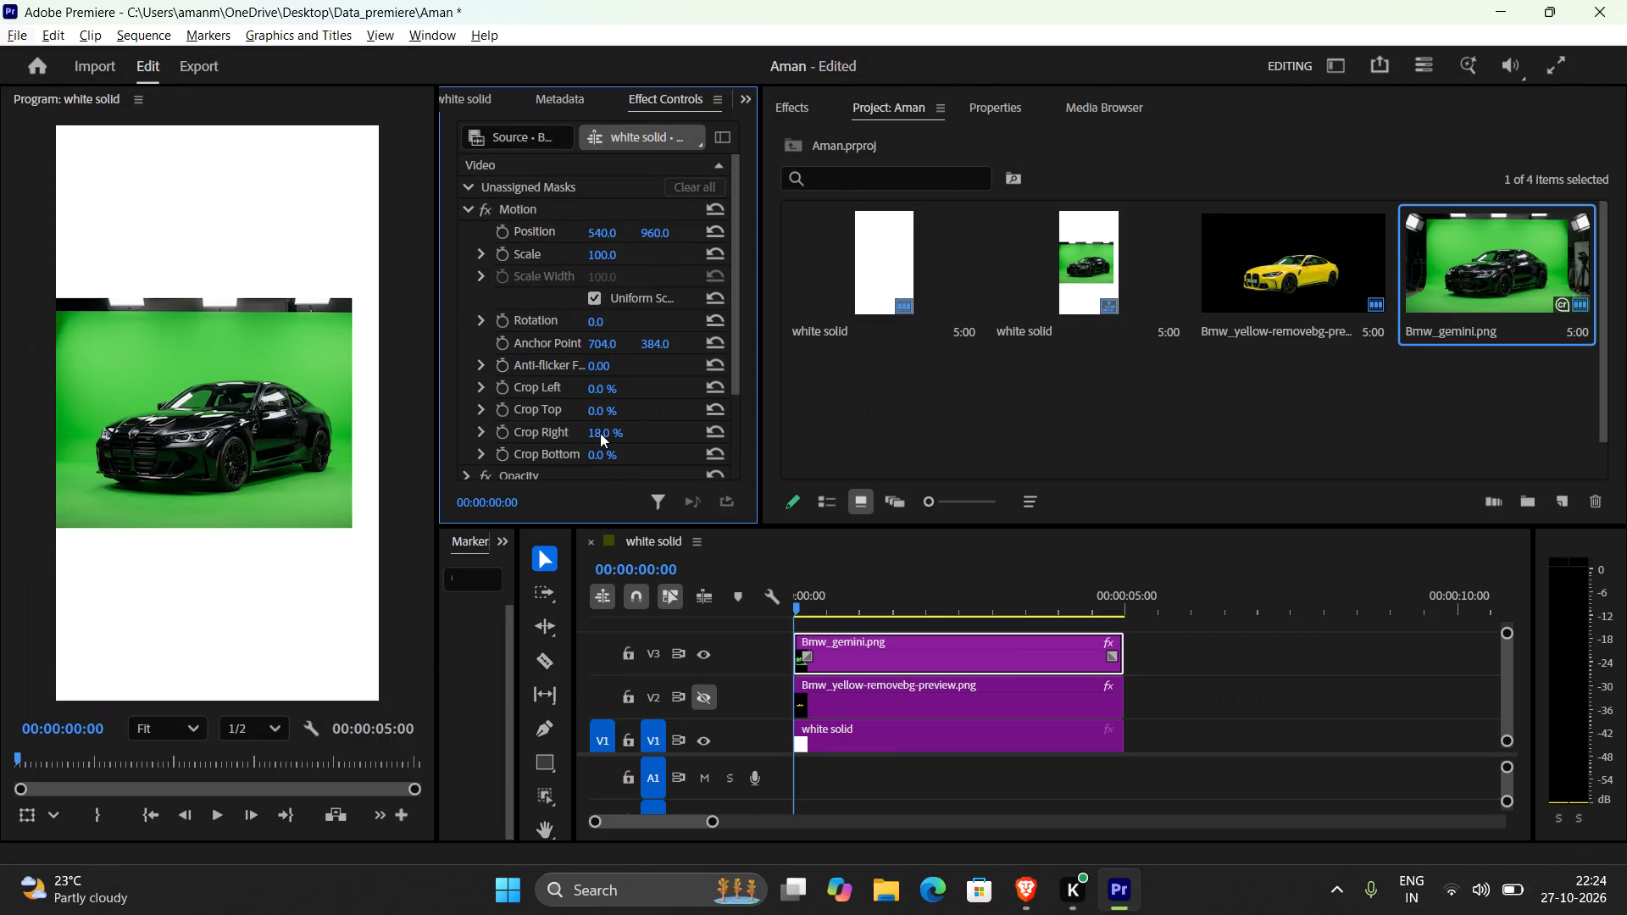
click(600, 433)
click(614, 426)
key(Left)
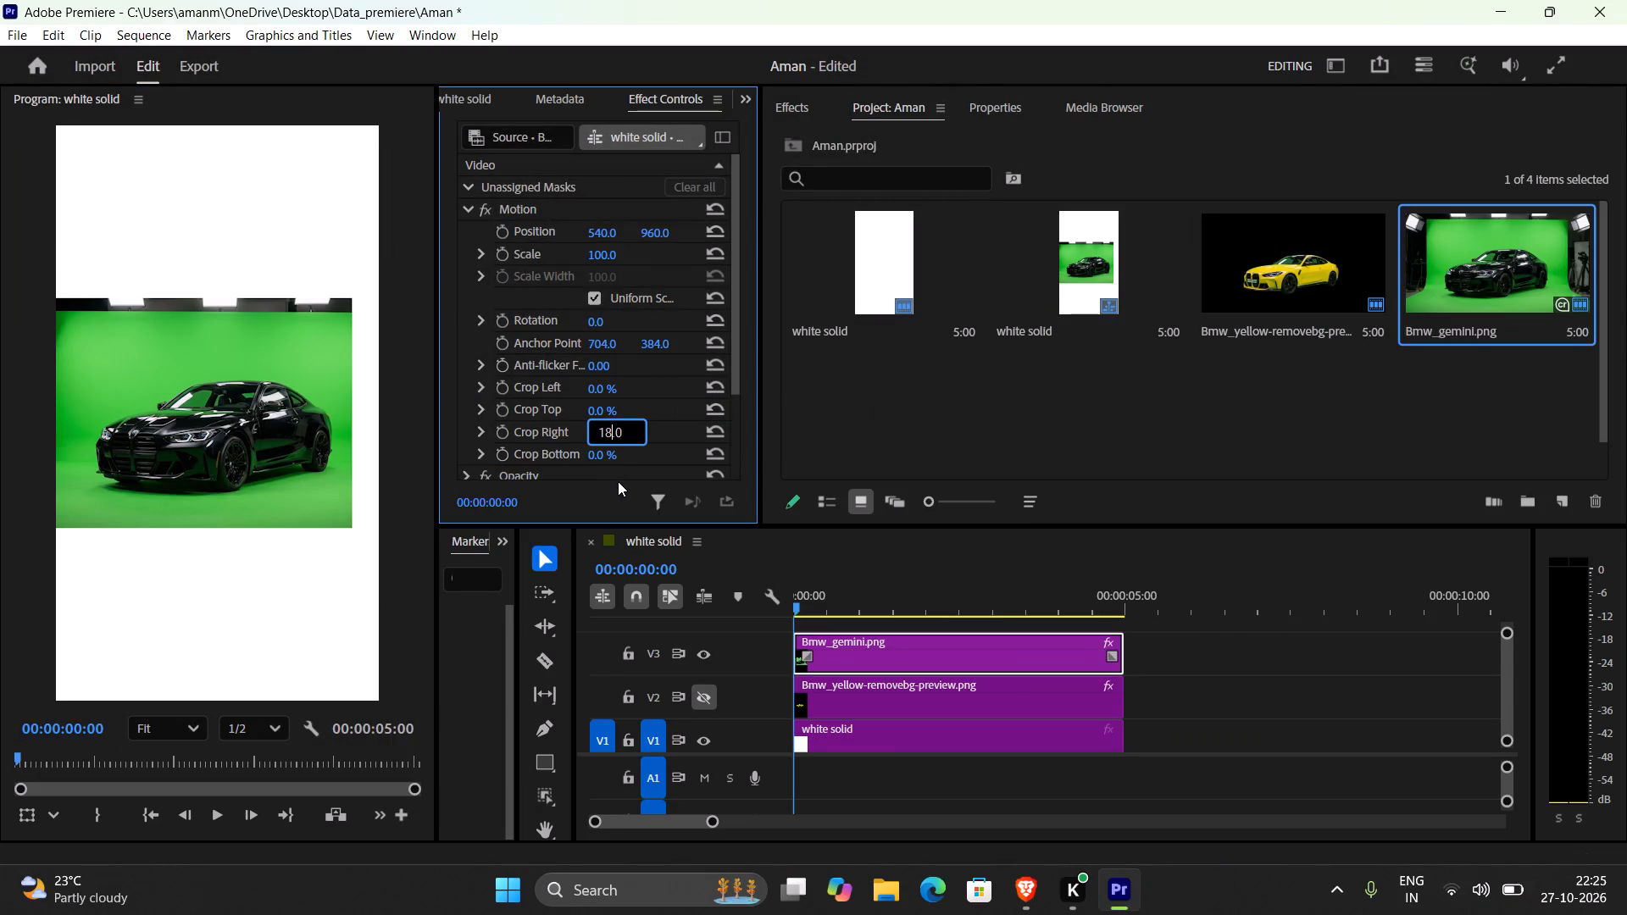
key(BackSpace)
key(6)
key(Return)
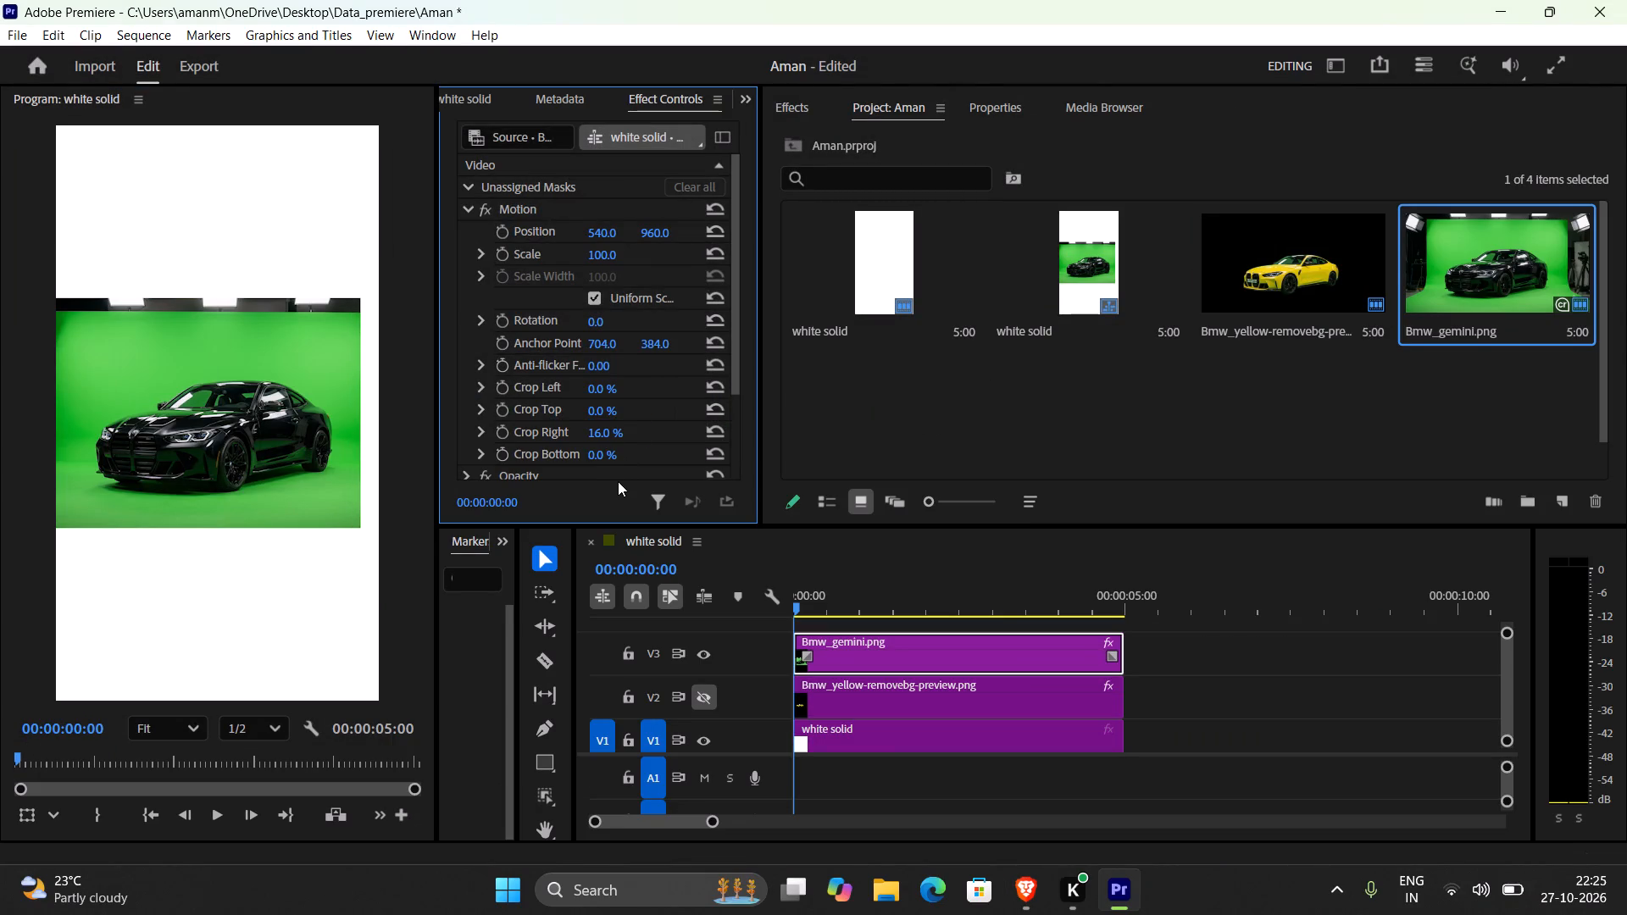
Watch the lecture section on finding the Ultra Key effect and return to Premiere Pro.
key(alt+Tab)
click(619, 496)
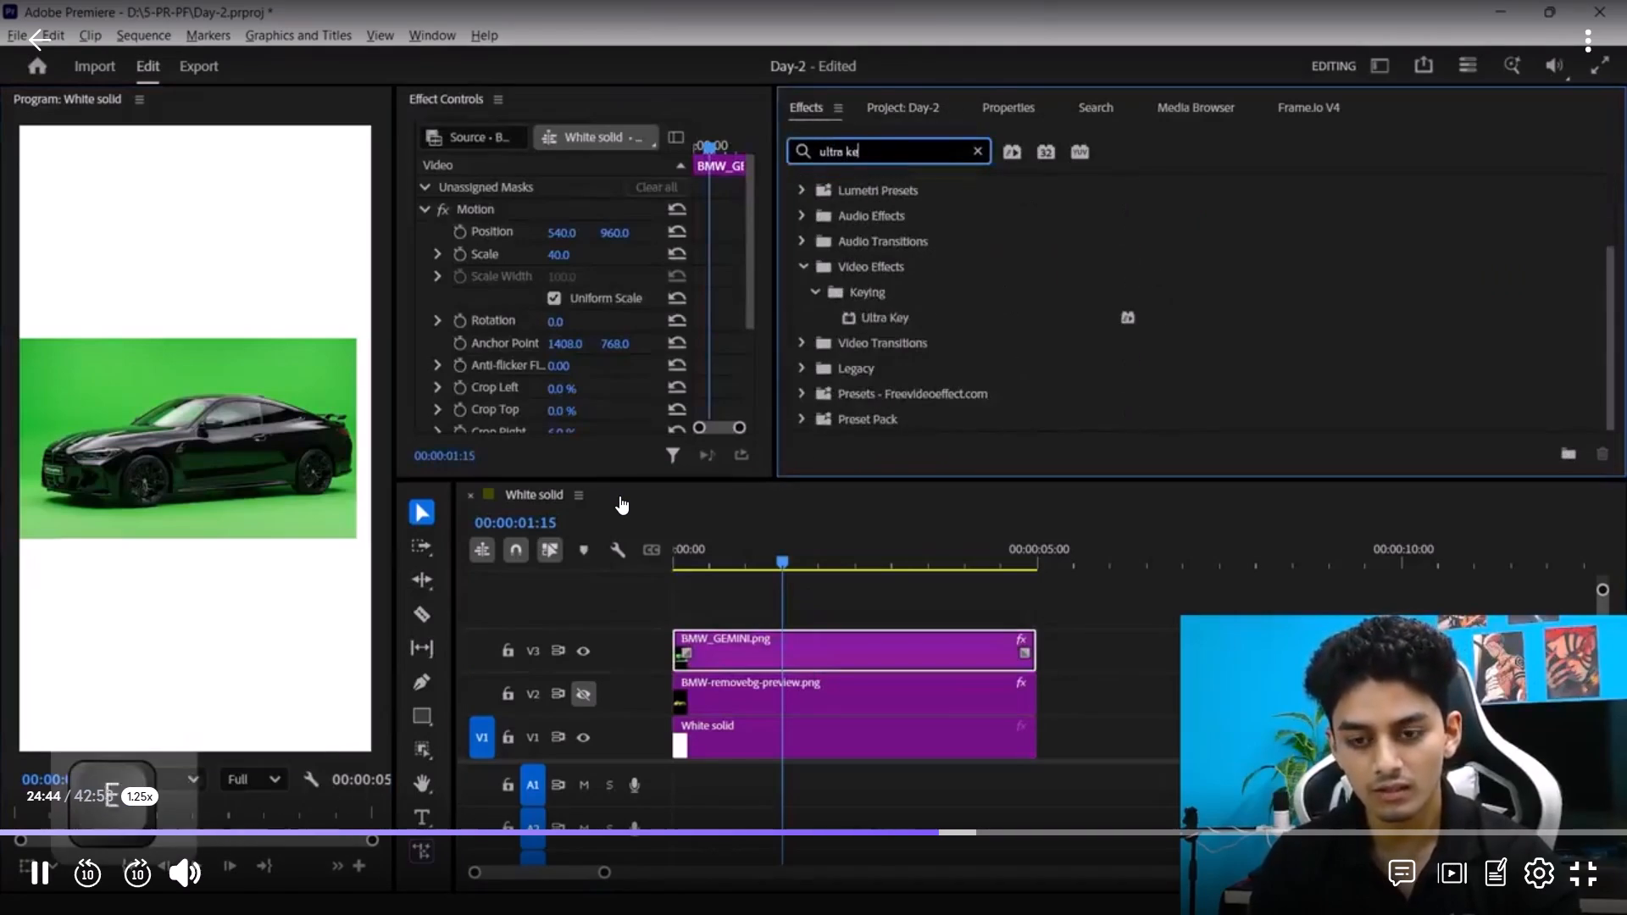
click(804, 536)
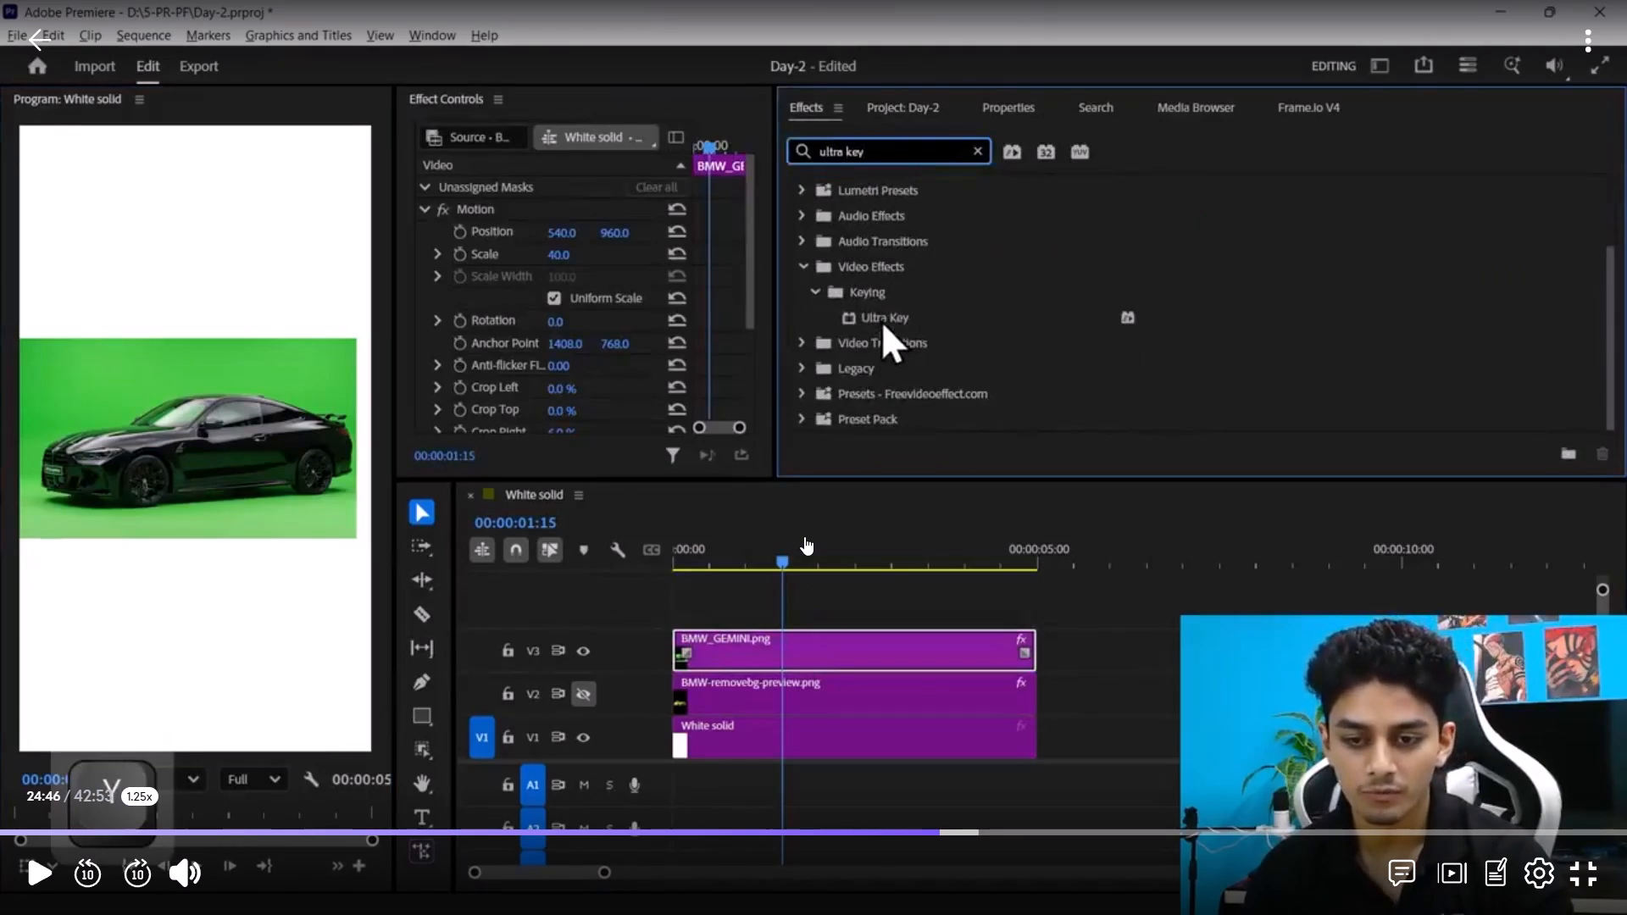
key(alt+Tab)
Replace the drop shadow search in the effects library with a search for ultra key.
click(787, 103)
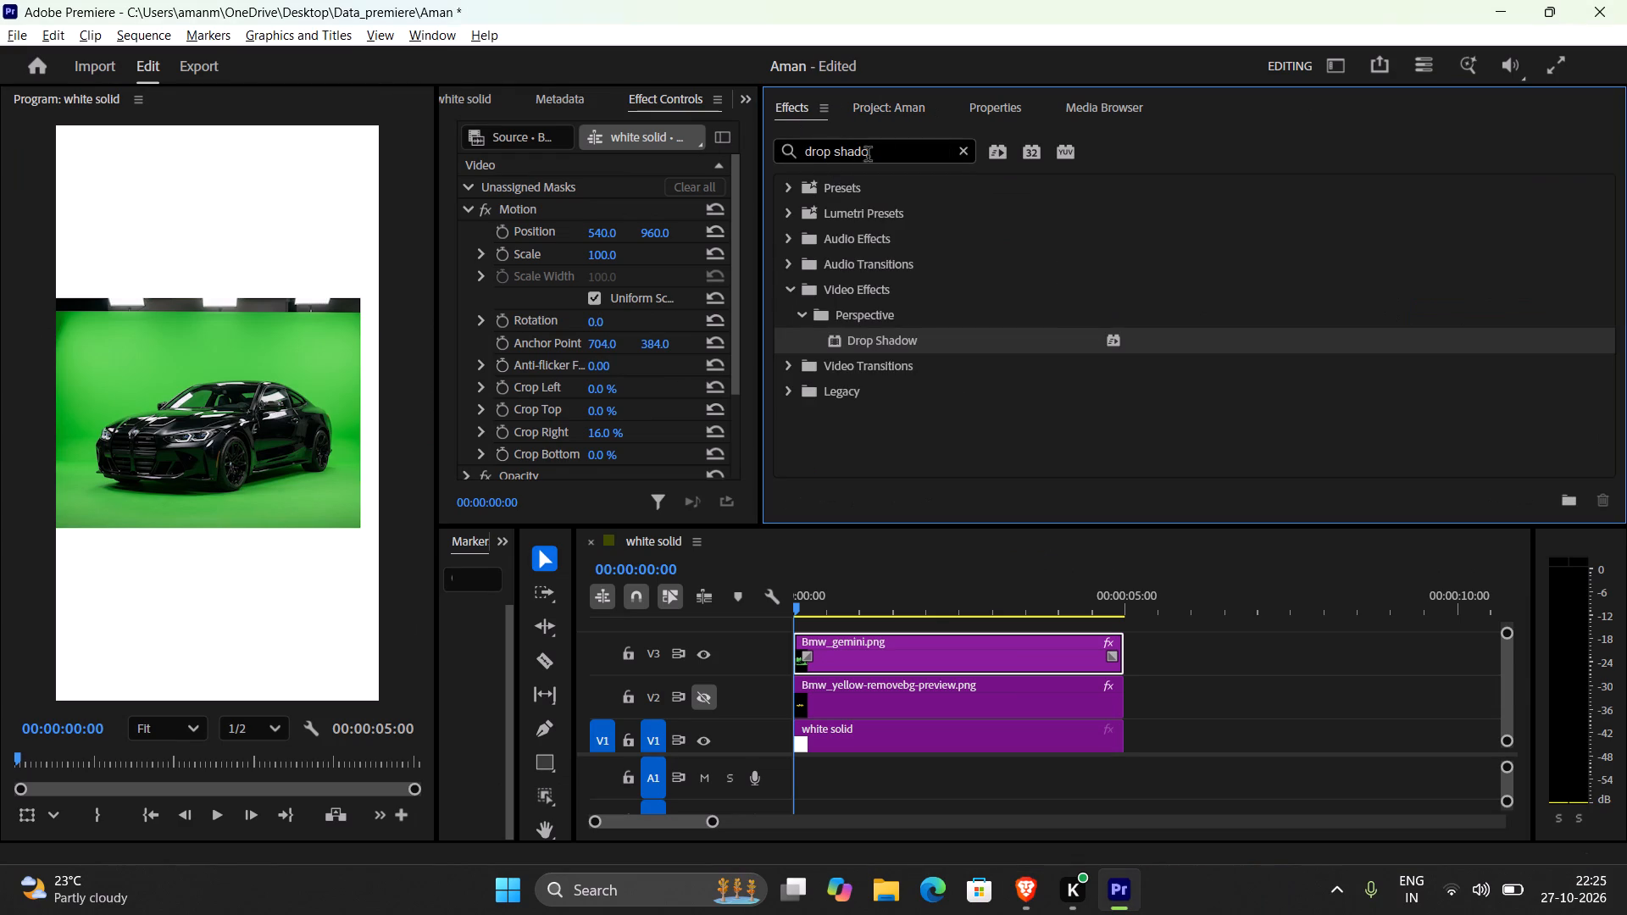
click(971, 155)
click(886, 158)
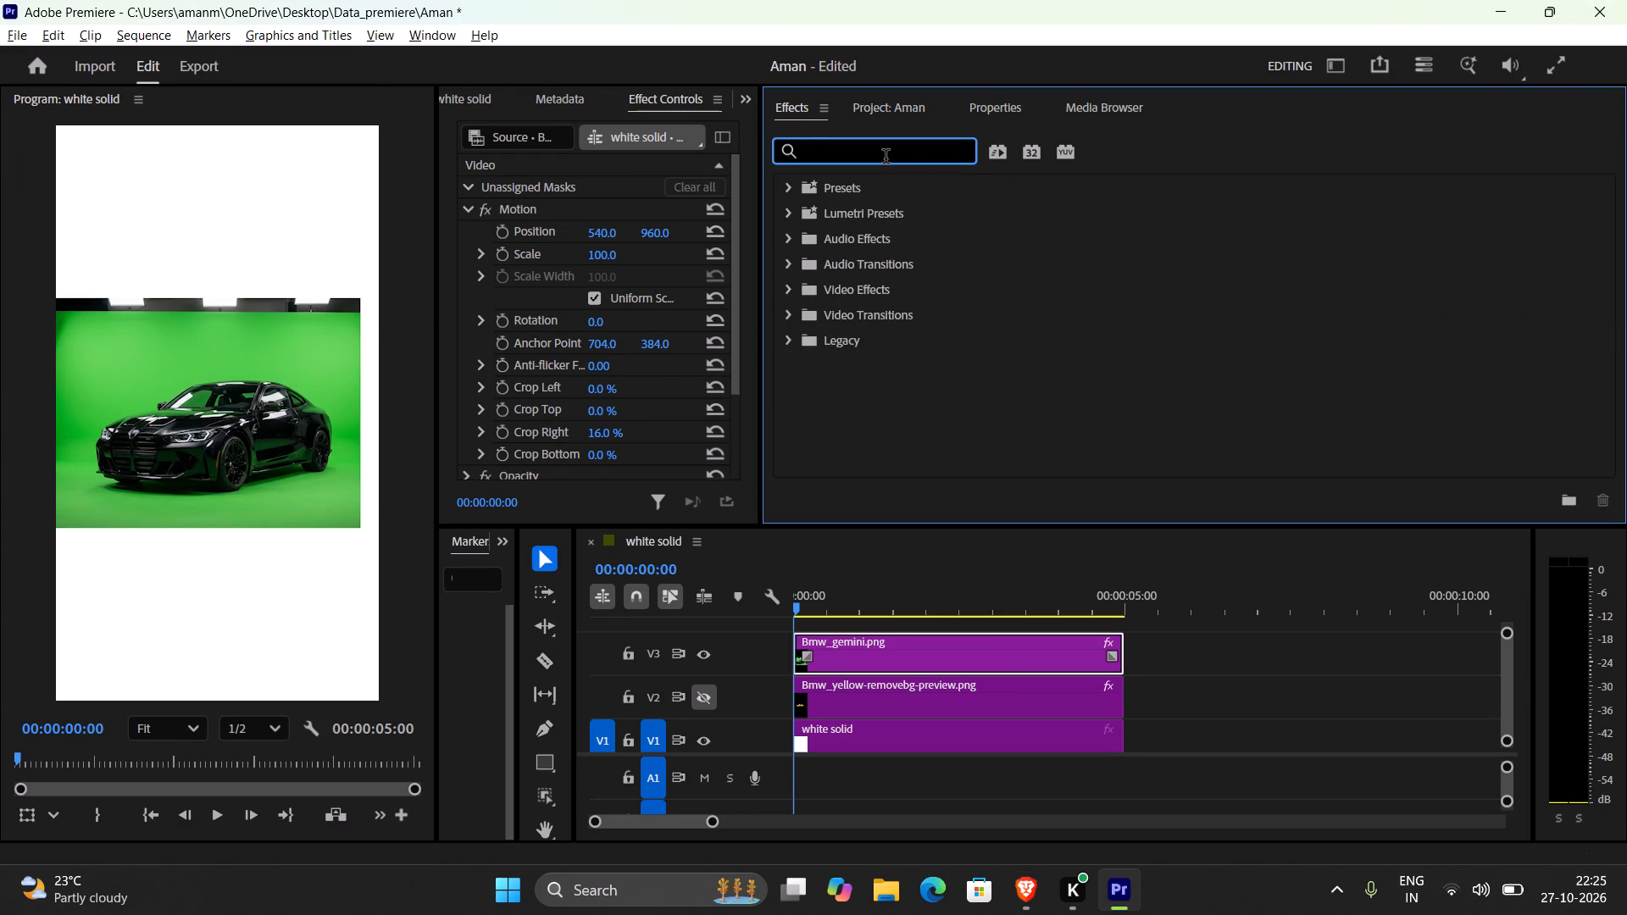
key(u)
key(l)
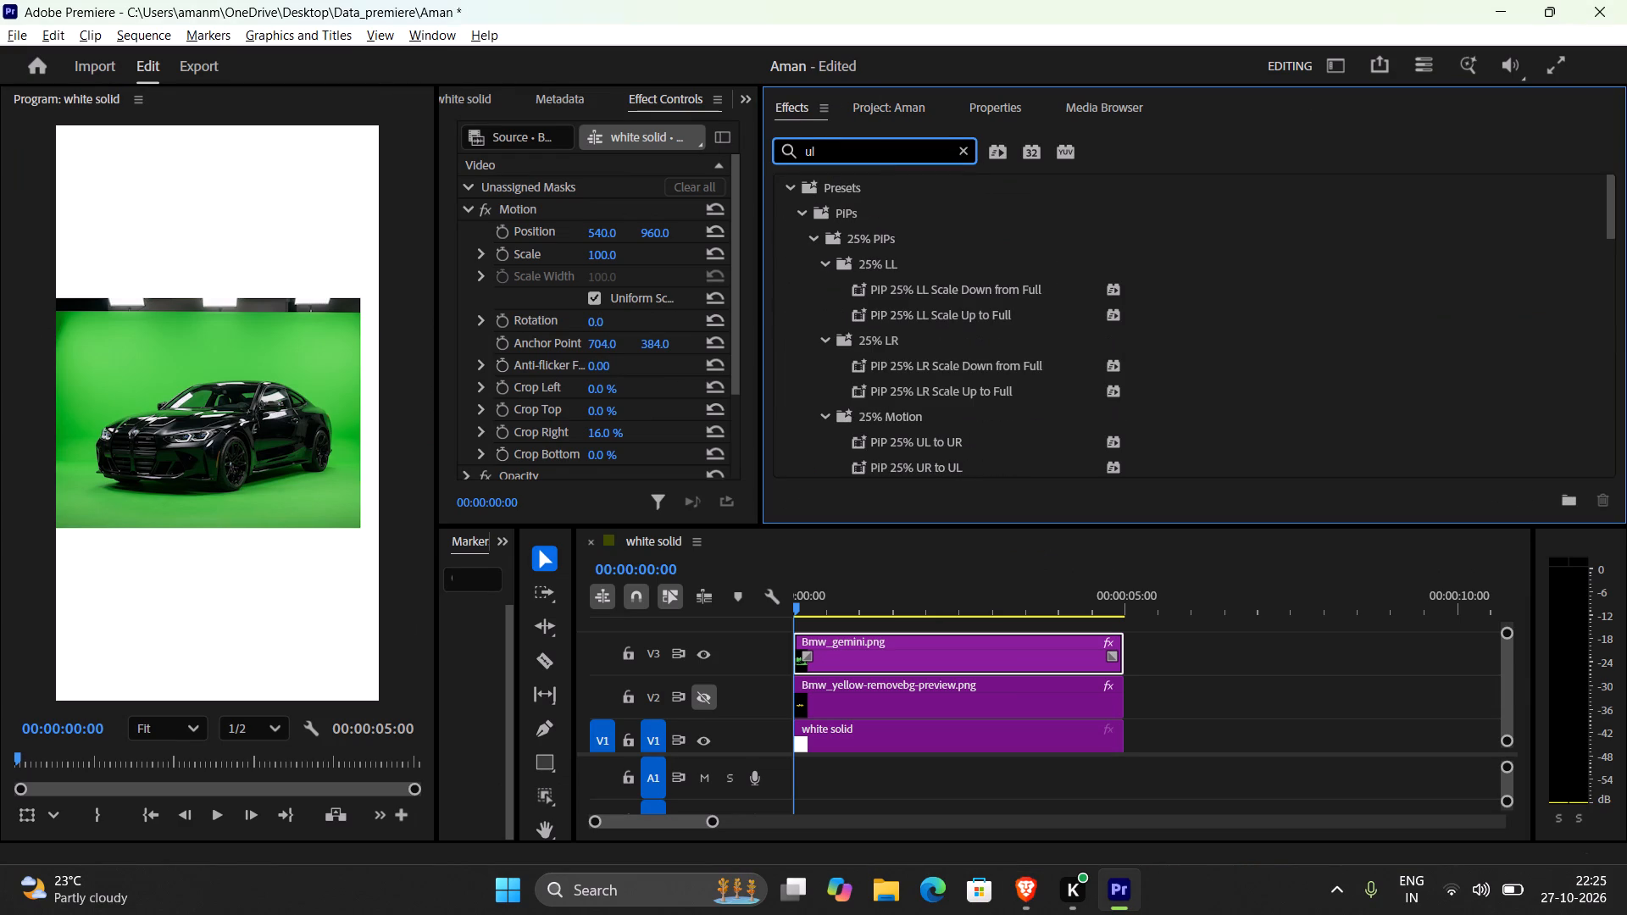
text(trsa)
key(space)
key(BackSpace)
key(BackSpace)
key(BackSpace)
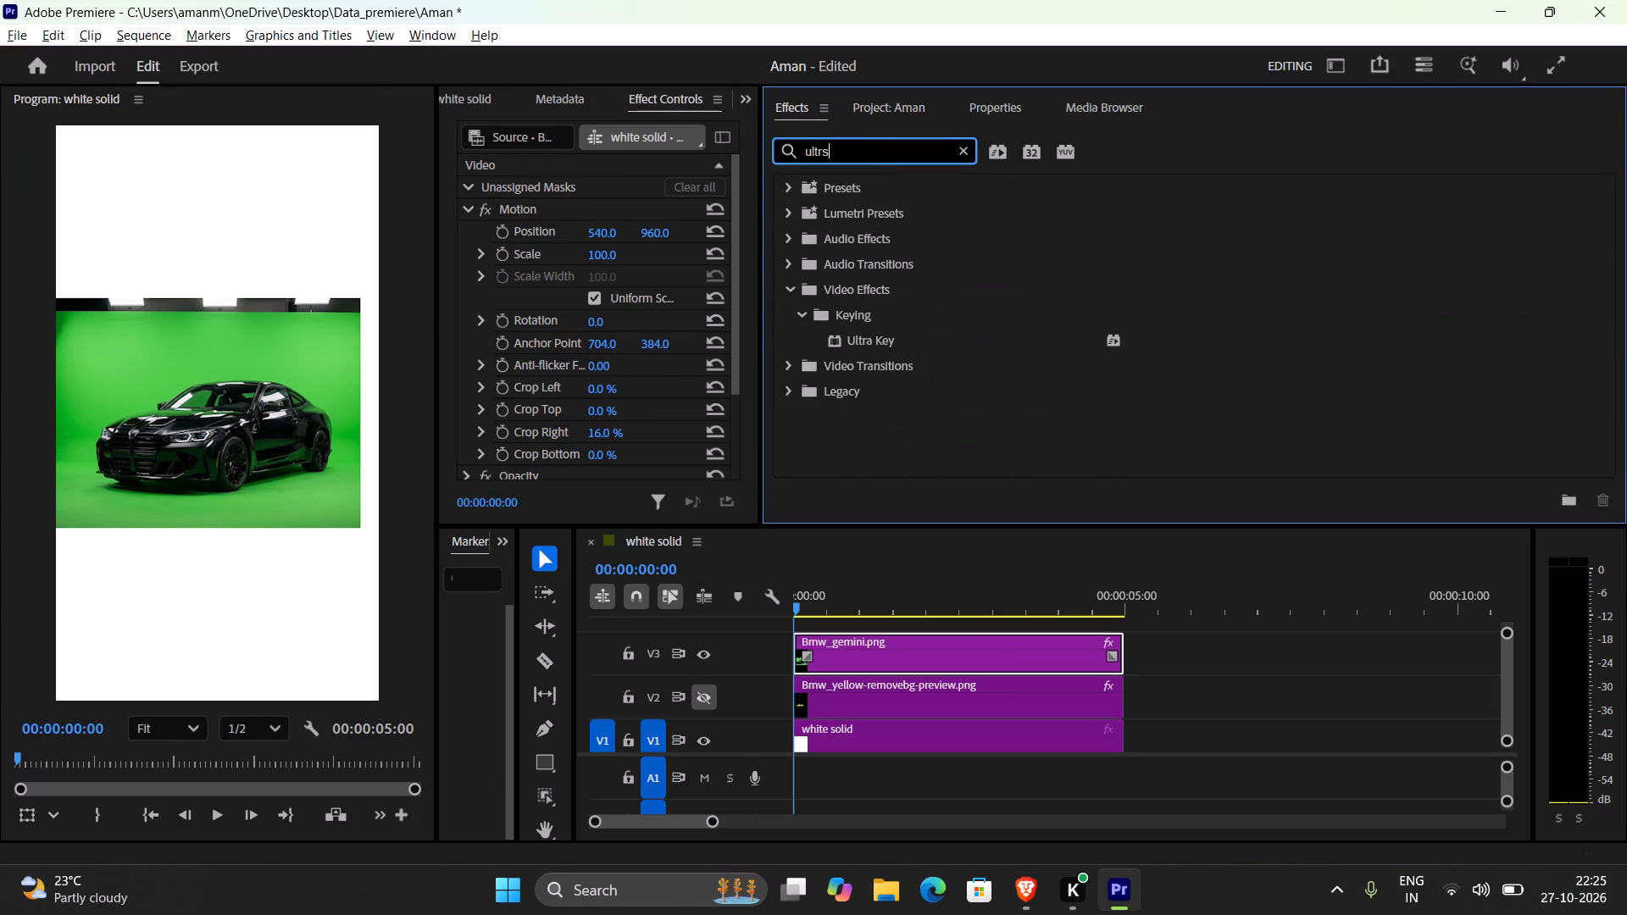
text(a key)
Collapse the Motion settings of the Bmw_gemini.png clip.
scroll(591, 361, down, 1)
scroll(592, 371, up, 1)
scroll(593, 377, down, 1)
scroll(594, 385, up, 1)
scroll(595, 388, down, 1)
scroll(595, 391, up, 1)
scroll(596, 392, down, 1)
scroll(605, 415, up, 1)
scroll(605, 415, down, 5)
scroll(558, 347, up, 2)
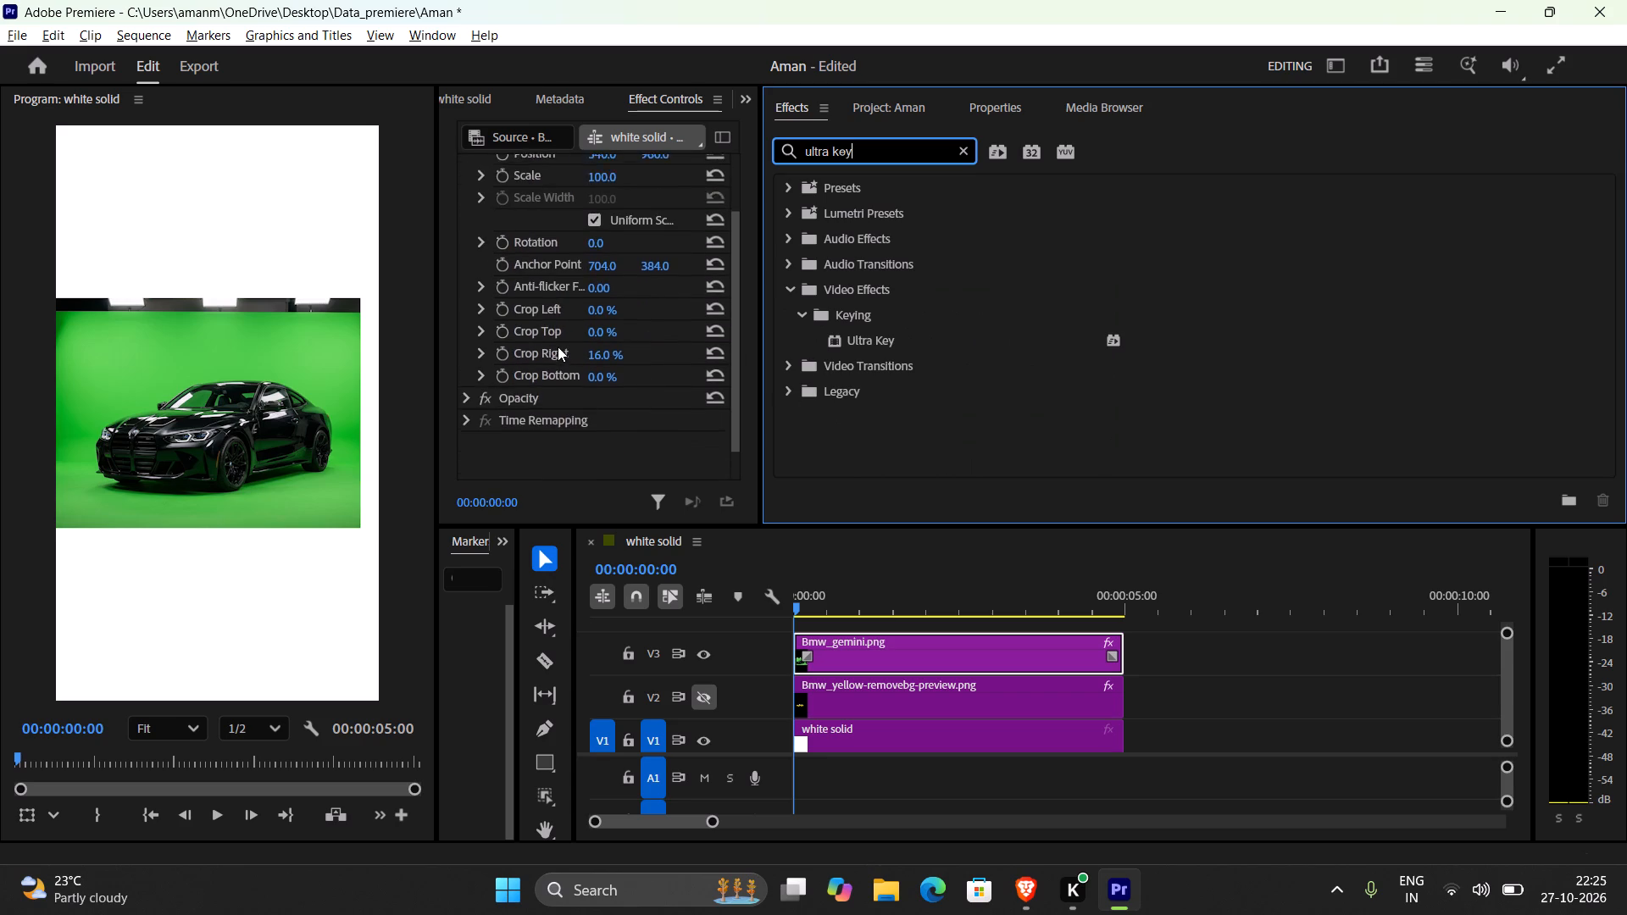
scroll(558, 347, up, 1)
click(473, 236)
click(479, 237)
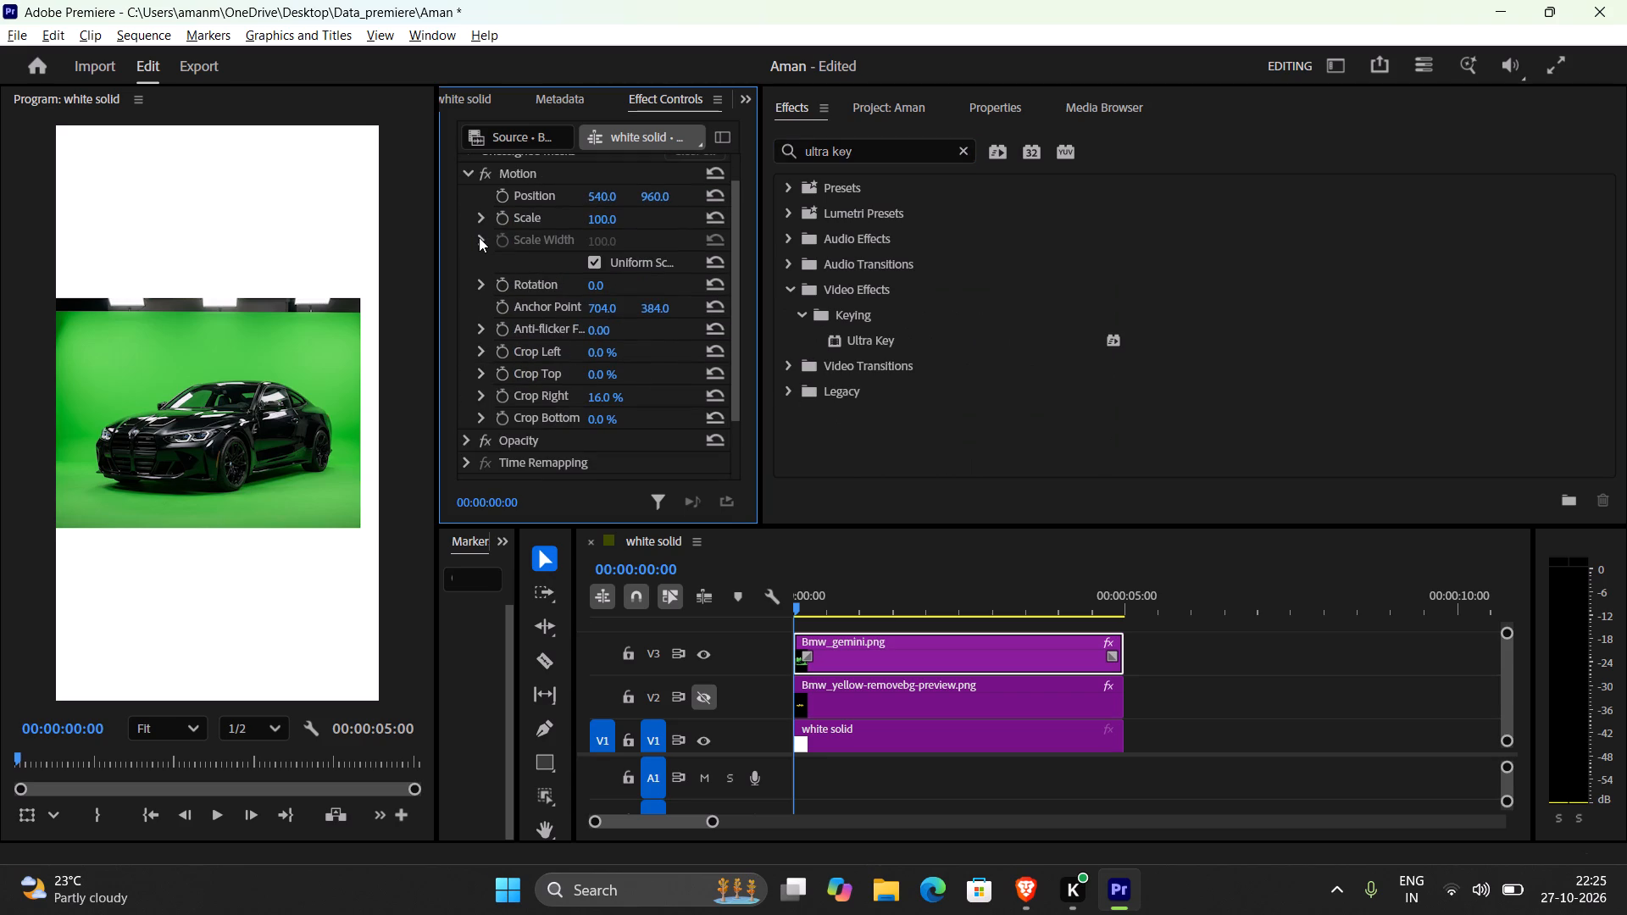
click(484, 243)
click(484, 219)
click(484, 219)
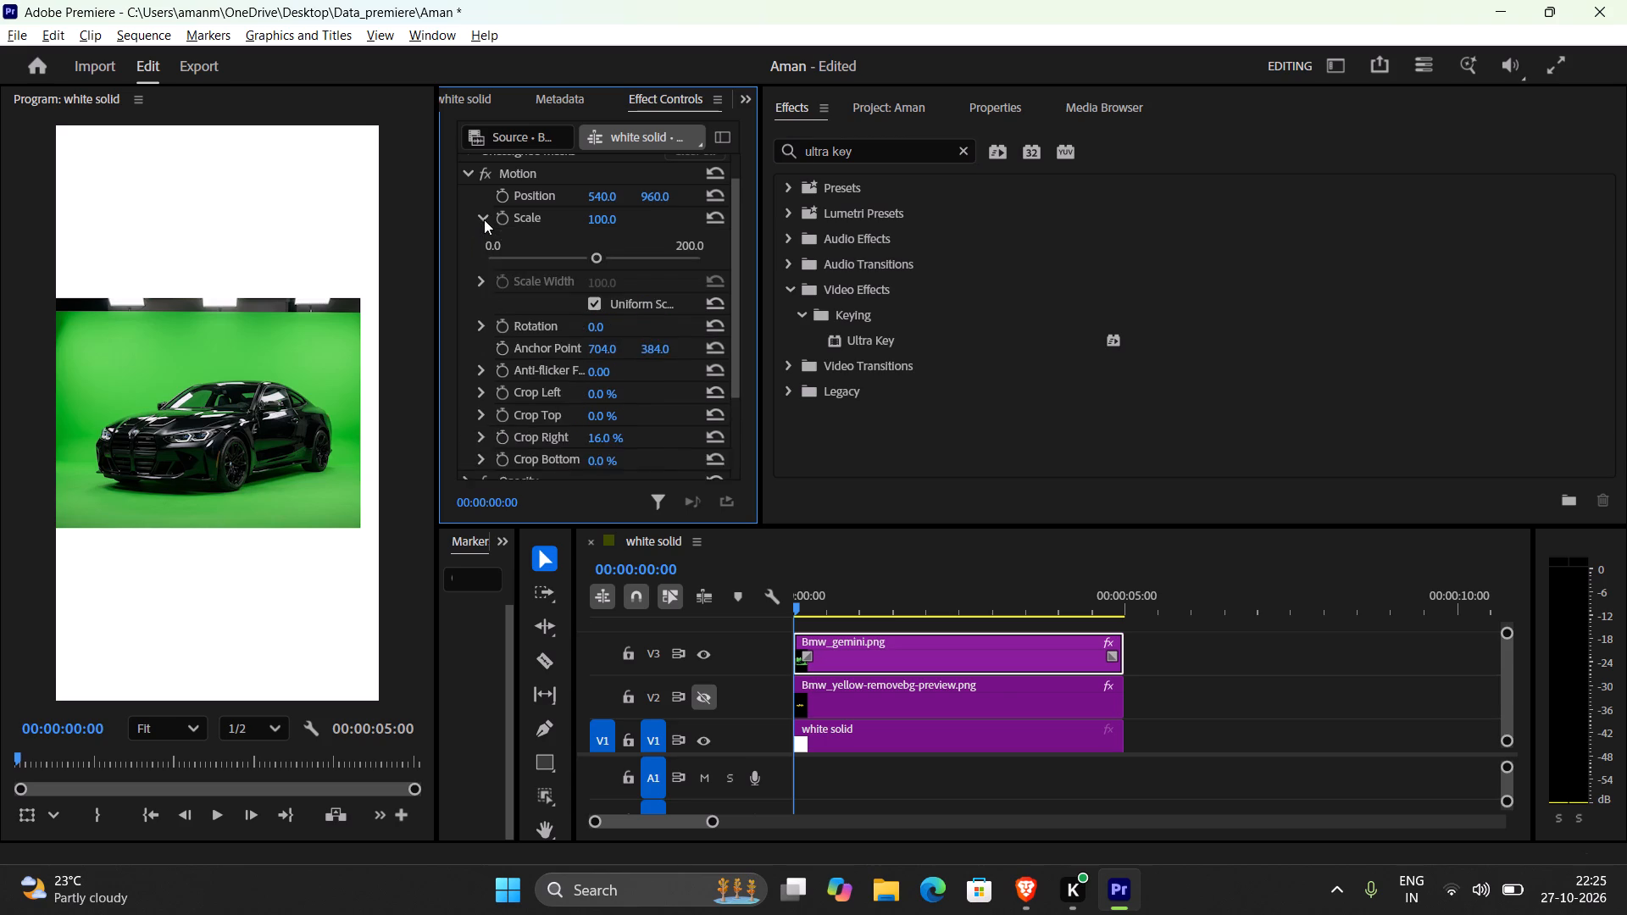
click(472, 172)
scroll(617, 421, up, 2)
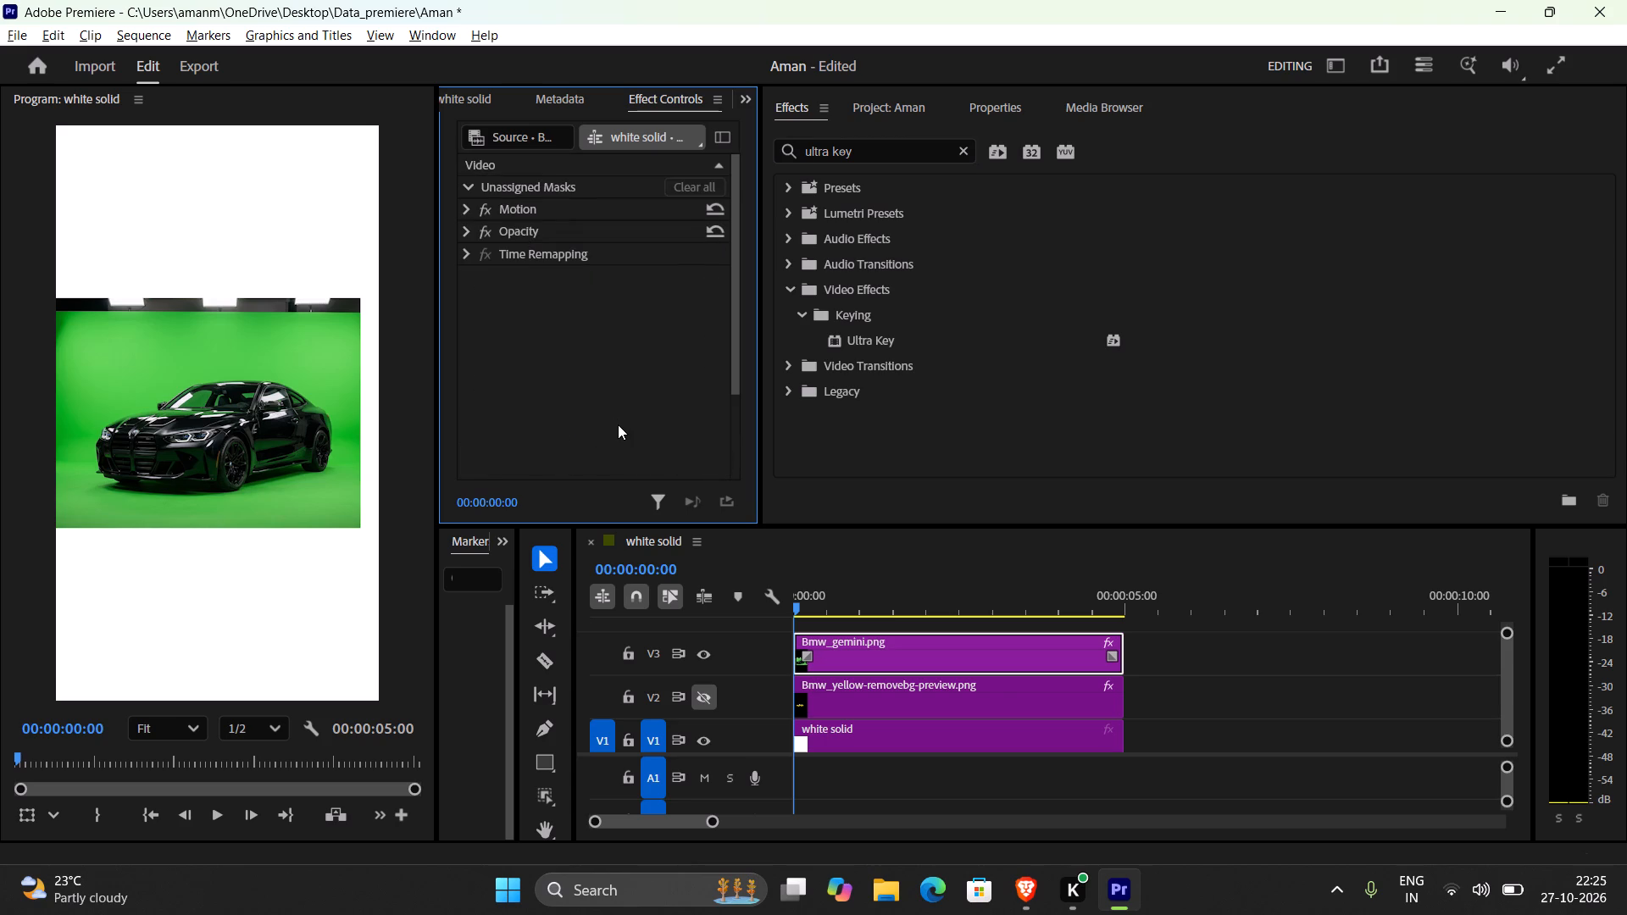
scroll(618, 424, up, 2)
scroll(618, 424, down, 1)
Watch and replay the lecture section on applying Ultra Key to the BMW clip, pause it, and return to Premiere Pro.
key(alt+Tab)
click(659, 439)
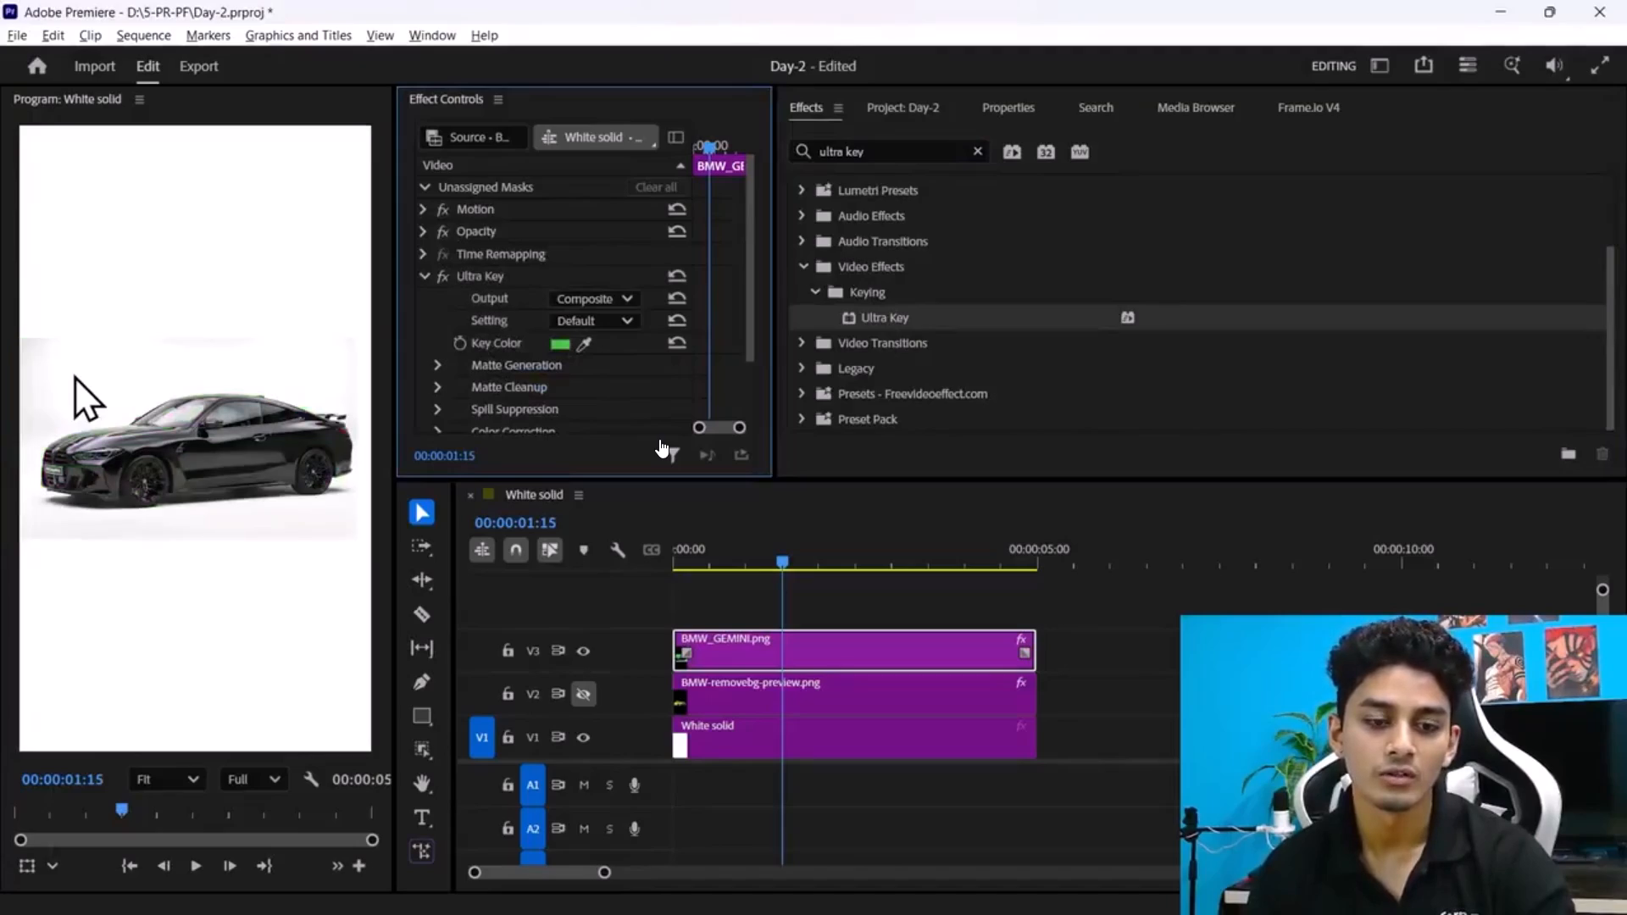
key(Left)
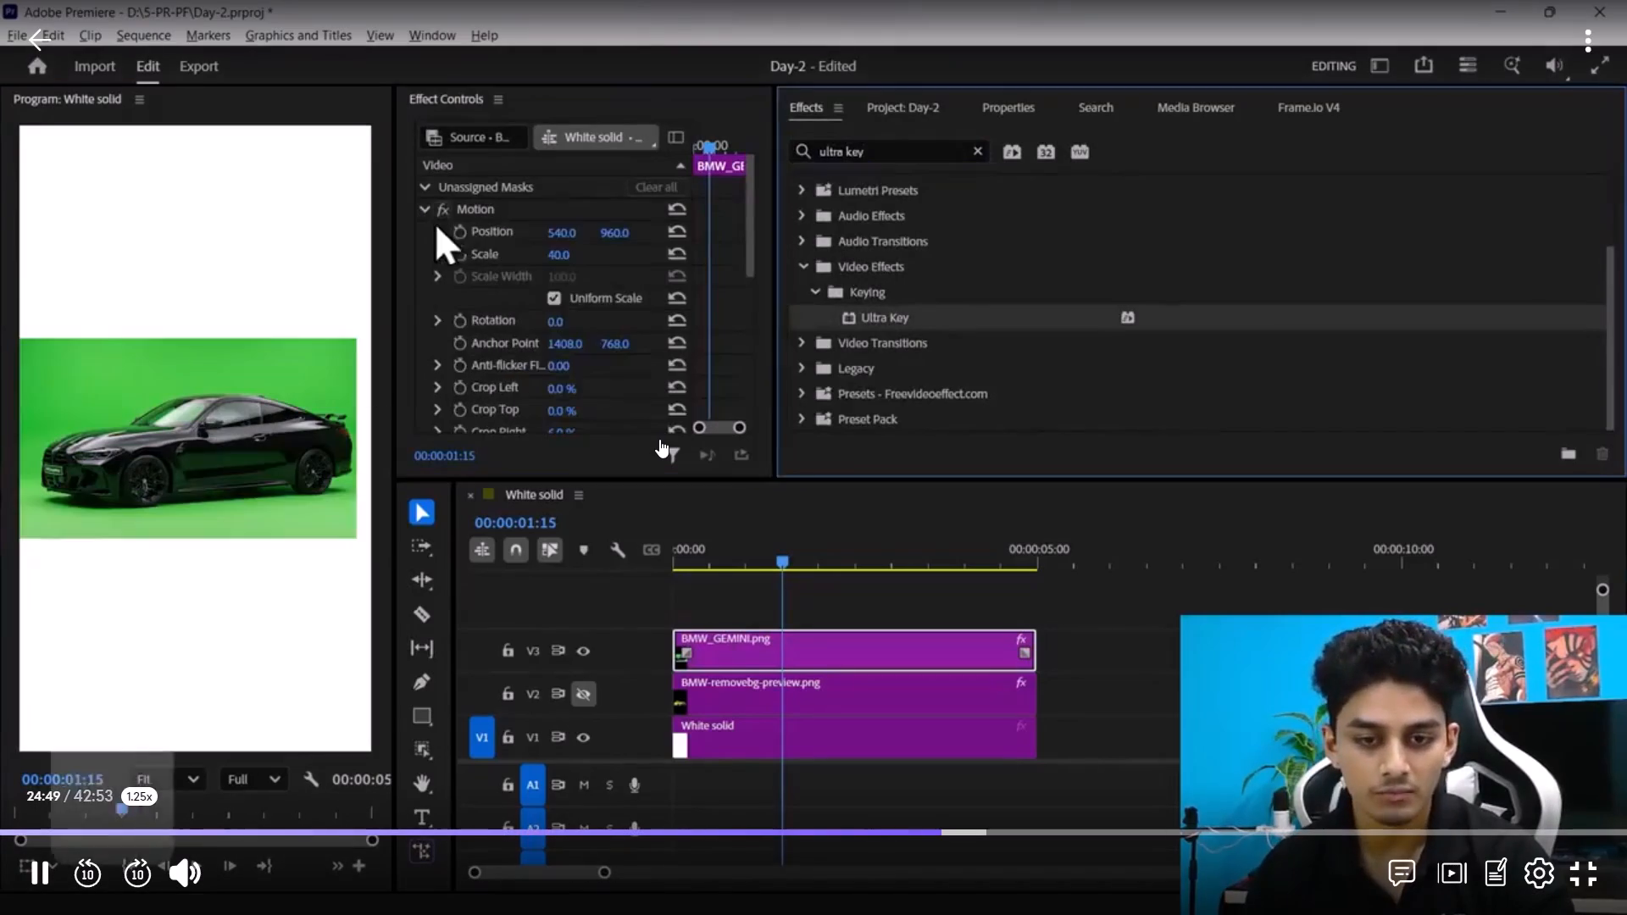
key(Left)
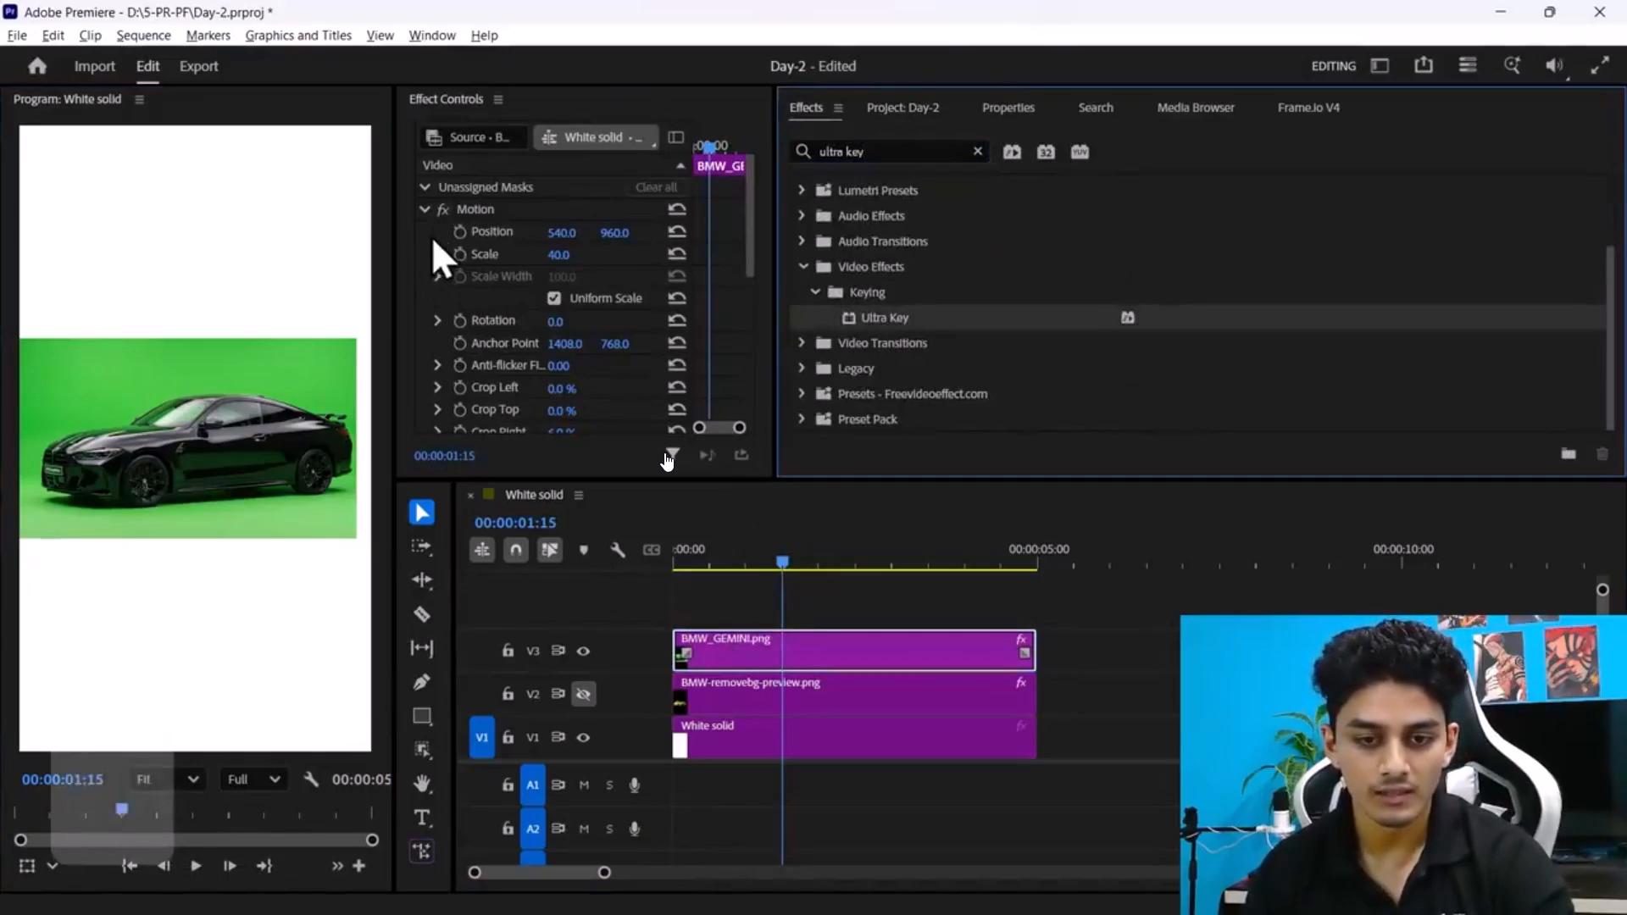
key(space)
key(alt+Tab)
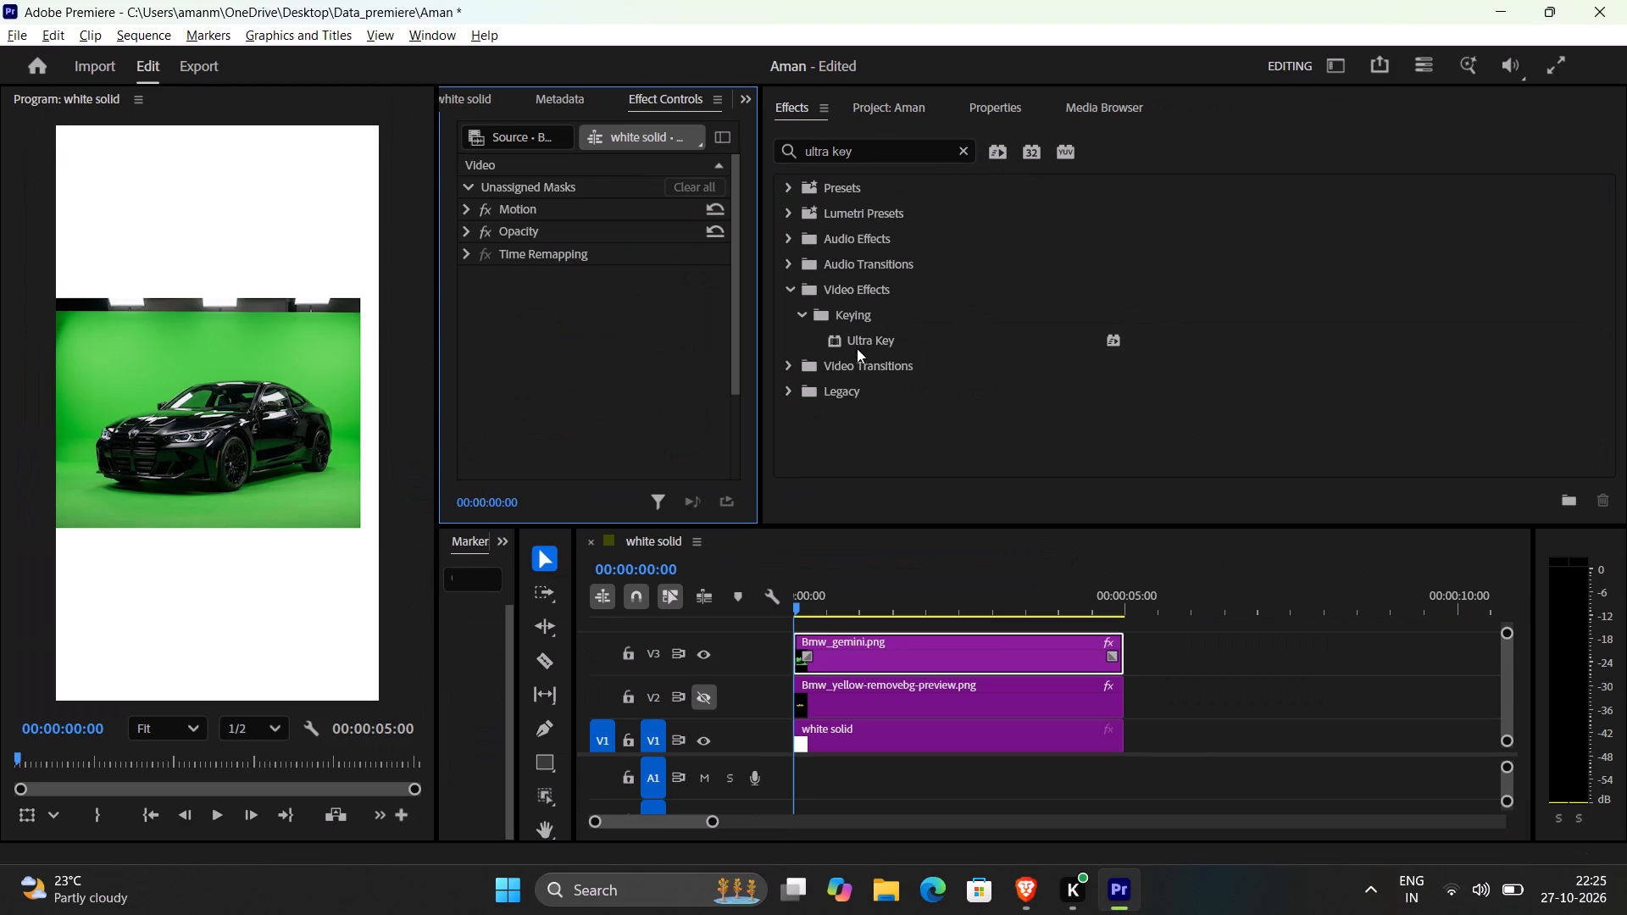
Apply Ultra Key to the Bmw_gemini.png clip and sample the green backdrop behind the car as its Key Color.
drag(858, 346, 570, 360)
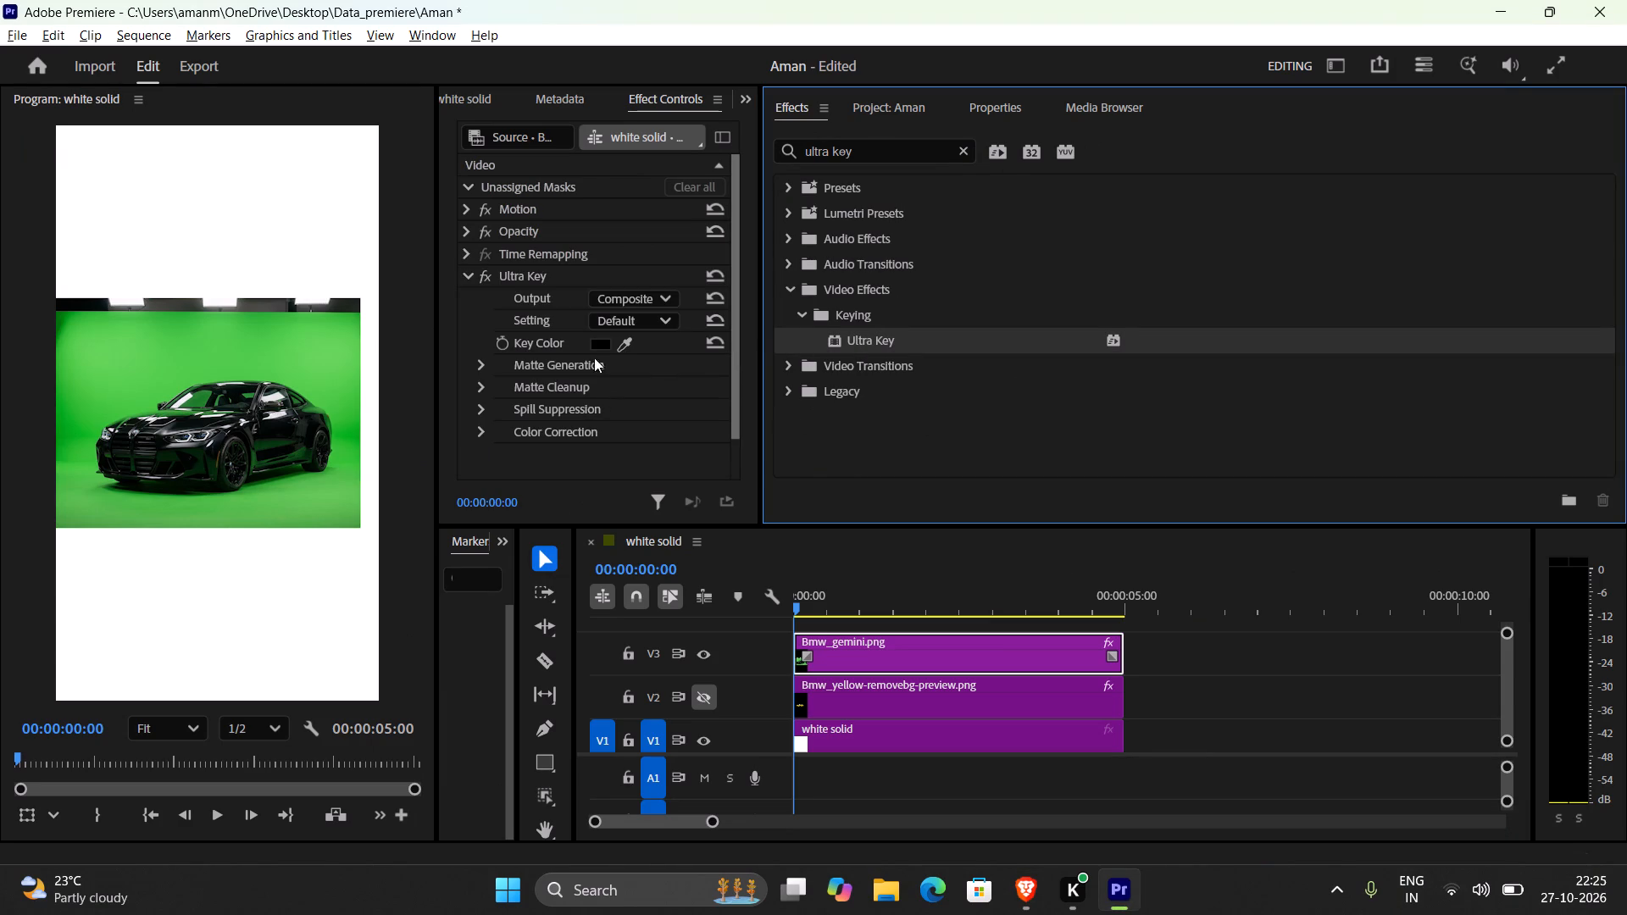
click(625, 349)
click(299, 350)
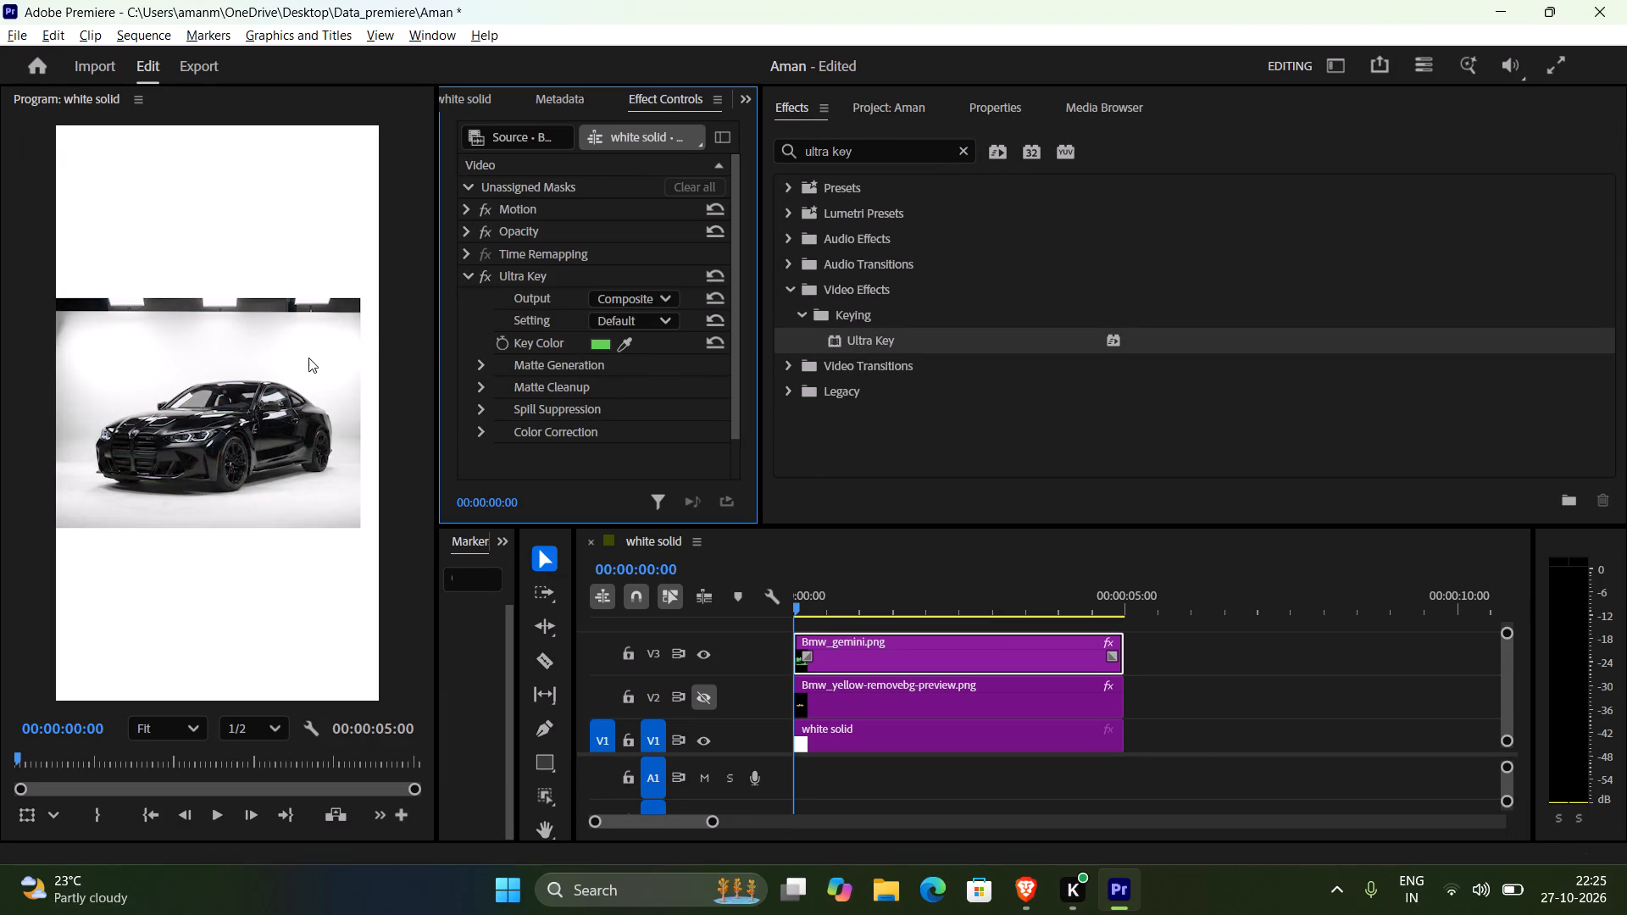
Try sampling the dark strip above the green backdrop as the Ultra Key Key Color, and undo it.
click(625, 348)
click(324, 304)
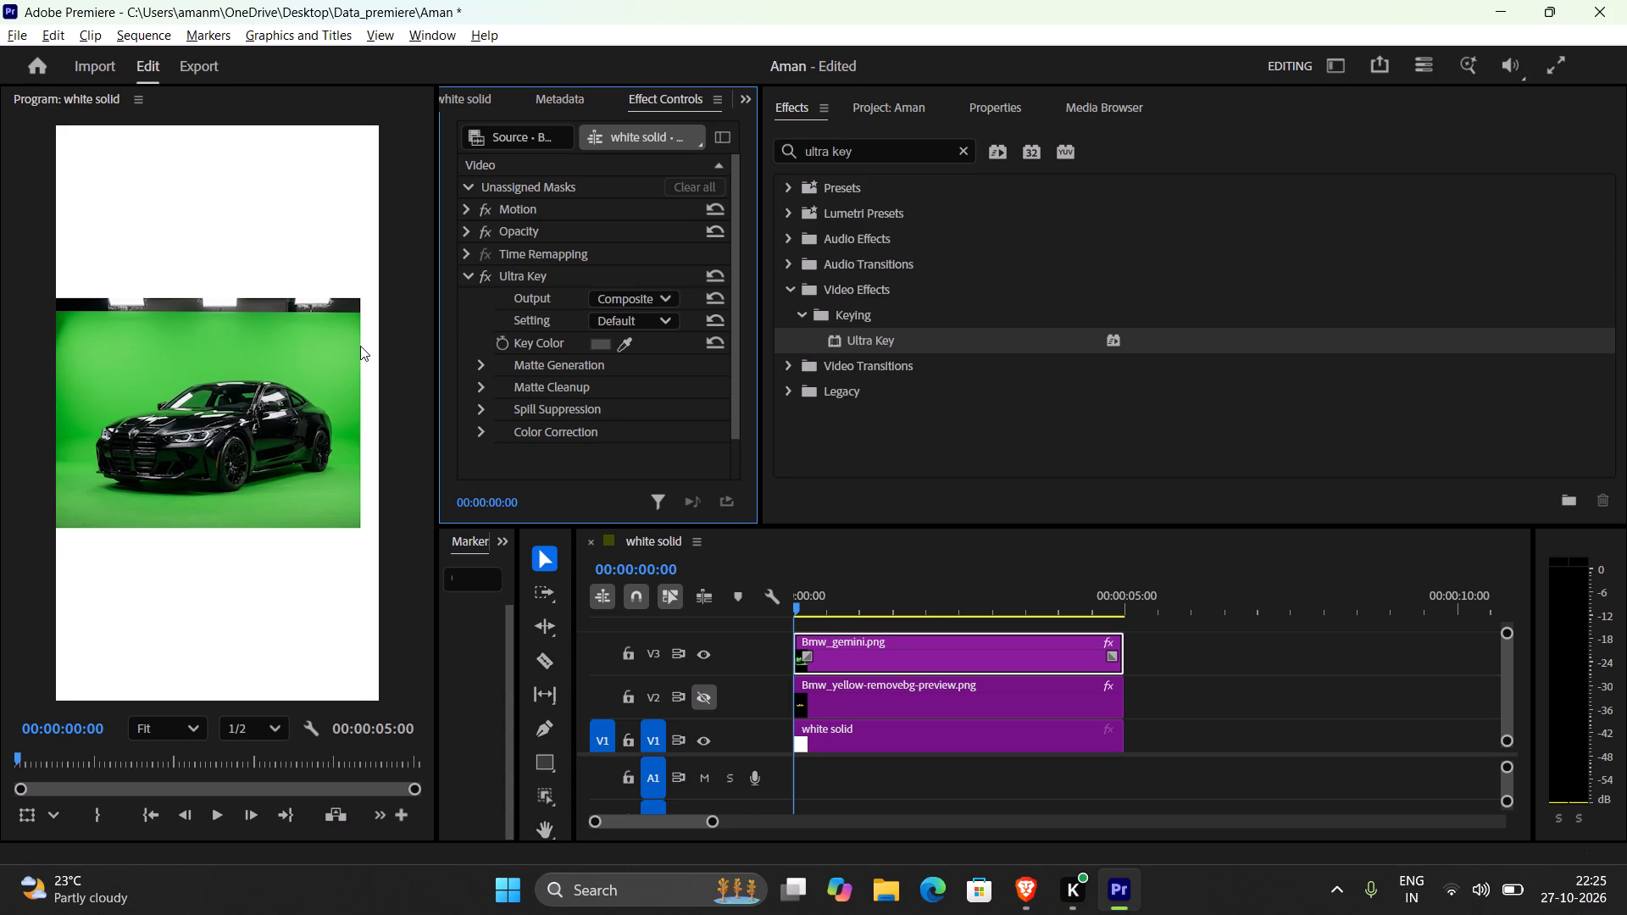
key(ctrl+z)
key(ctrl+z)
Check the lecture's Ultra Key demonstration, return to Premiere Pro and sample the green backdrop again as the Key Color.
key(alt+Tab)
click(669, 397)
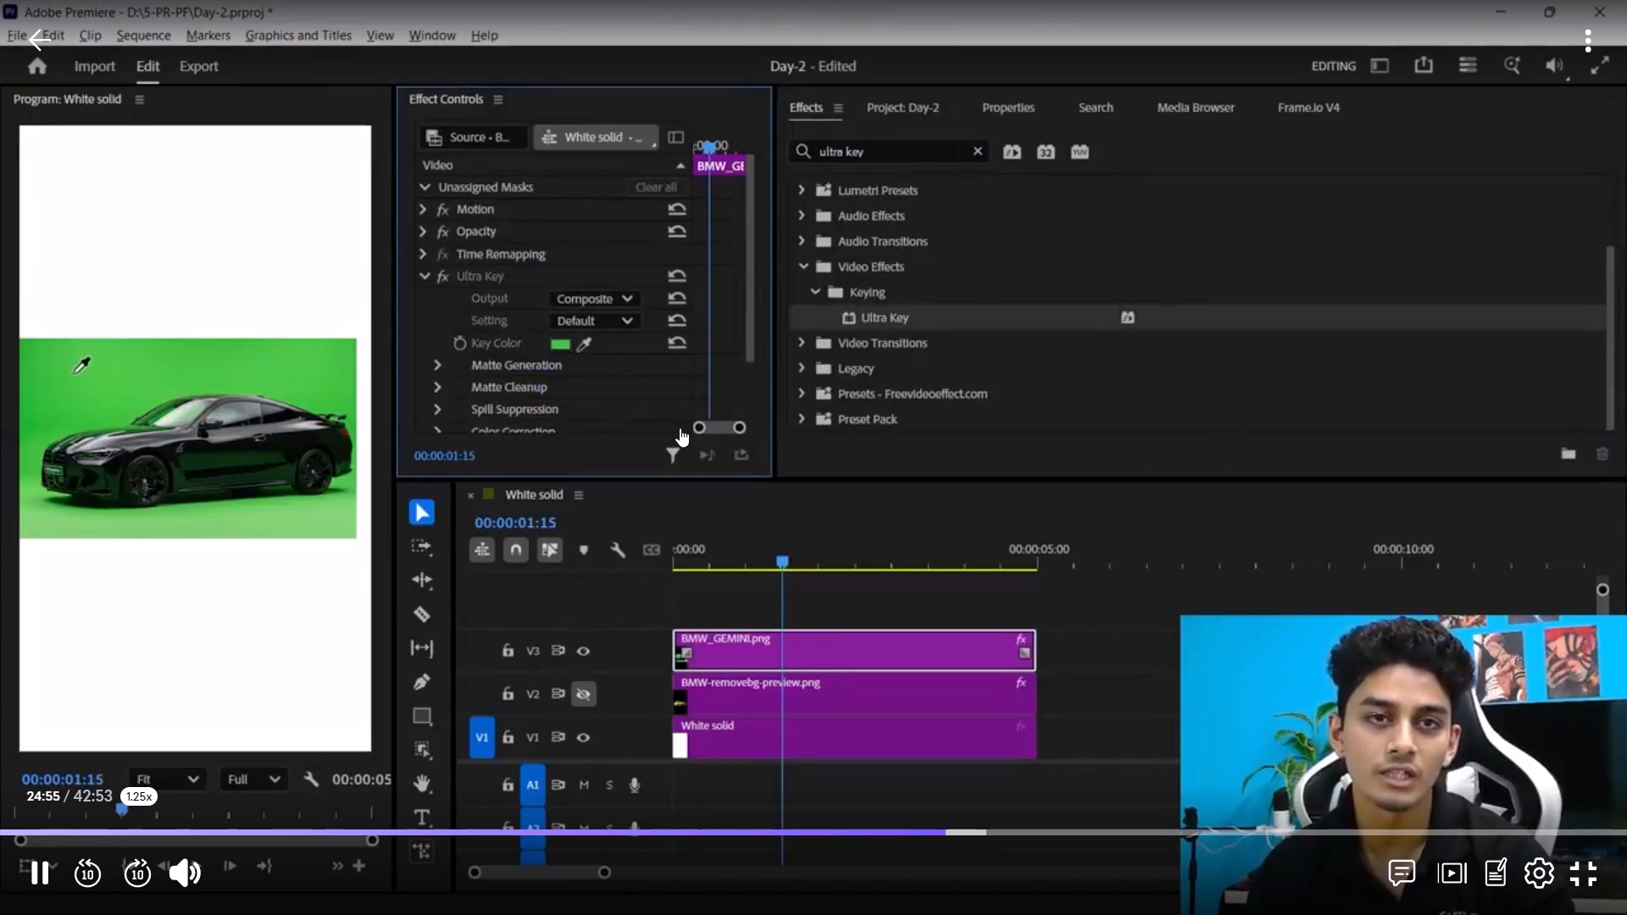
key(alt+Tab)
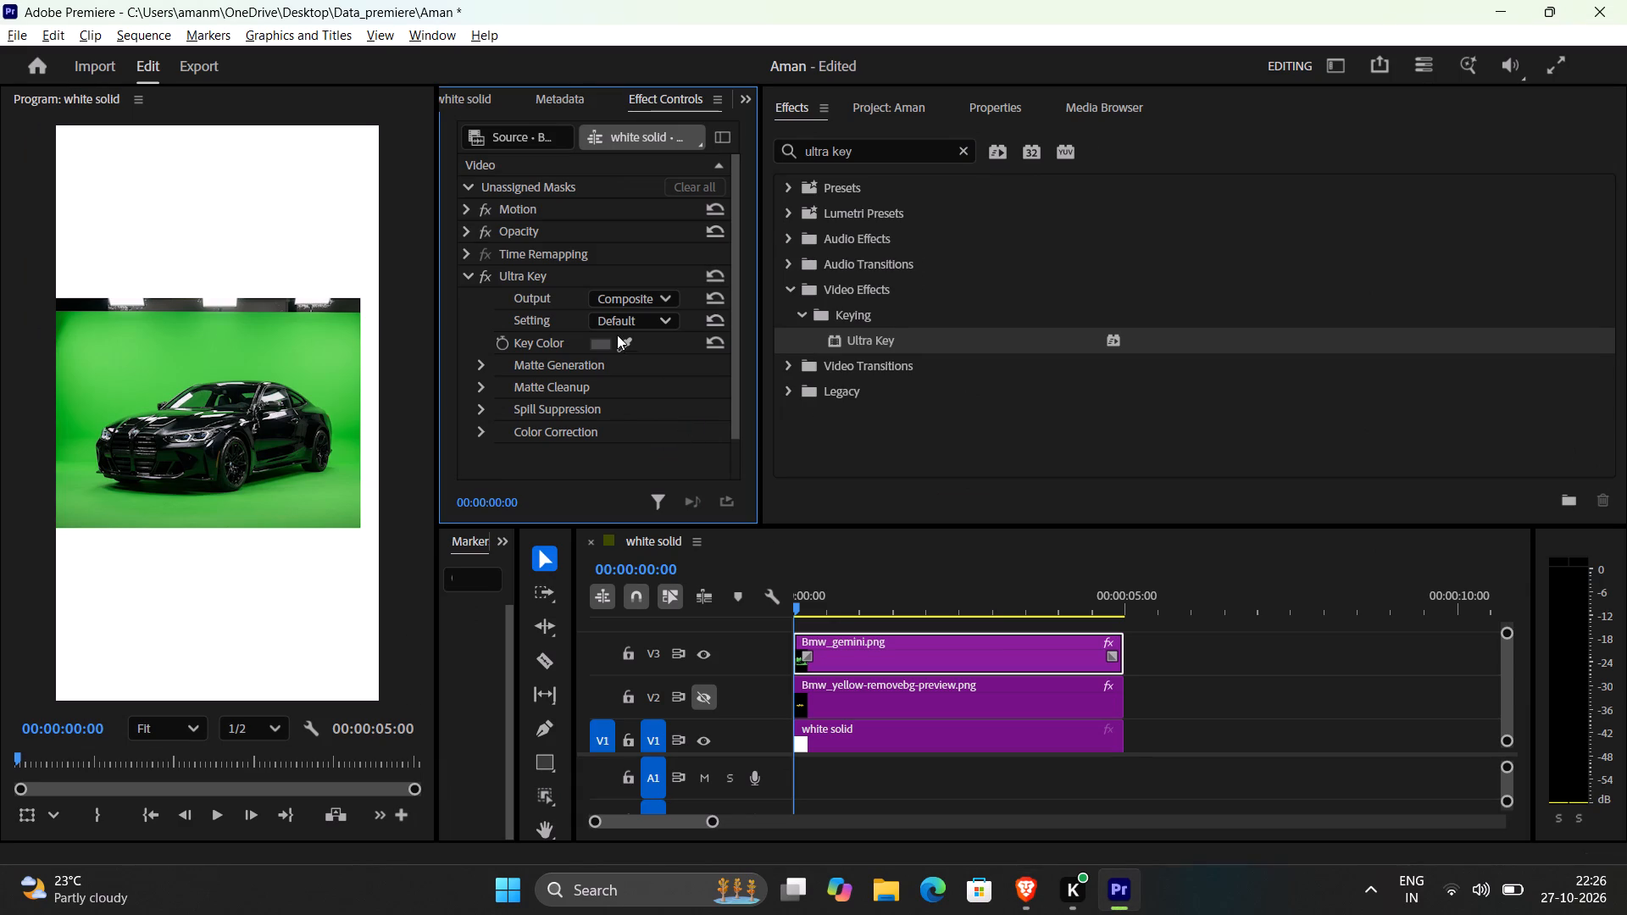
click(628, 339)
click(282, 358)
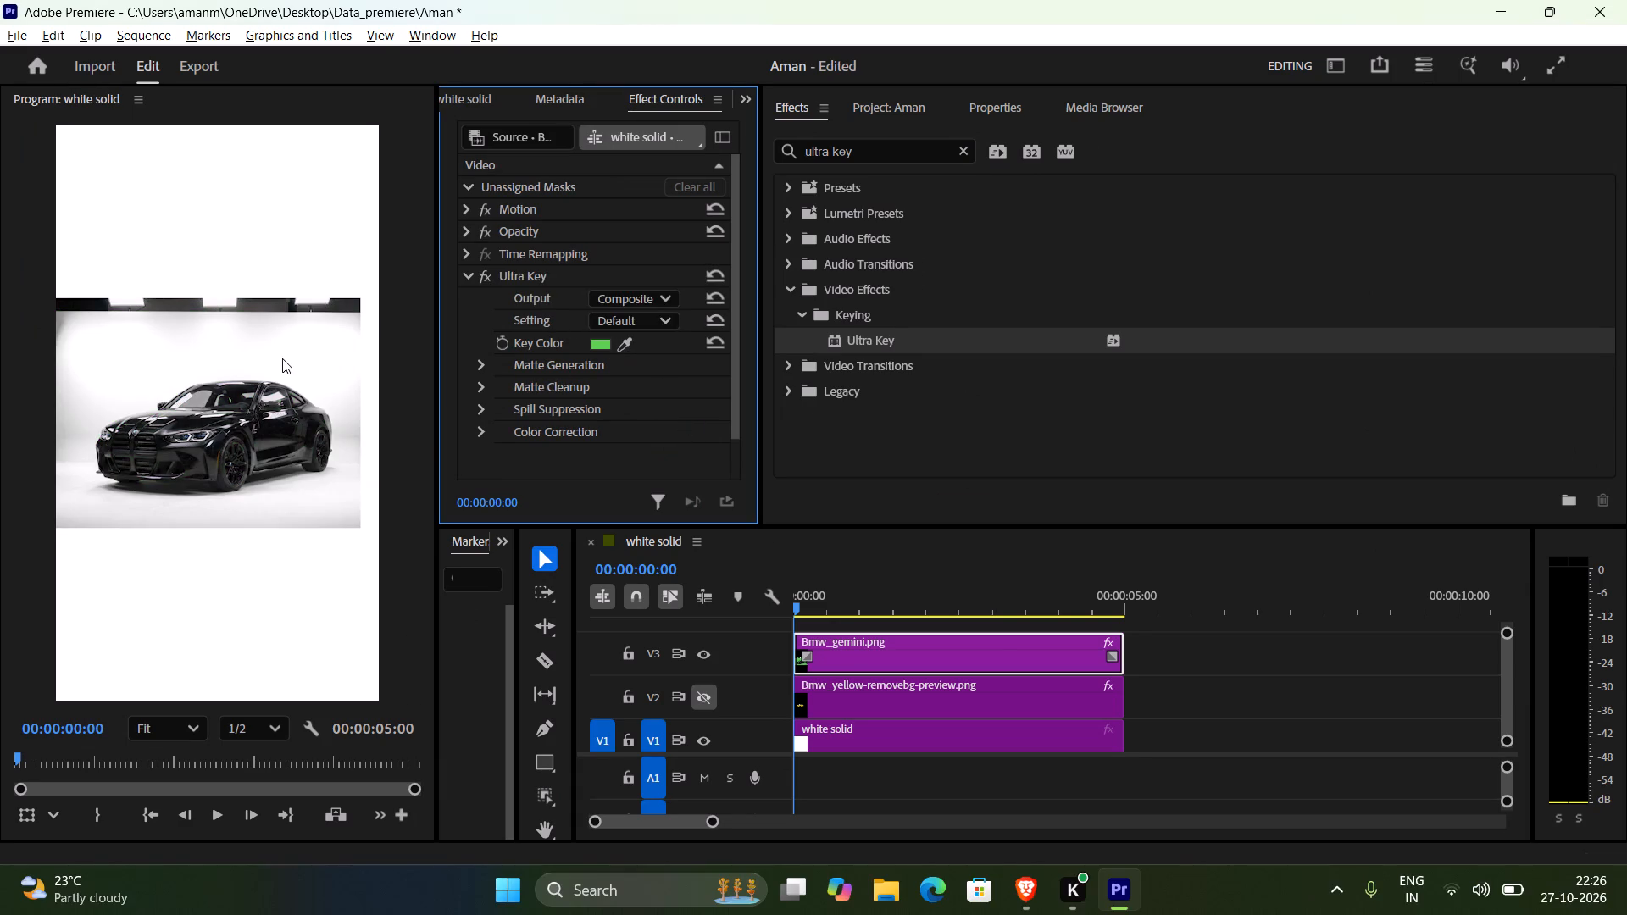
key(alt+Tab)
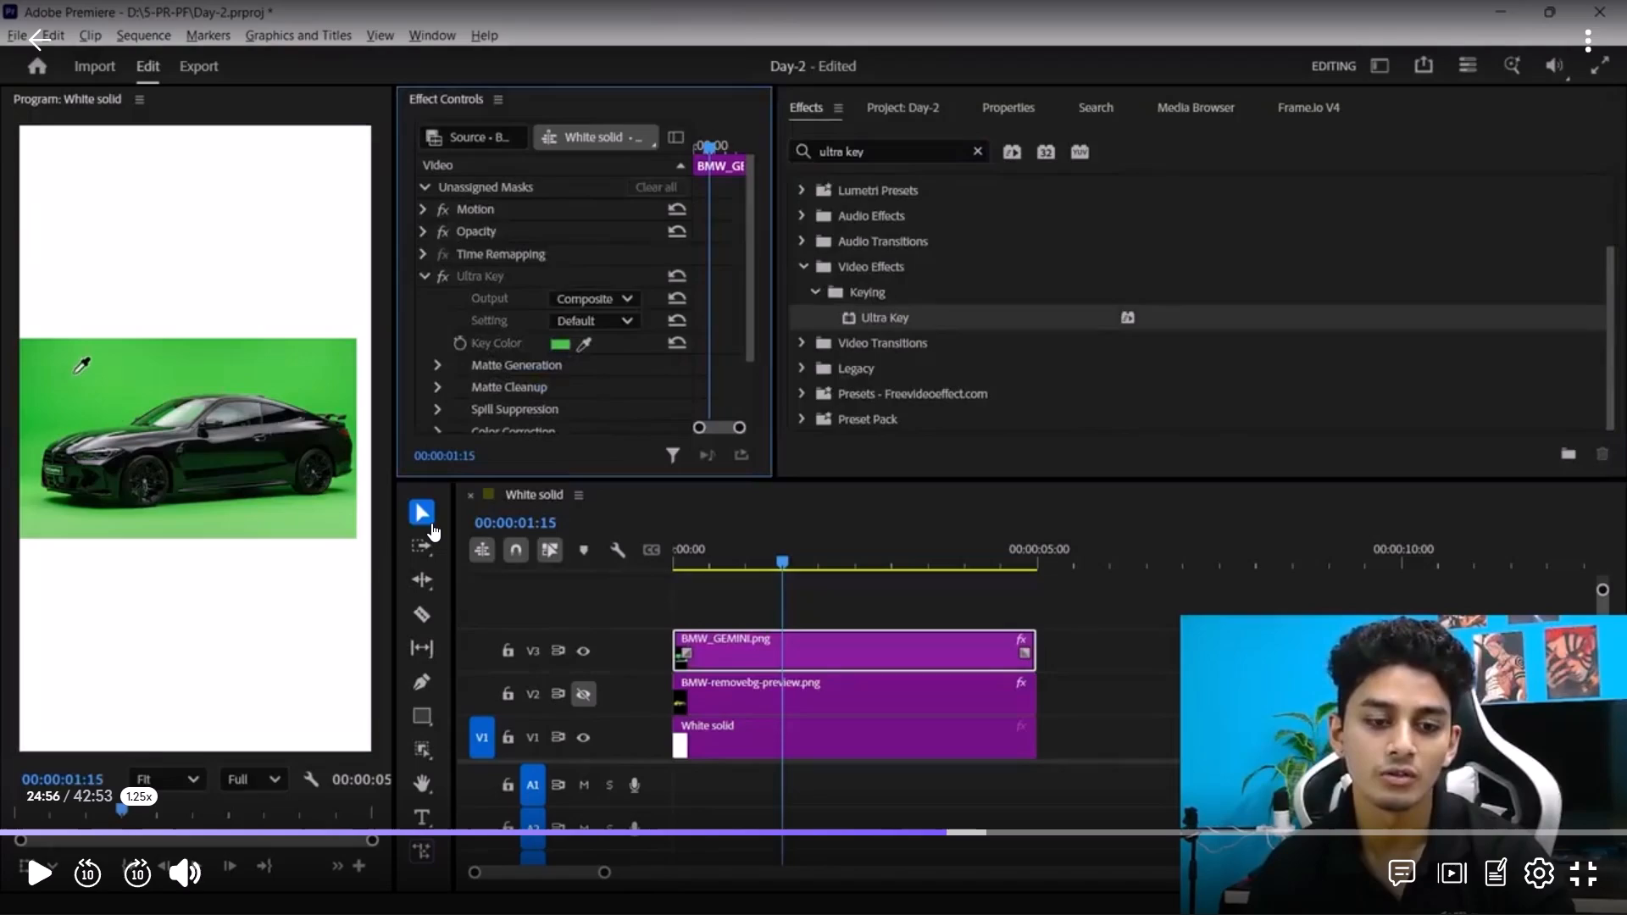
key(alt+Tab)
key(super+d)
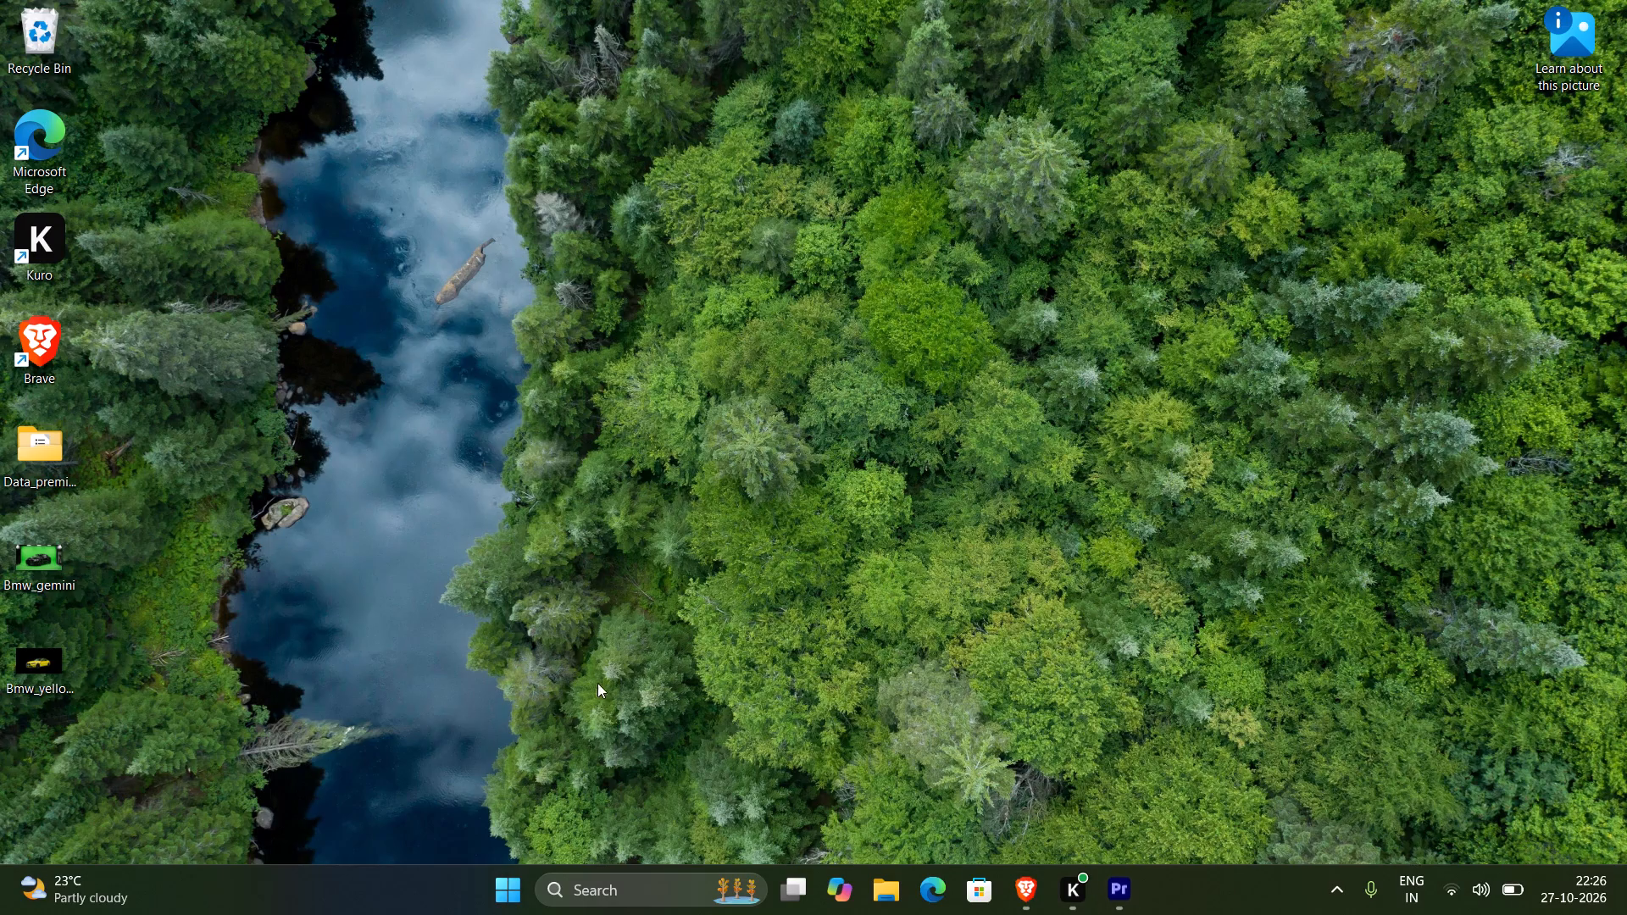
click(1008, 898)
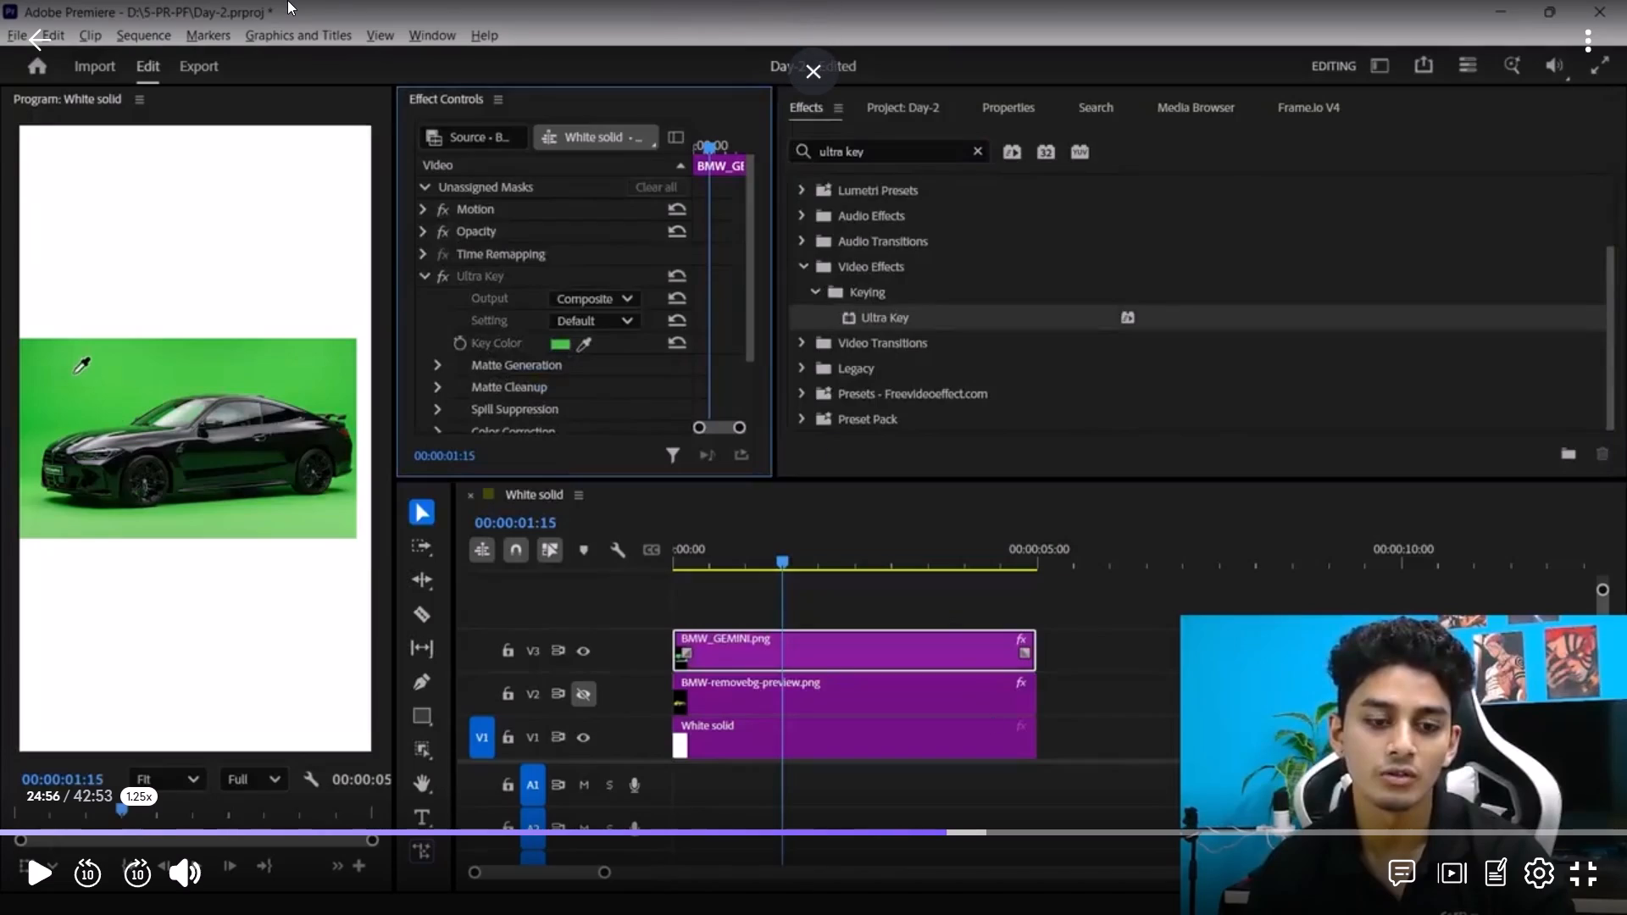
key(ctrl+t)
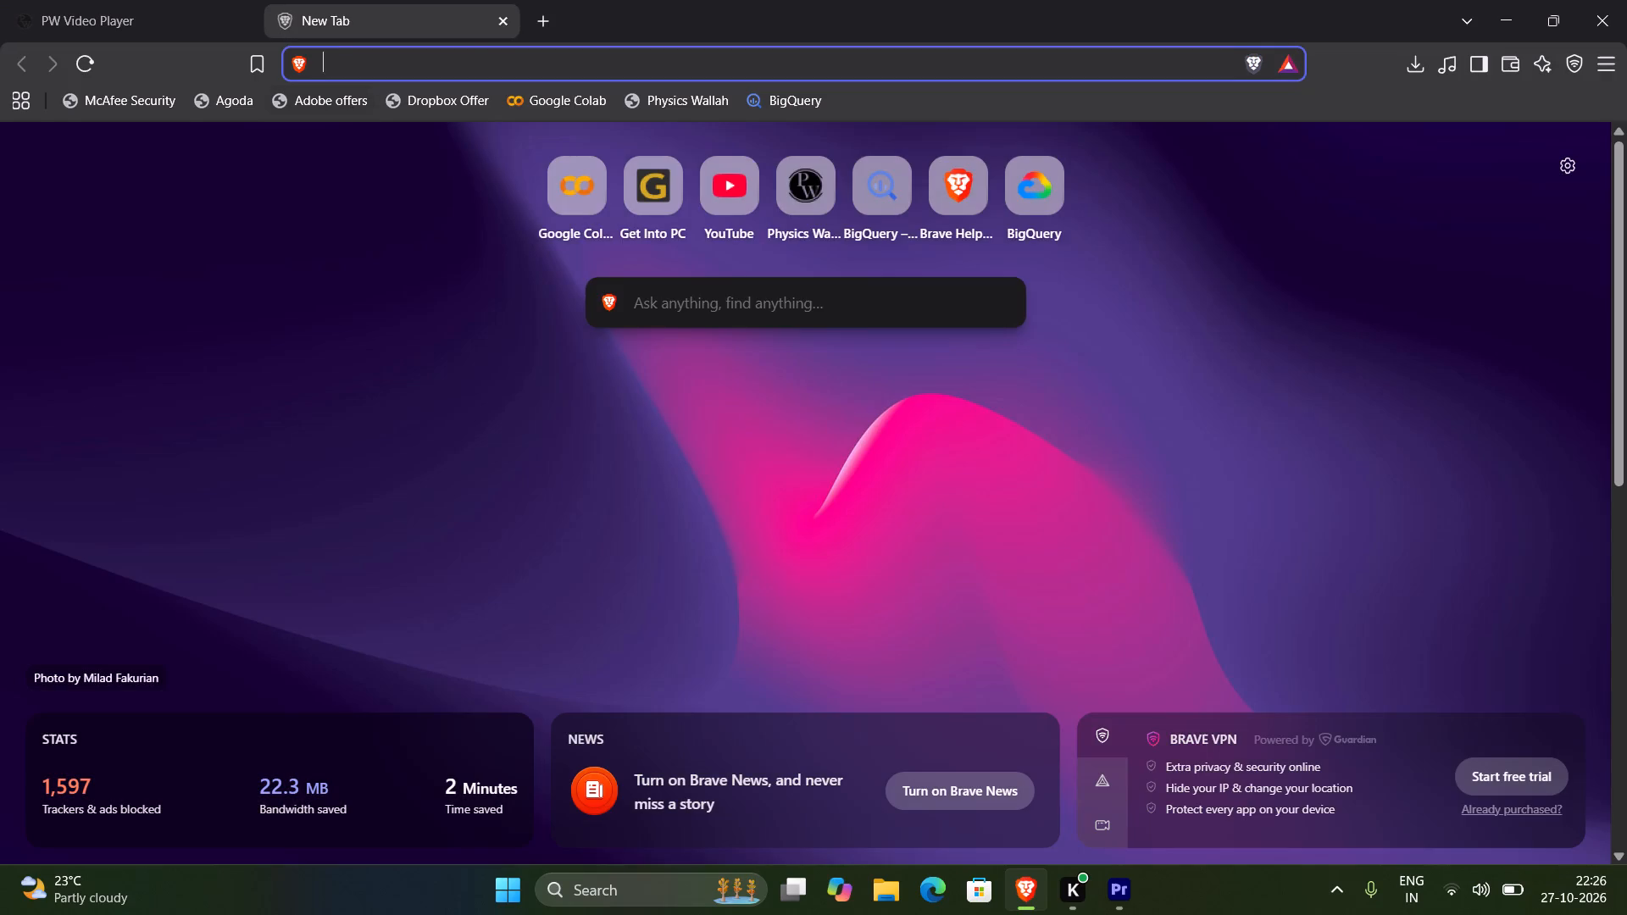
text(ge)
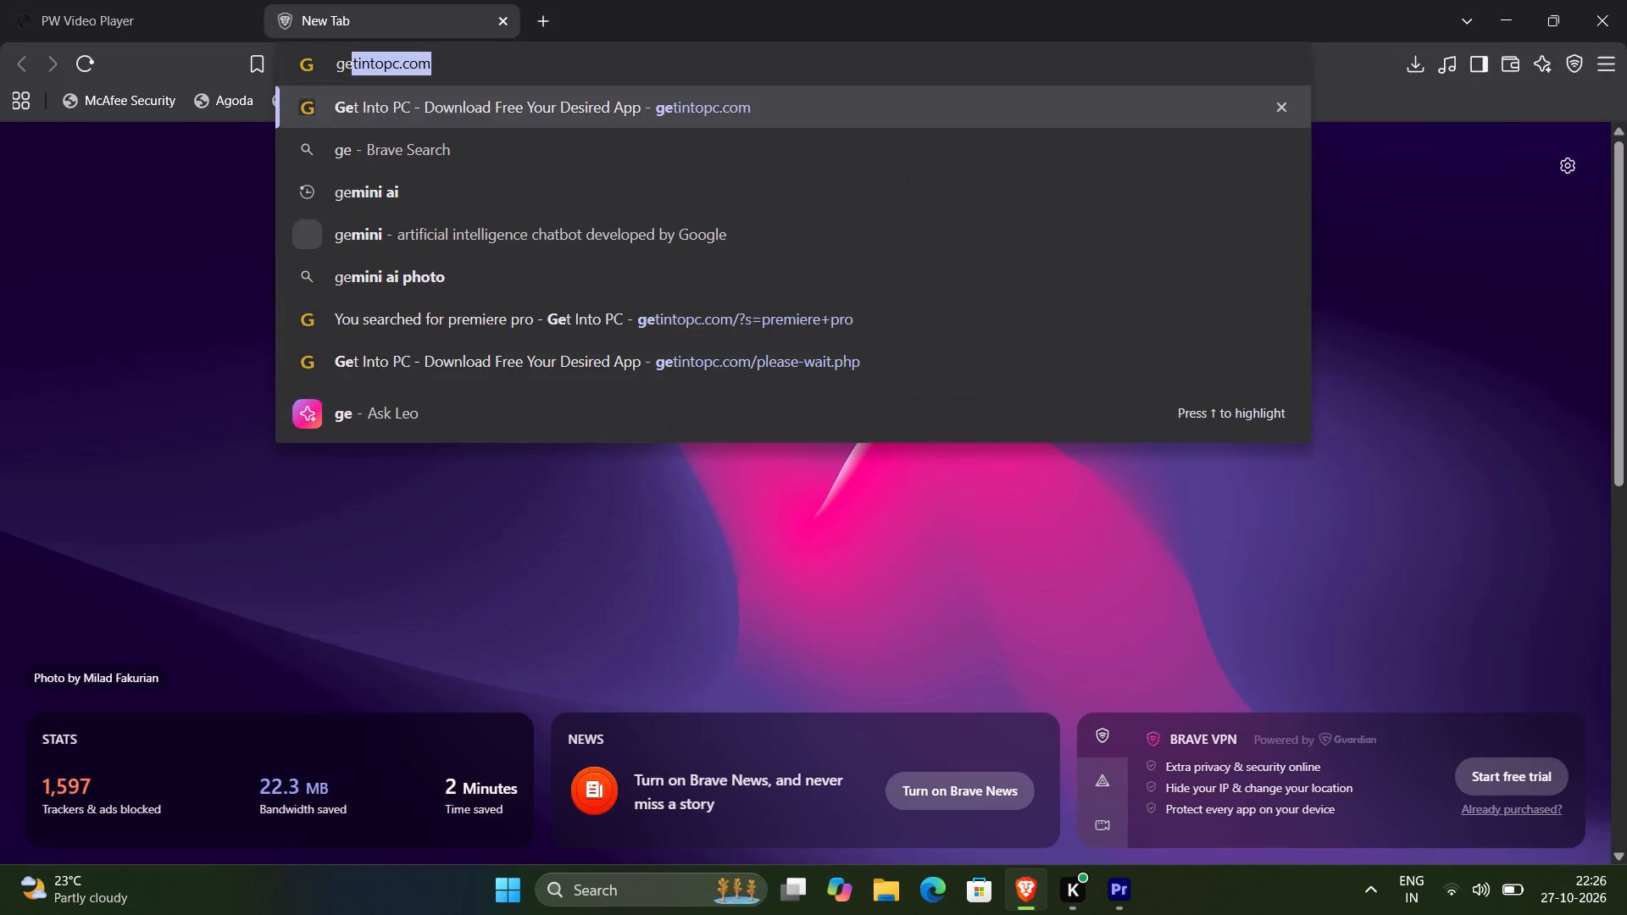
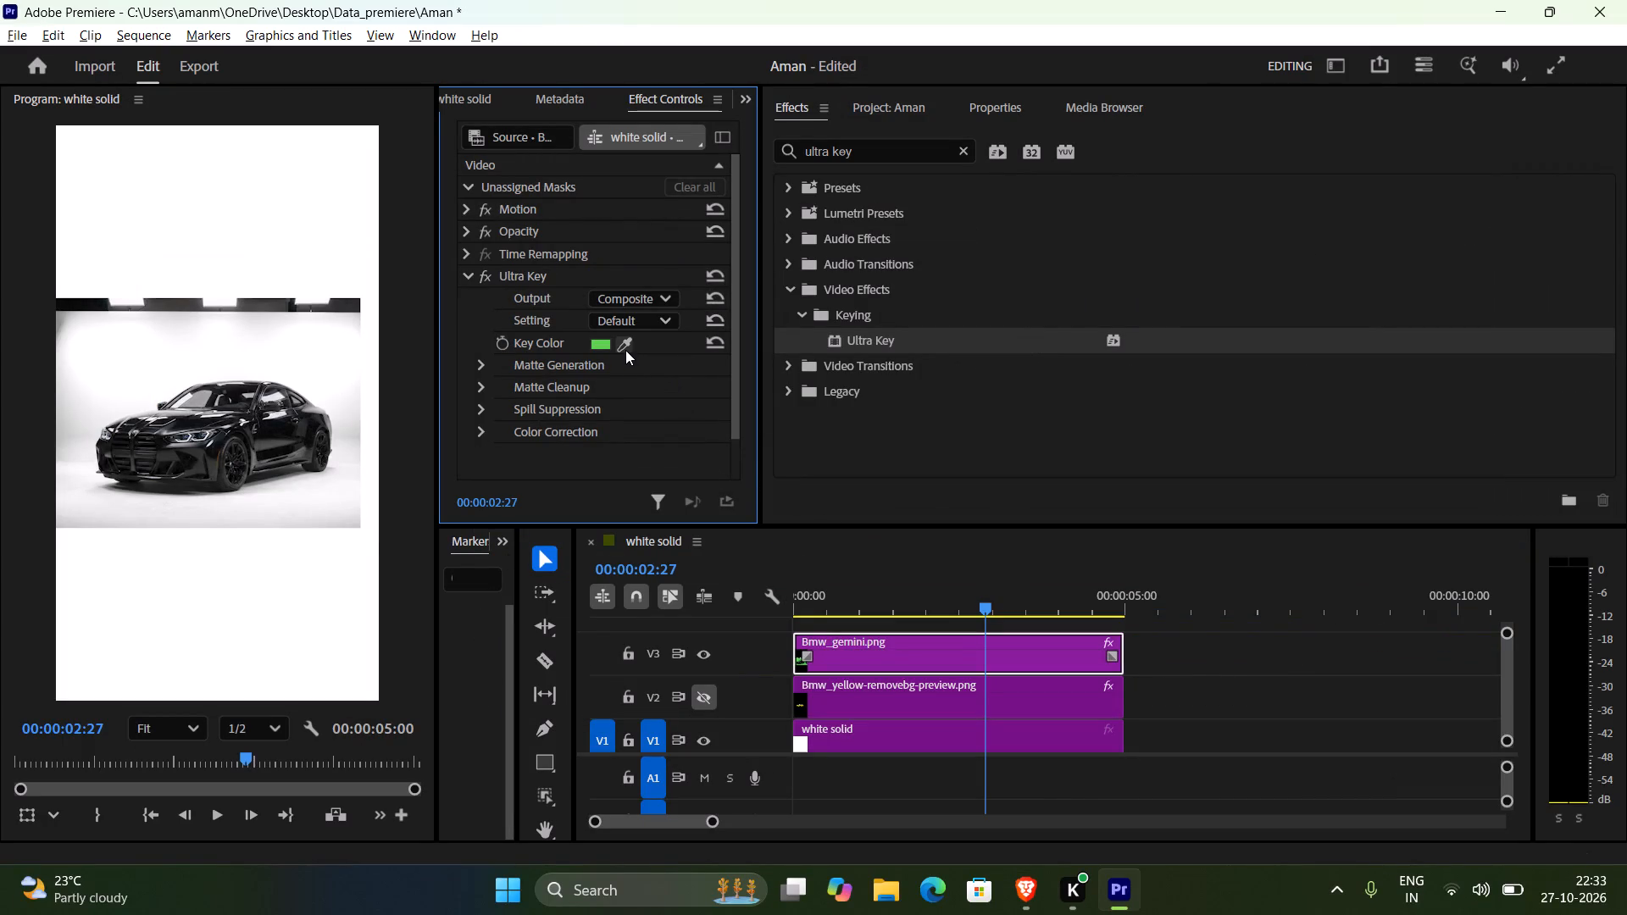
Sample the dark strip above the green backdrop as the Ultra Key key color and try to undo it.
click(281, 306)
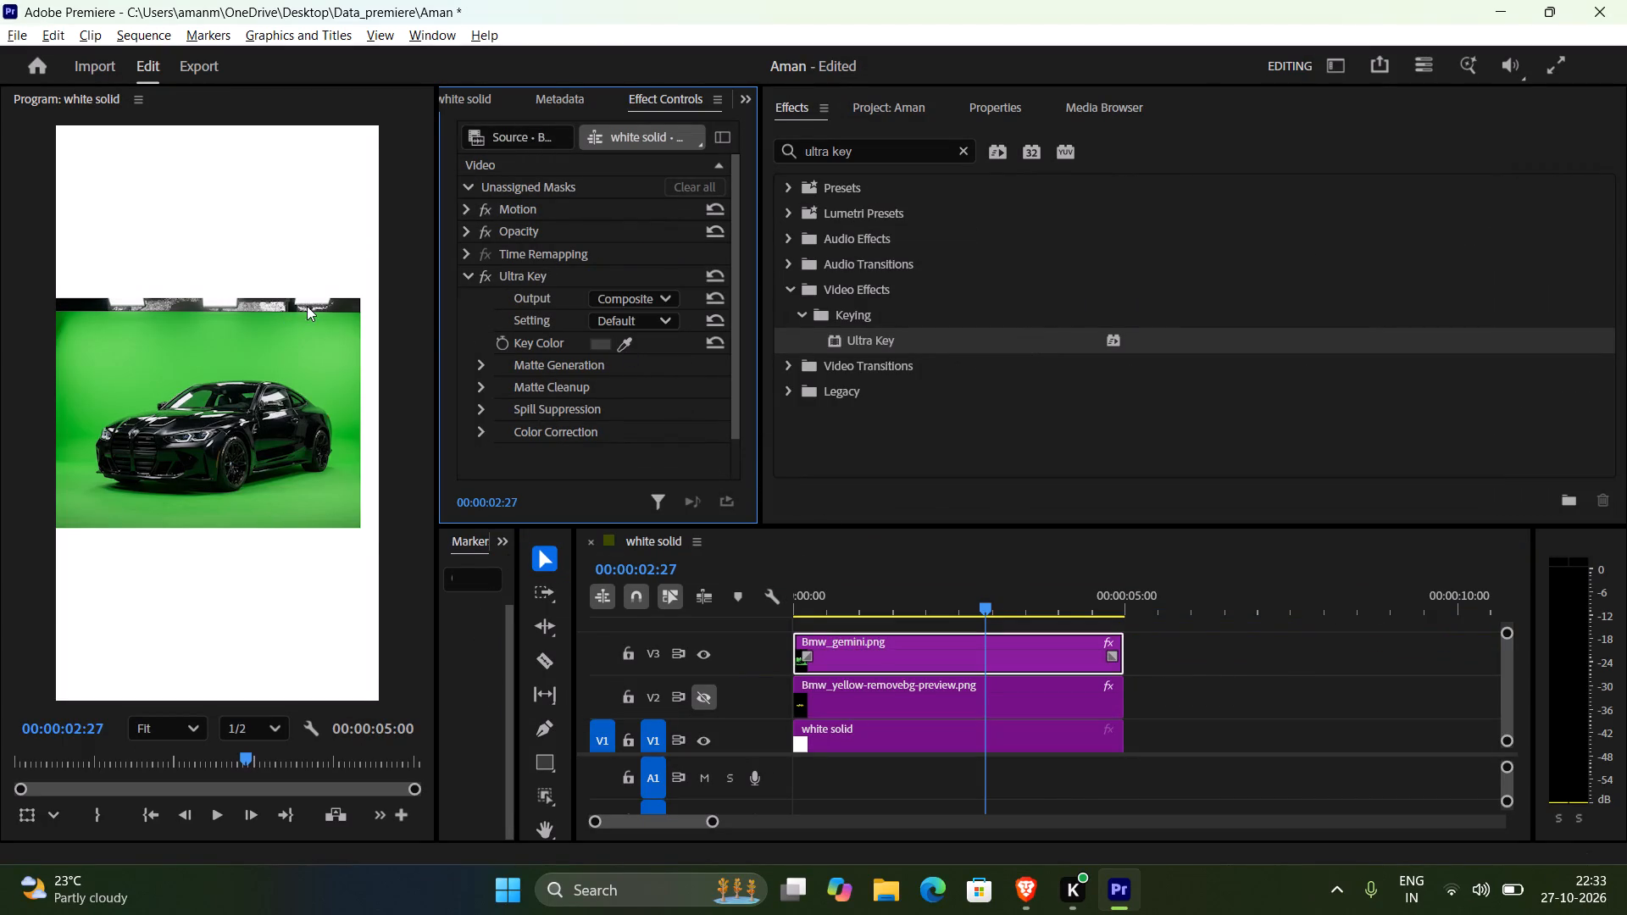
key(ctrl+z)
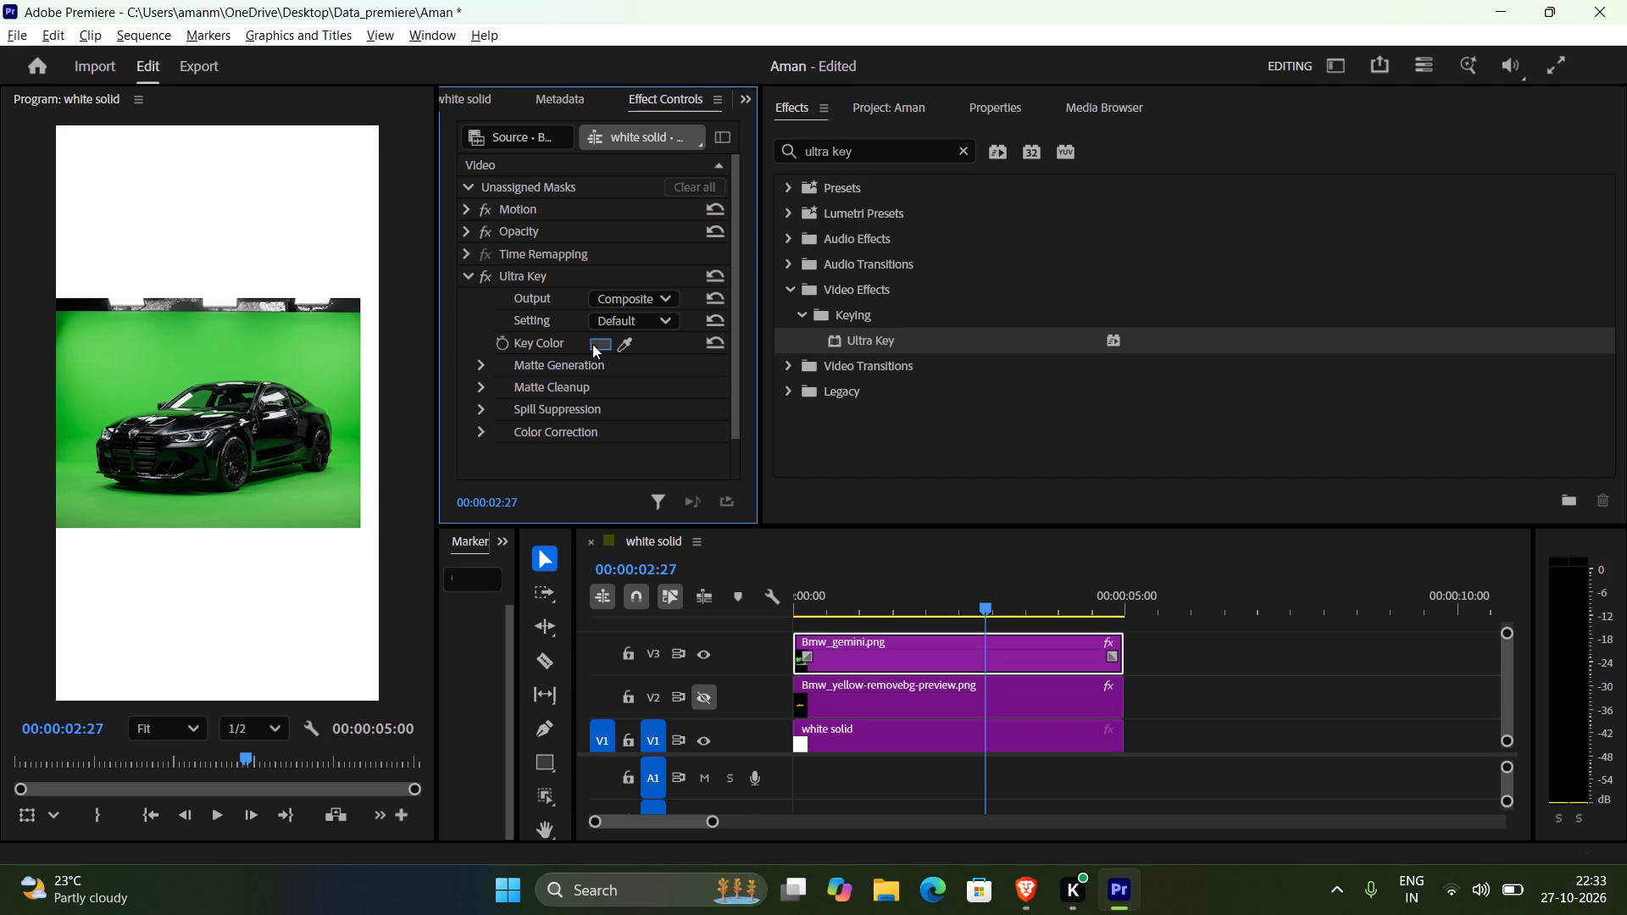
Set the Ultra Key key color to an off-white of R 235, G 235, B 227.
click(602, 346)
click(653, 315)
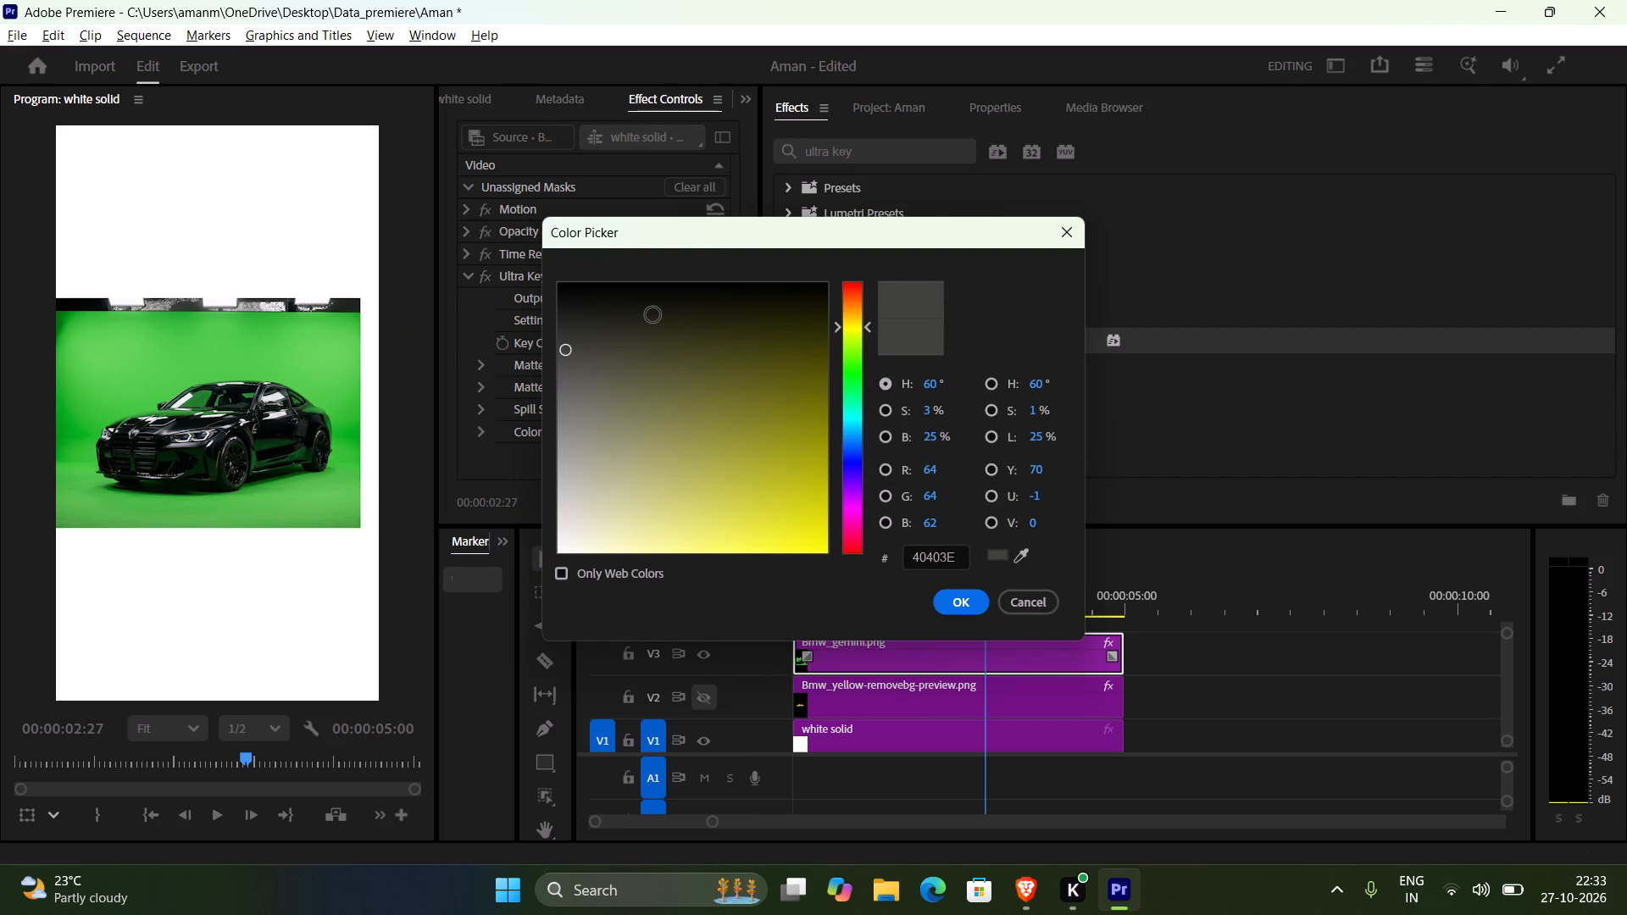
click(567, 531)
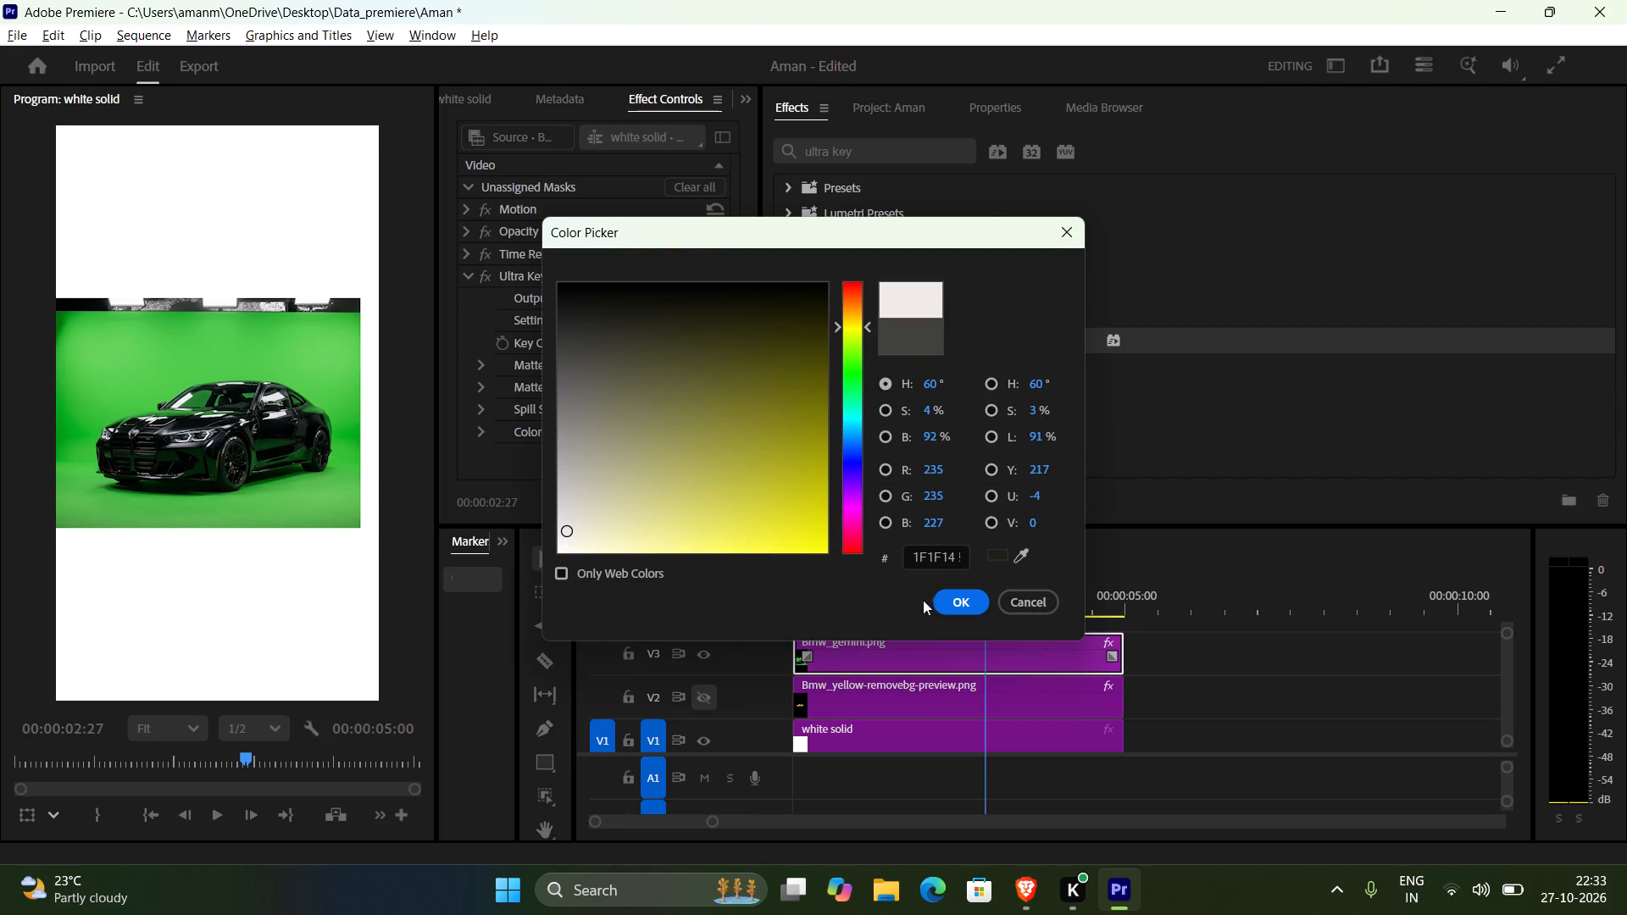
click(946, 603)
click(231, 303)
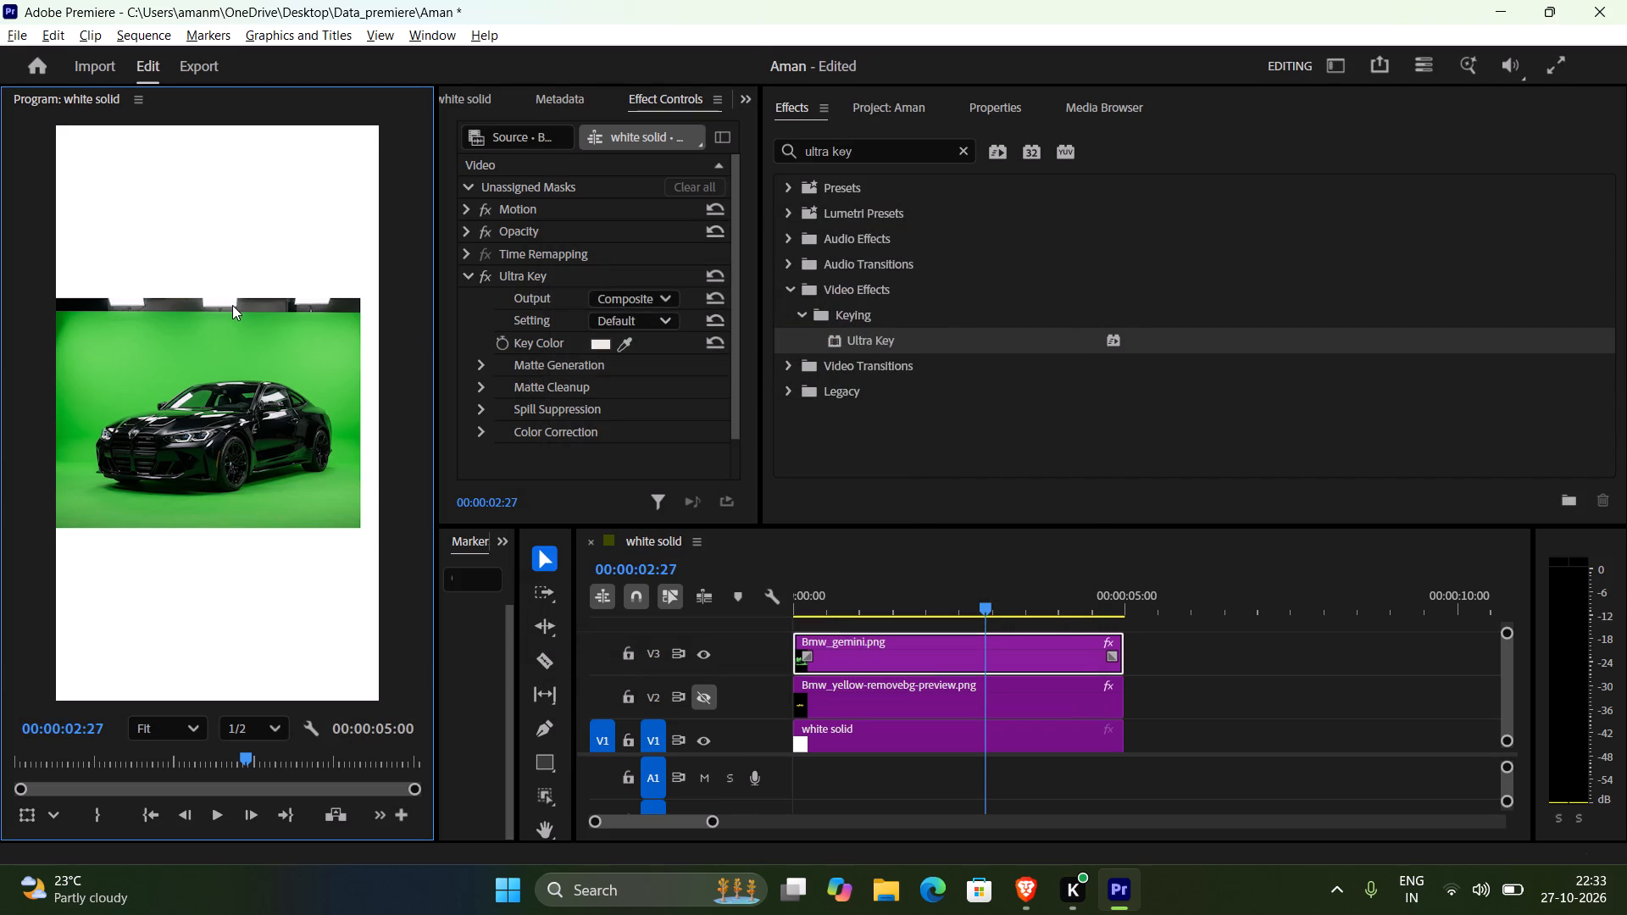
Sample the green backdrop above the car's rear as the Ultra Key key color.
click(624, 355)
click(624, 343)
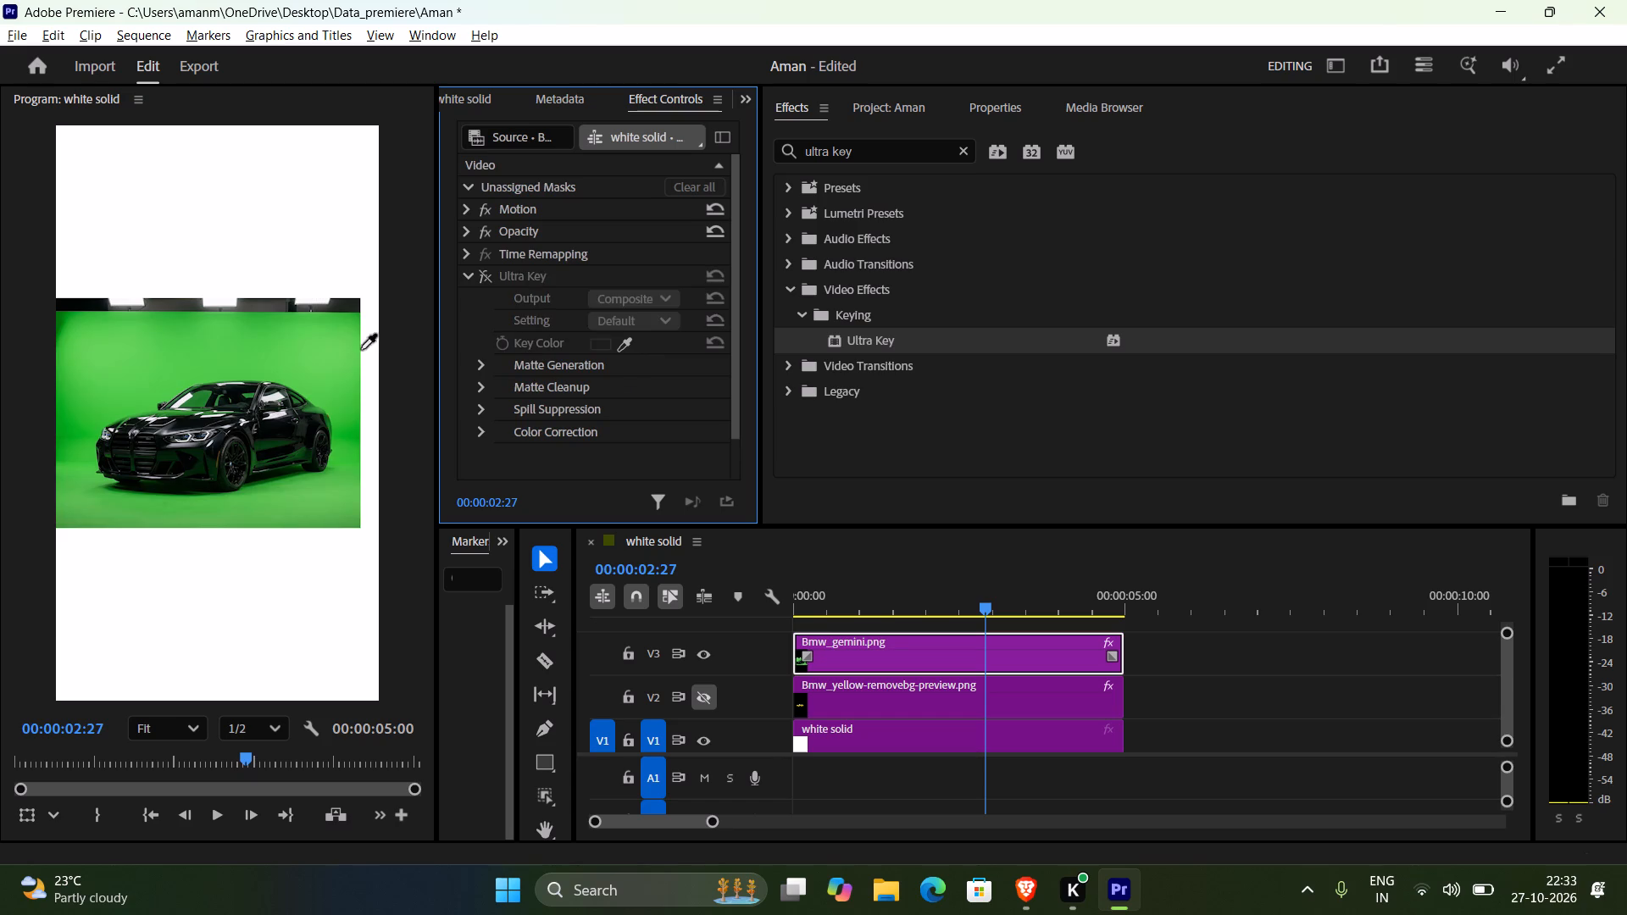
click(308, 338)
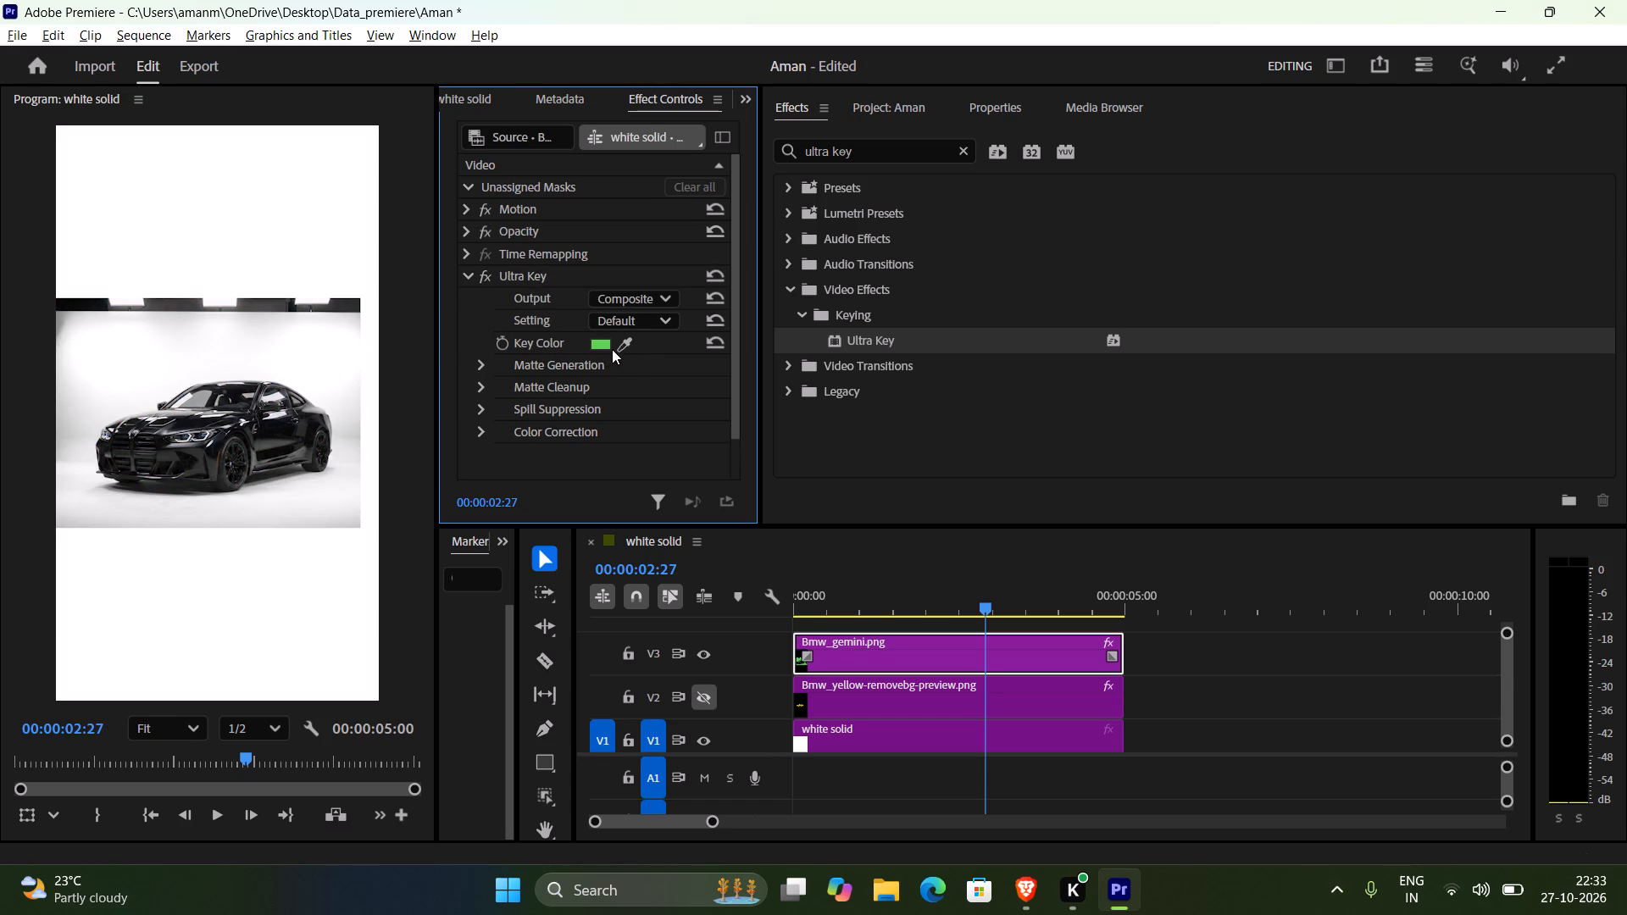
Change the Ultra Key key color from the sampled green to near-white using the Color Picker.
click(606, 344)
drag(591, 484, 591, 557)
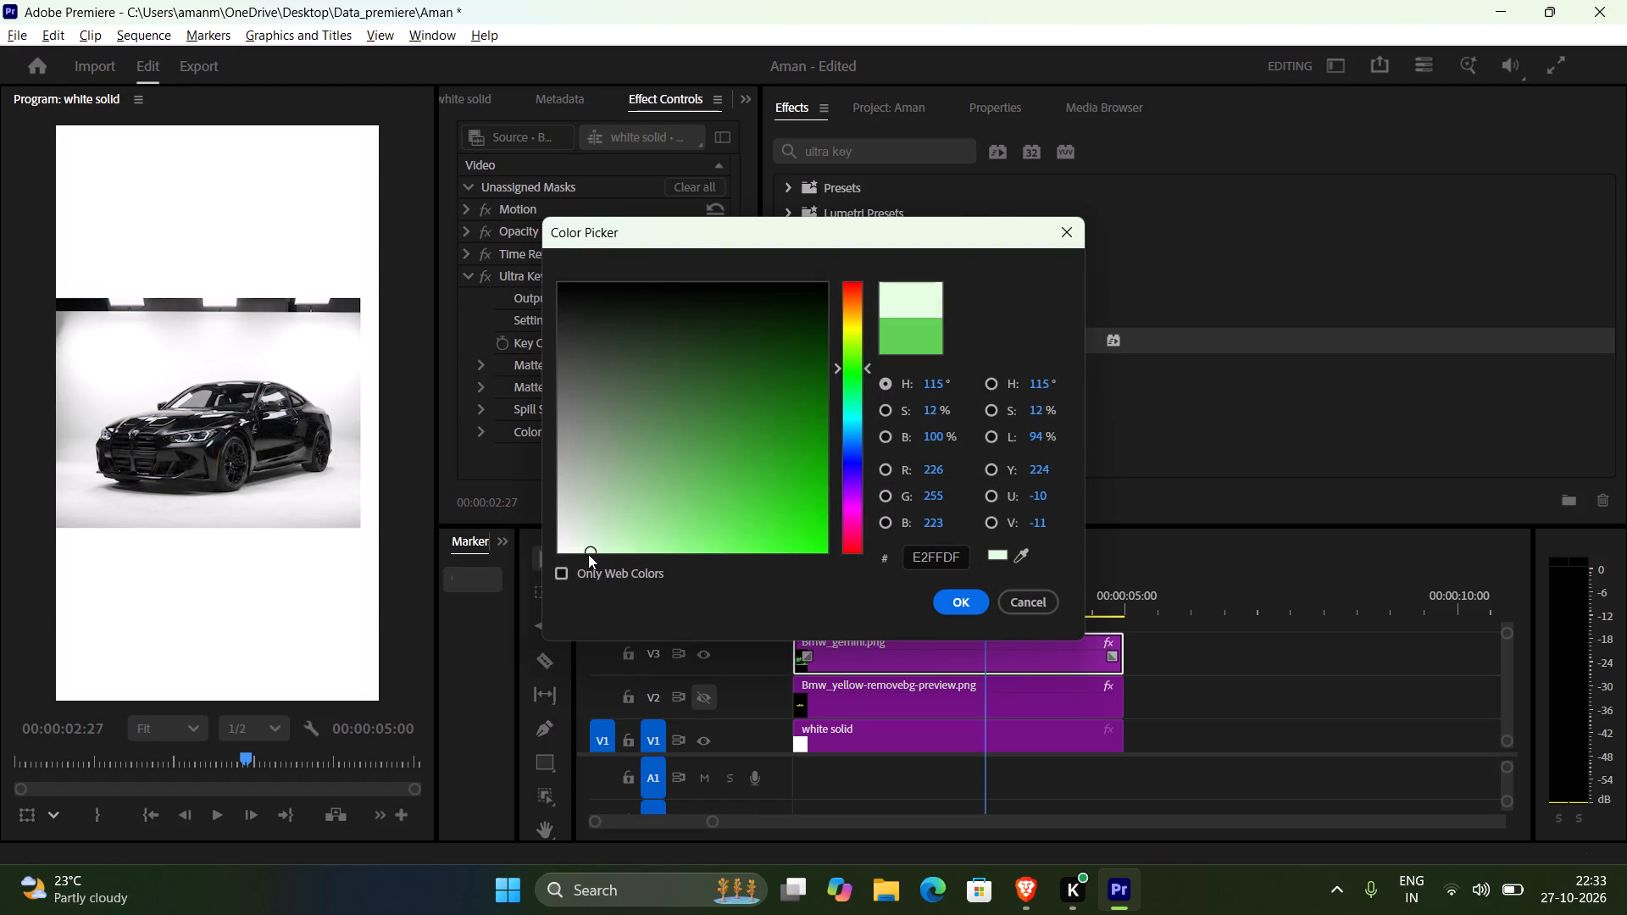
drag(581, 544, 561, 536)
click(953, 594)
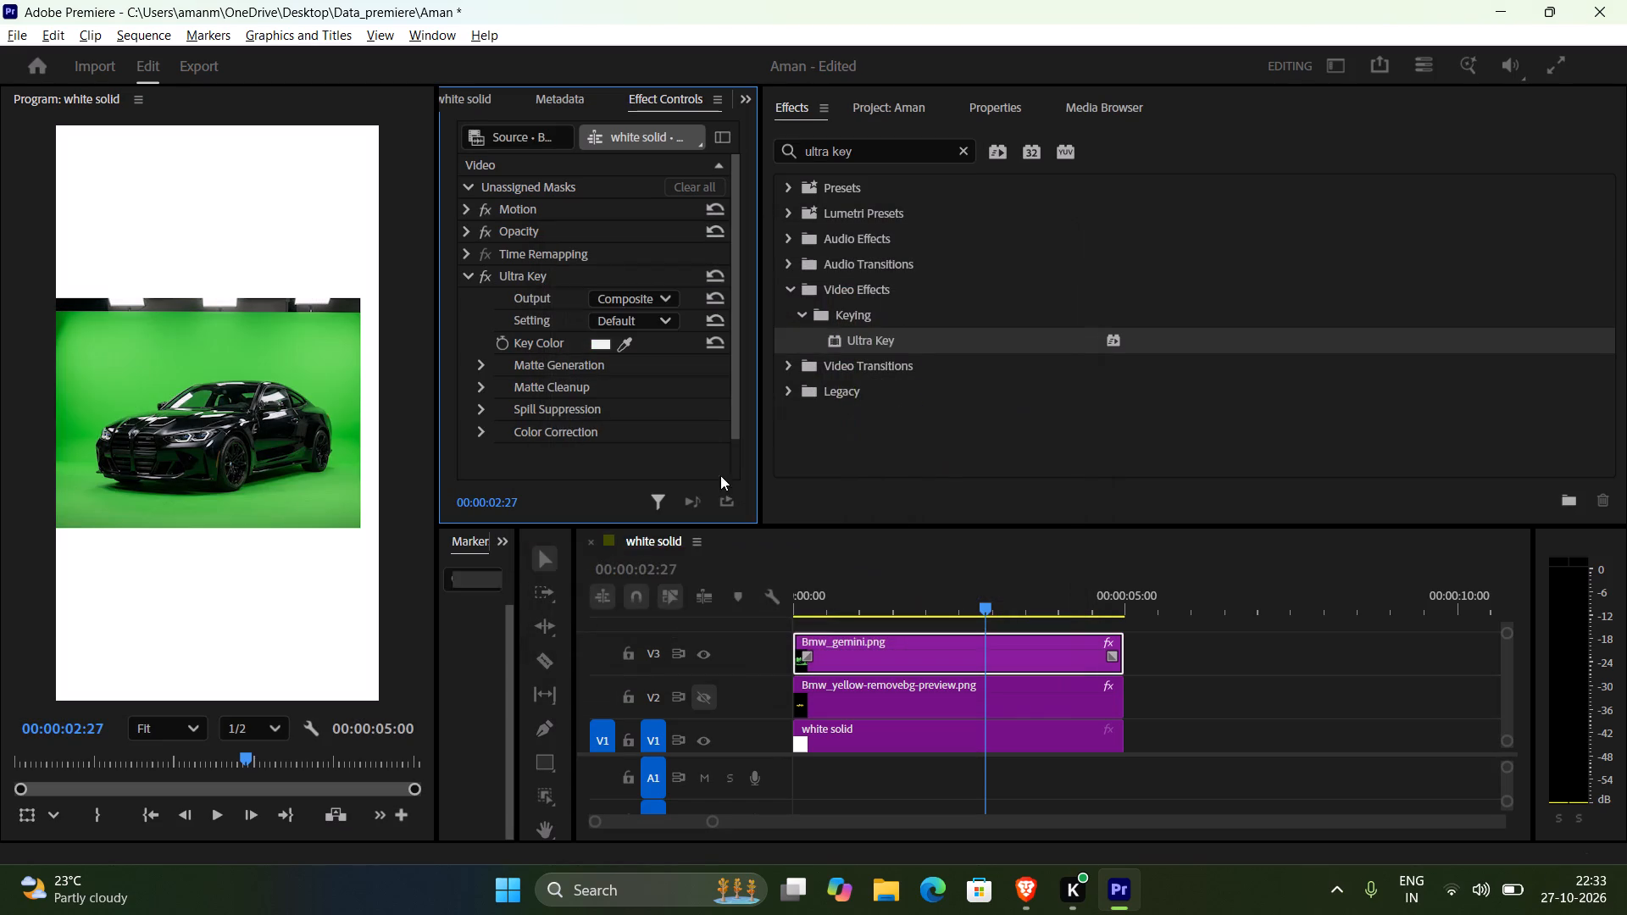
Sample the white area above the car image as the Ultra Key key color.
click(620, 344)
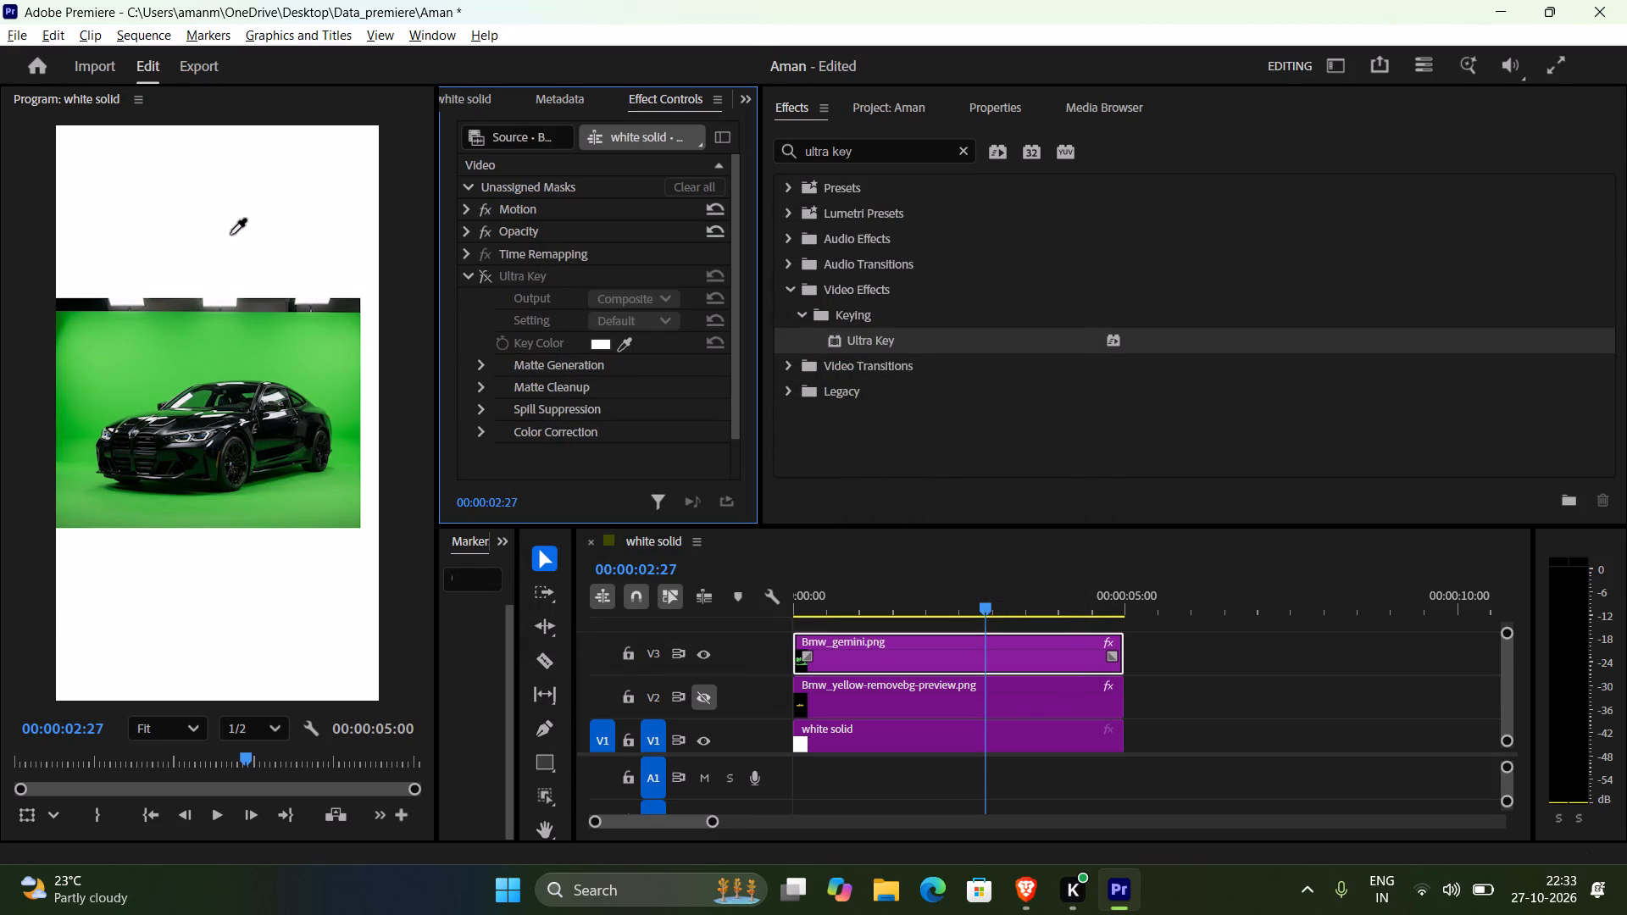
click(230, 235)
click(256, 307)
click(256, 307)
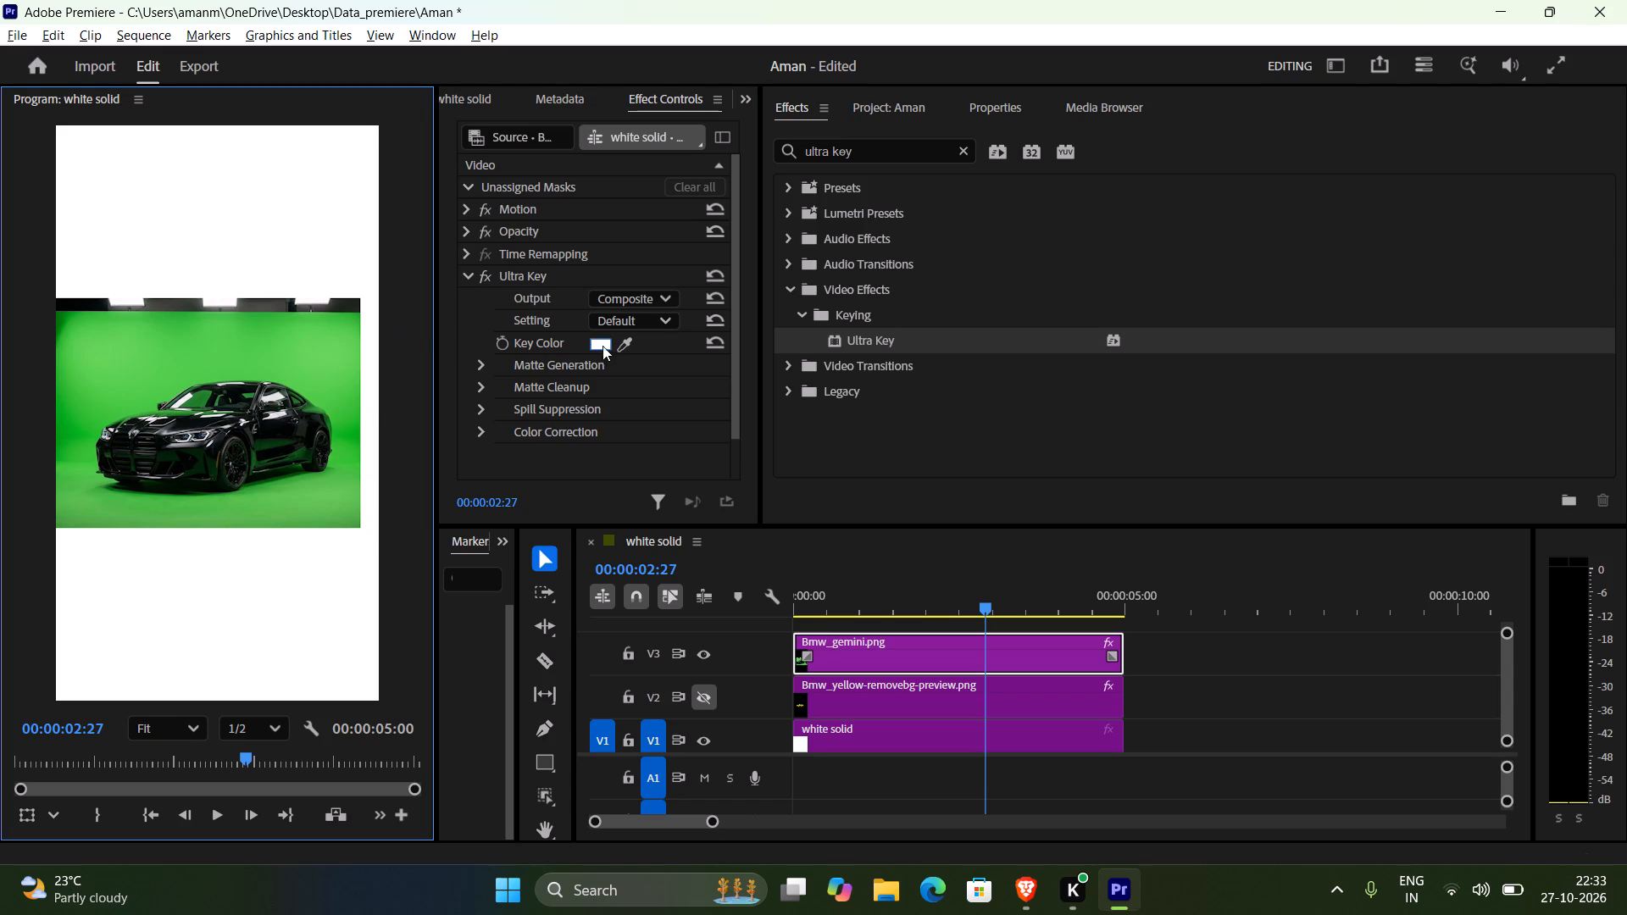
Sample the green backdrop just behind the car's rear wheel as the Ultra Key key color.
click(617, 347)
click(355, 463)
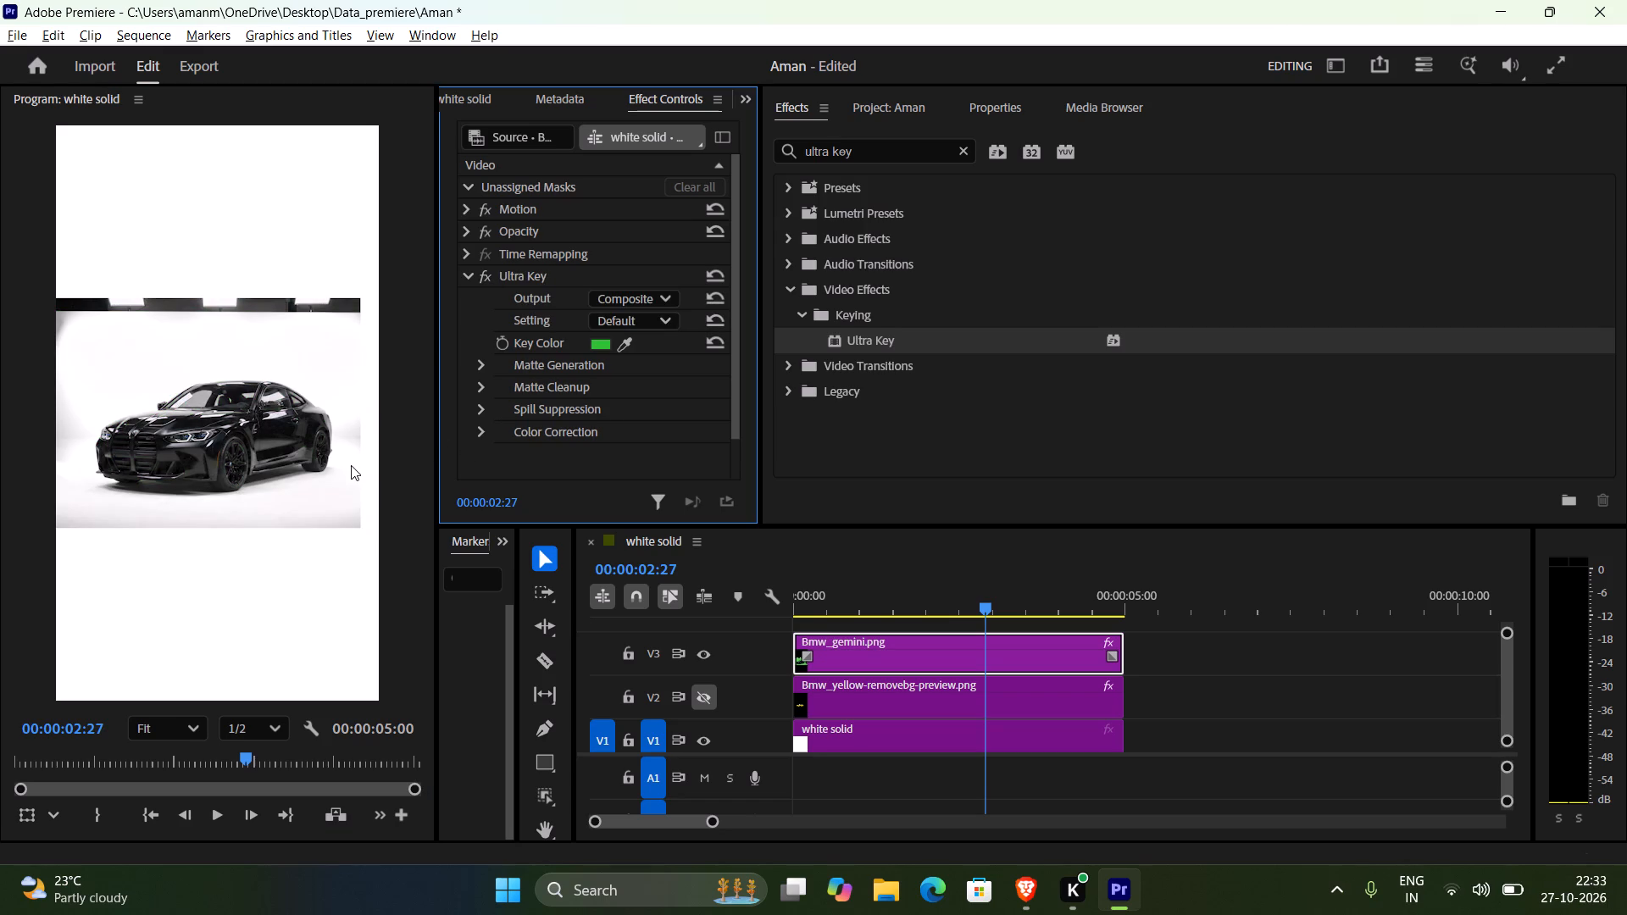
Replace the Ultra Key key color with the near-black background colour of the effect settings and select the Key Color property.
click(625, 346)
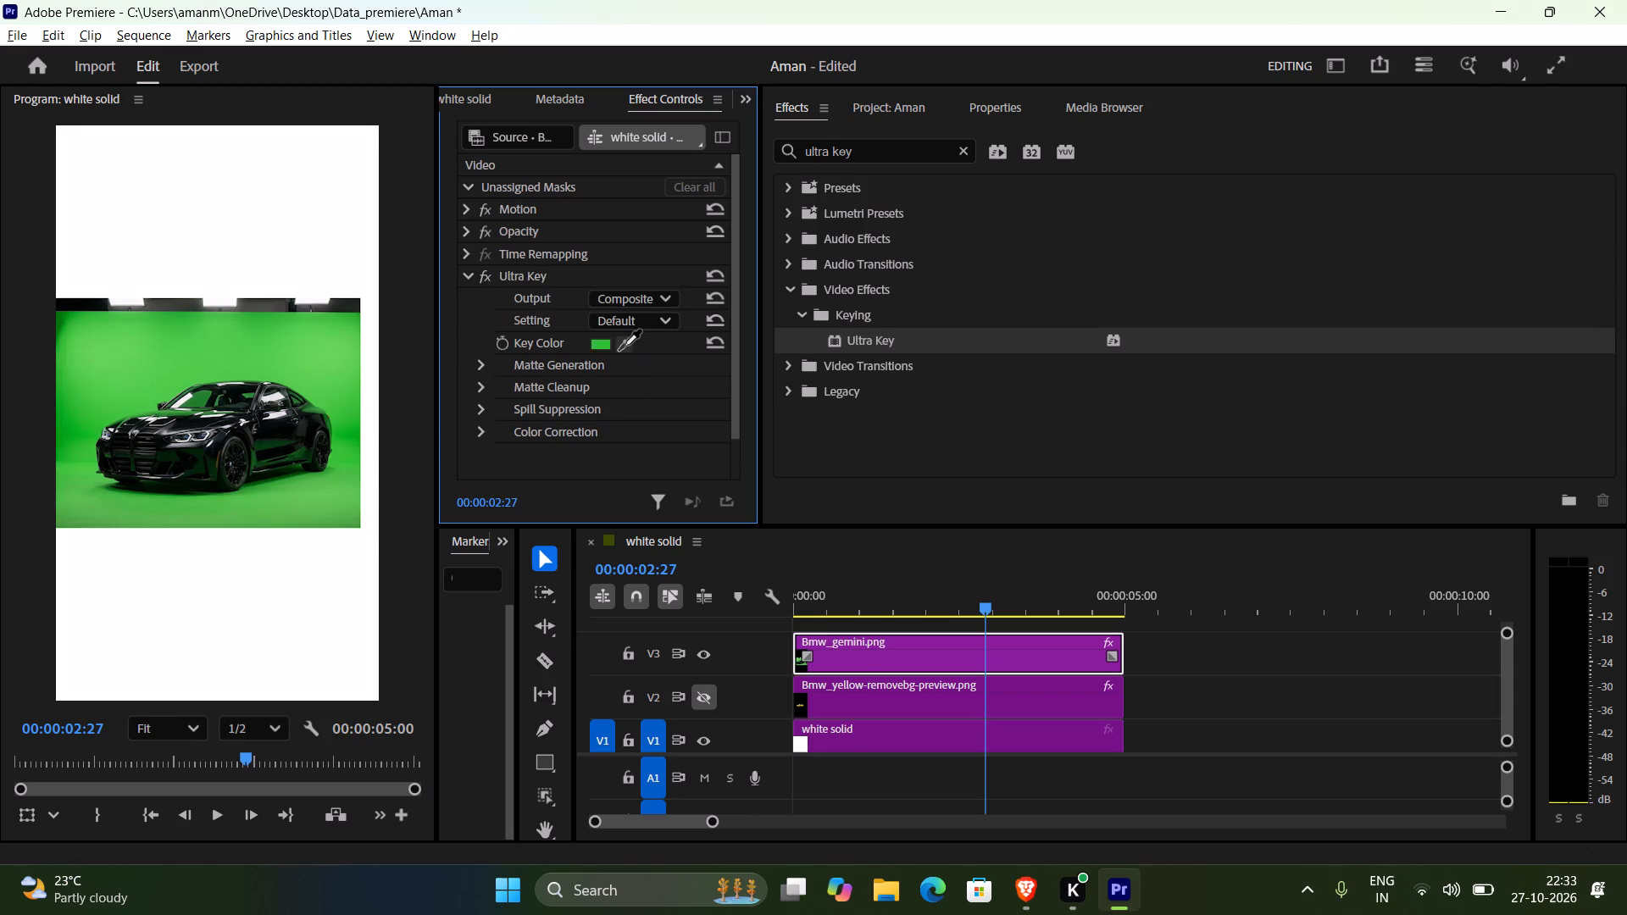
click(619, 359)
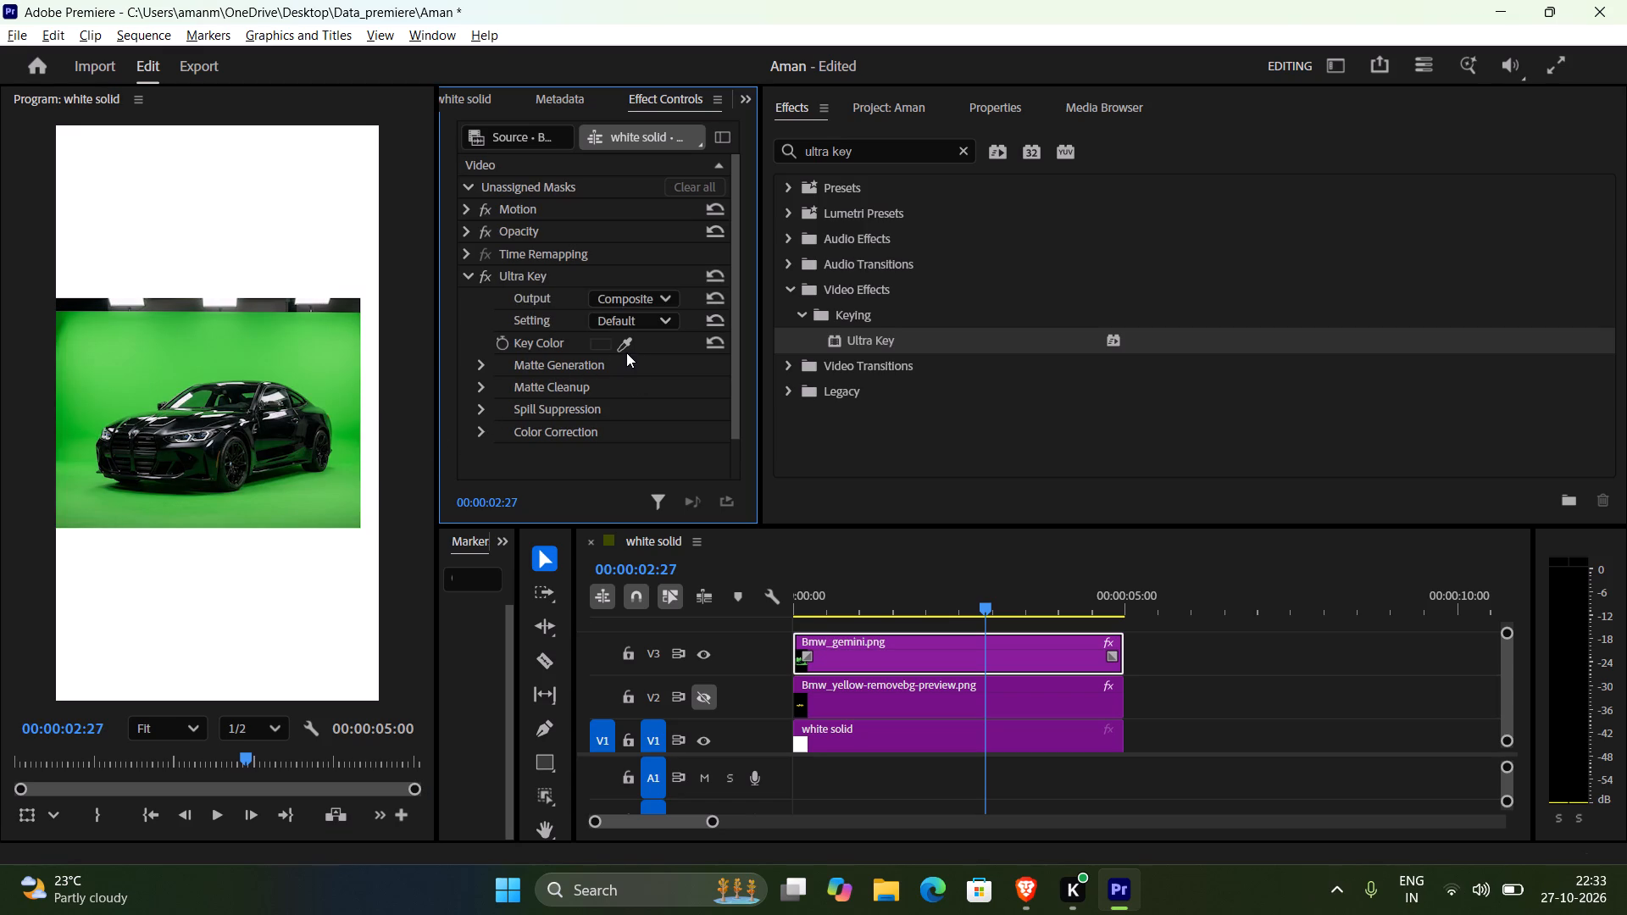
click(513, 349)
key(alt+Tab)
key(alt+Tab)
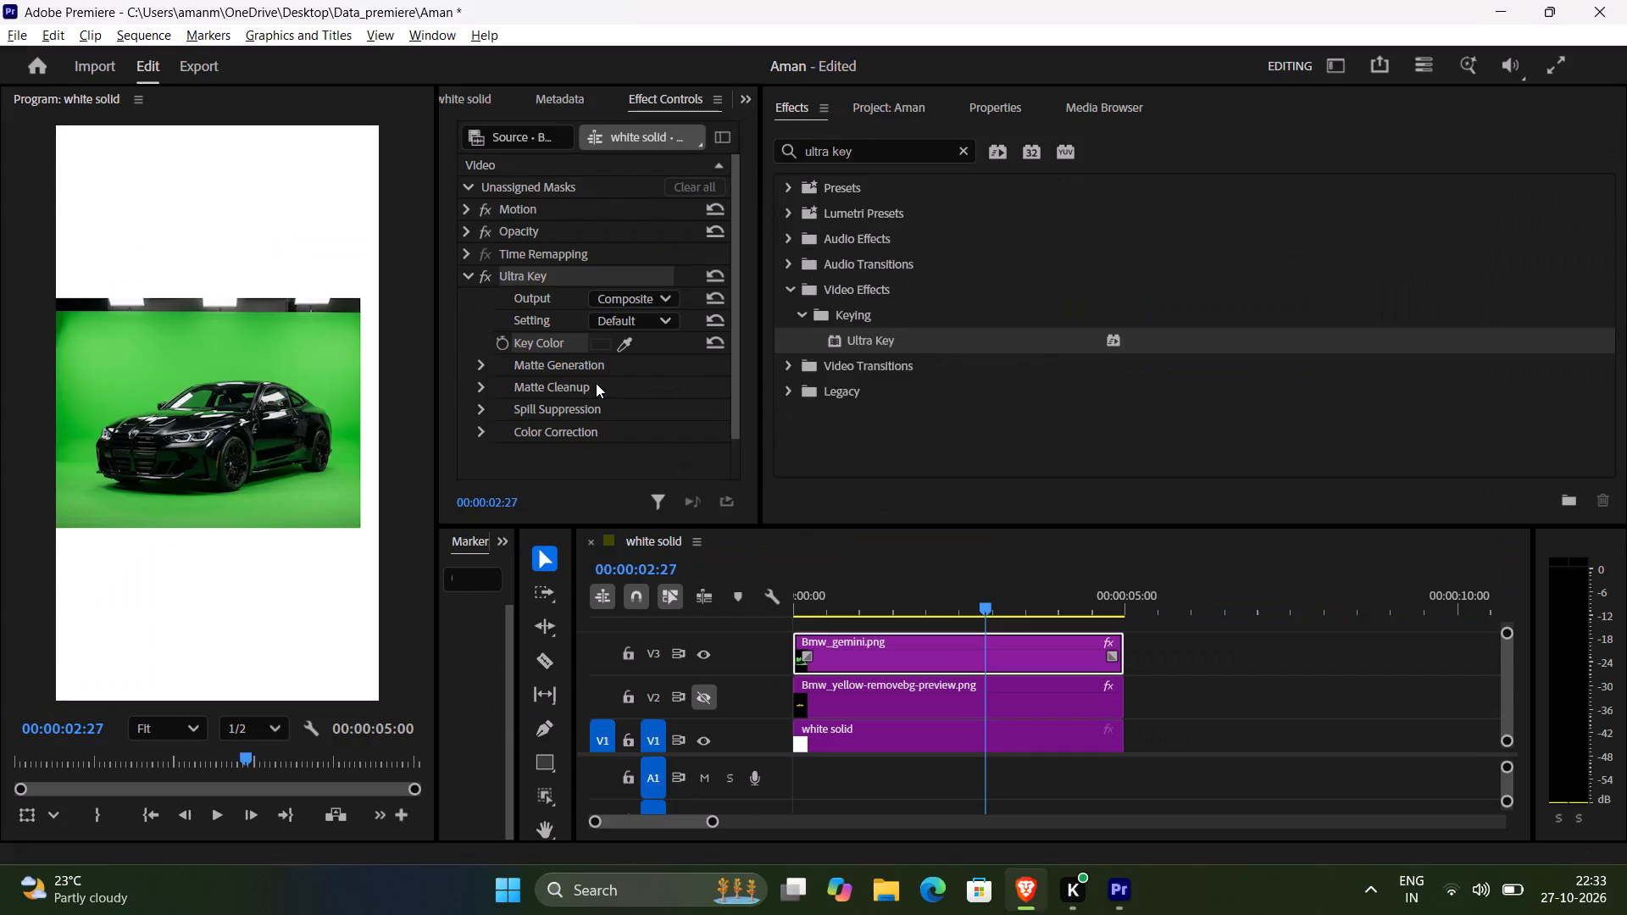
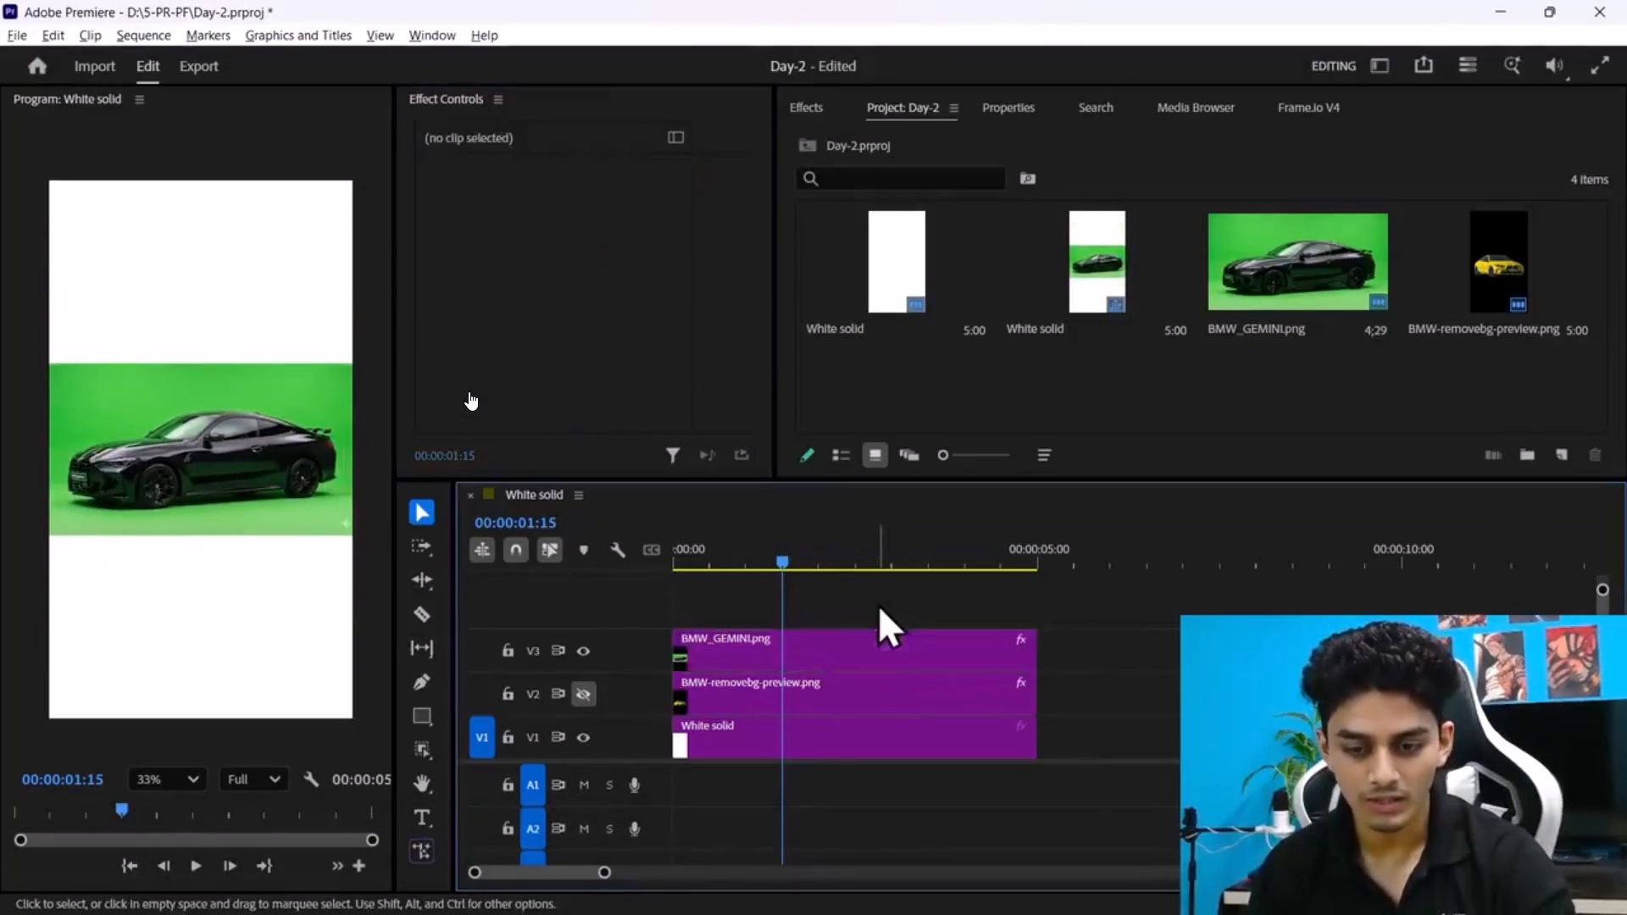
Switch back to Premiere and undo the black BMW clip's key color changes, its Ultra Key effect, and its enlargement and repositioning.
key(alt+Tab)
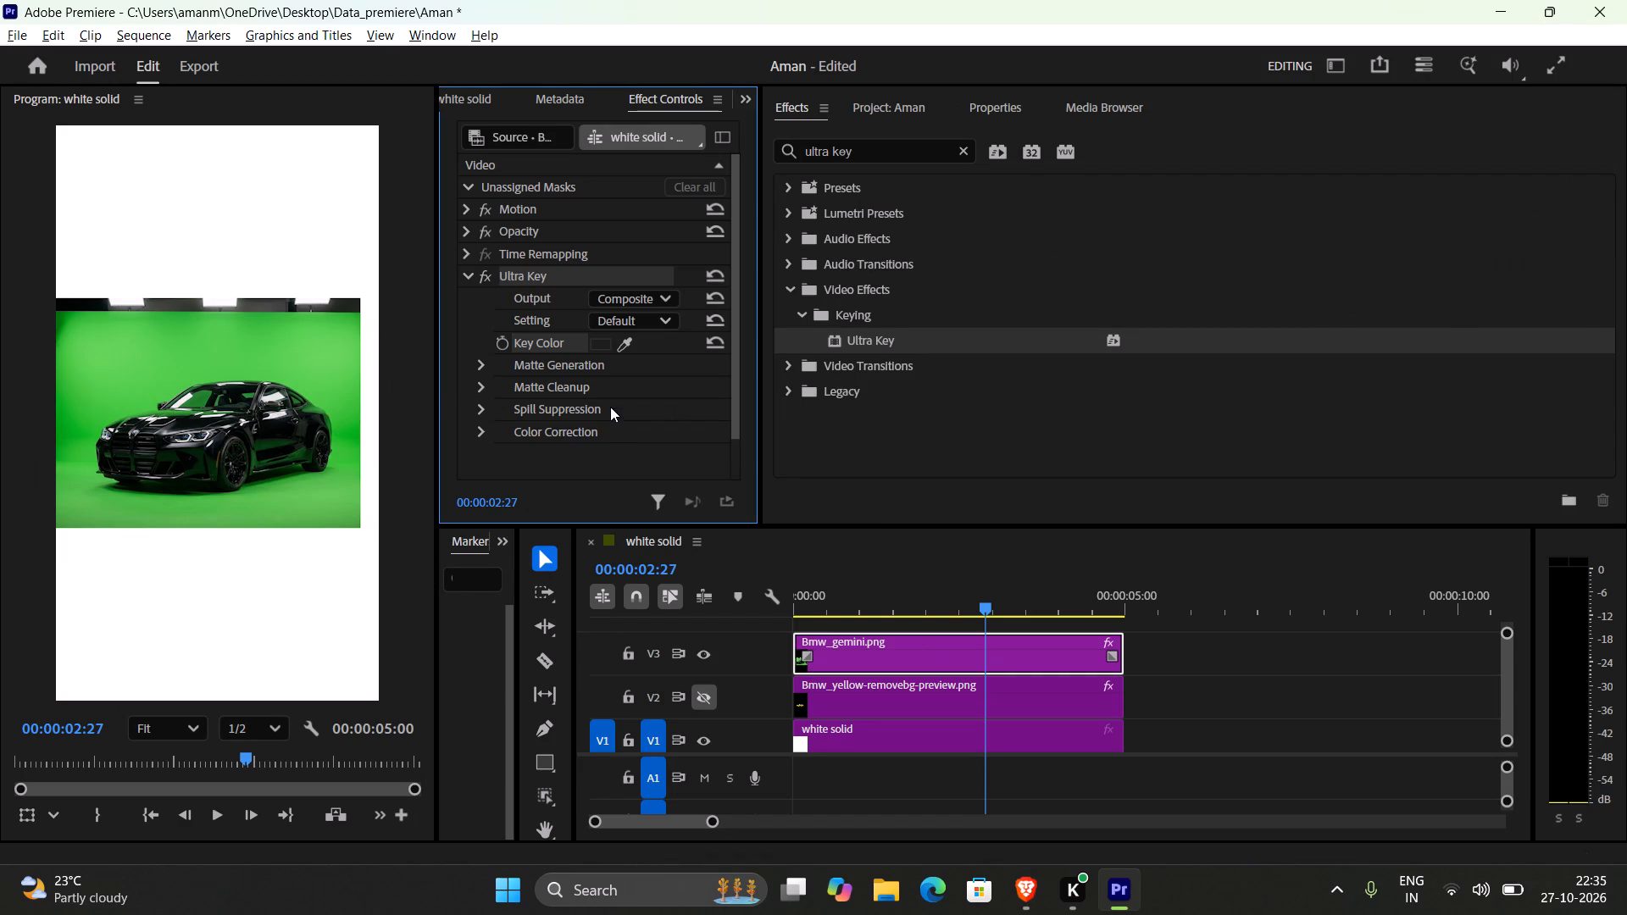
key(ctrl+z)
key(ctrl+z)
key(ctrl+z)
key(ctrl+z)
key(ctrl+z)
key(ctrl+z)
key(ctrl+z)
key(ctrl+z)
key(ctrl+z)
key(ctrl+z)
key(ctrl+z)
key(ctrl+z)
key(ctrl+z)
key(ctrl+z)
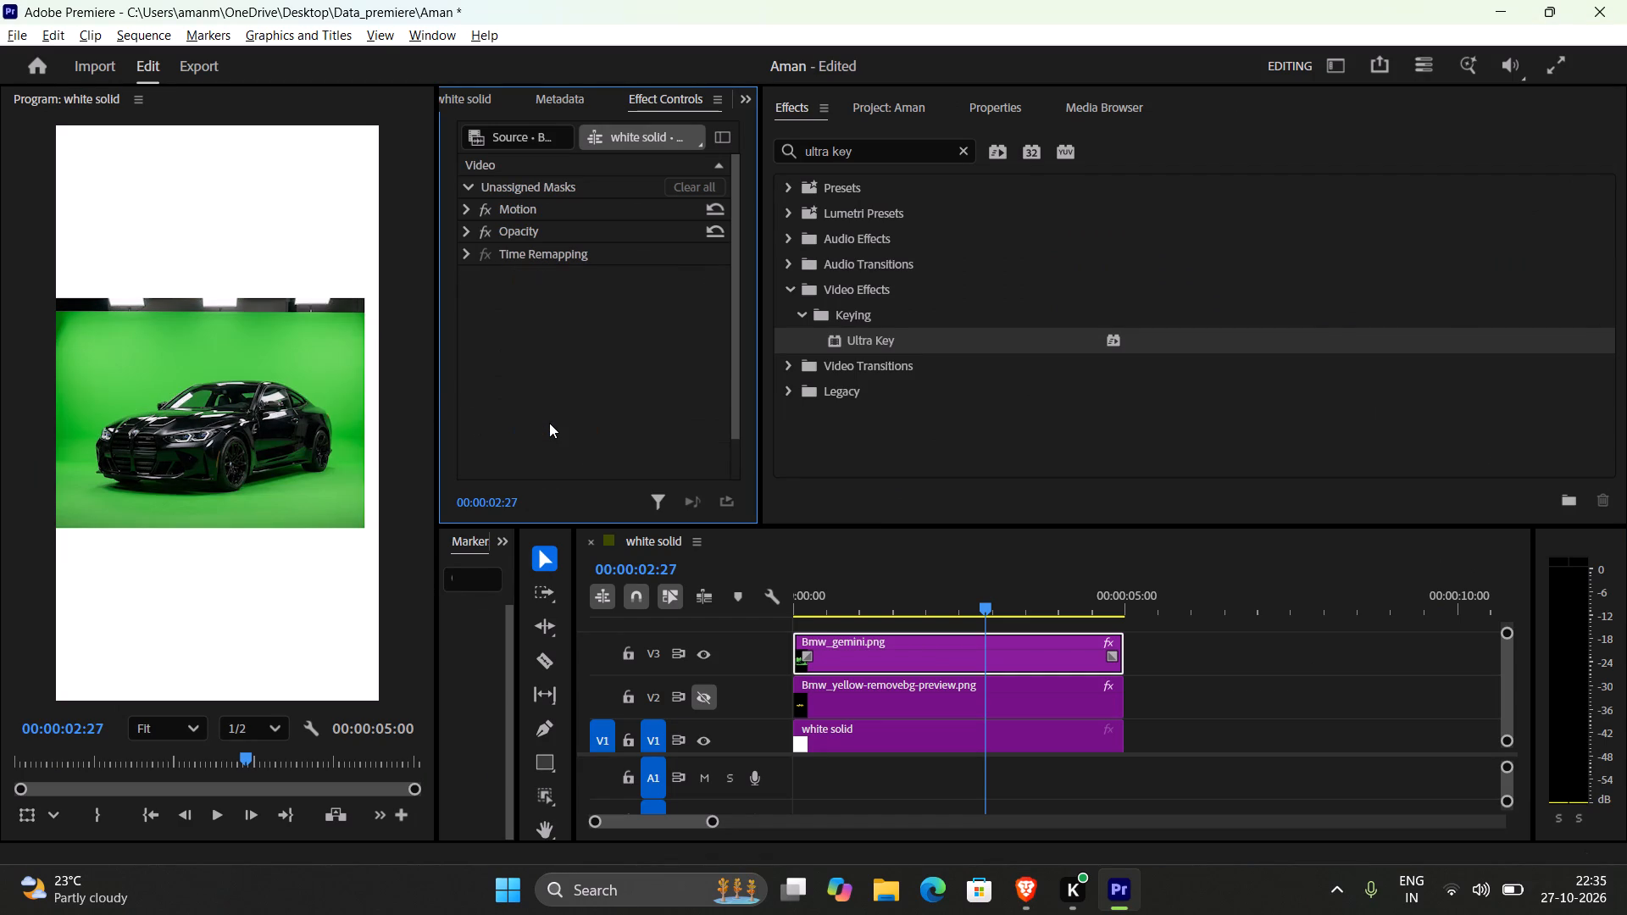
key(ctrl+z)
key(ctrl+z)
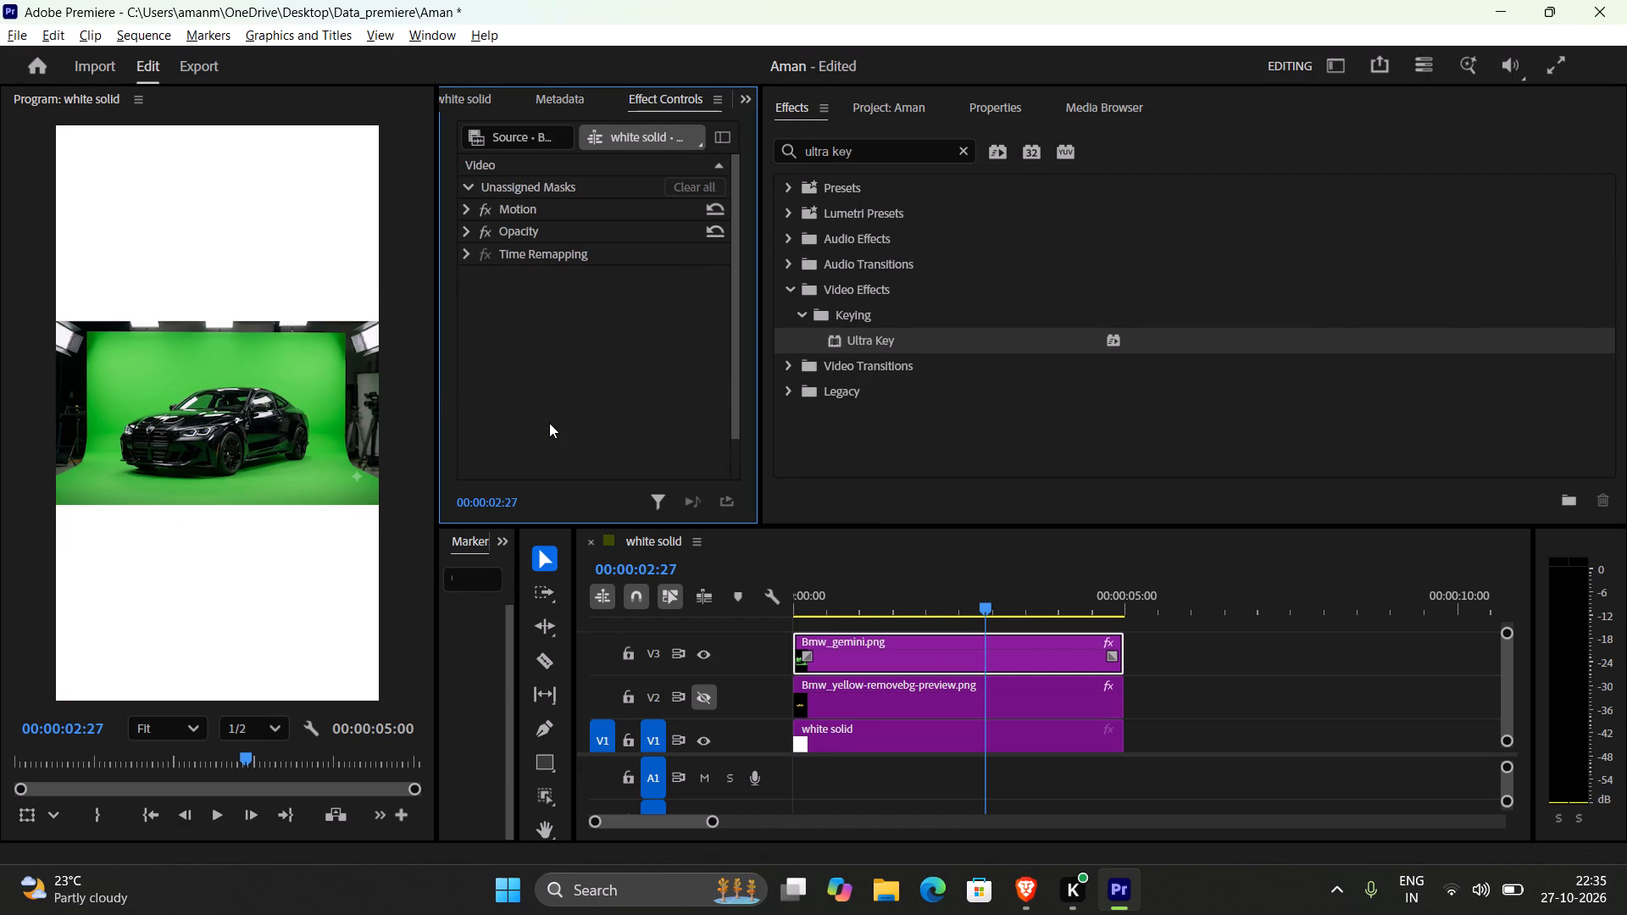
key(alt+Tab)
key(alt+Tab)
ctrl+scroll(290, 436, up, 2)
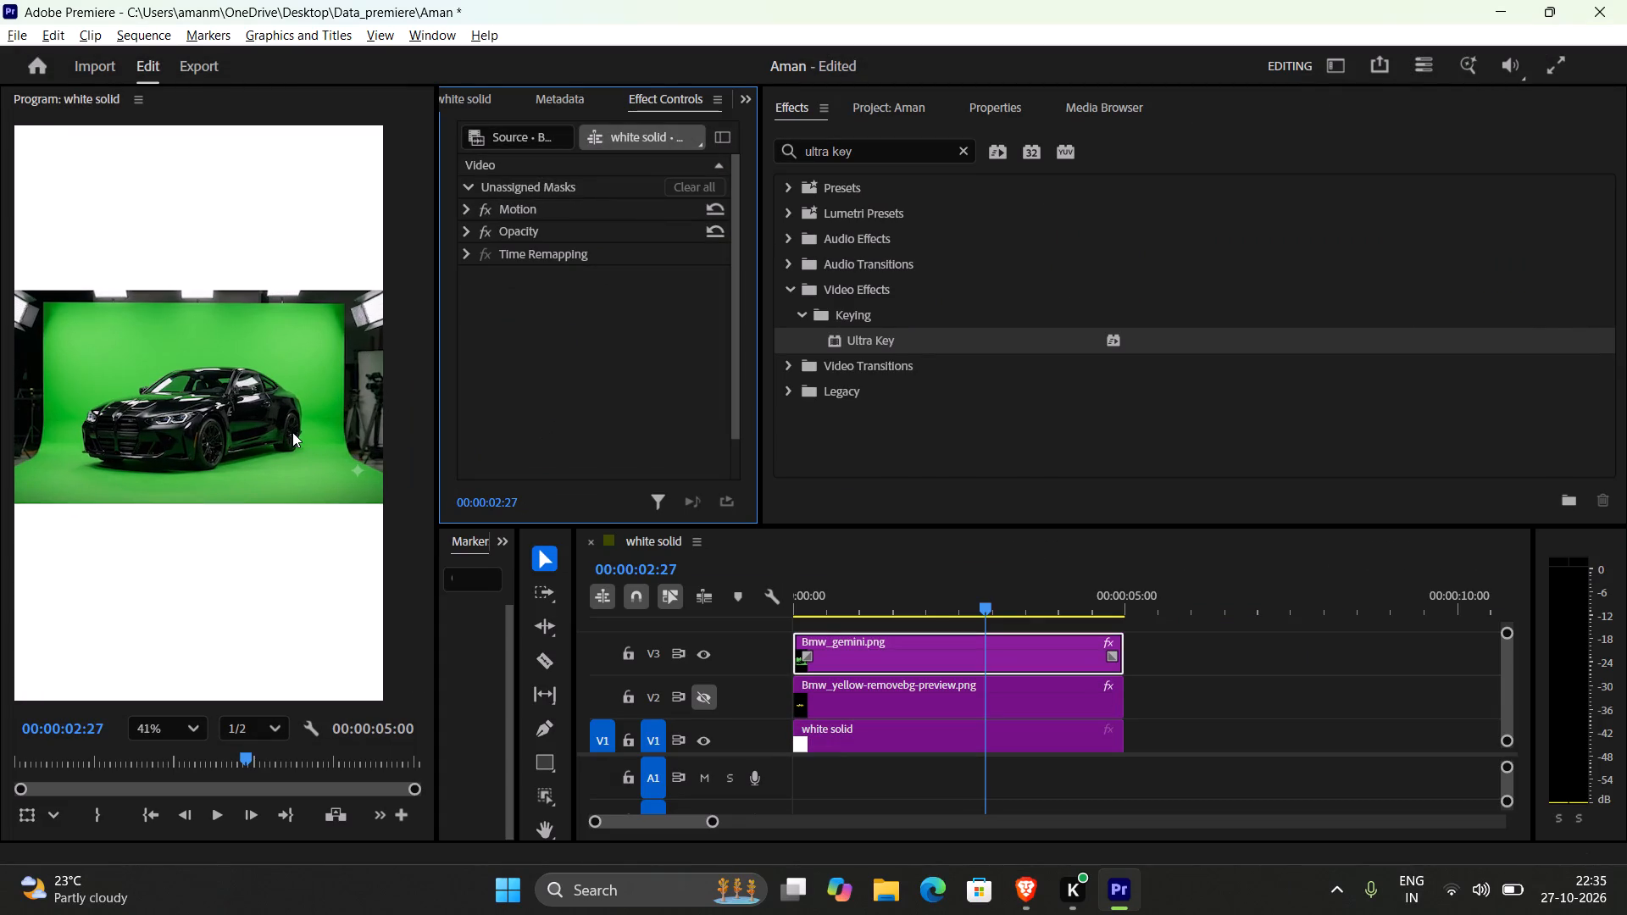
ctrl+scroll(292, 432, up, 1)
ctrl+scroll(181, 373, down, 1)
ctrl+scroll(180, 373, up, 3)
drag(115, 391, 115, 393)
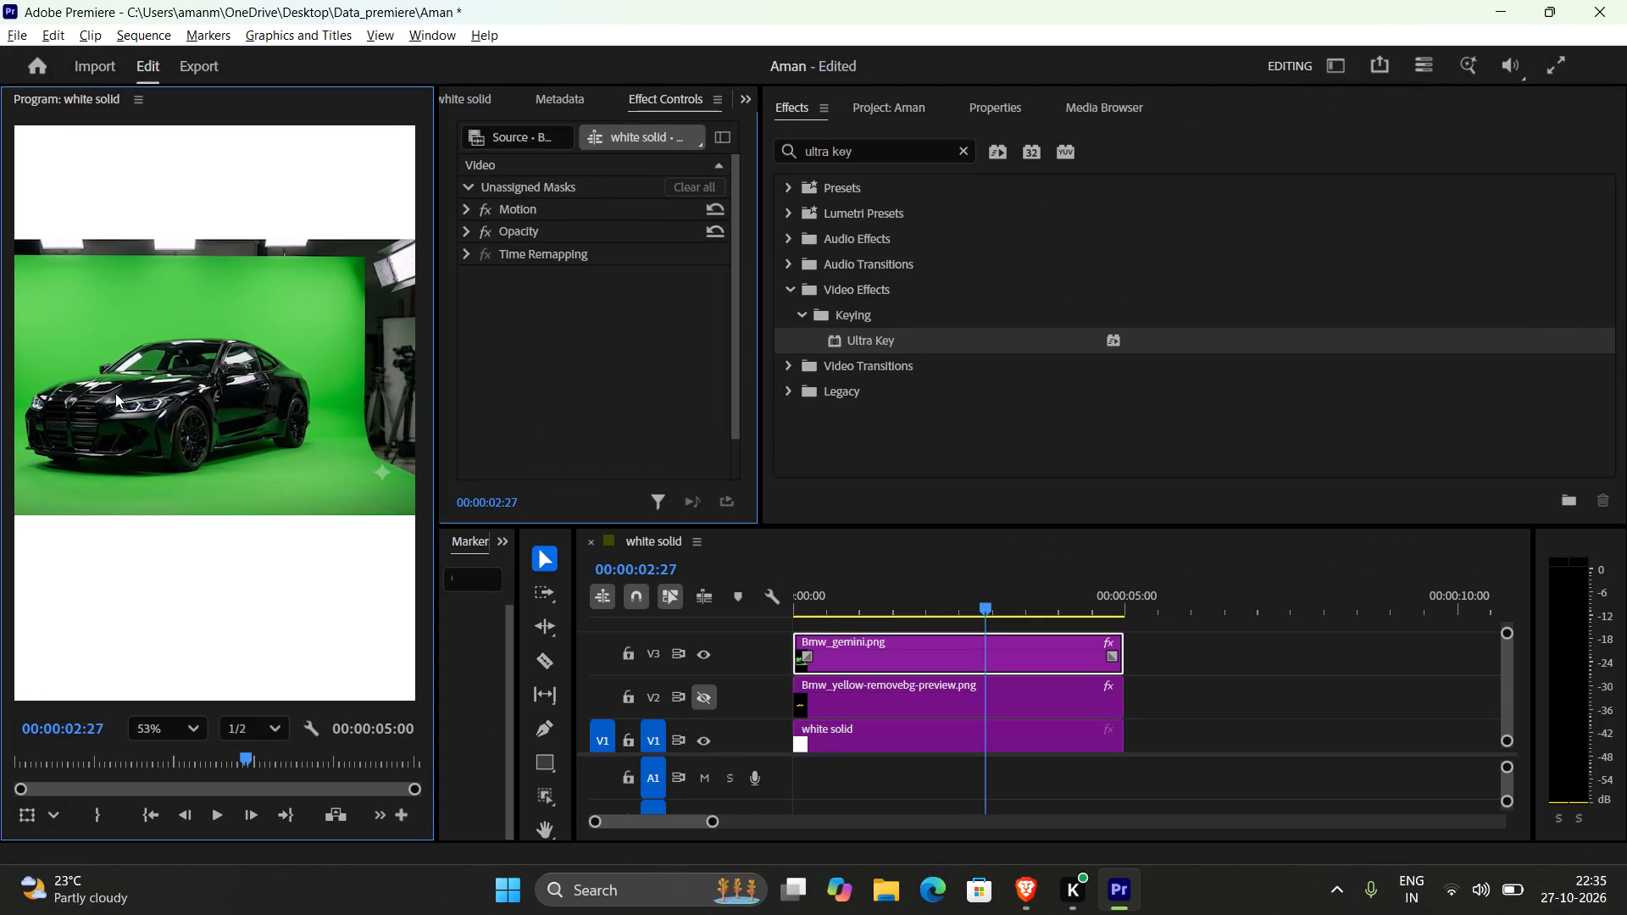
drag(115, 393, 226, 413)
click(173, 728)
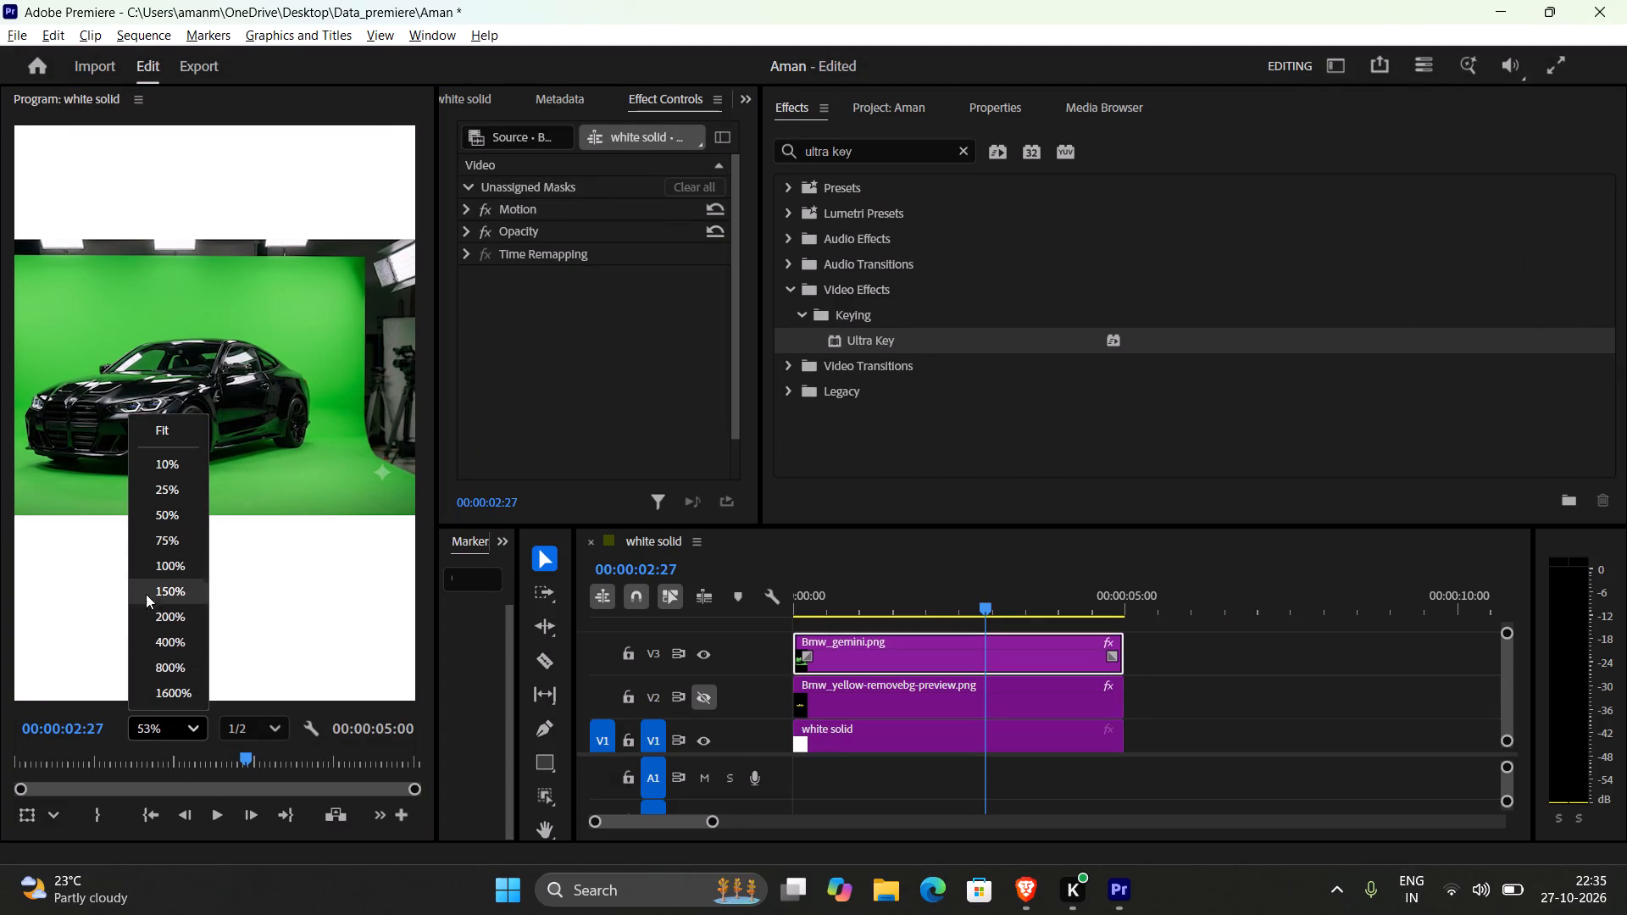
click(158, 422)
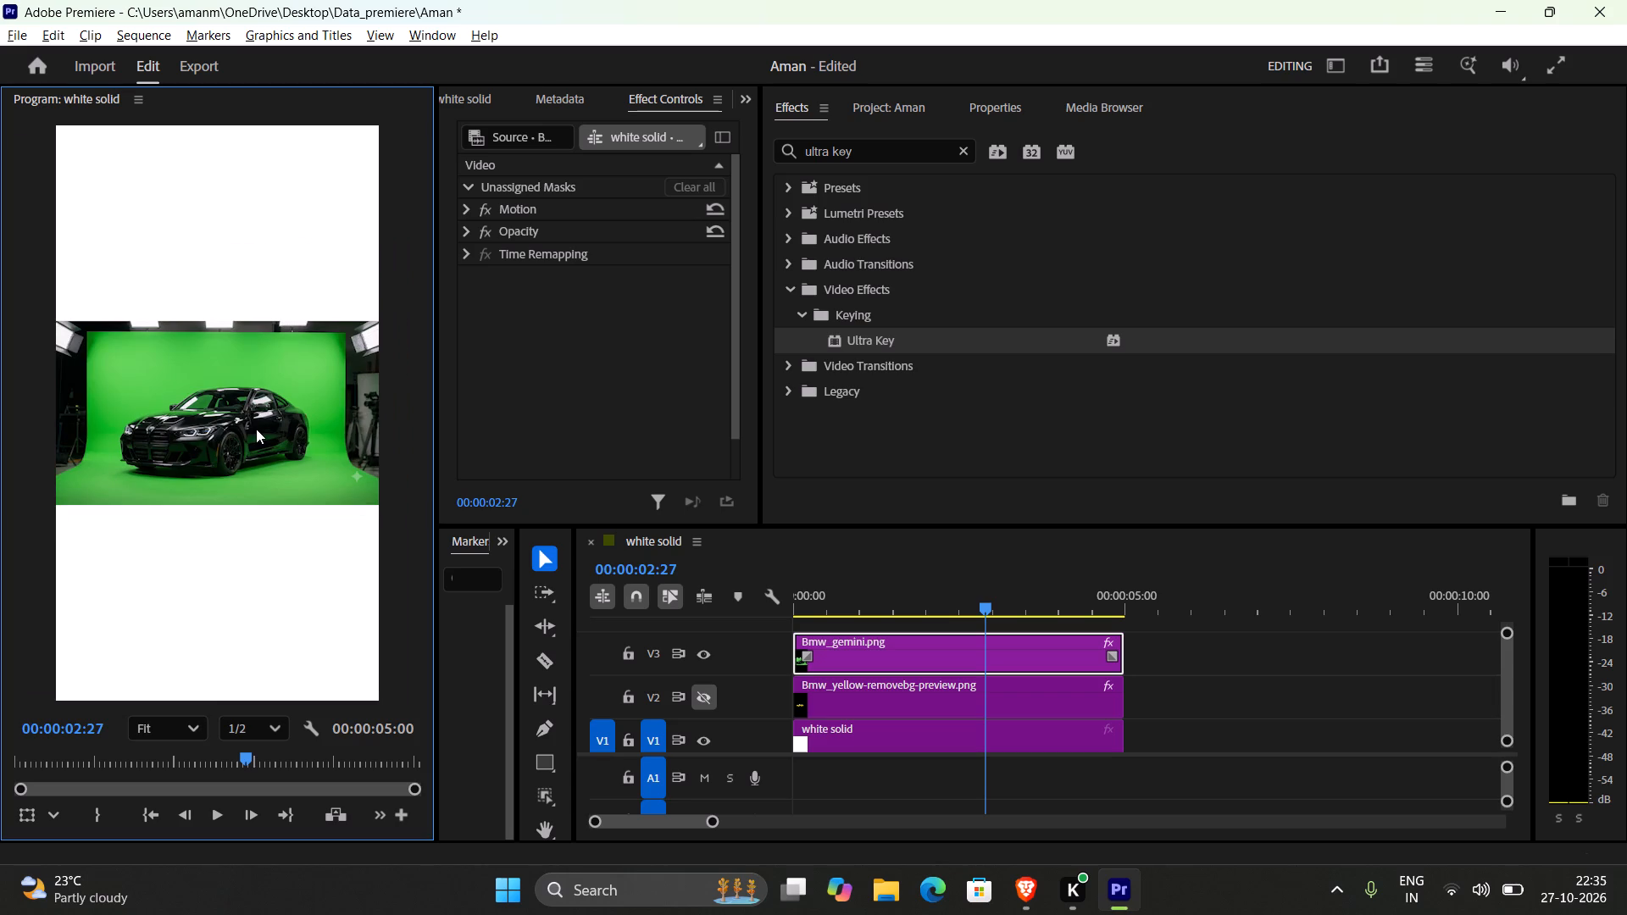
Switch to the desktop, open the Bmw_gemini image in Photos and bring up its additional options.
key(super+d)
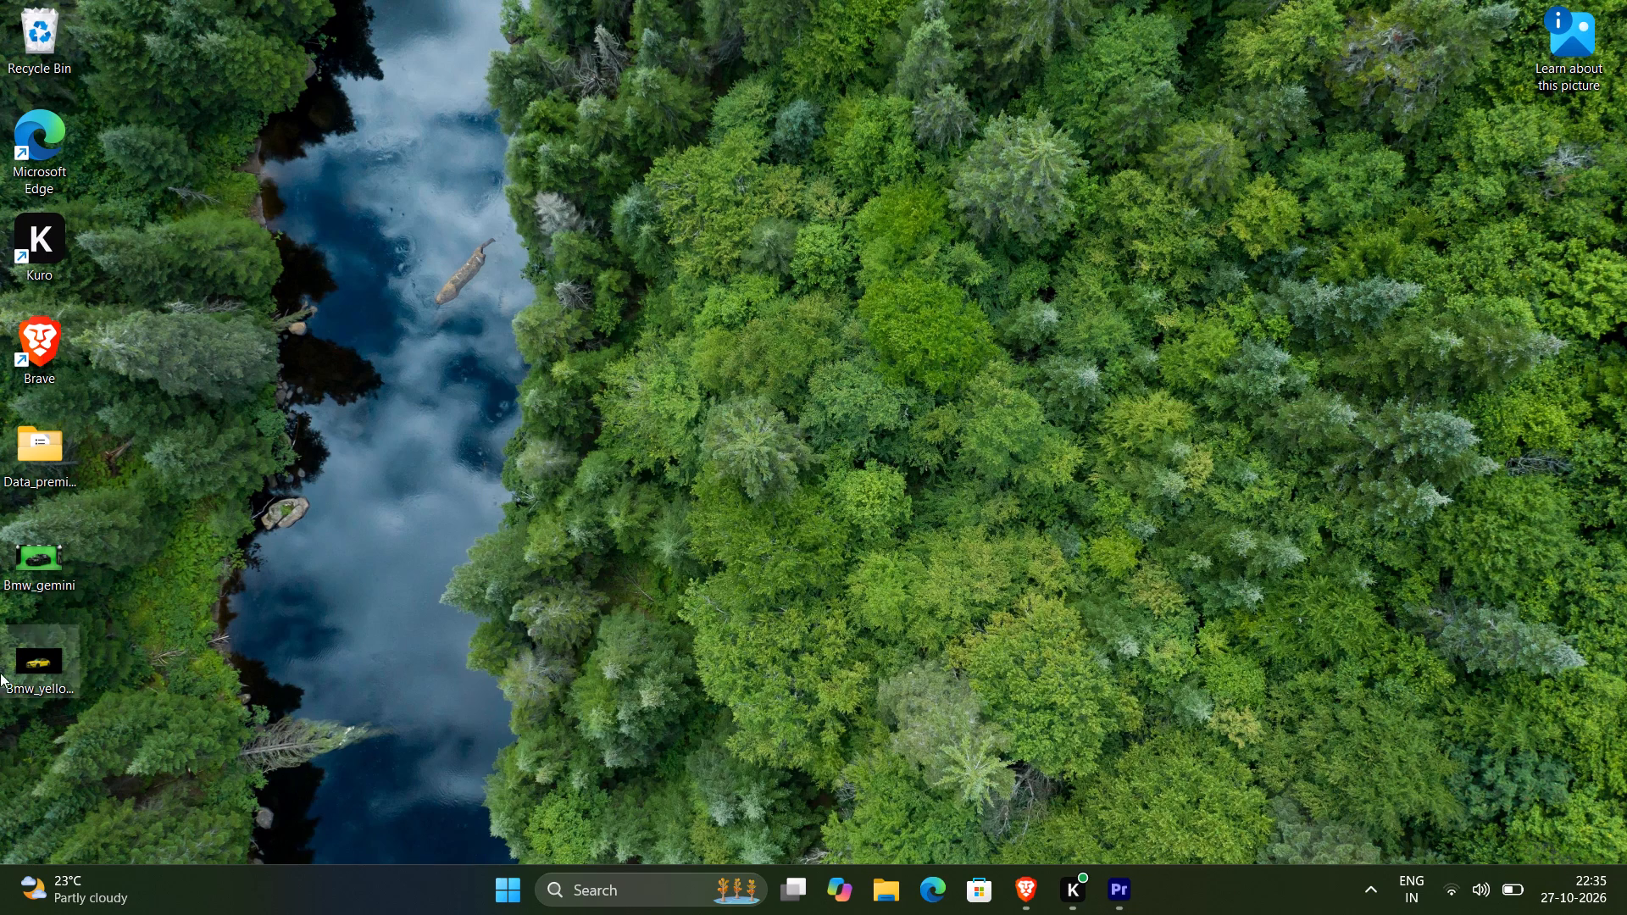
double_click(43, 561)
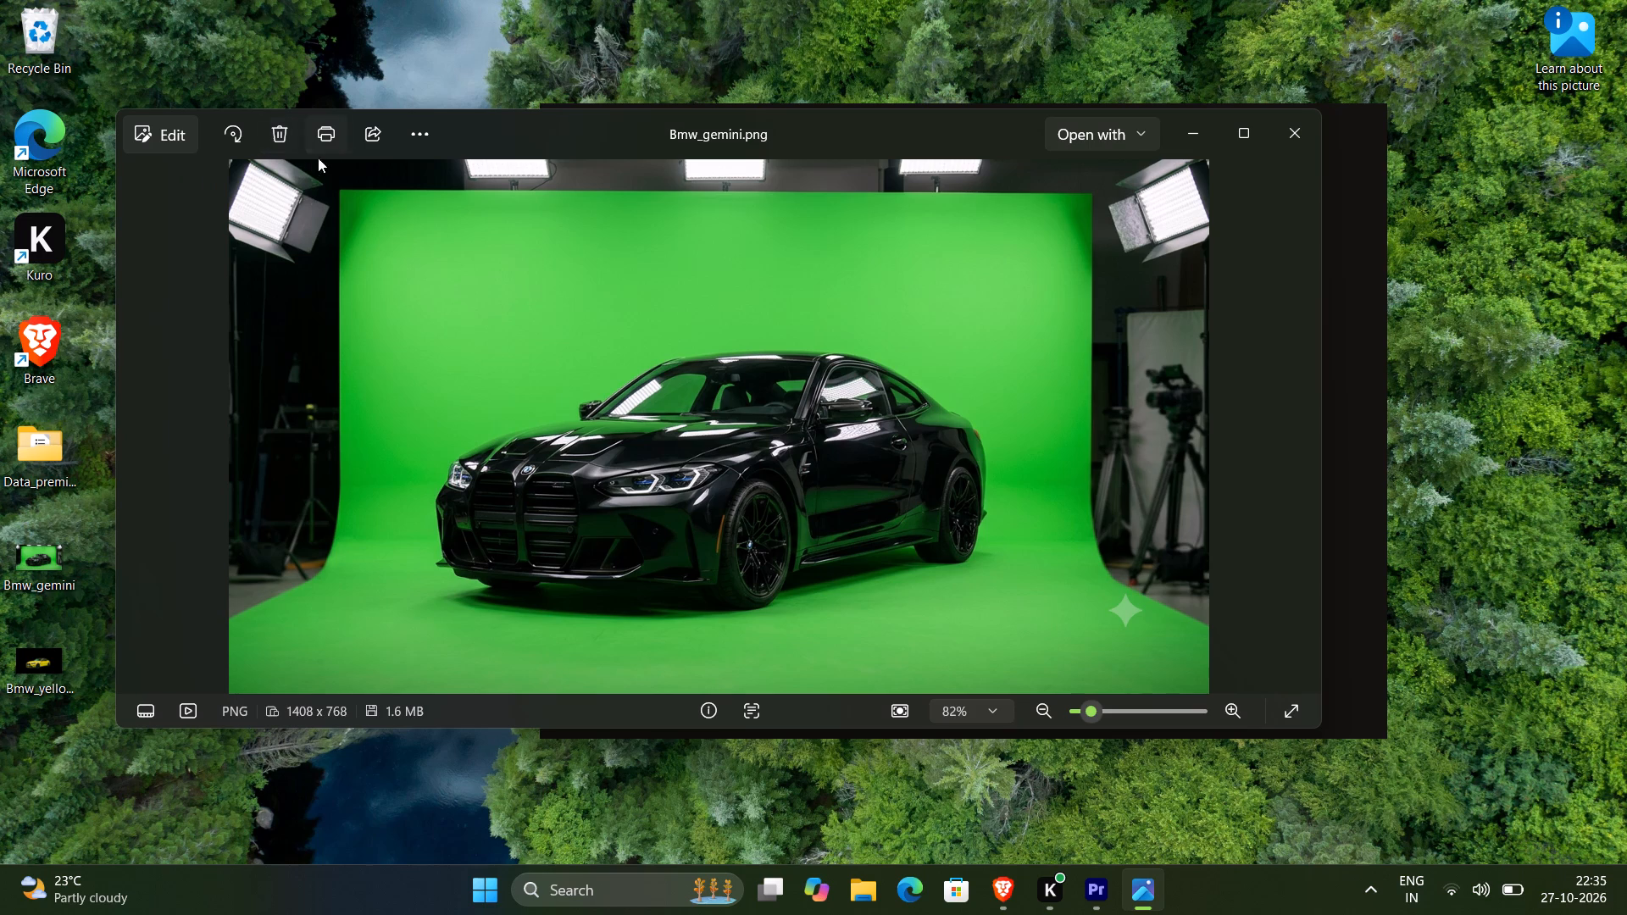
click(436, 137)
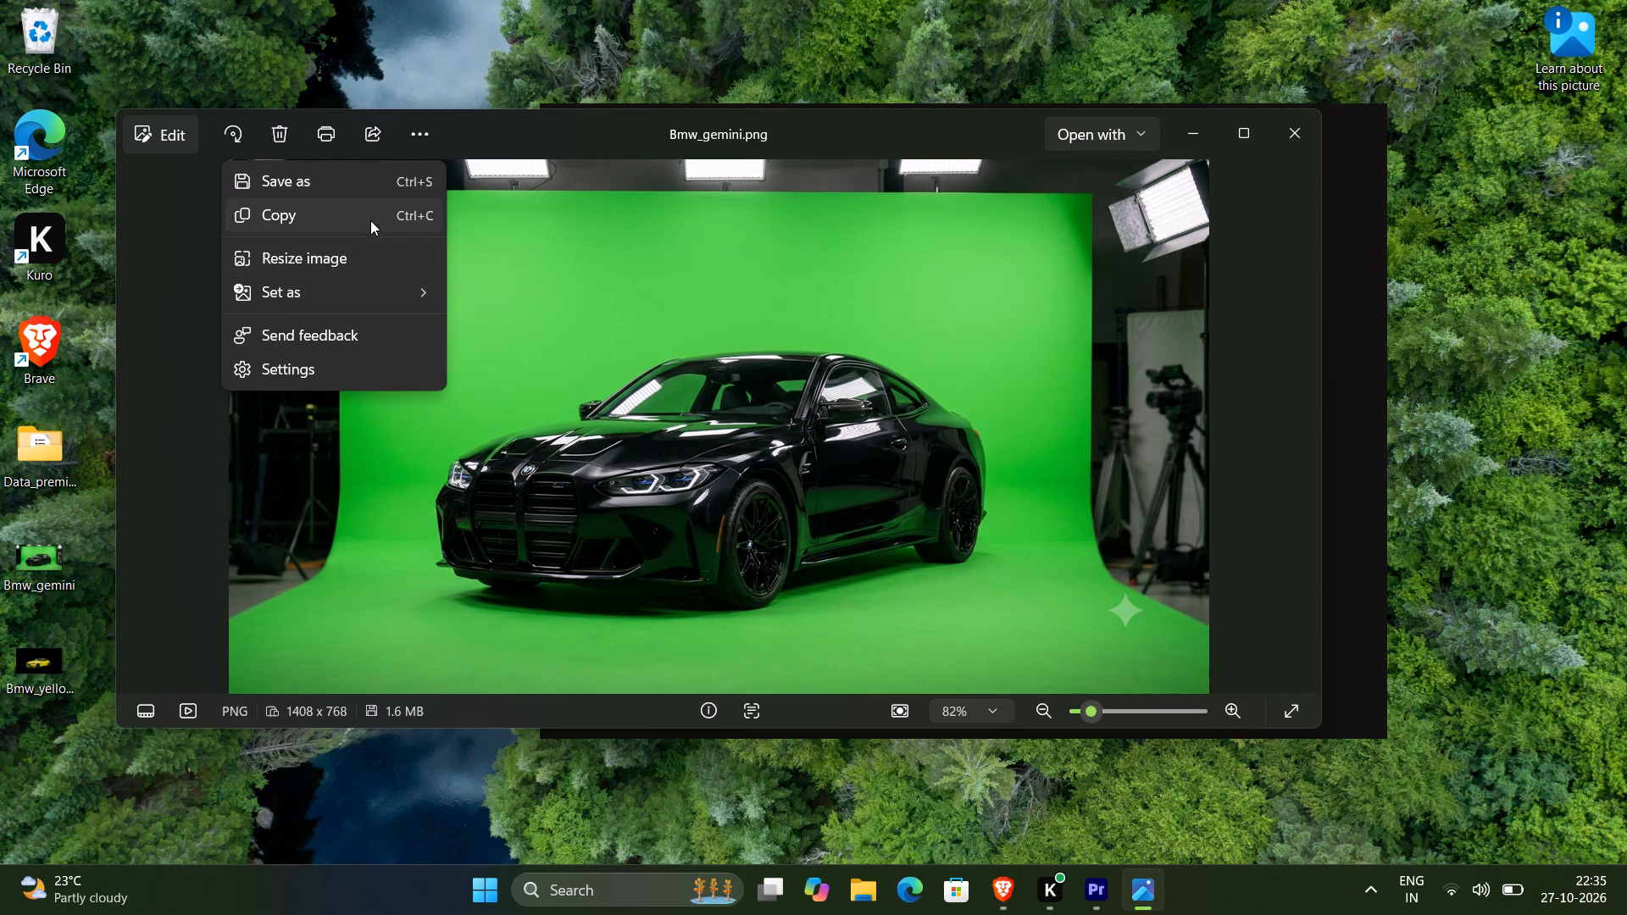
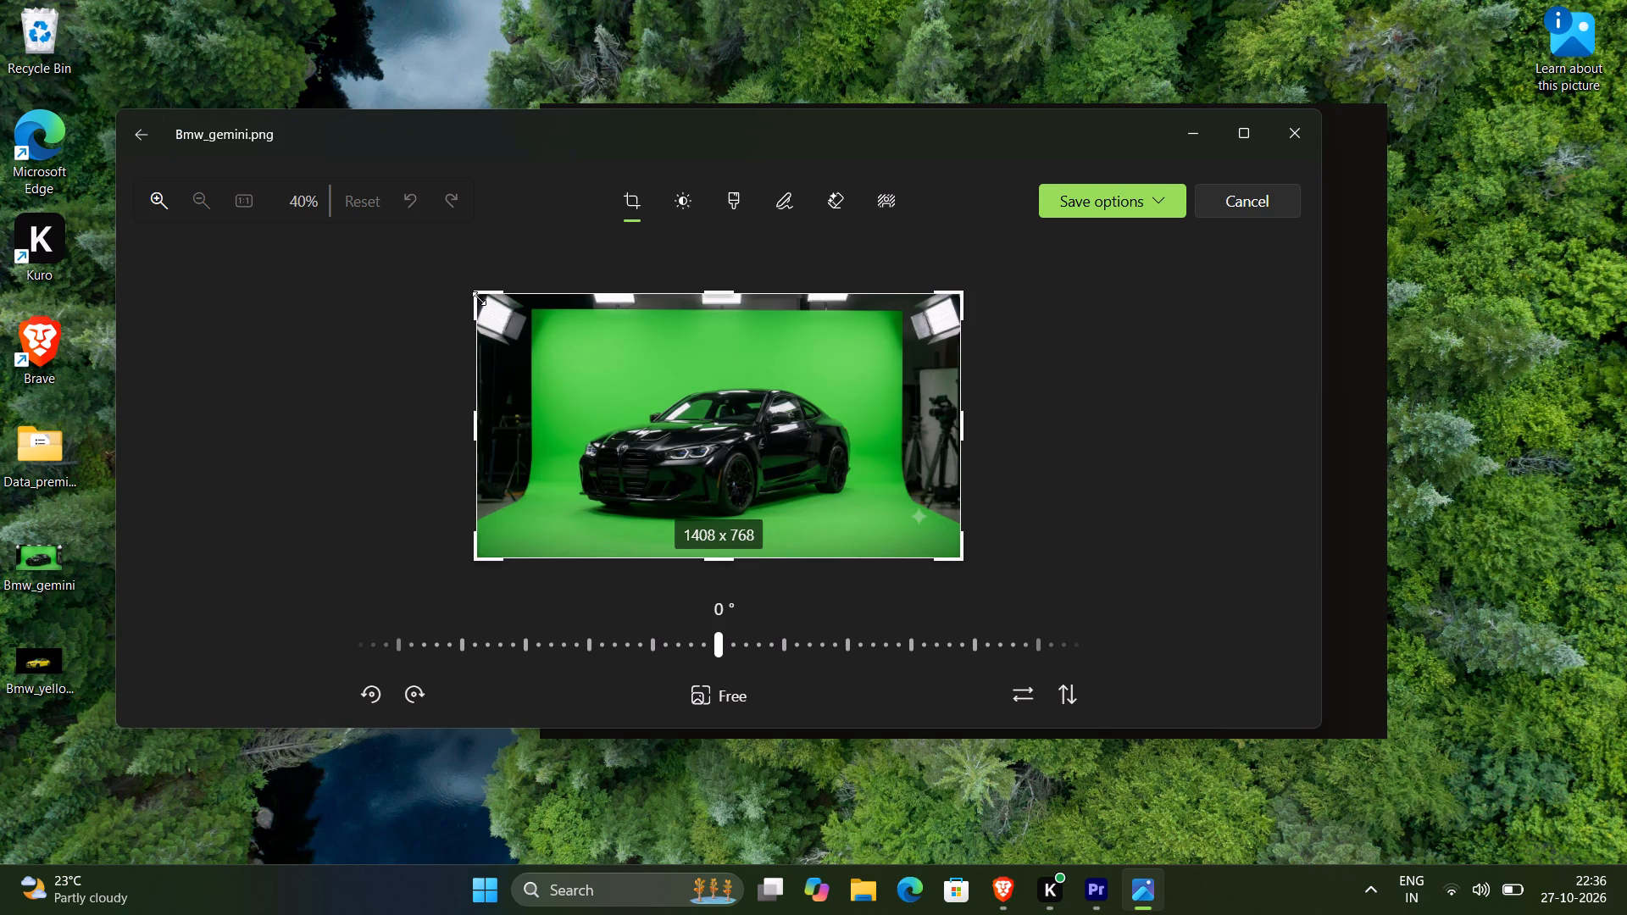
Crop the Bmw_gemini image to about 1048 x 721, trimming the studio lights and equipment around the green backdrop.
drag(478, 297, 534, 308)
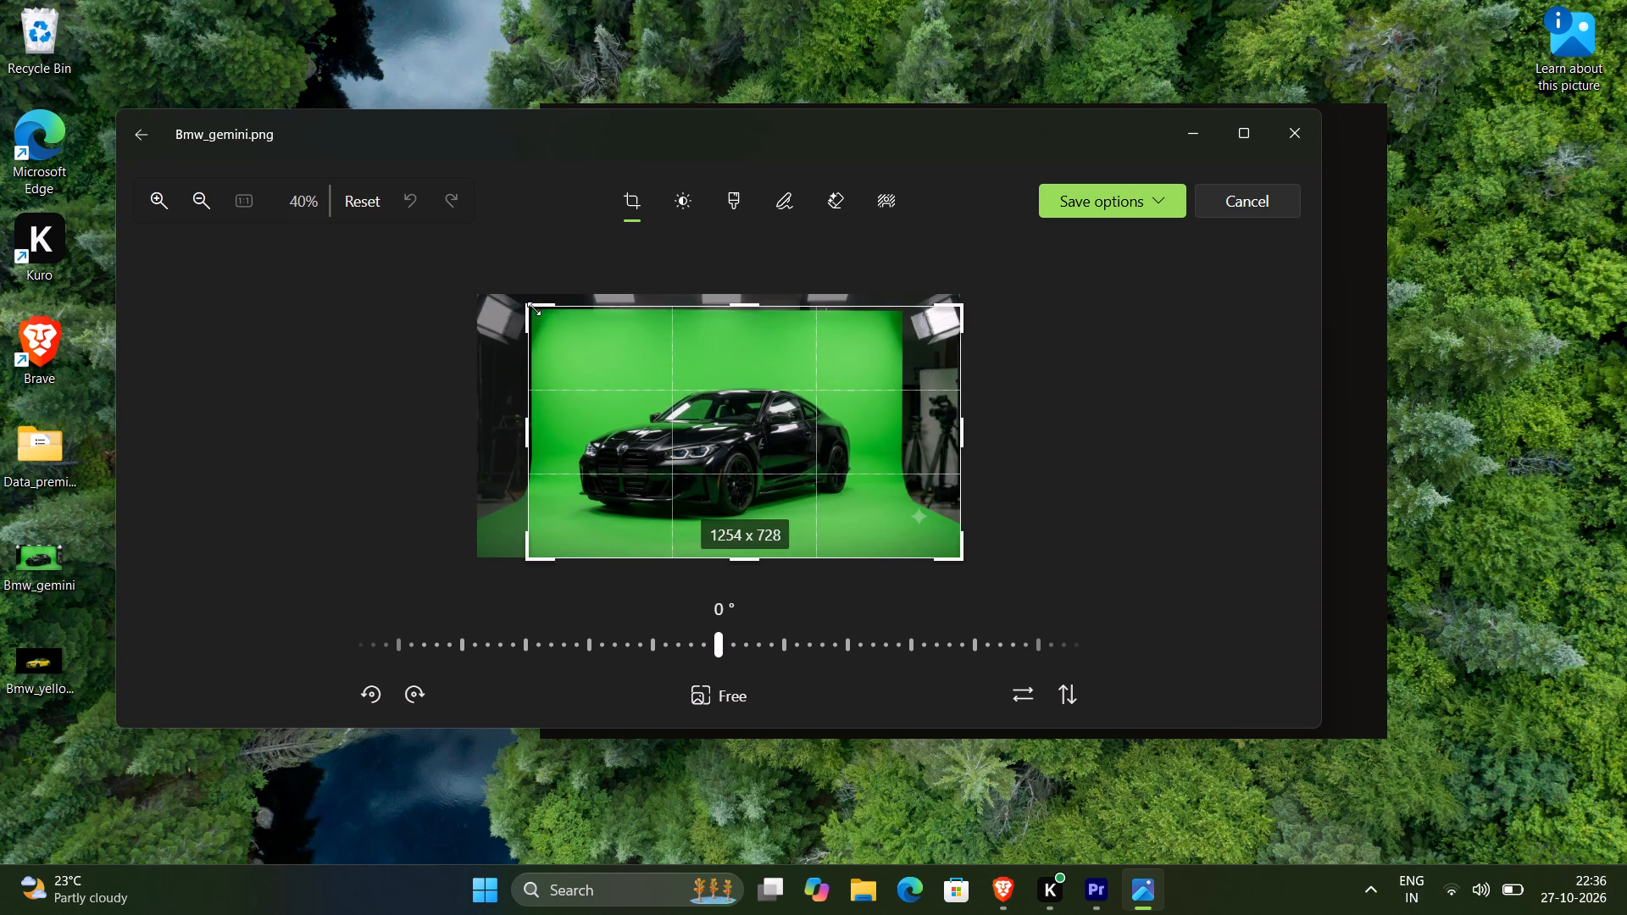
drag(534, 308, 541, 313)
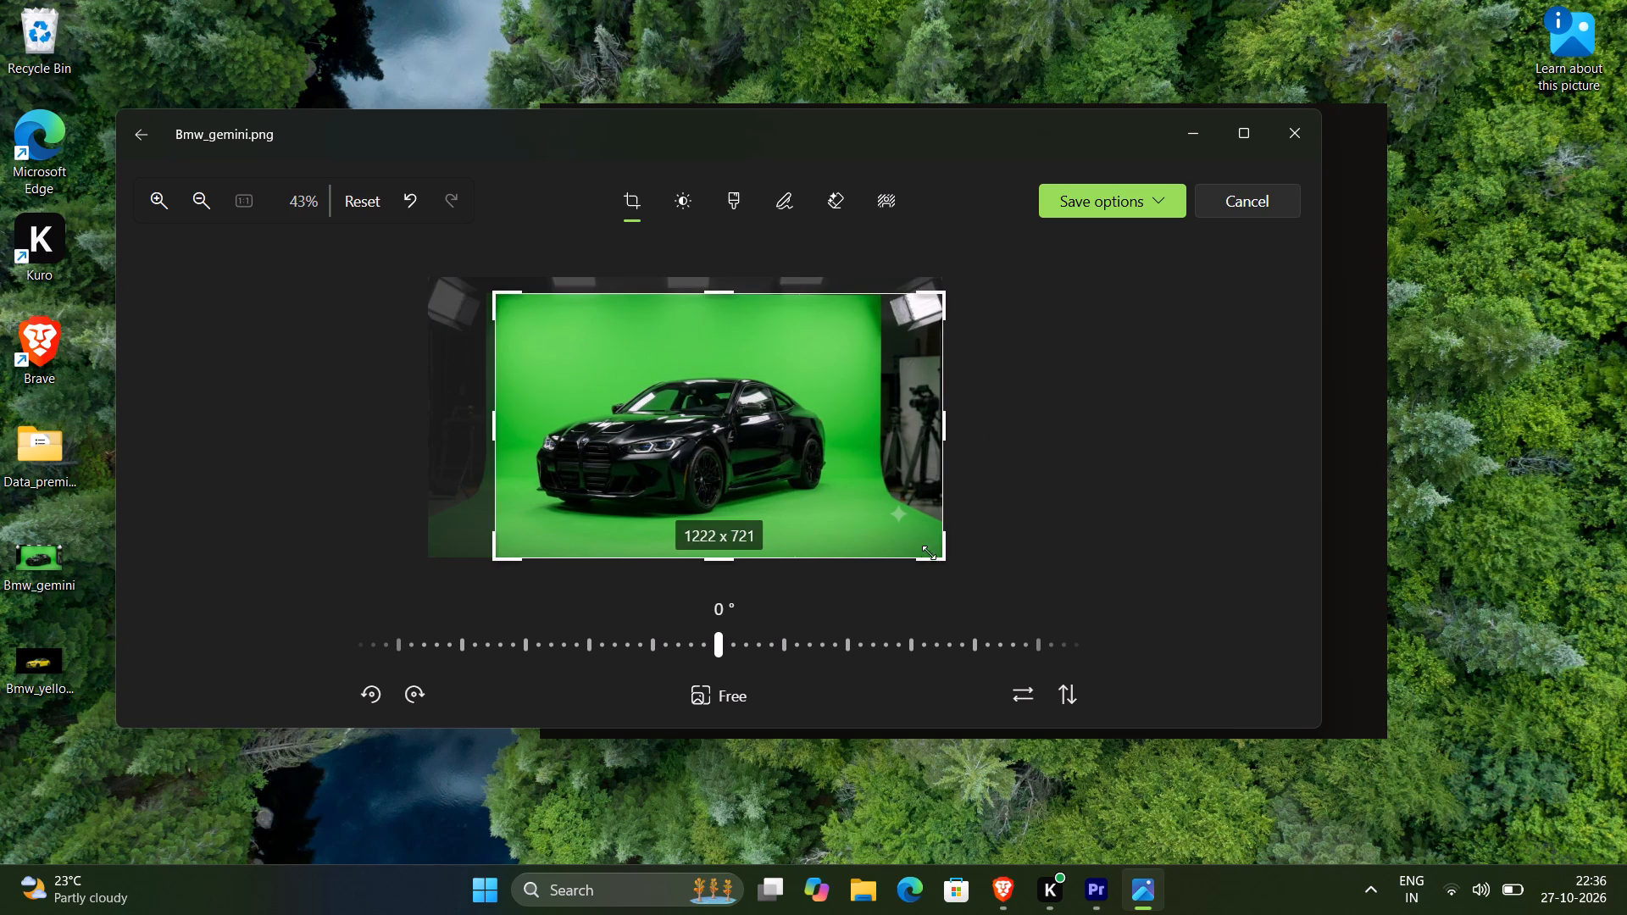
drag(943, 561, 880, 562)
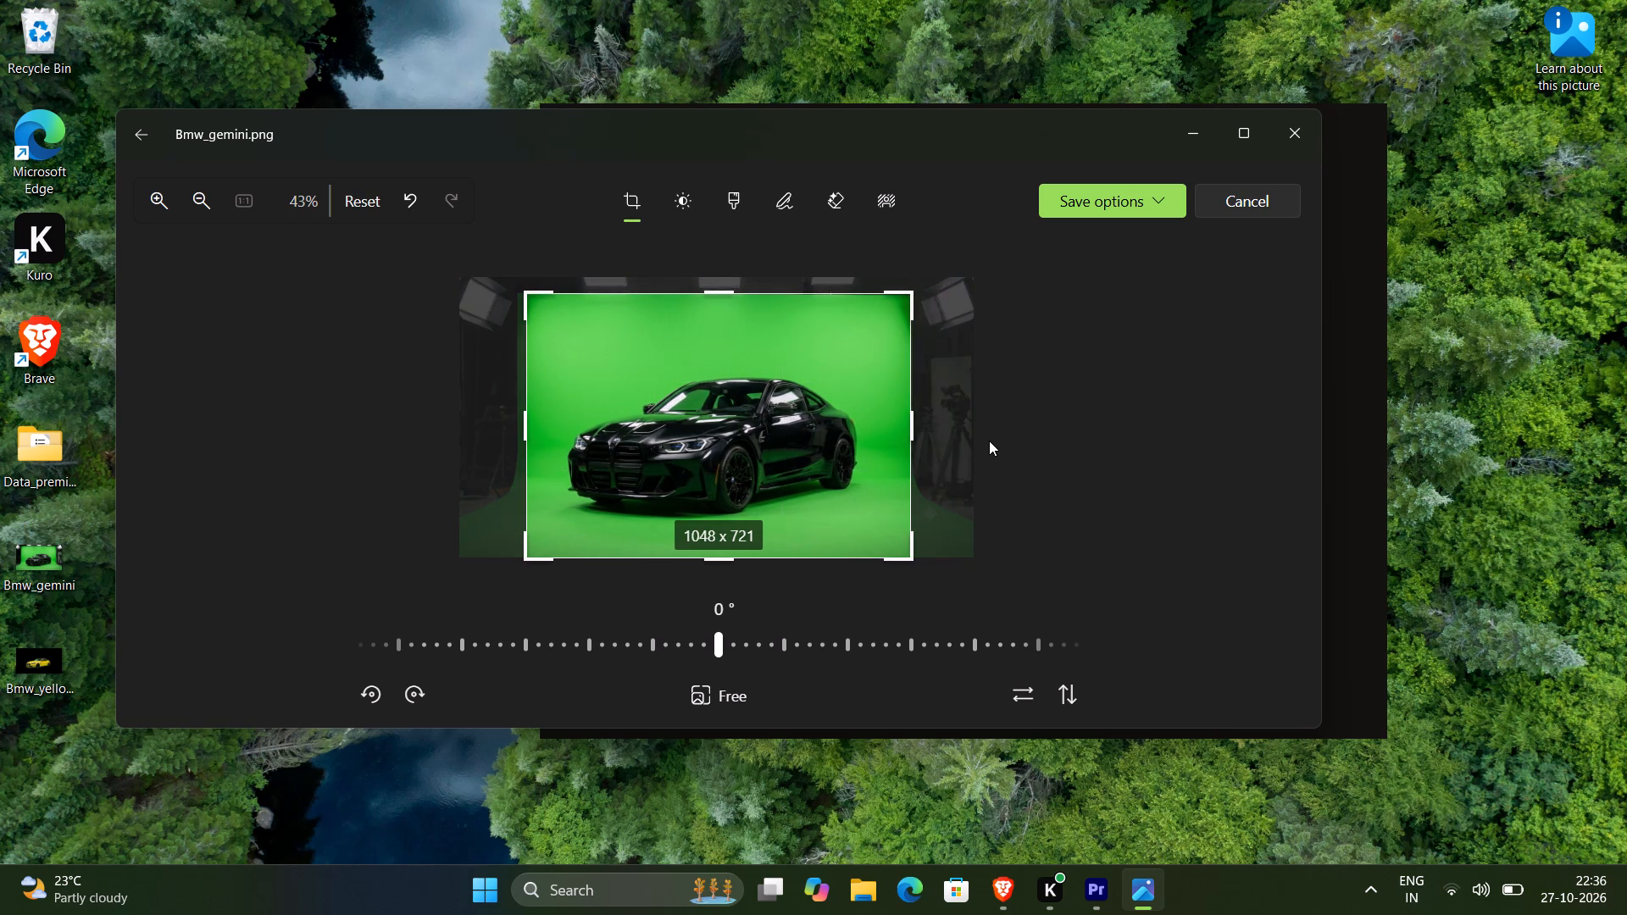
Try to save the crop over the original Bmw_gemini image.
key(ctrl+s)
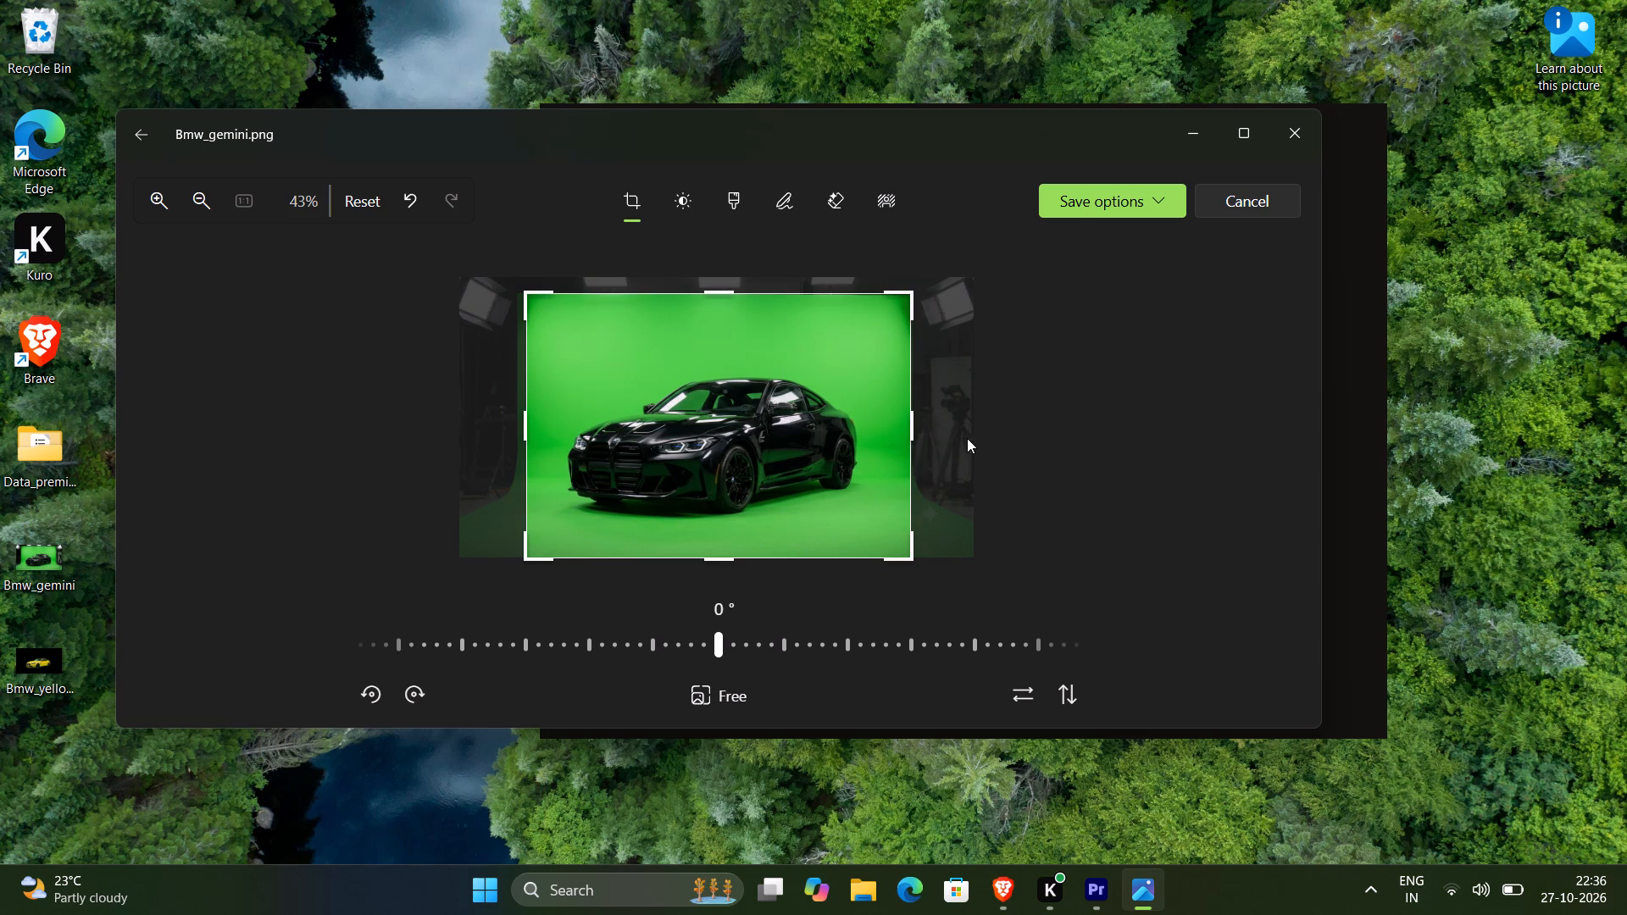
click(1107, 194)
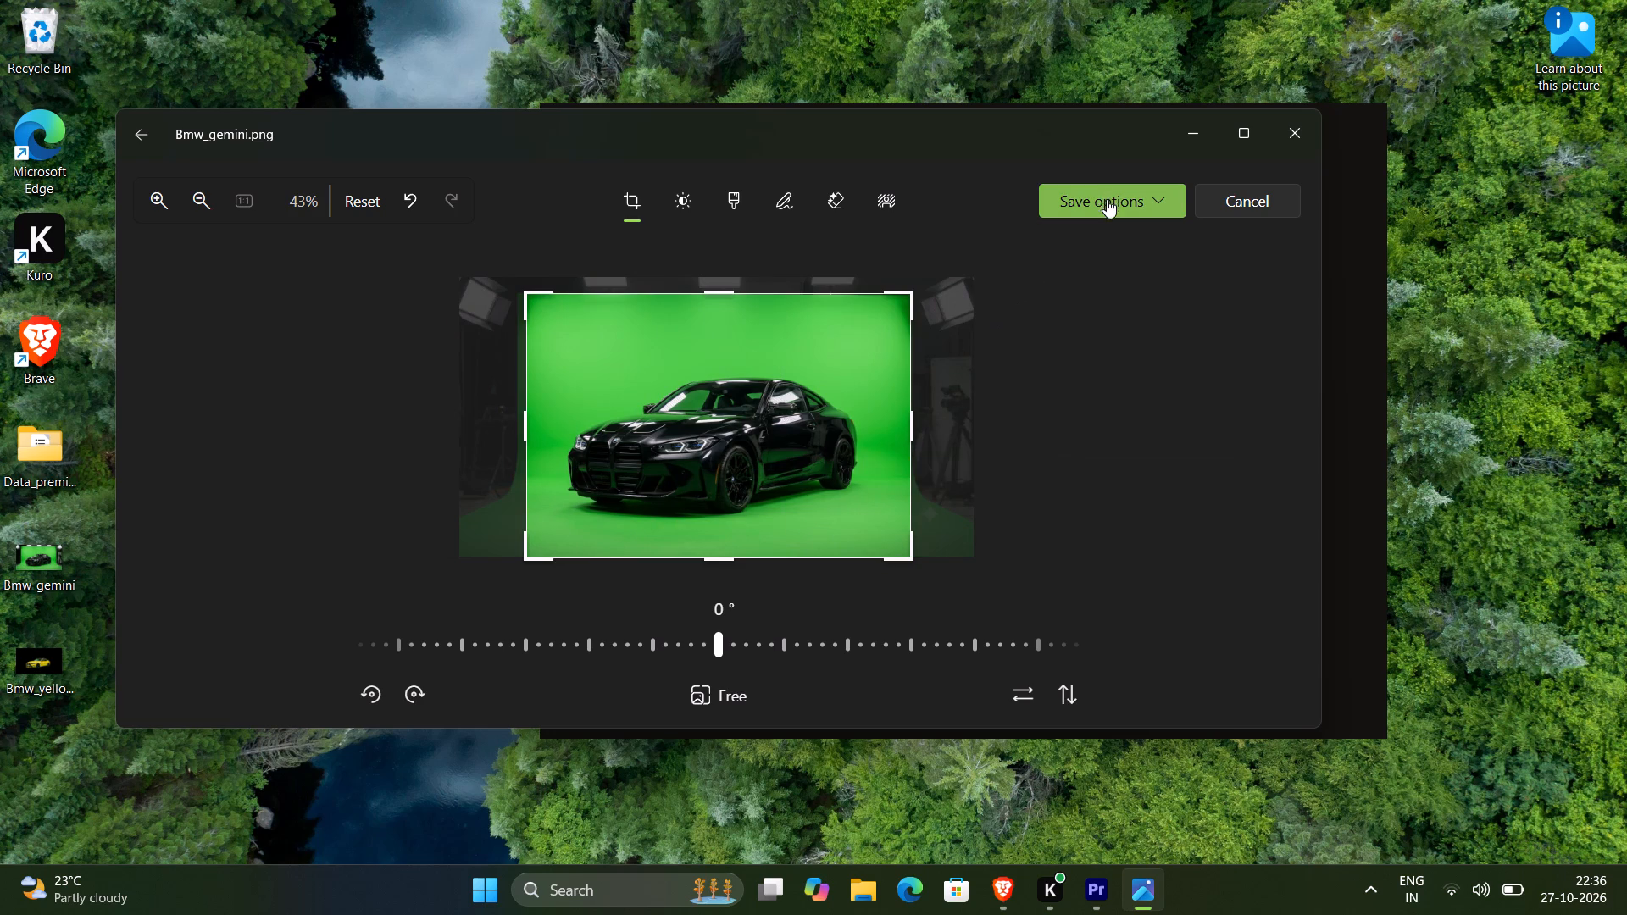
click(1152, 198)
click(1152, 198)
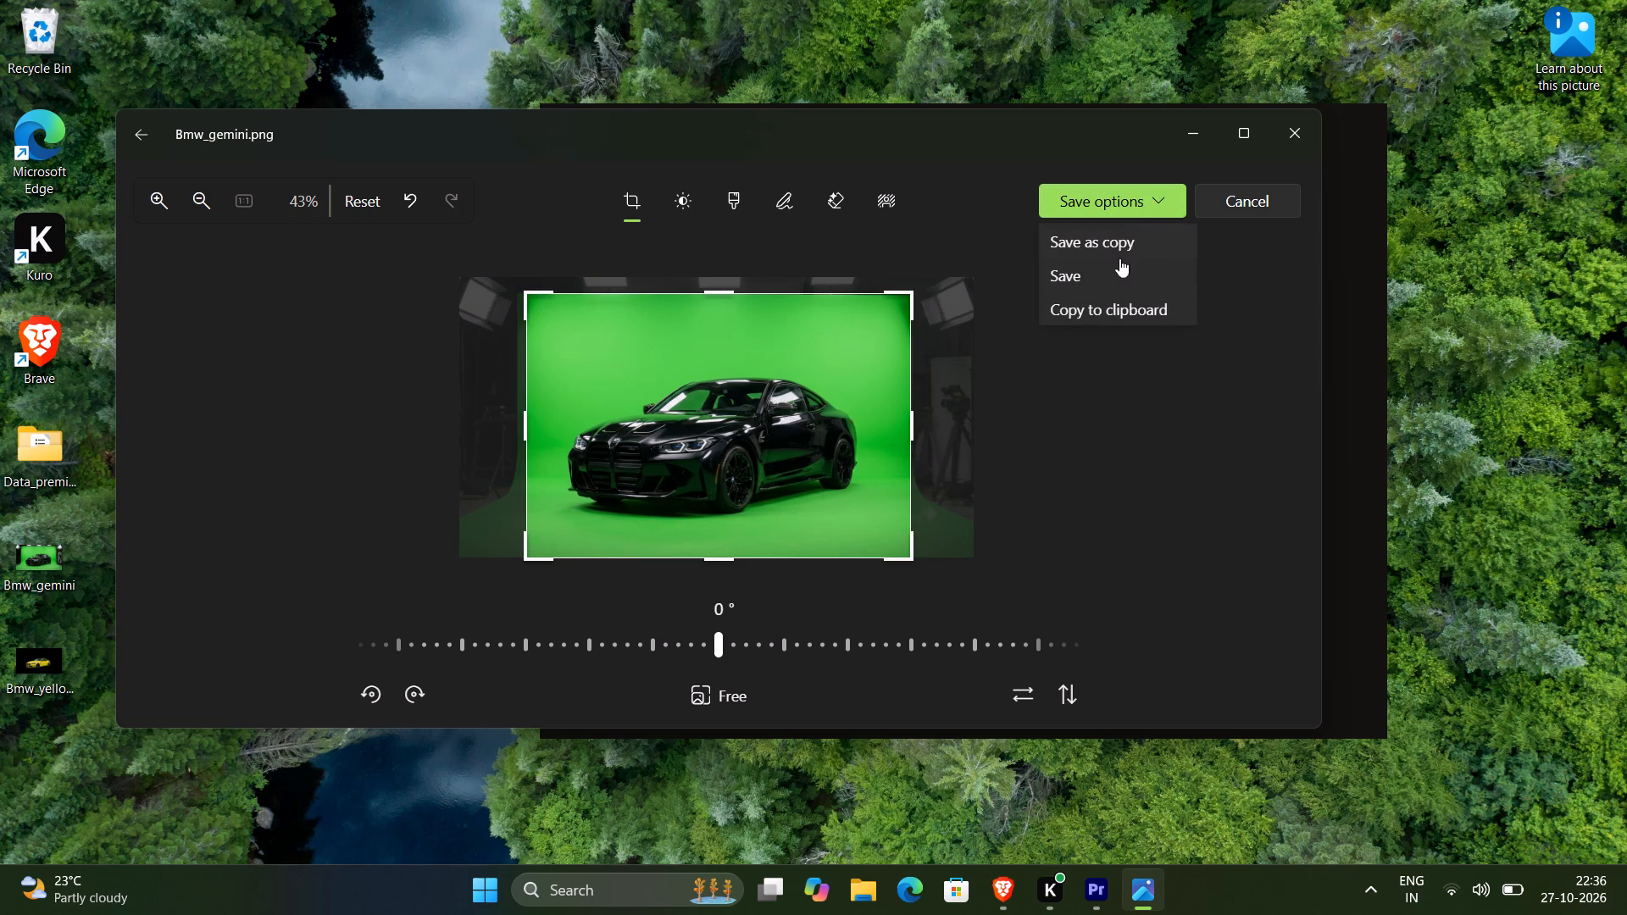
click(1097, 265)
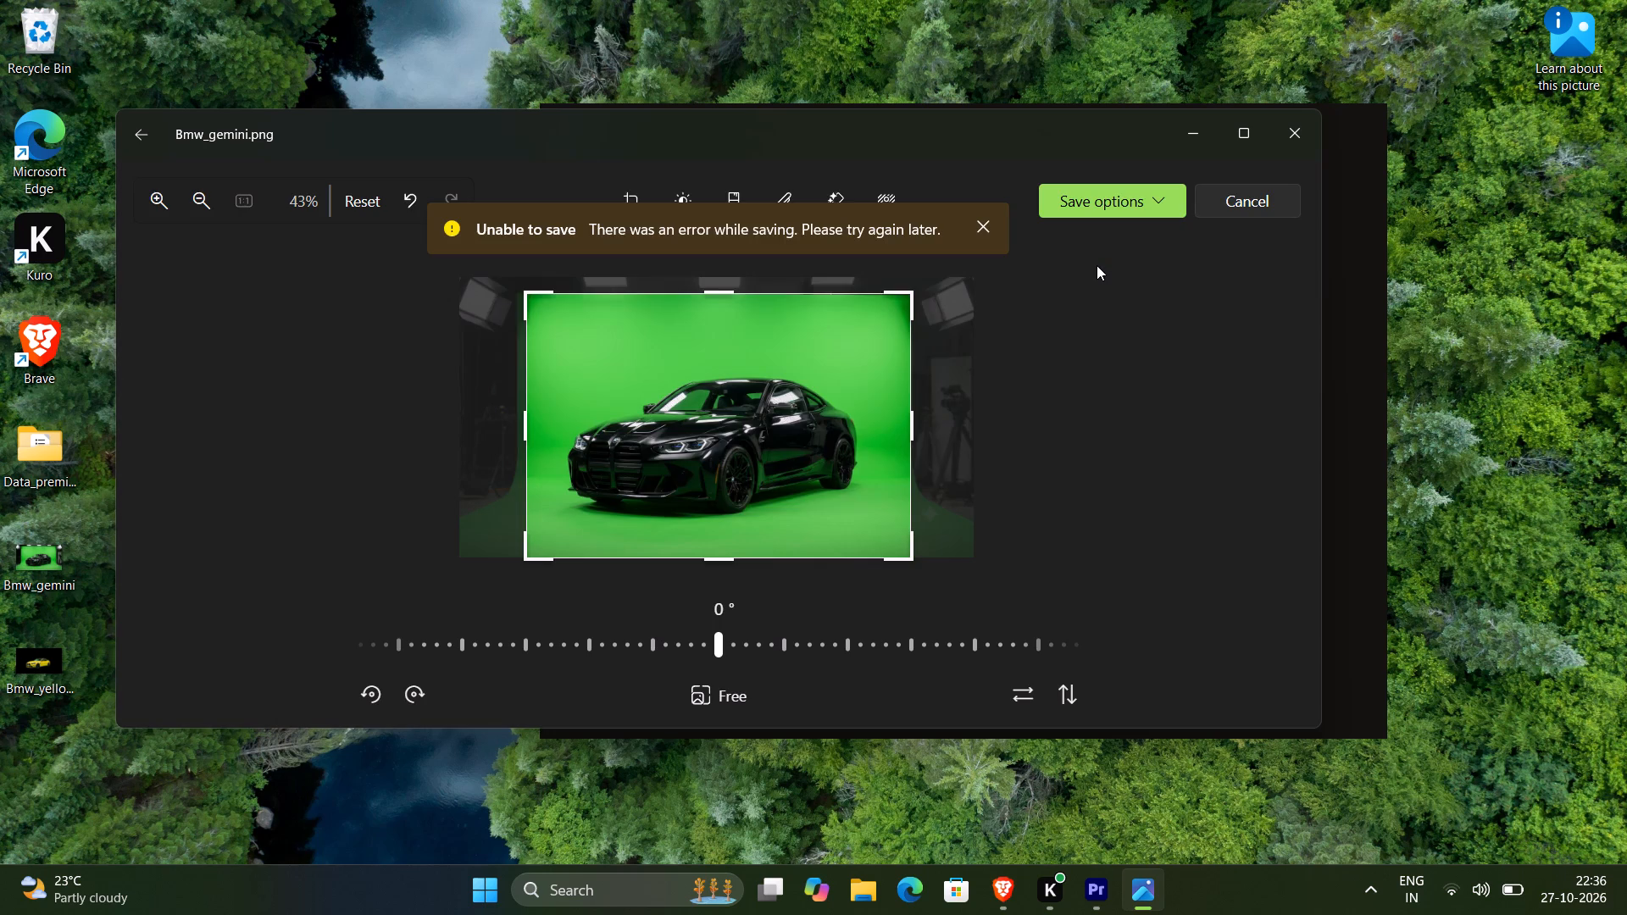
Save the cropped image as a PNG copy named Bmw_gemini_1 on the Desktop.
click(1149, 204)
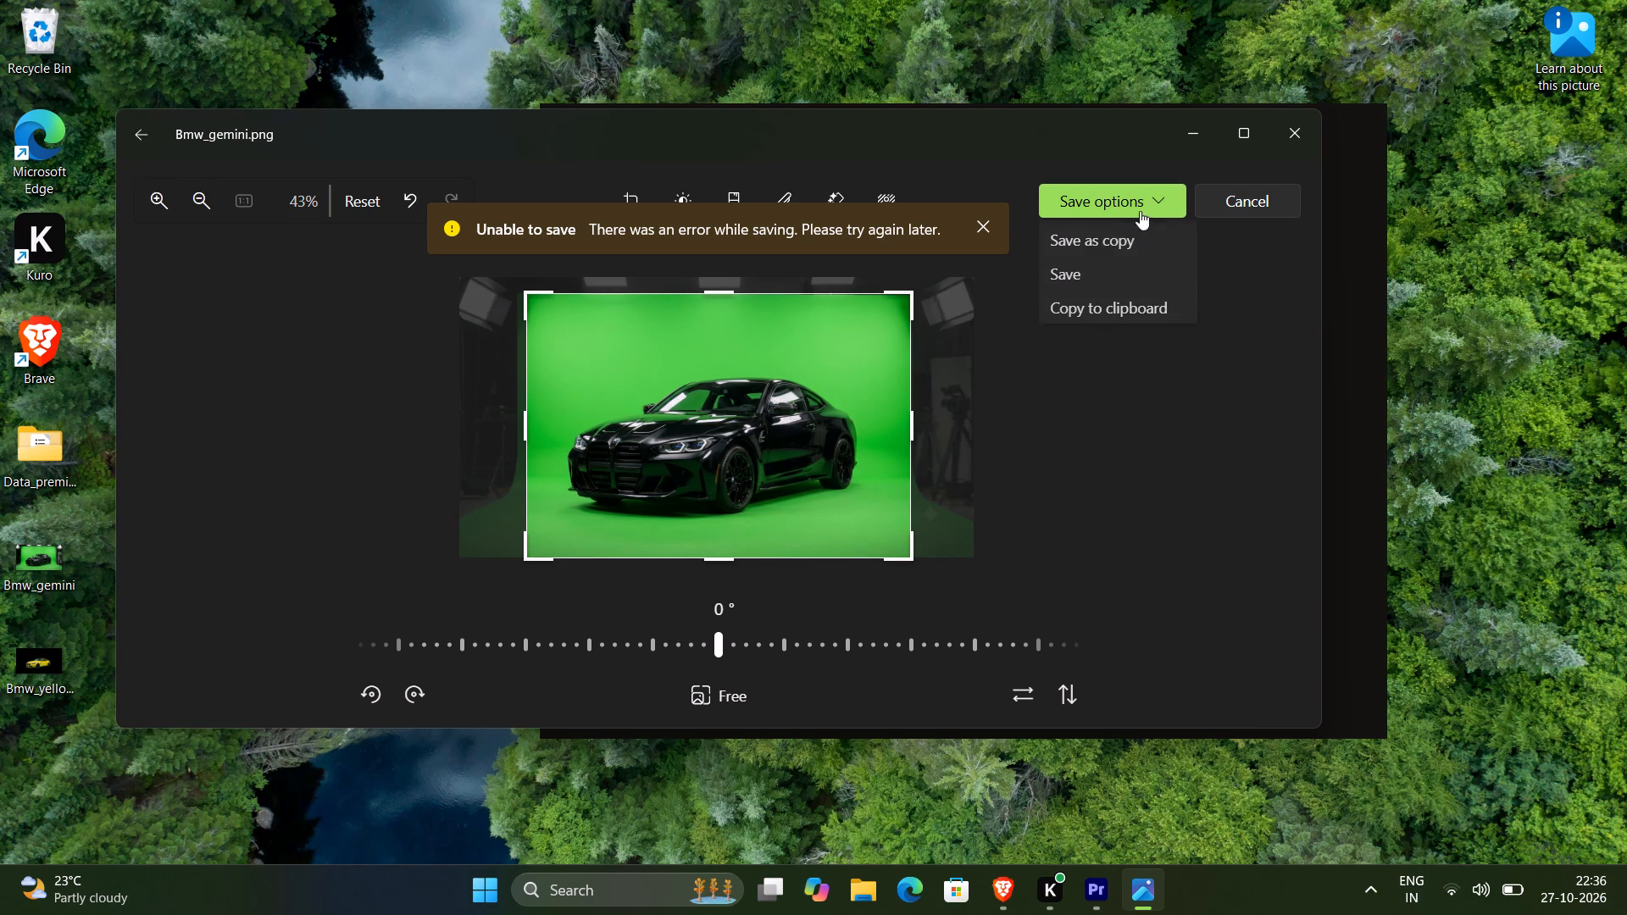
click(1097, 239)
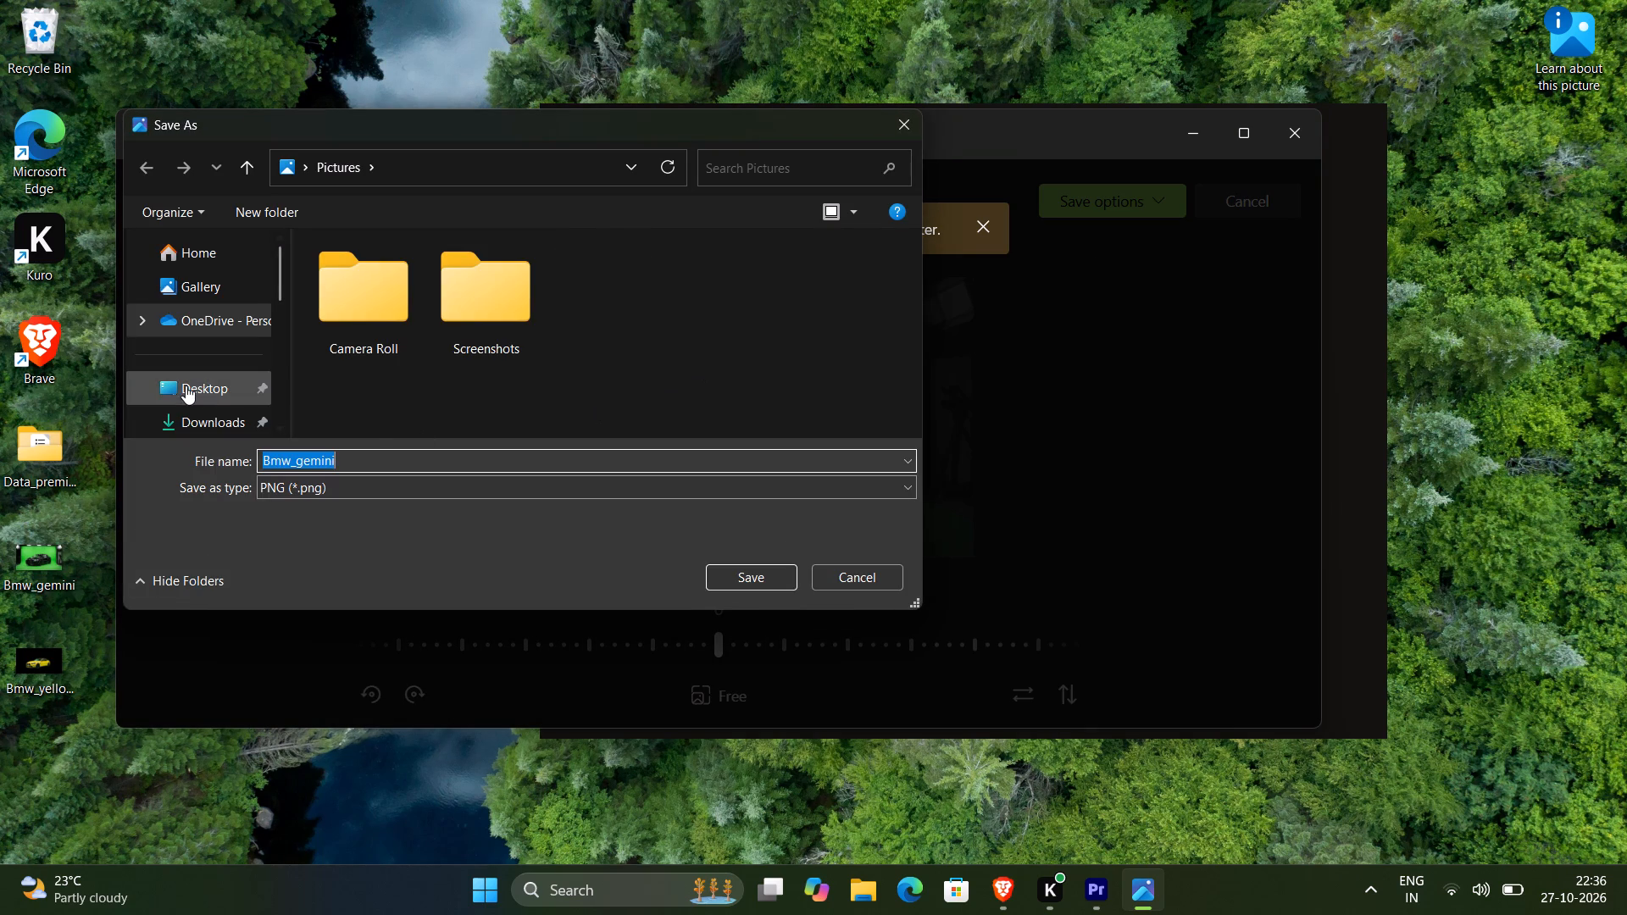
scroll(186, 385, down, 1)
click(211, 324)
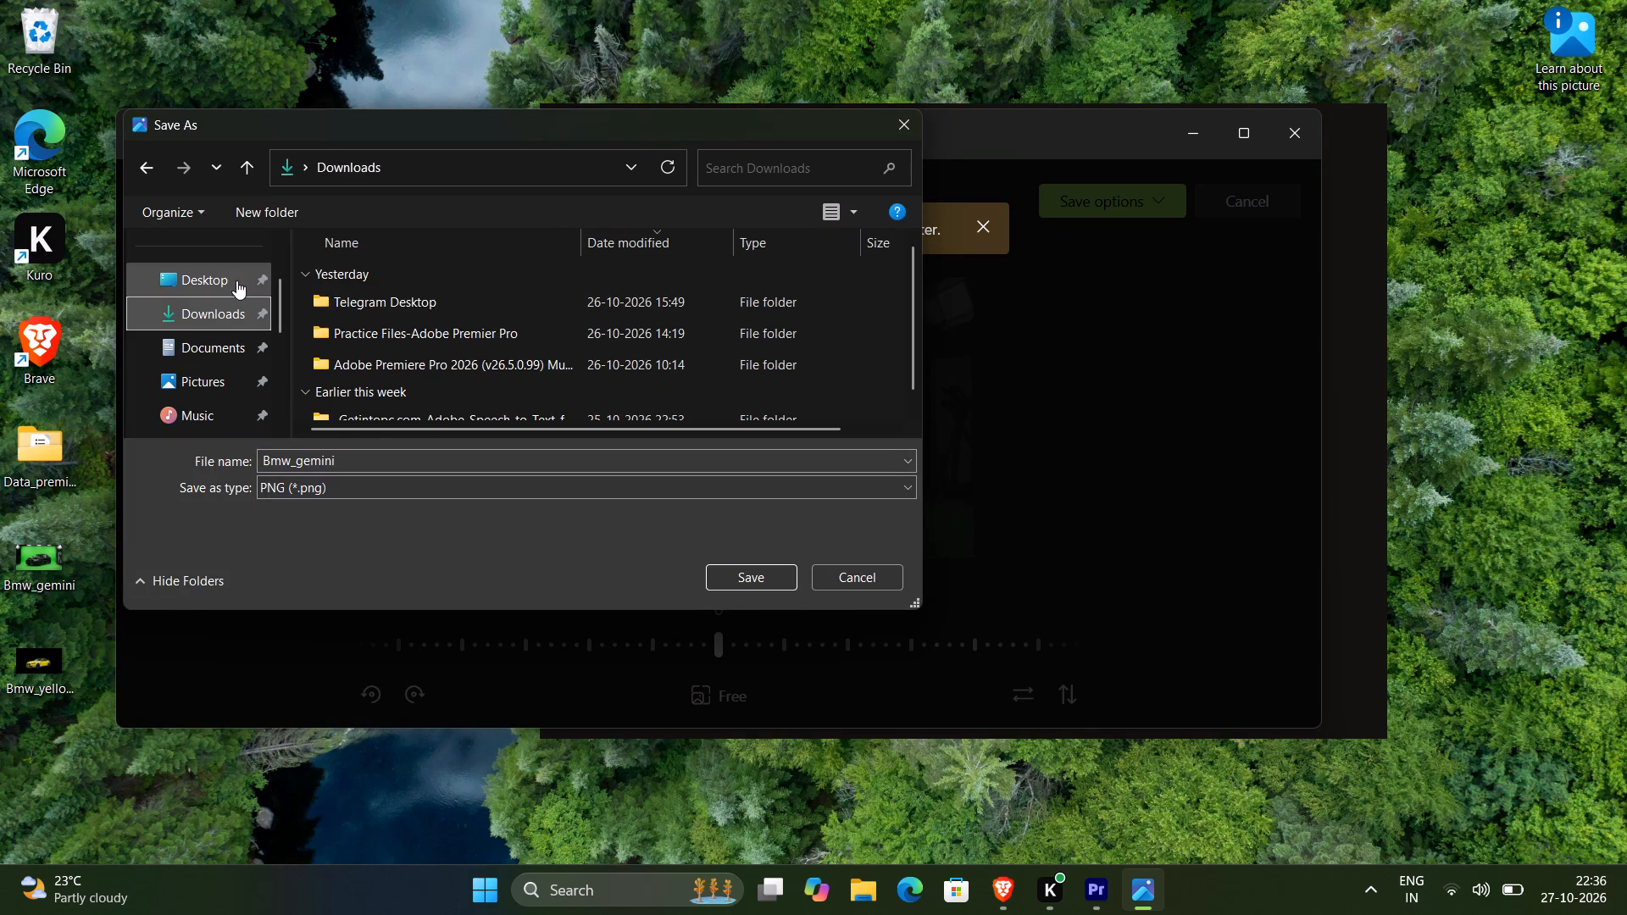
click(236, 280)
click(746, 575)
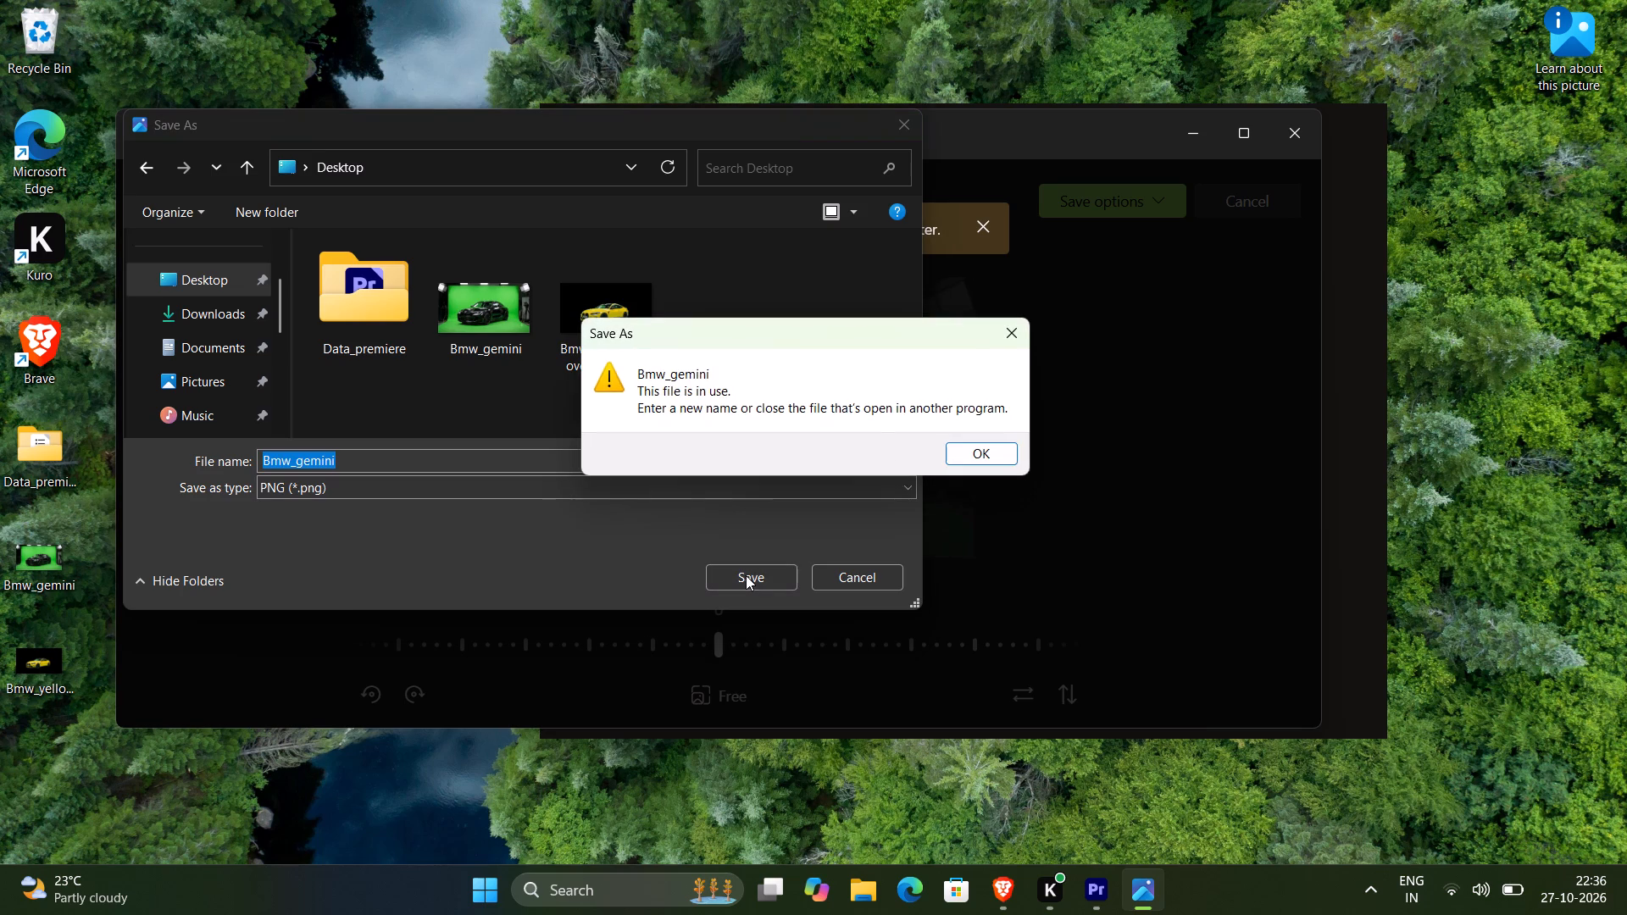
click(1016, 339)
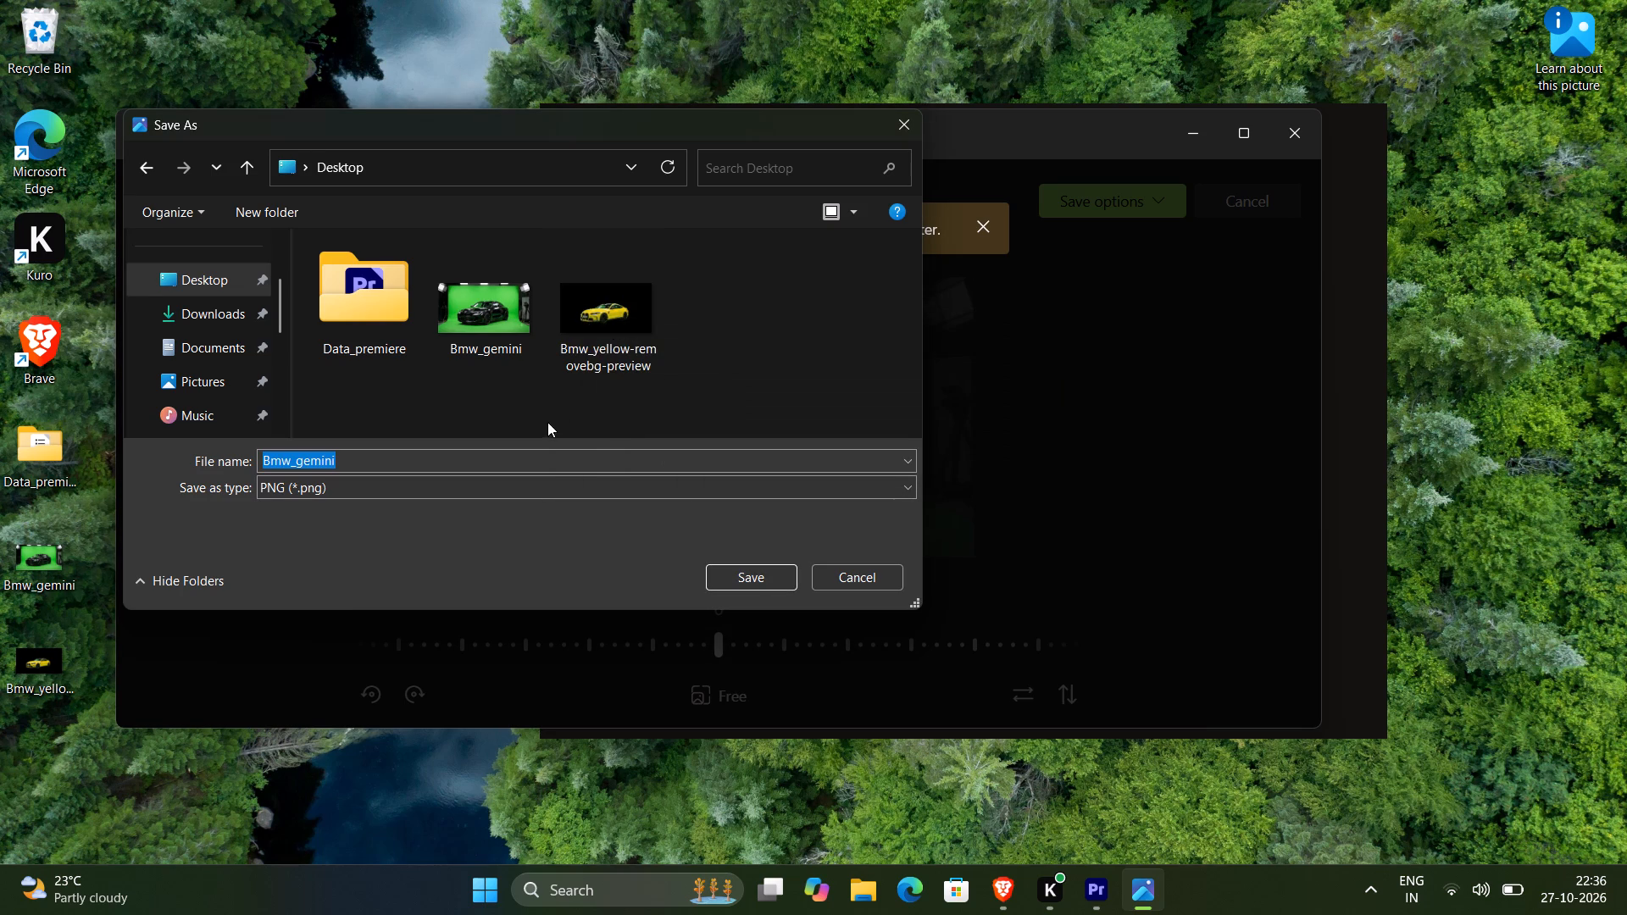
click(451, 456)
click(354, 476)
click(358, 465)
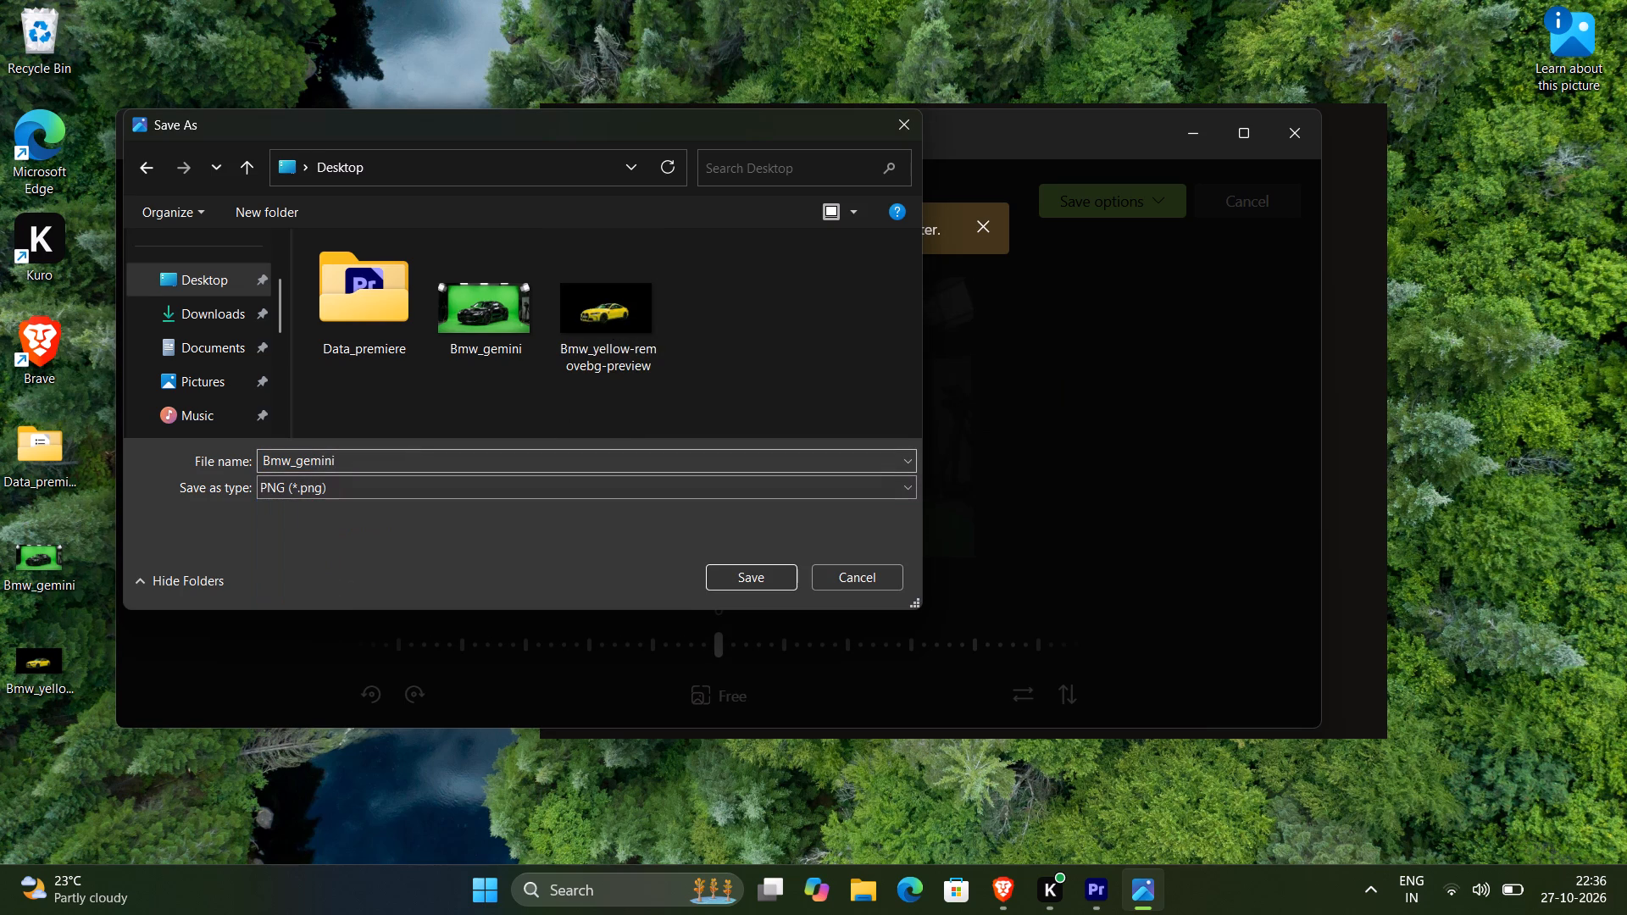
click(358, 465)
key(Right)
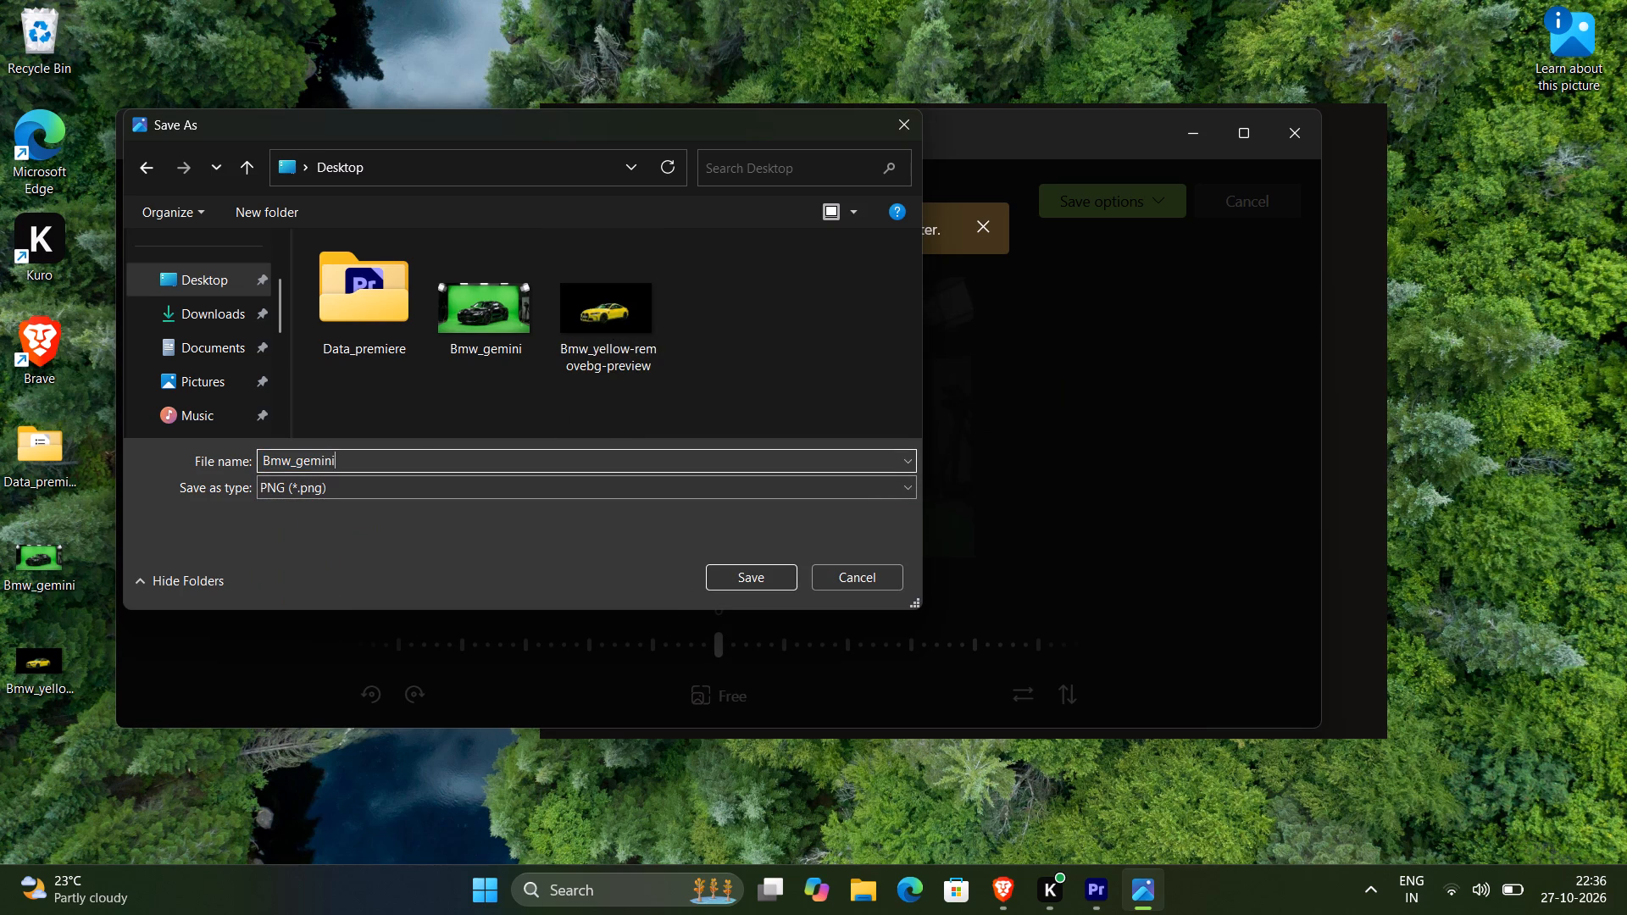
text(_1)
key(Return)
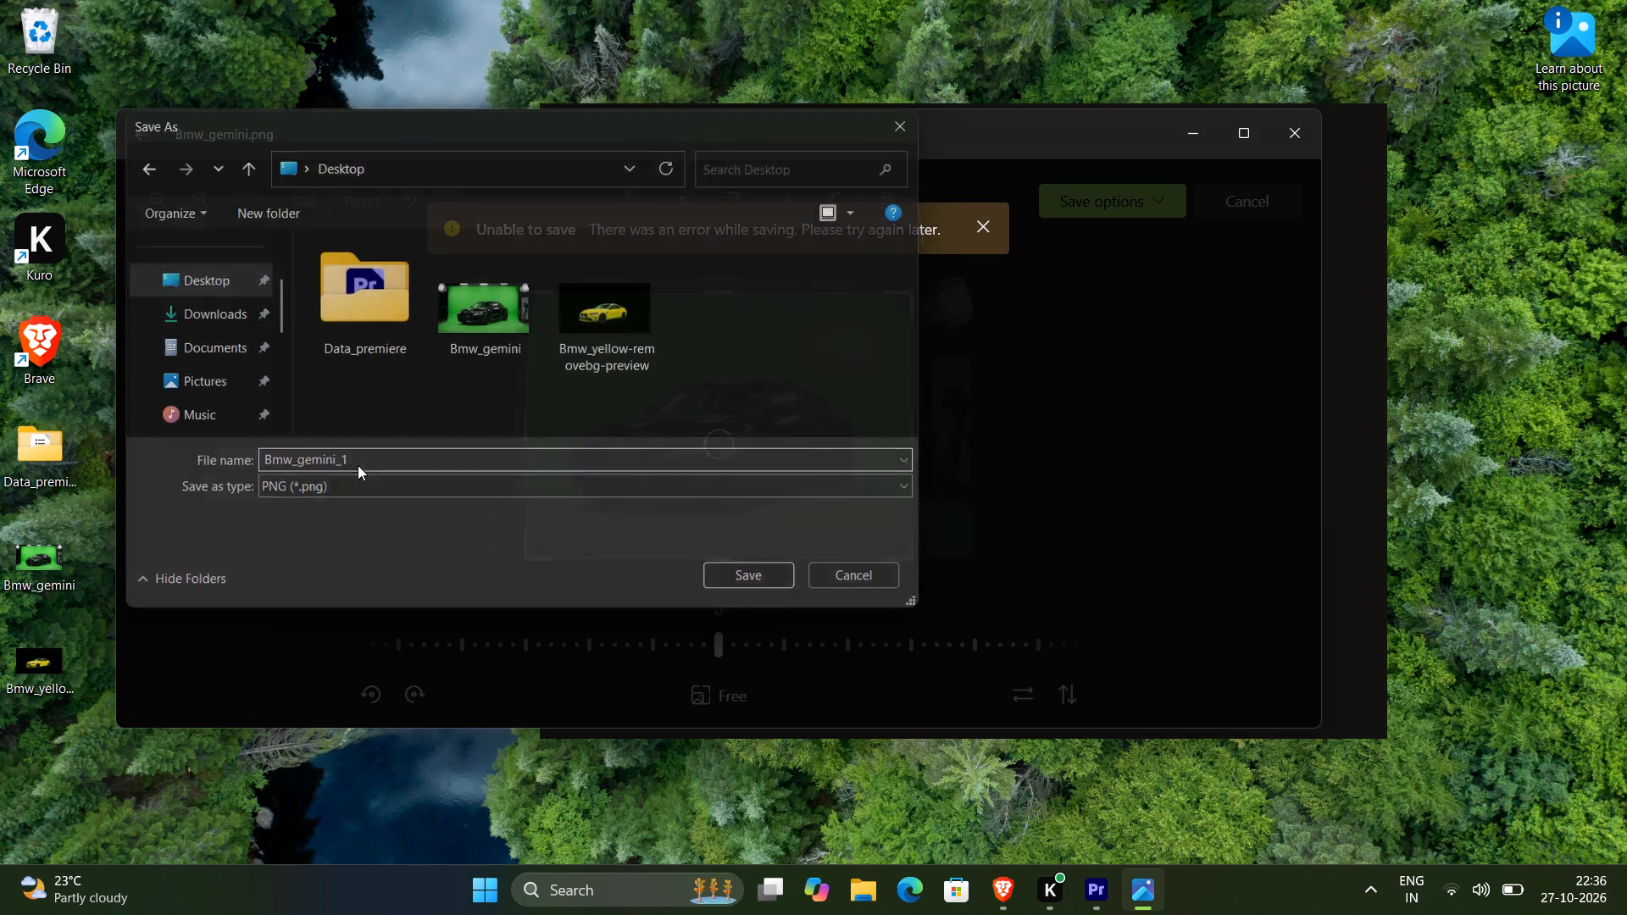
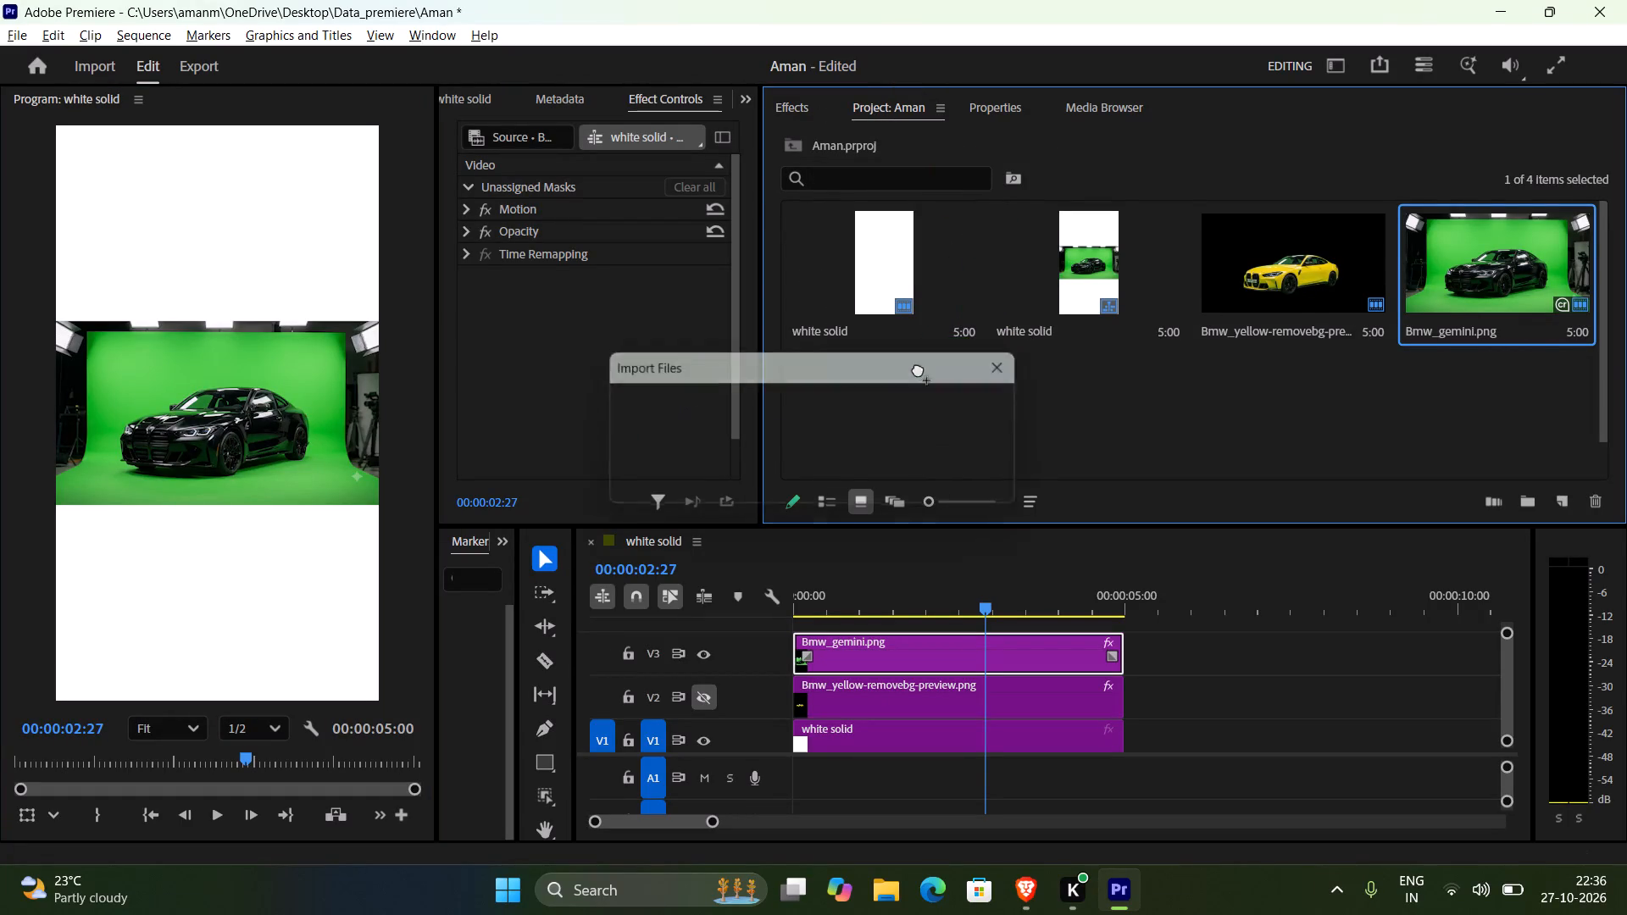
Delete the original Bmw_gemini.png from the project, including its clip references in the sequence.
click(1472, 255)
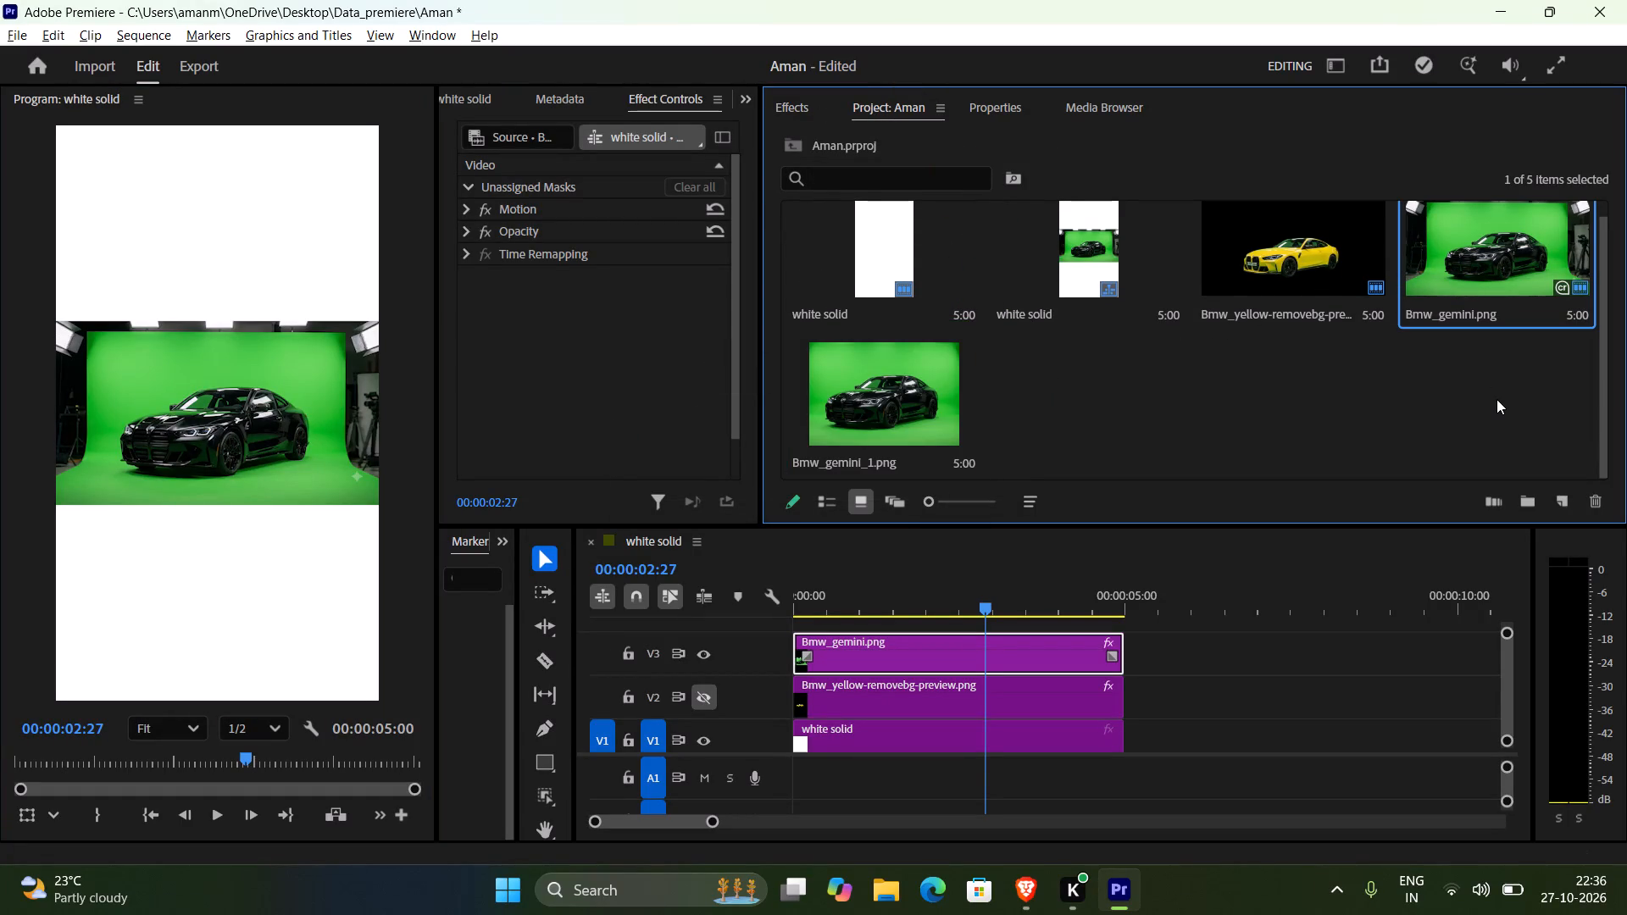
click(931, 522)
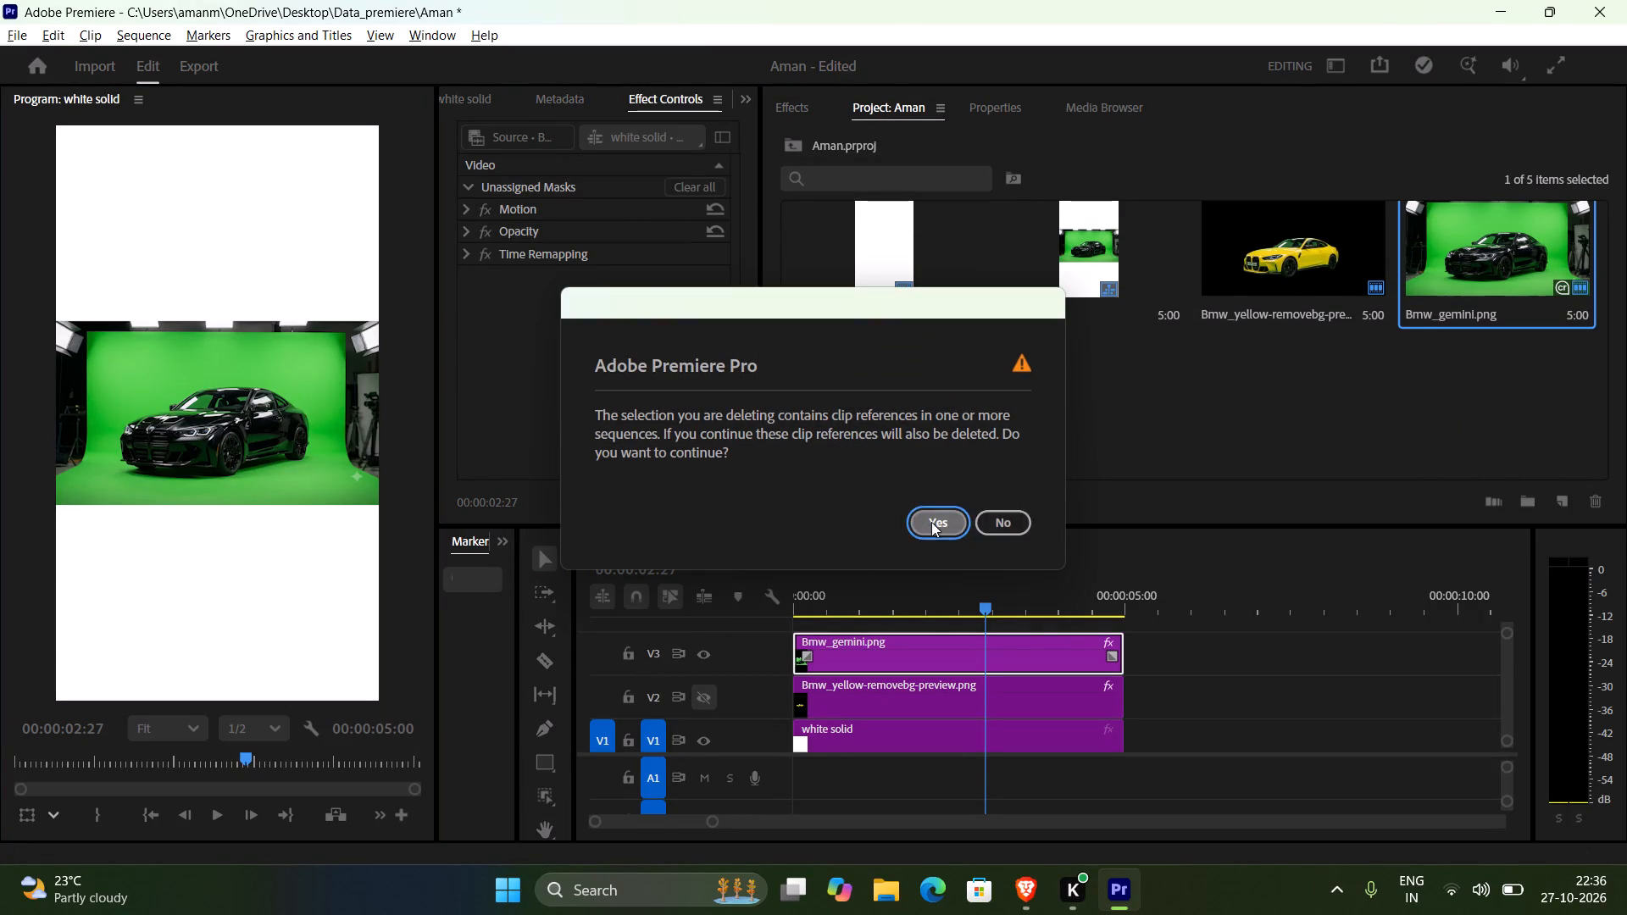
Place the cropped Bmw_gemini_1.png on track V3 at the start of the white solid sequence.
drag(1521, 266, 1518, 271)
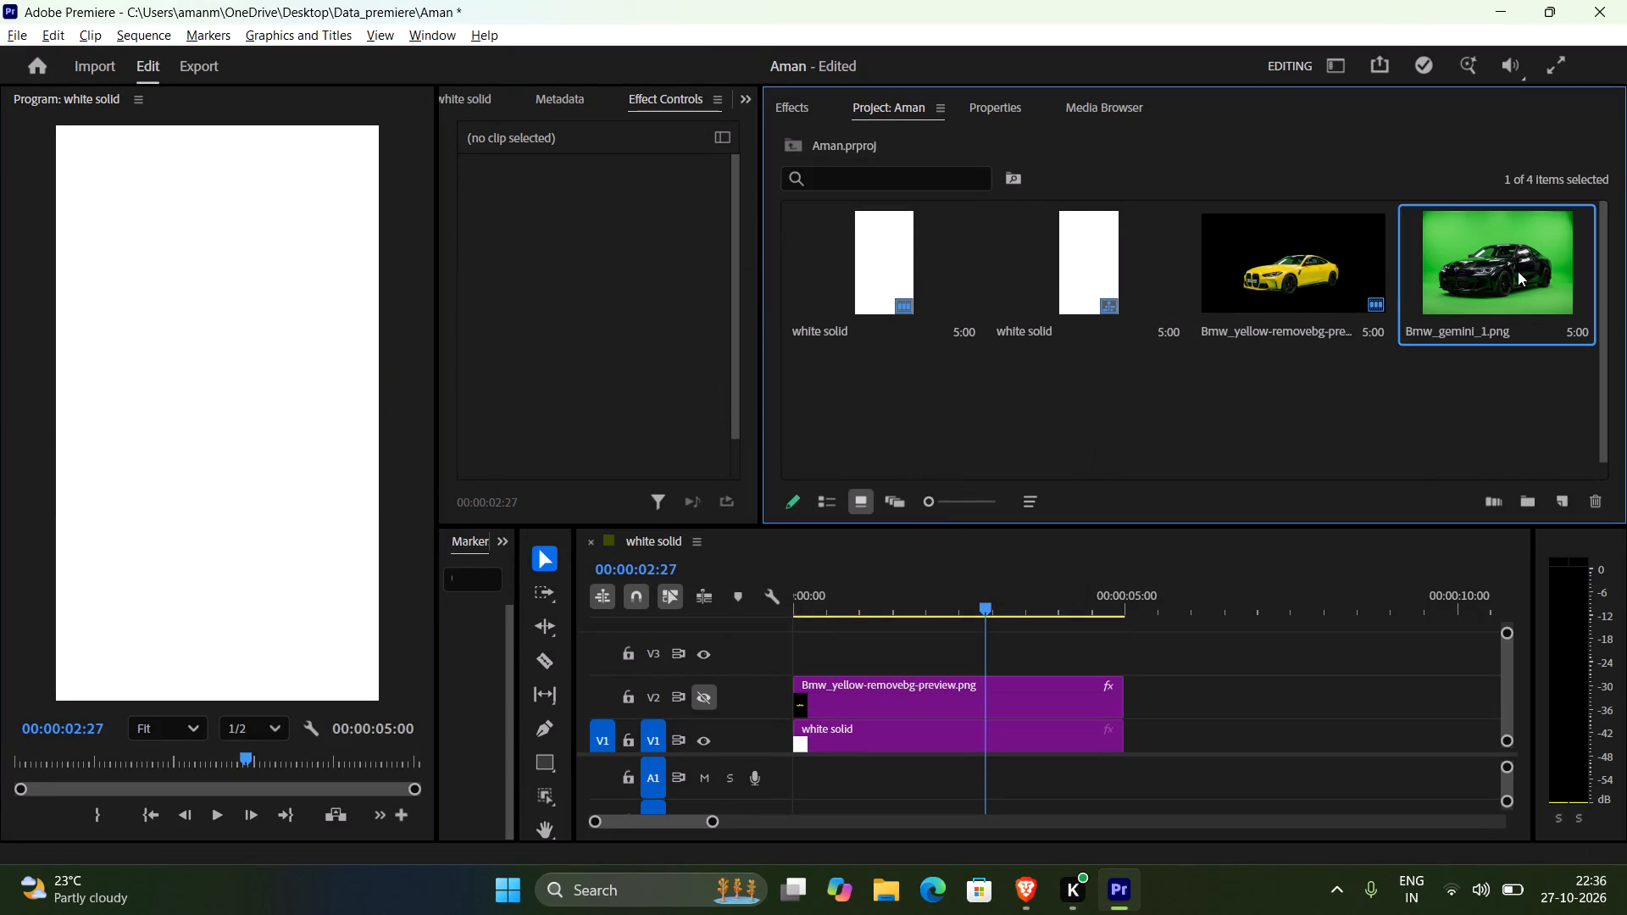
drag(1518, 271, 785, 660)
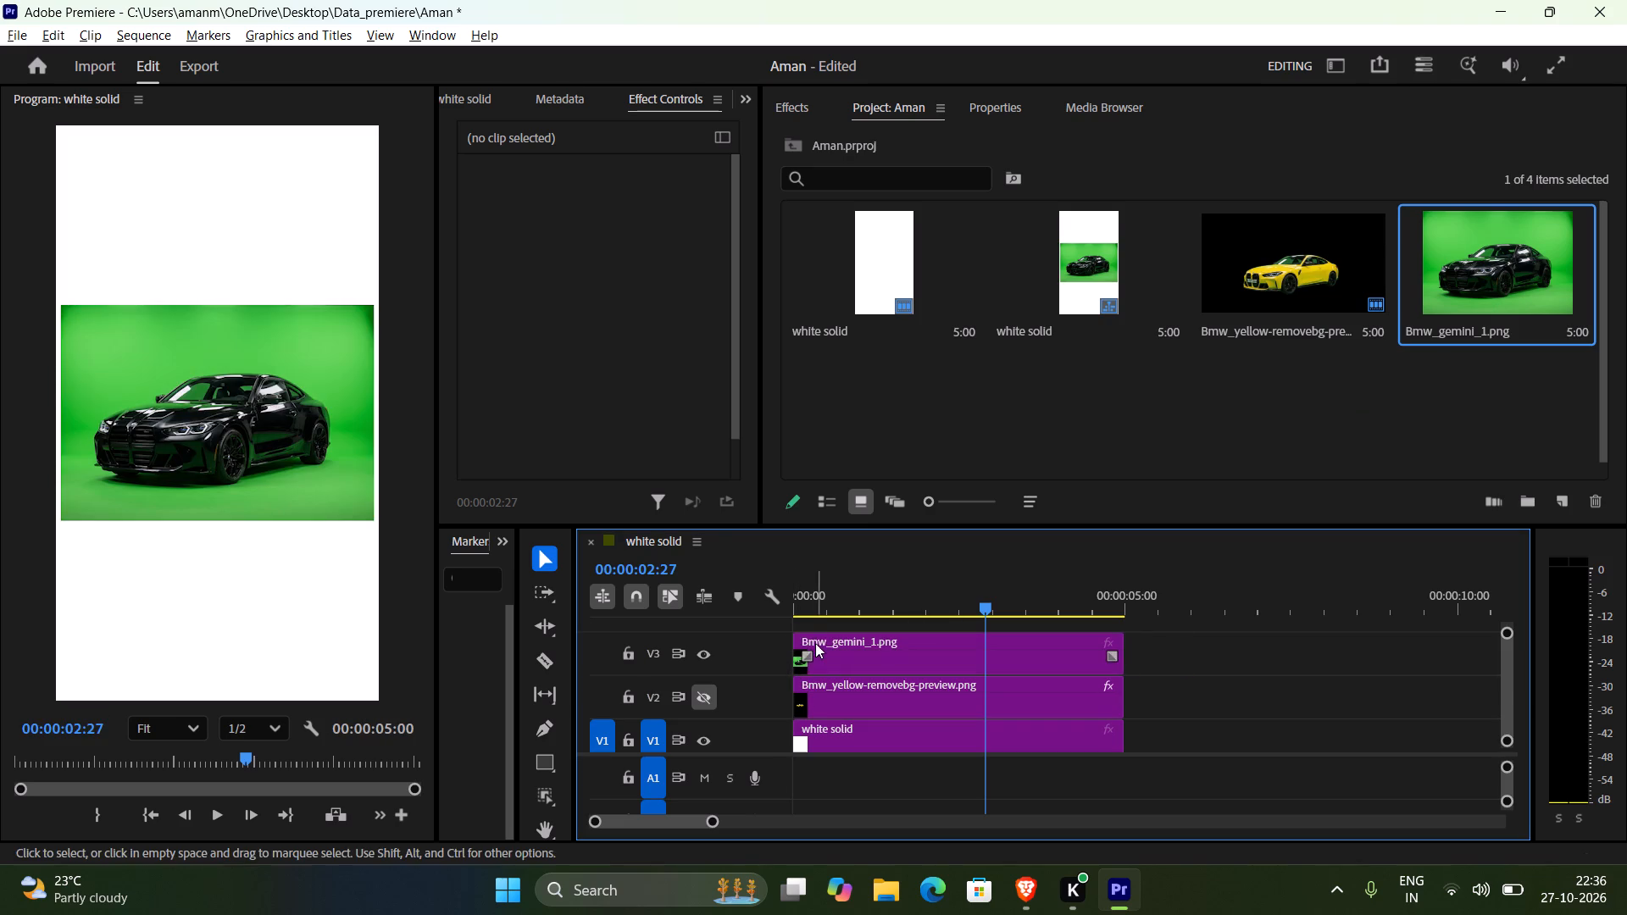
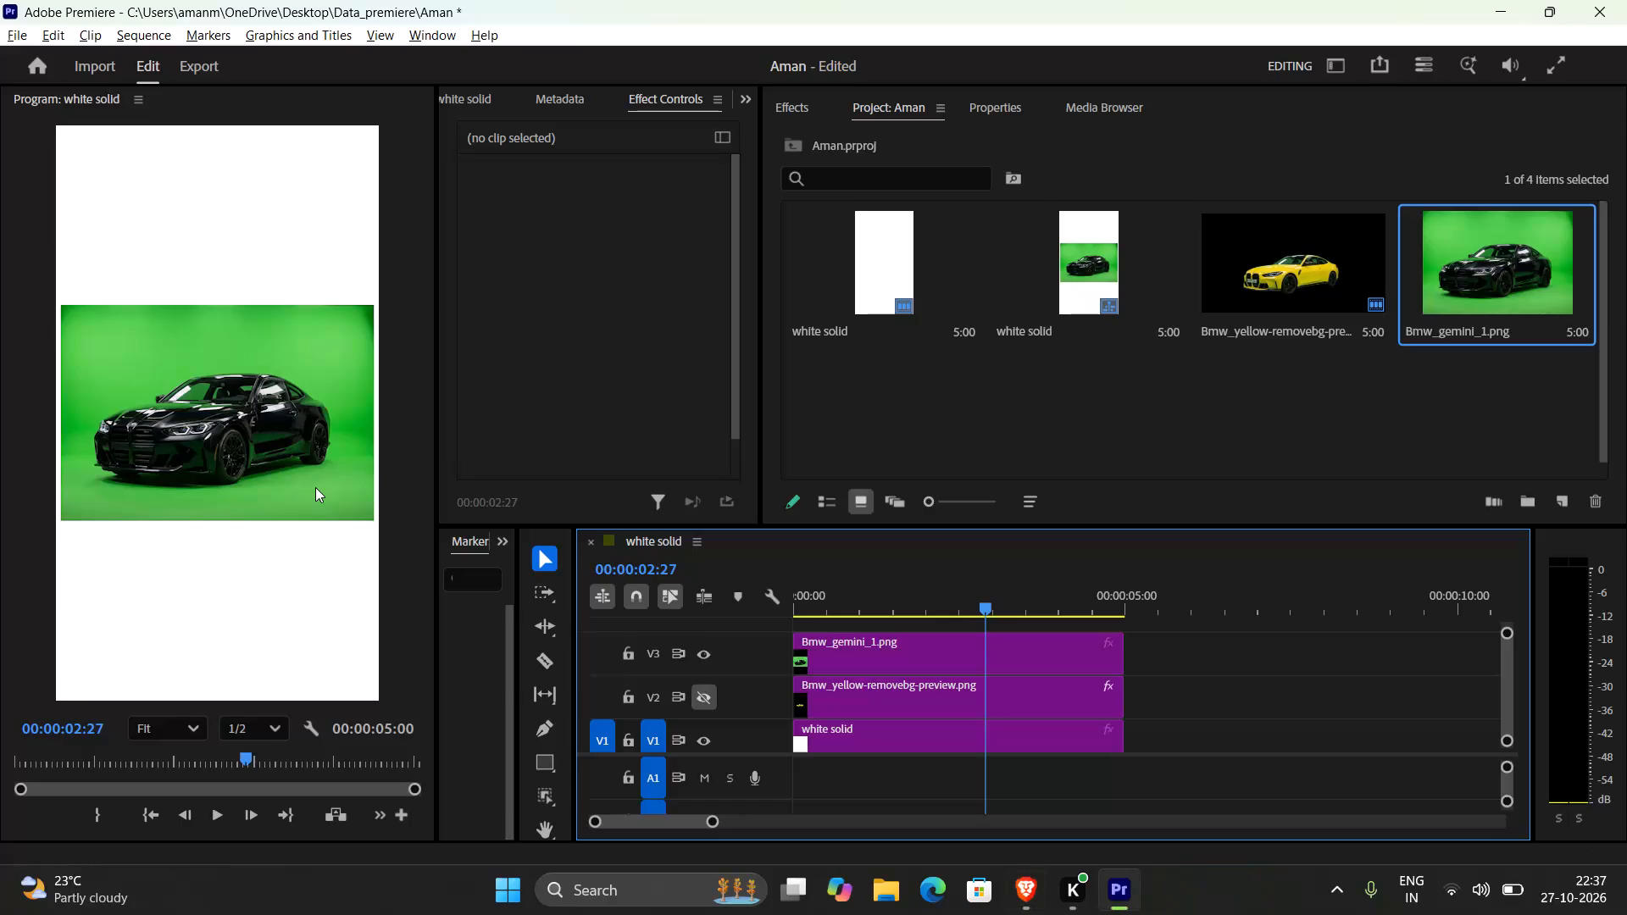
Preview the white solid sequence with the cropped green-screen image and compare it with the lecture video in Brave.
double_click(216, 820)
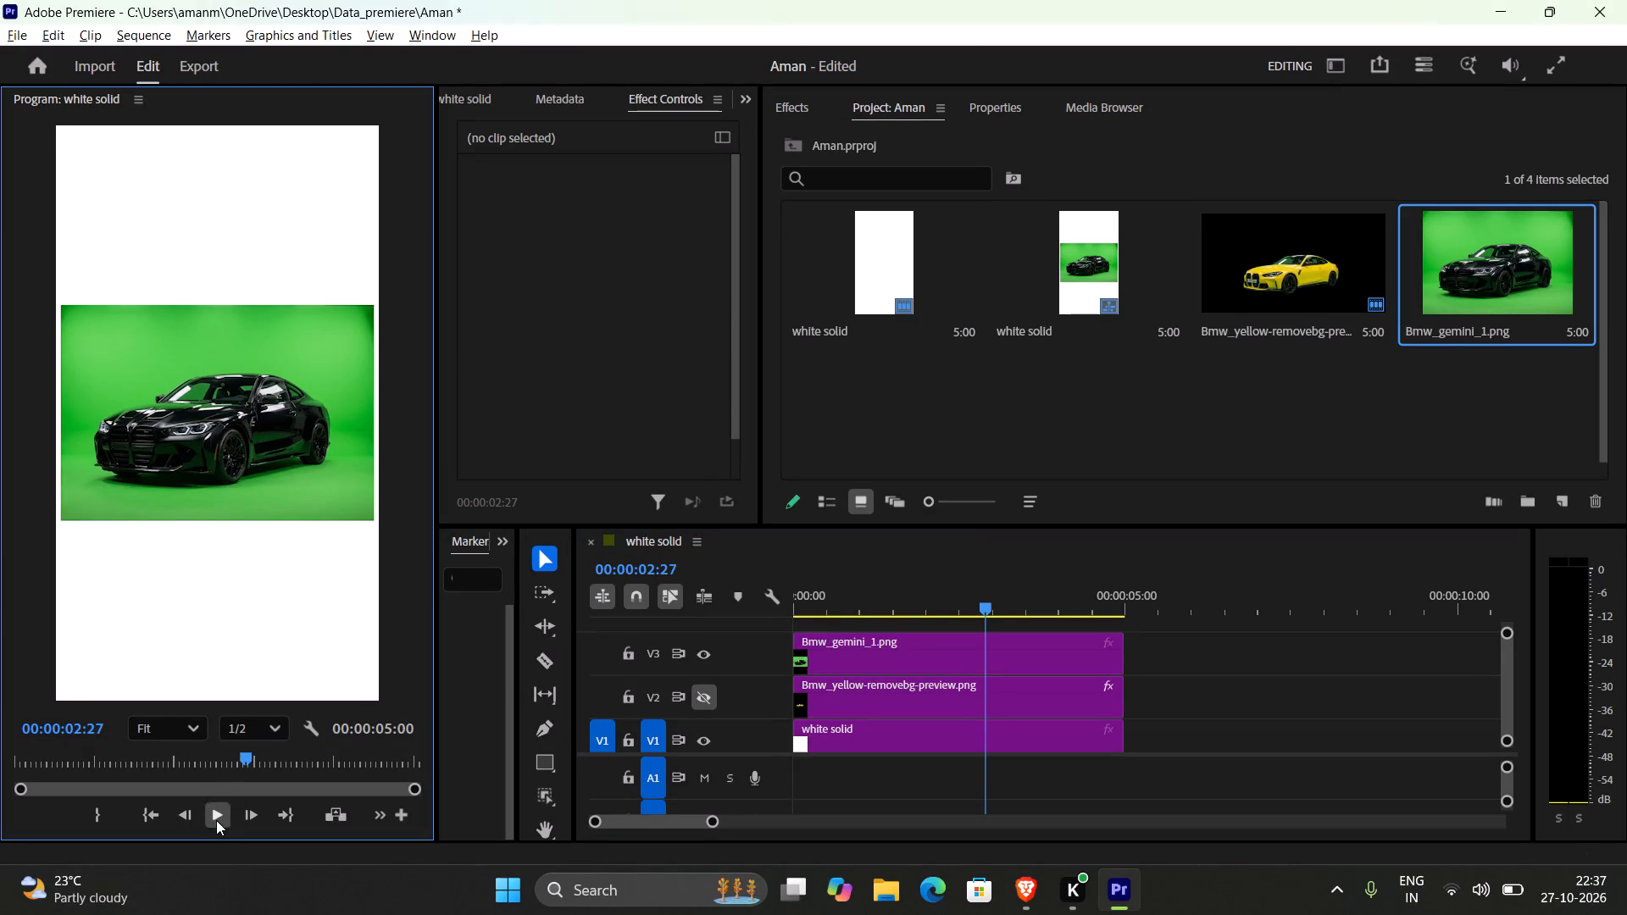
click(216, 820)
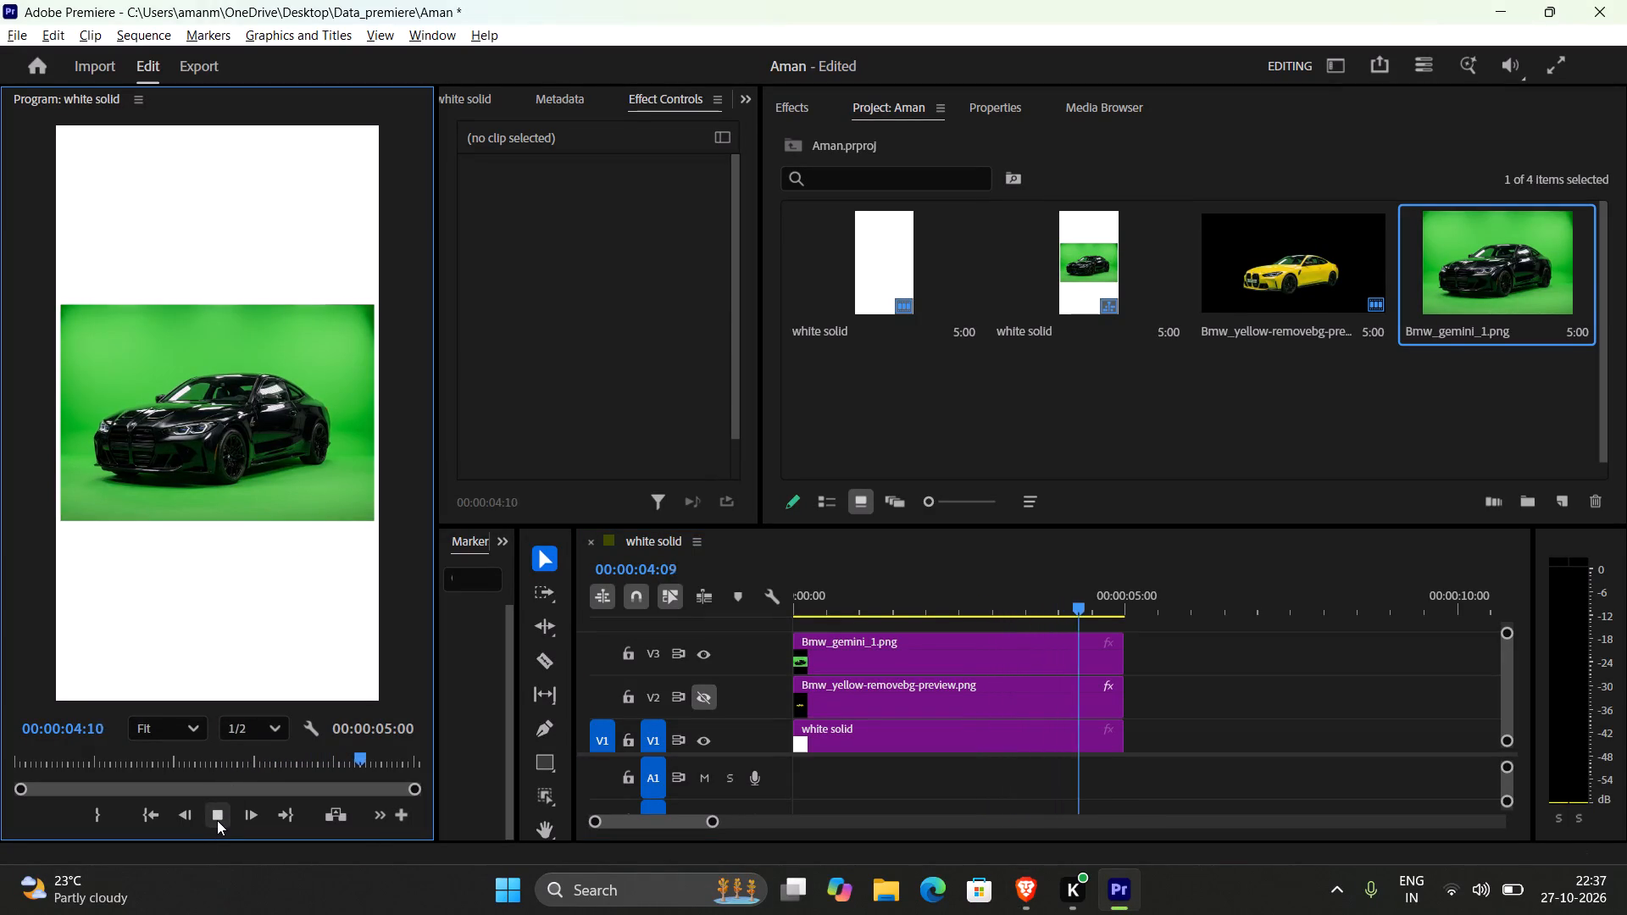
click(165, 738)
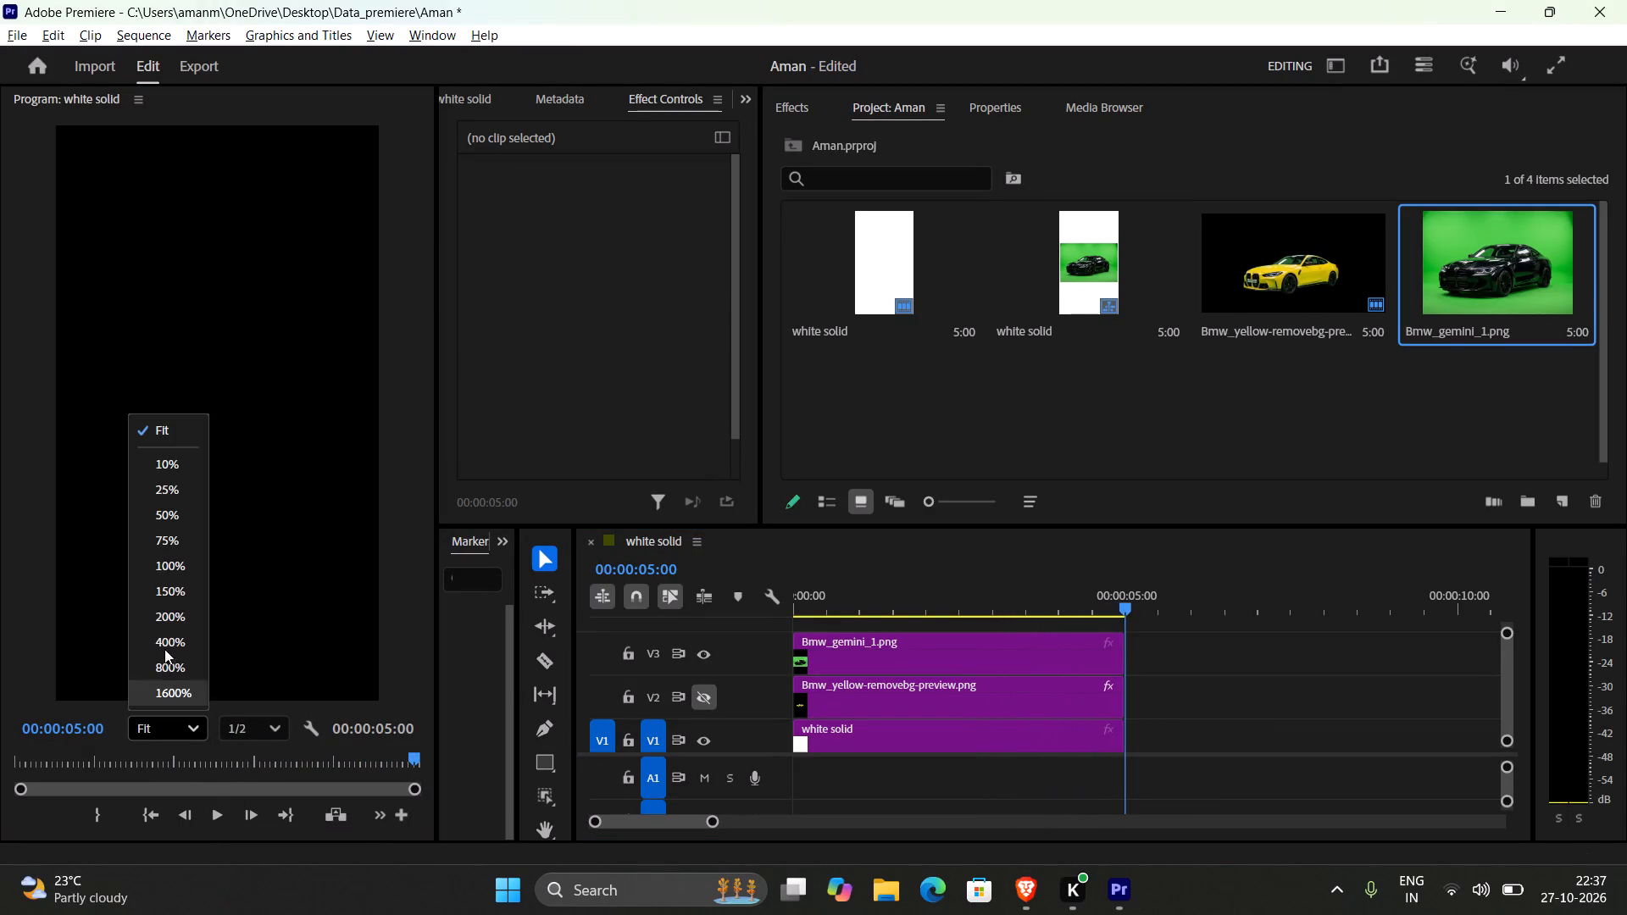
click(166, 422)
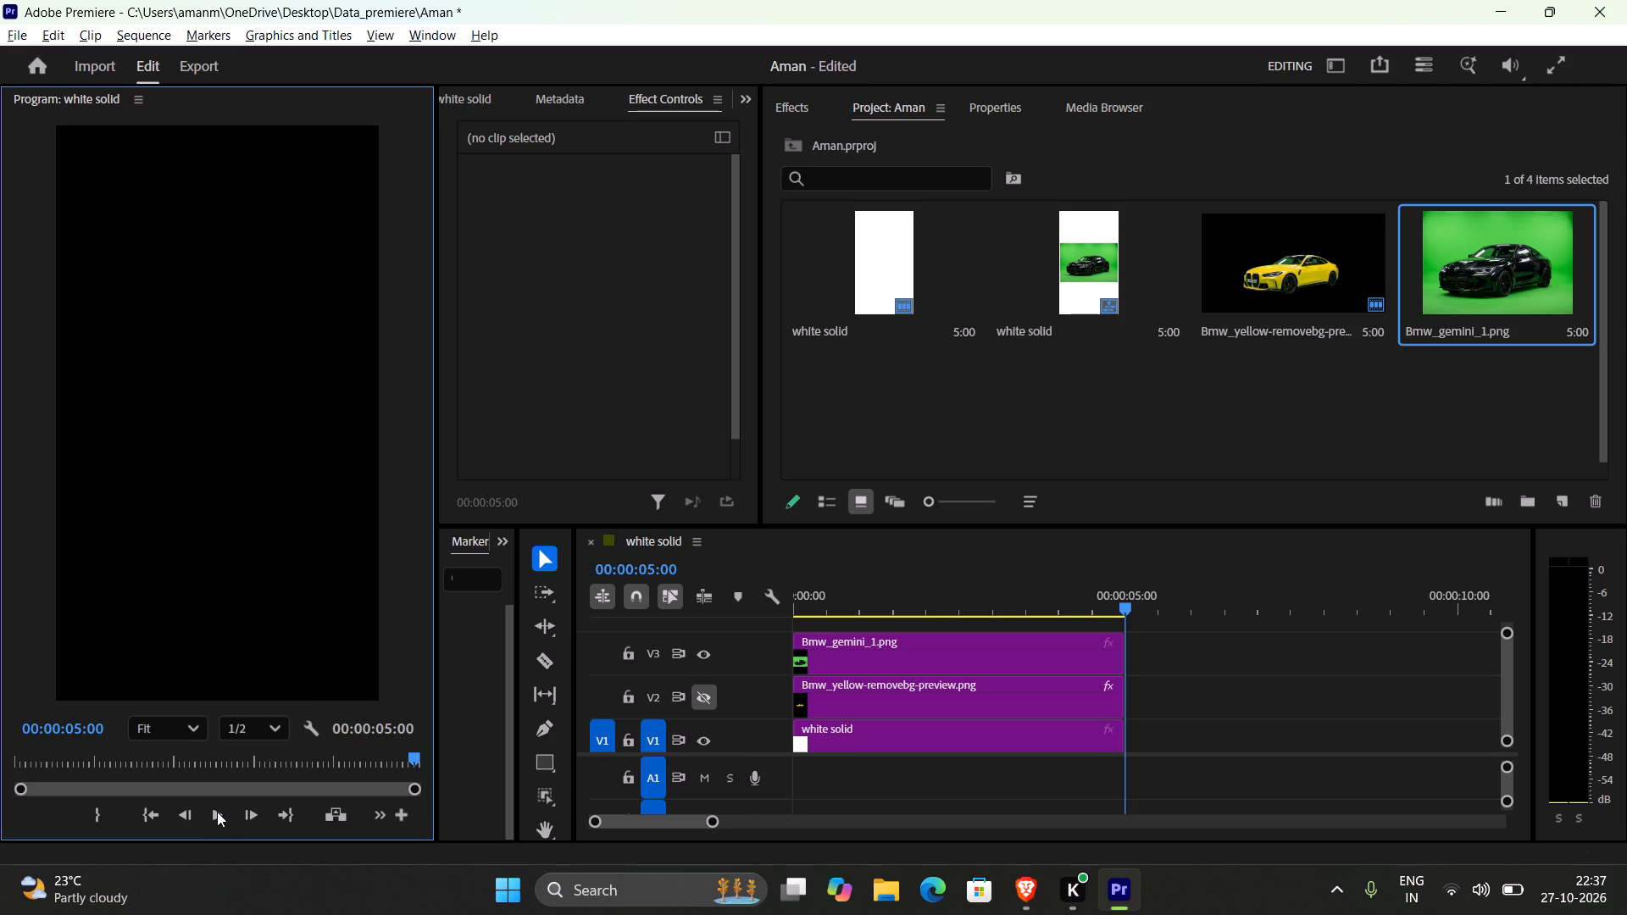
click(210, 808)
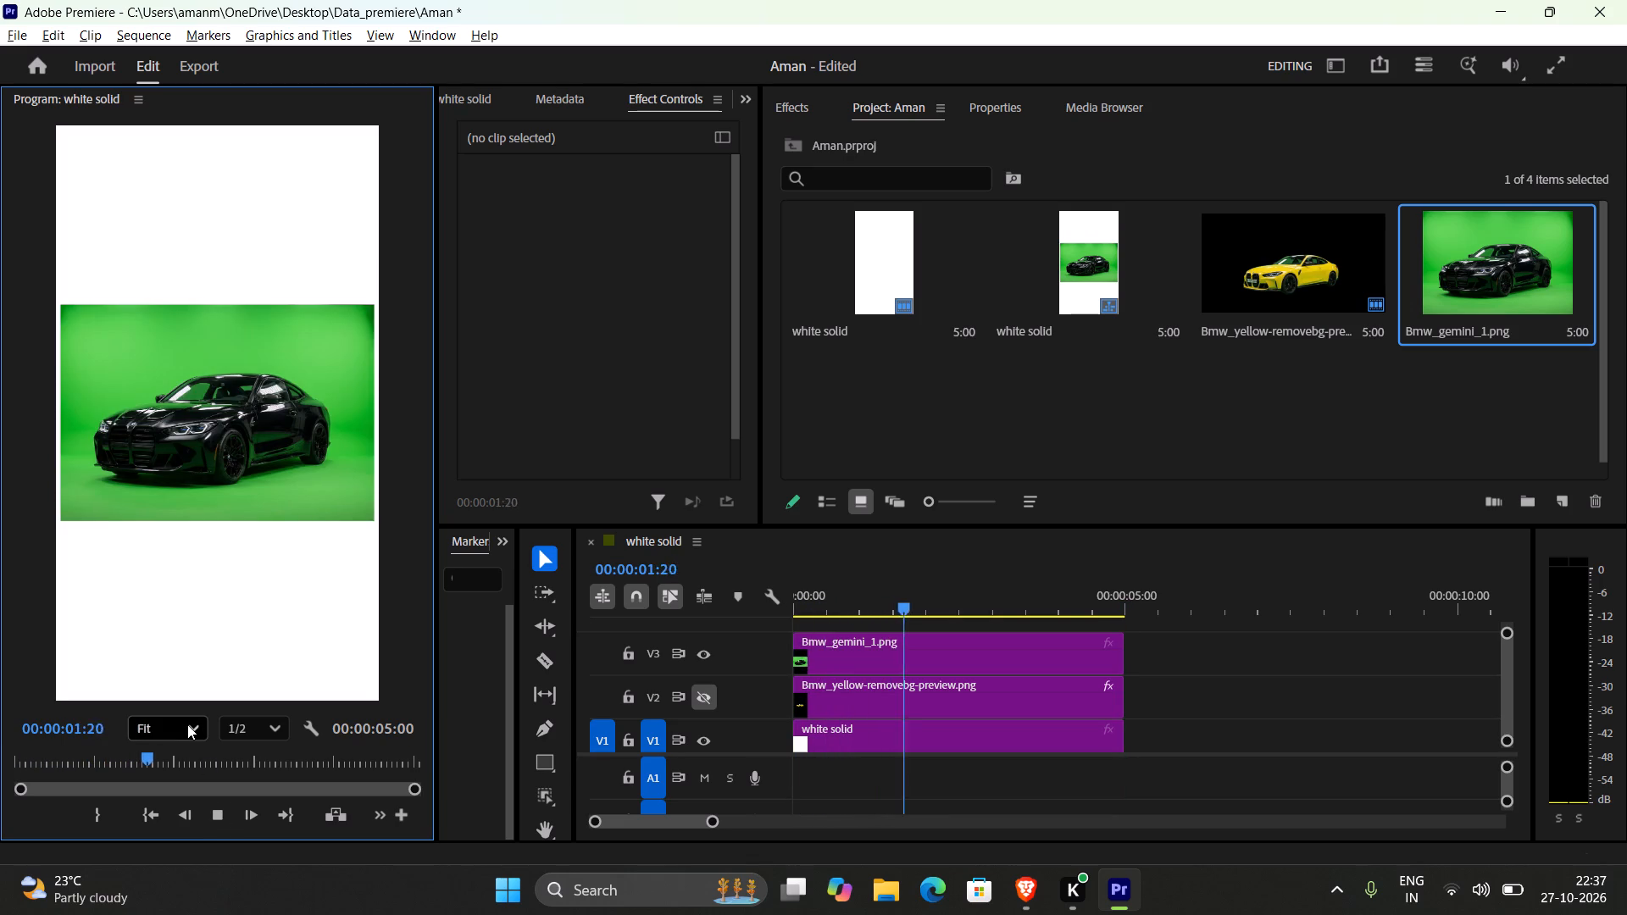
key(alt+Tab)
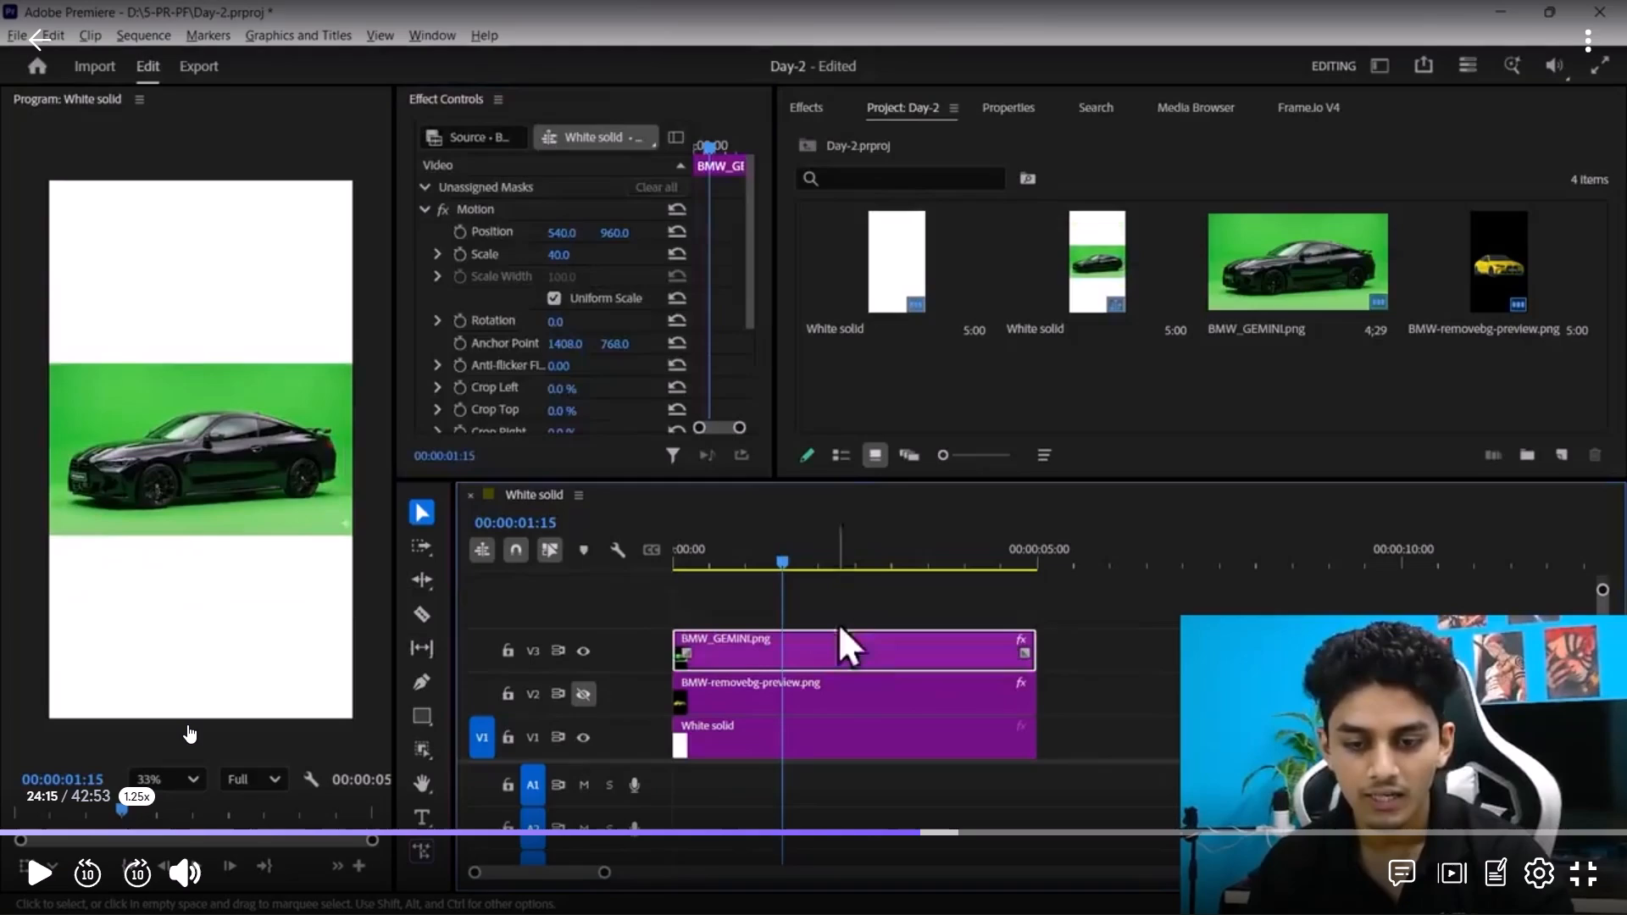
click(651, 445)
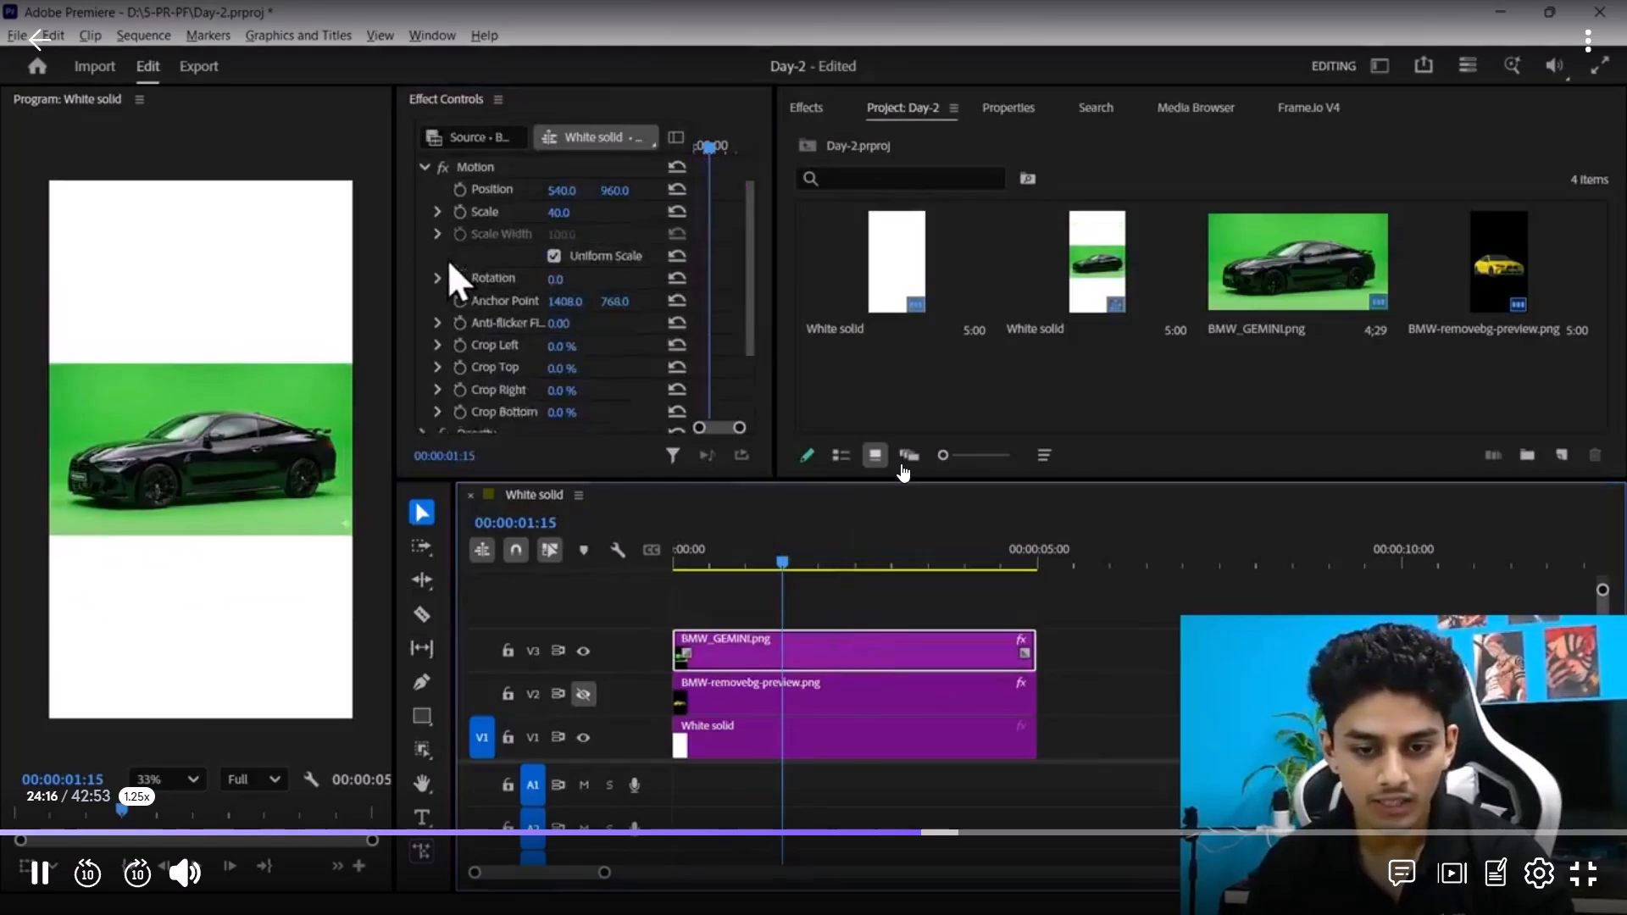
key(alt+Tab)
key(alt+Tab)
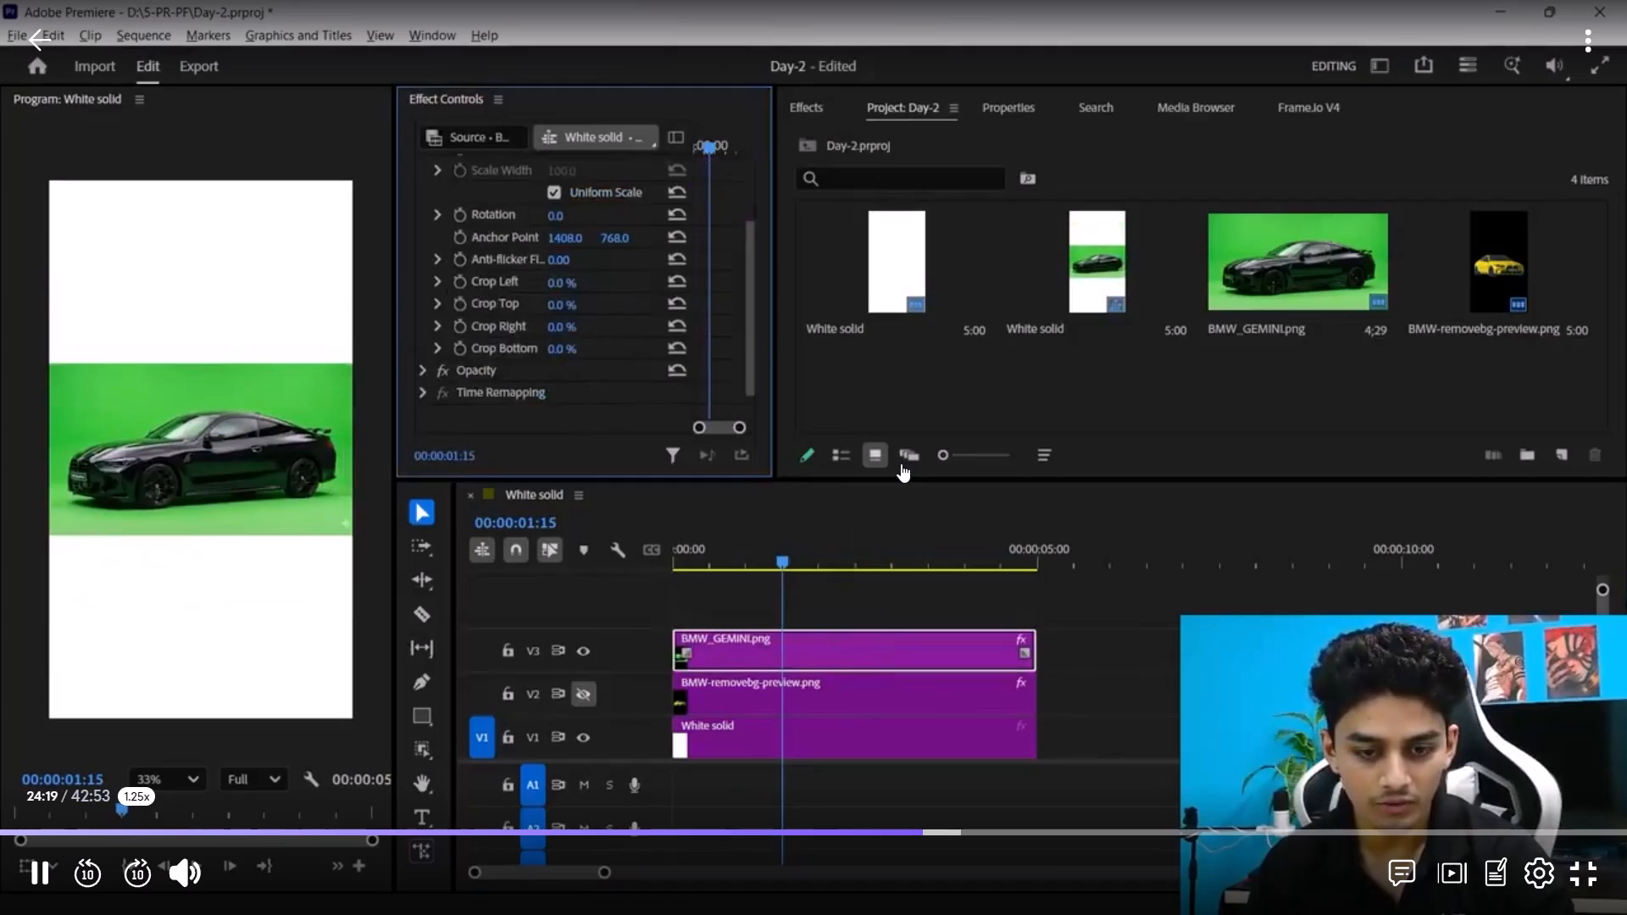
key(alt+Tab)
key(alt+Tab)
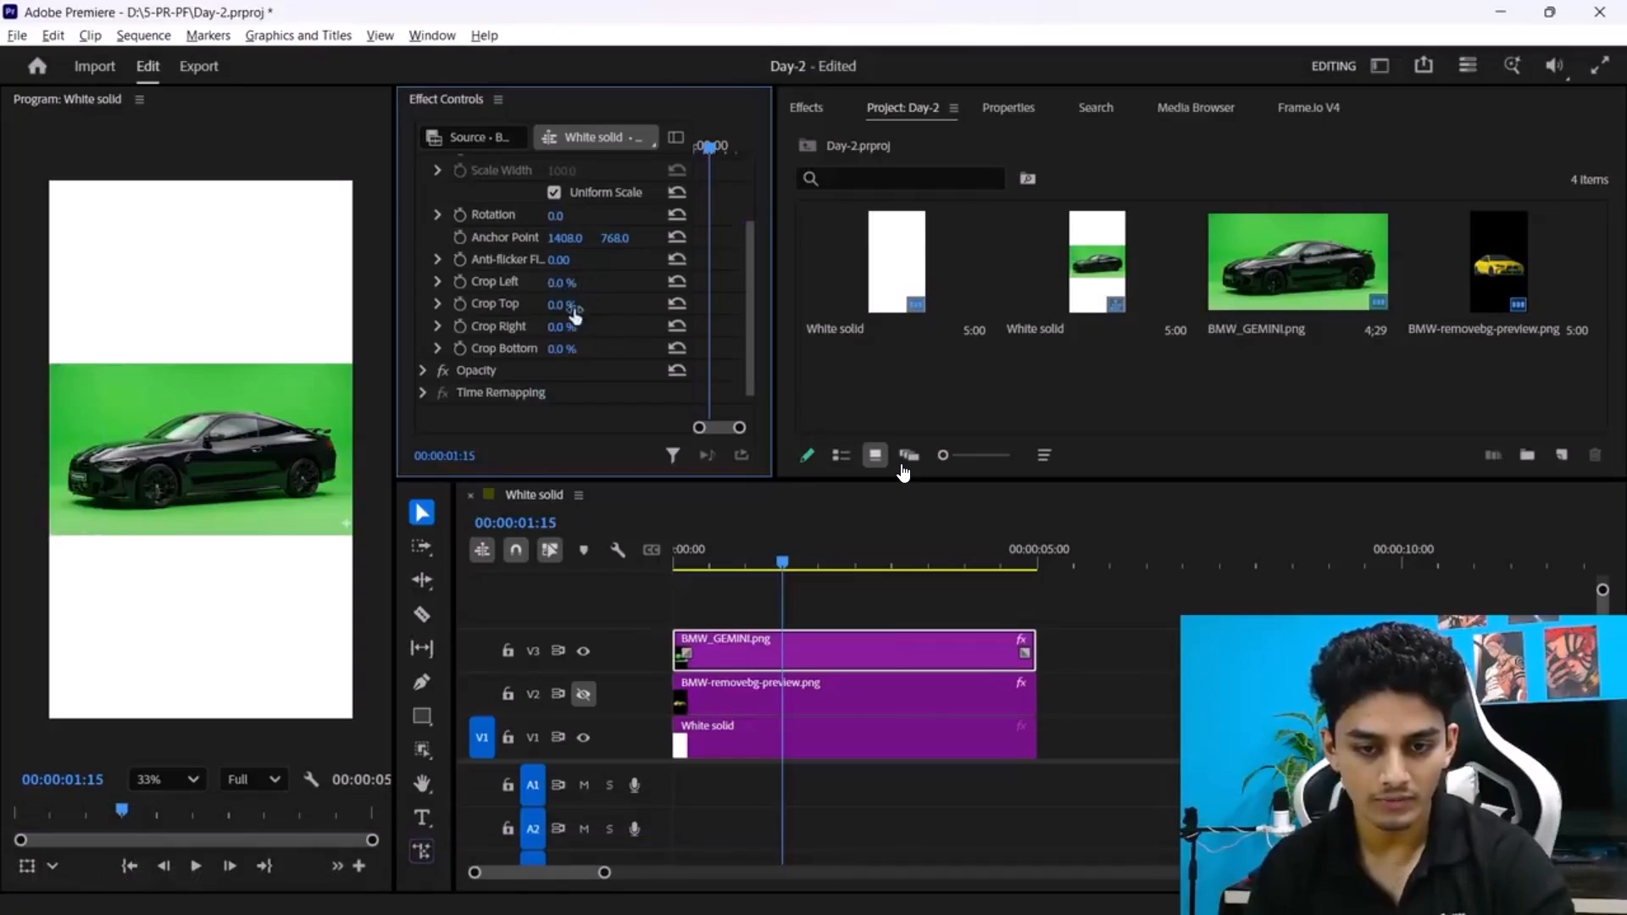
key(Left)
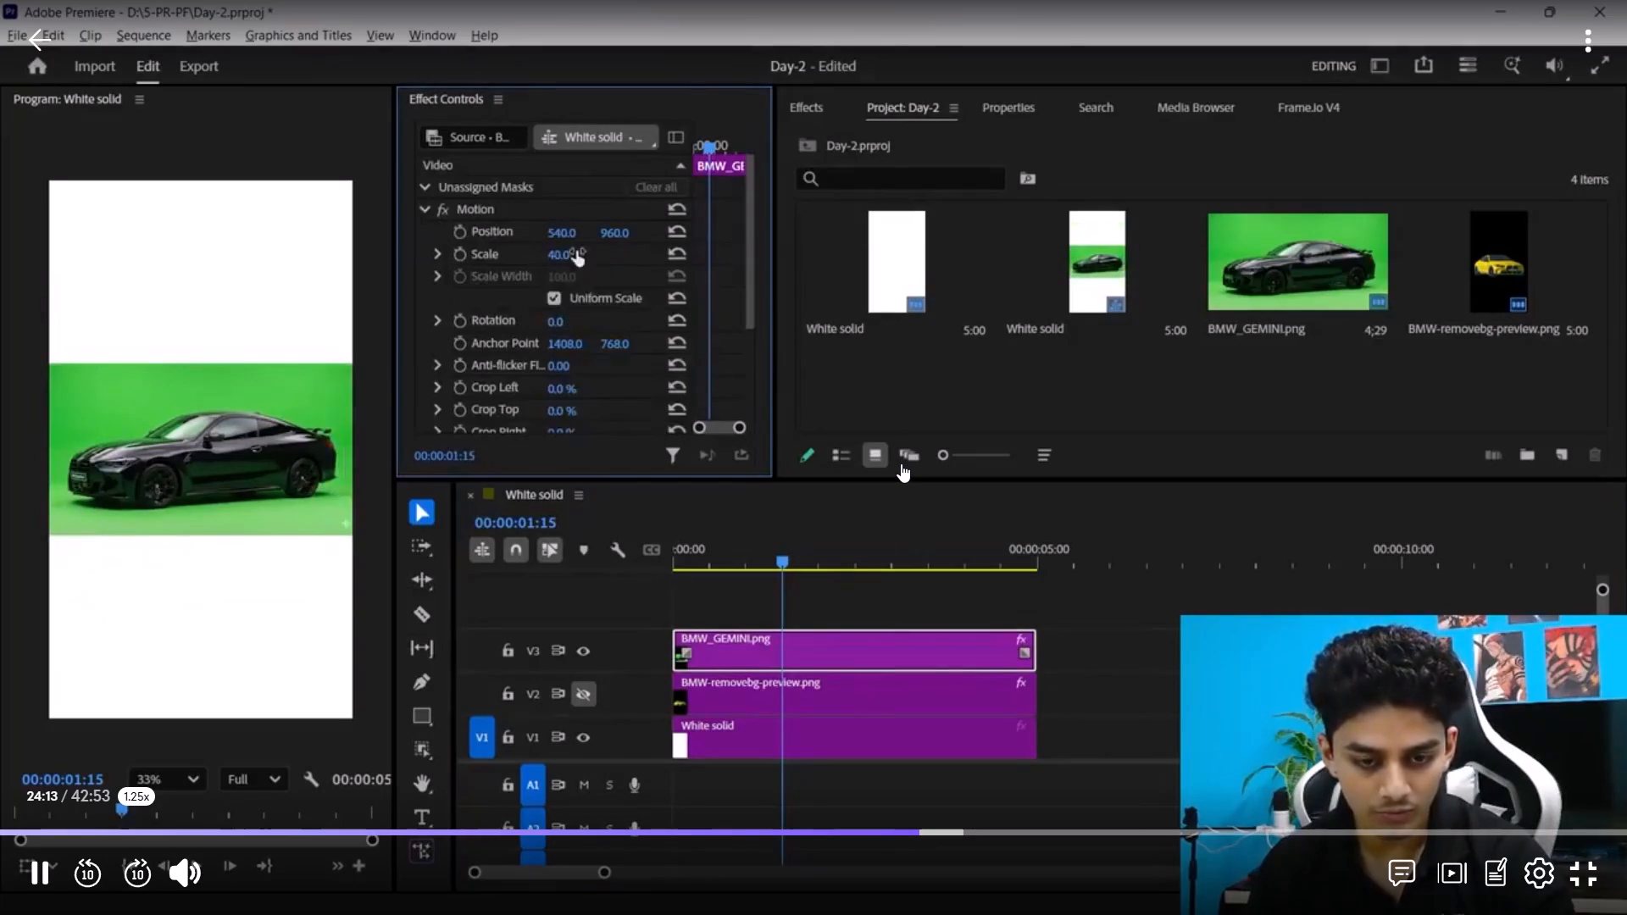
key(alt+Tab)
click(211, 815)
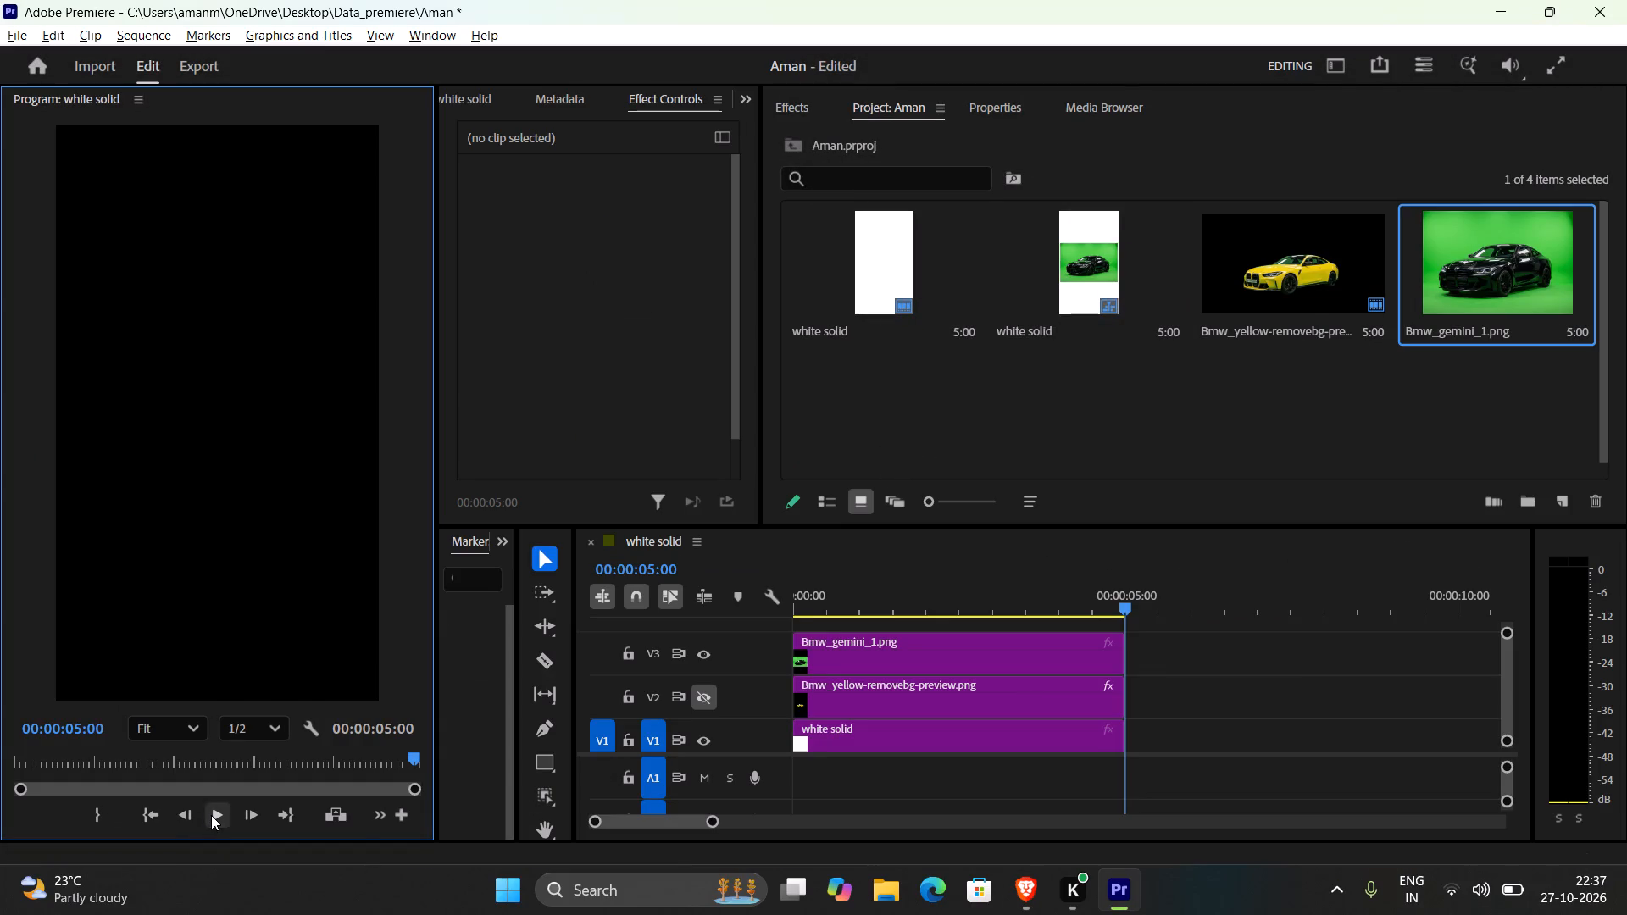
click(211, 815)
key(alt+Tab)
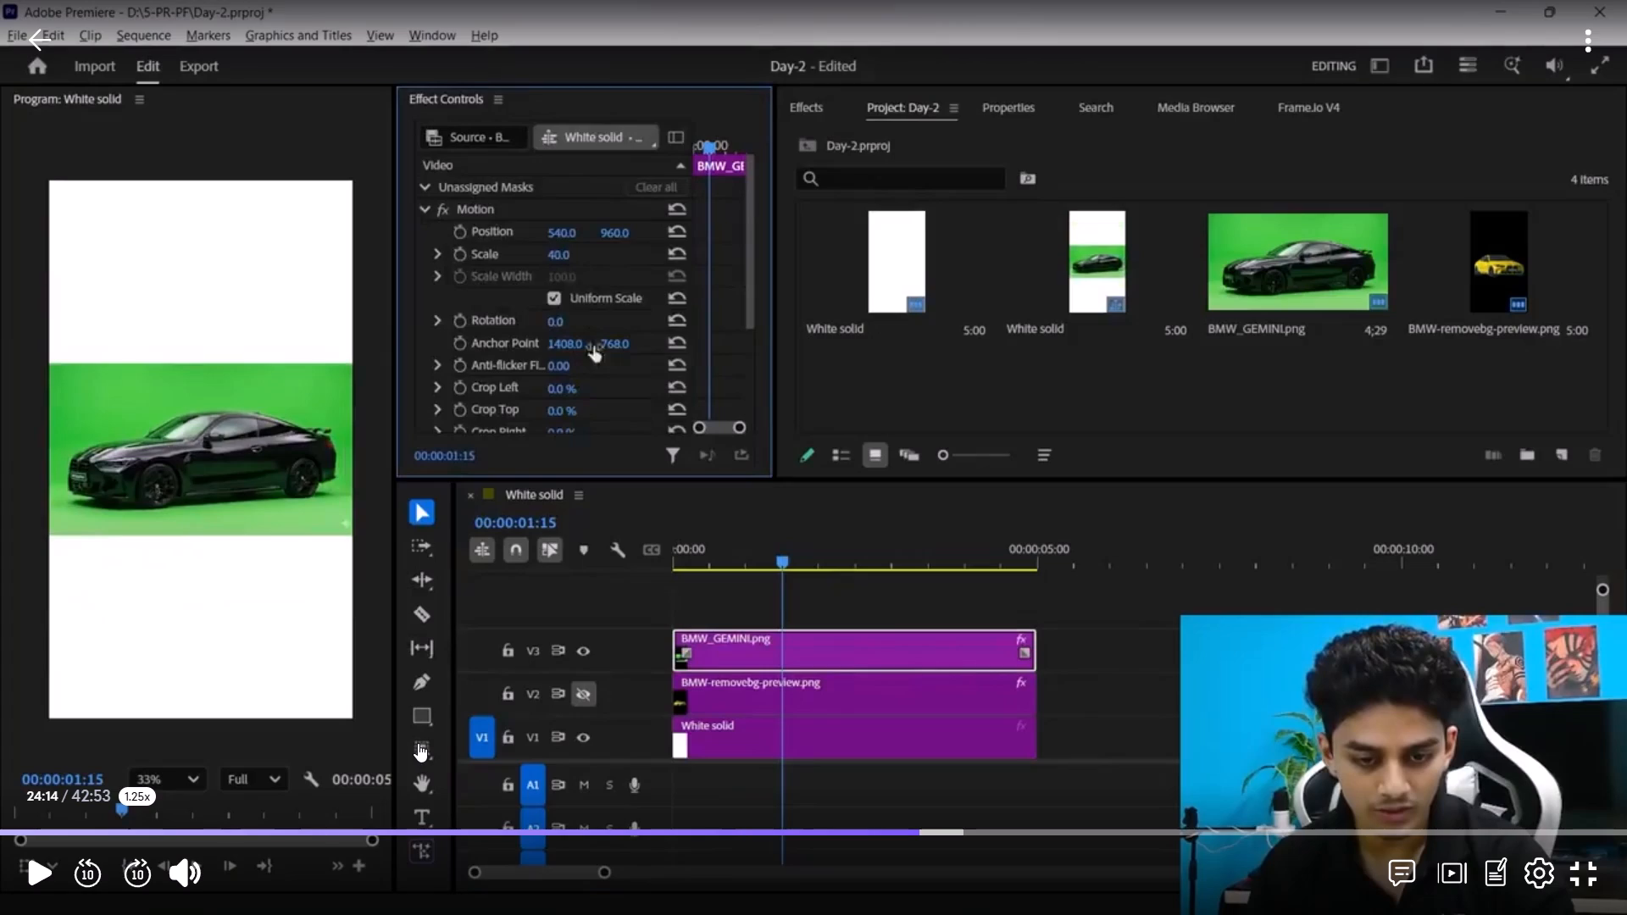
key(alt+Tab)
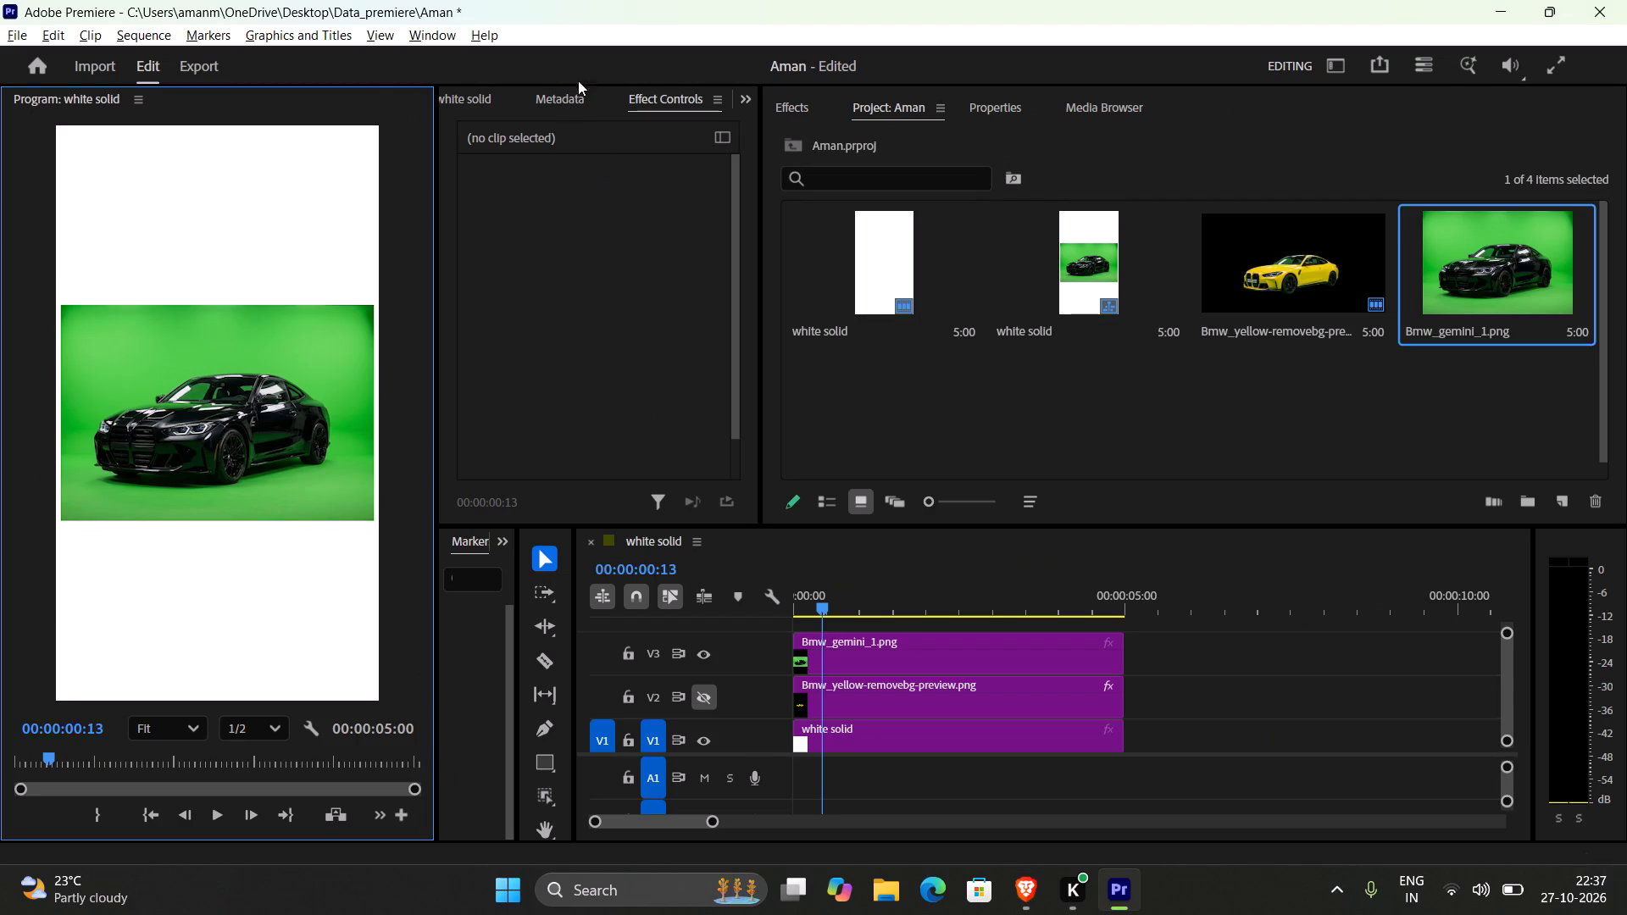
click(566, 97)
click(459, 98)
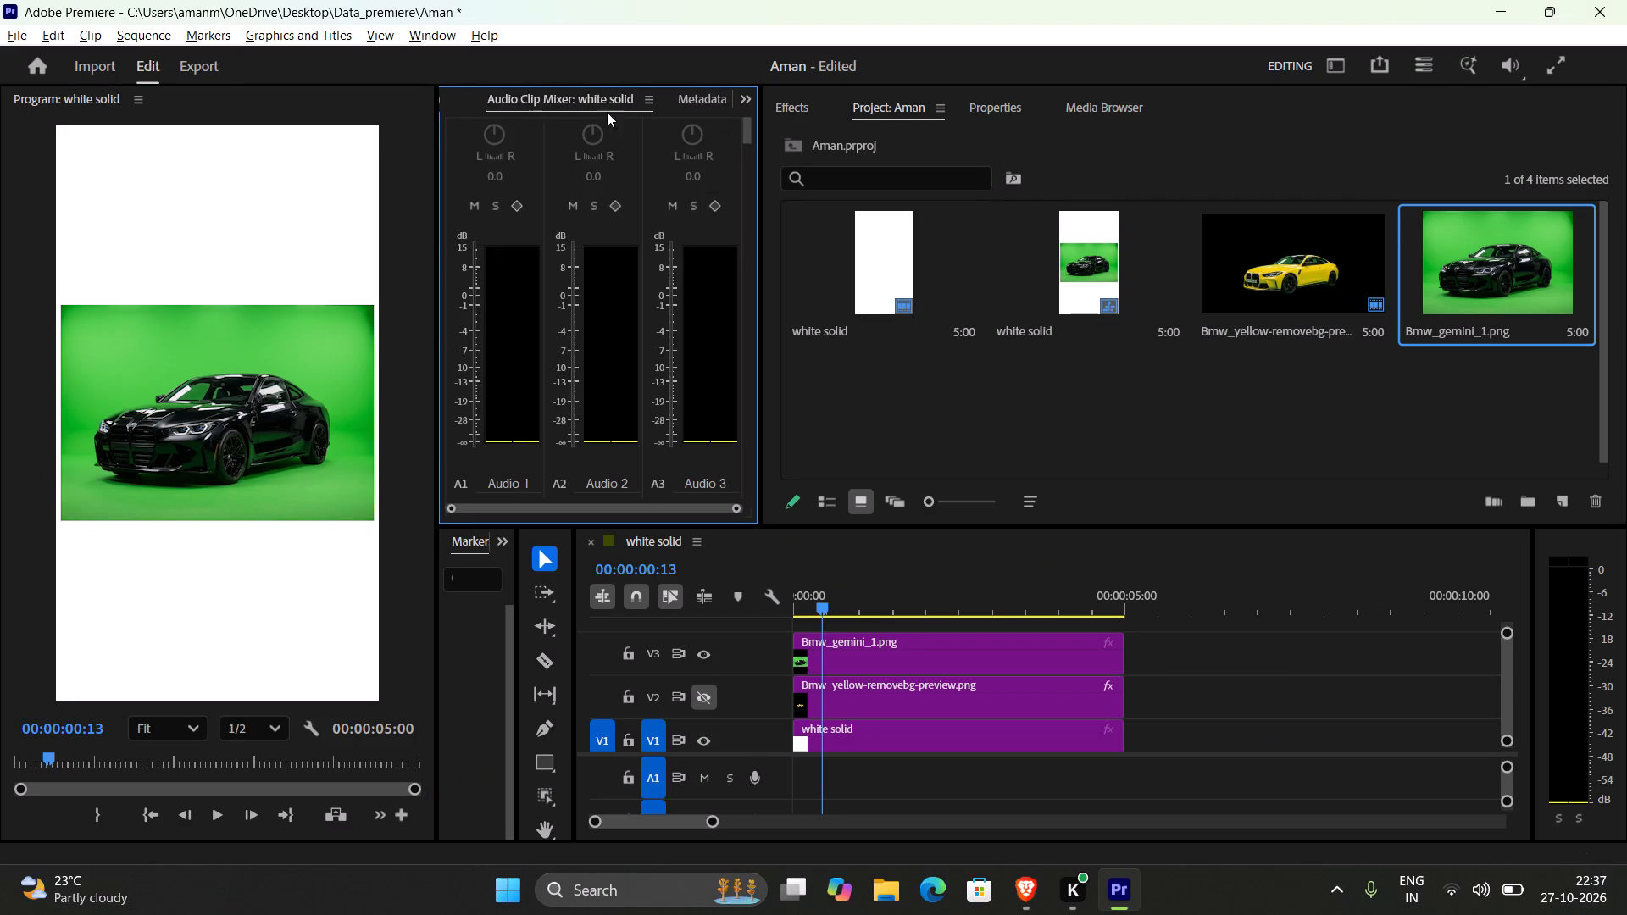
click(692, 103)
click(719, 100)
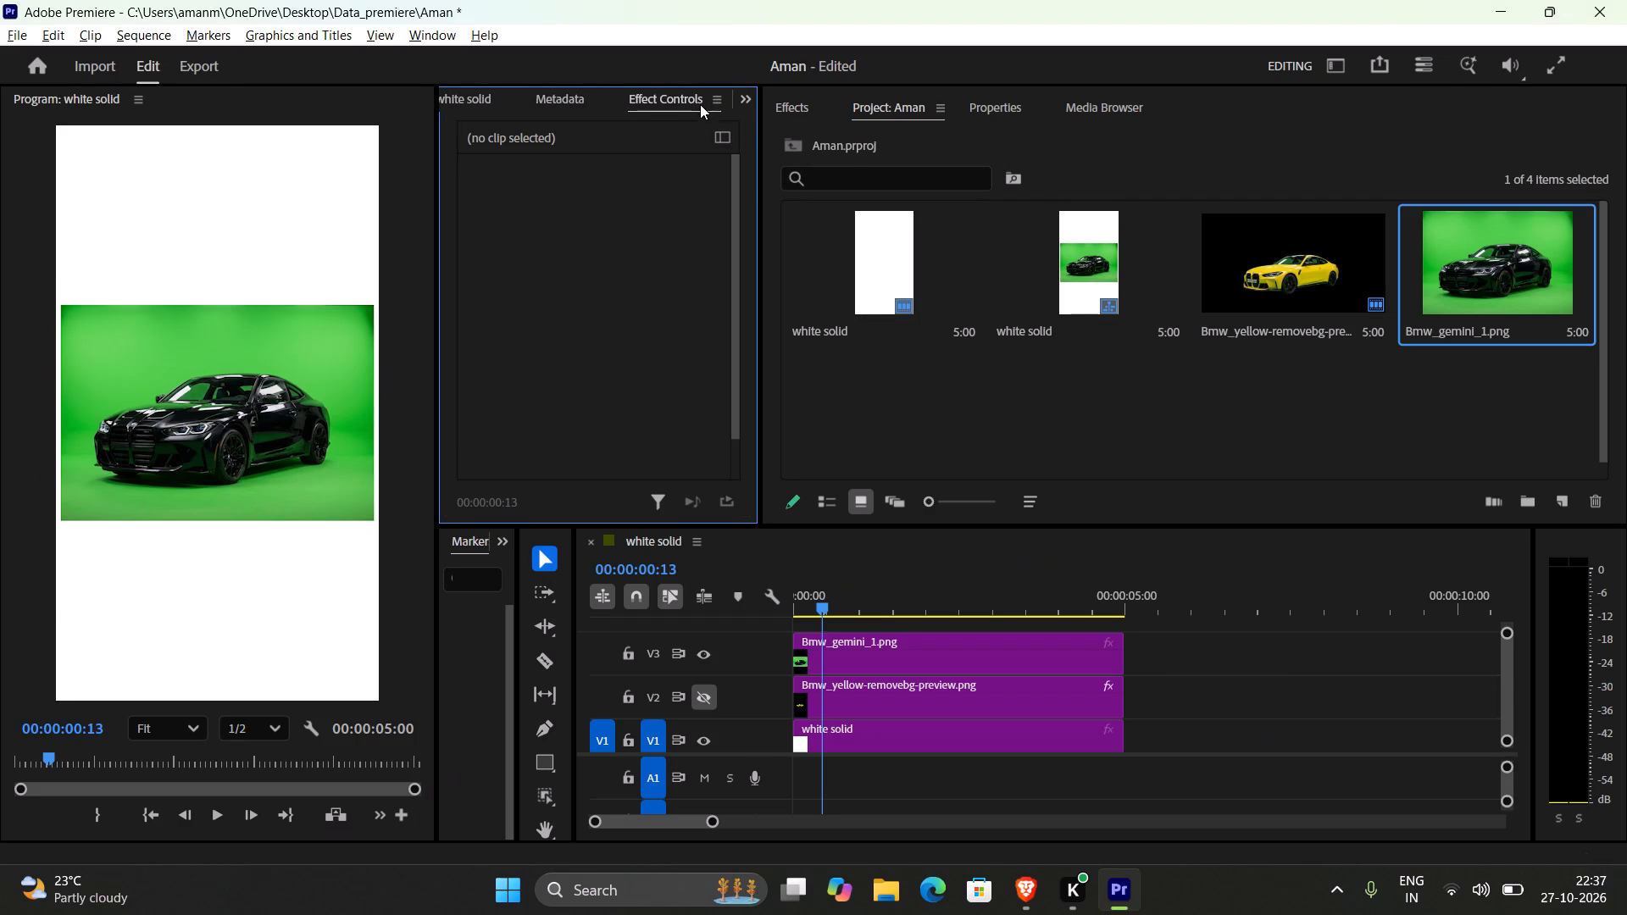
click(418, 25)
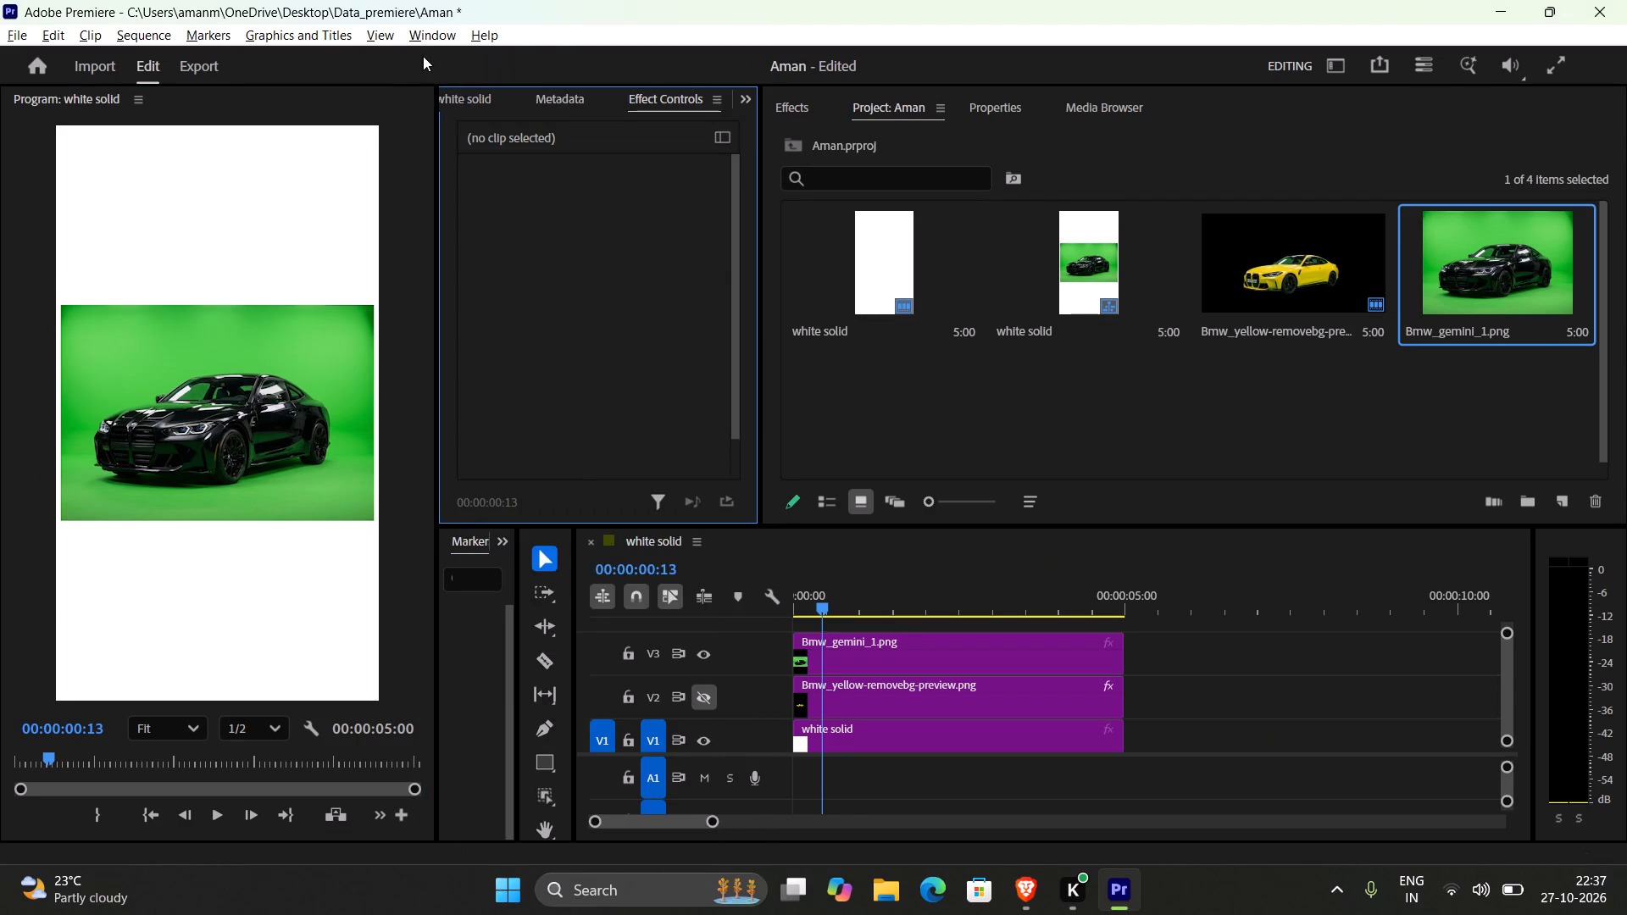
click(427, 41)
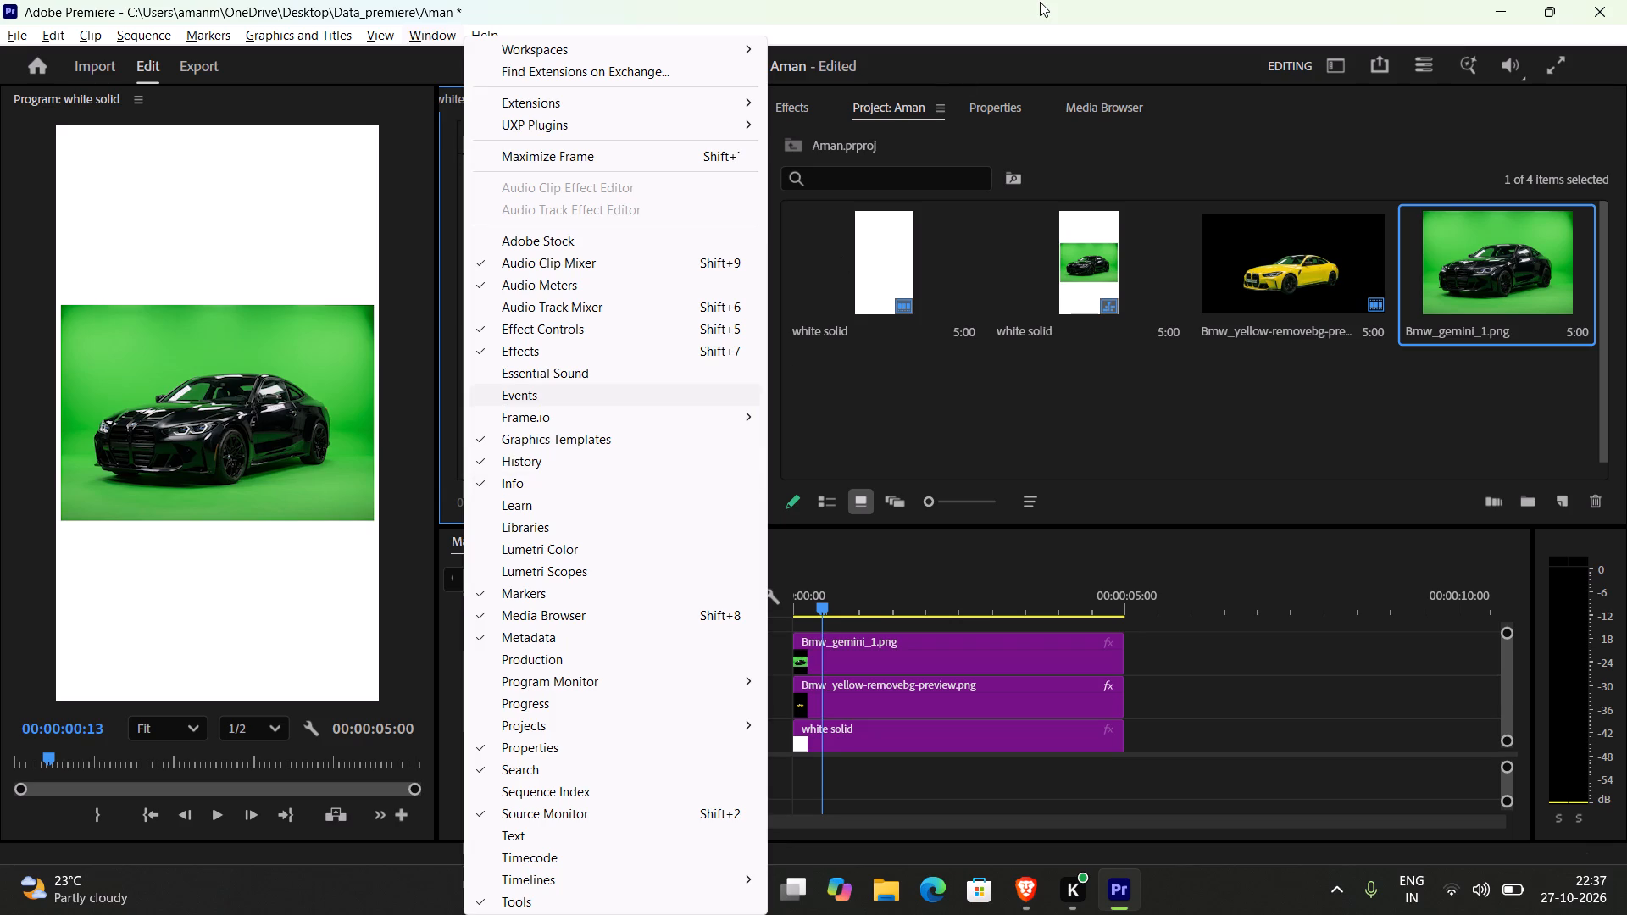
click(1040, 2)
Apply the Ultra Key effect to the Bmw_gemini_1.png clip on track V3.
click(817, 111)
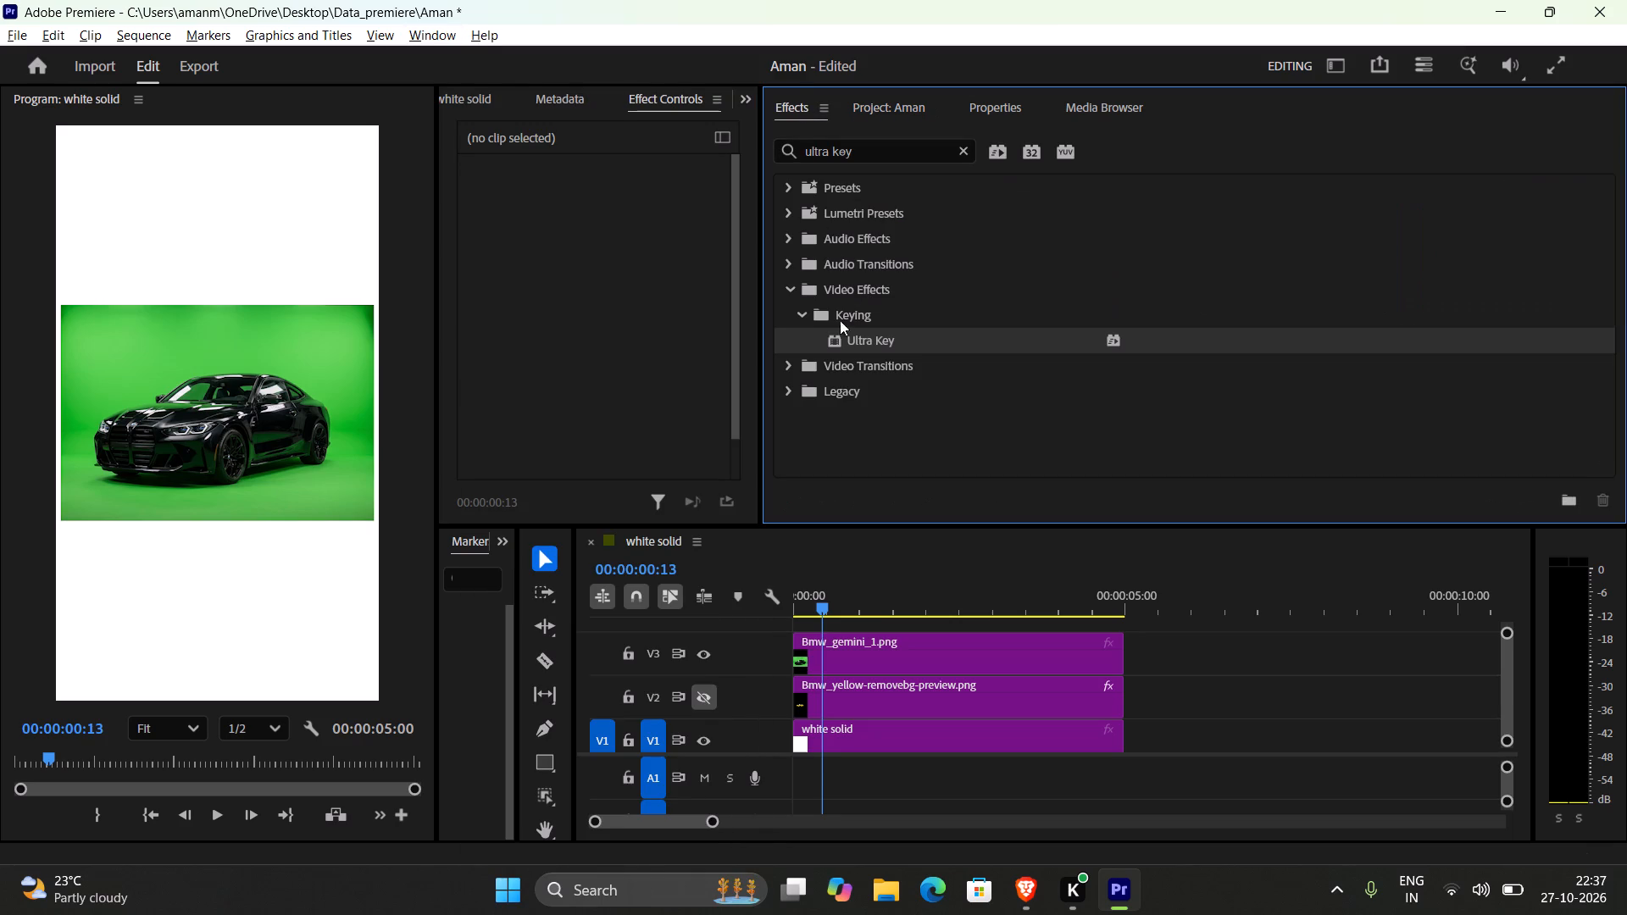
click(853, 658)
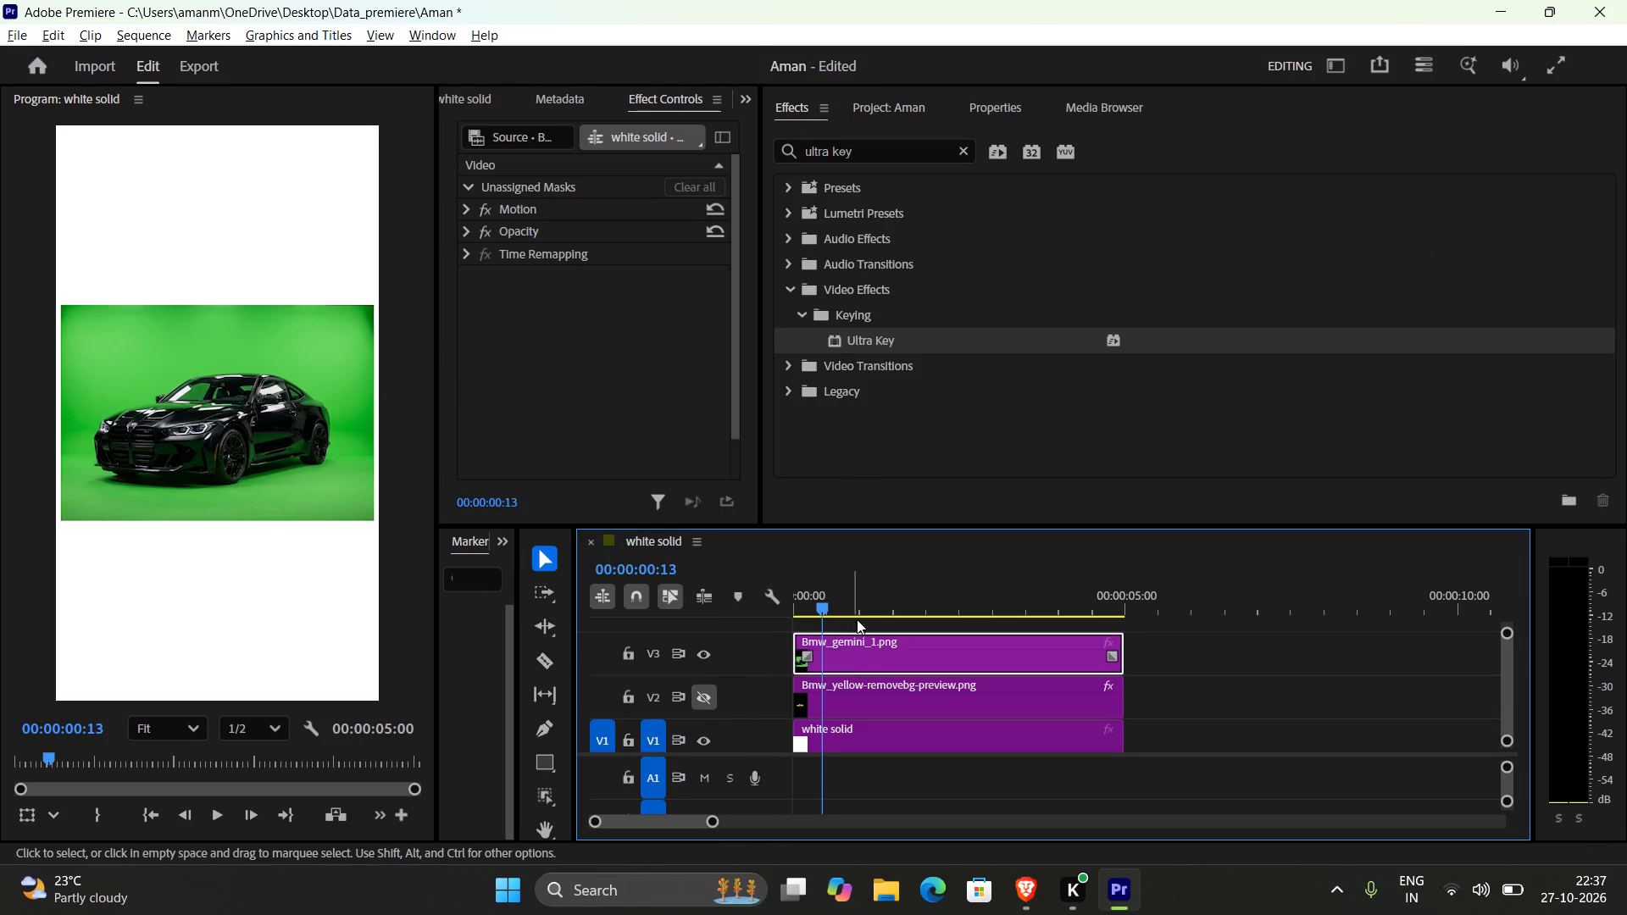
drag(844, 341, 525, 298)
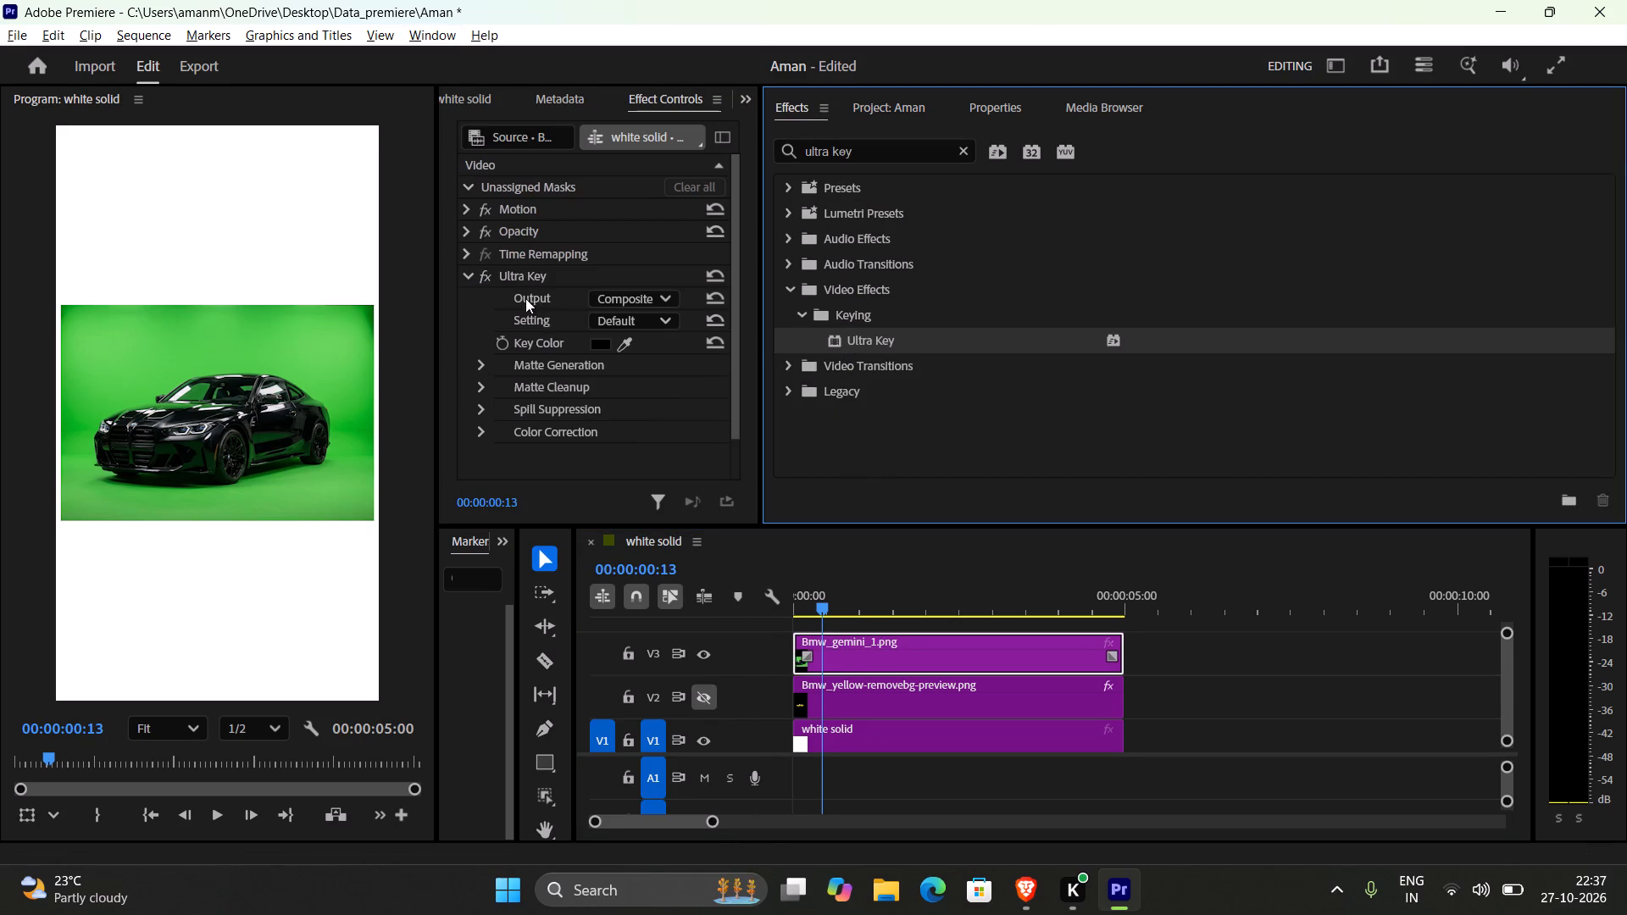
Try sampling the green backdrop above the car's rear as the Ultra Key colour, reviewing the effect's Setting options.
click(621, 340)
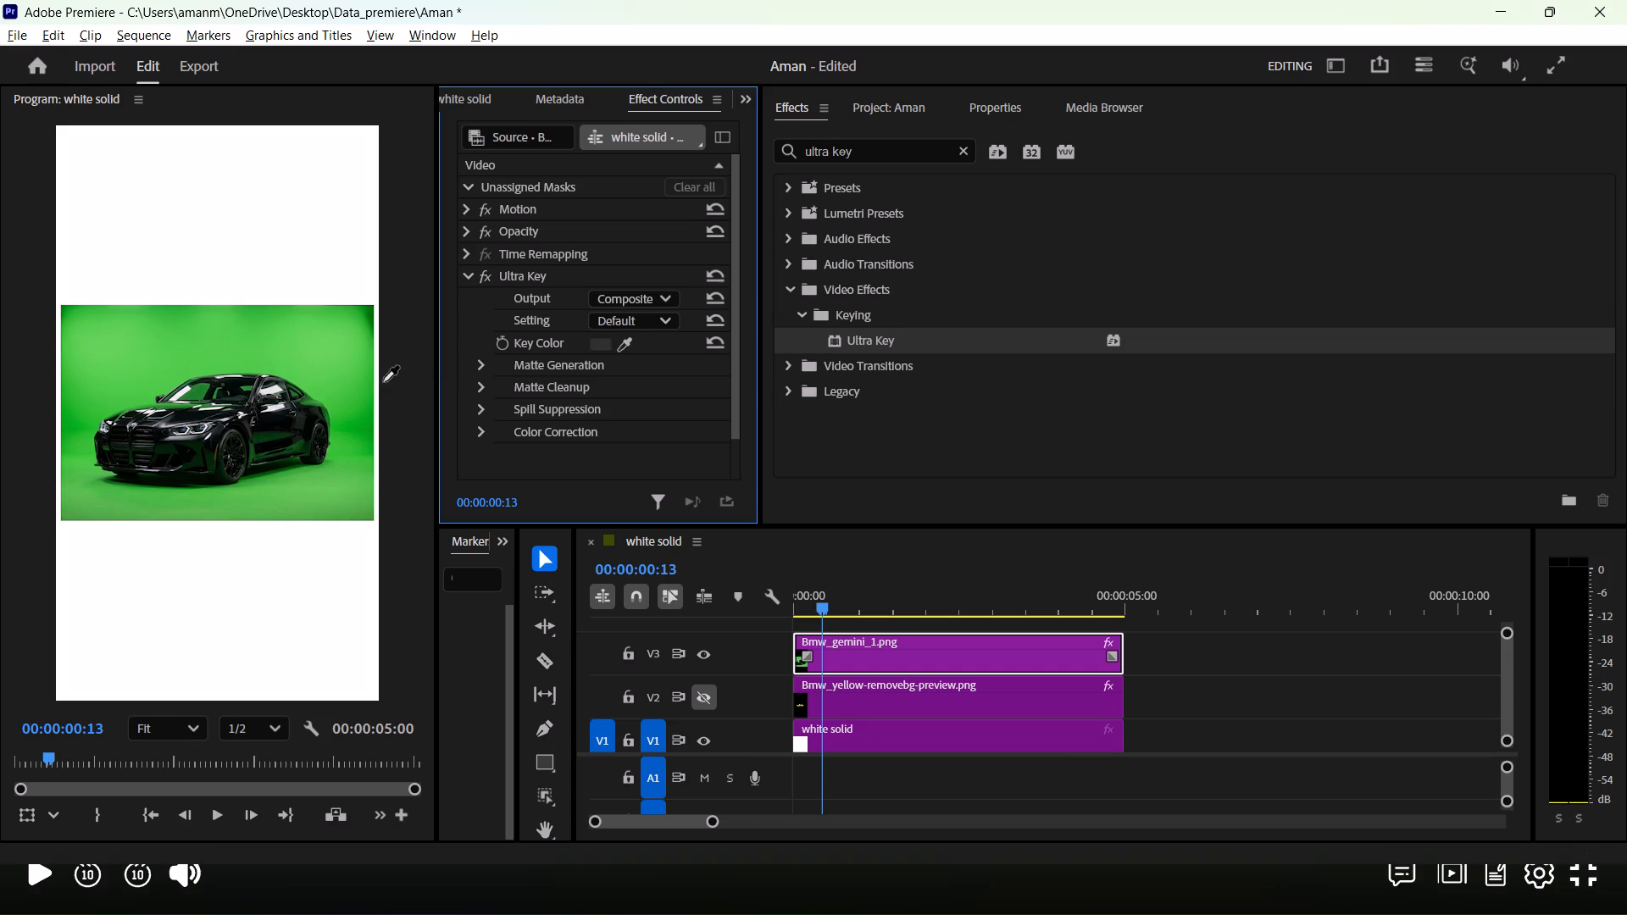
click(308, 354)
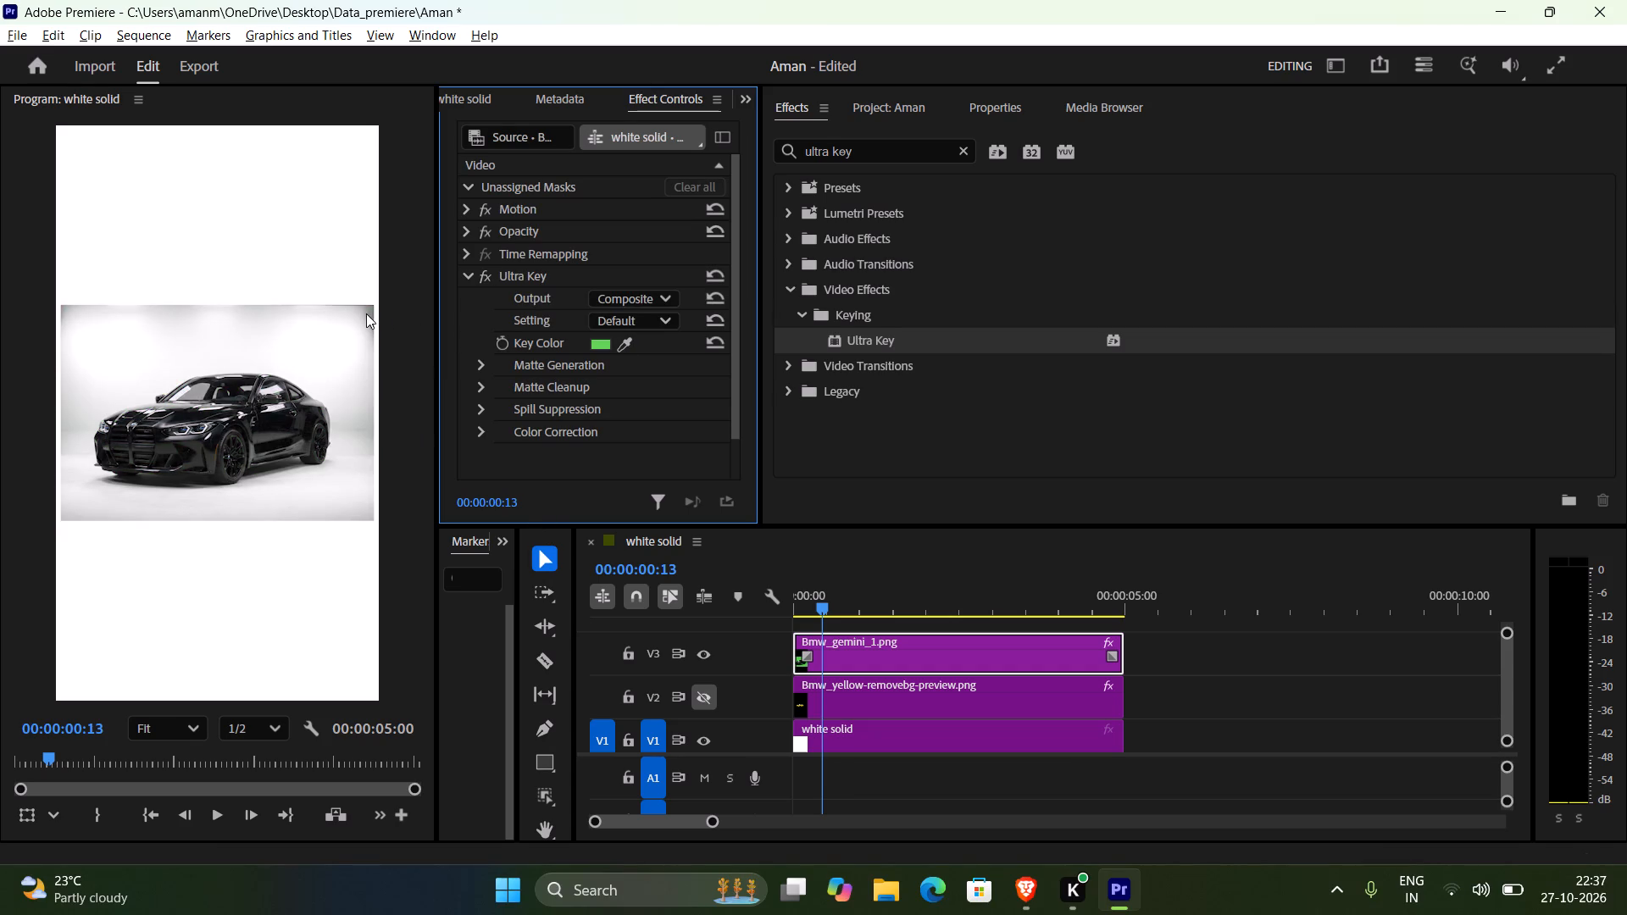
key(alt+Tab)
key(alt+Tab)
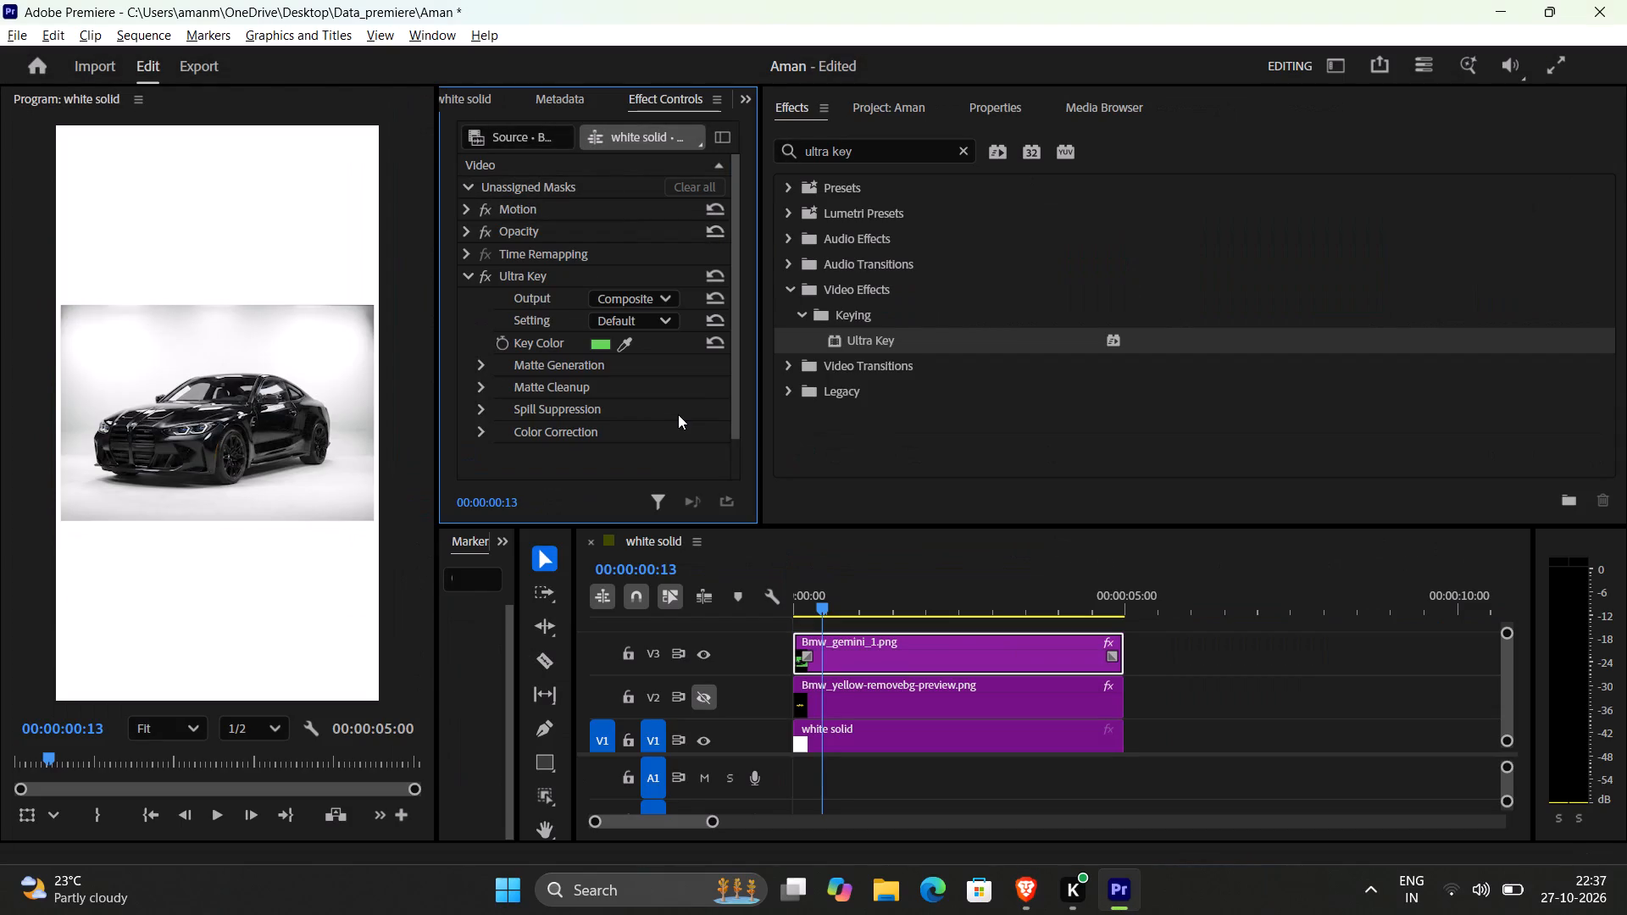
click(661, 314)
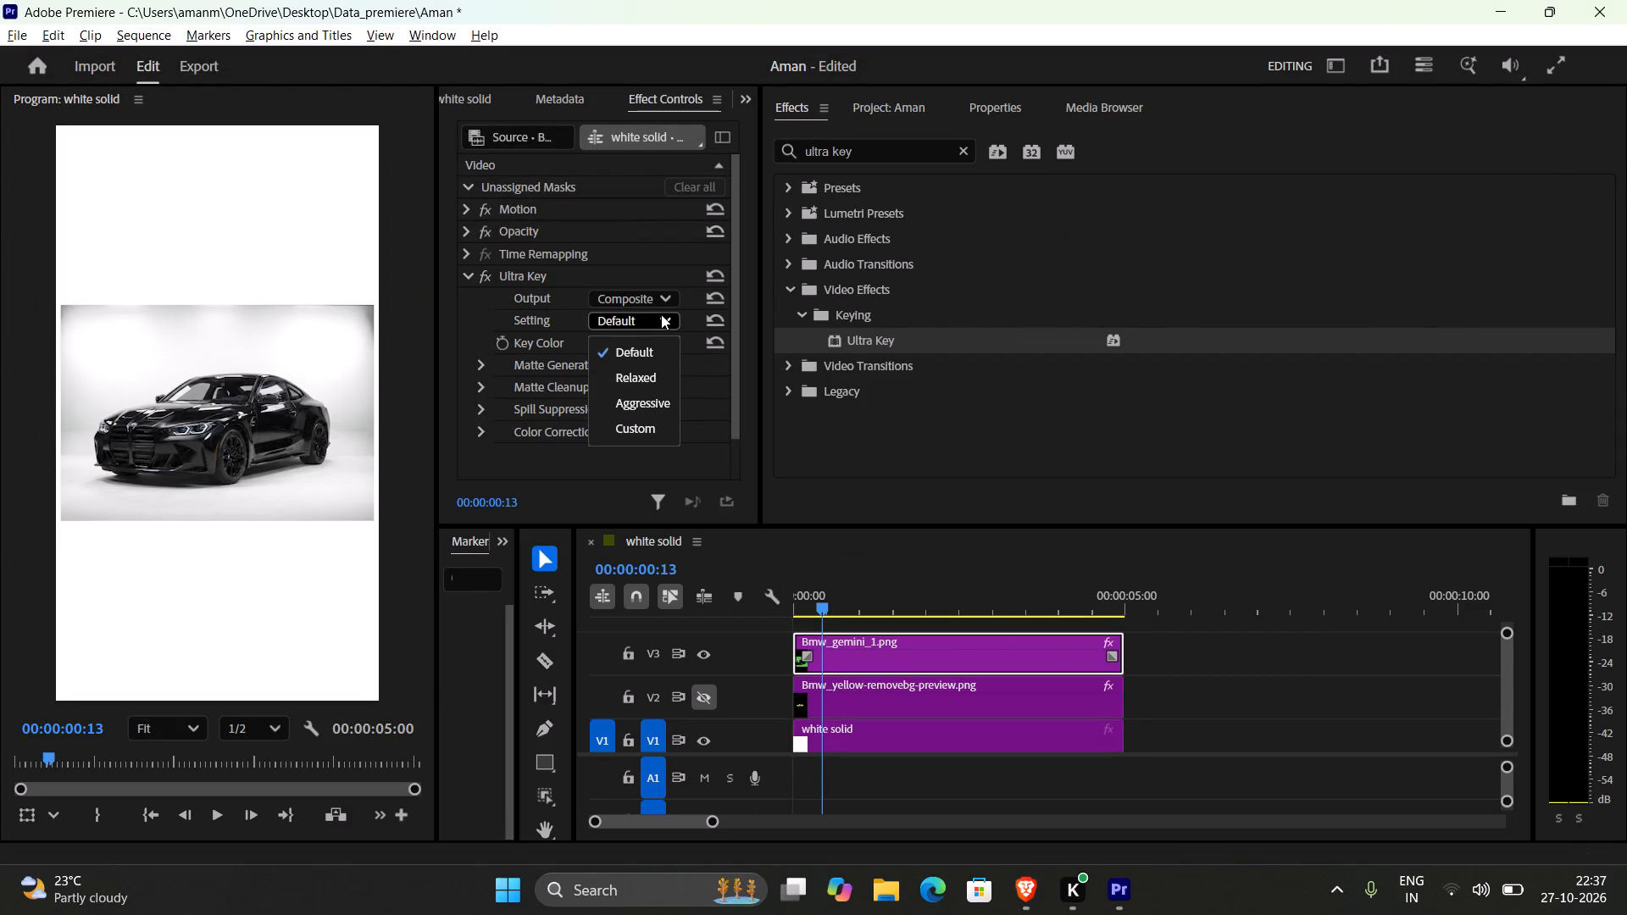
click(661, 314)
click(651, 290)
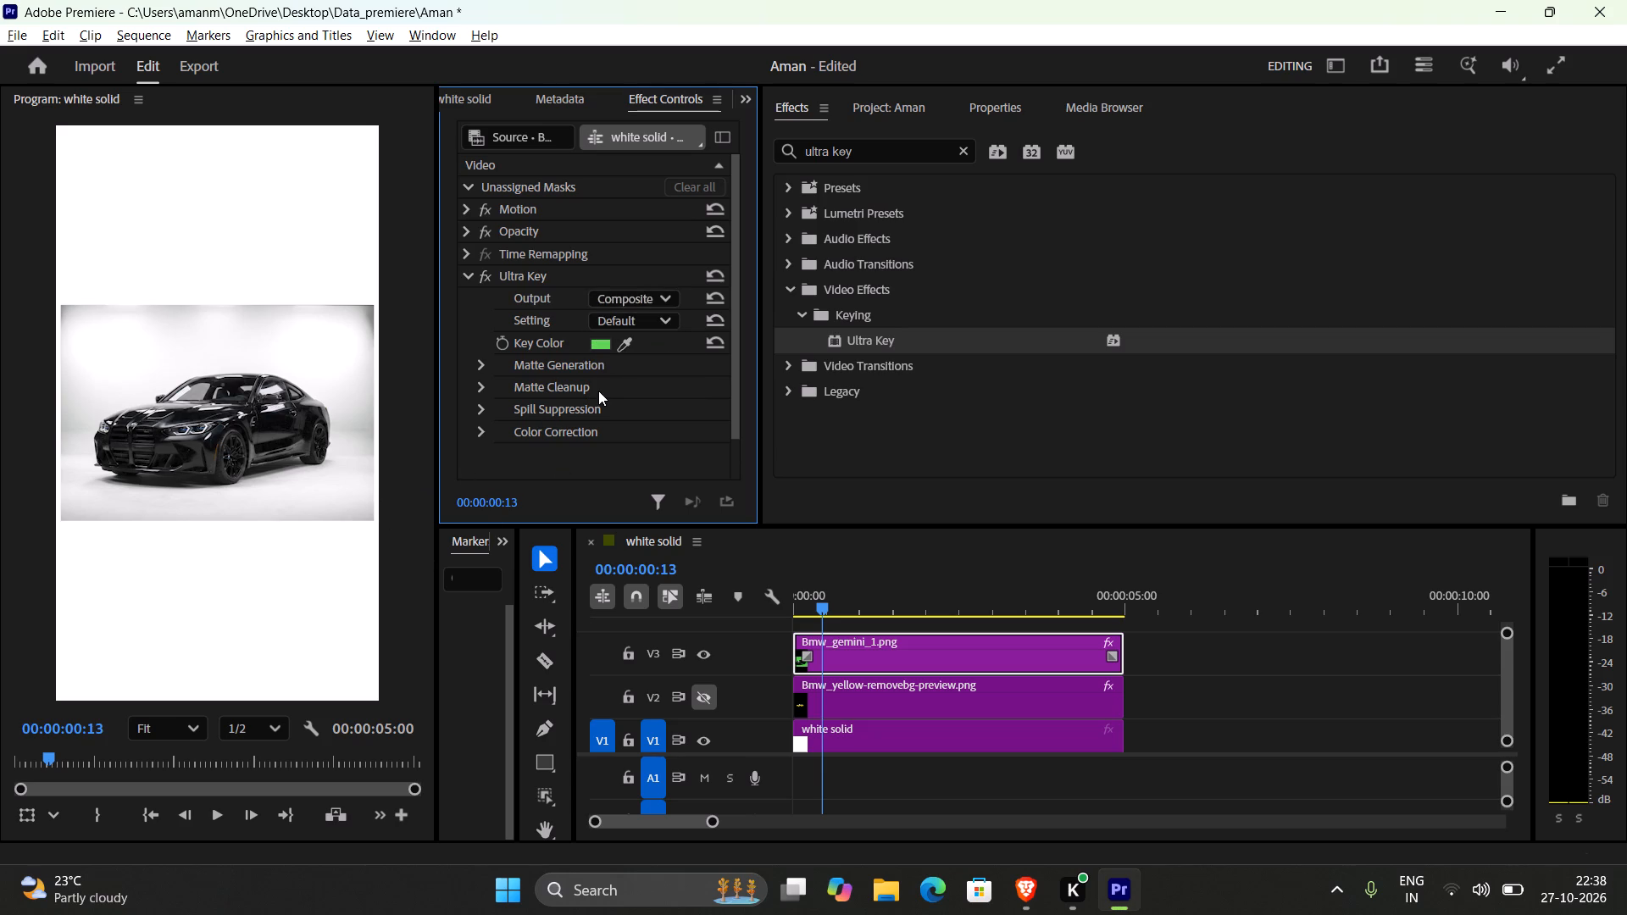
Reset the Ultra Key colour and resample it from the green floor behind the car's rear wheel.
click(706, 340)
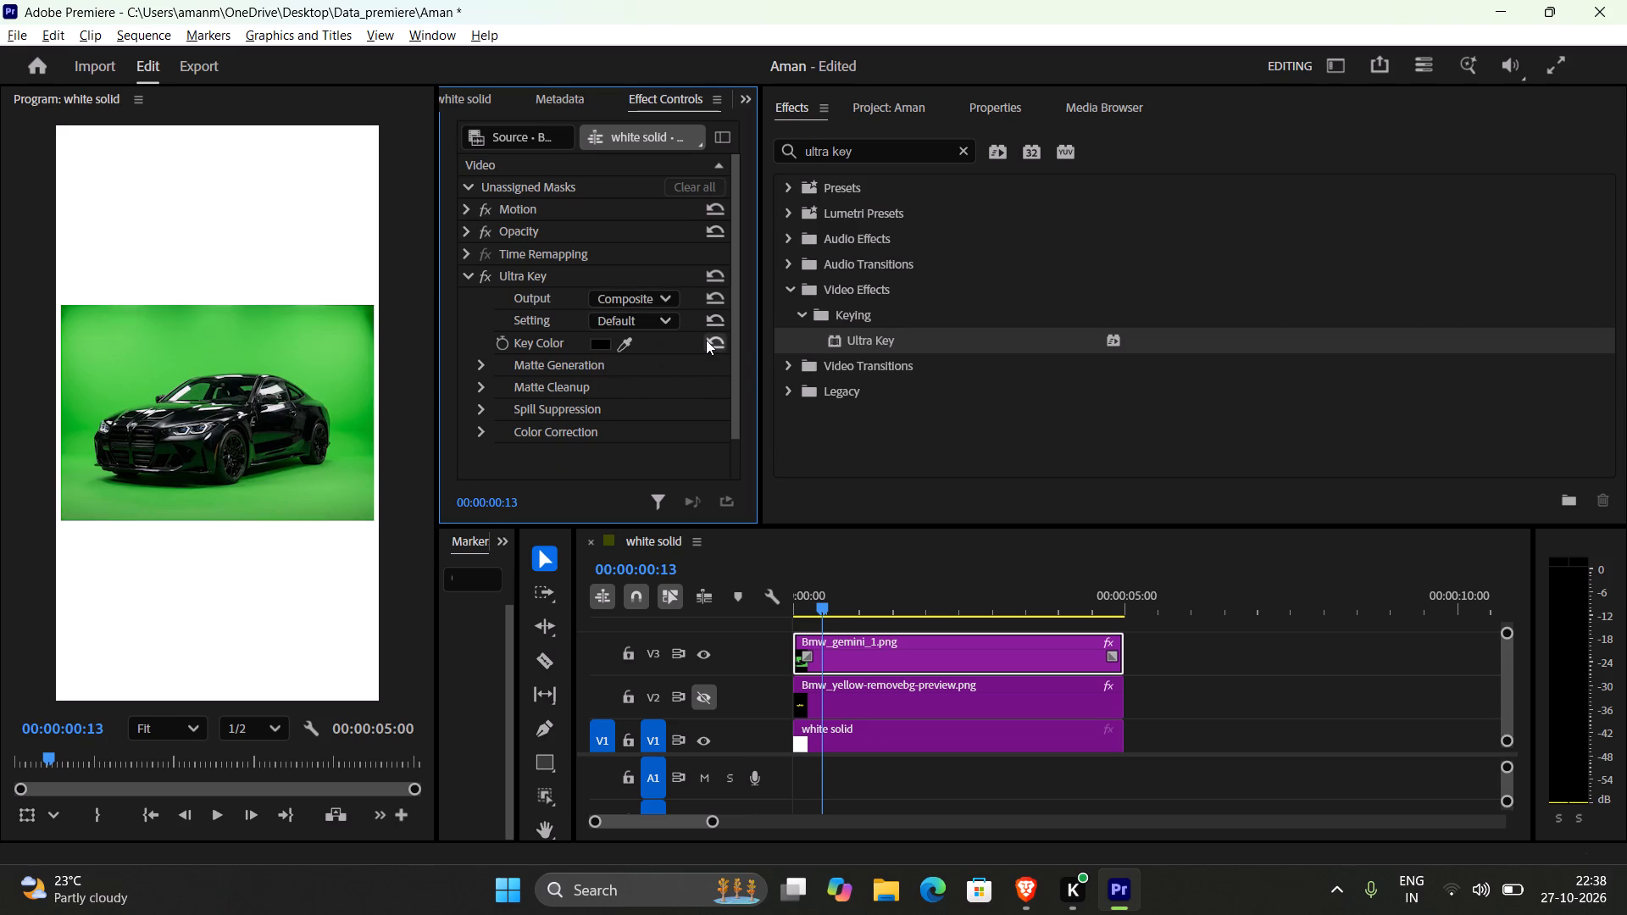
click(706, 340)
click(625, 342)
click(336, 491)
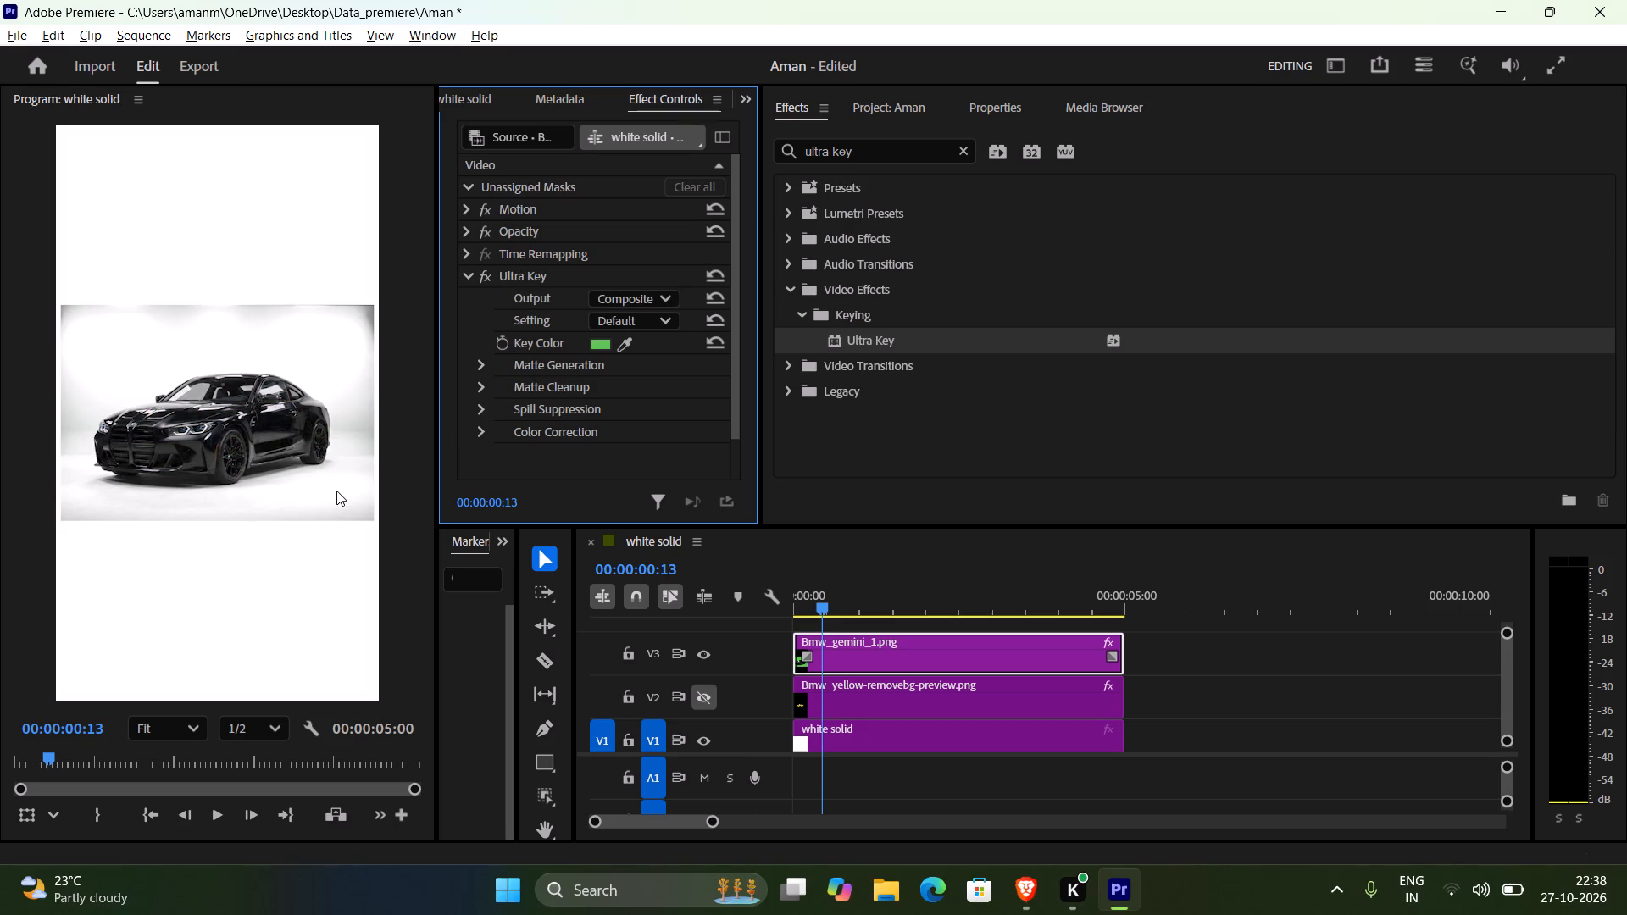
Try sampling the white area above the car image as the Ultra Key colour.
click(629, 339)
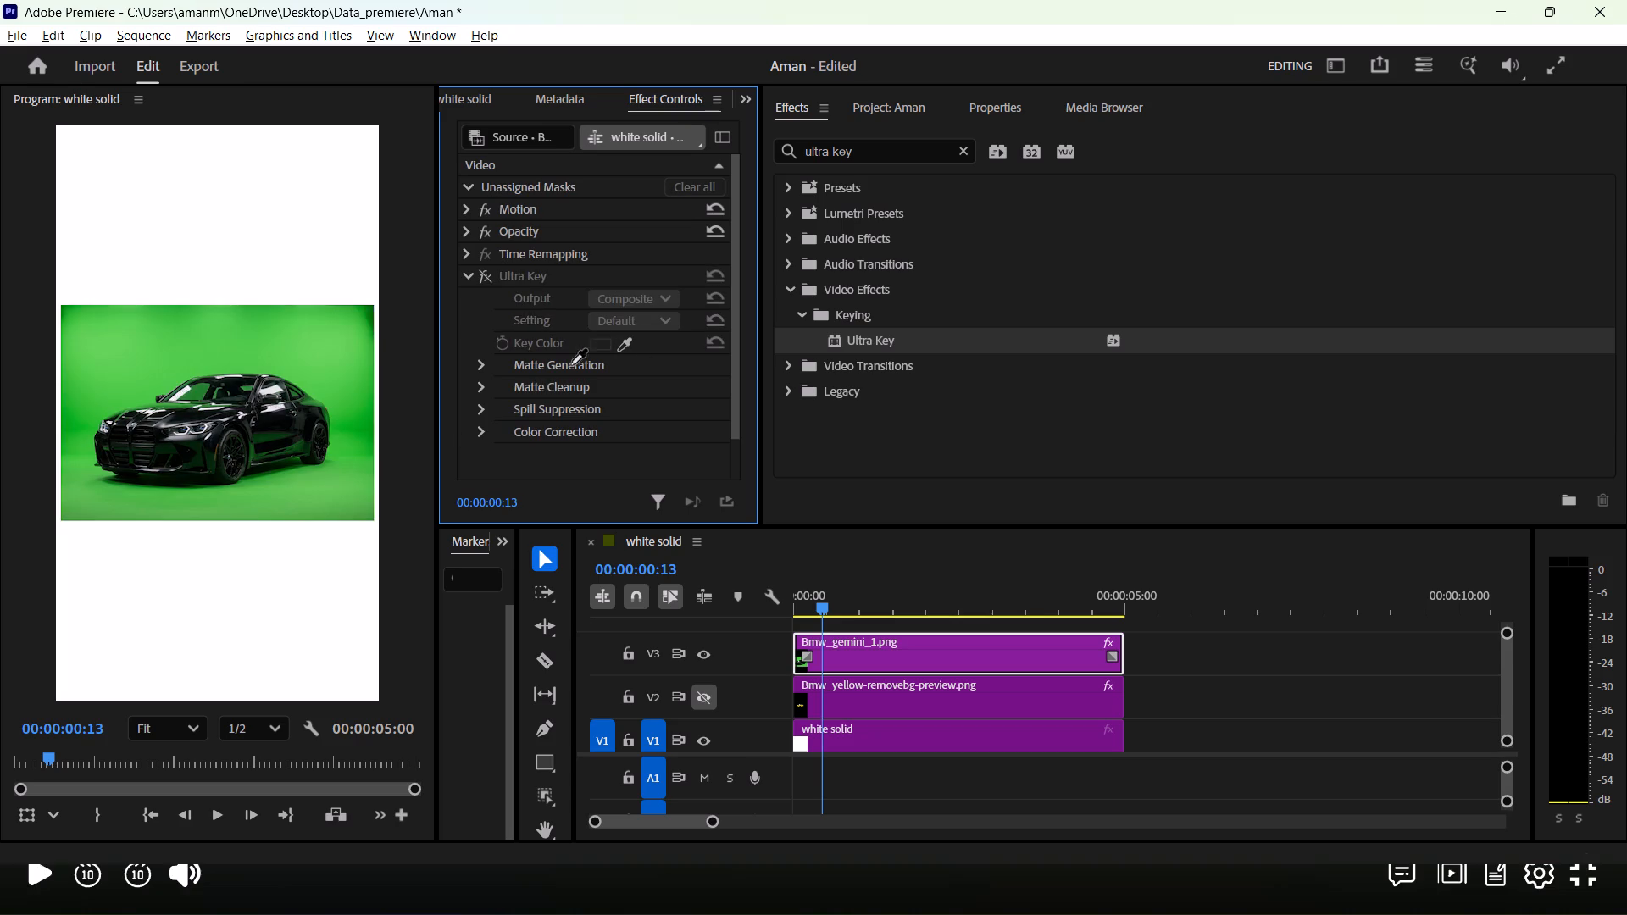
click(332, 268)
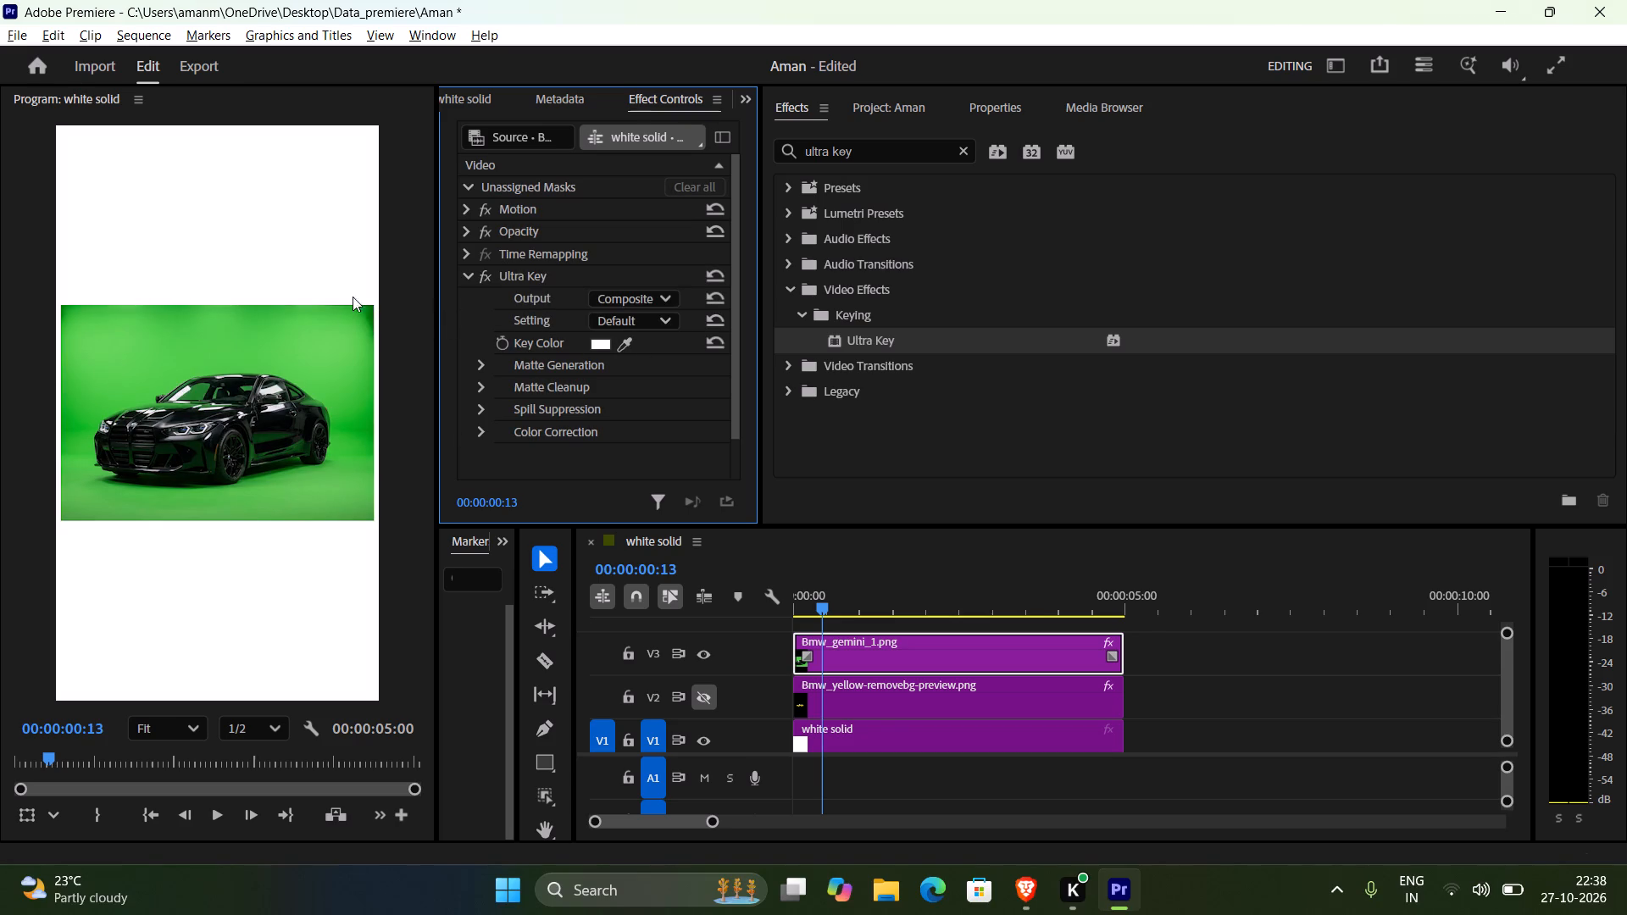
Resample the Ultra Key colour from the dark green at the car image's upper-right edge.
click(628, 347)
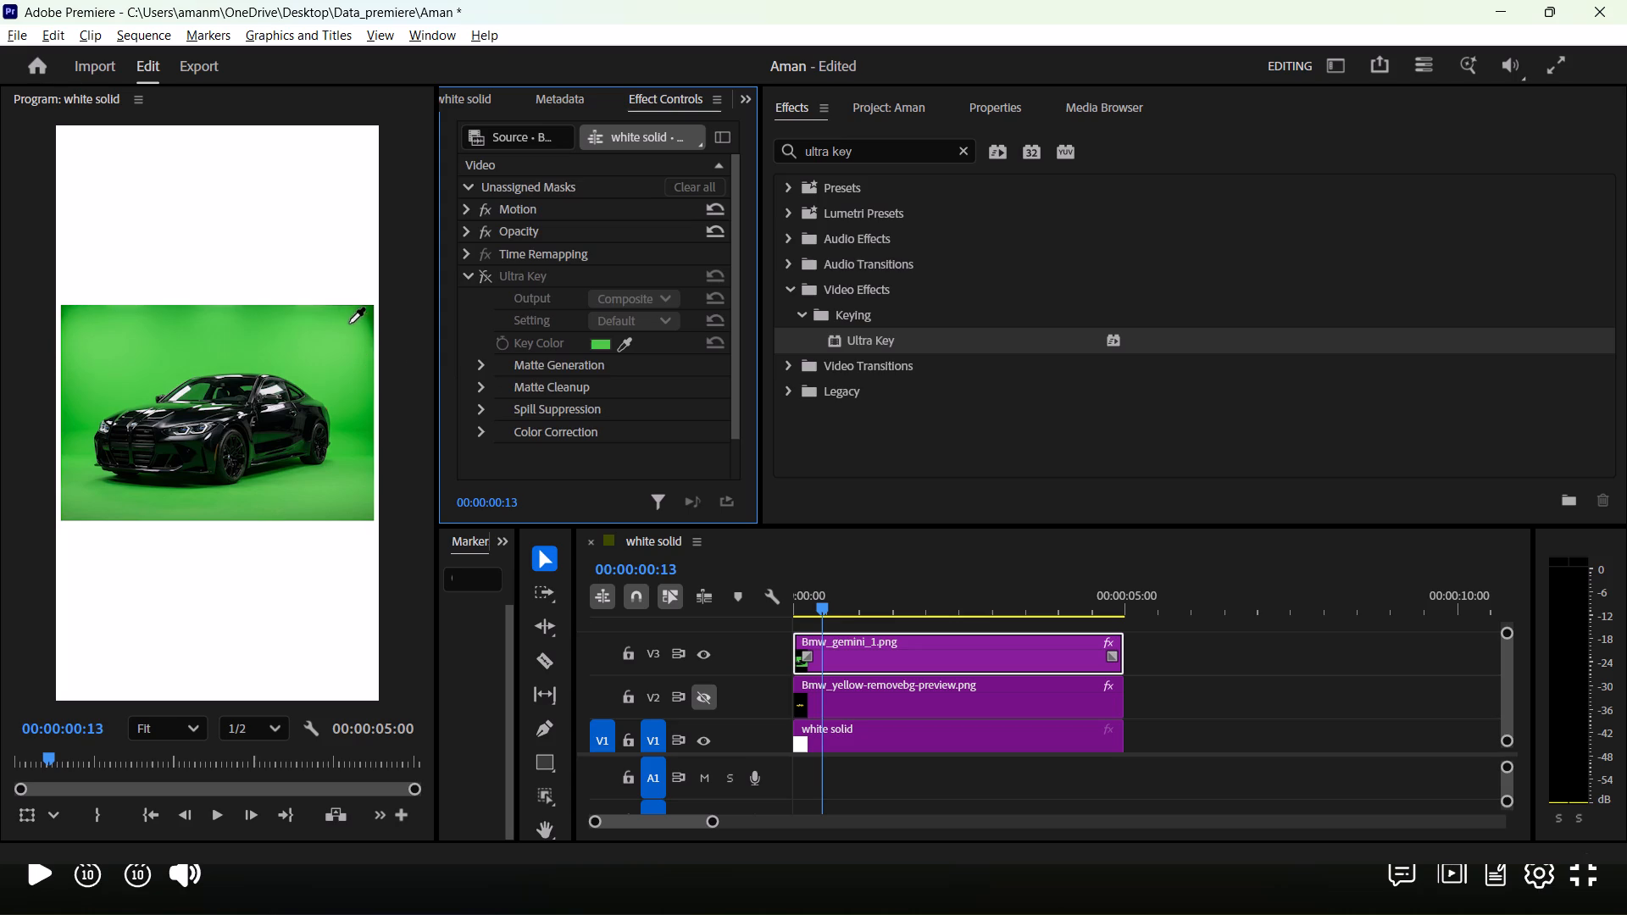
click(373, 318)
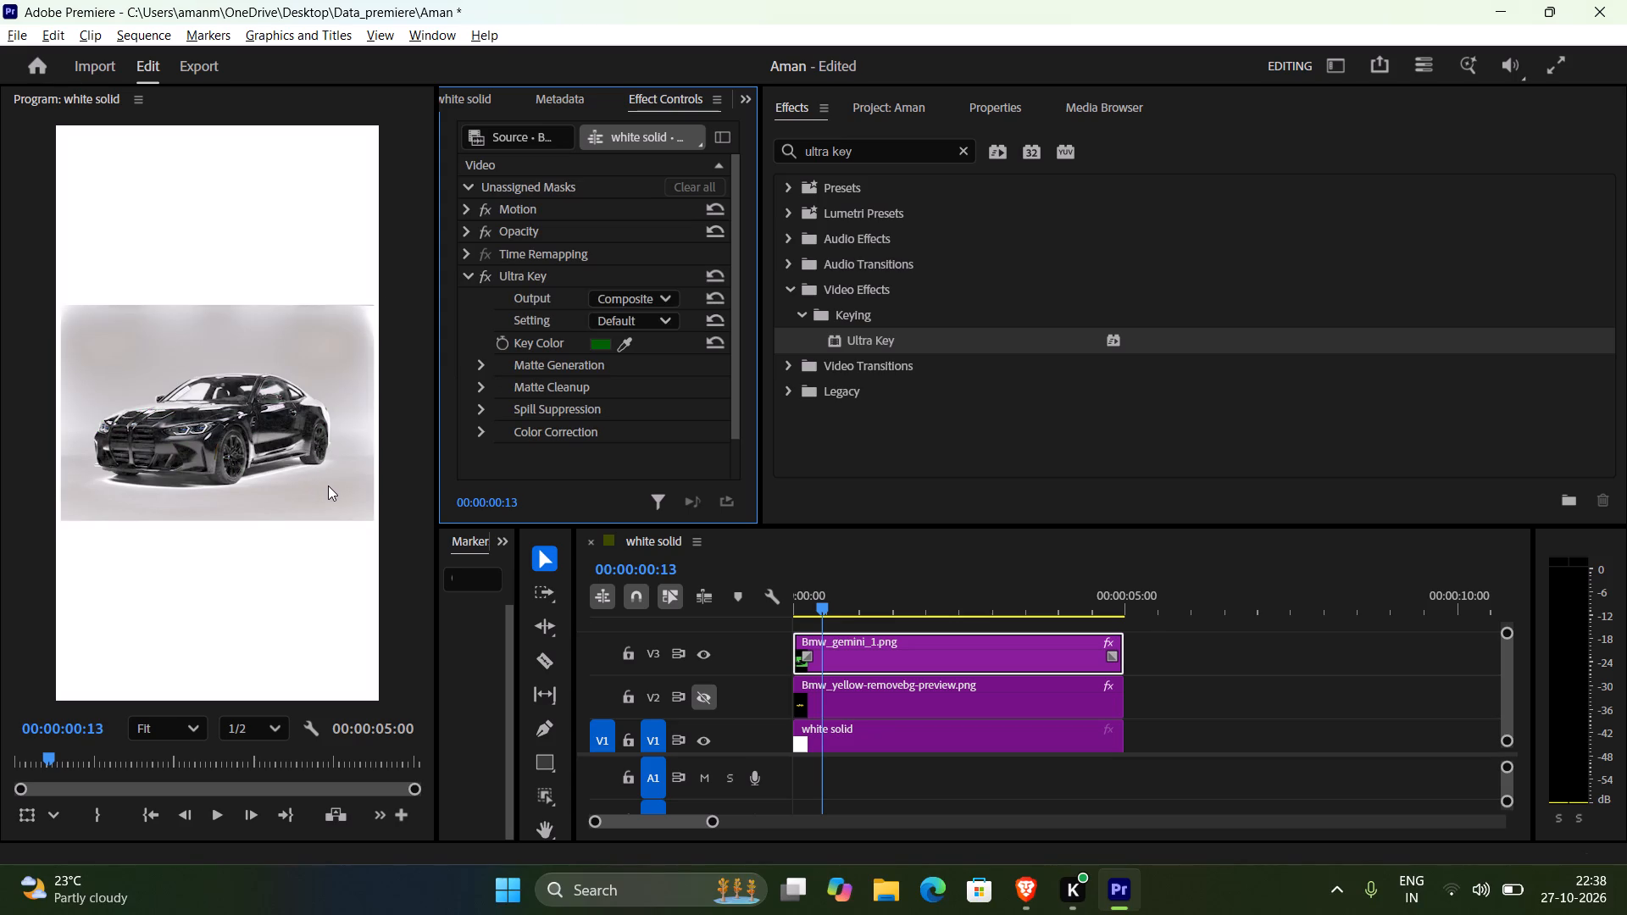
Watch the lecture in Brave on cropping the green-screen clip, and return to Premiere.
key(alt+Tab)
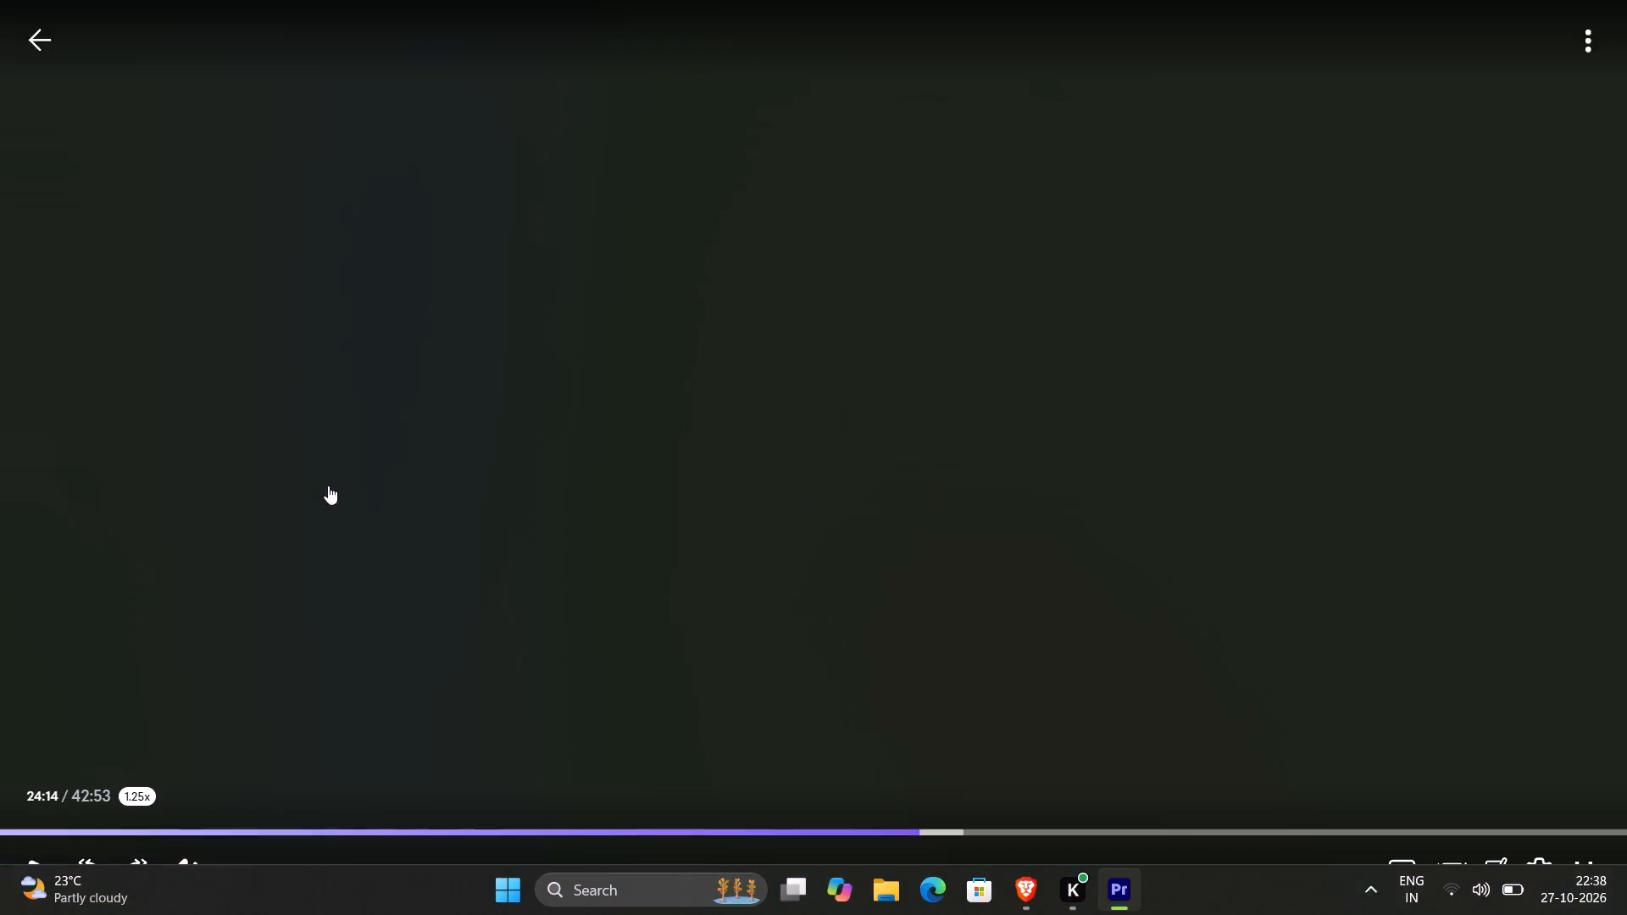
click(1169, 472)
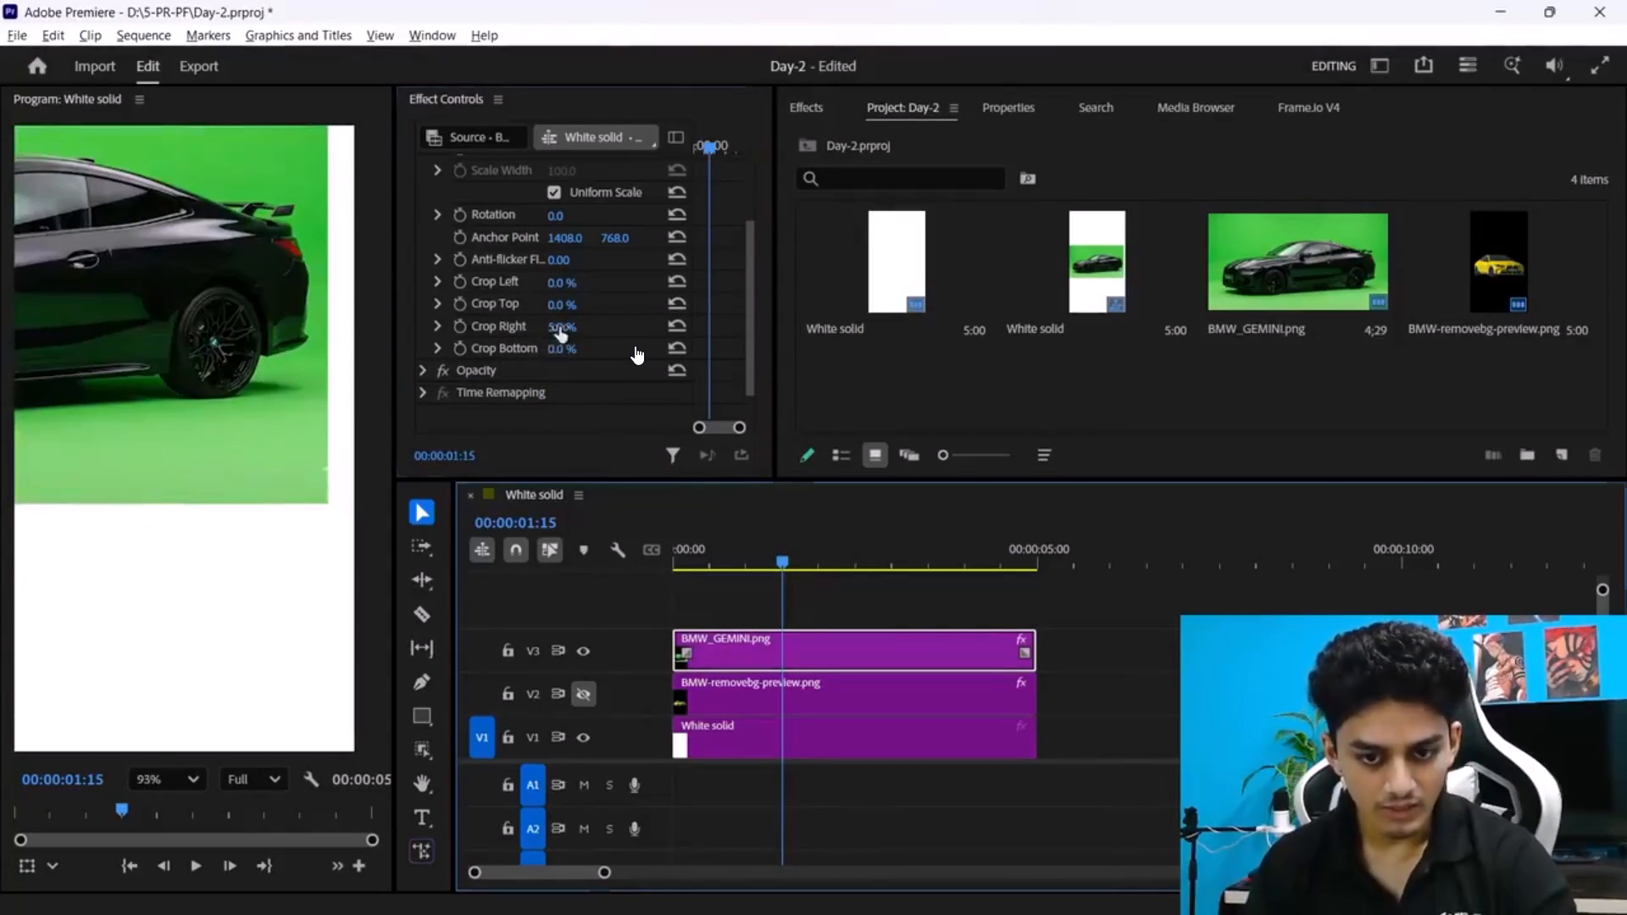
key(space)
key(alt+Tab)
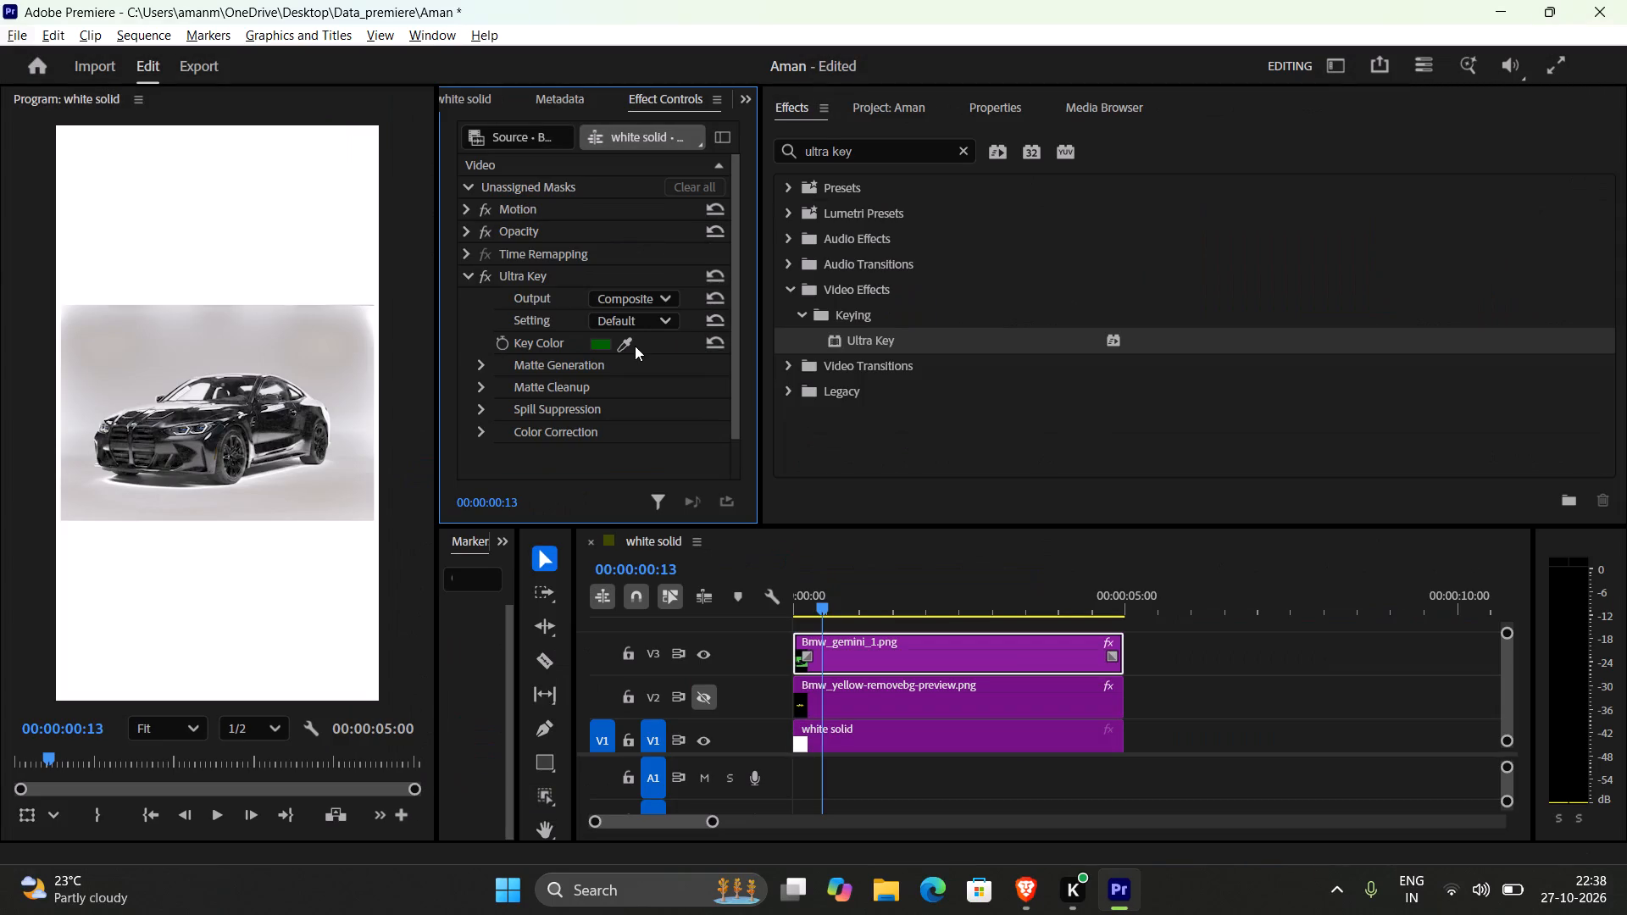
Undo the latest Ultra Key colour sampling on the green-screen BMW clip.
key(ctrl+z)
click(309, 360)
key(ctrl+z)
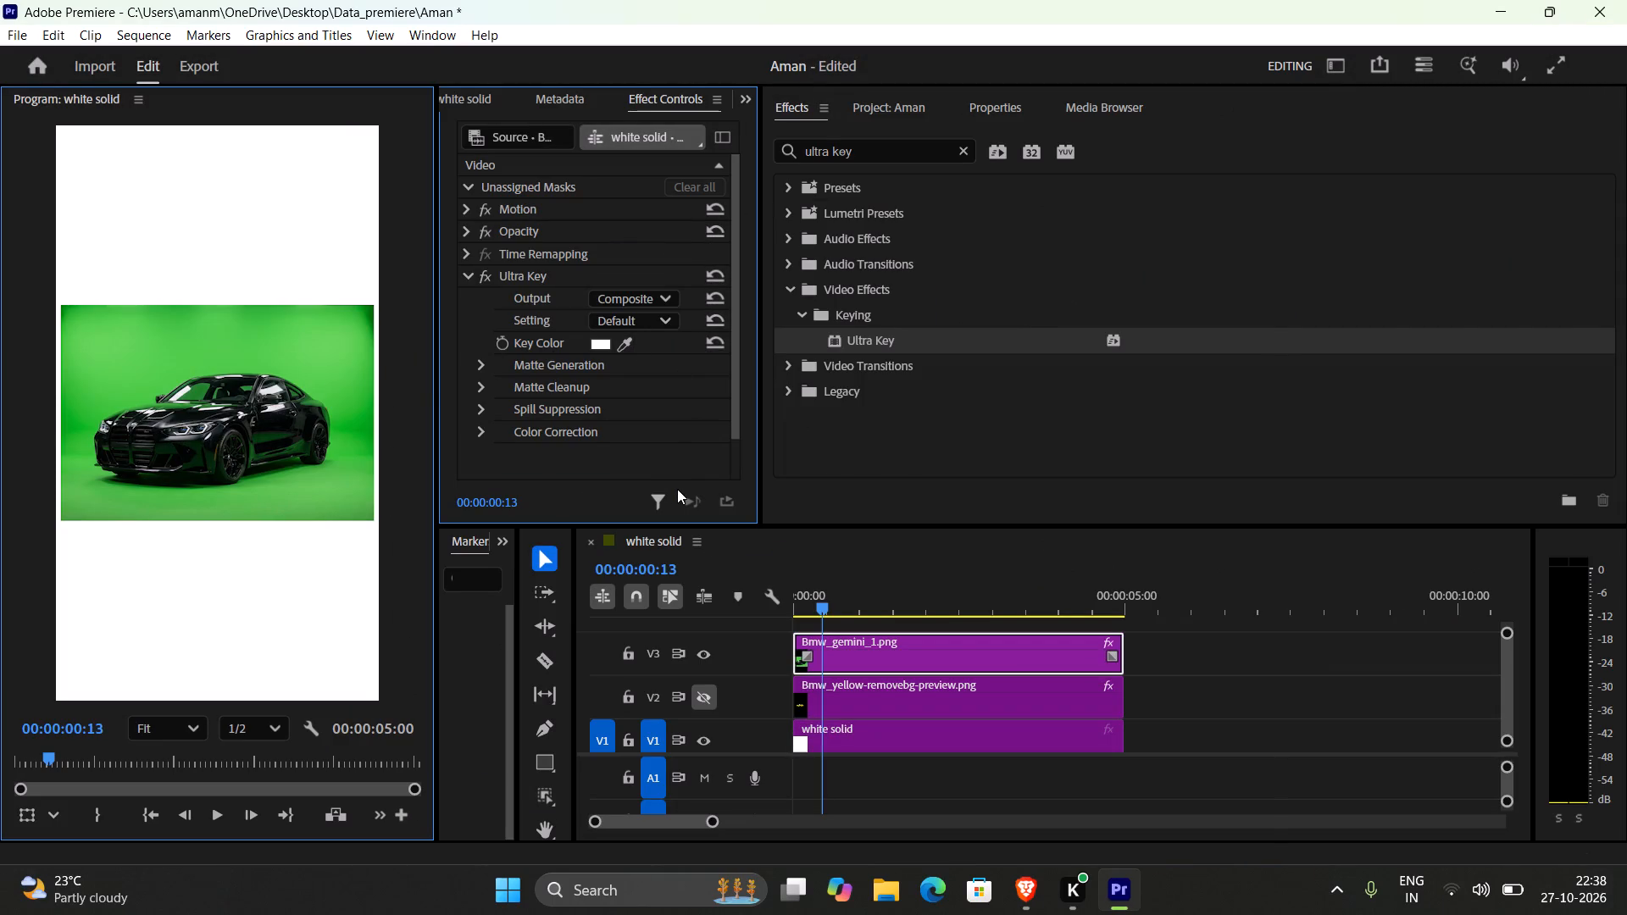
click(1181, 0)
click(1150, 40)
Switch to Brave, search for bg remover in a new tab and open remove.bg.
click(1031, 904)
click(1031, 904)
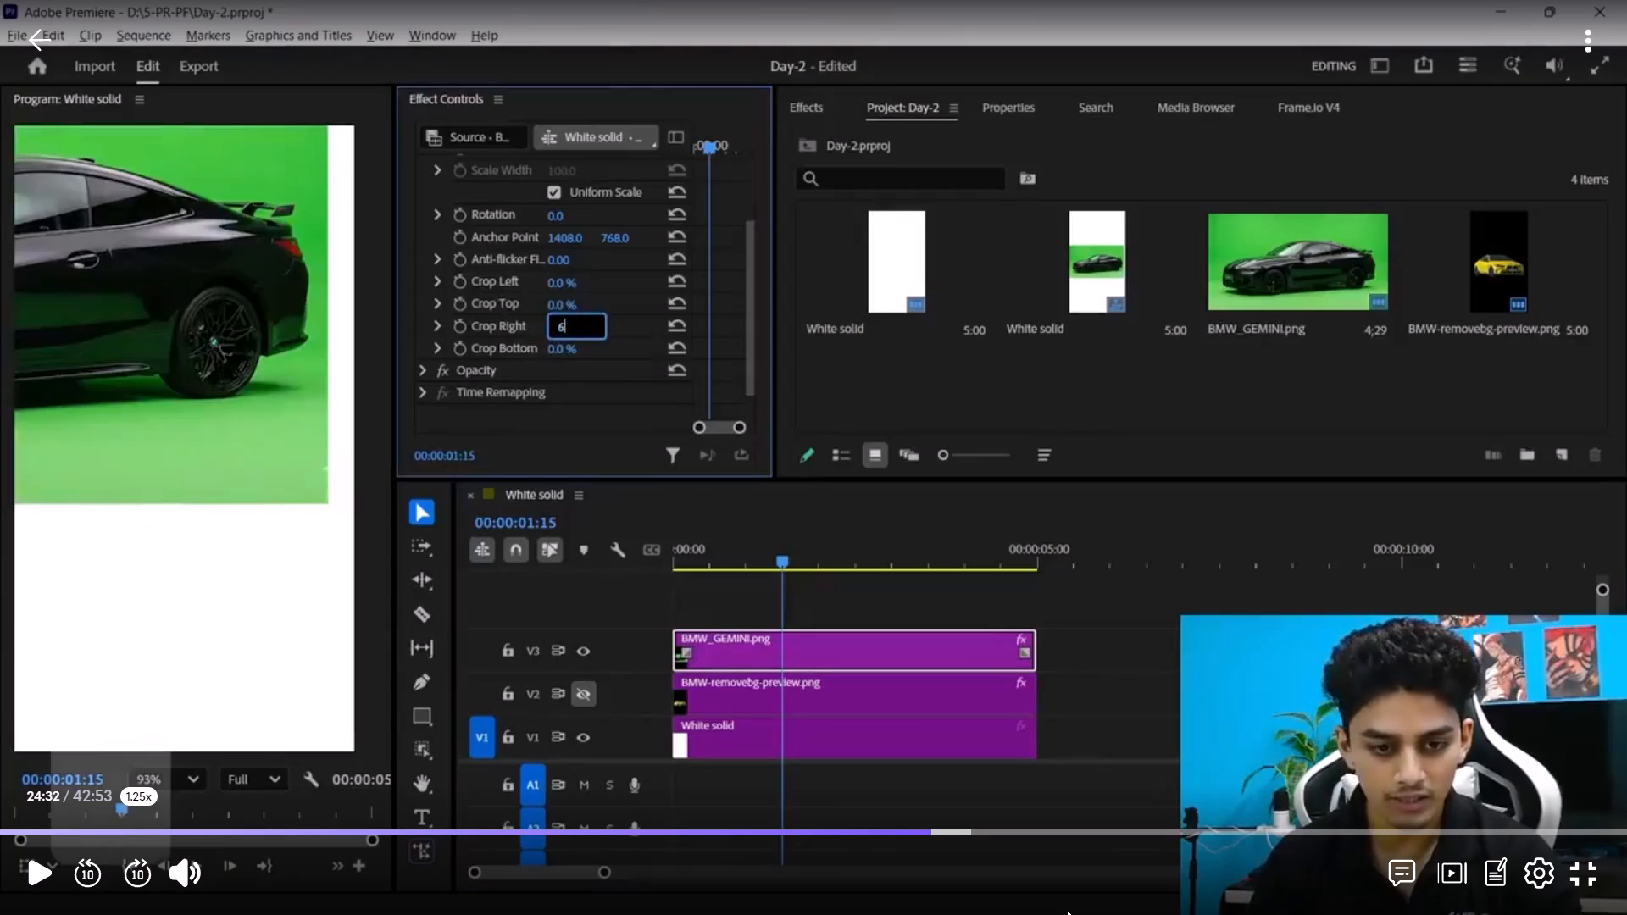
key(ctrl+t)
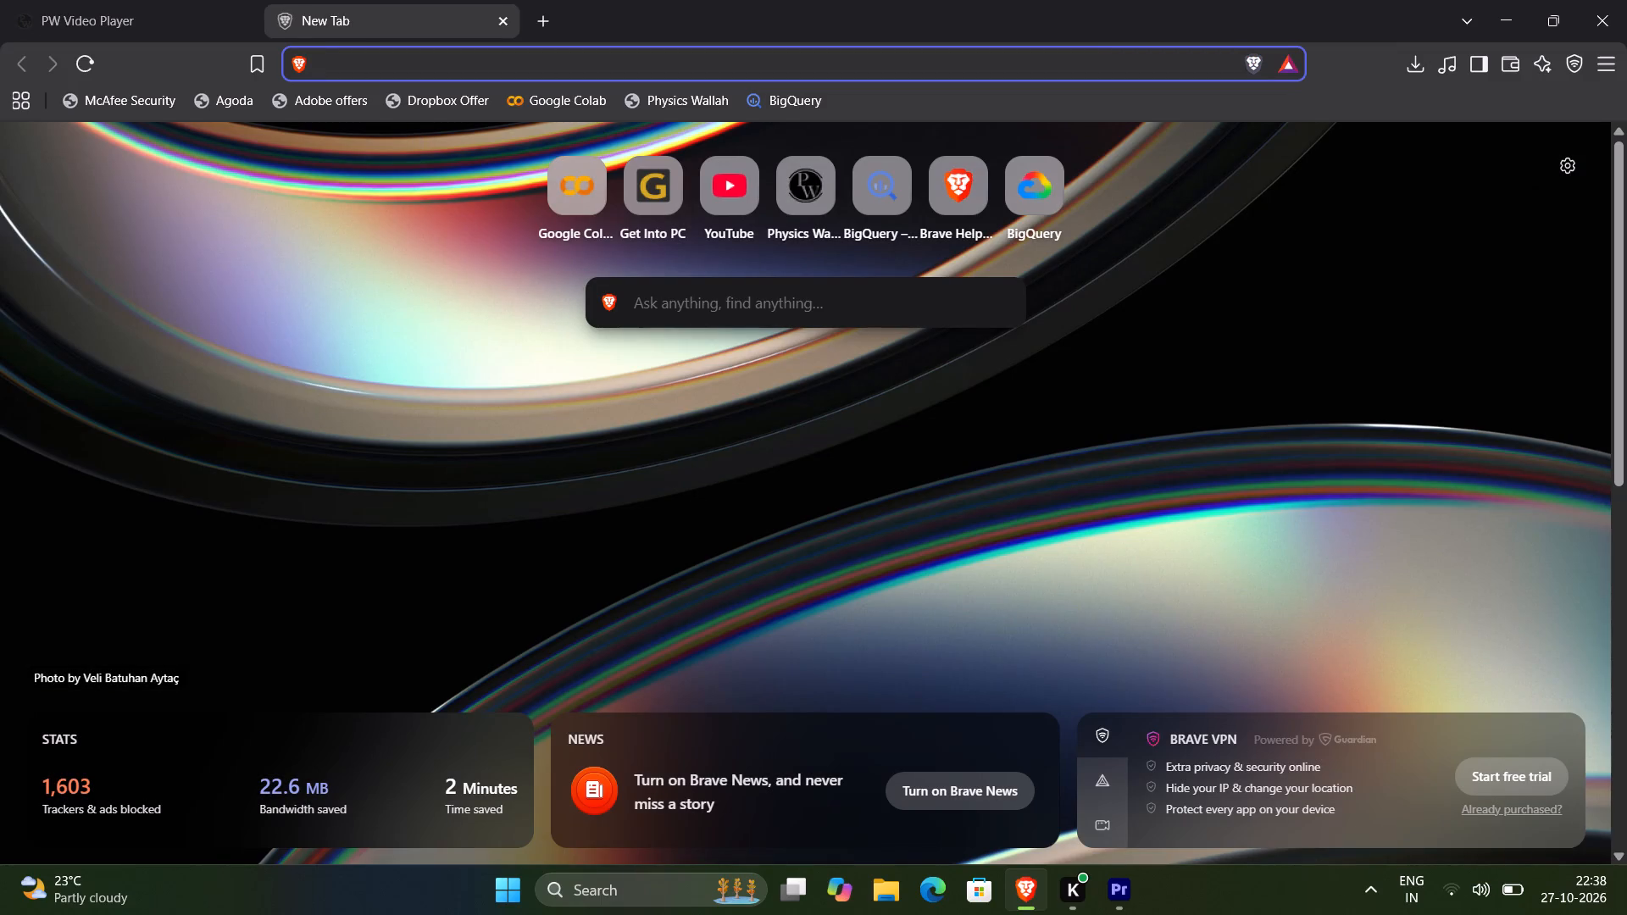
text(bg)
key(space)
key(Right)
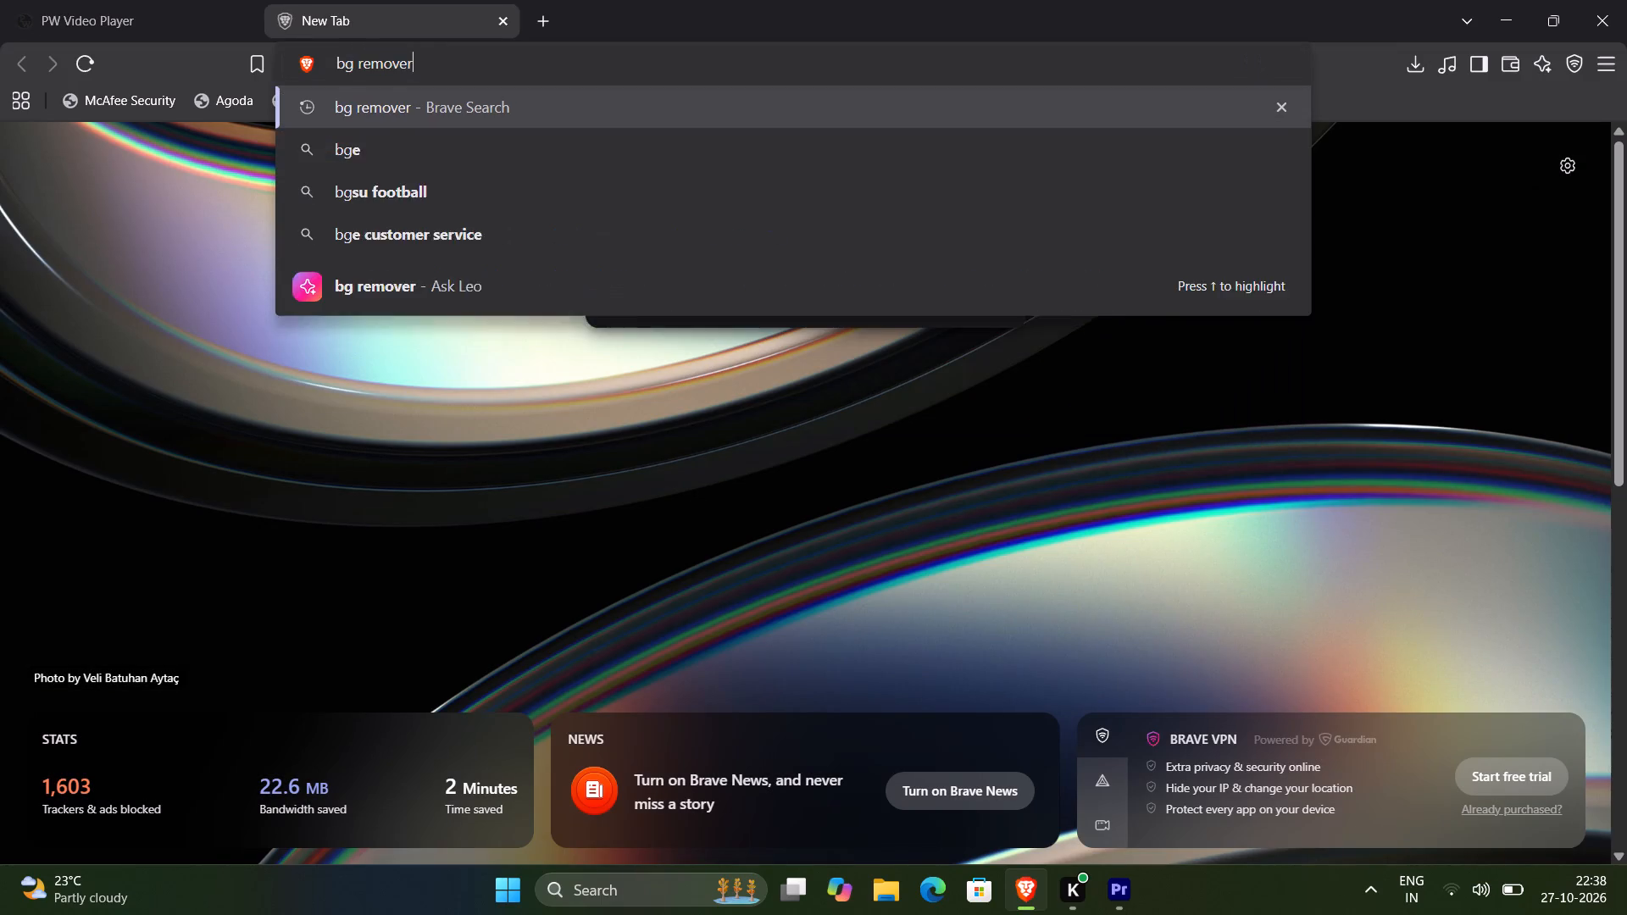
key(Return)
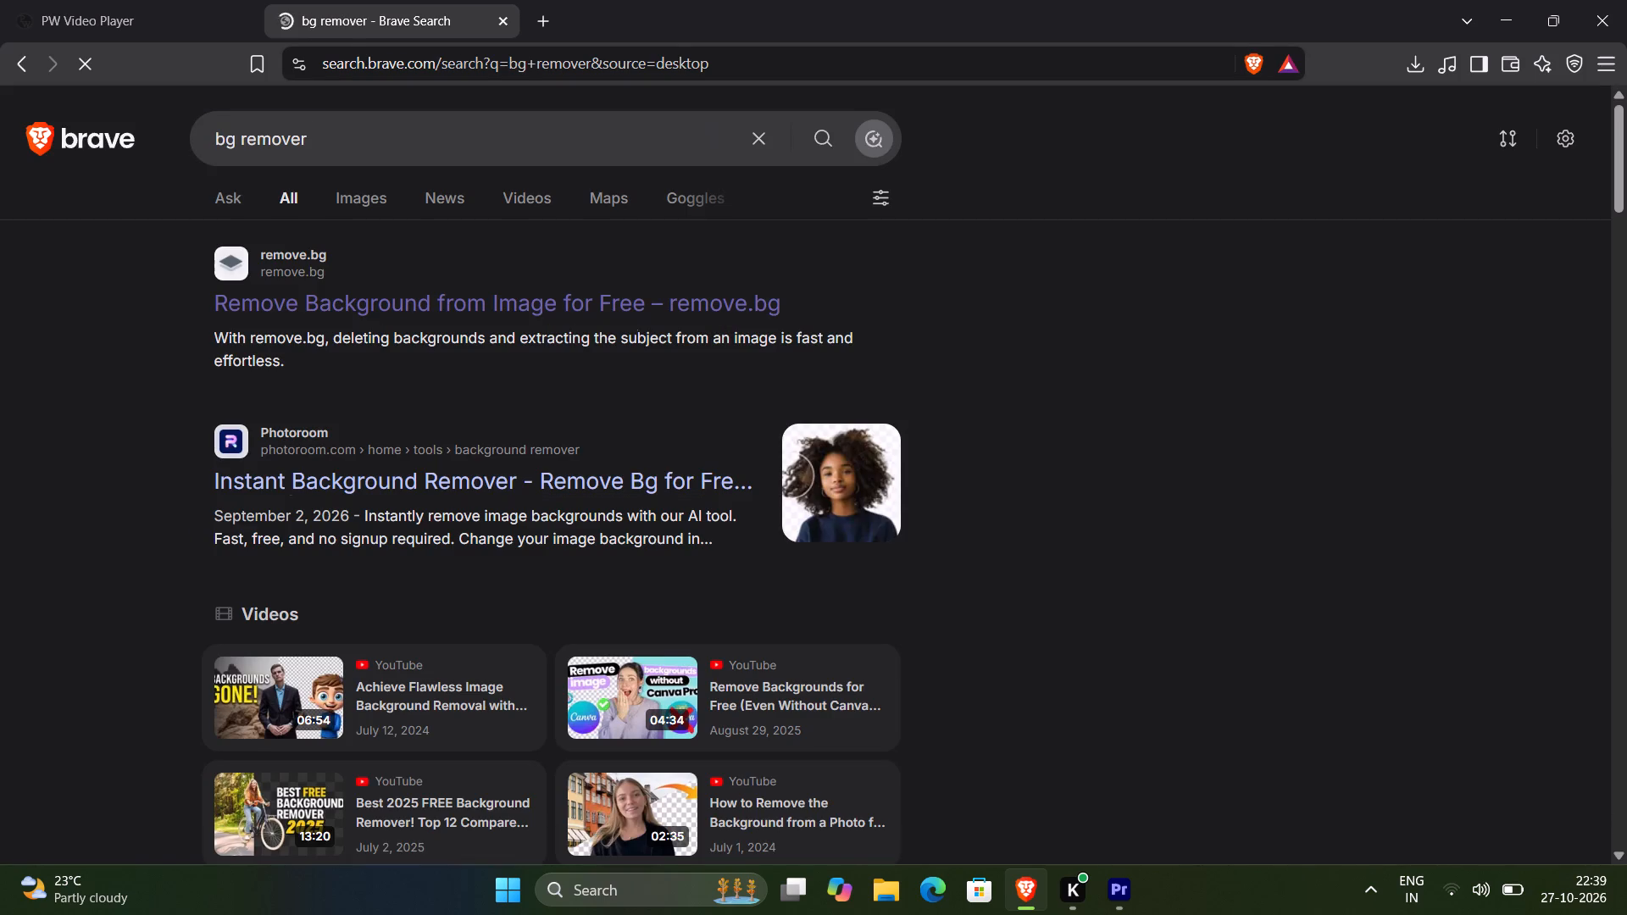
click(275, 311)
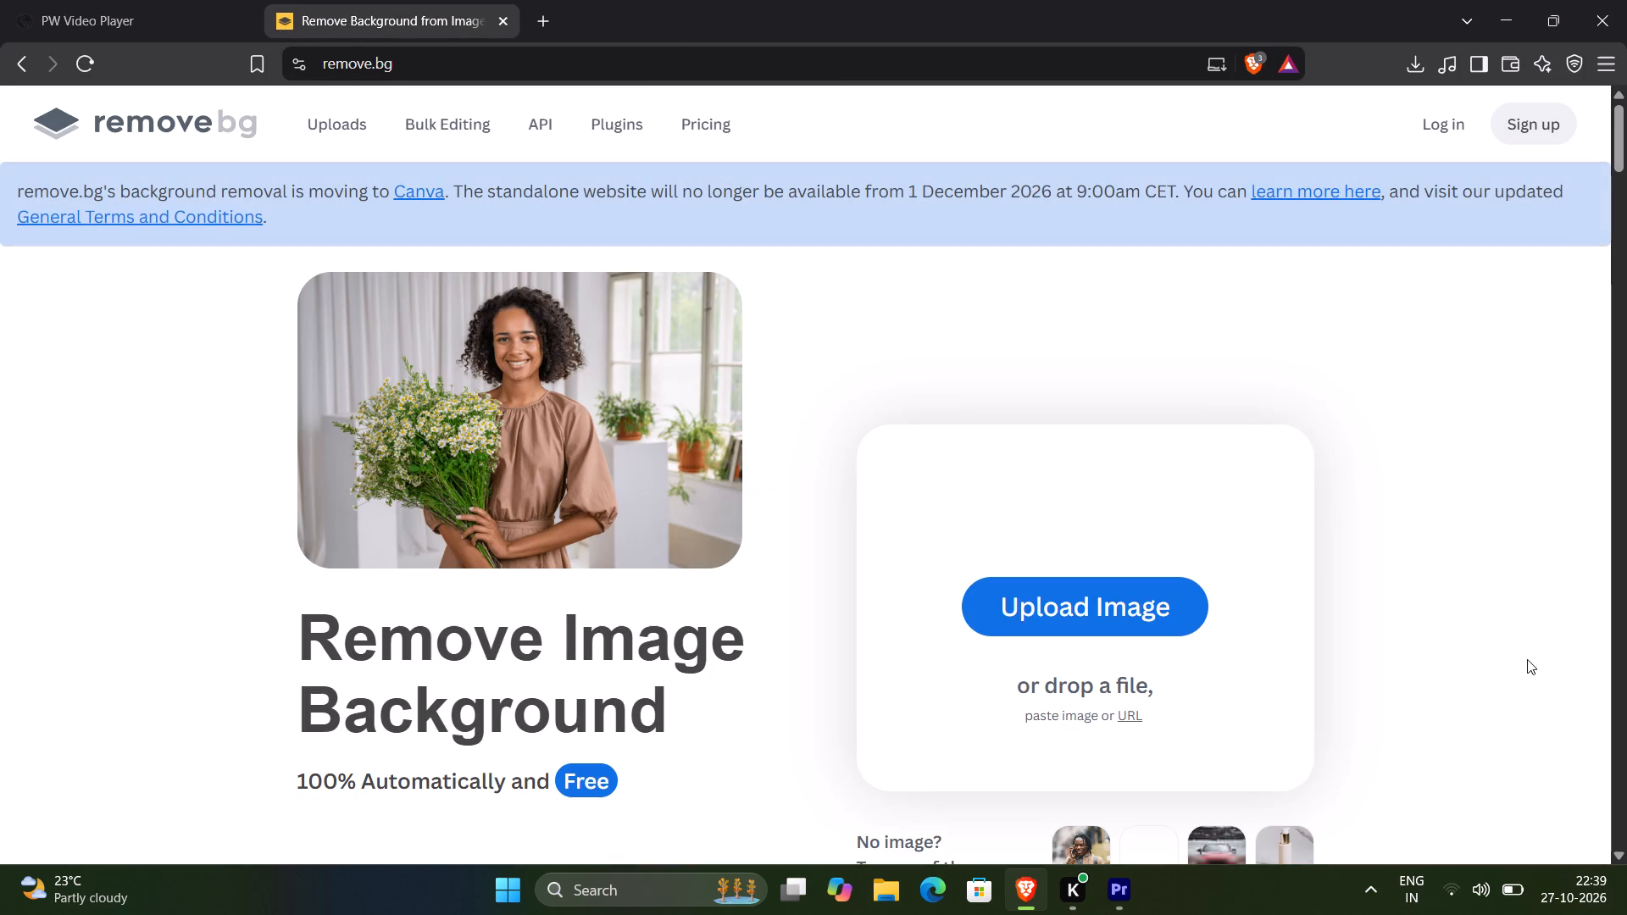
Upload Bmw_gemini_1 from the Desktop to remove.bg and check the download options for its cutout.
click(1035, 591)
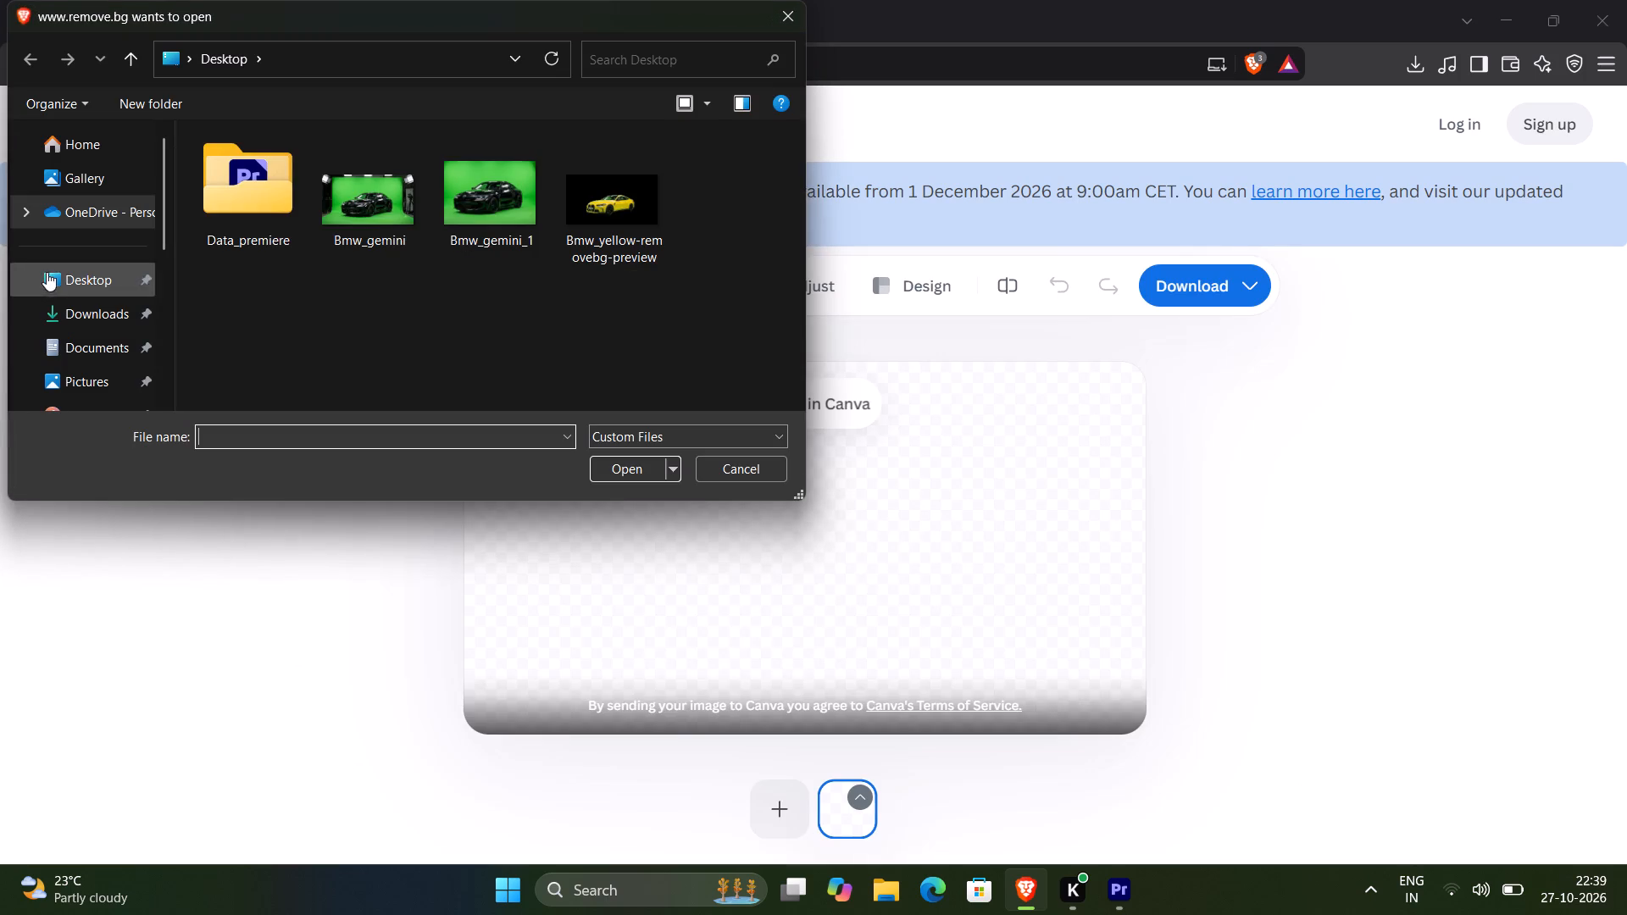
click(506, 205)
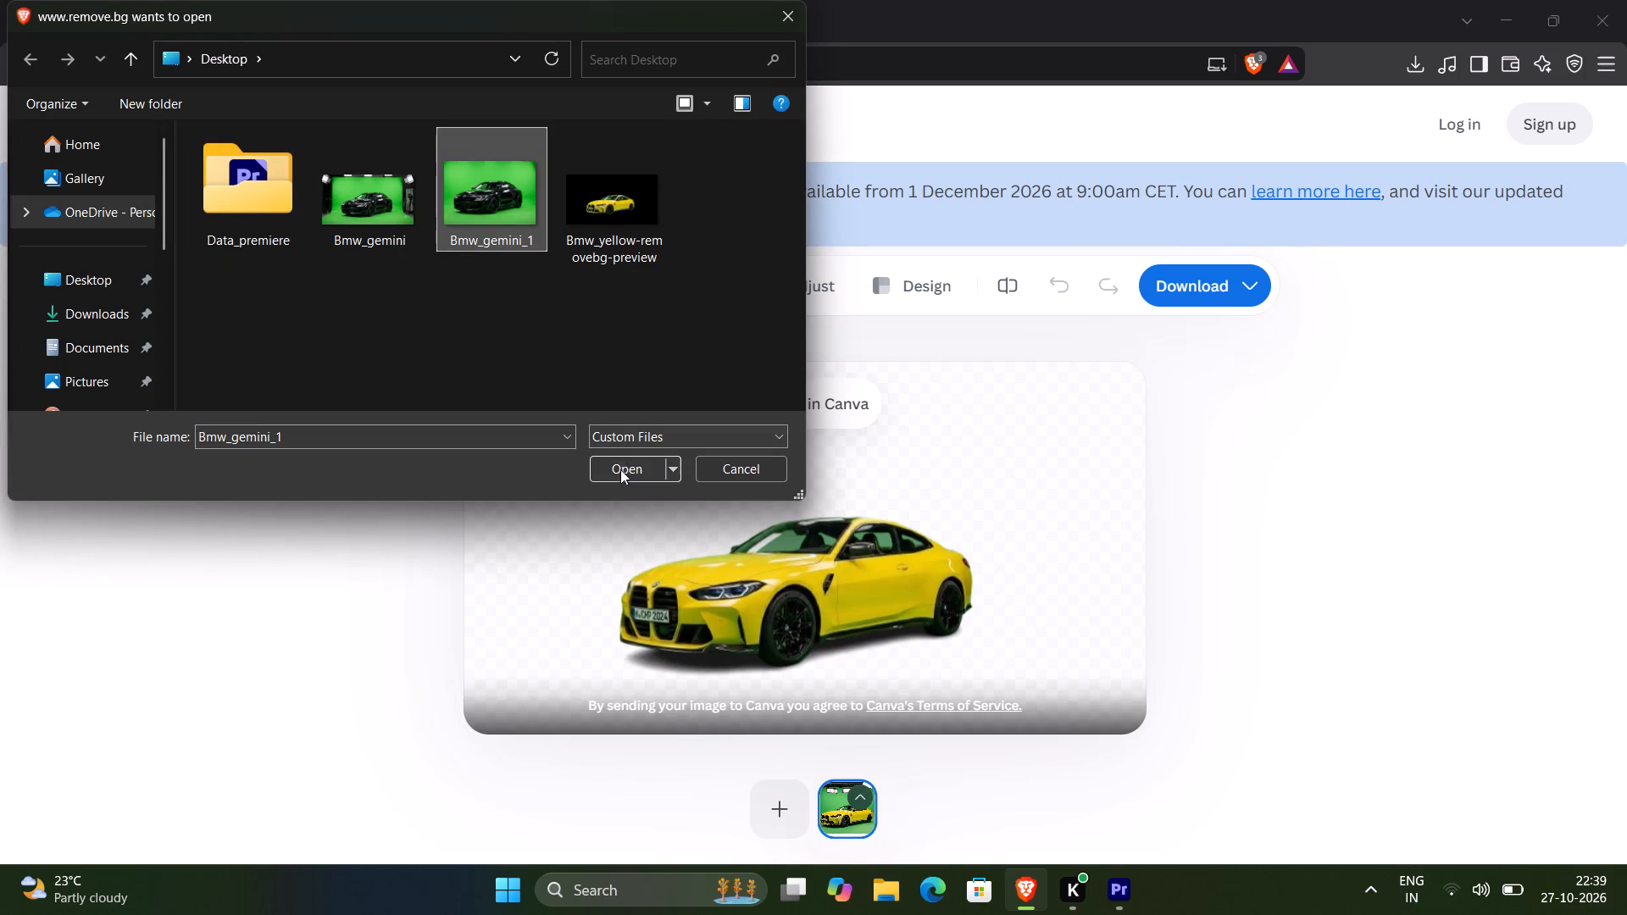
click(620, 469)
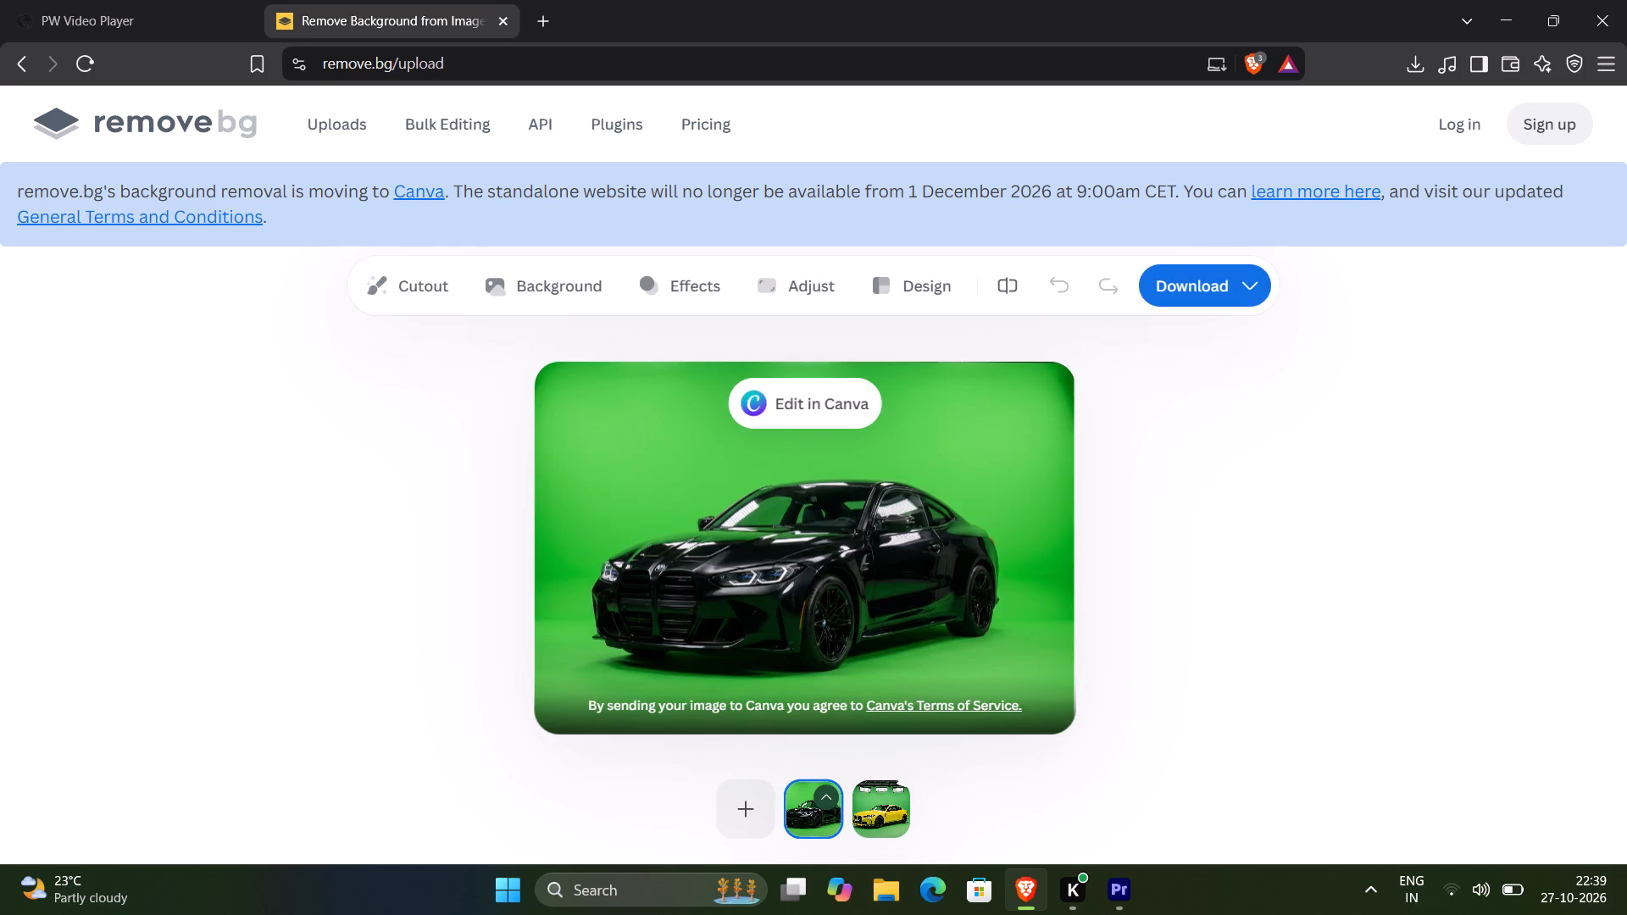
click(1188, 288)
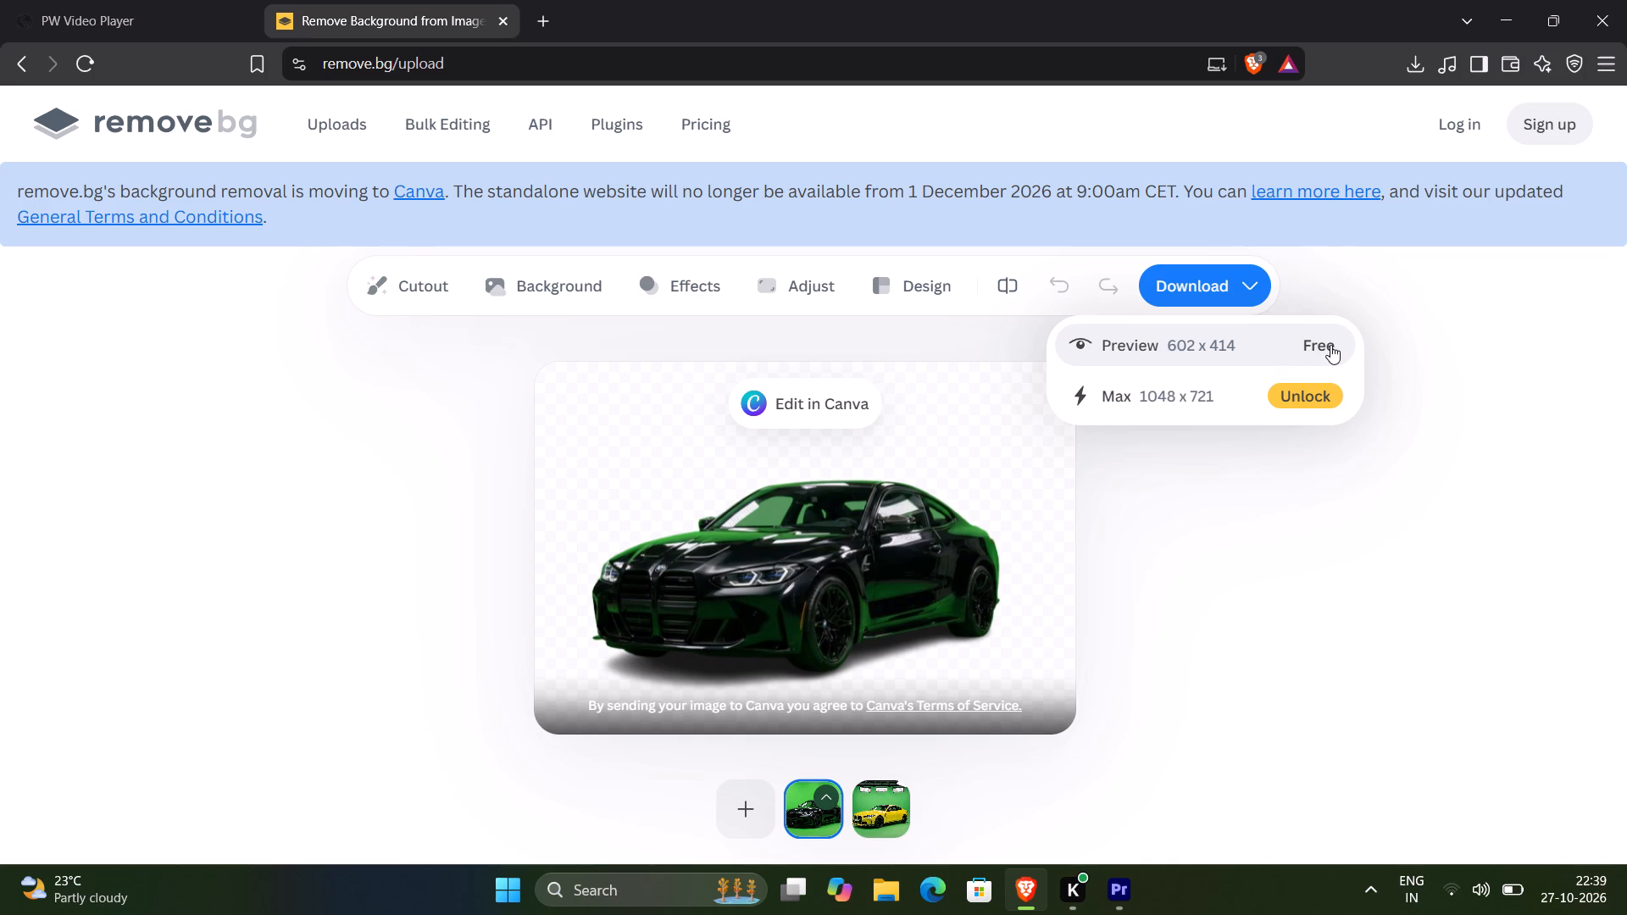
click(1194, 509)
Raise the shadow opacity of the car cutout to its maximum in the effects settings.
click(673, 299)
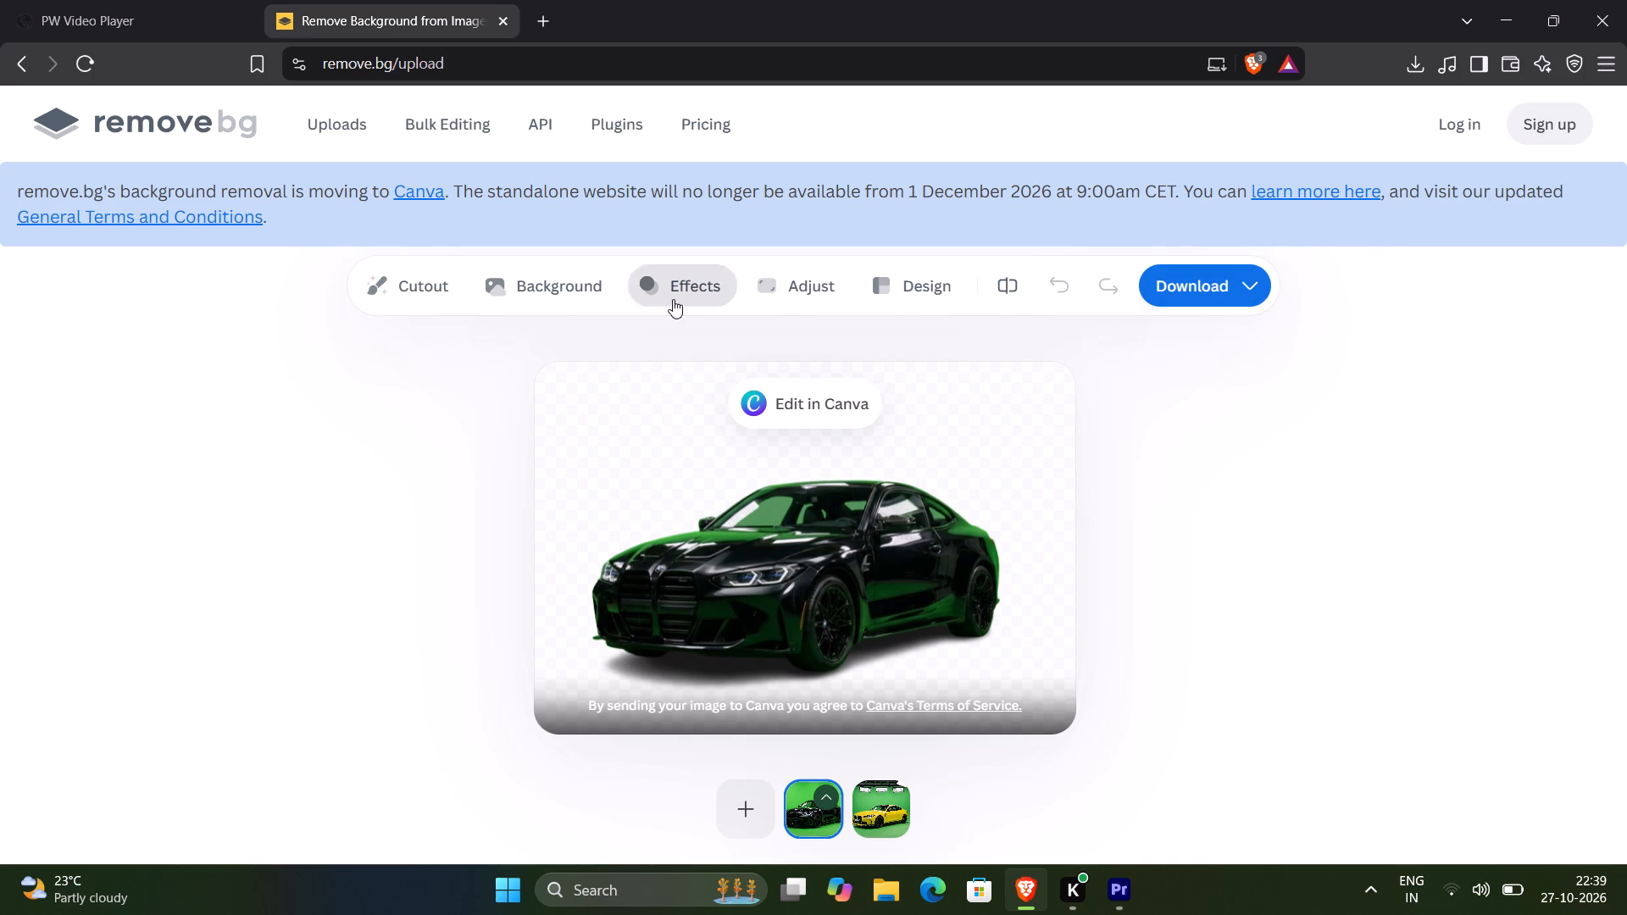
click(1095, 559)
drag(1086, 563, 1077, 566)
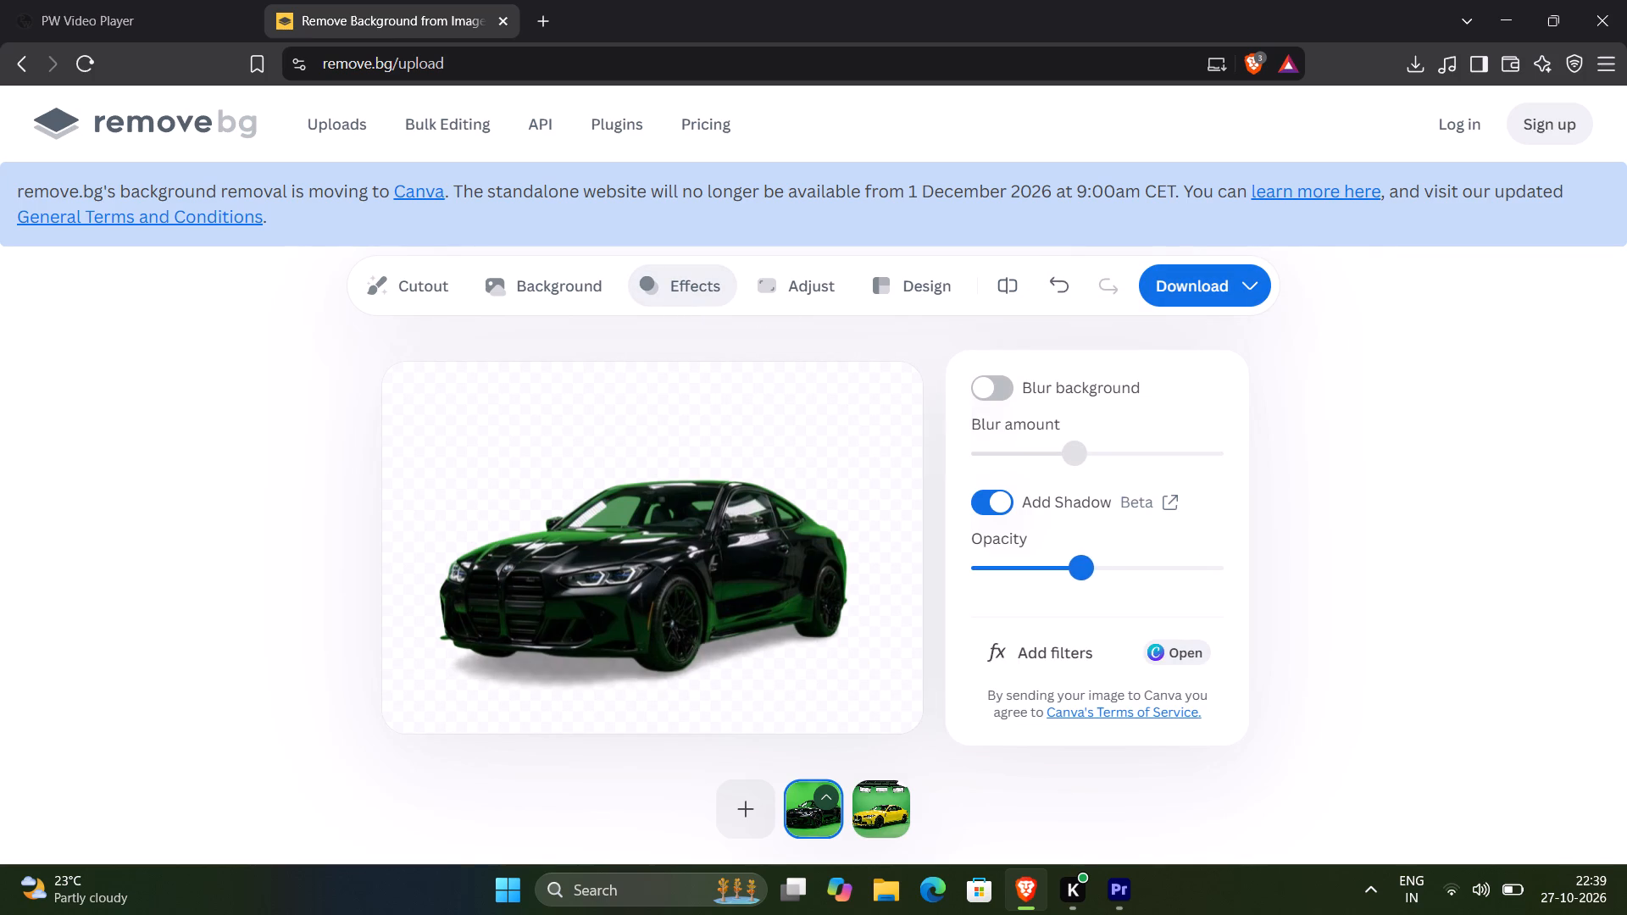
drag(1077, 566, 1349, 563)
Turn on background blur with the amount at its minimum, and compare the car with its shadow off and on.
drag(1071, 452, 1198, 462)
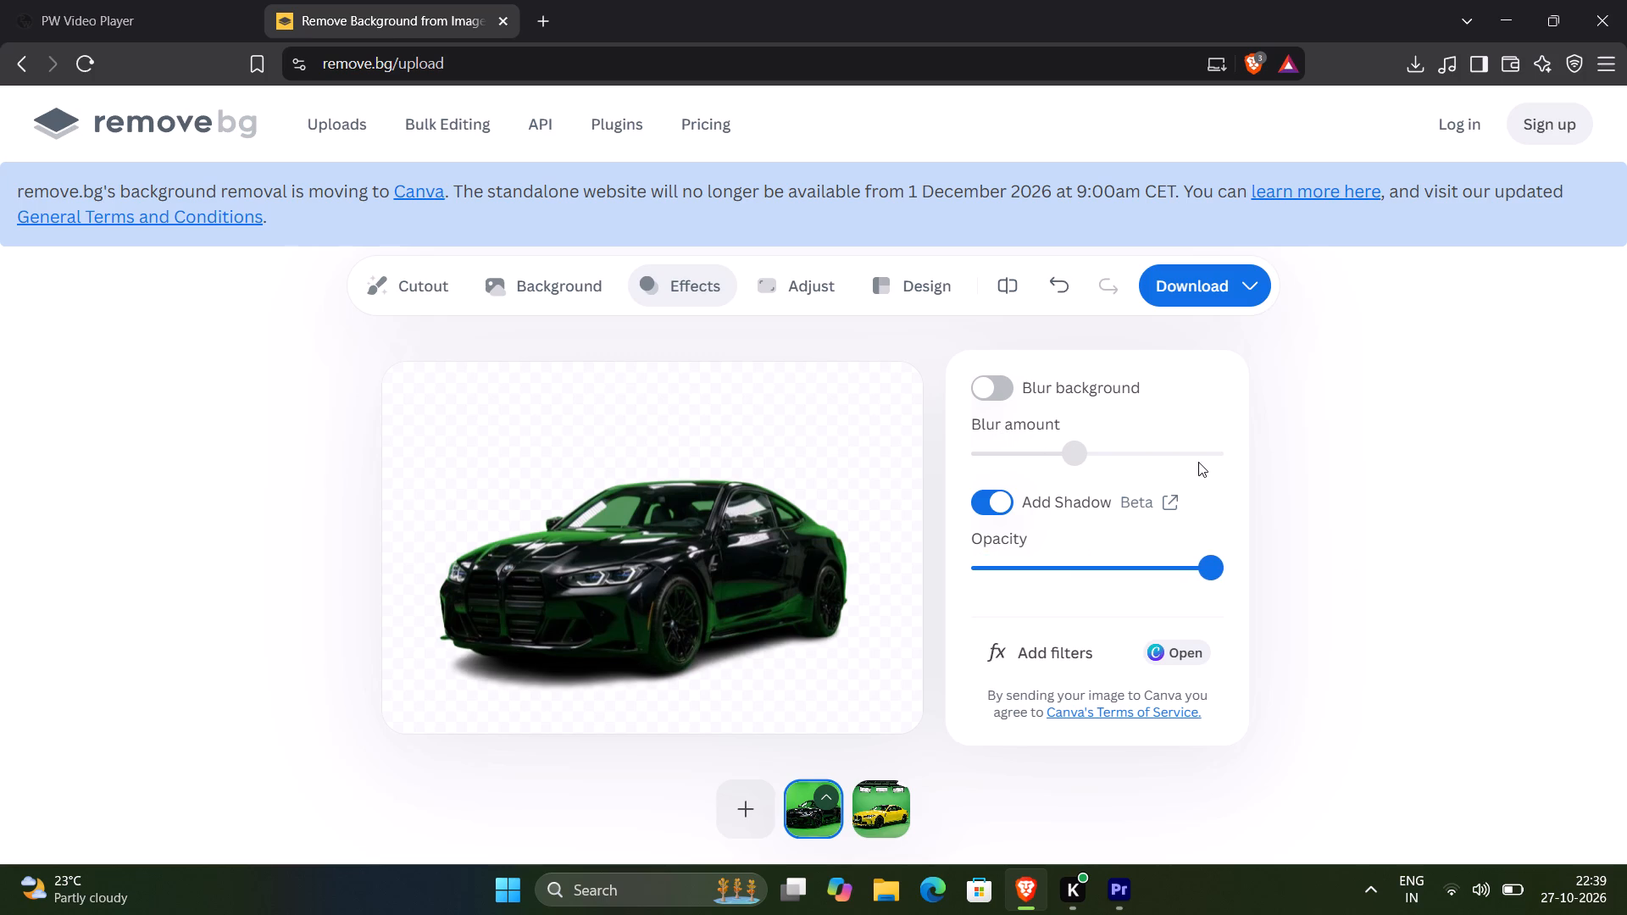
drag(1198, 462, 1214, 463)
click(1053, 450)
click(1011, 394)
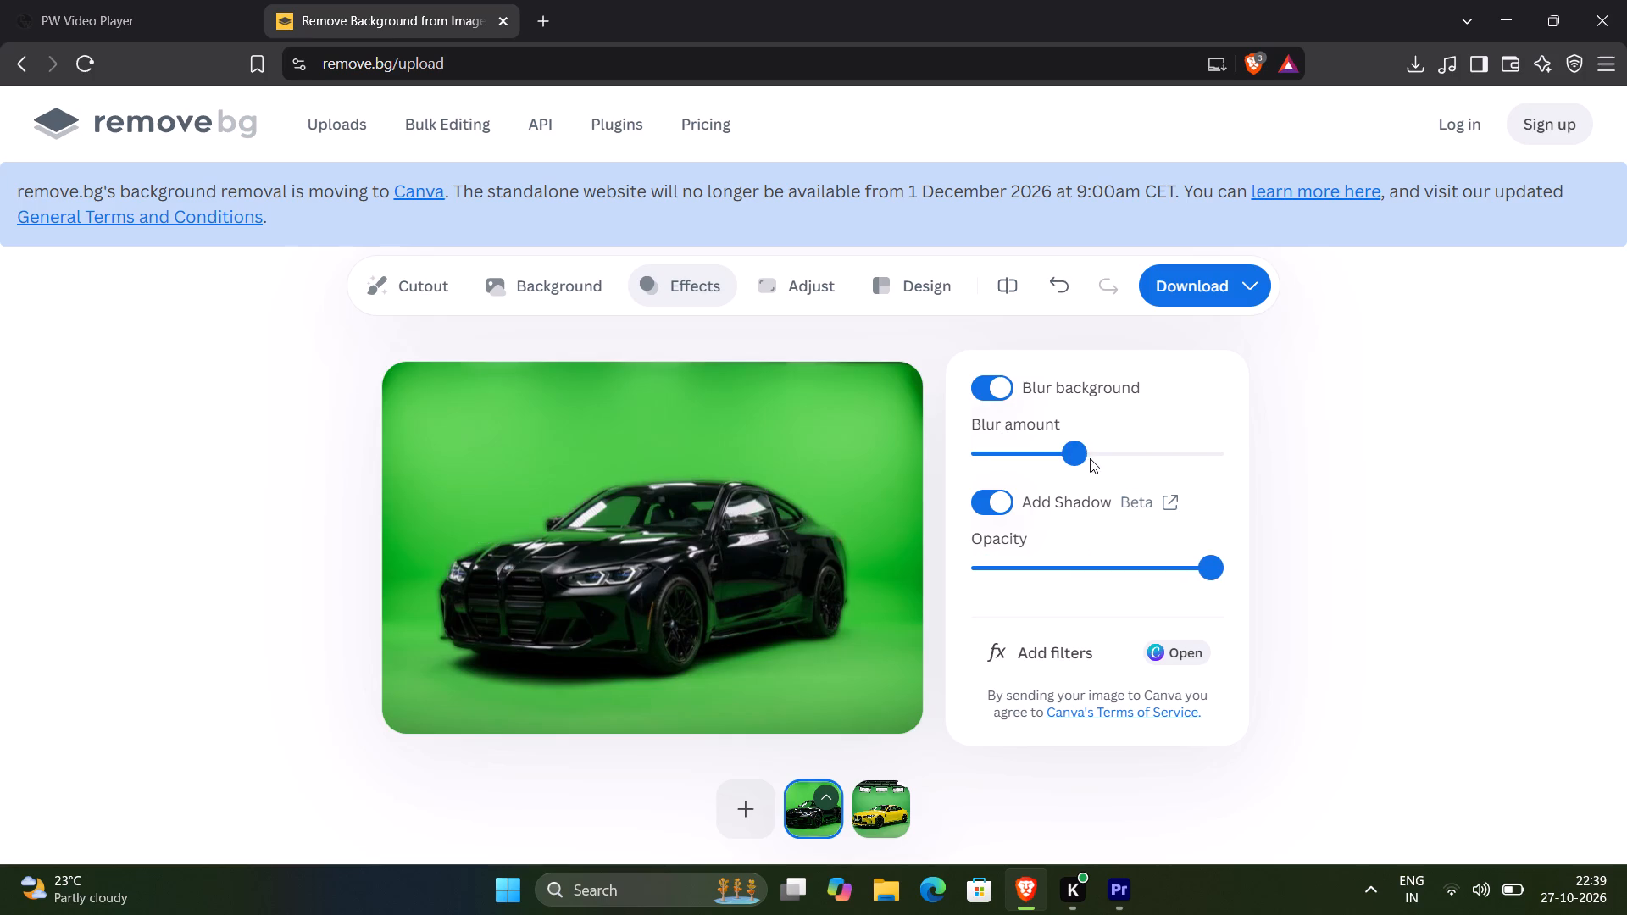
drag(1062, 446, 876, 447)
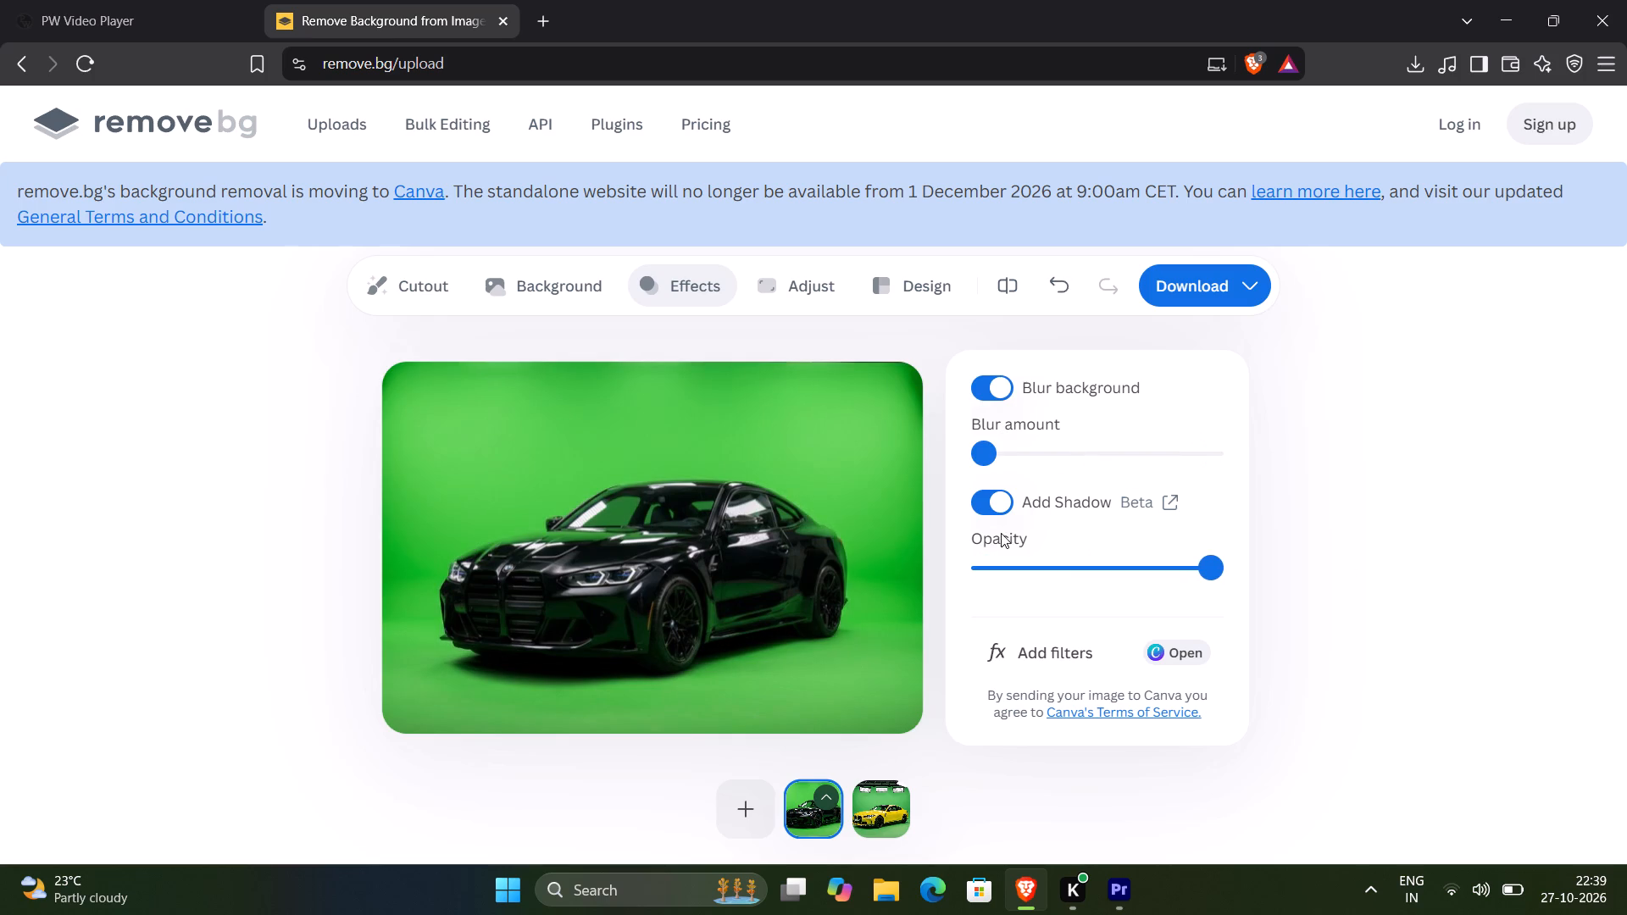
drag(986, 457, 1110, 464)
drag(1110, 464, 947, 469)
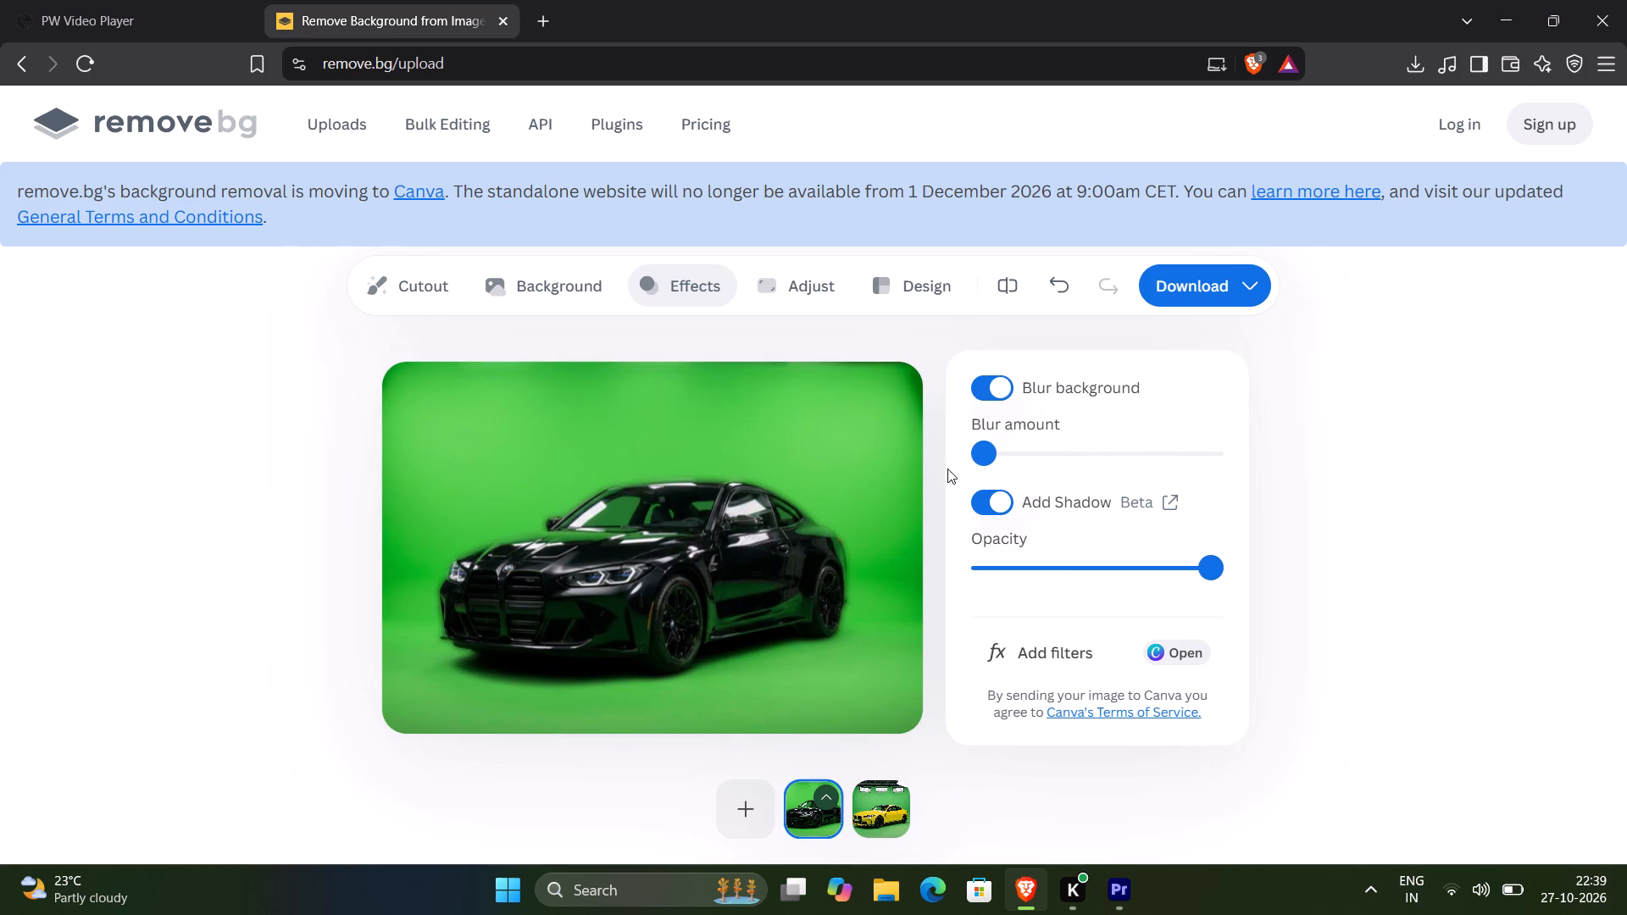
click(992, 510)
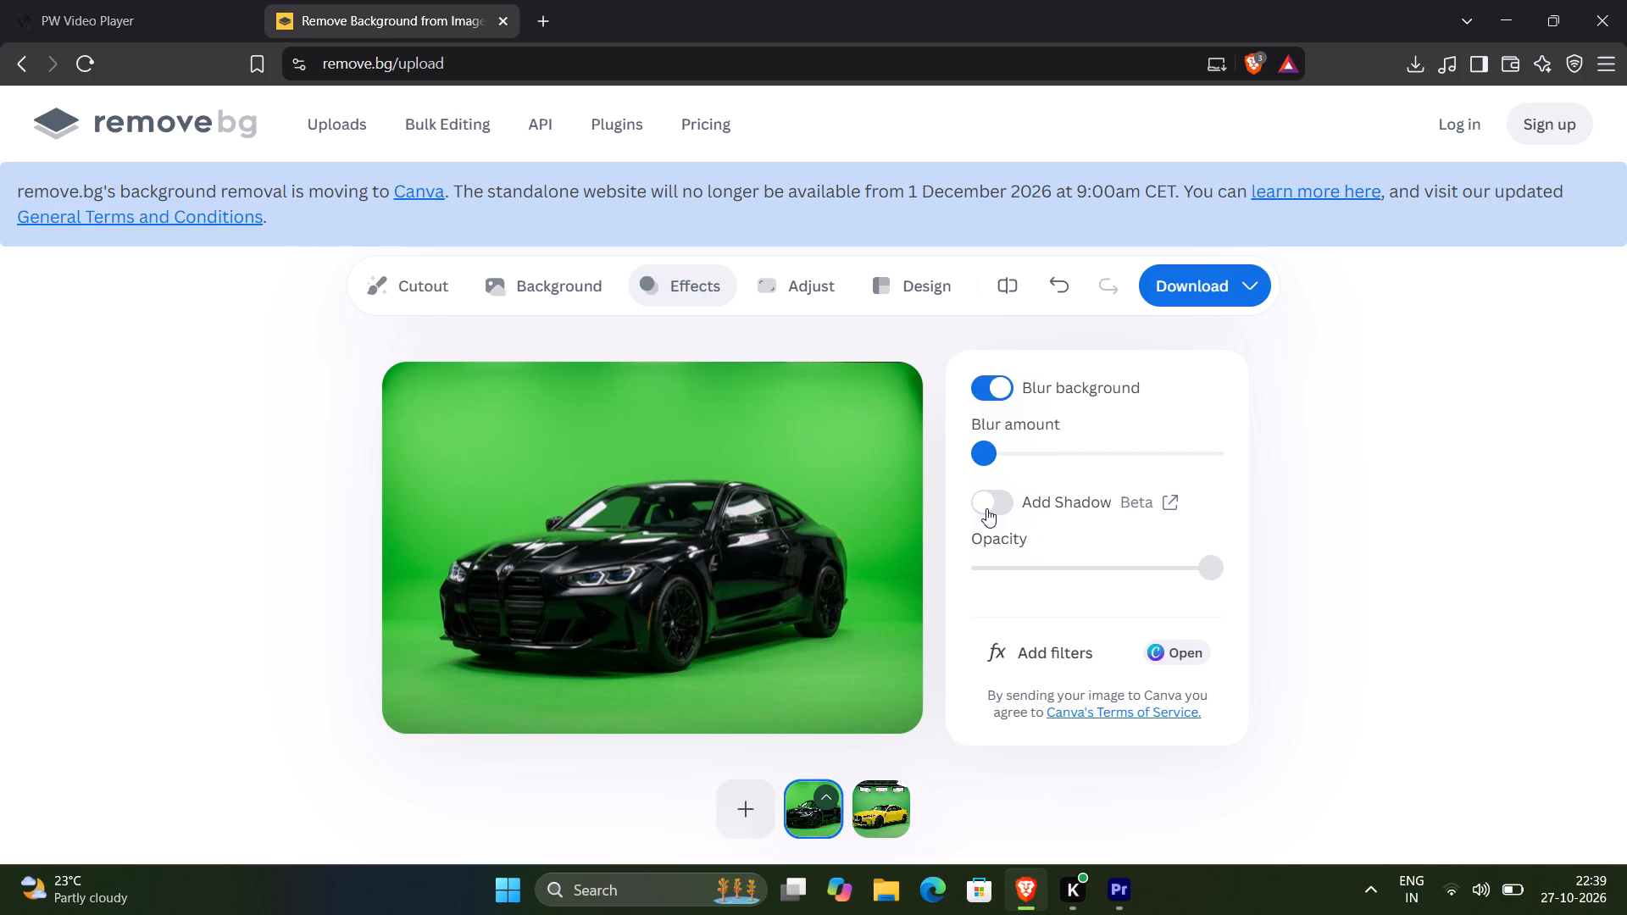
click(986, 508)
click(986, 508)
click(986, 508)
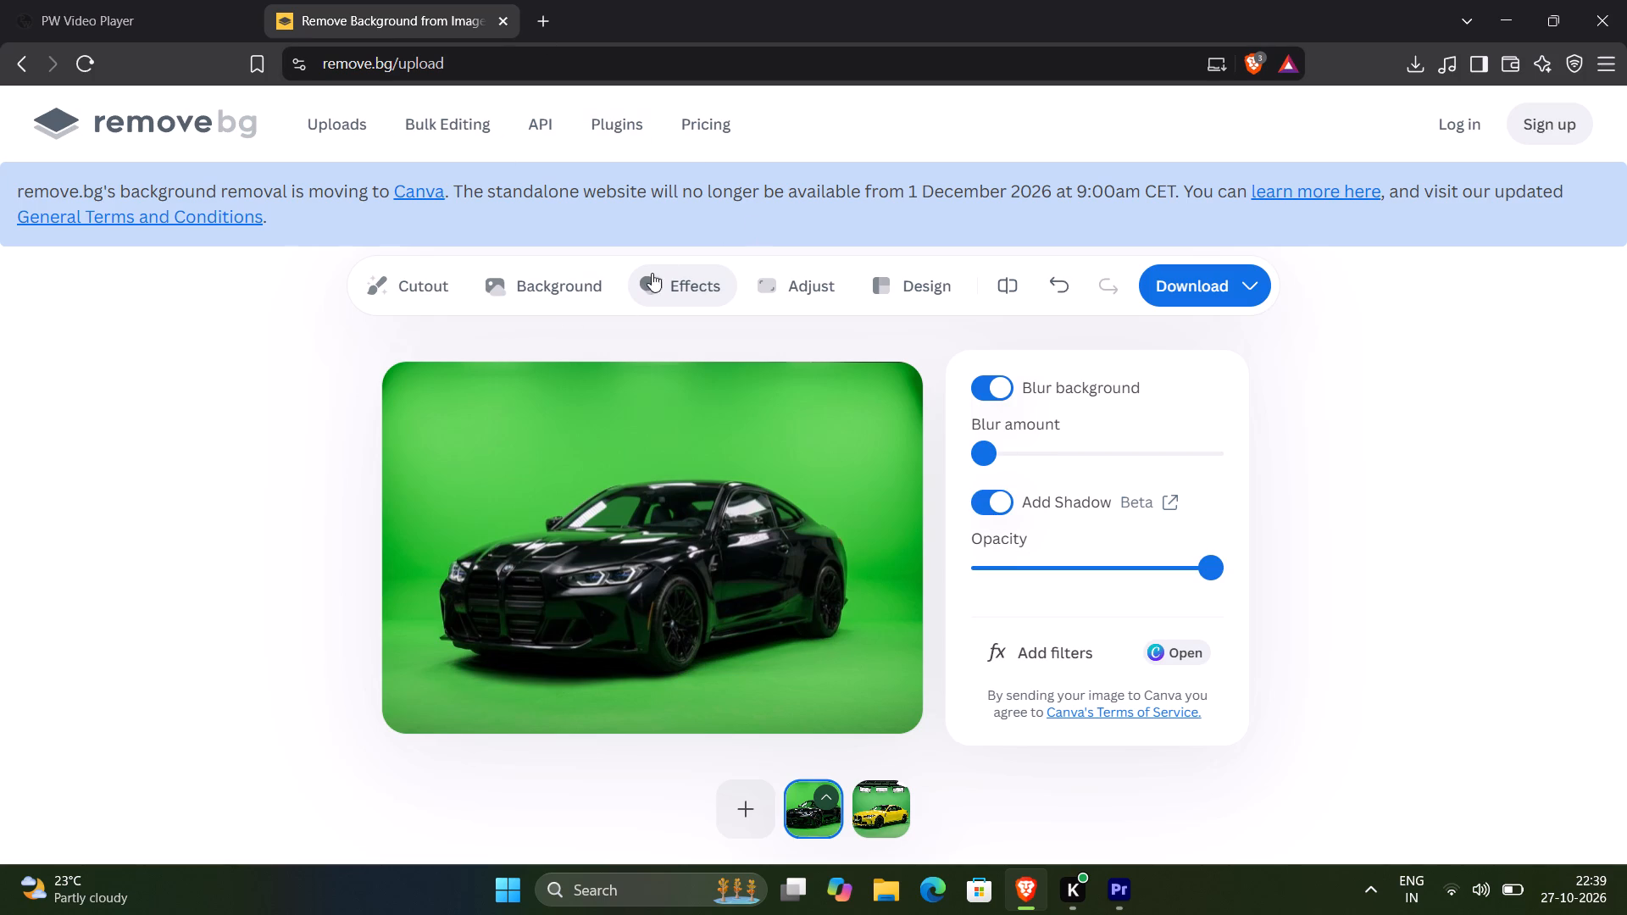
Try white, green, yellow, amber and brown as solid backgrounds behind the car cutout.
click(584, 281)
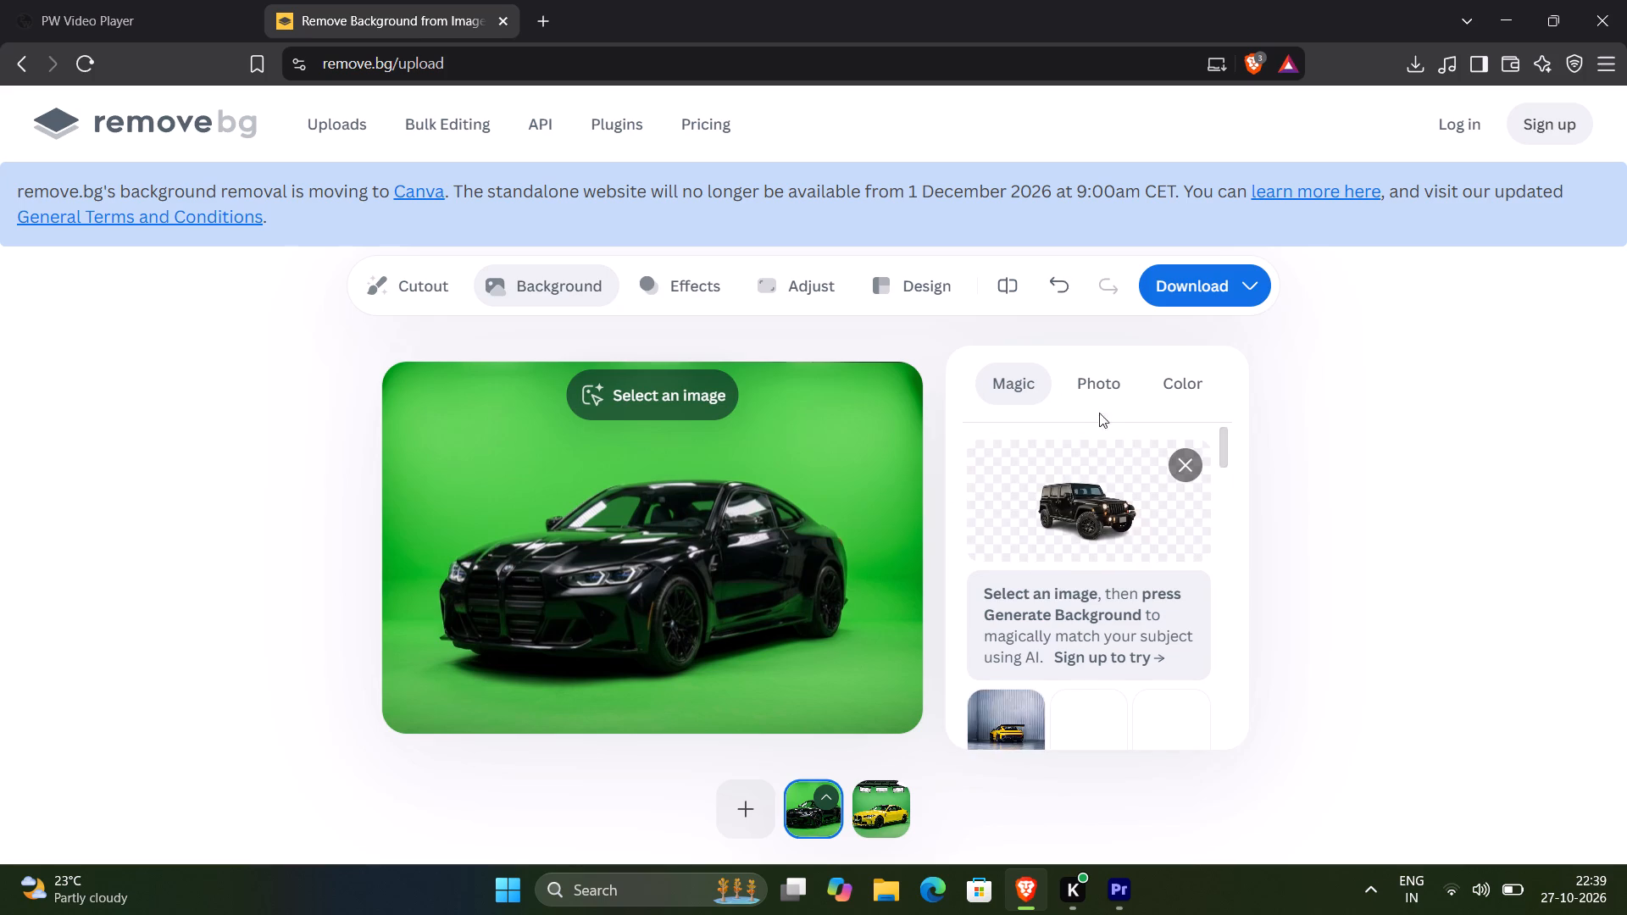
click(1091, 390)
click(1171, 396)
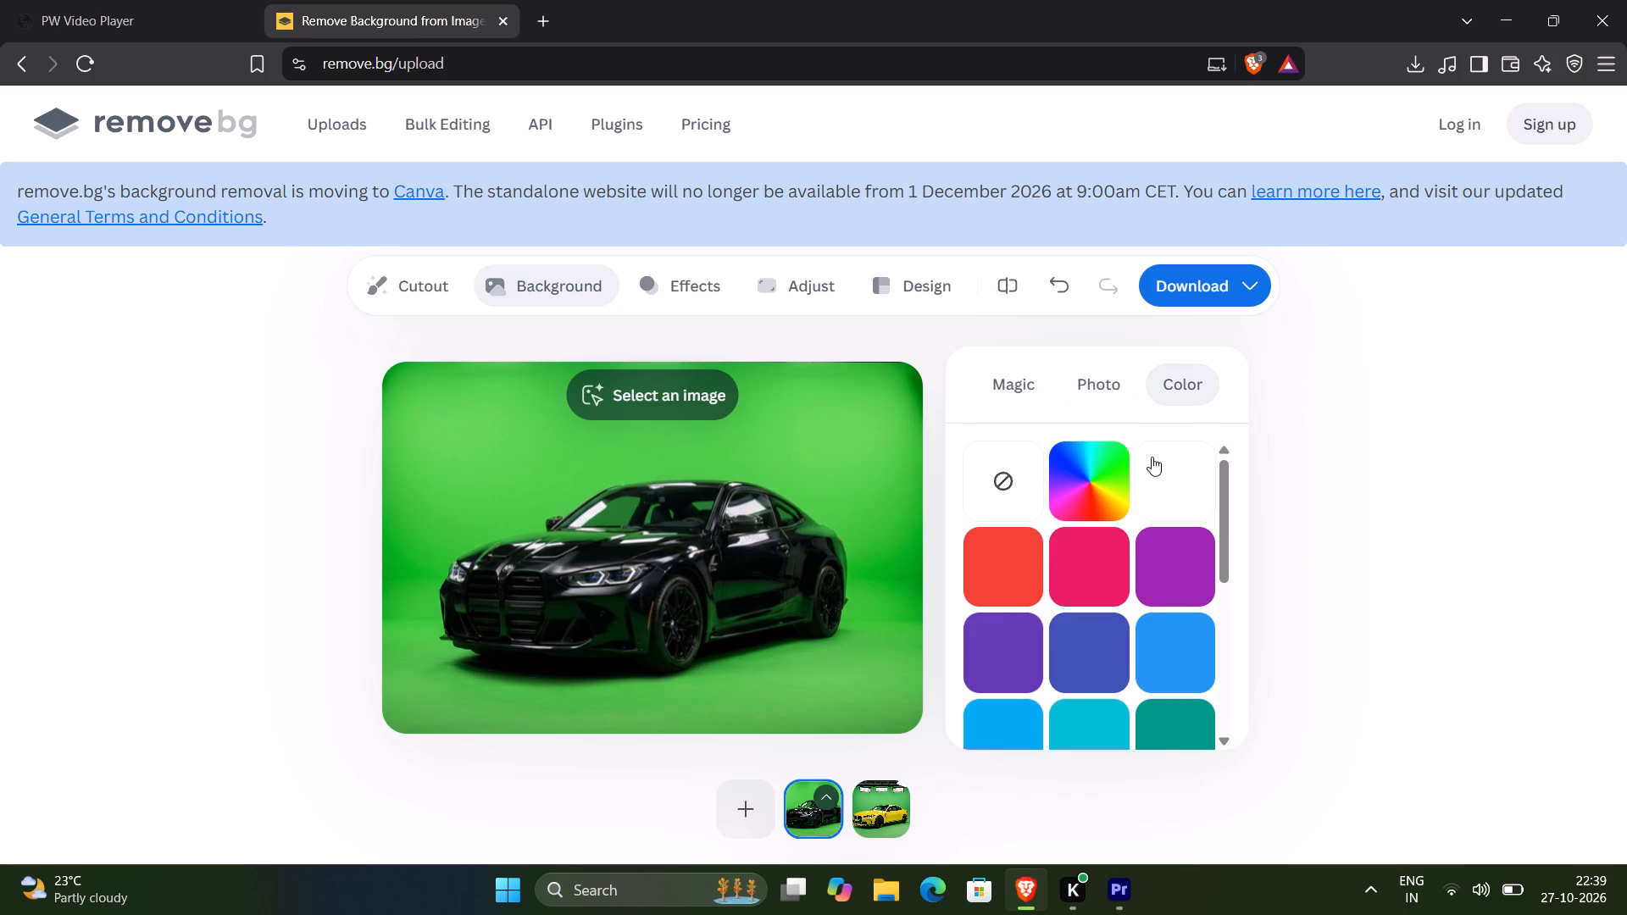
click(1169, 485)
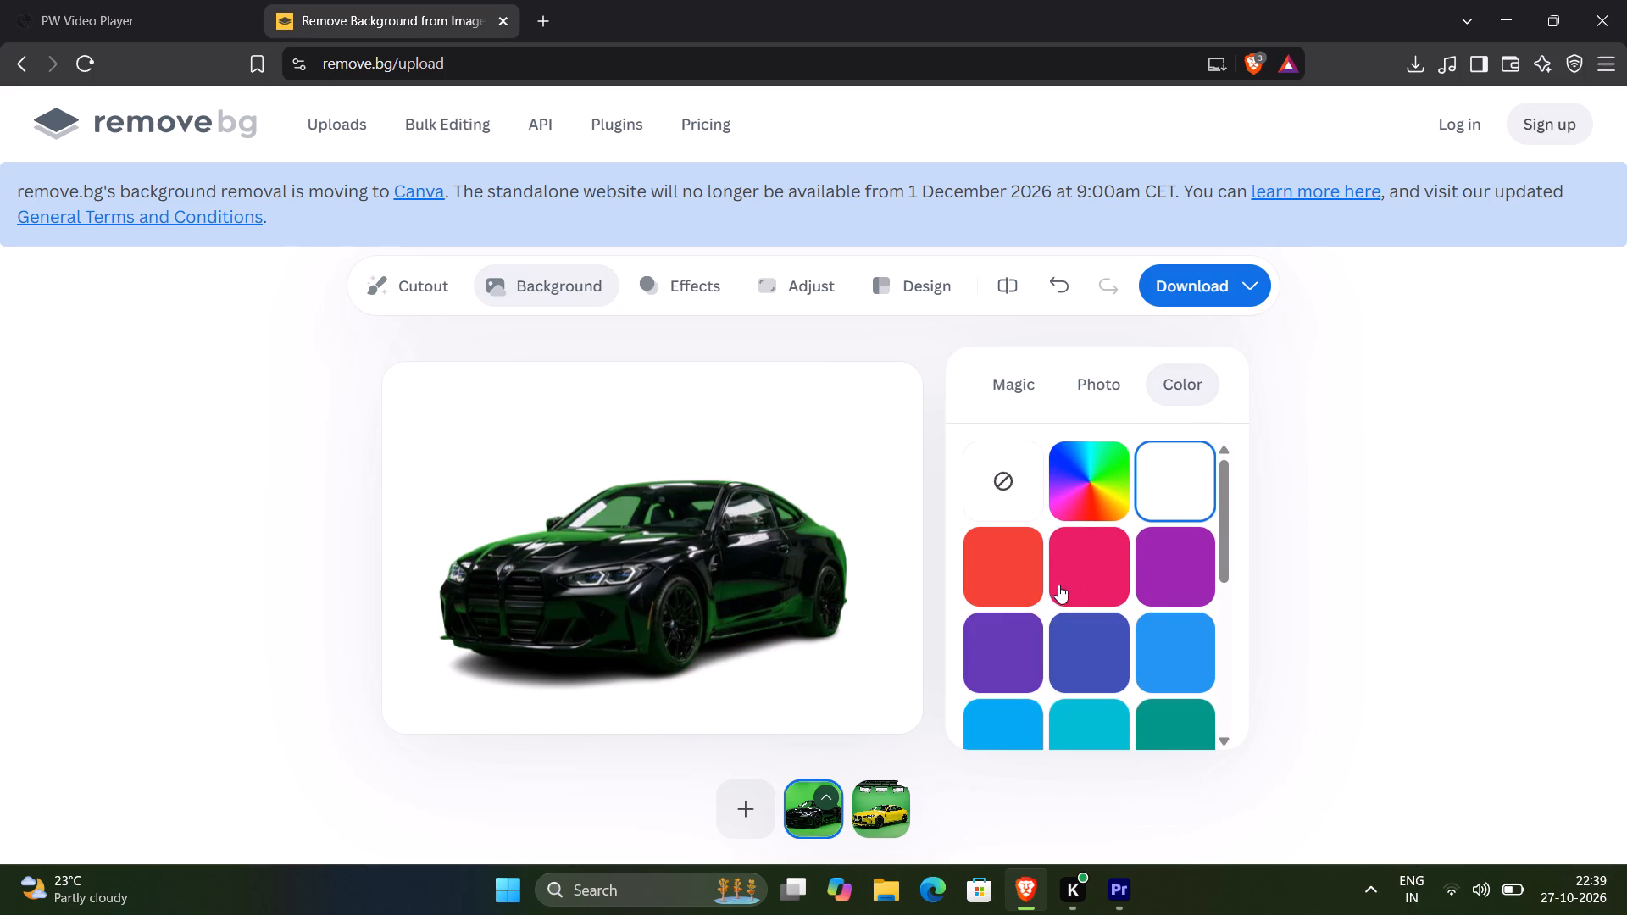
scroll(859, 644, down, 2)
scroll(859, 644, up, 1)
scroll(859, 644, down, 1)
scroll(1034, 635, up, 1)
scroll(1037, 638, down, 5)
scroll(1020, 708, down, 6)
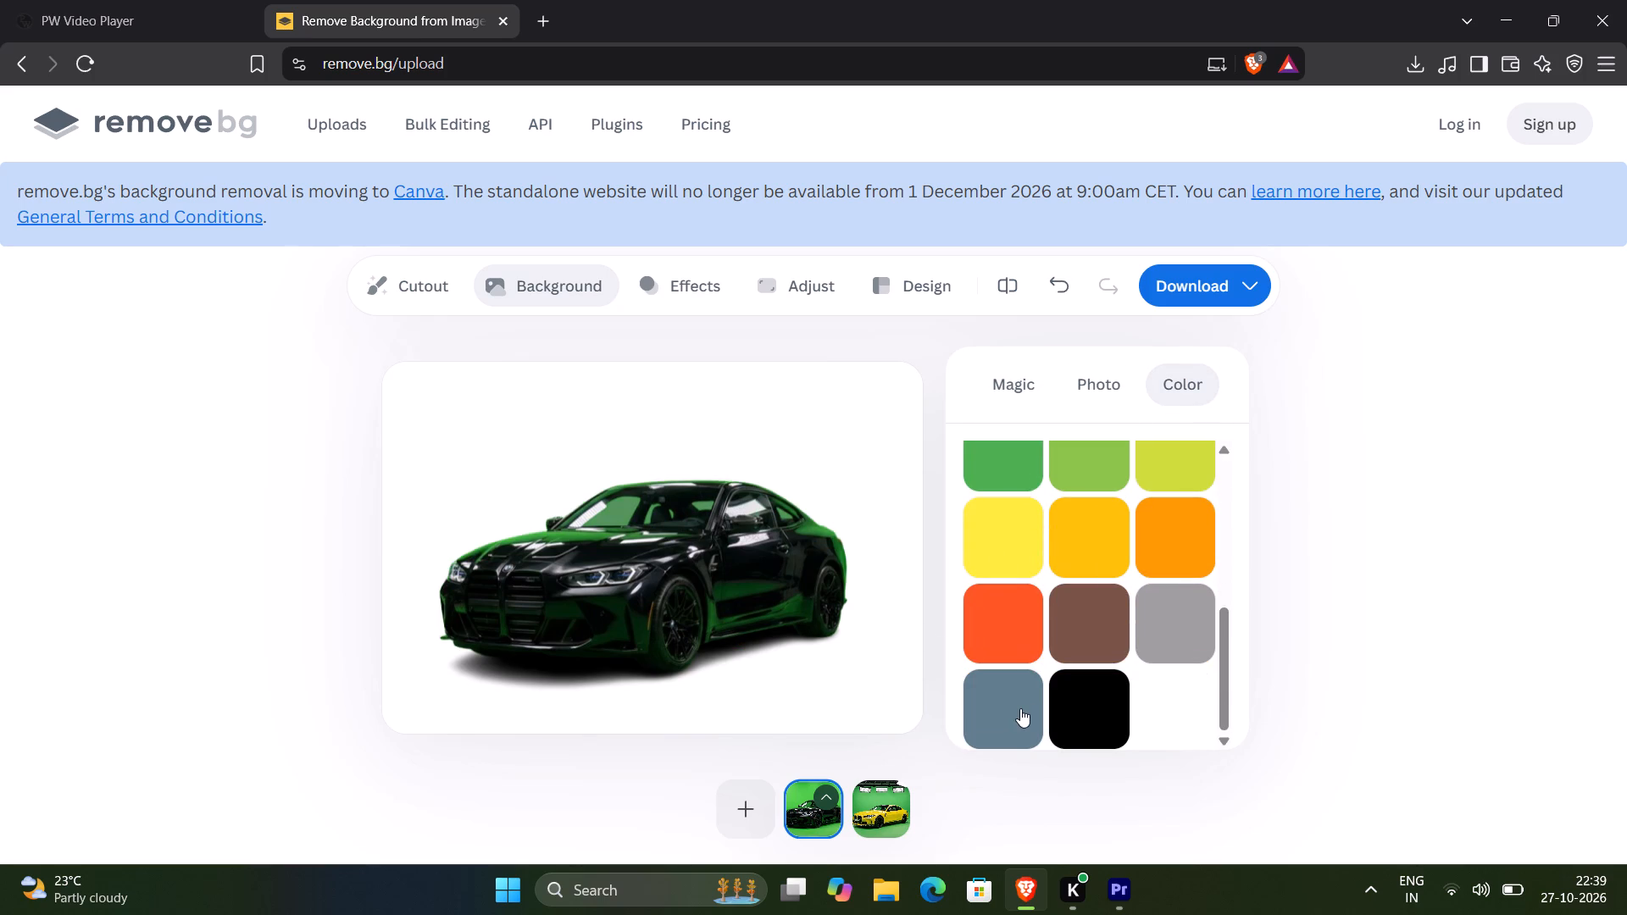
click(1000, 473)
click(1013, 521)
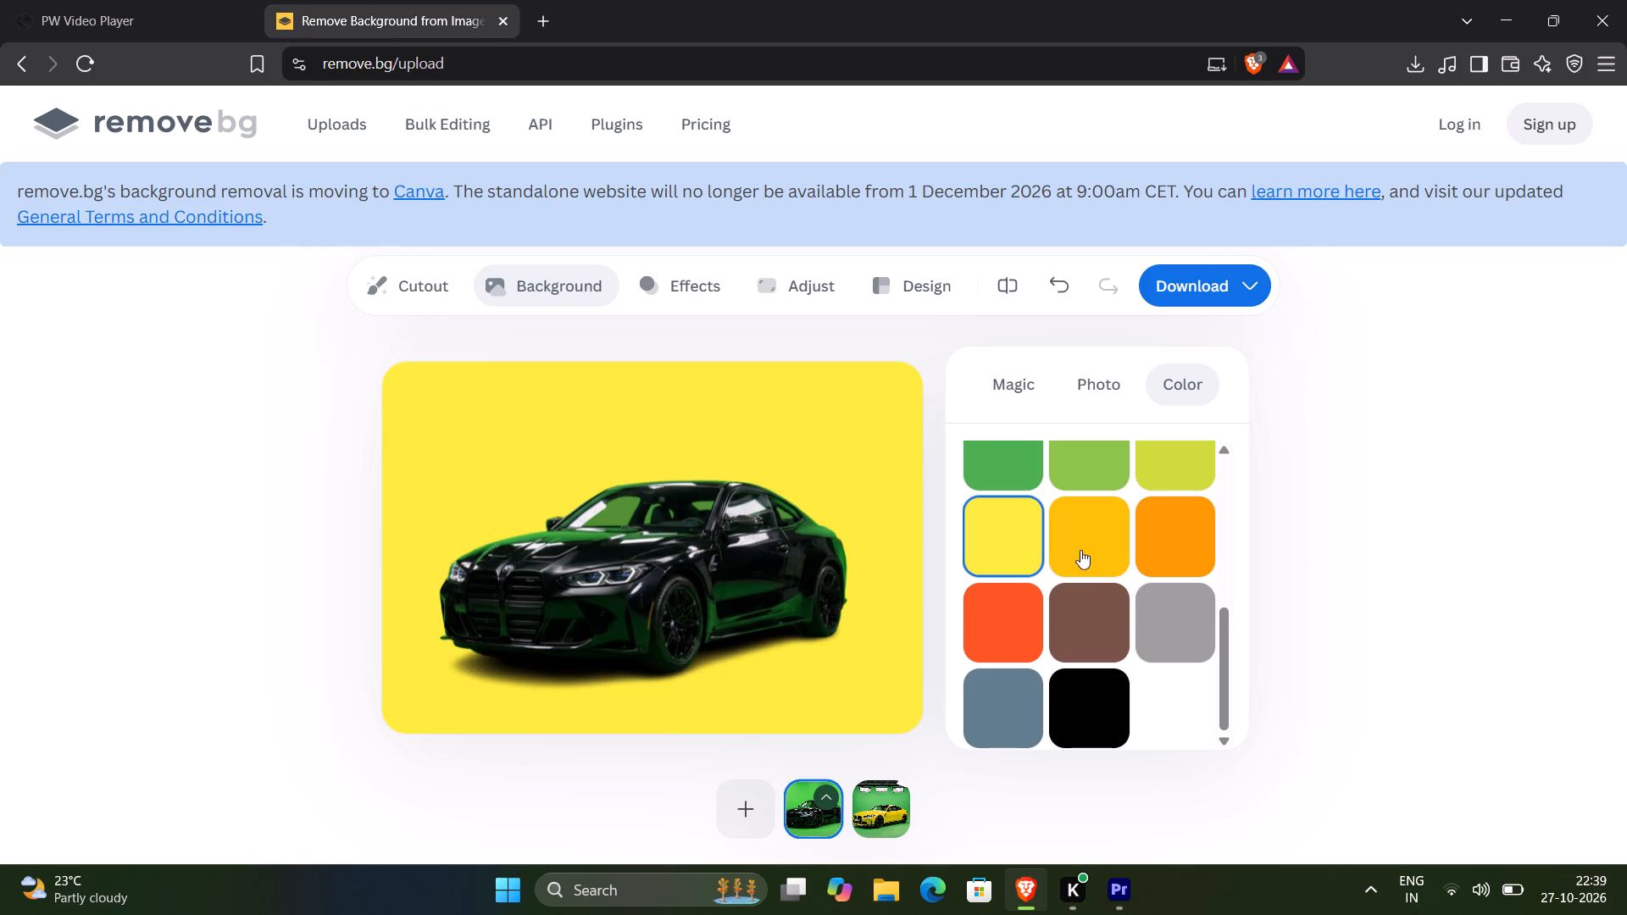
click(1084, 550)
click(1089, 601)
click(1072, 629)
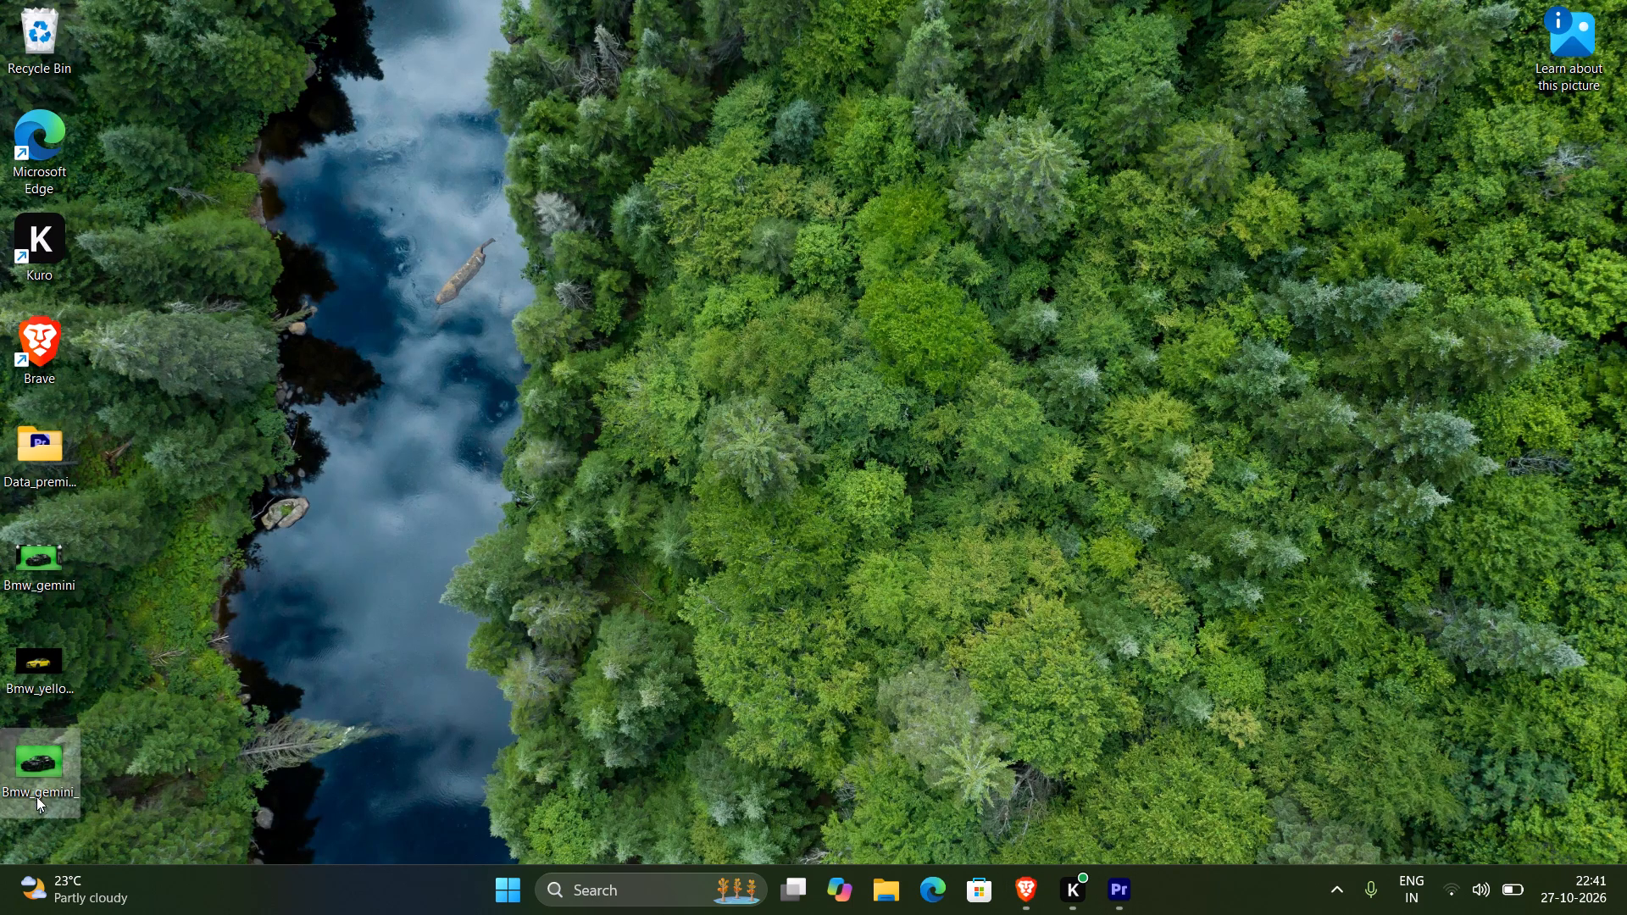
click(32, 768)
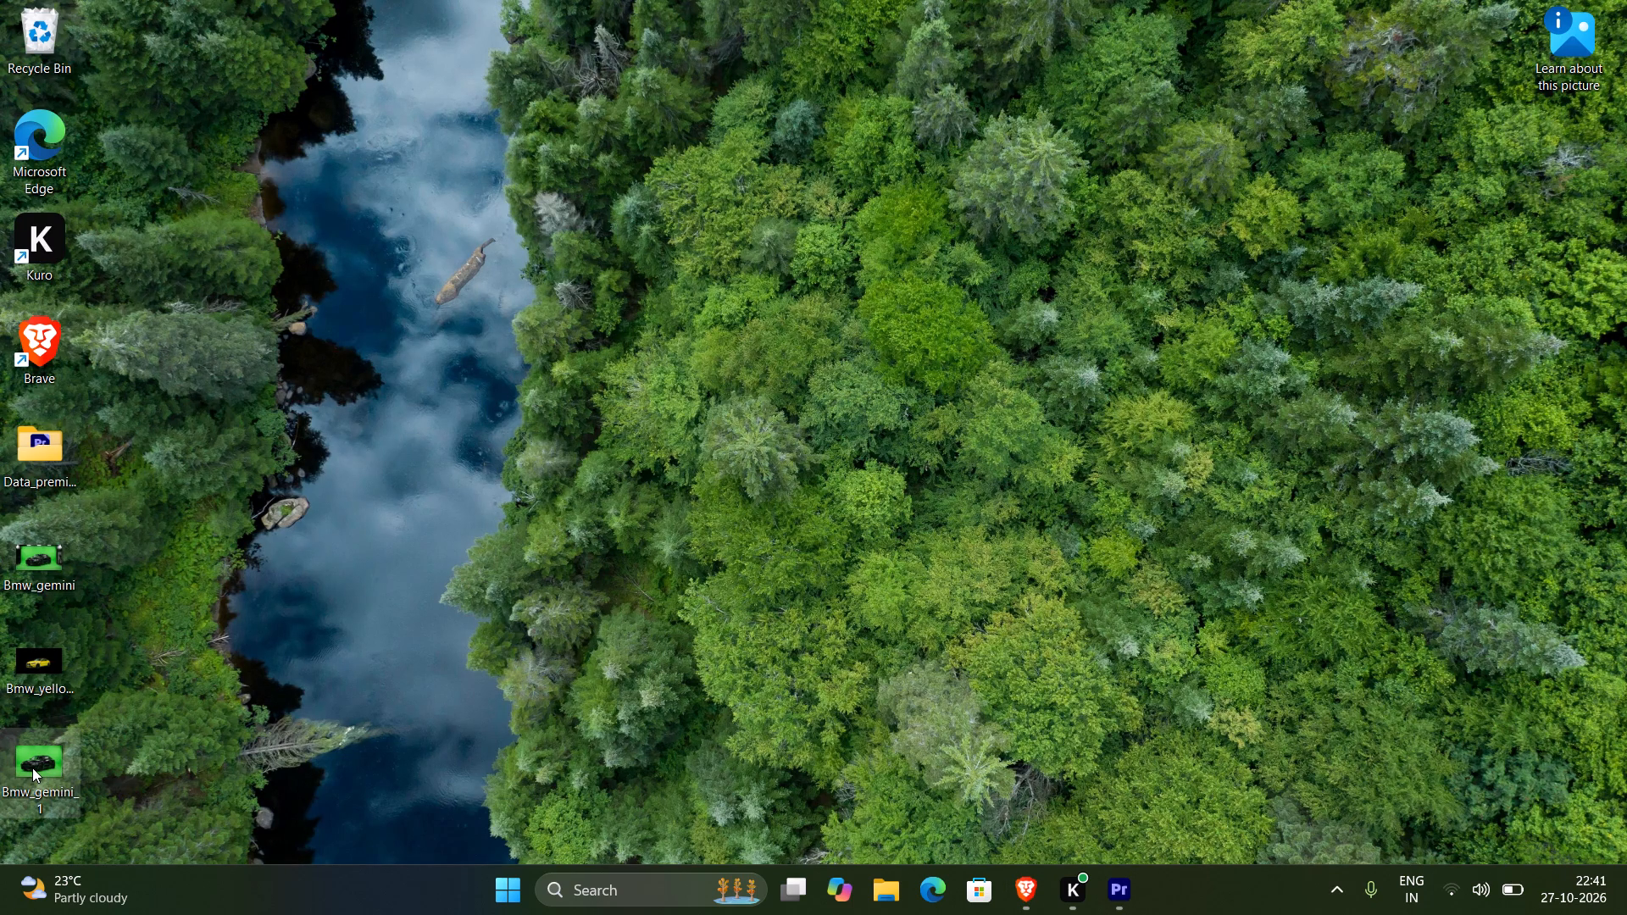
ctrl+click(32, 768)
ctrl+click(49, 541)
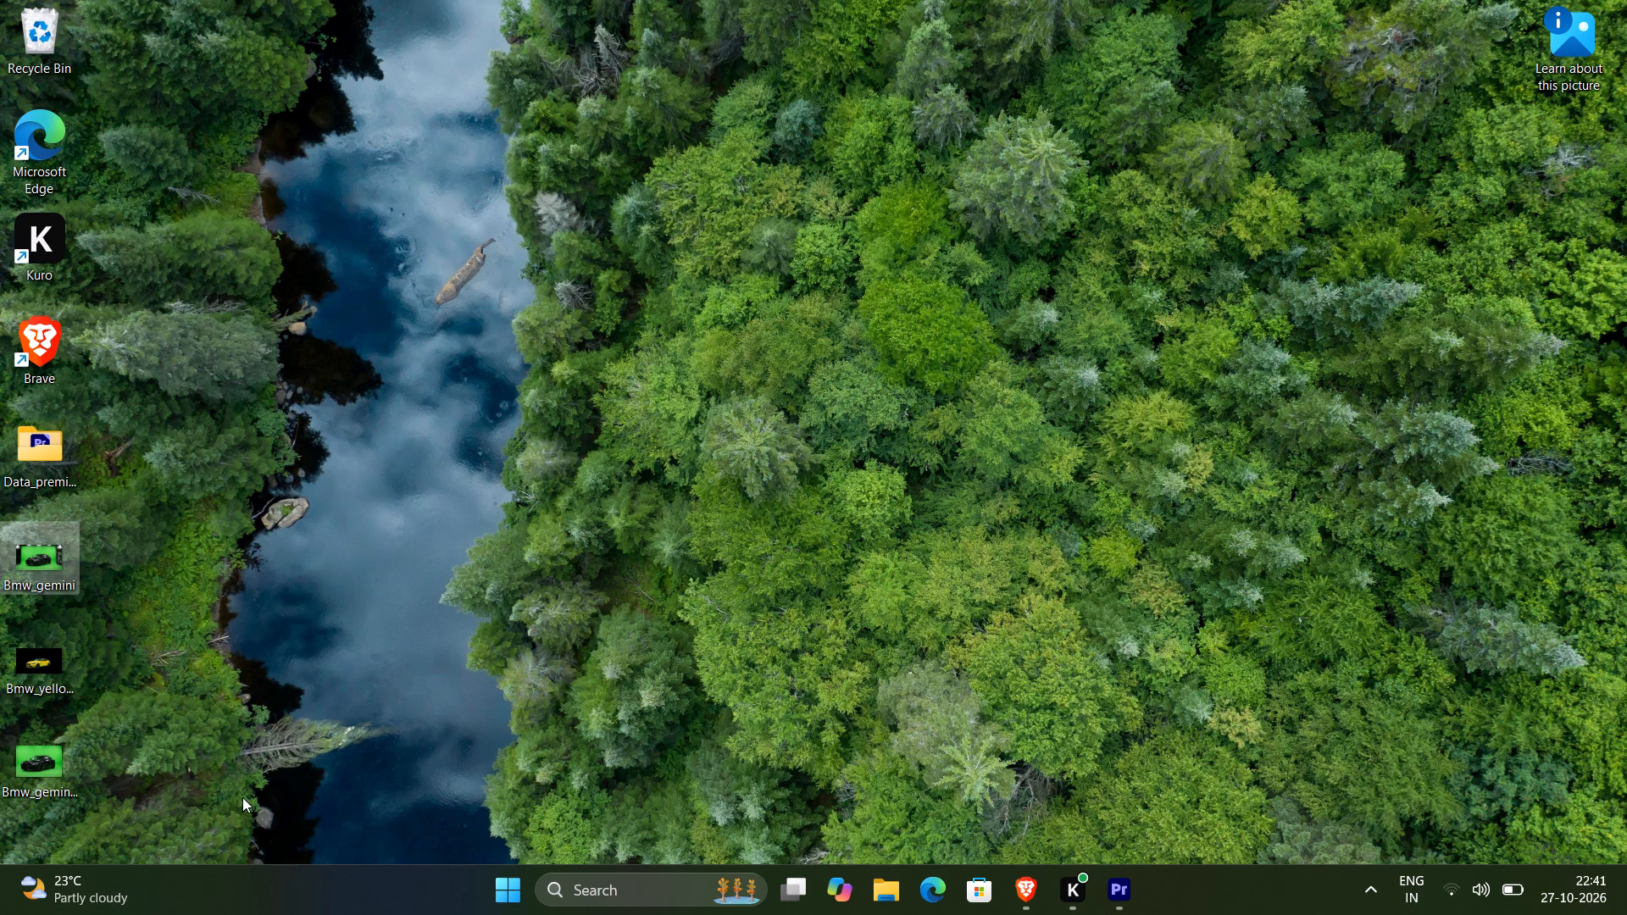
ctrl+click(21, 766)
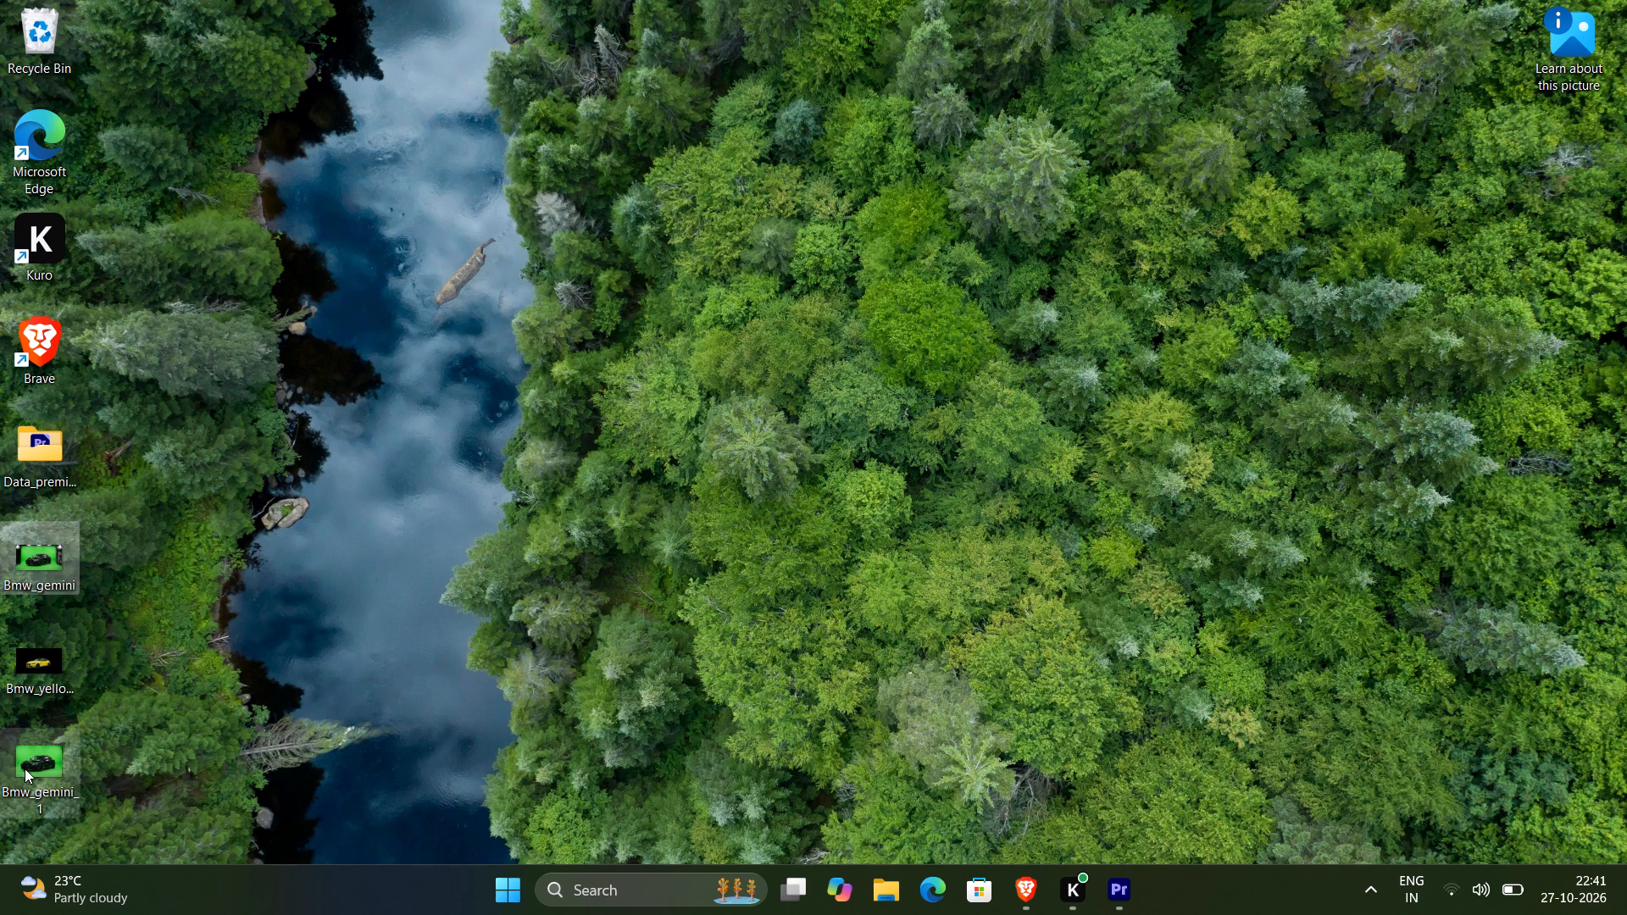
key(Delete)
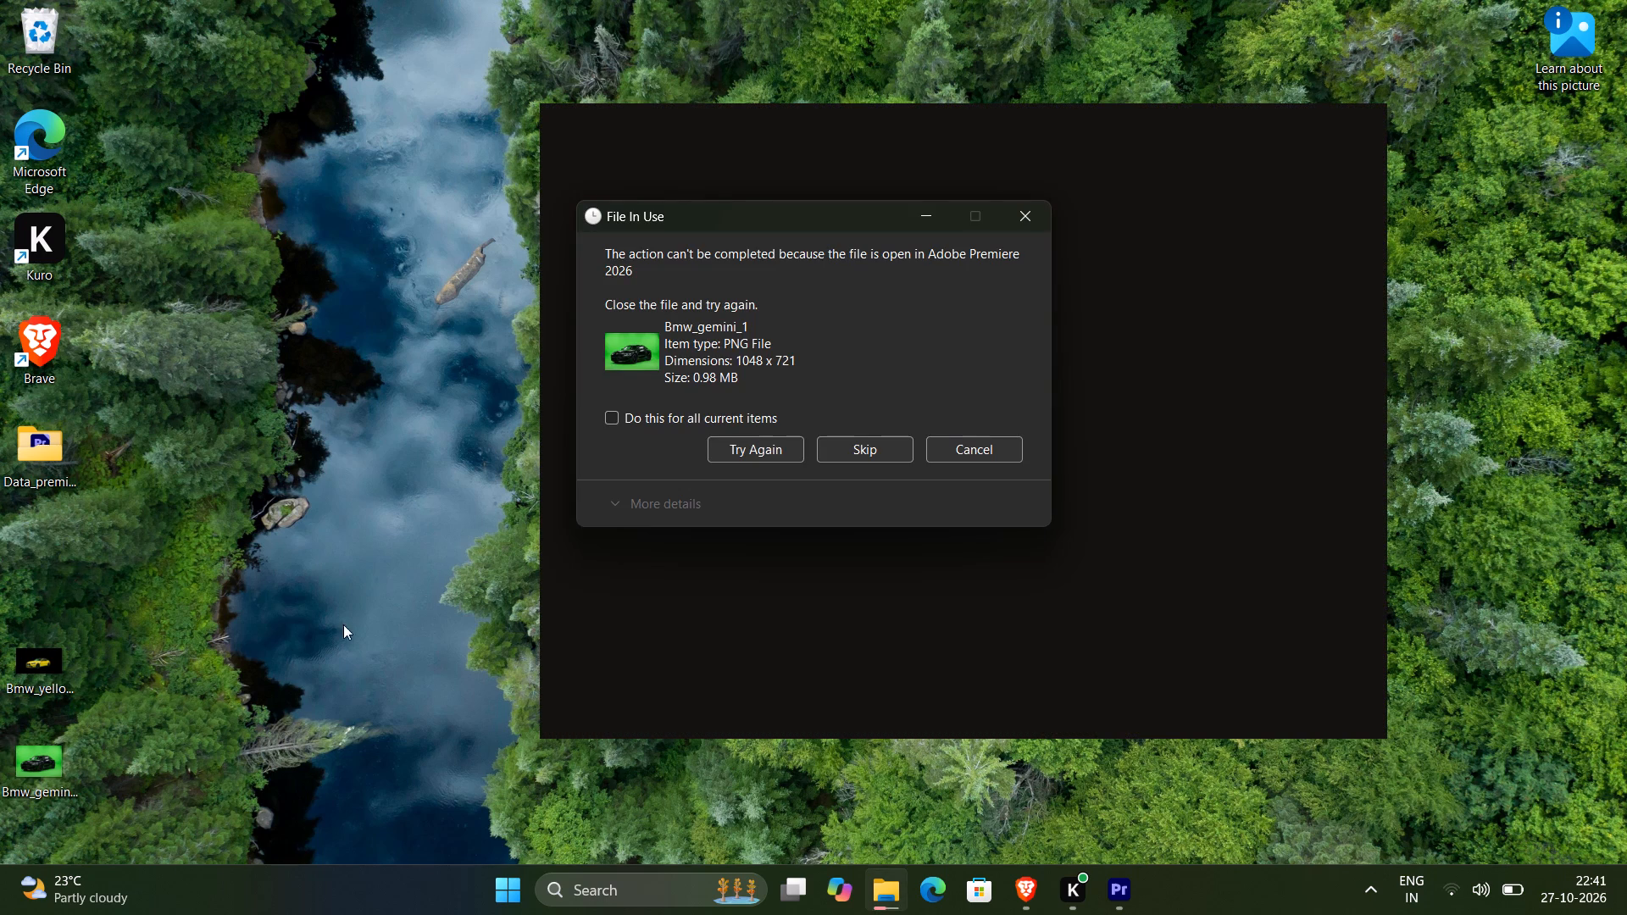
click(647, 423)
click(749, 454)
click(867, 445)
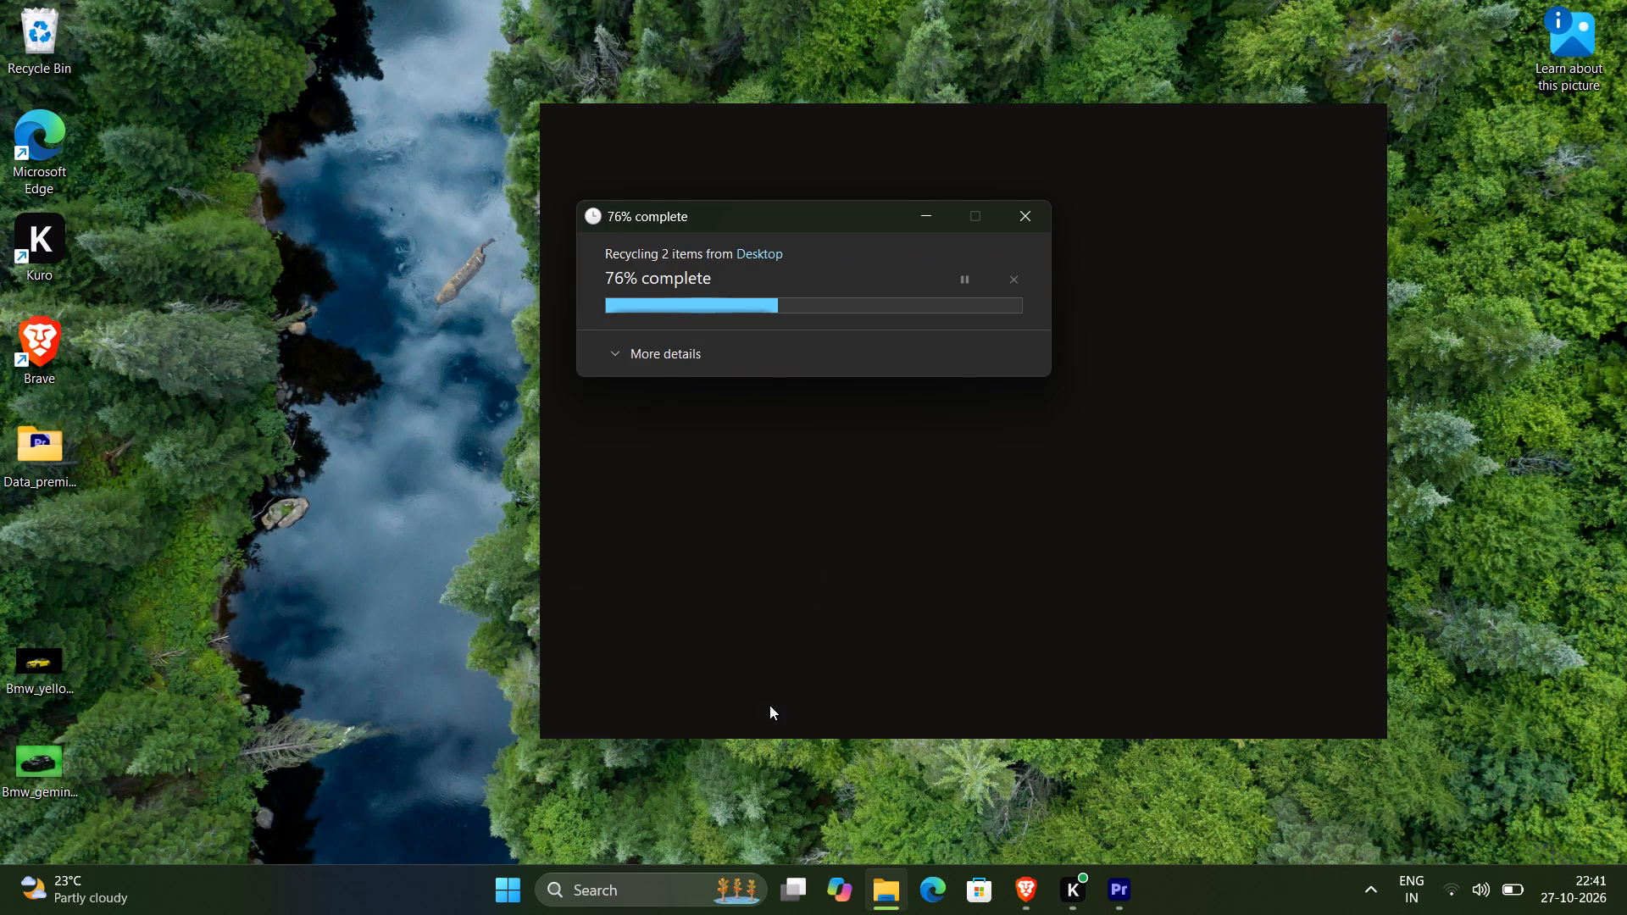
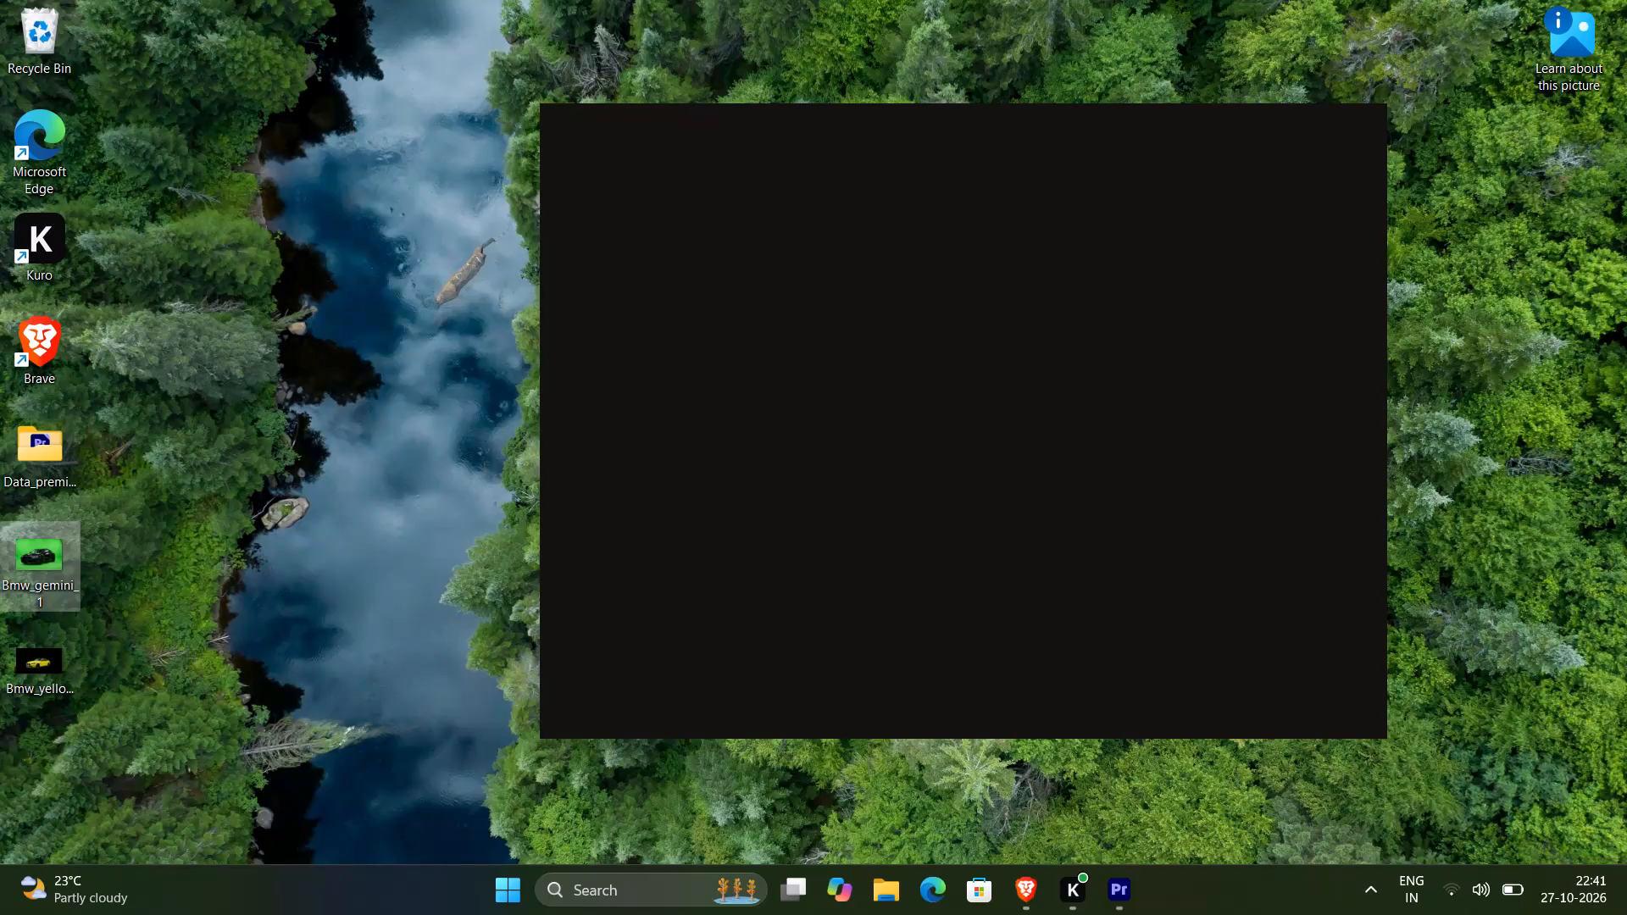
Open the Desktop folder in File Explorer to locate the newly saved Gemini_Generated_Image file.
double_click(886, 887)
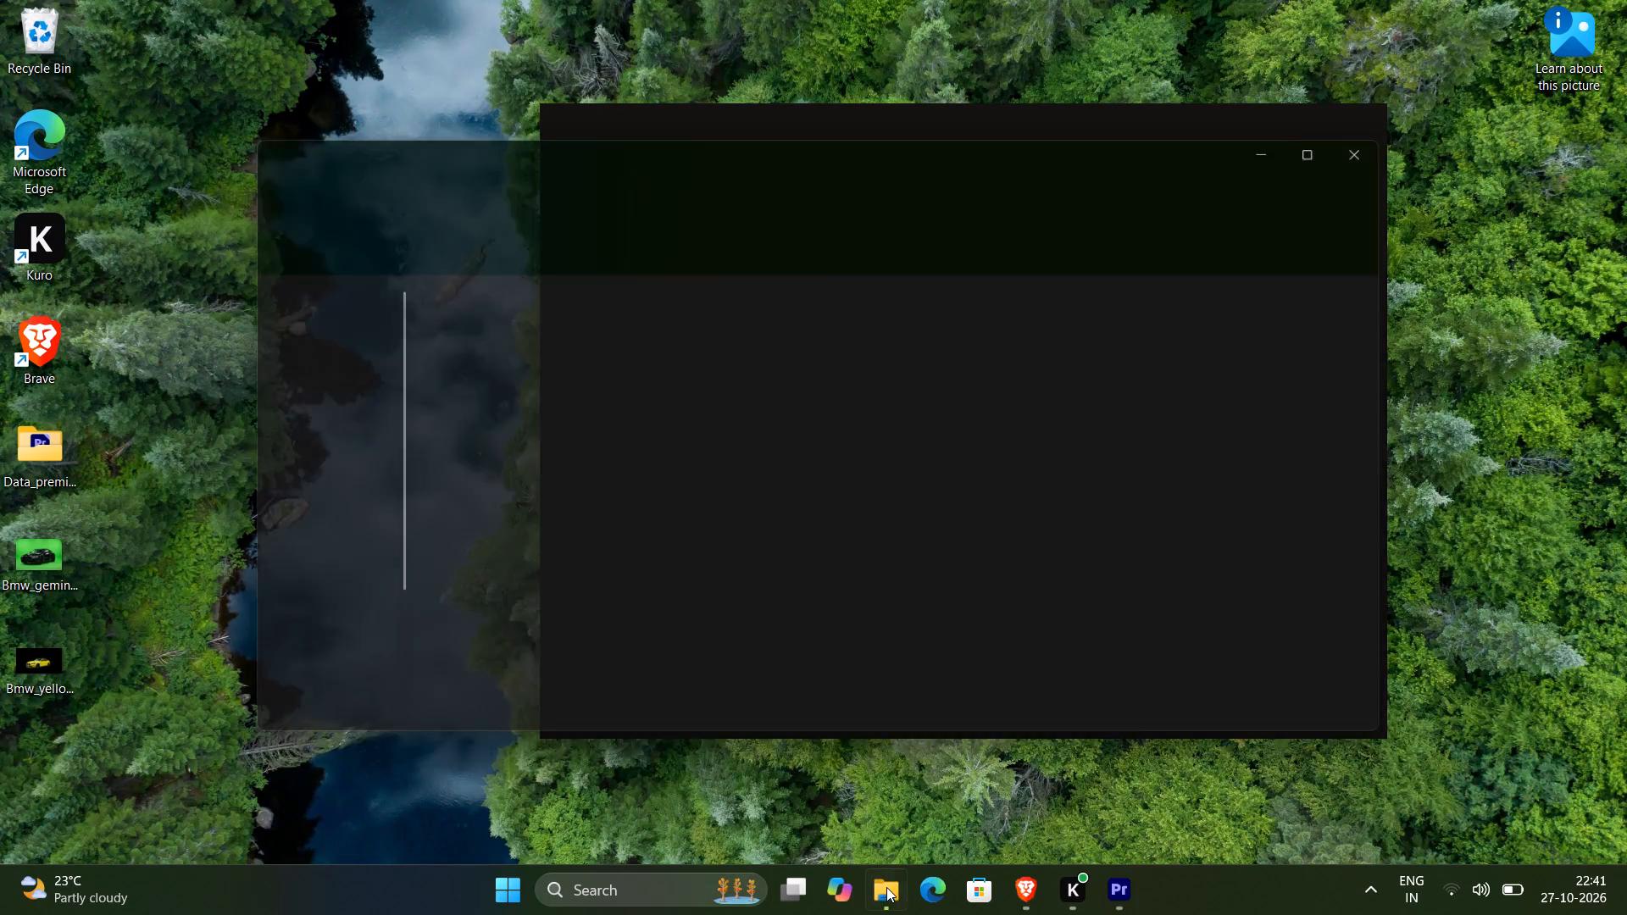
click(886, 887)
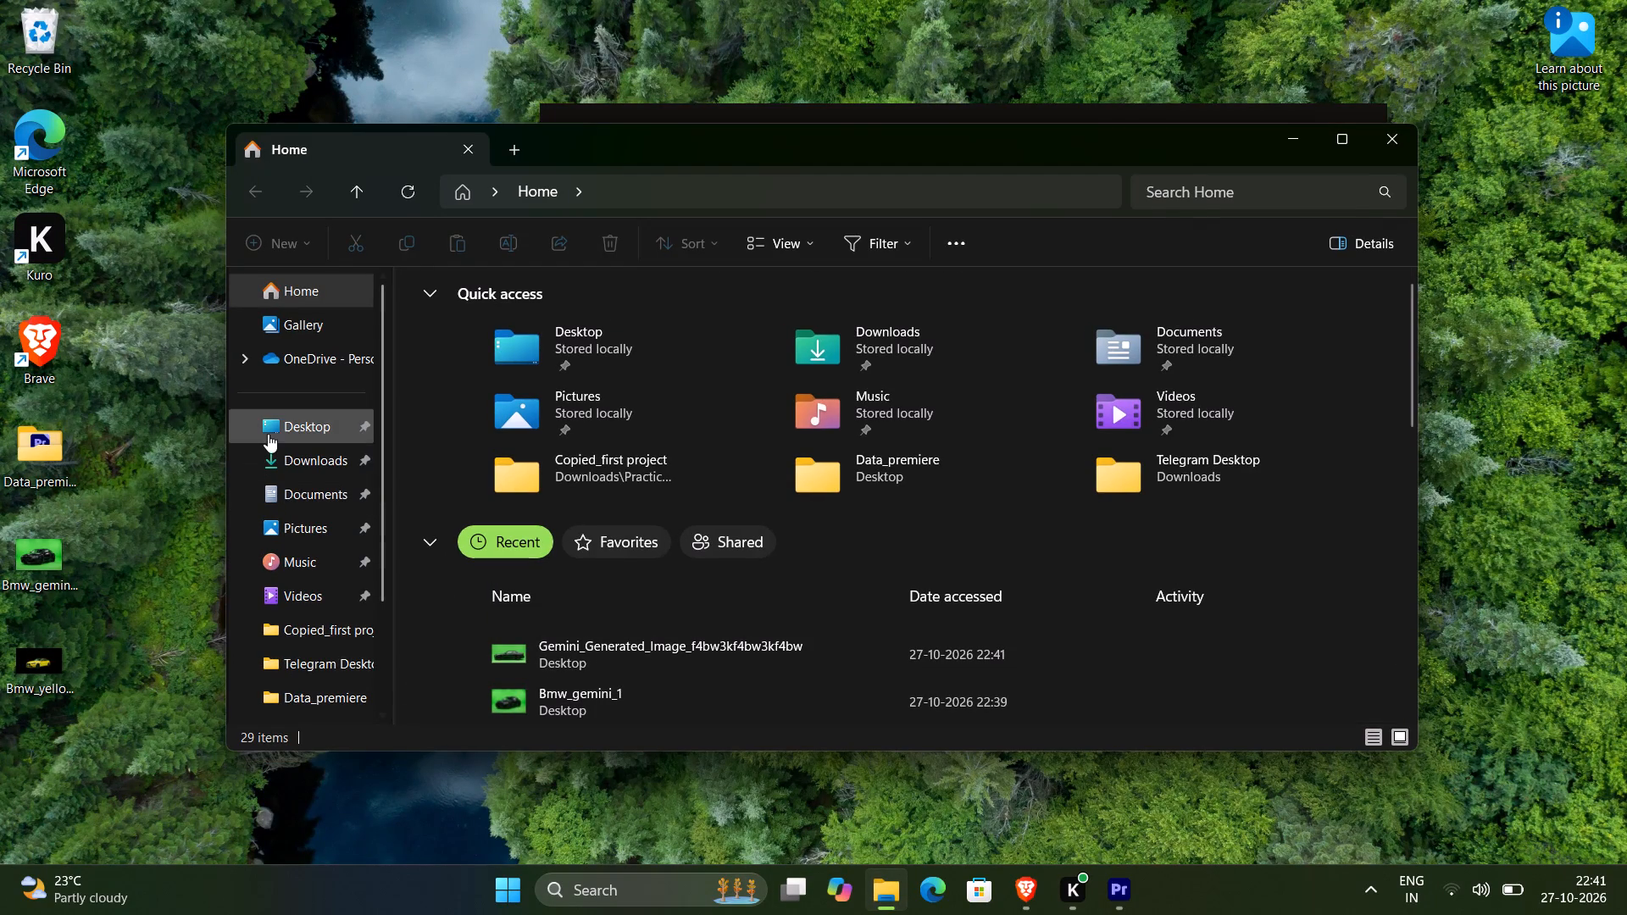
click(282, 452)
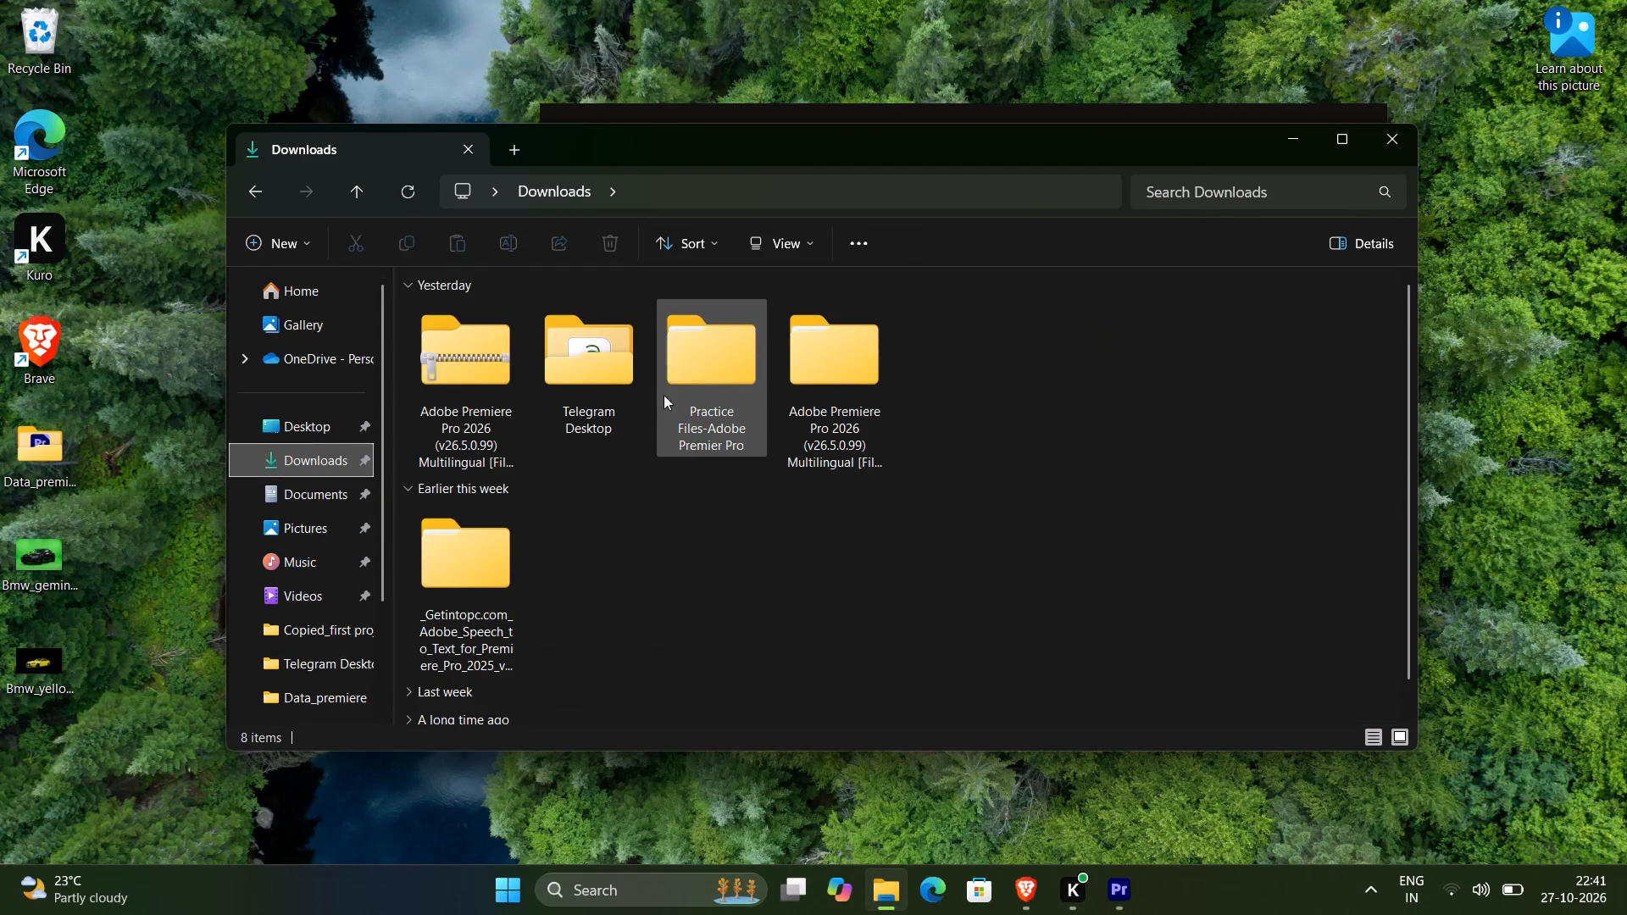
scroll(623, 494, up, 1)
scroll(623, 494, down, 1)
scroll(623, 494, up, 5)
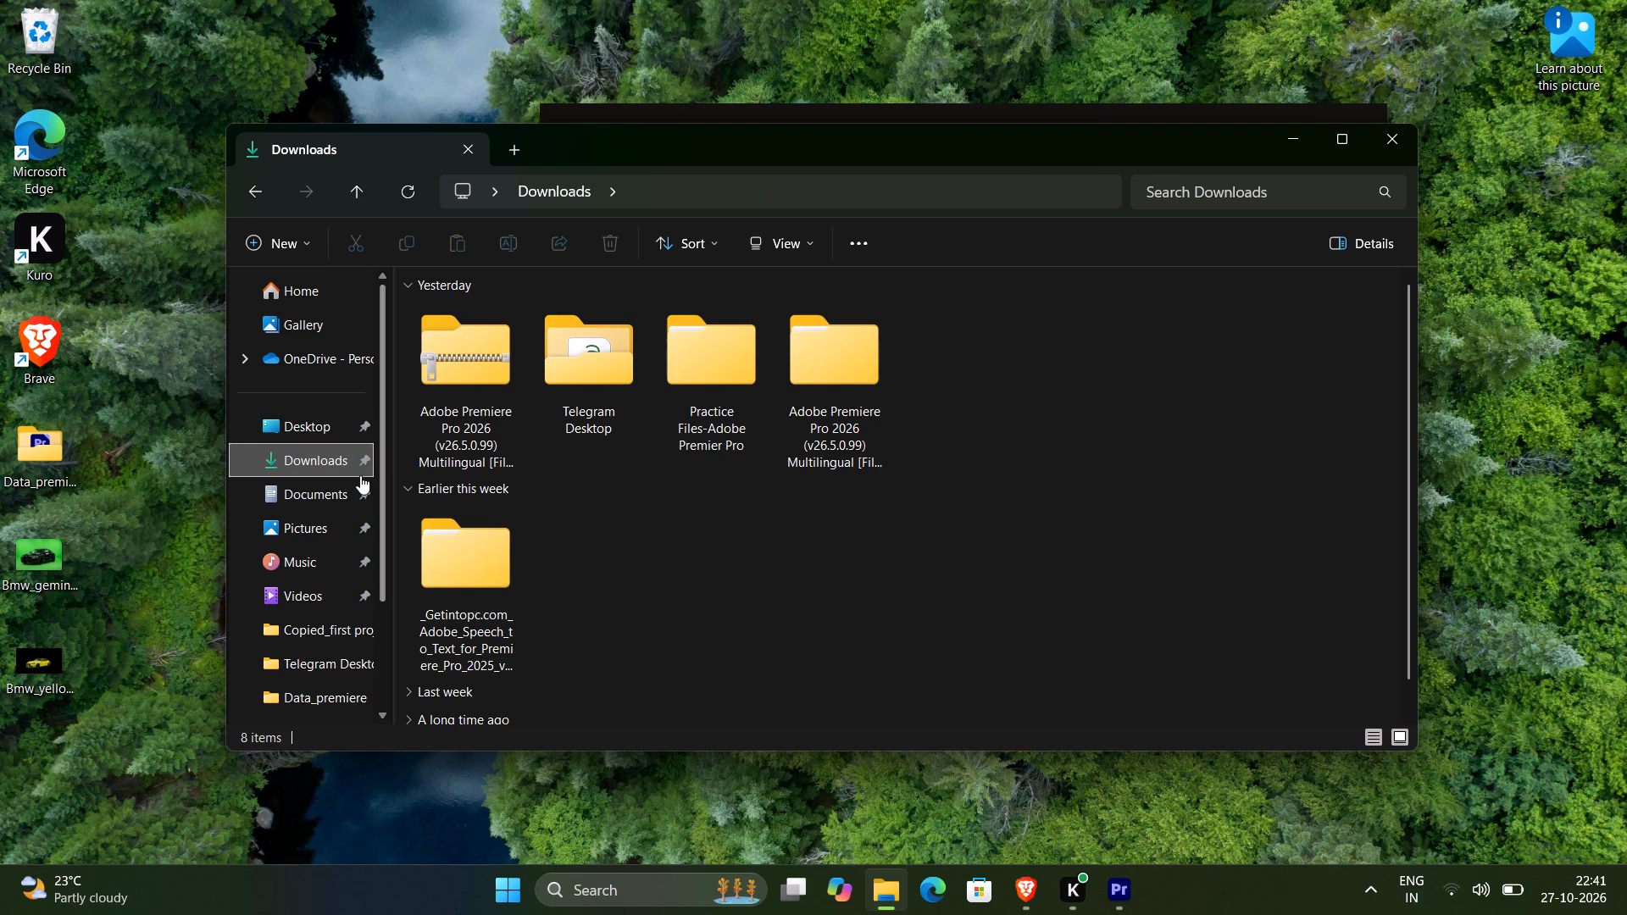
scroll(312, 367, up, 3)
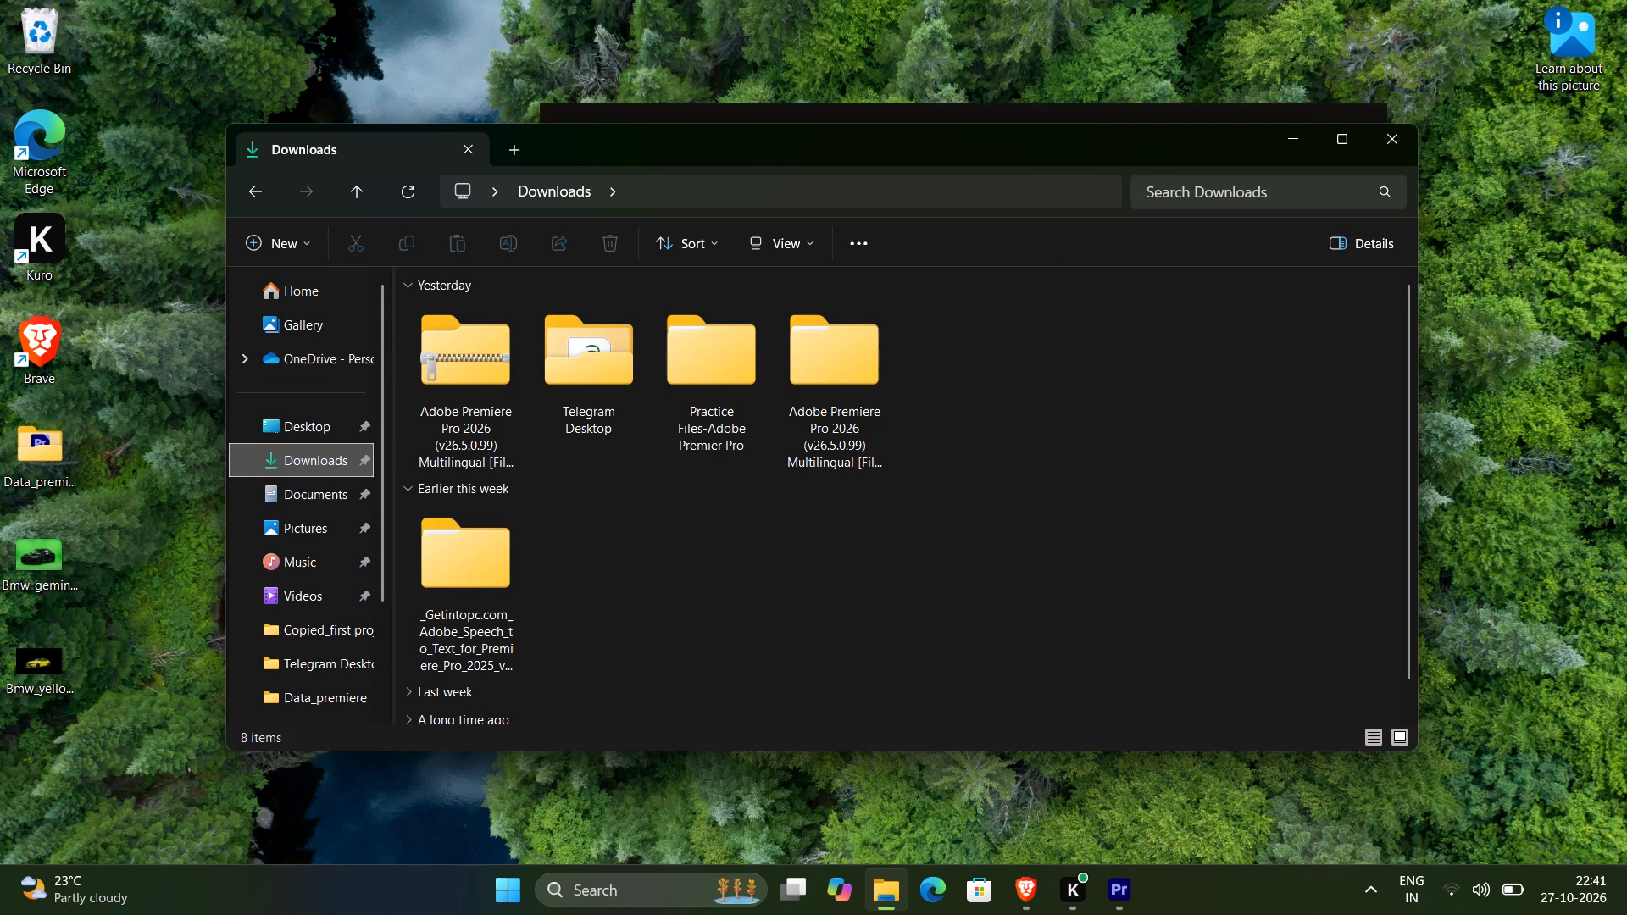
click(314, 430)
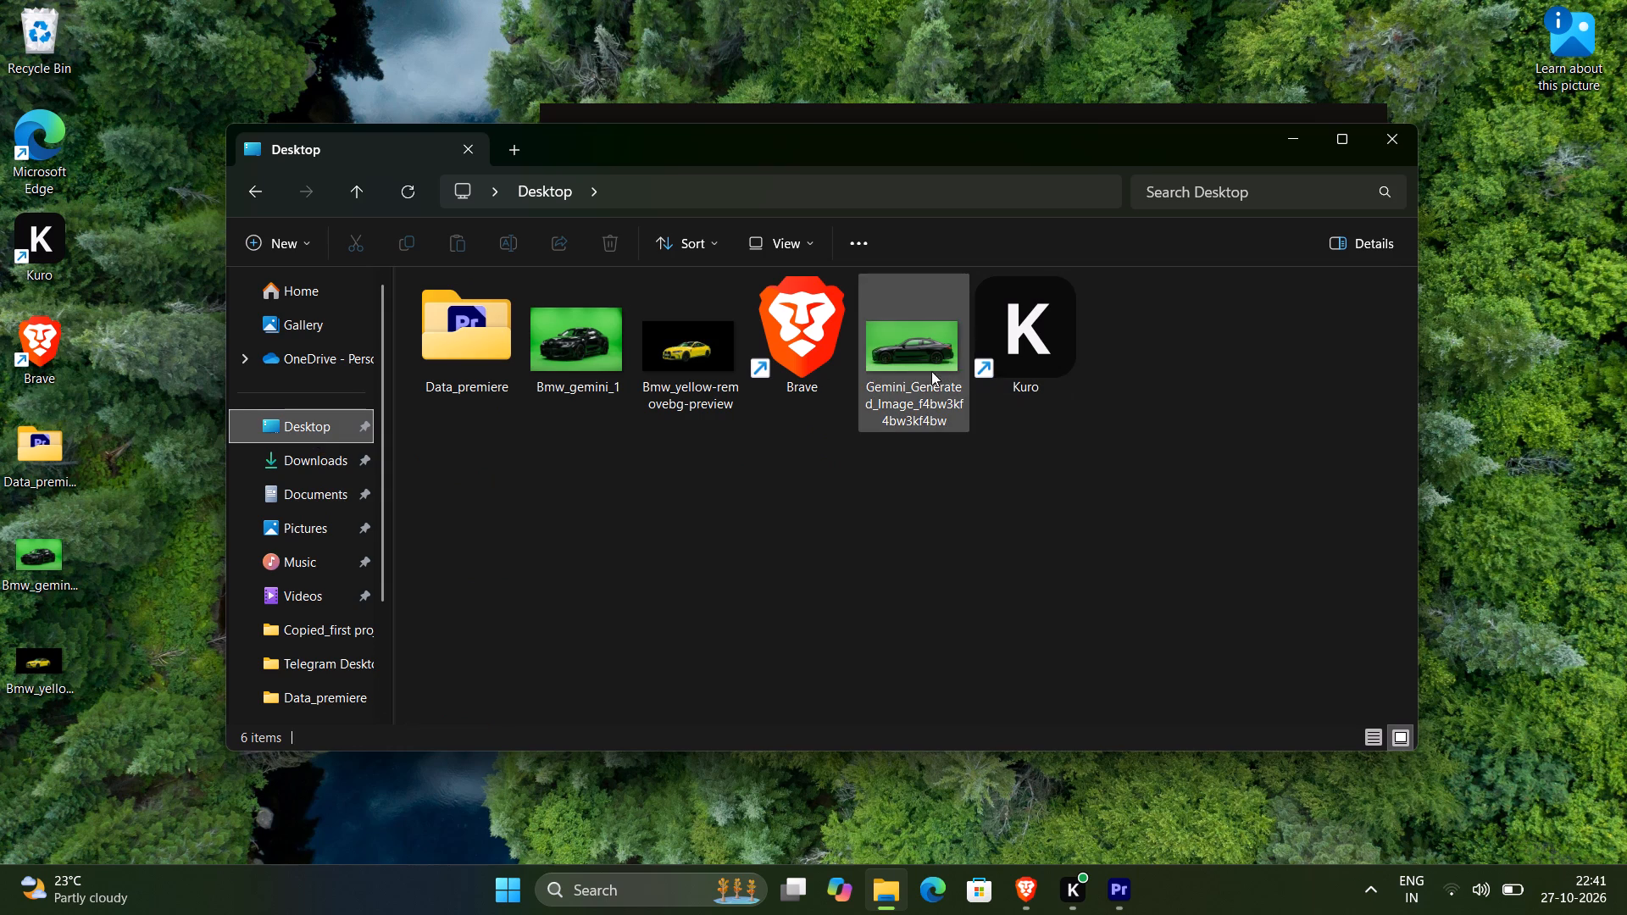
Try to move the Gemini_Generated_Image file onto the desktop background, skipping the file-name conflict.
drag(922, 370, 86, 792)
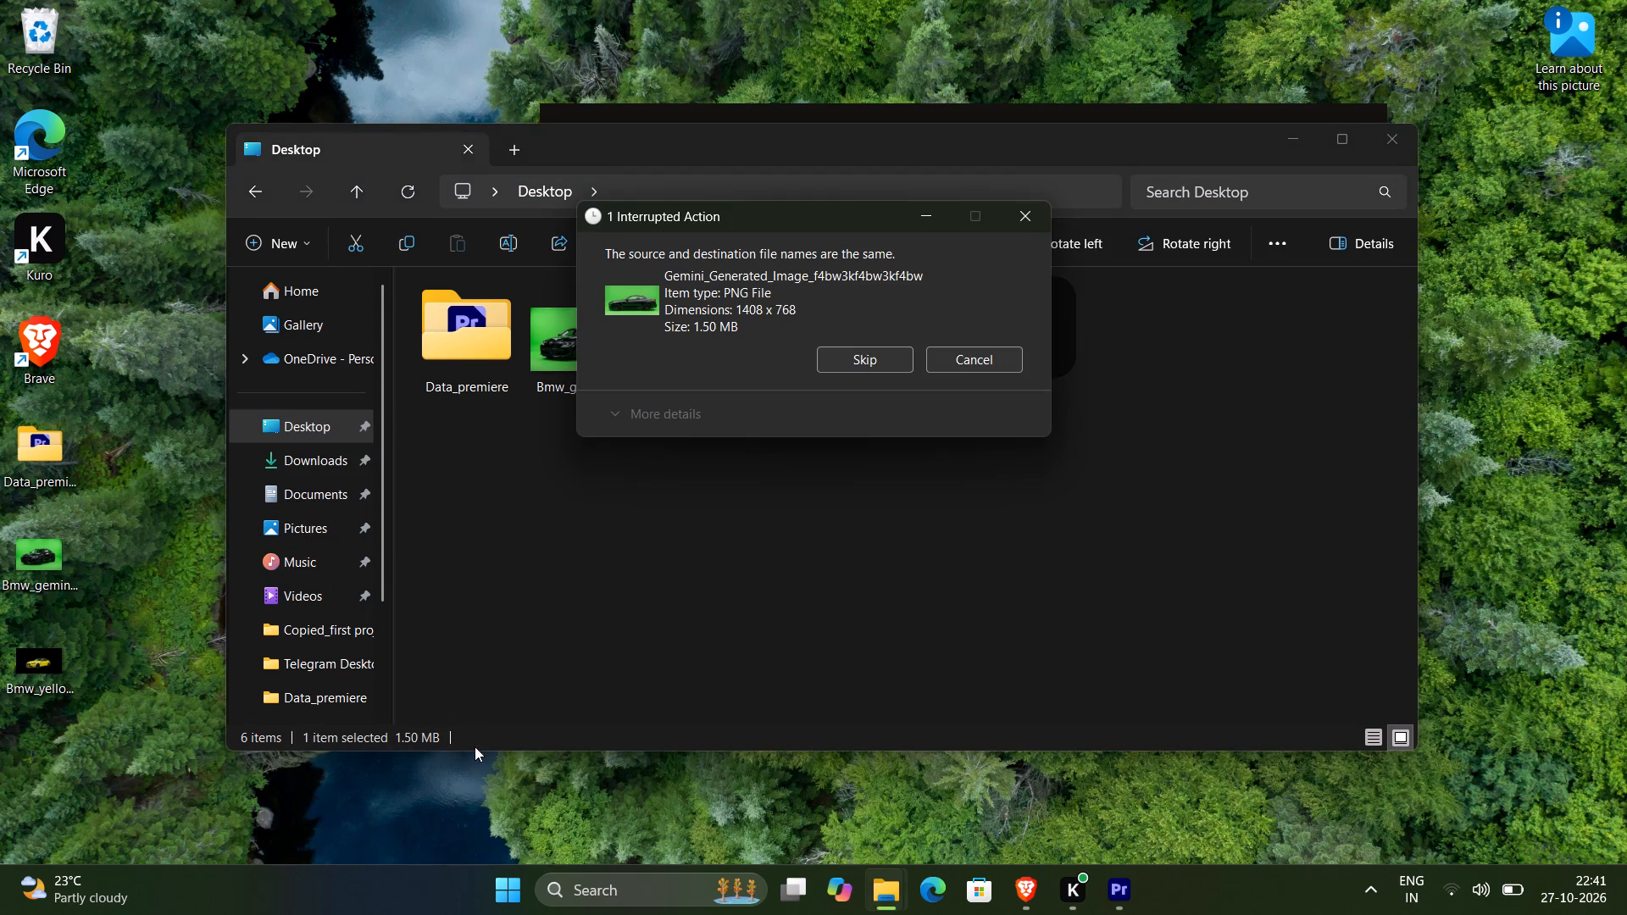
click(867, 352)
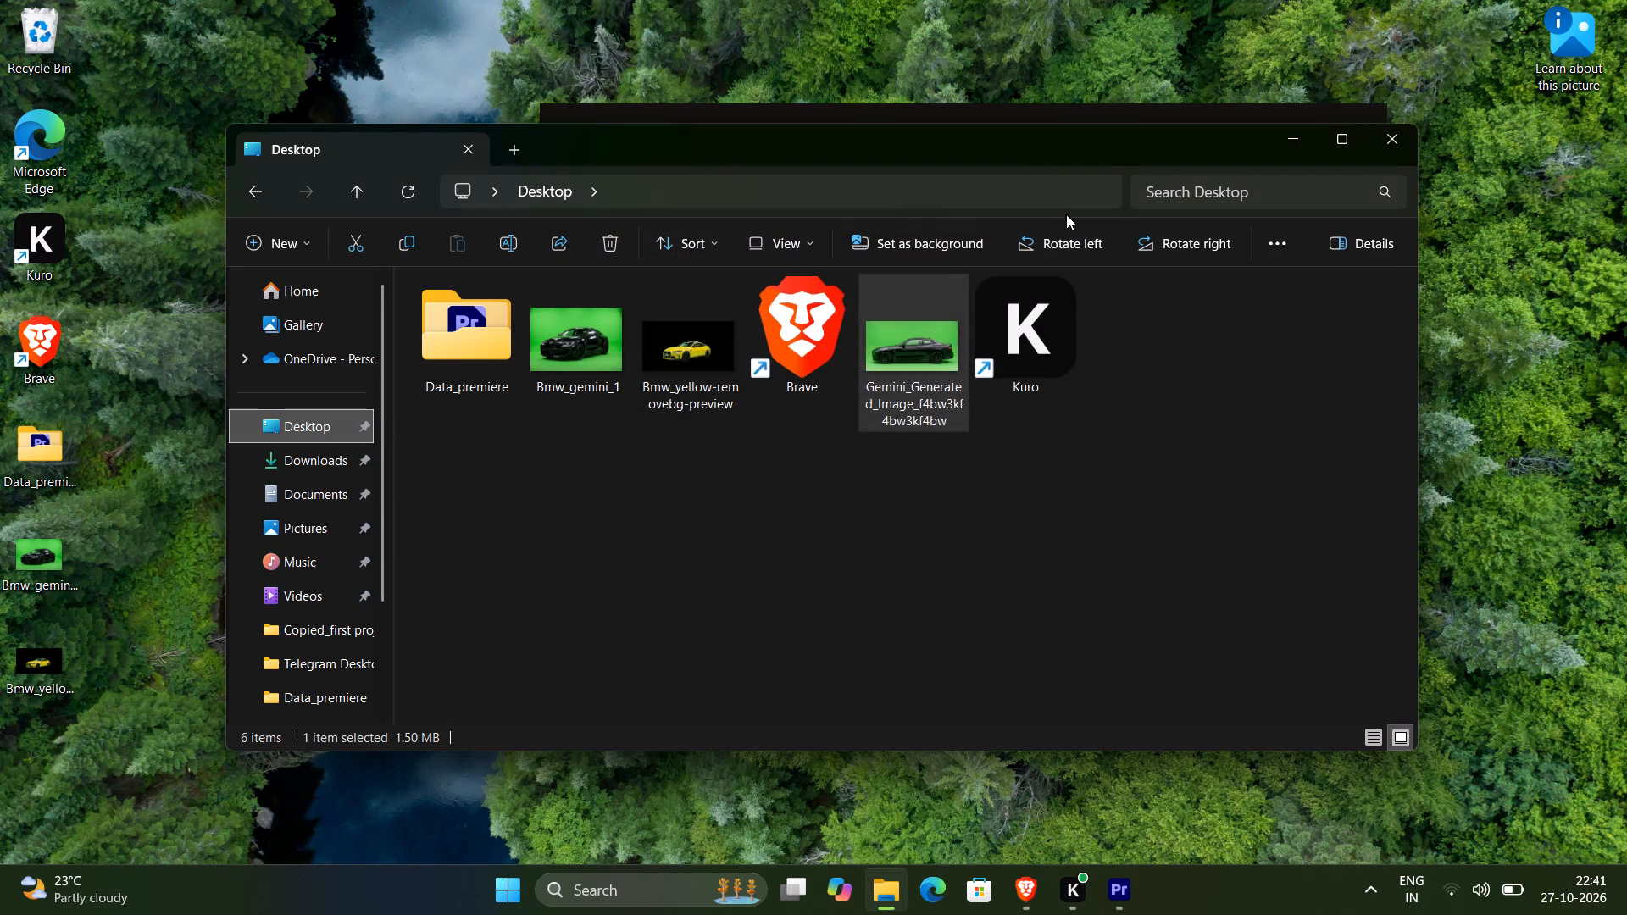
Import the Gemini_Generated_Image_f4bw3kf4bw3kf4bw file from the Desktop folder into the Aman project in Premiere Pro.
drag(925, 330, 1112, 889)
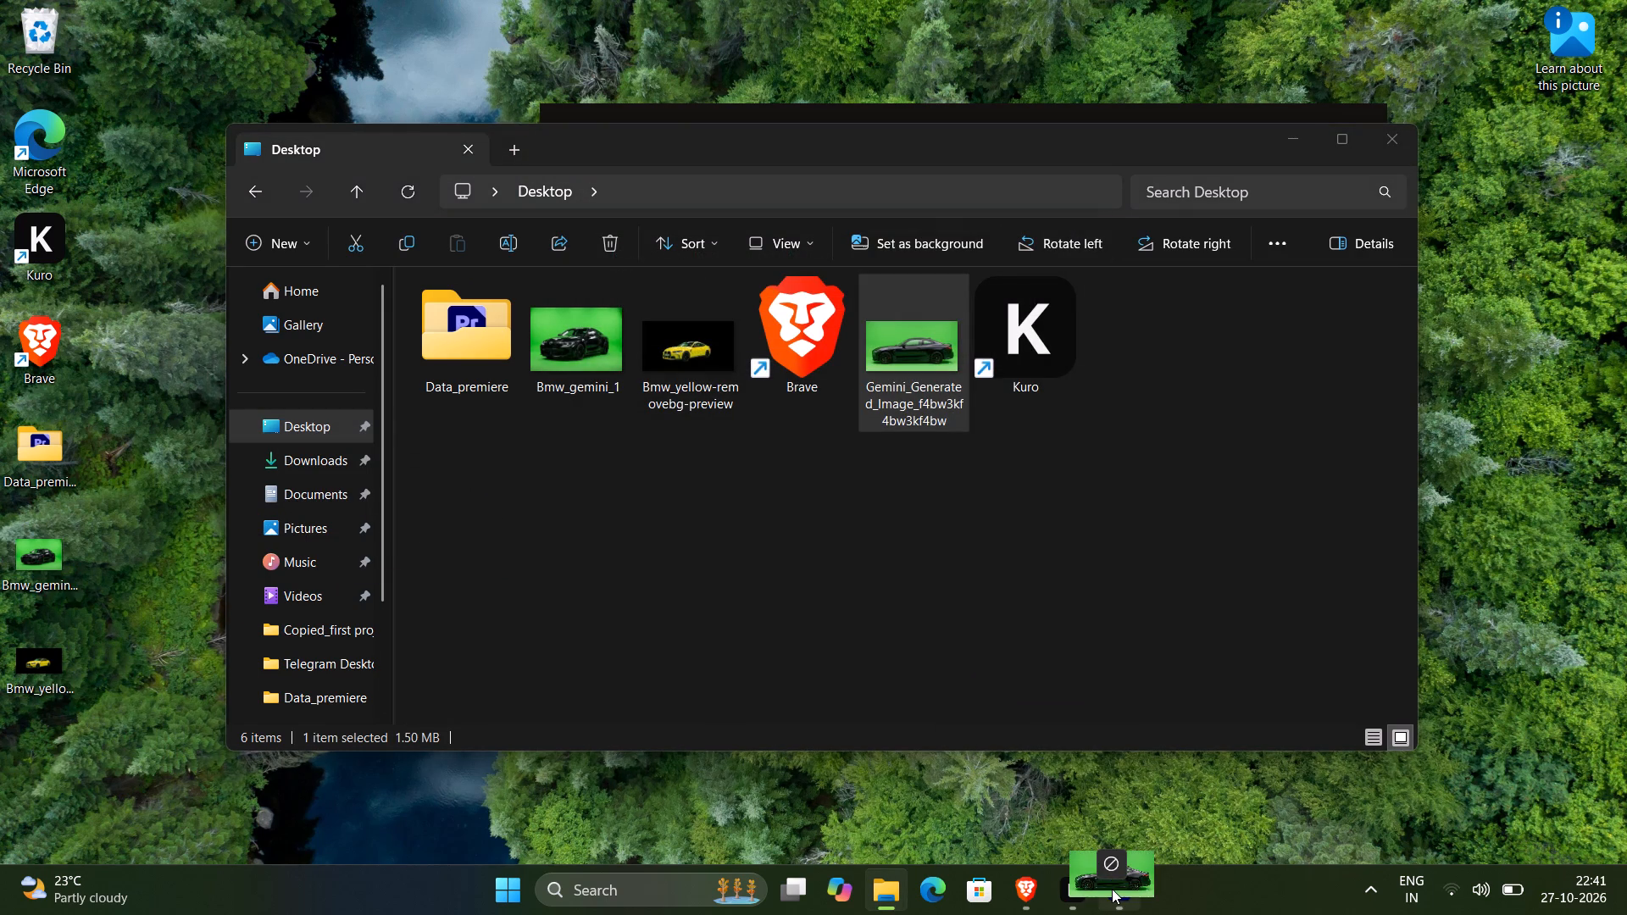
drag(1112, 889, 1045, 268)
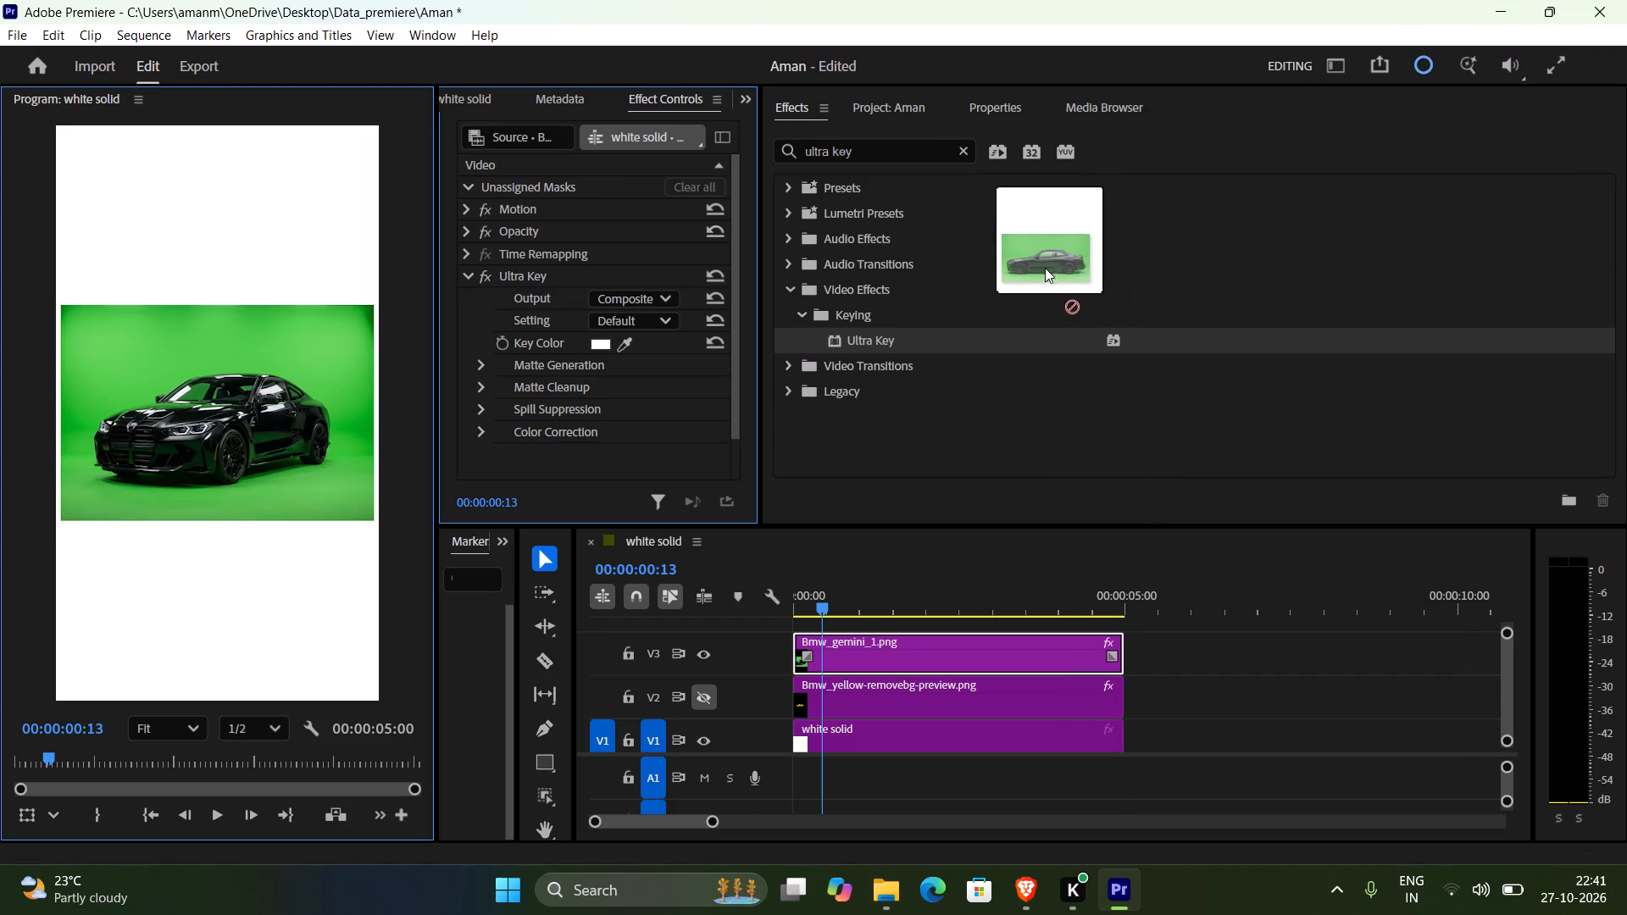
drag(1045, 268, 920, 196)
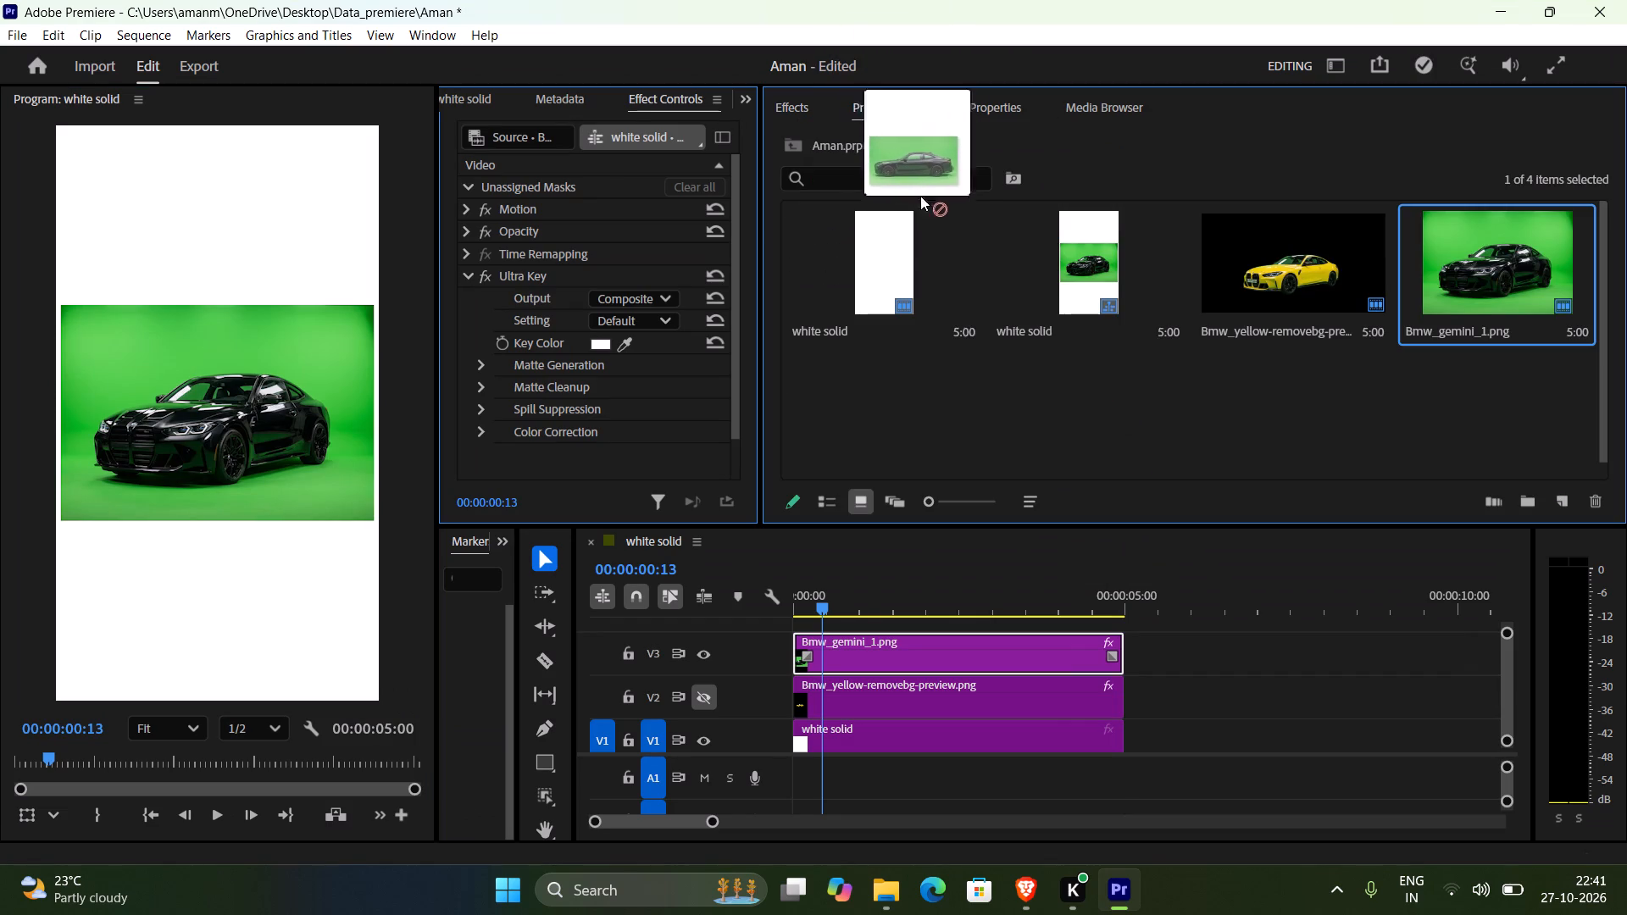
drag(920, 196, 910, 404)
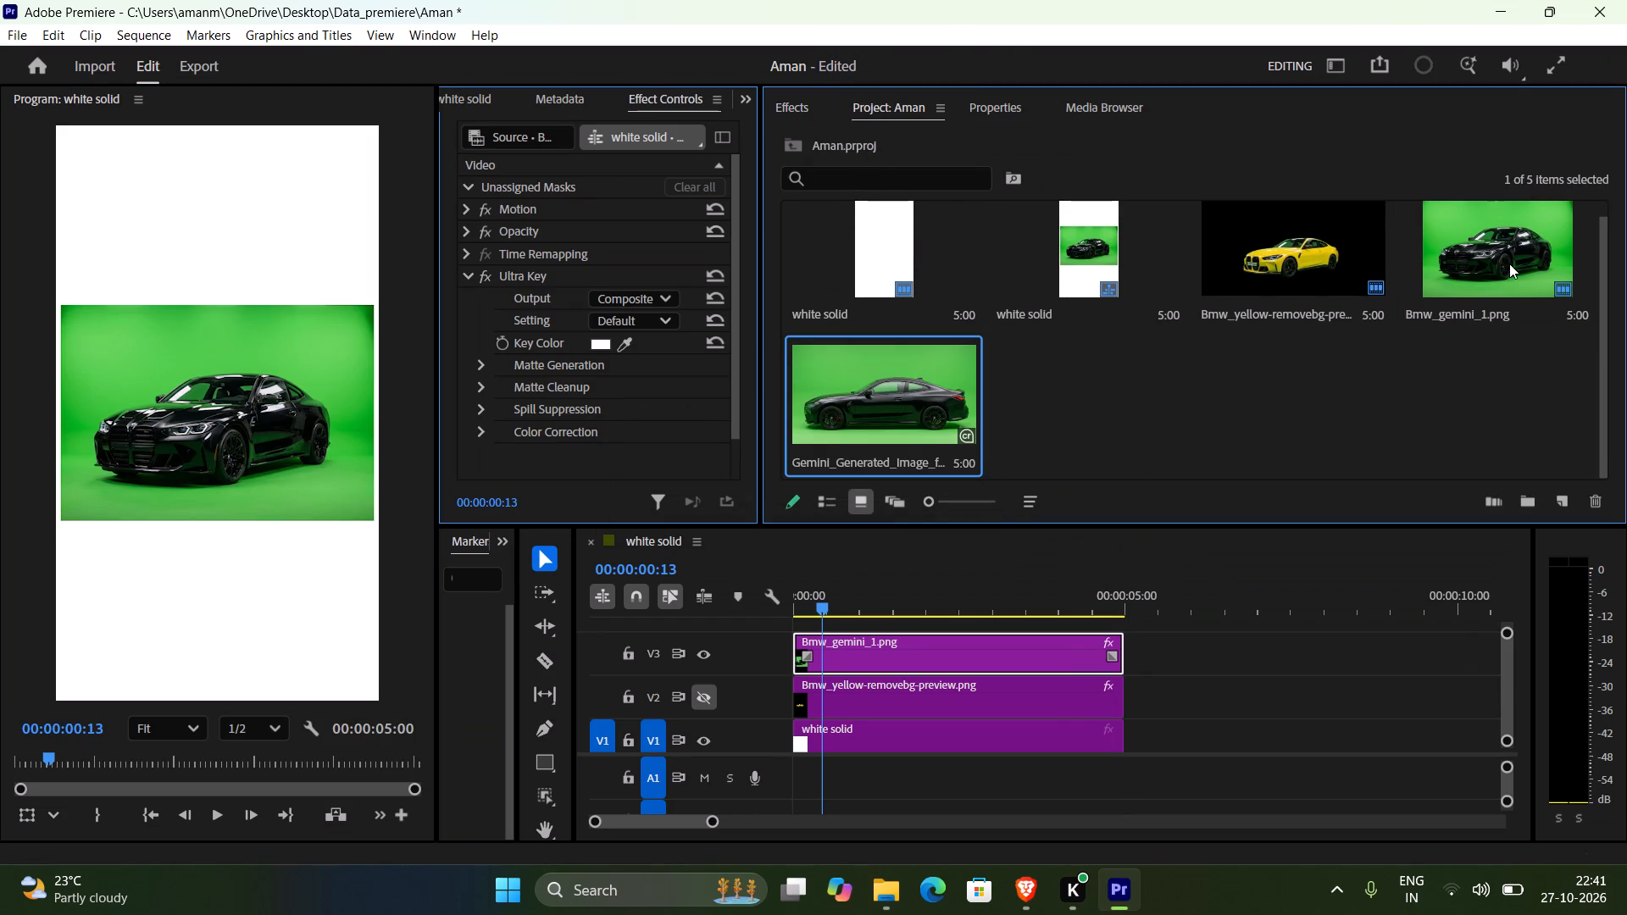
Delete Bmw_gemini_1.png from the project together with its clip references in the sequence.
click(1509, 263)
key(Delete)
key(Left)
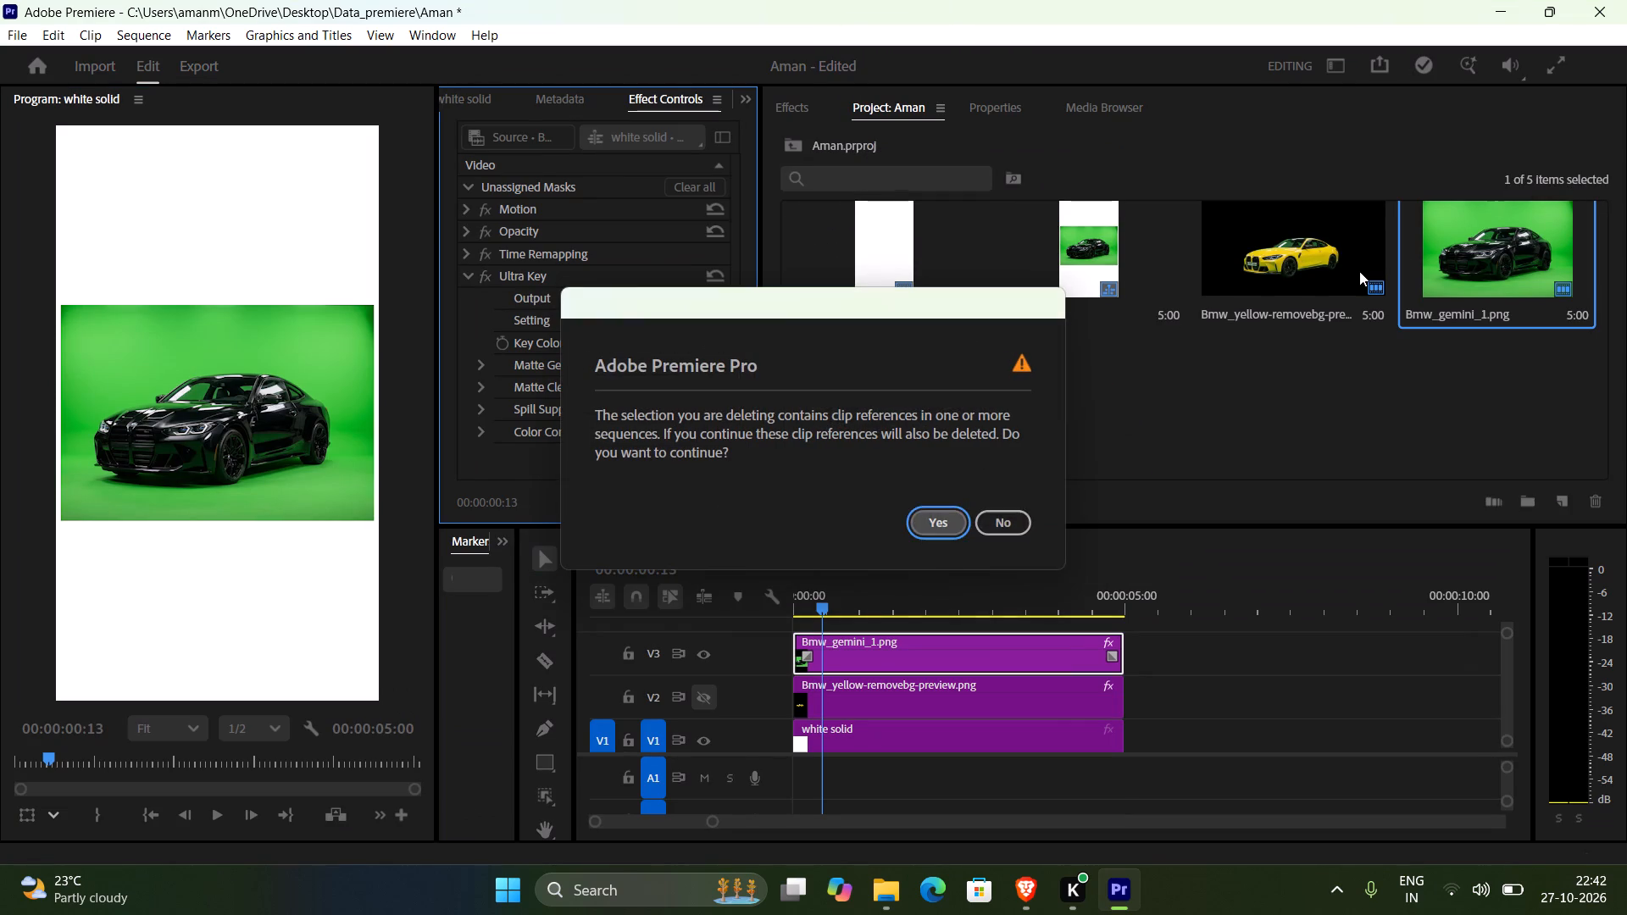
key(Return)
Switch to the Desktop folder window in File Explorer and close it.
key(alt+Tab)
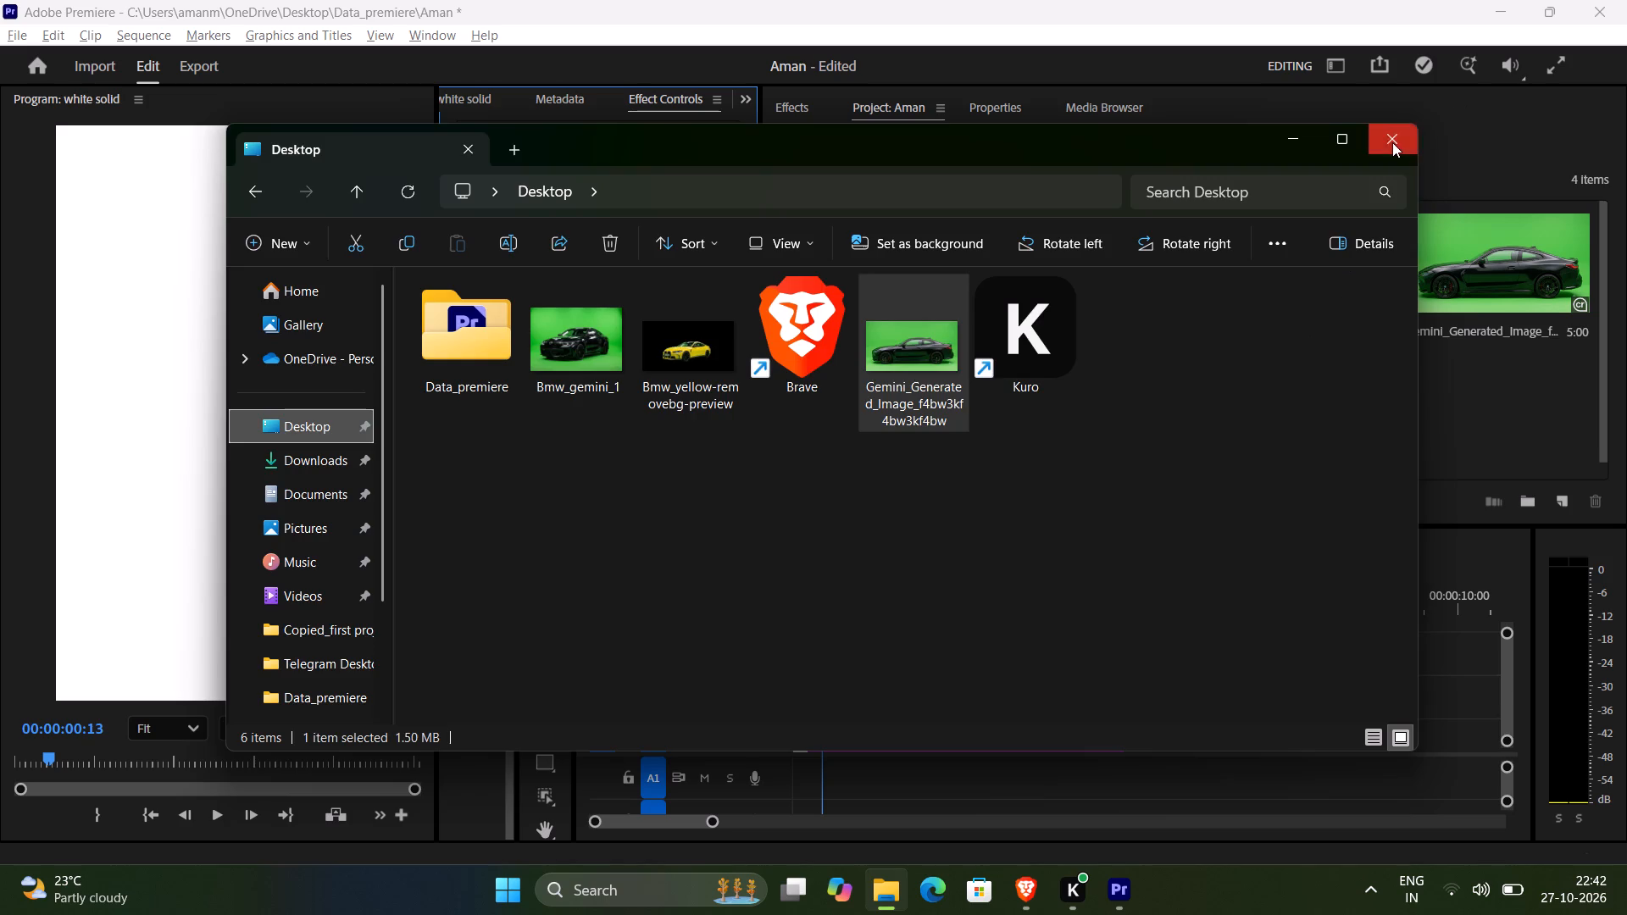
click(1392, 142)
Check the paused lecture video in Brave and return to Premiere Pro.
key(alt+Tab)
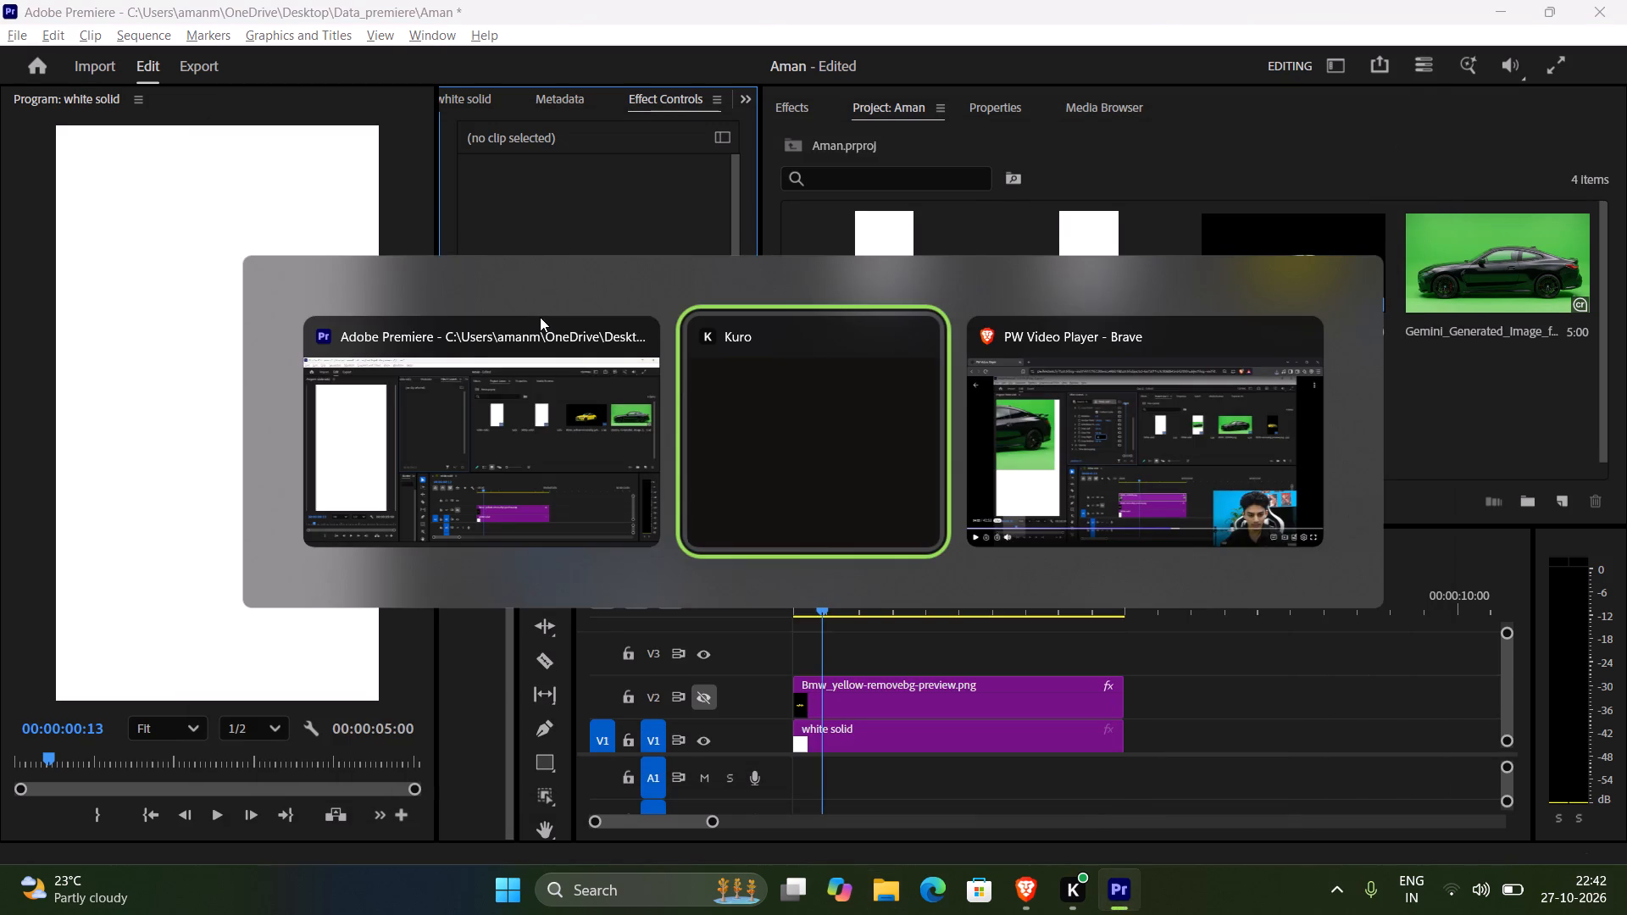
key(alt+Tab)
key(alt+Tab)
key(alt+Tab)
key(alt+Tab)
key(alt+Tab)
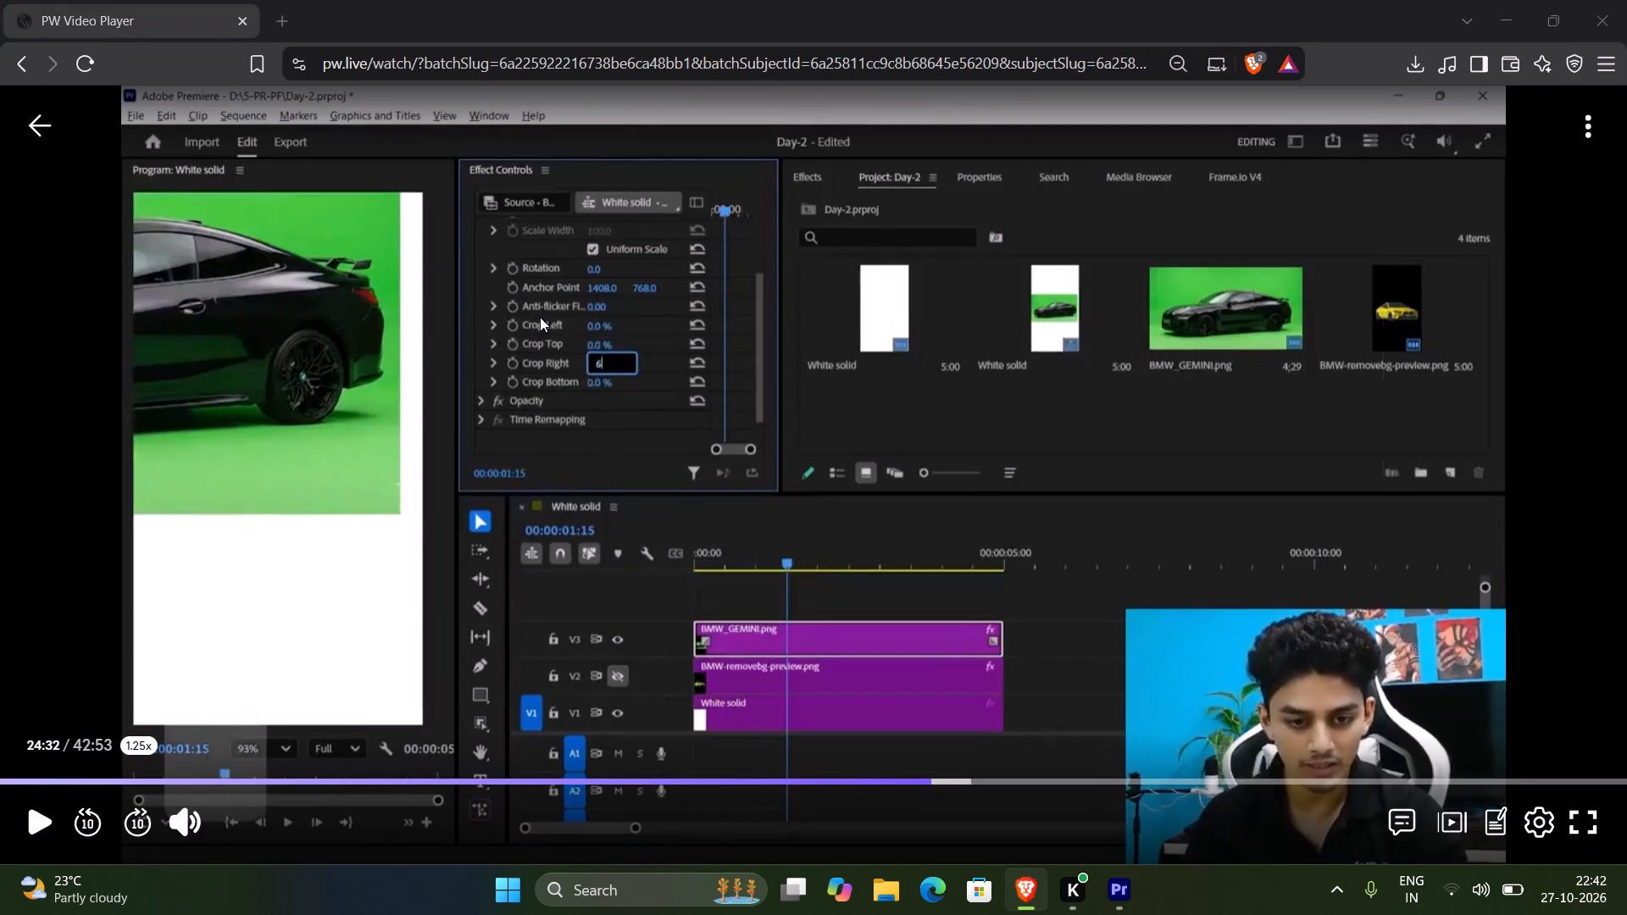
Place the new Gemini side-view image on track V3 at the start of the white solid sequence.
drag(1541, 277, 769, 657)
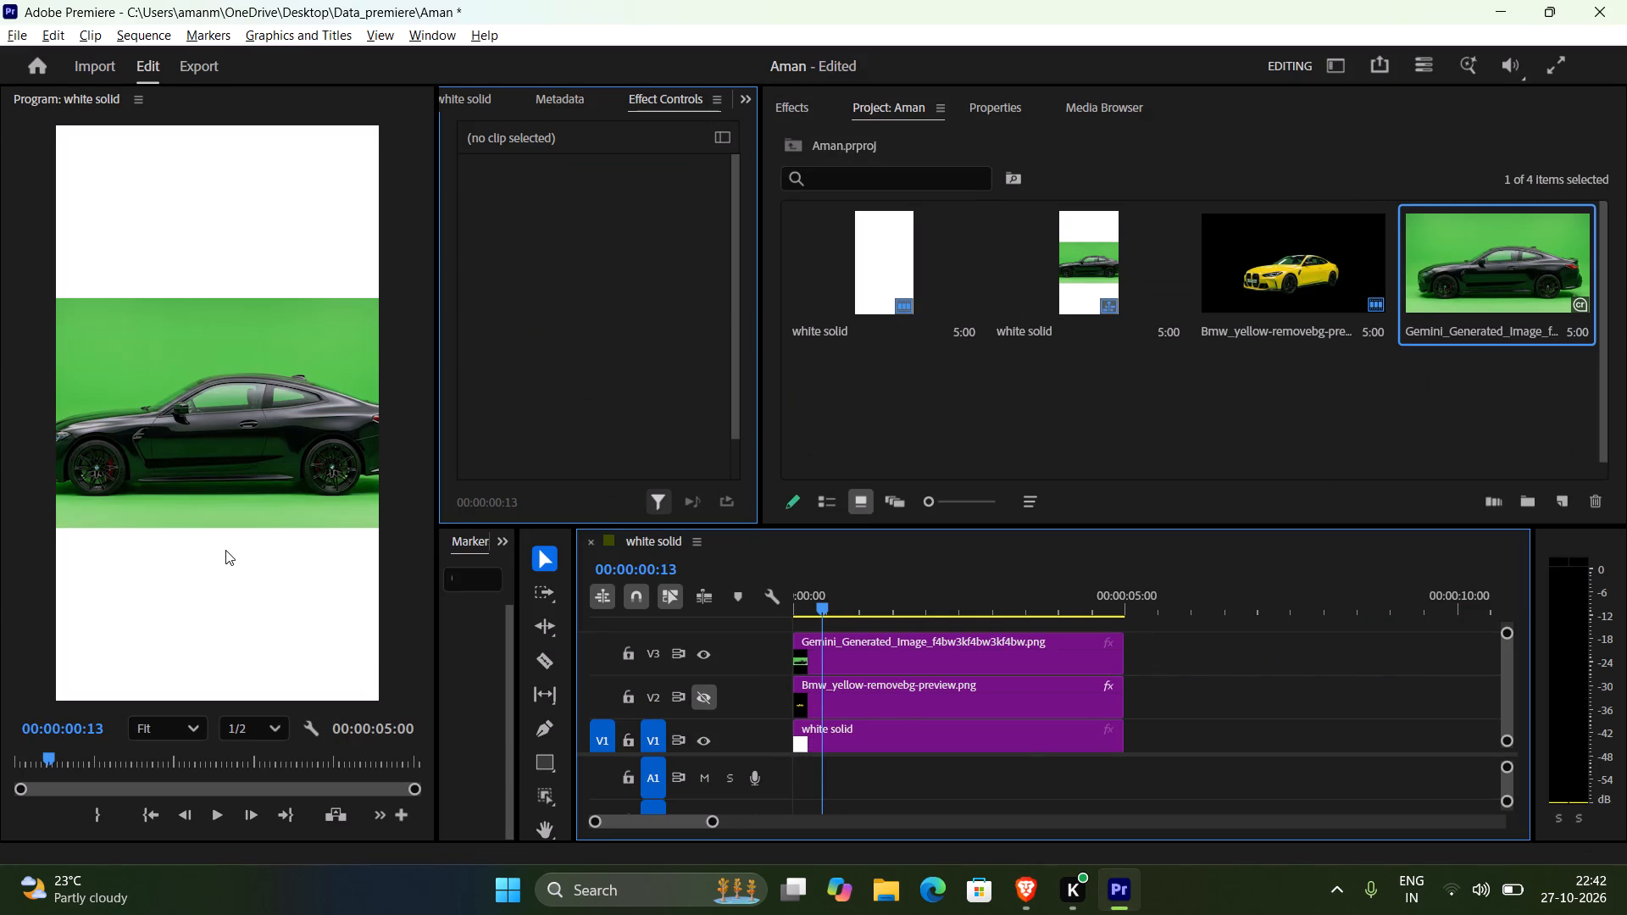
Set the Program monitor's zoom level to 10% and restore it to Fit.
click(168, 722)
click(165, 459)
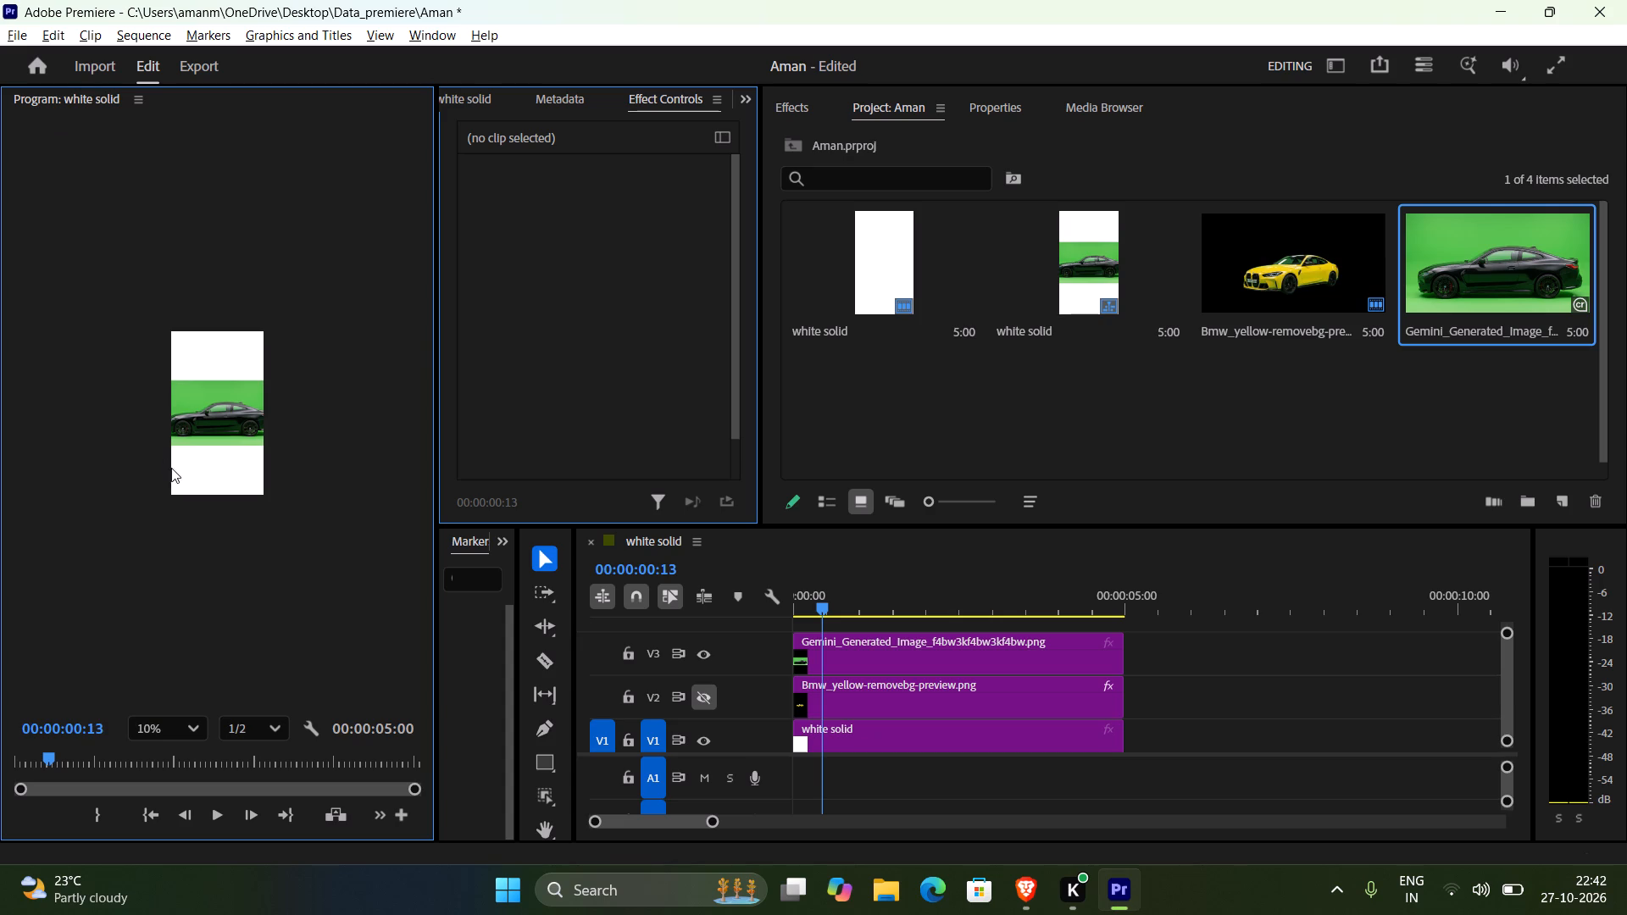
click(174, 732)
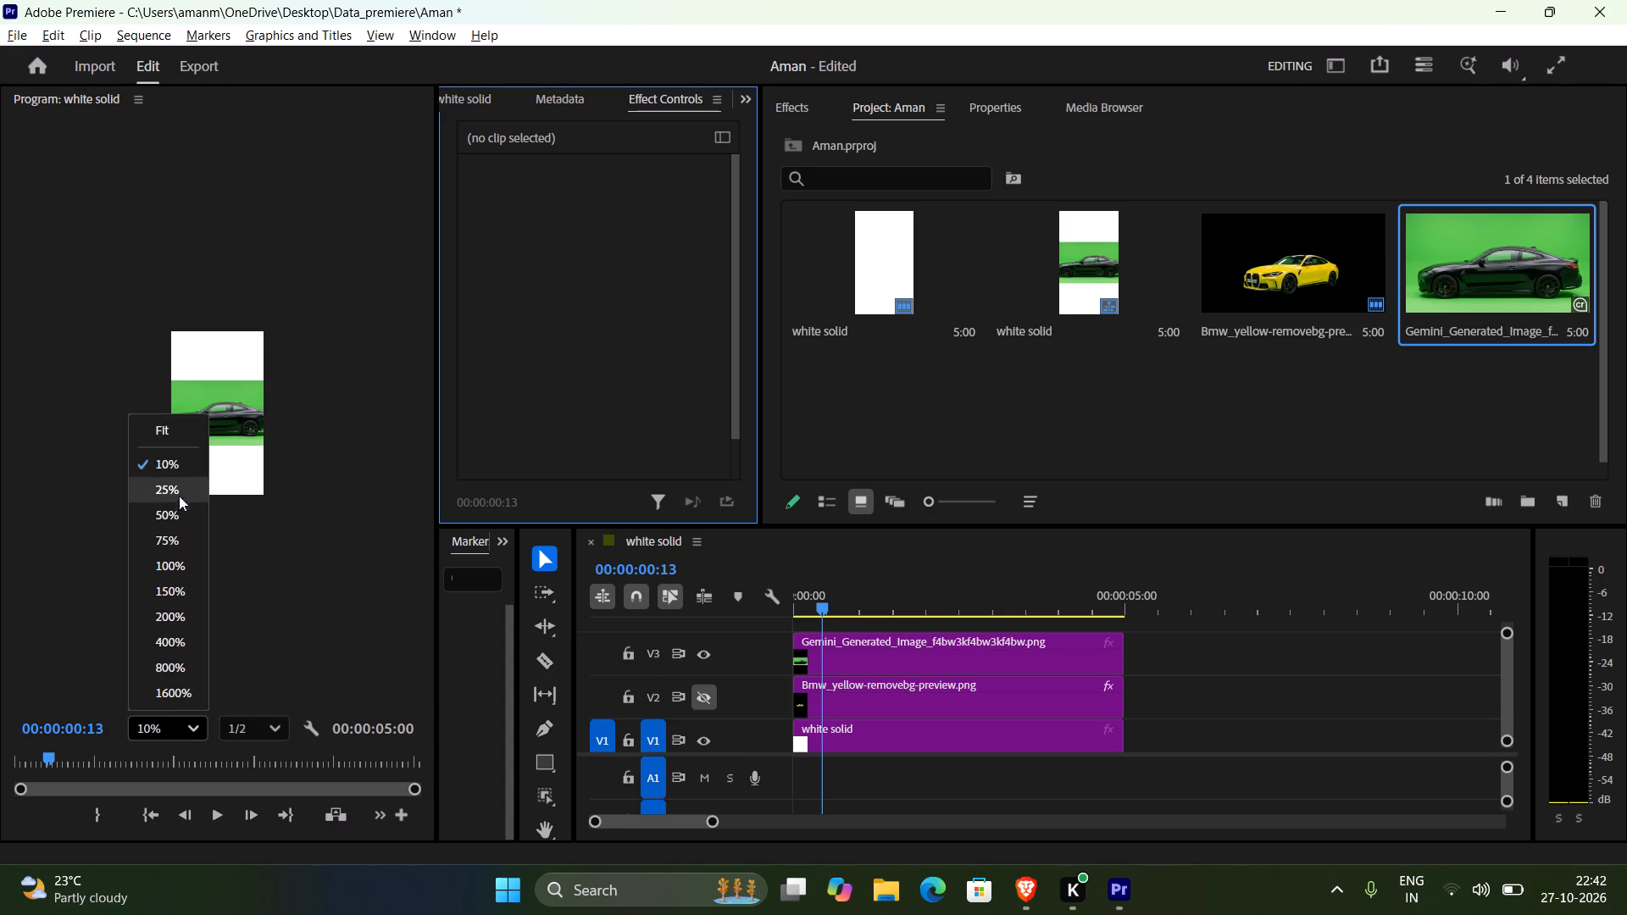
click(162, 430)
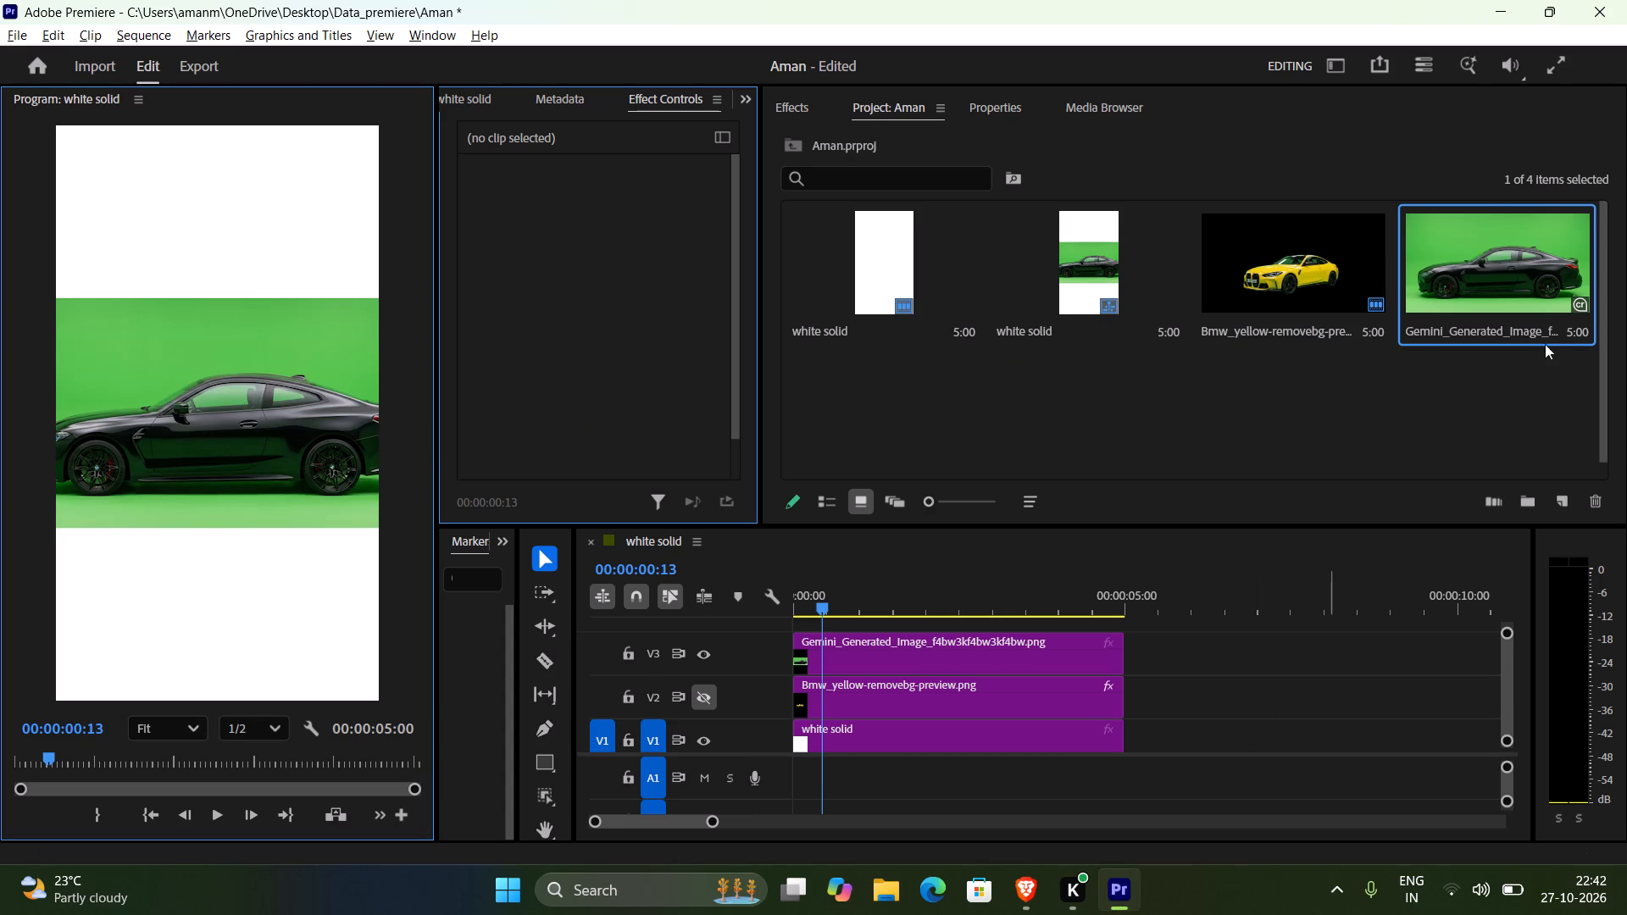
Open the Gemini side-view image in the Source monitor, examine it at different zoom levels and briefly play it.
click(1579, 303)
double_click(1554, 274)
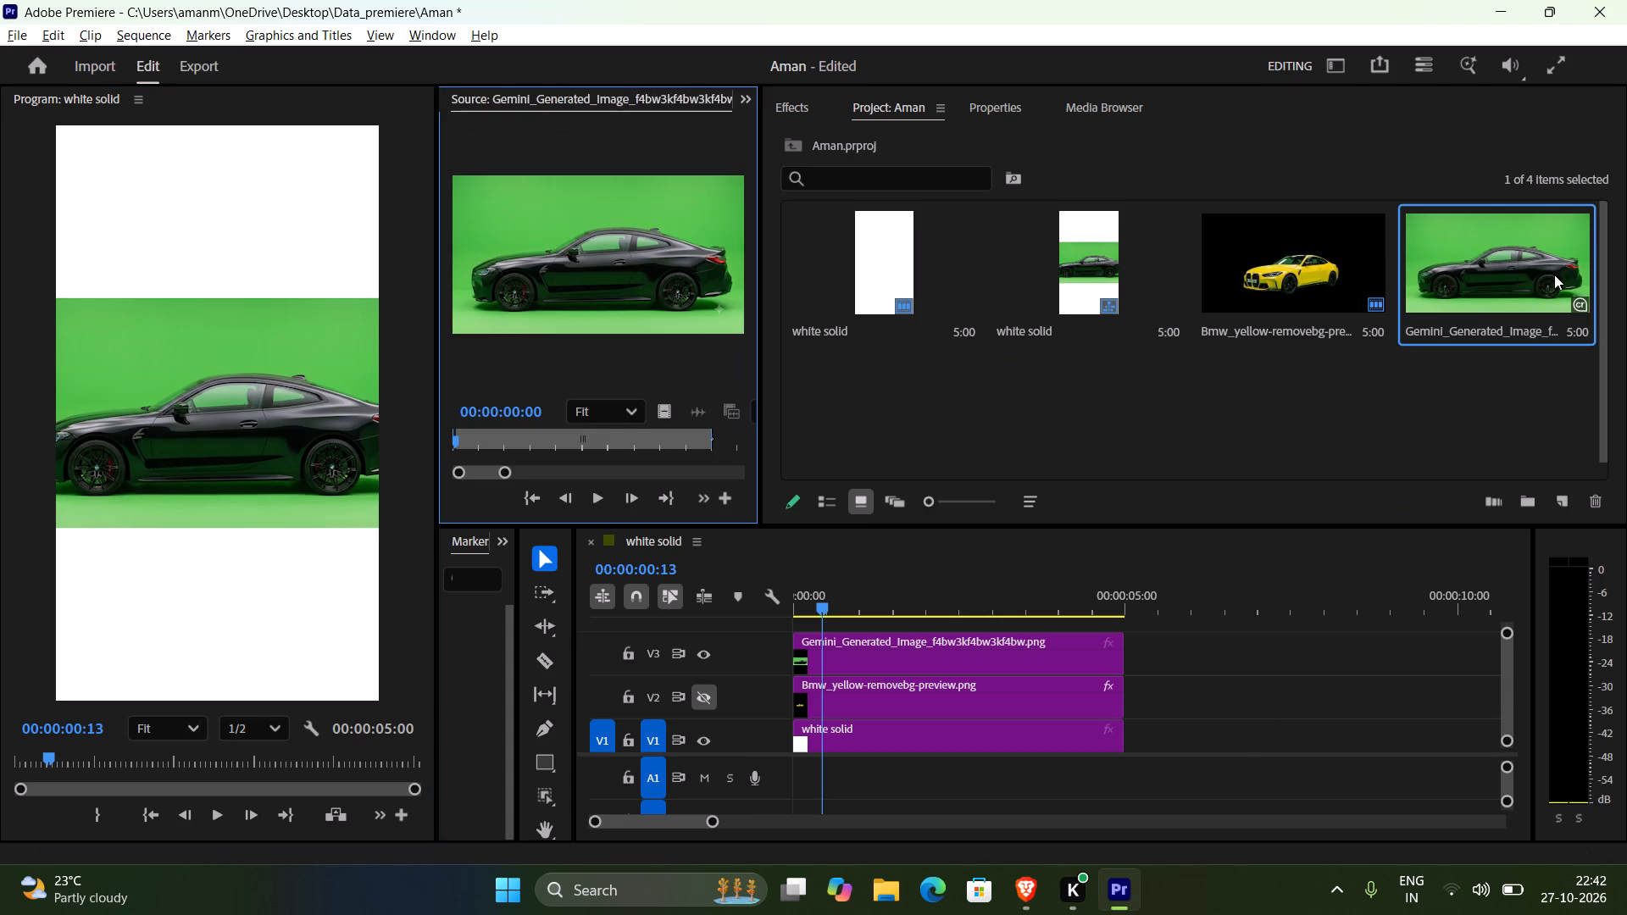
click(626, 282)
scroll(626, 282, up, 2)
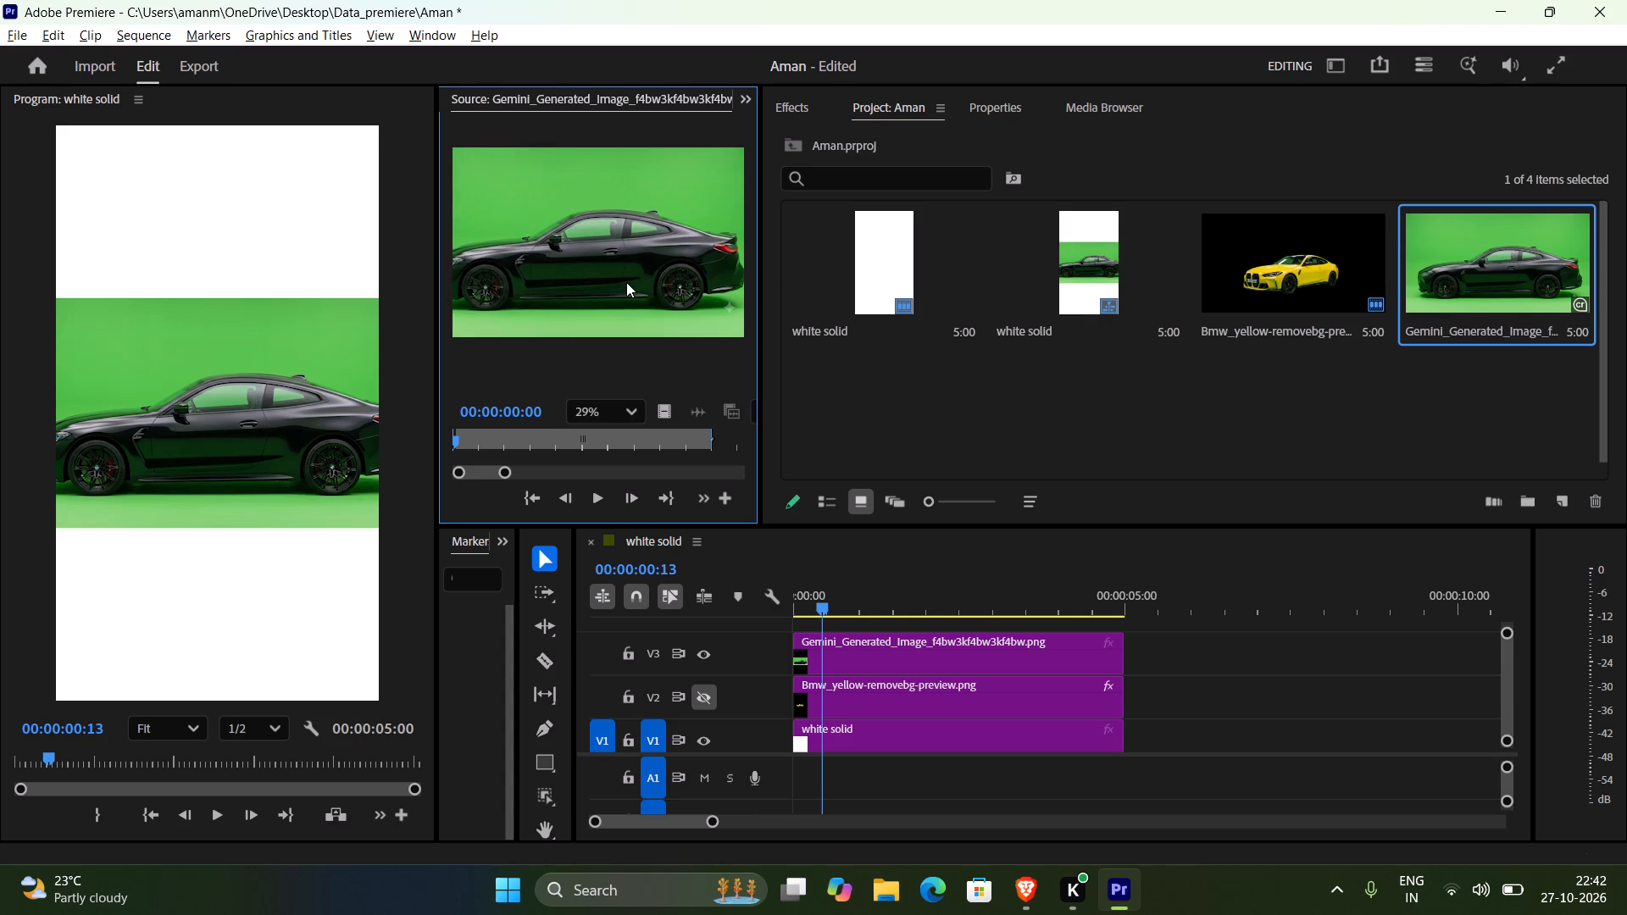
scroll(626, 282, down, 4)
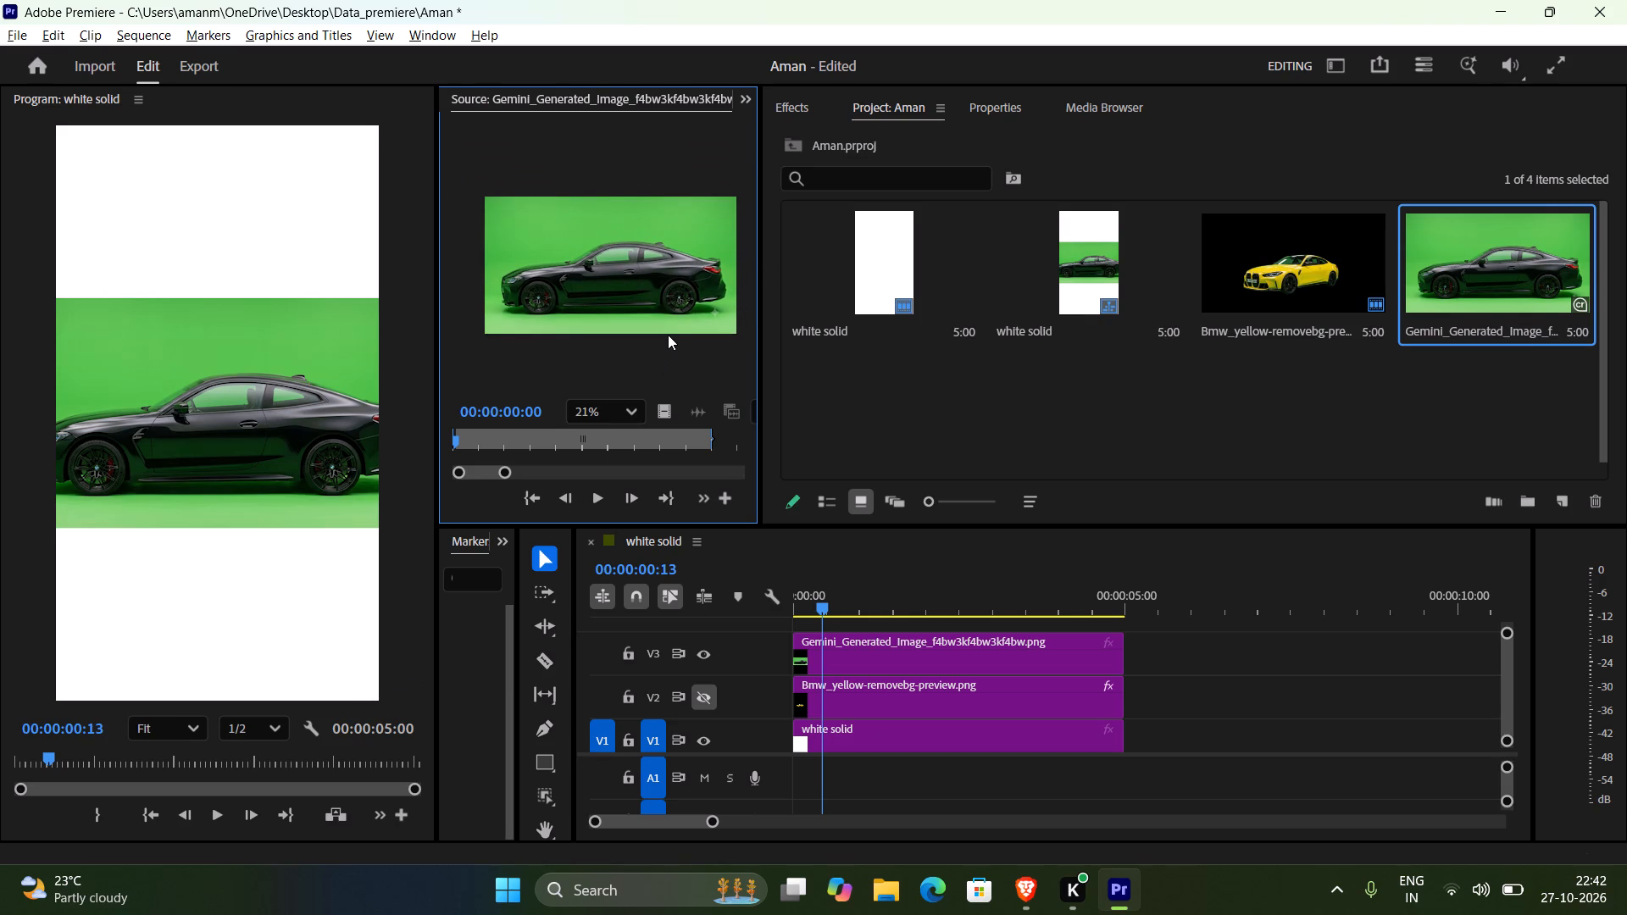
click(592, 508)
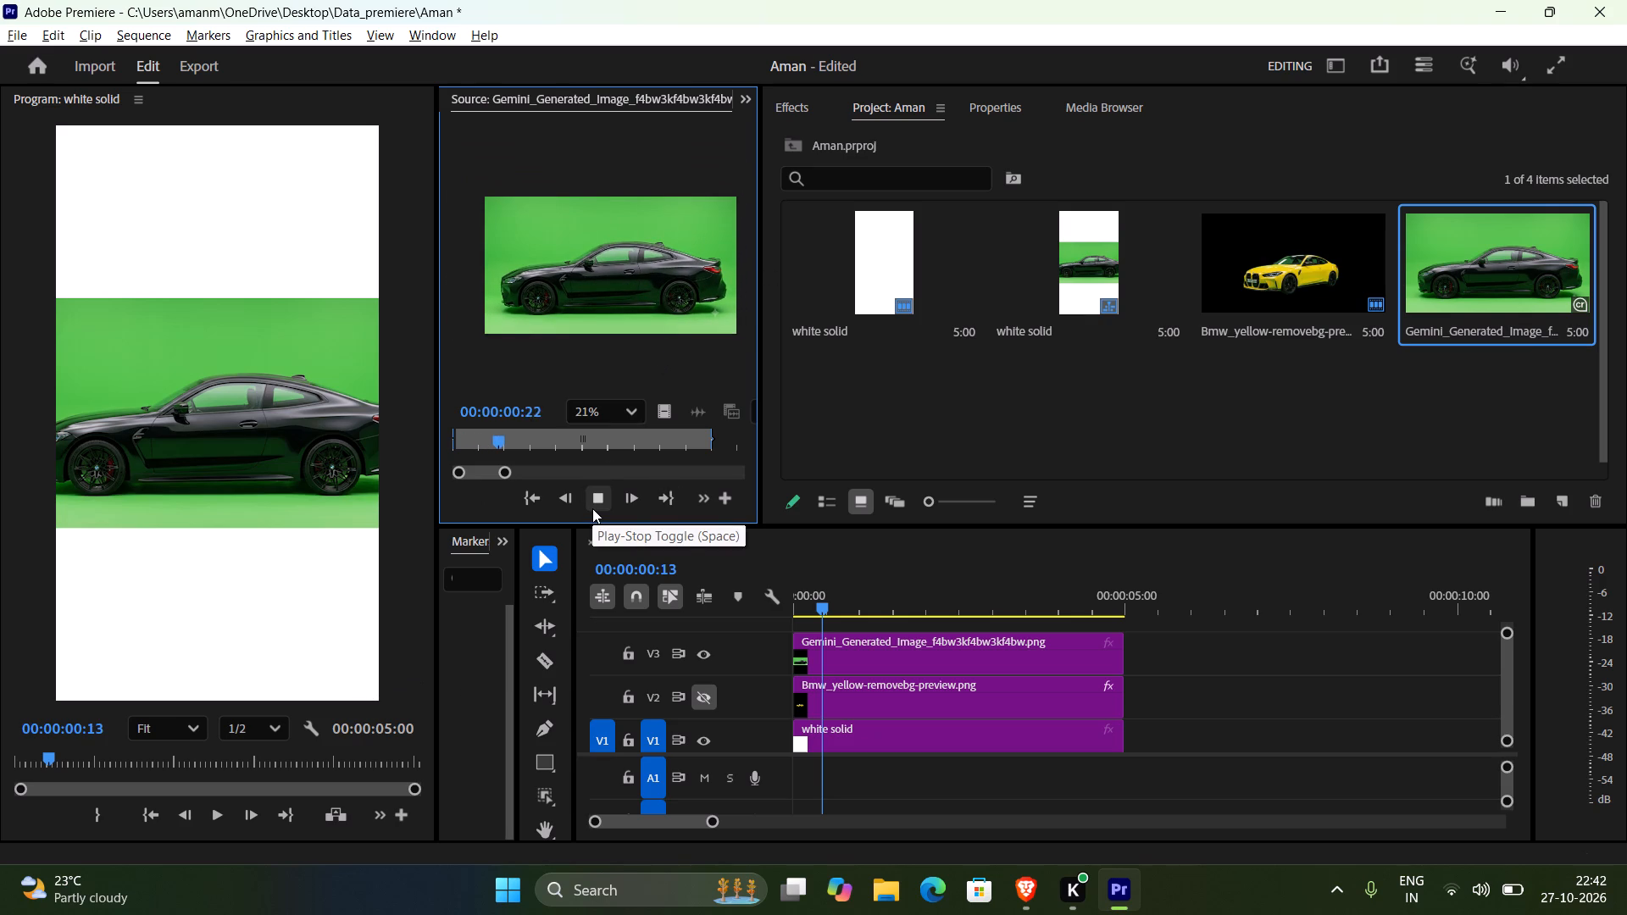
double_click(592, 508)
triple_click(592, 508)
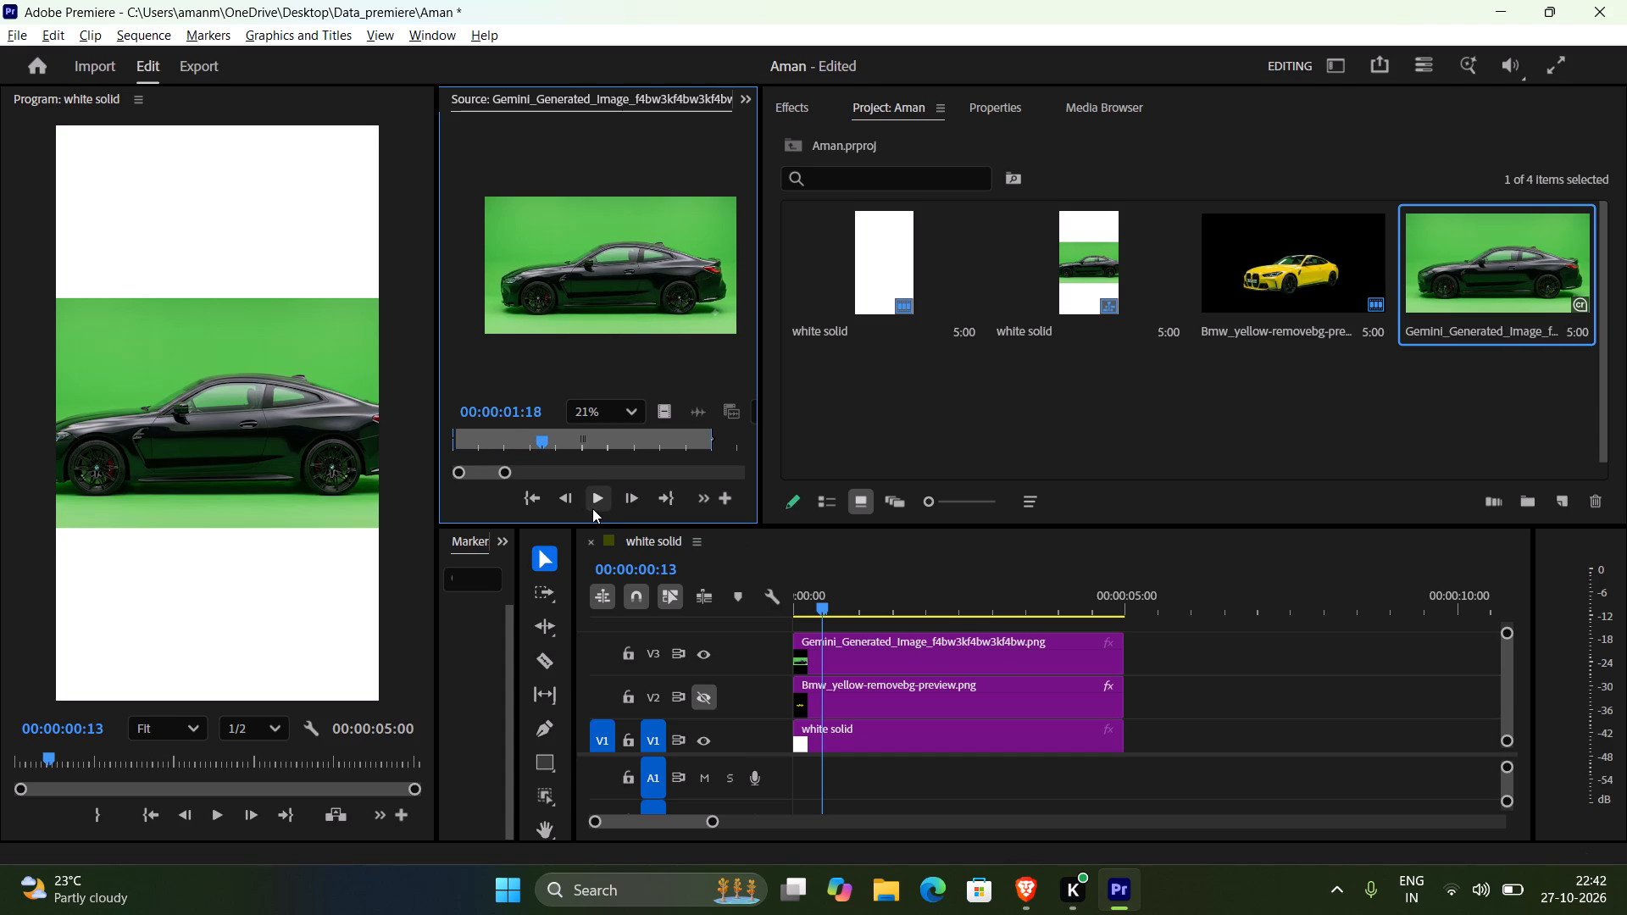
Close the Source monitor and narrow its panel group to give the Project panel more width.
drag(760, 275, 606, 293)
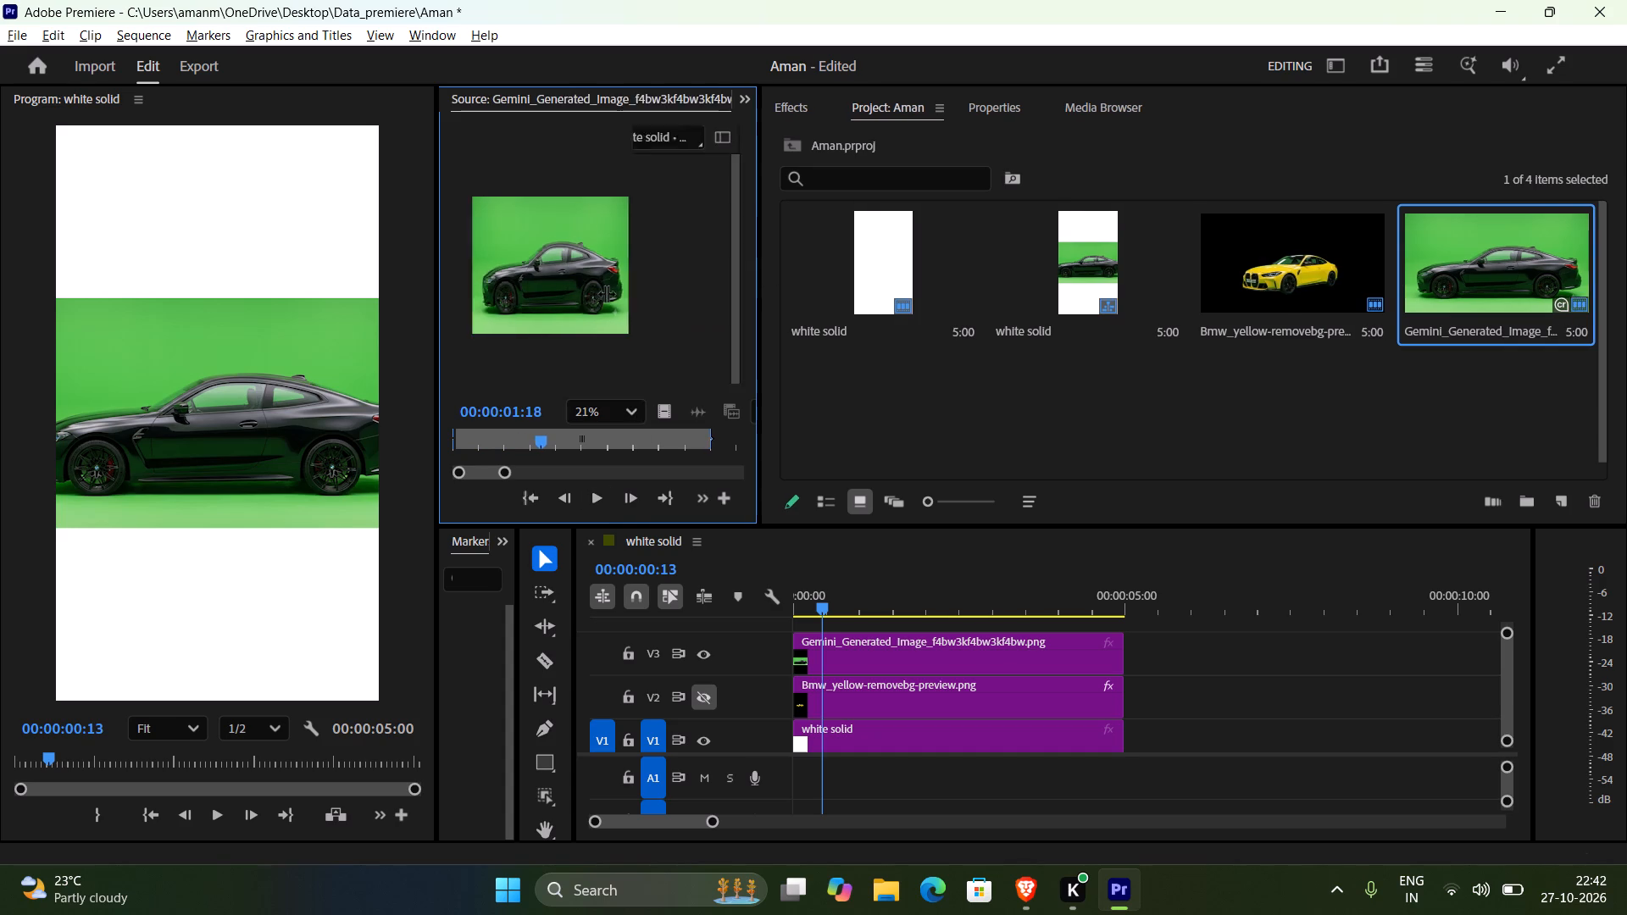
drag(606, 293, 726, 308)
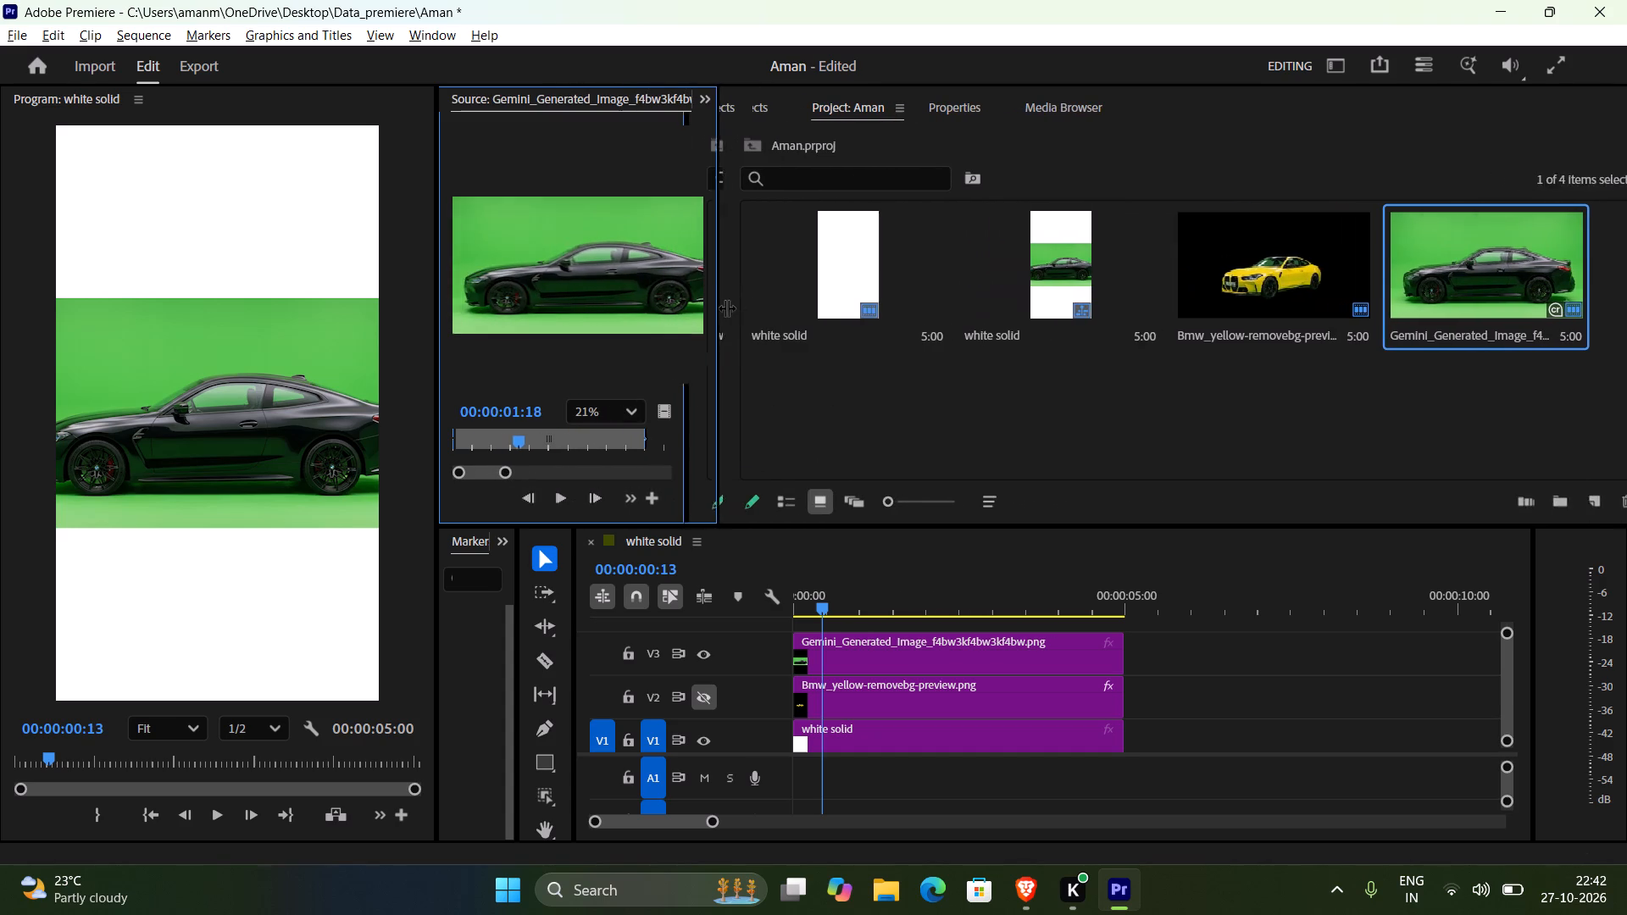
drag(726, 308, 770, 310)
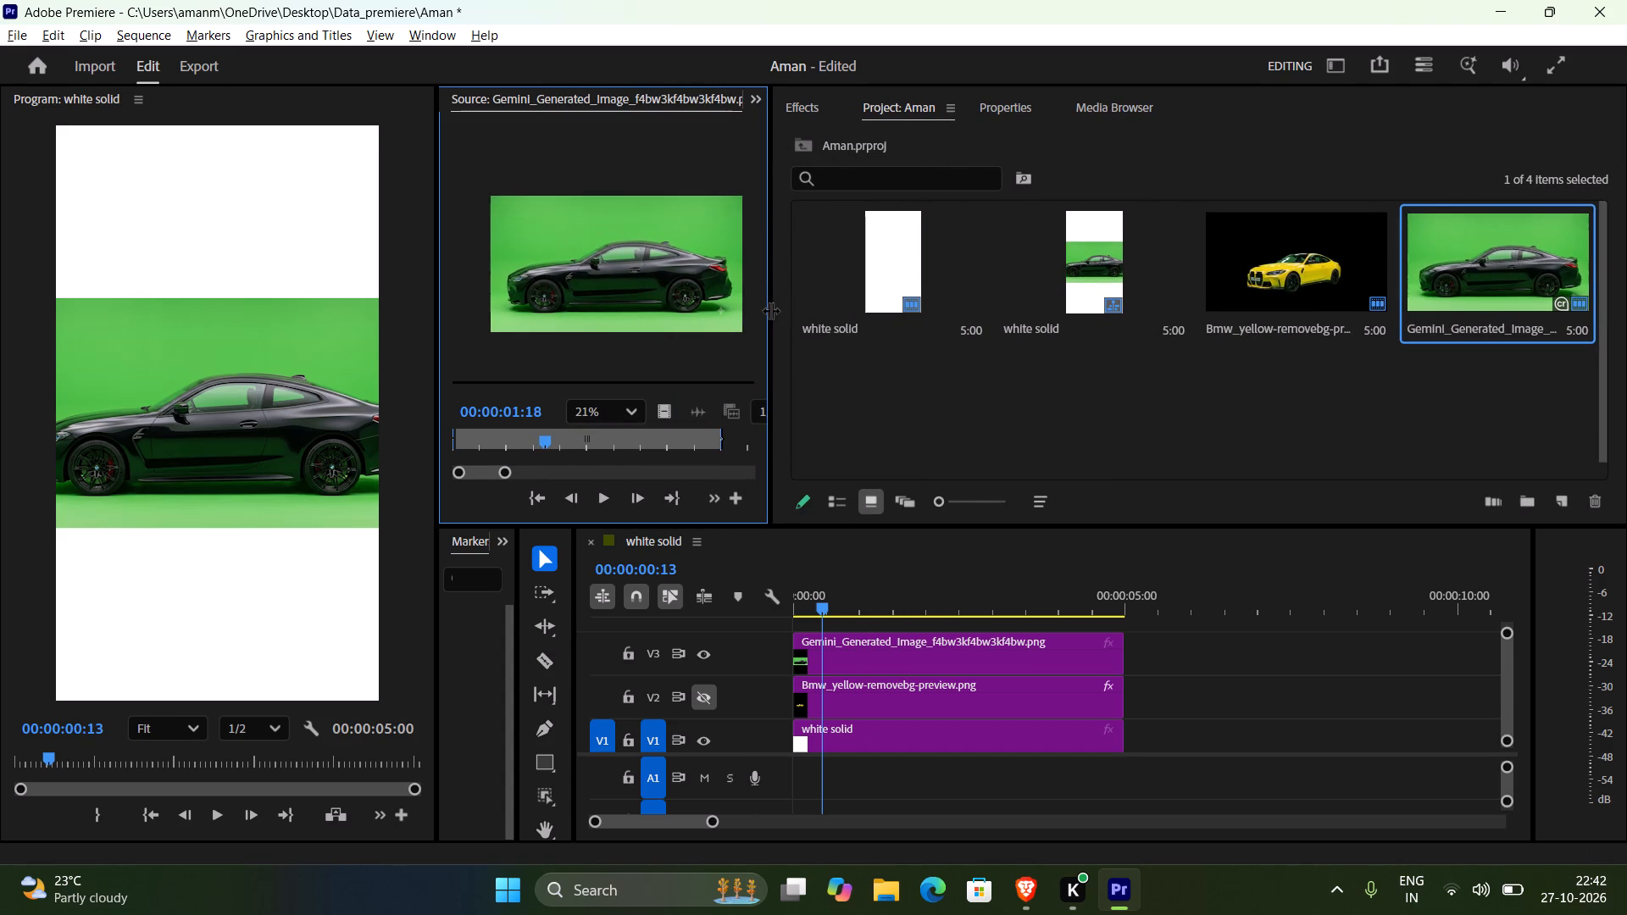
right_click(646, 96)
click(697, 114)
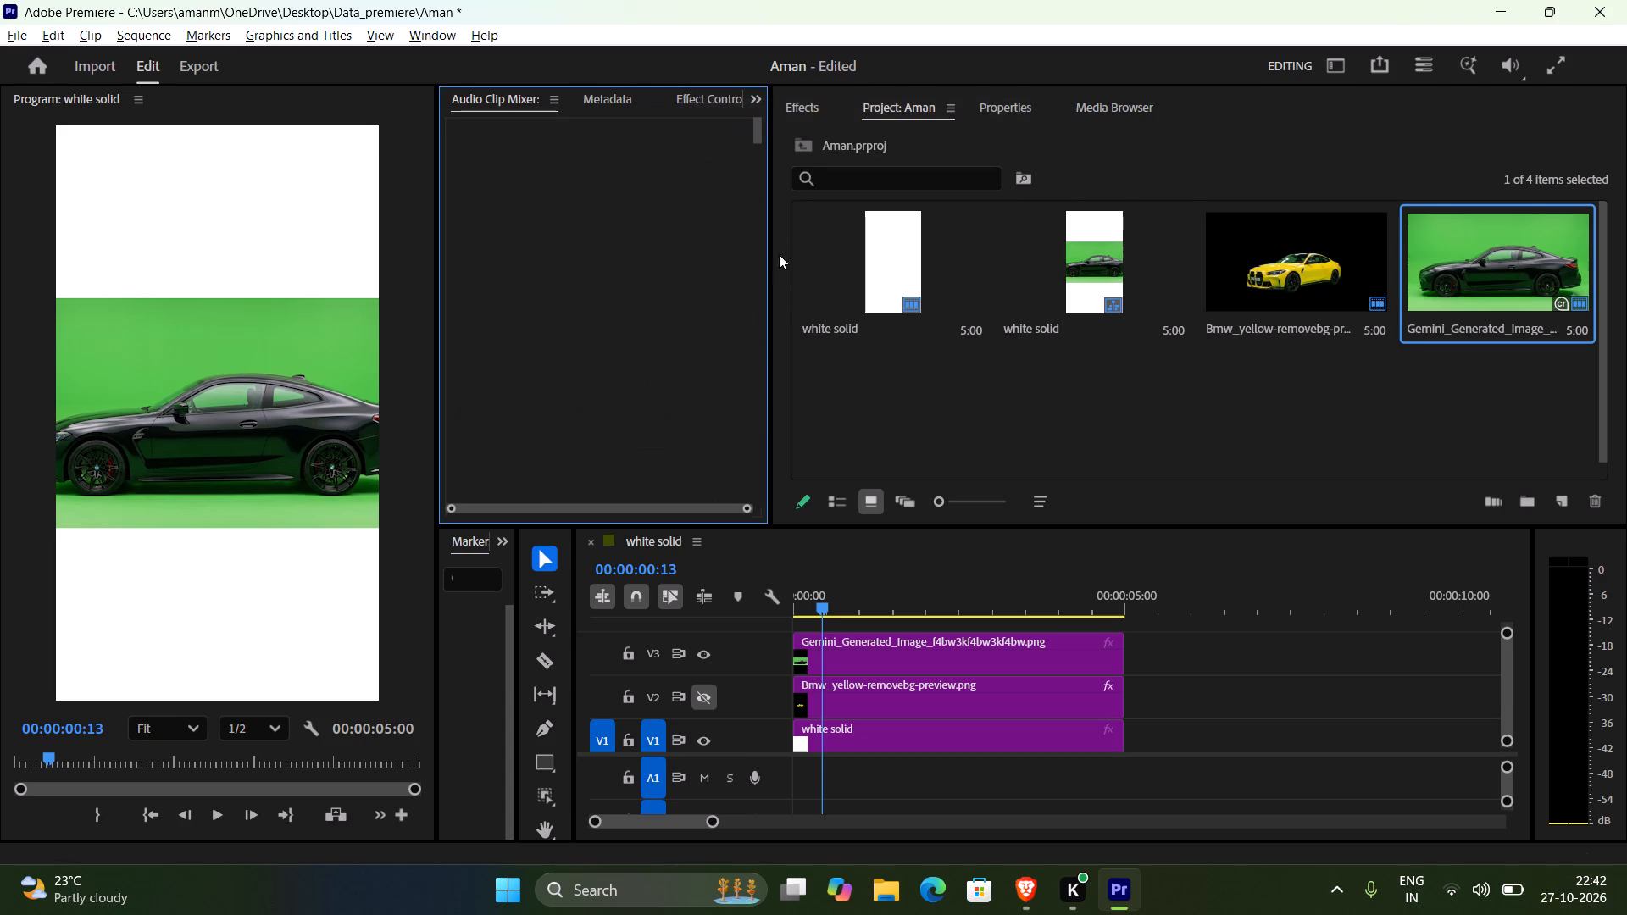
drag(771, 251, 746, 258)
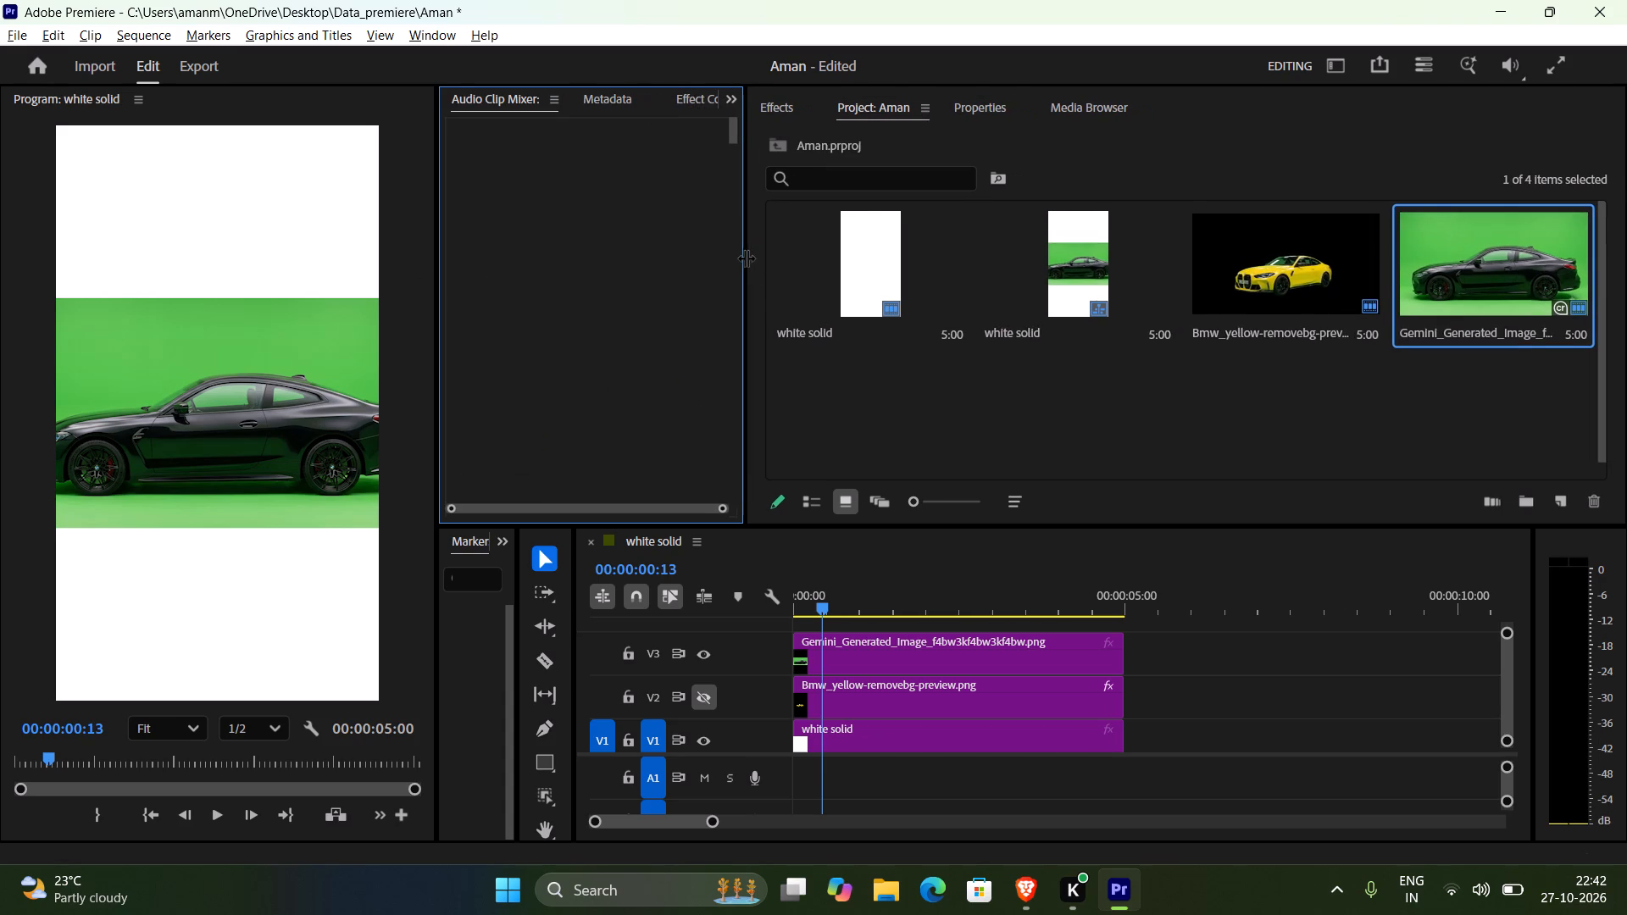
drag(746, 258, 710, 263)
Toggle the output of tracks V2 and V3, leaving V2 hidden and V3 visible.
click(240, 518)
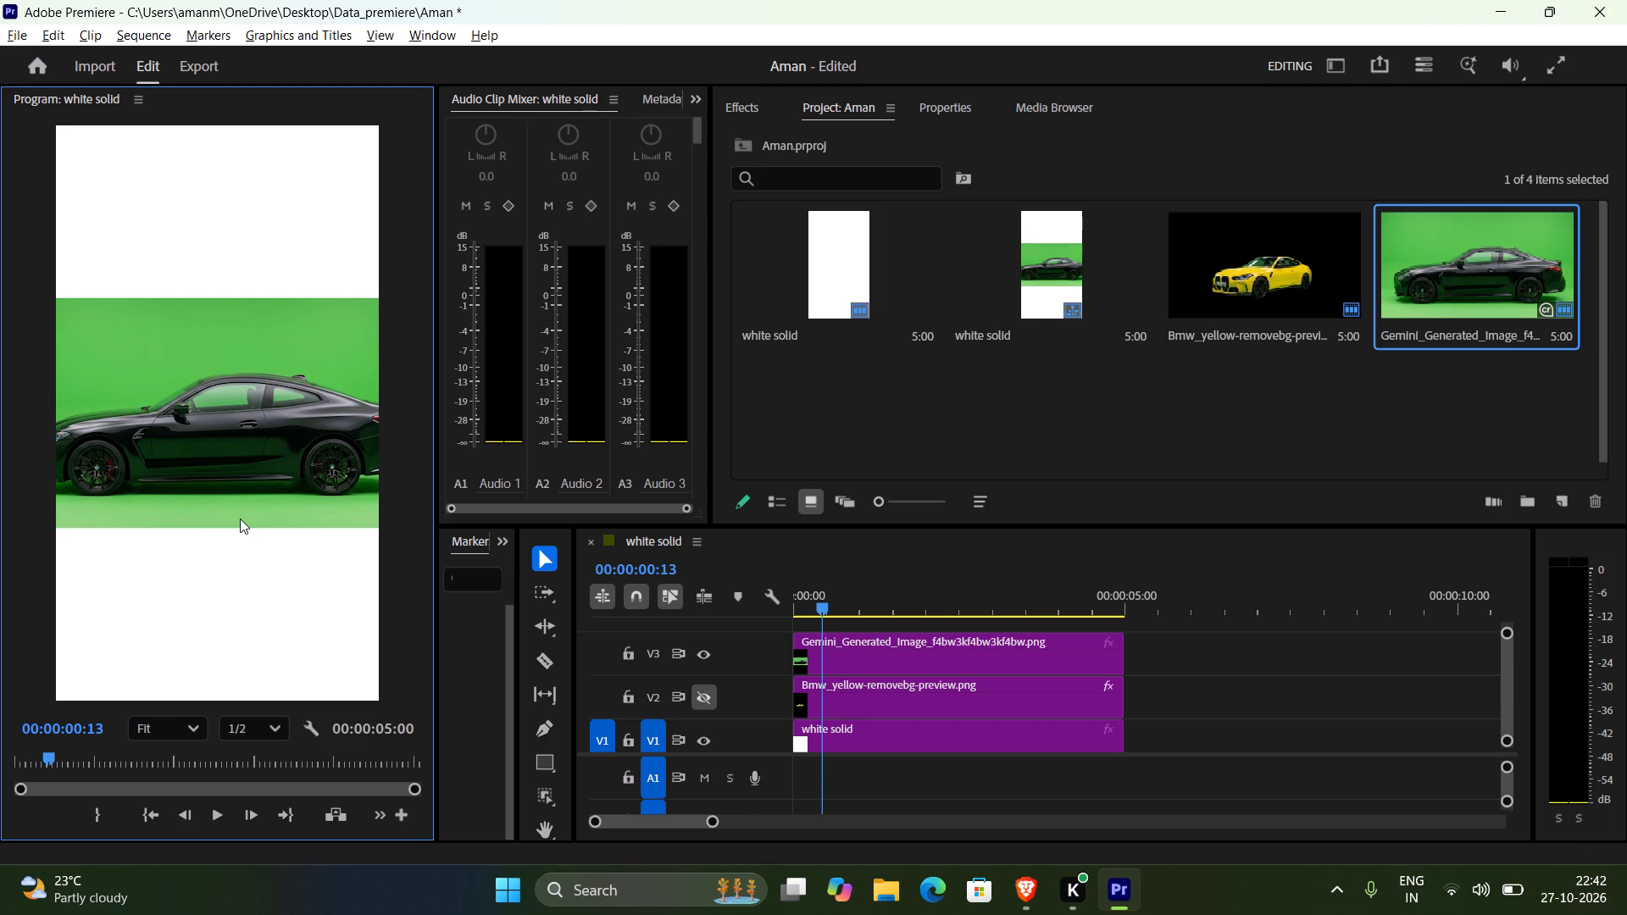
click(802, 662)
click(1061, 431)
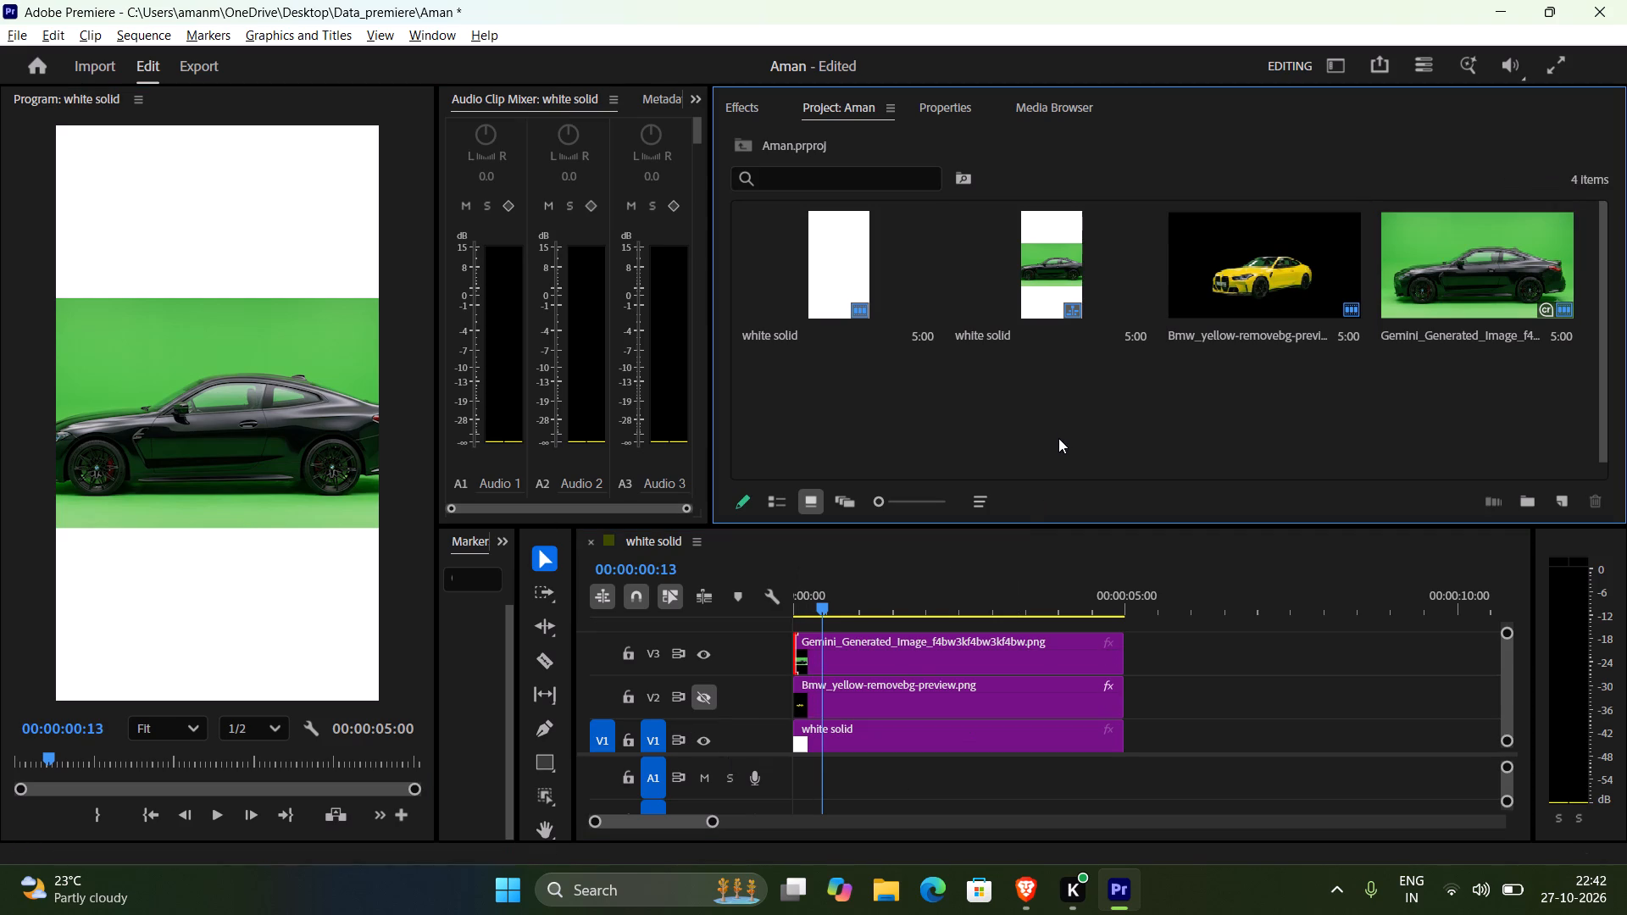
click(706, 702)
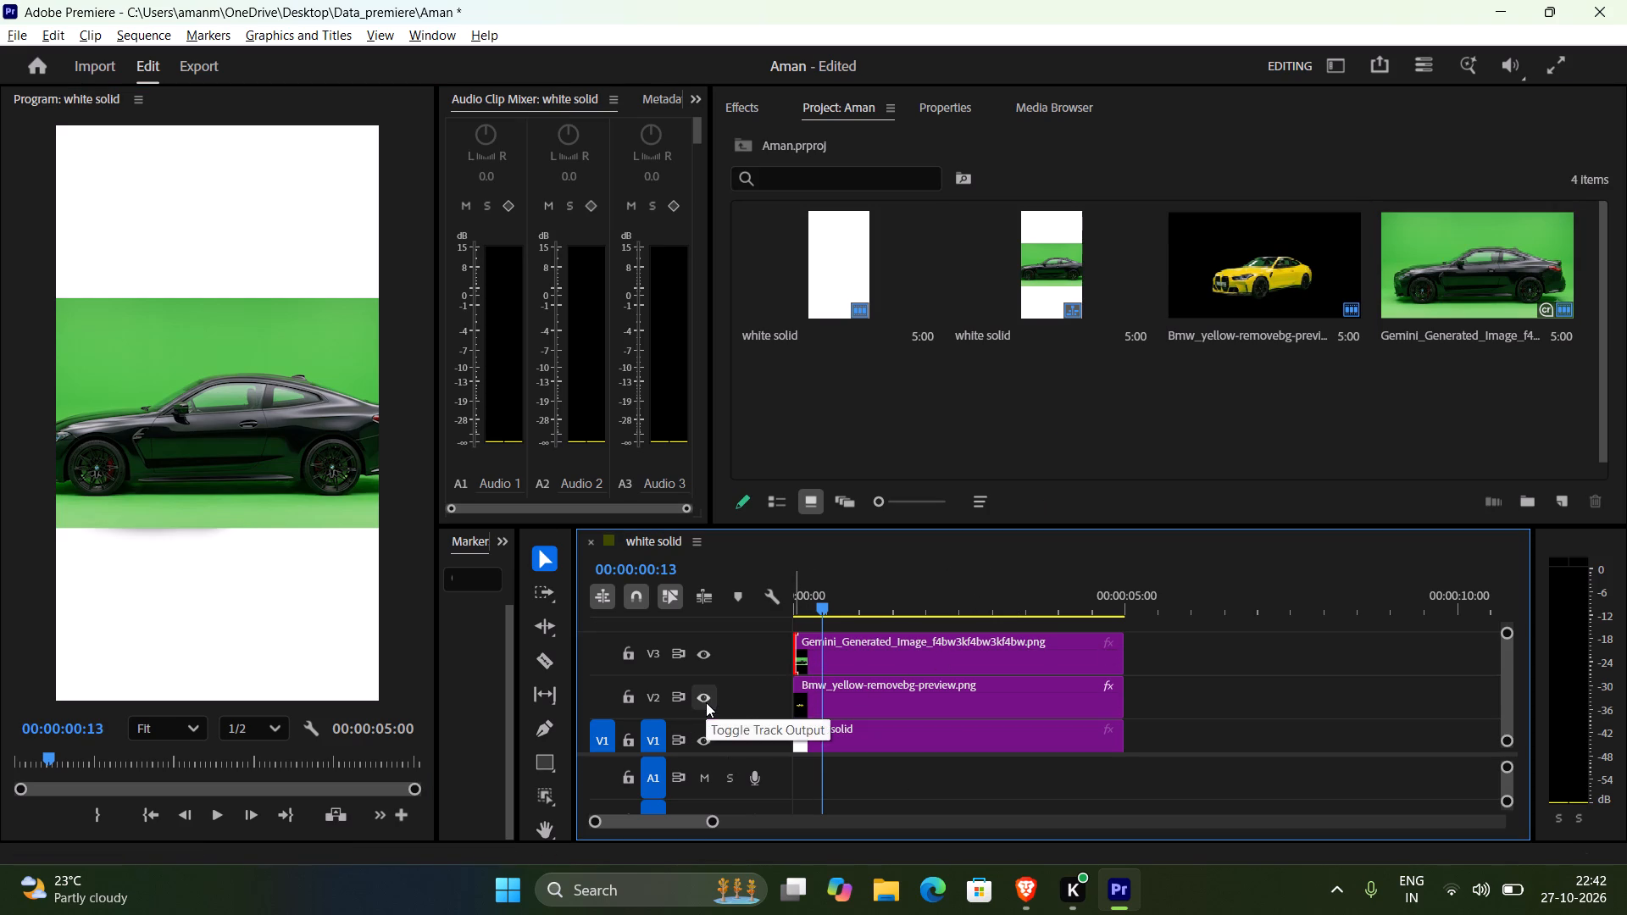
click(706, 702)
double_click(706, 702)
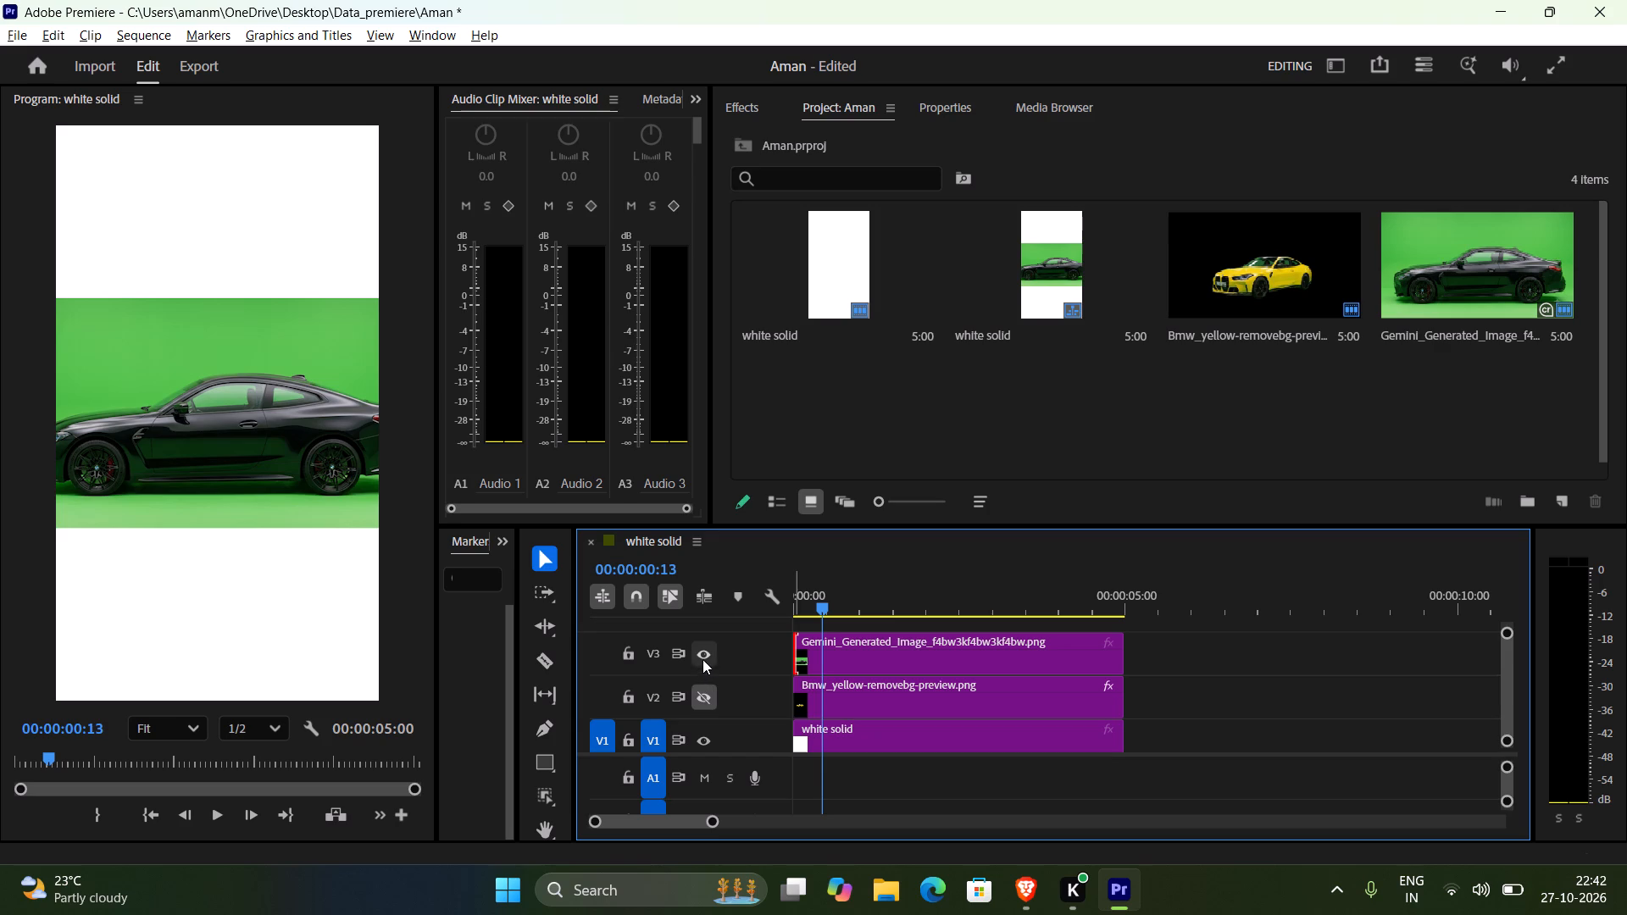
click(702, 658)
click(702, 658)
Switch to the Desktop folder in File Explorer and open the Gemini_Generated_Image file.
key(super+d)
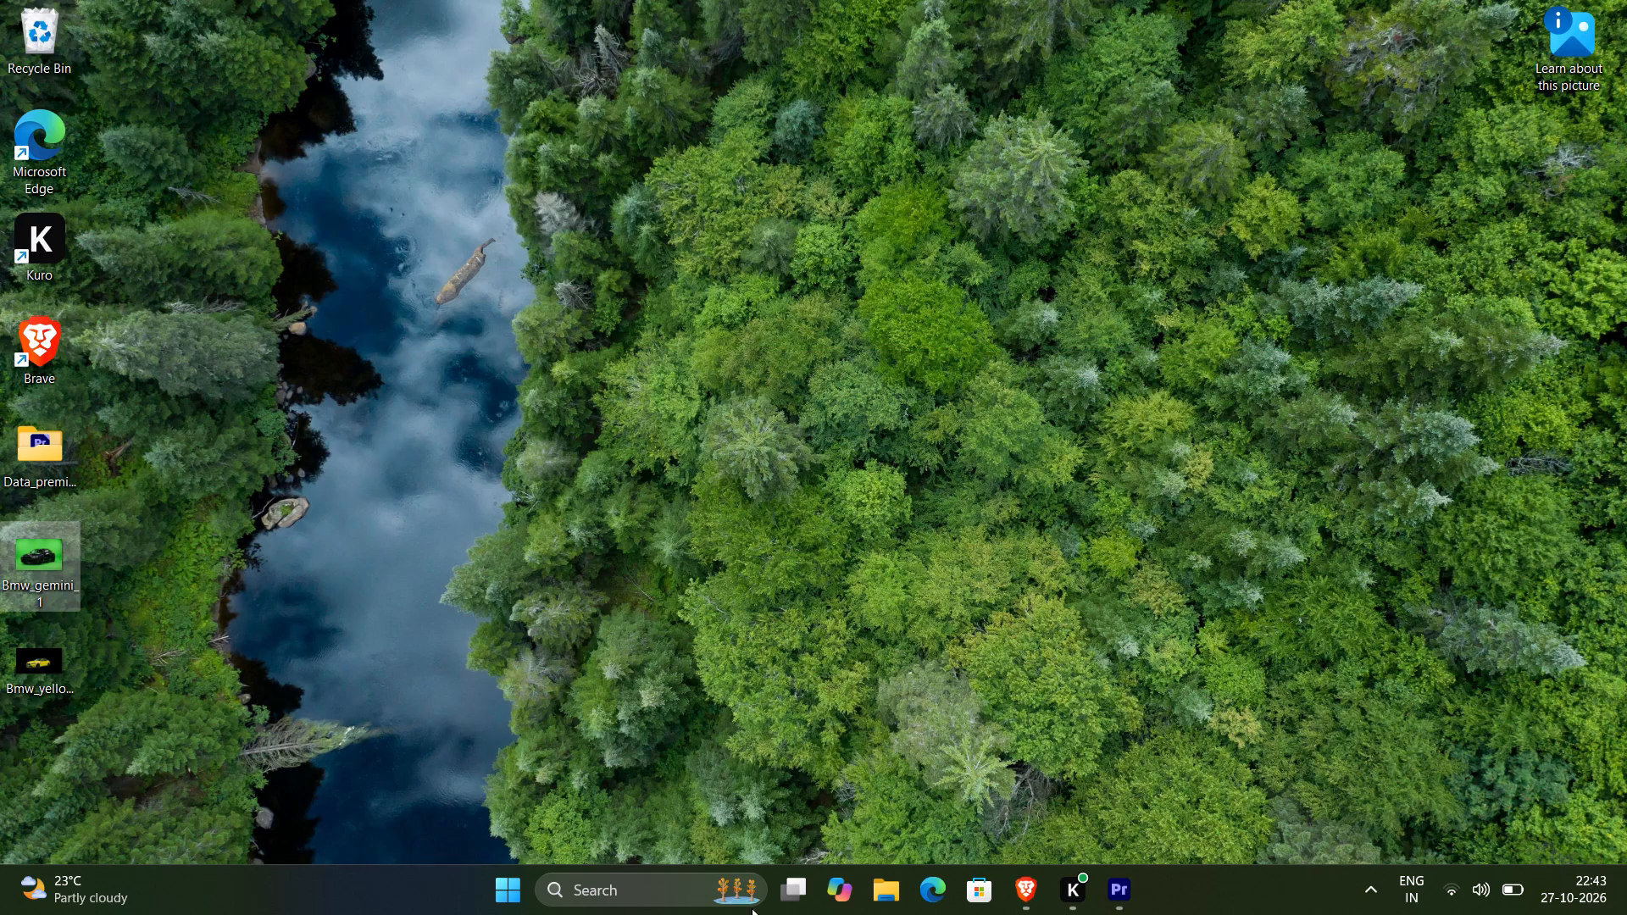
click(885, 885)
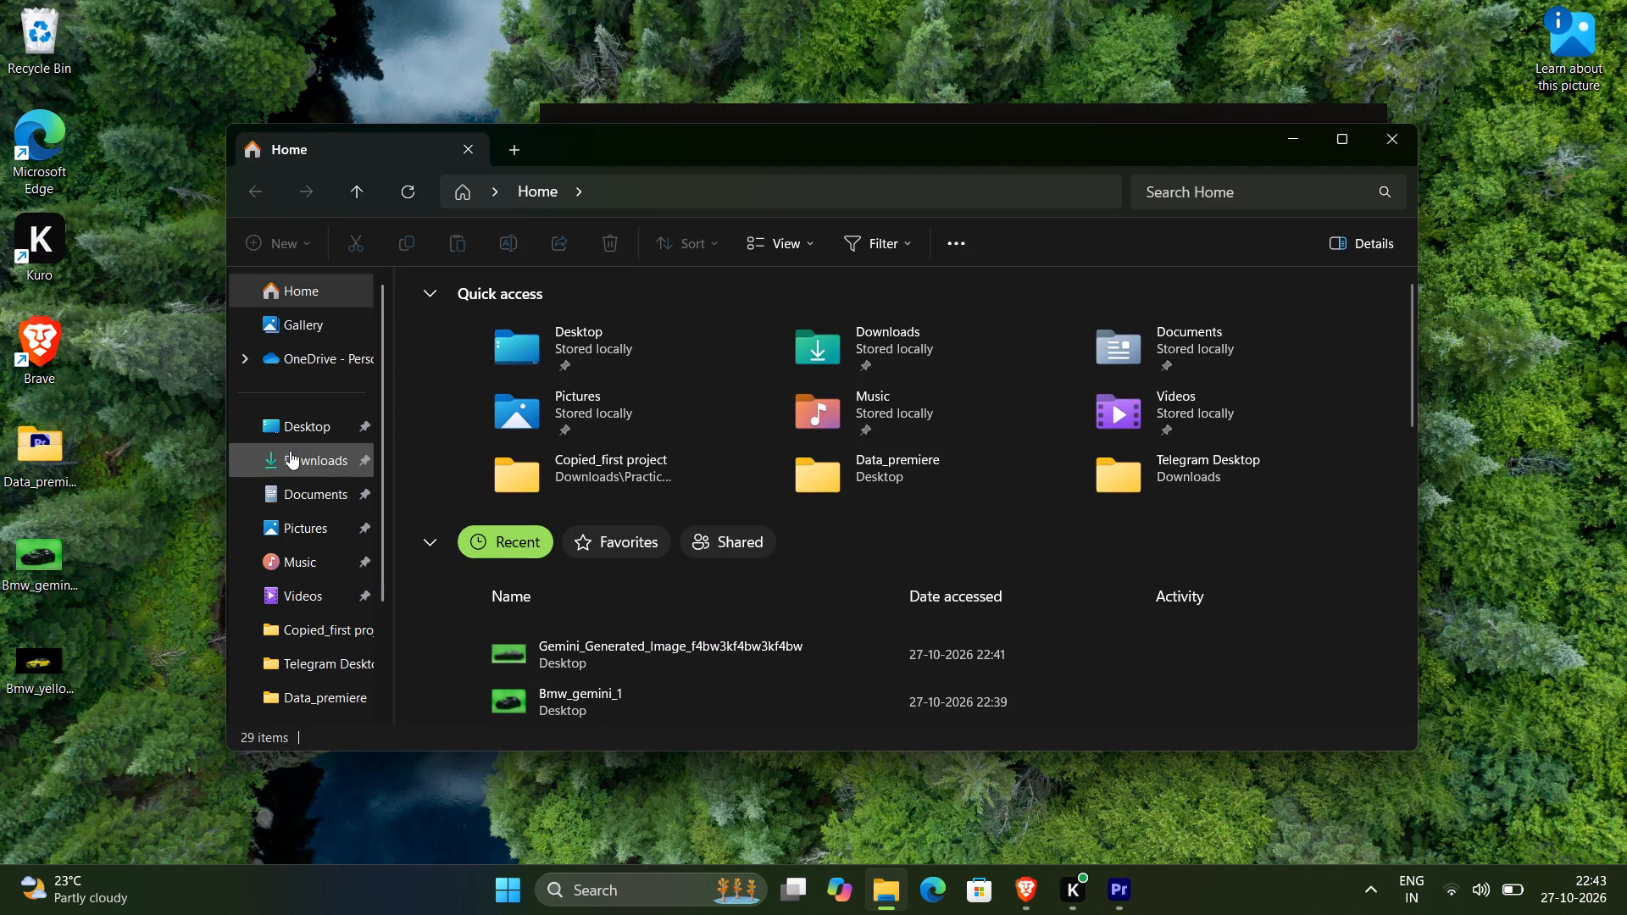
click(297, 417)
triple_click(914, 363)
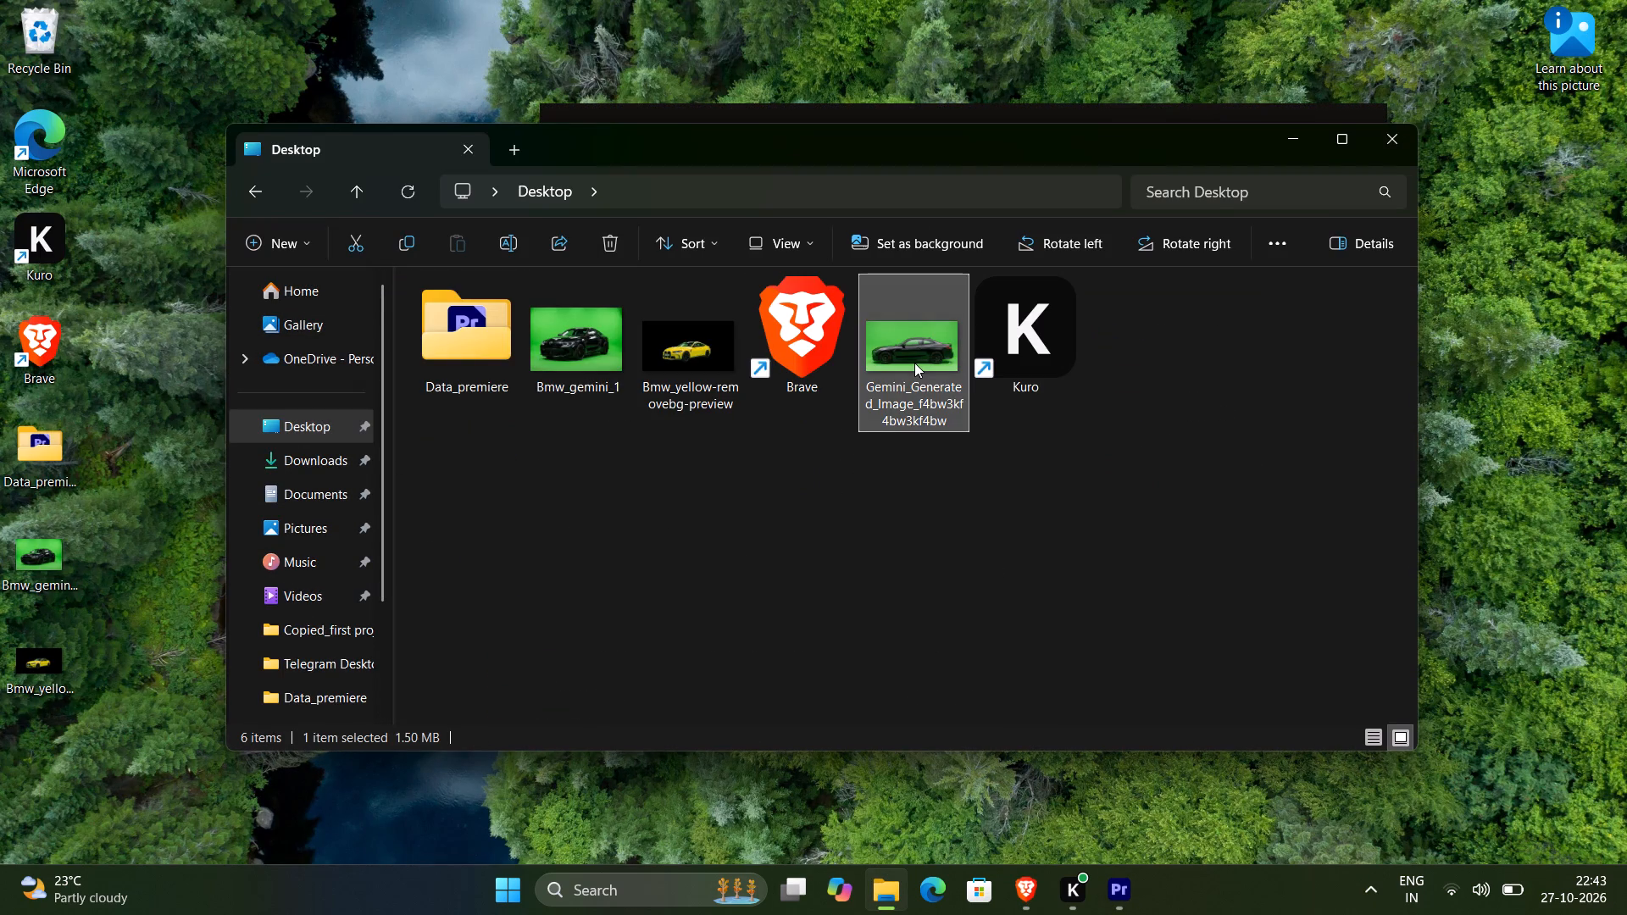
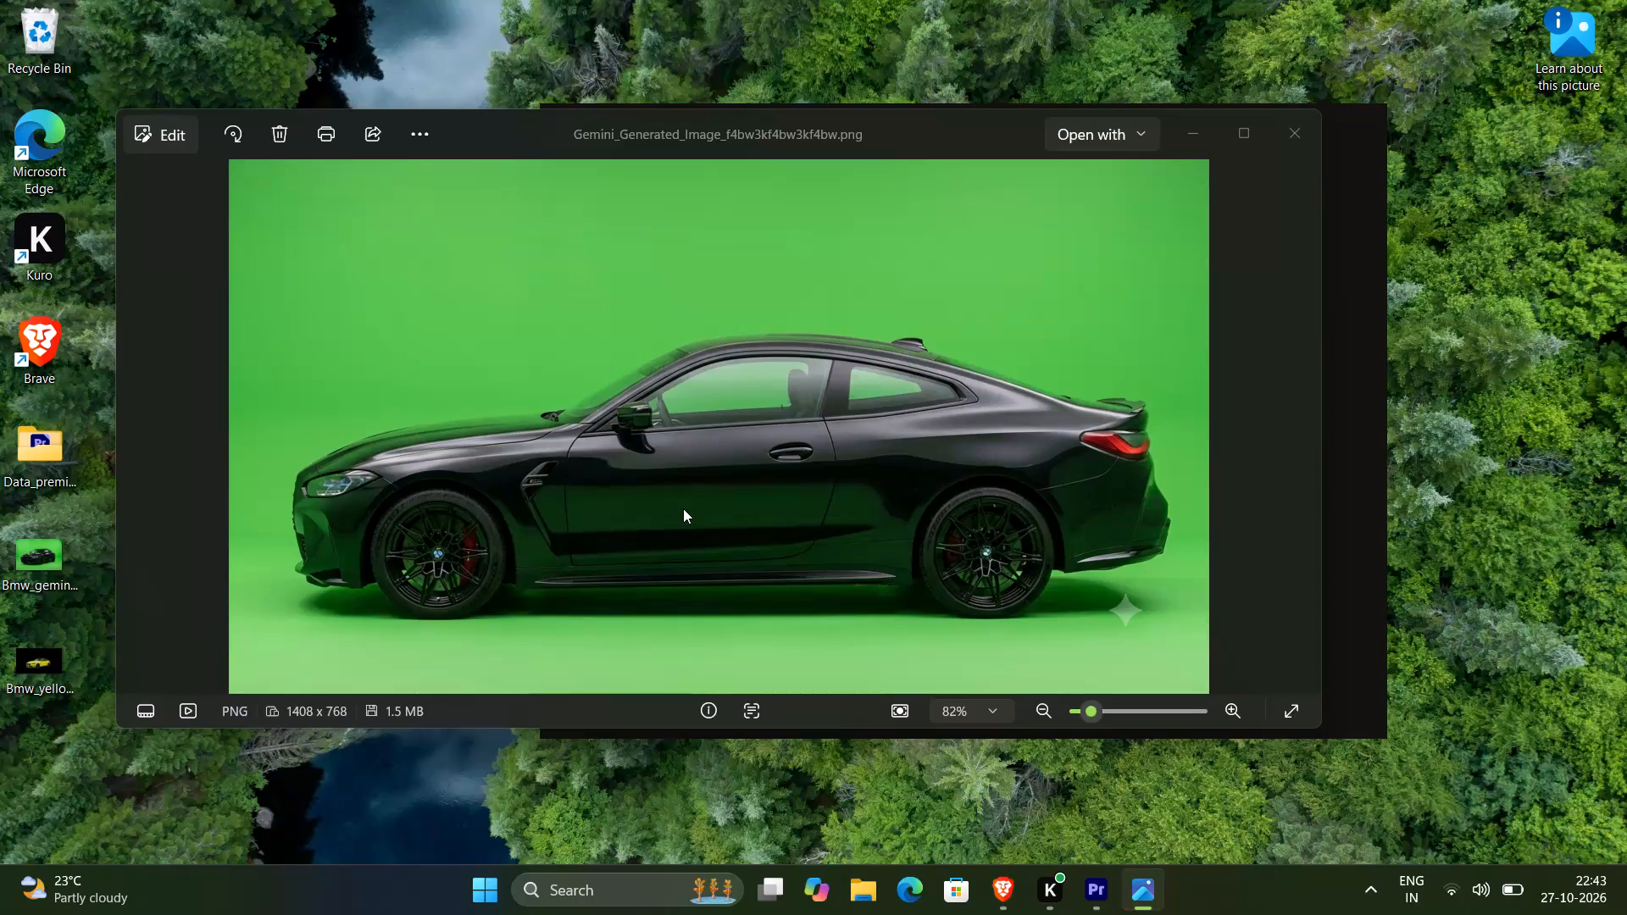
Examine the opened Gemini side-view BMW image and its green background by zooming in and out.
ctrl+scroll(683, 508, down, 1)
ctrl+scroll(683, 508, up, 1)
ctrl+scroll(683, 508, down, 1)
ctrl+scroll(683, 508, up, 1)
ctrl+scroll(683, 508, down, 1)
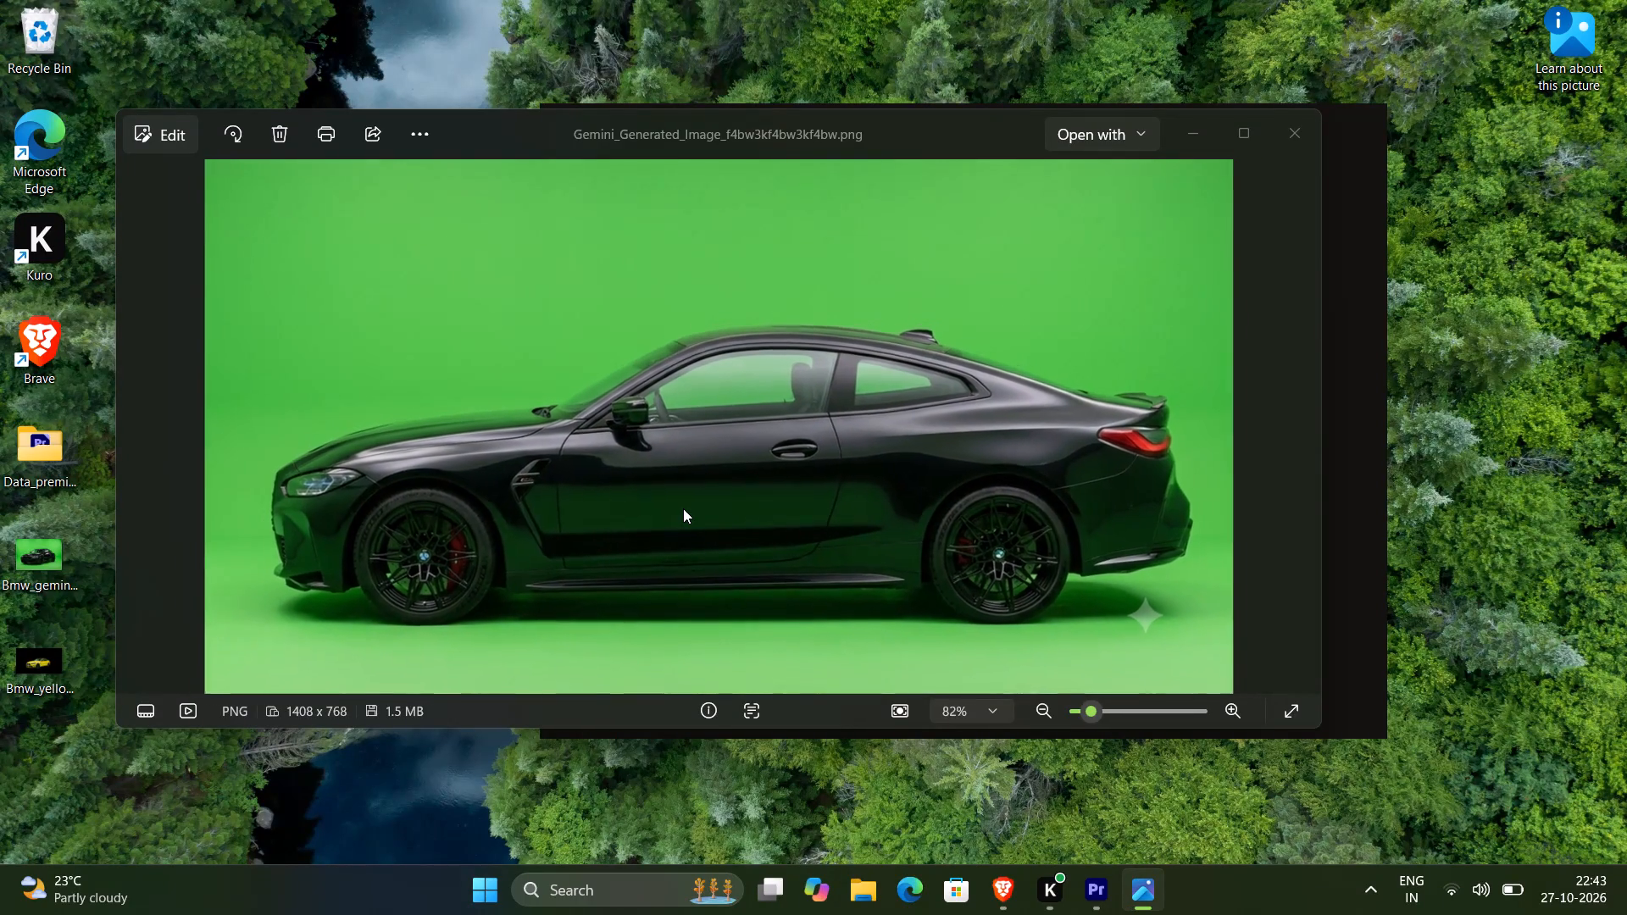
ctrl+scroll(683, 508, down, 2)
ctrl+scroll(683, 508, up, 1)
ctrl+scroll(683, 508, down, 7)
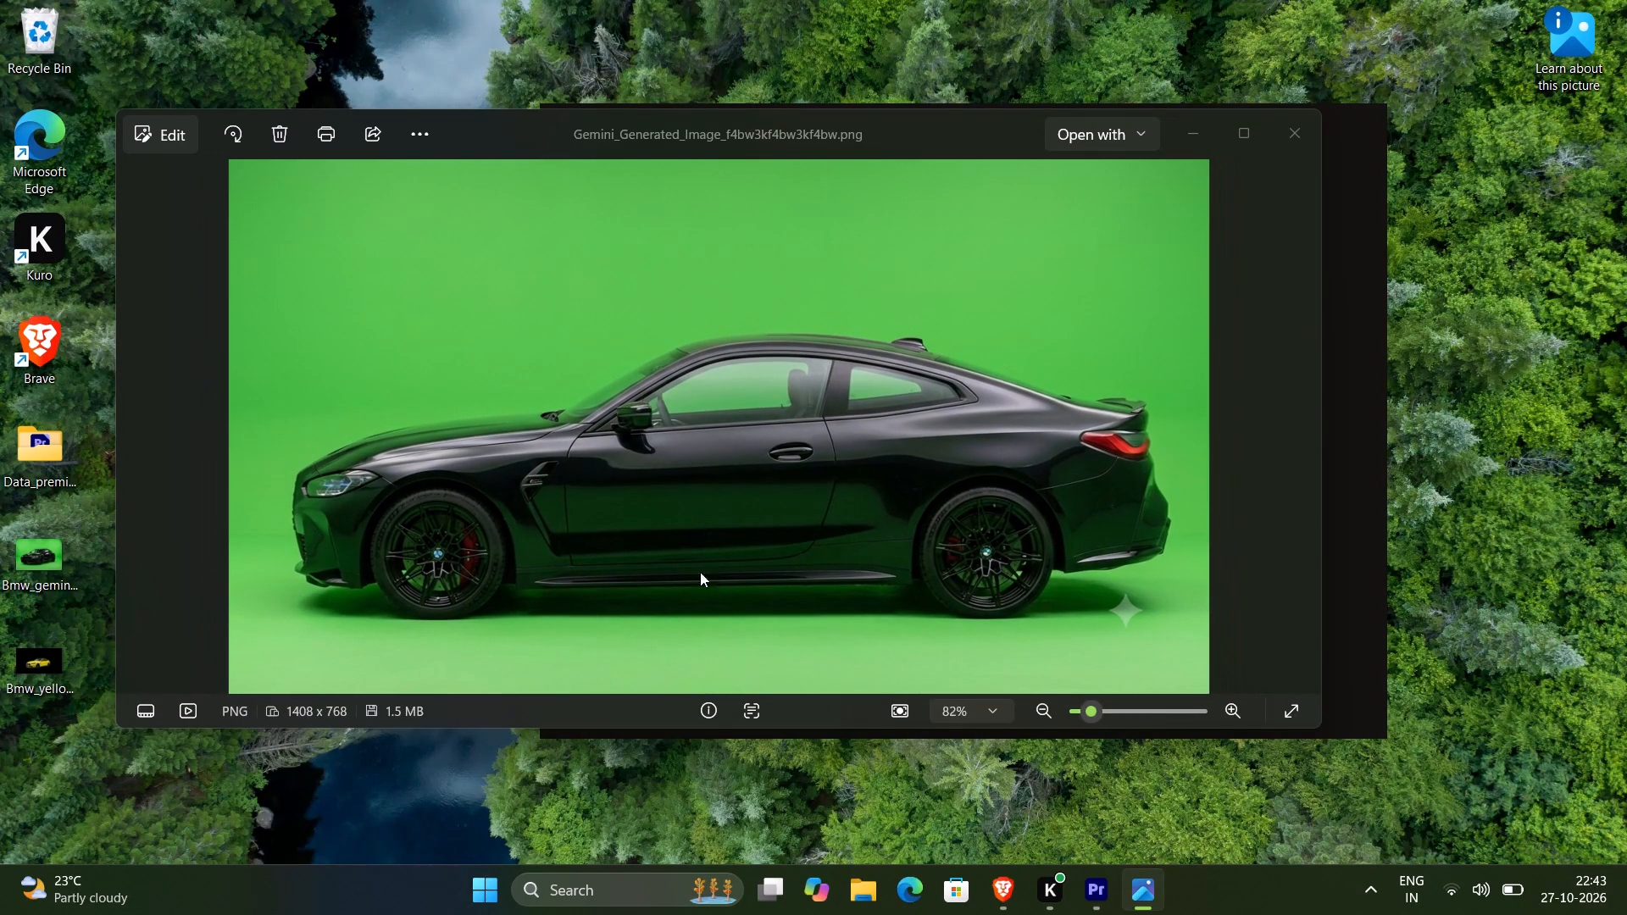
scroll(662, 539, down, 6)
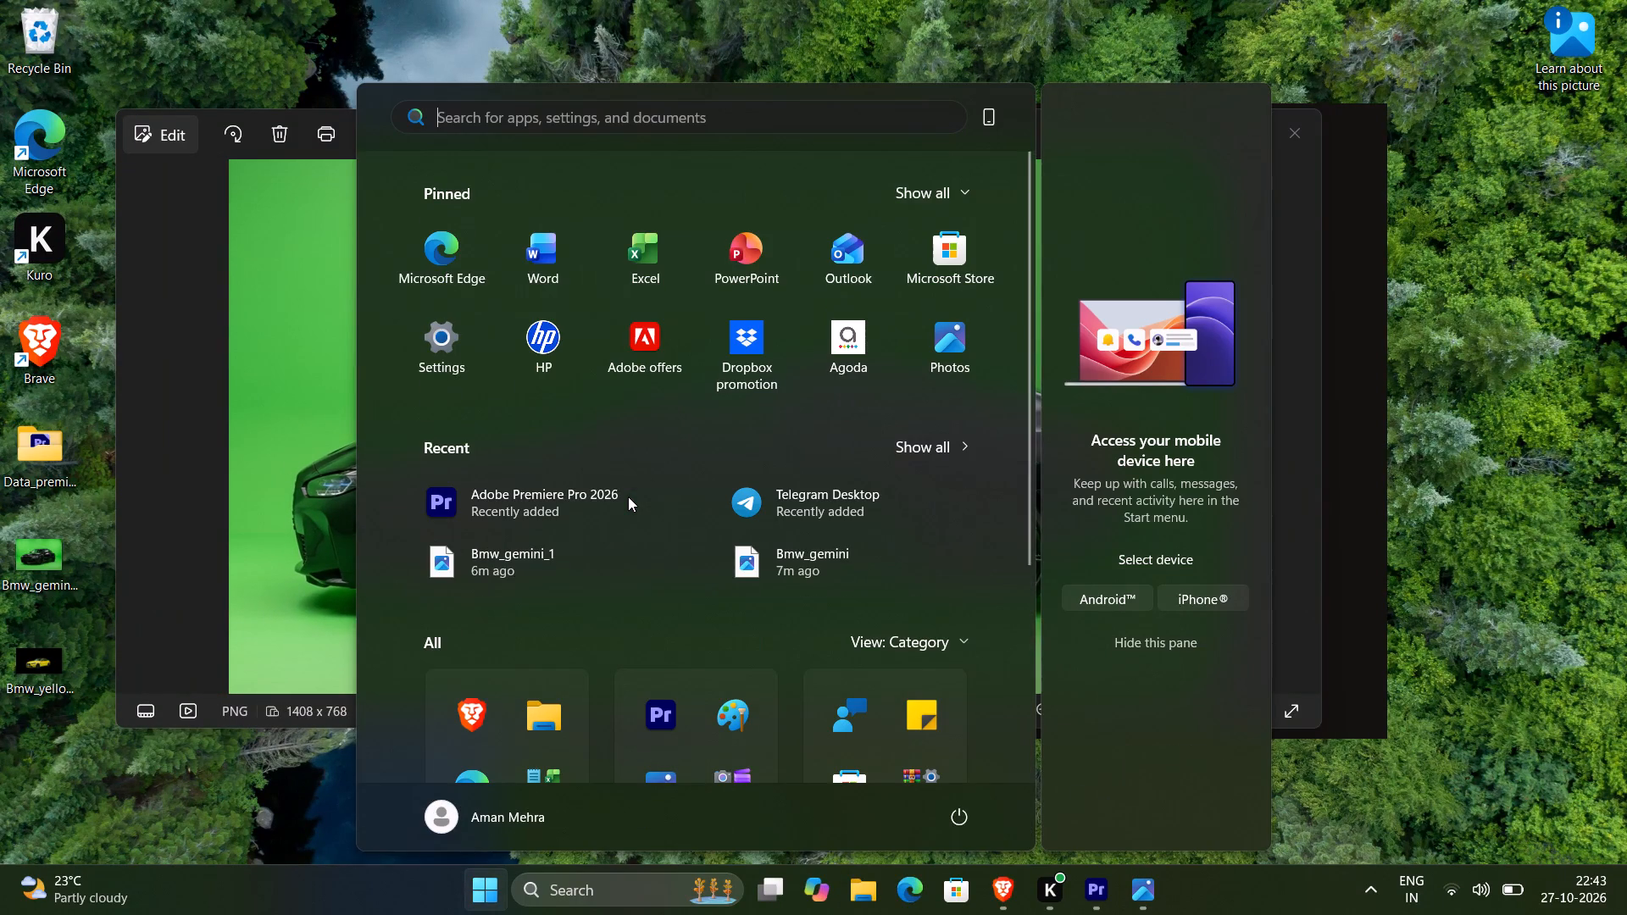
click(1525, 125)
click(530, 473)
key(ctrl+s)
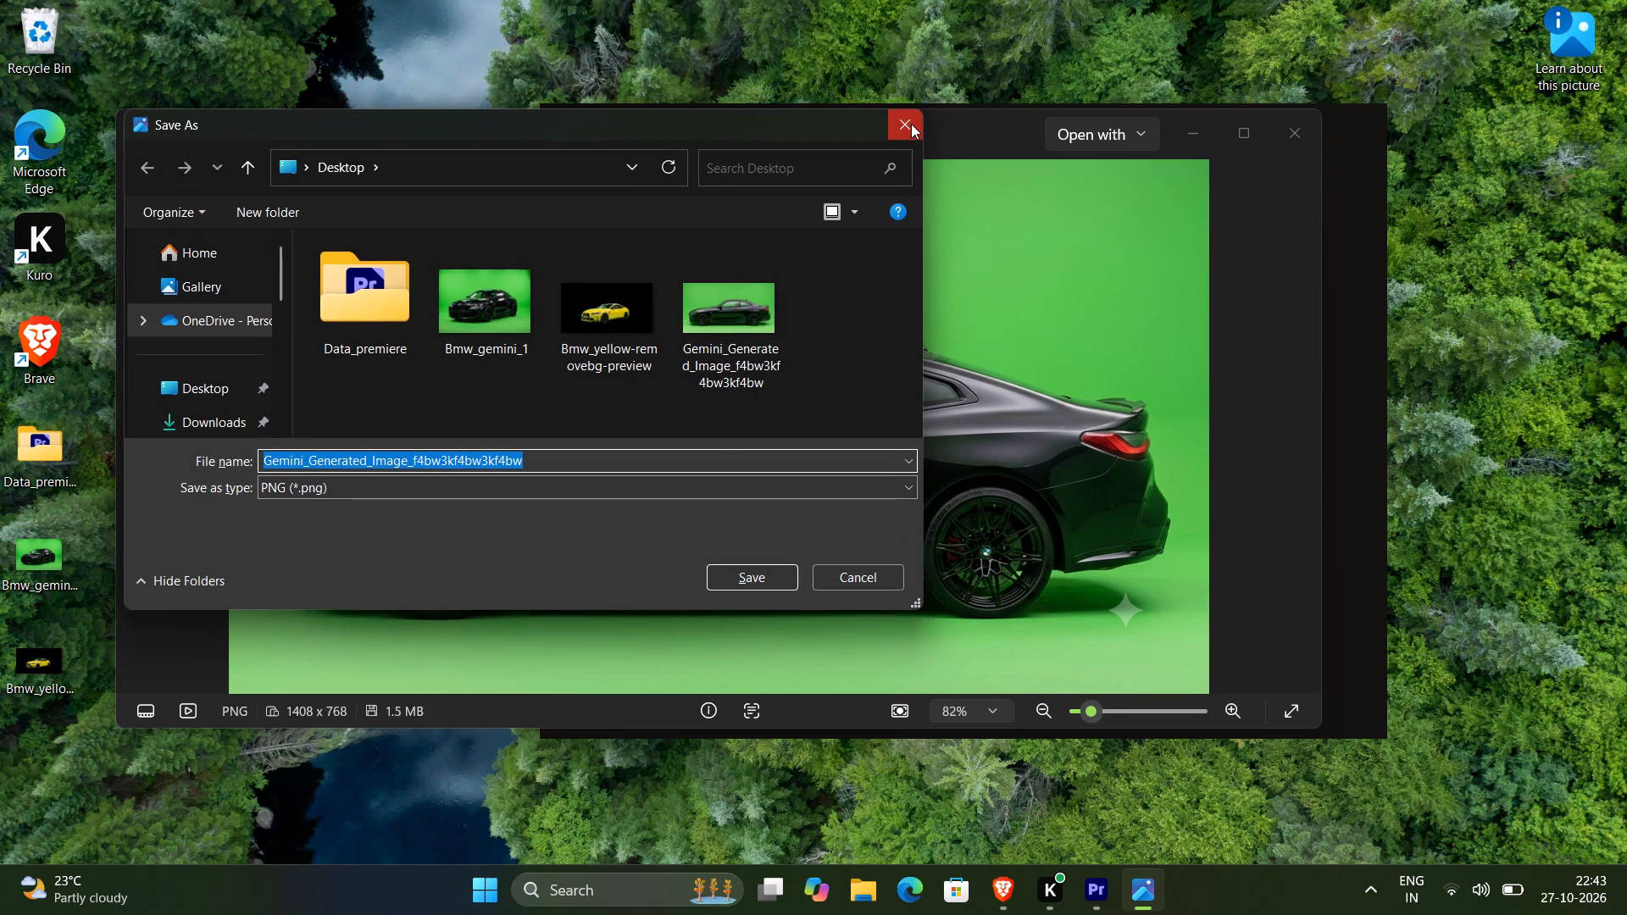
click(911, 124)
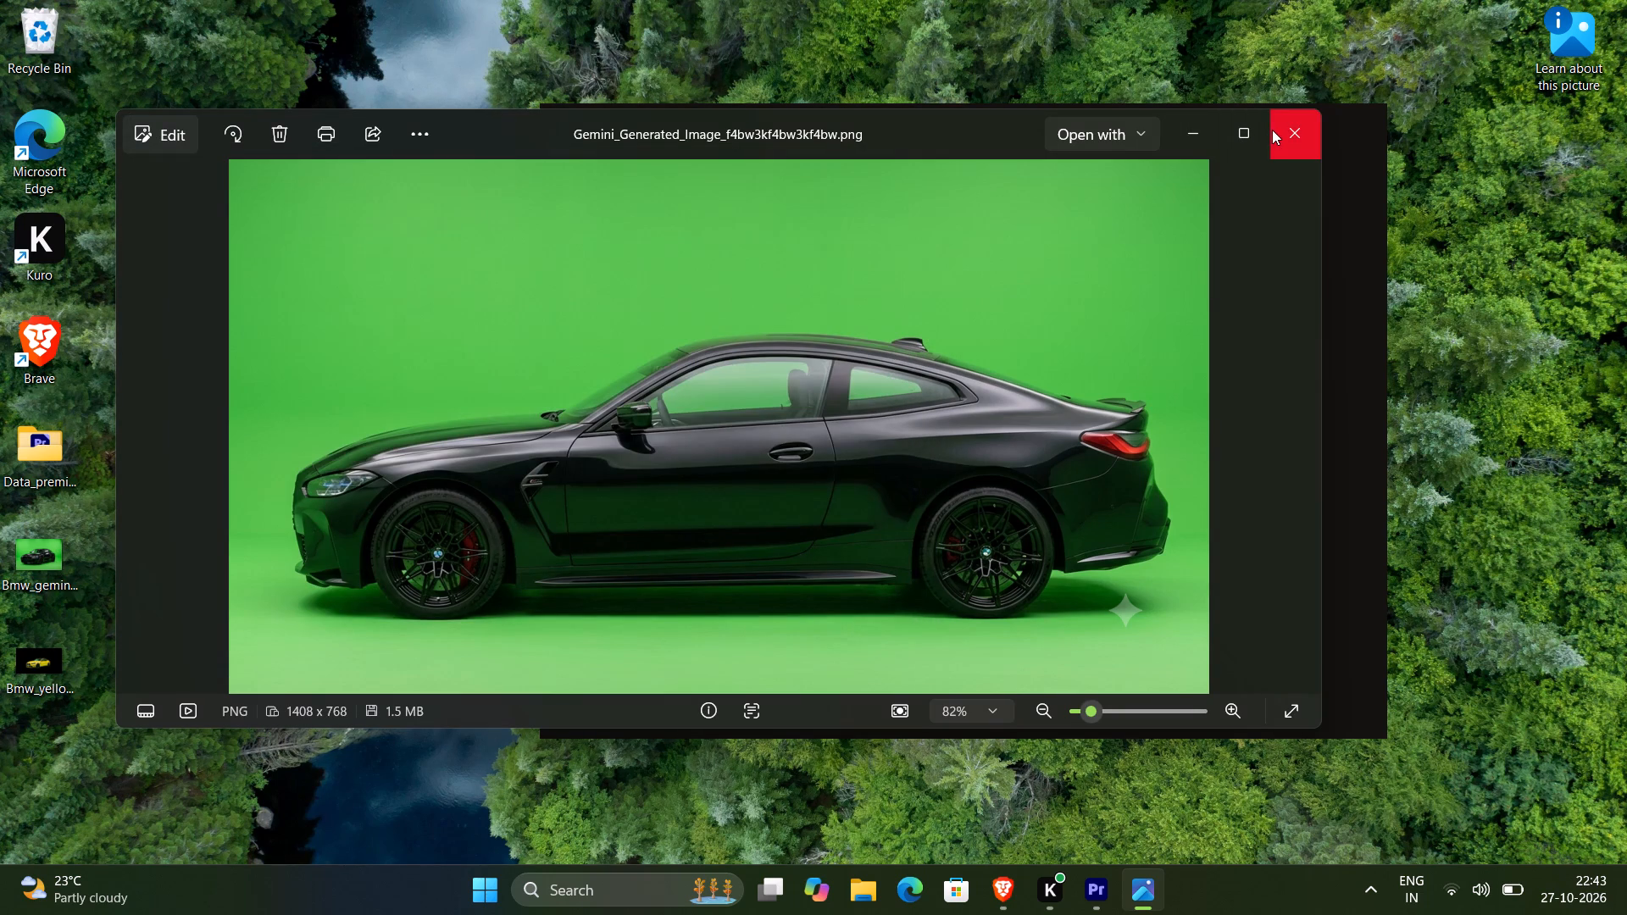
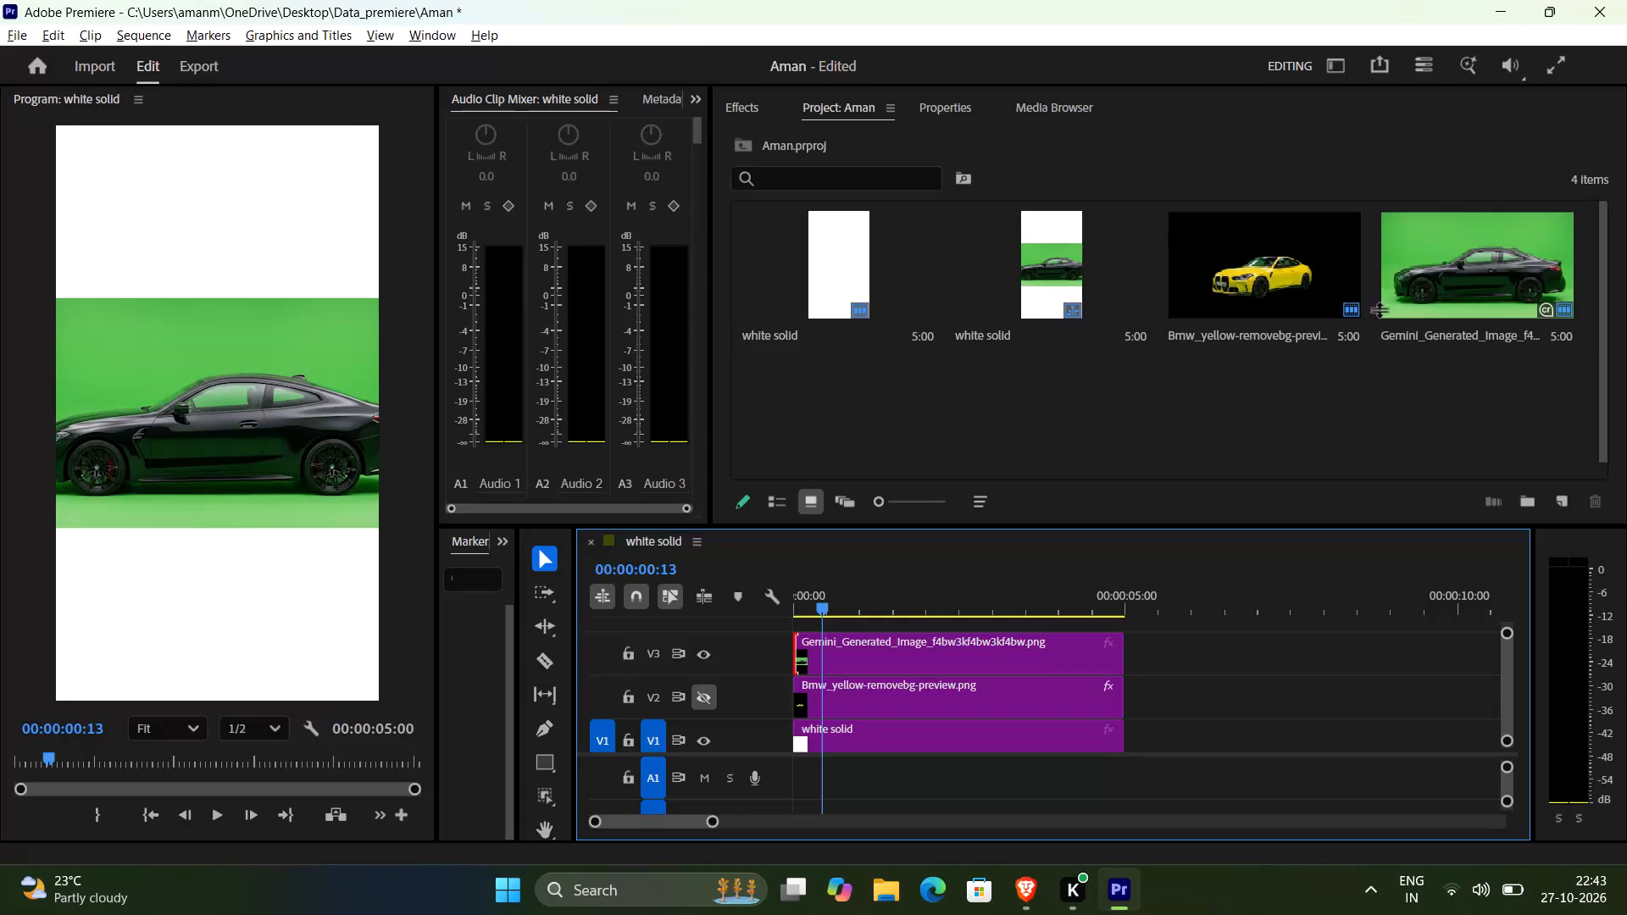
Delete the Gemini-generated side-view BMW image from the project.
click(1467, 292)
key(Delete)
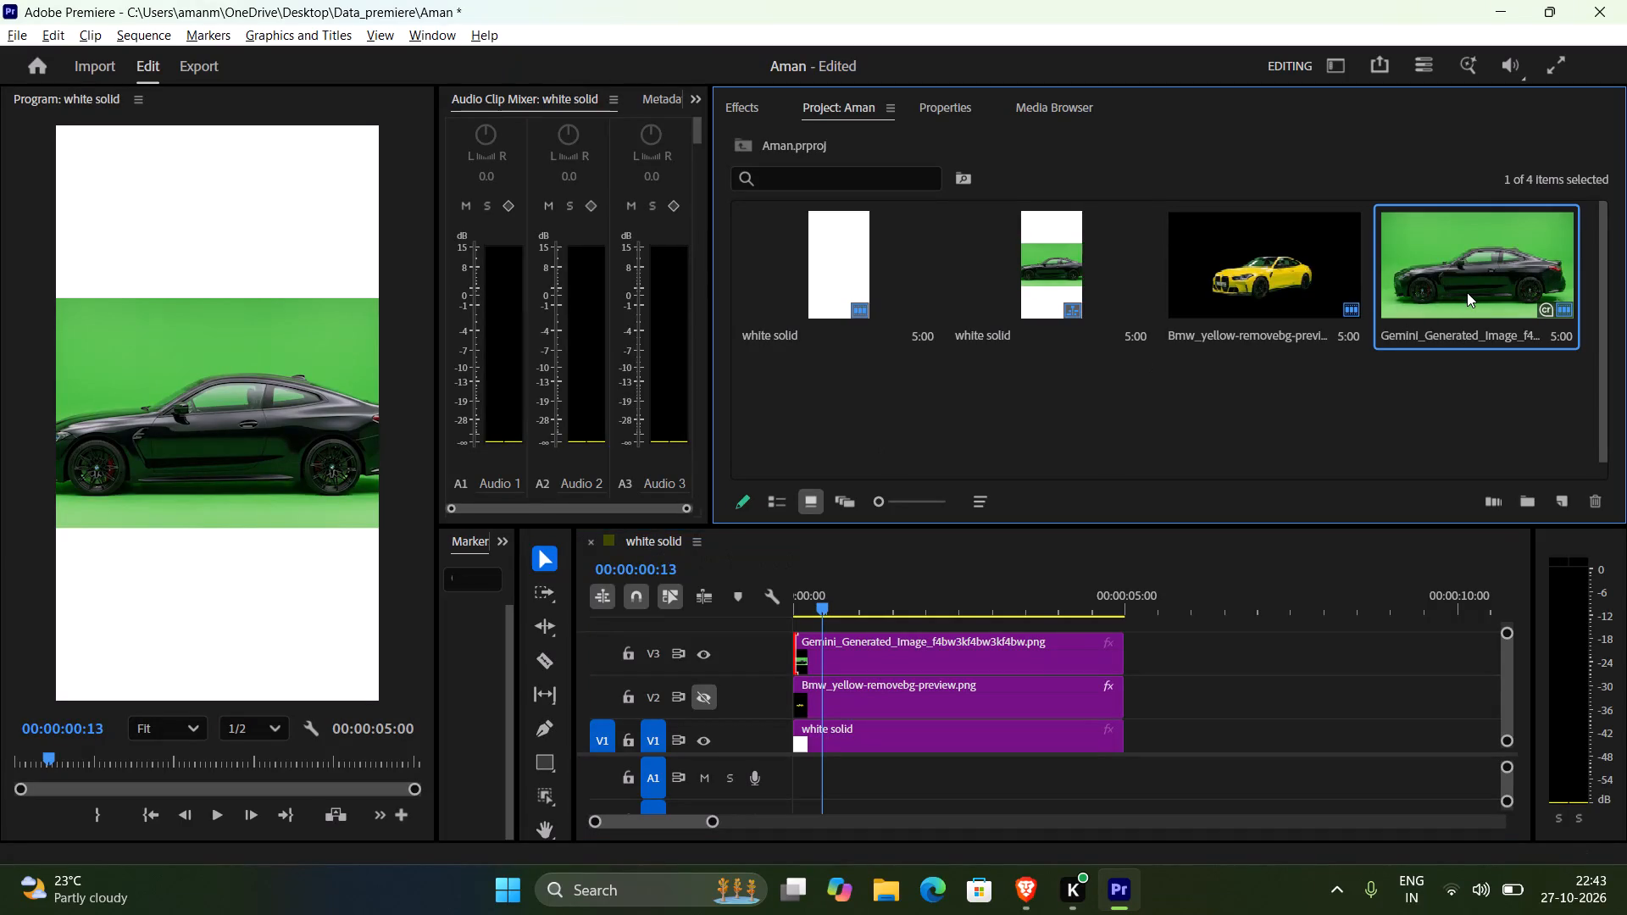
click(927, 517)
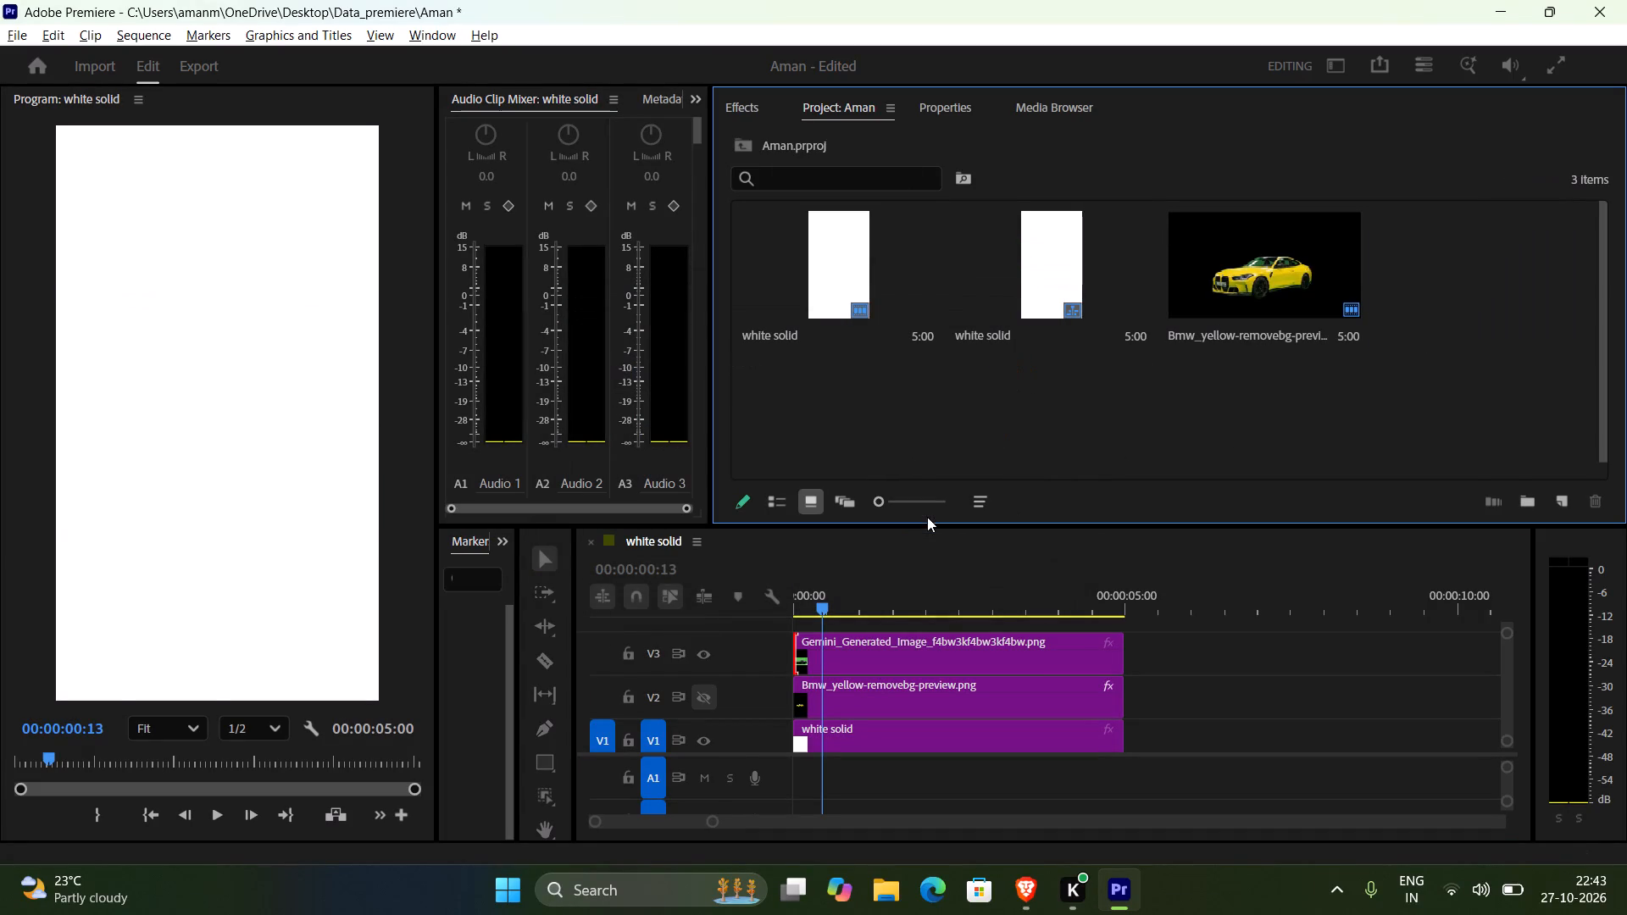
key(alt+Tab)
key(alt+Tab)
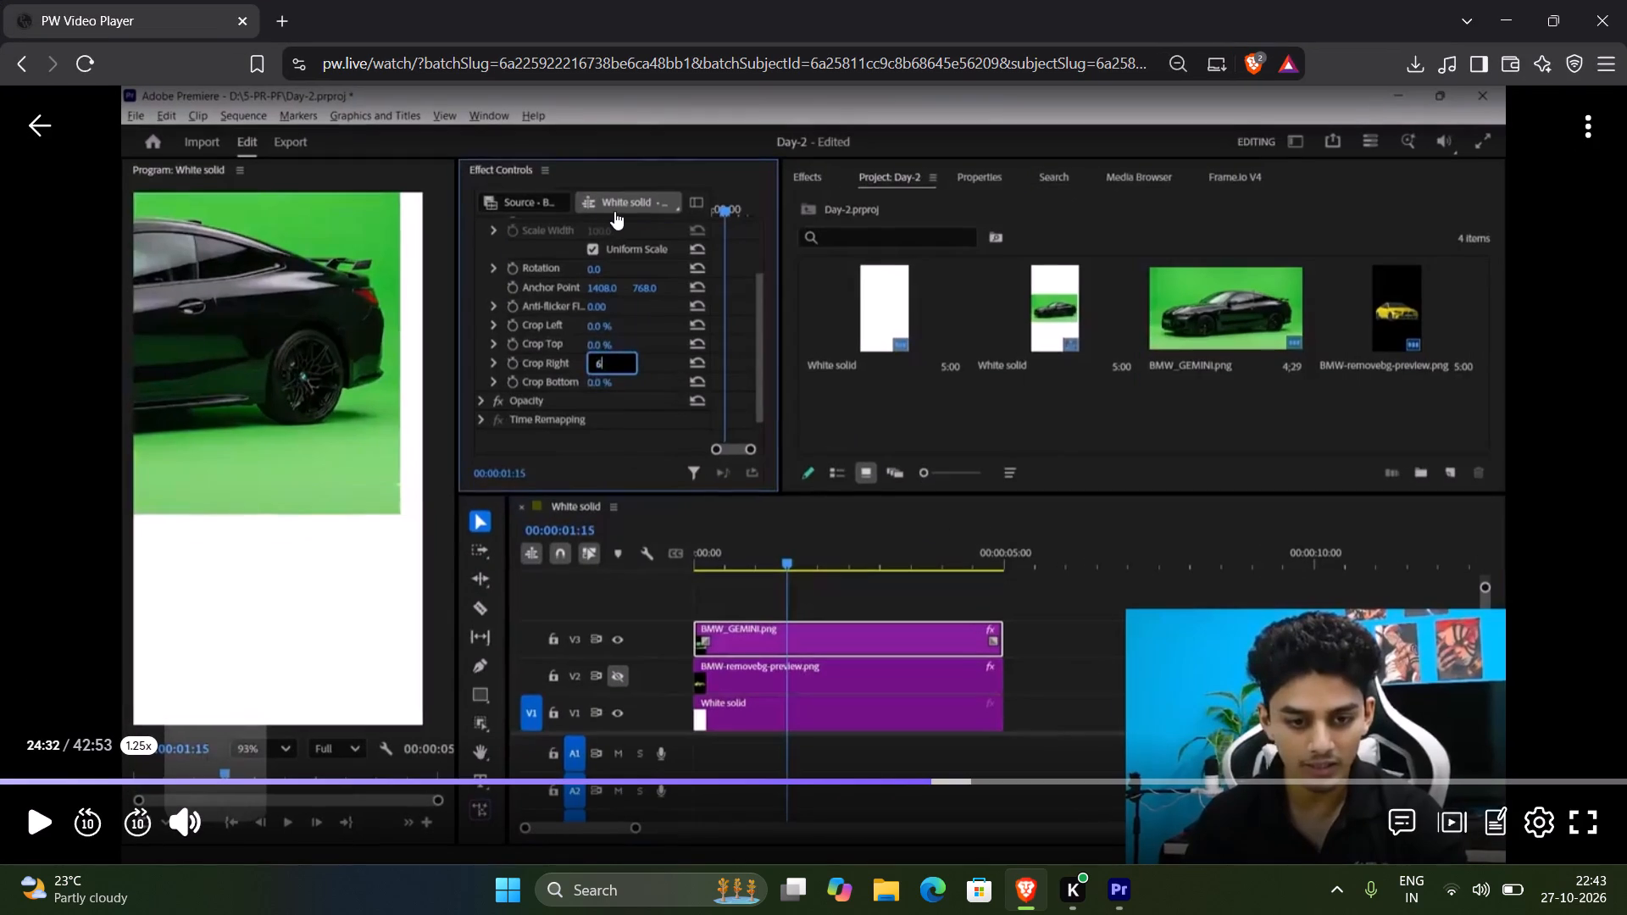
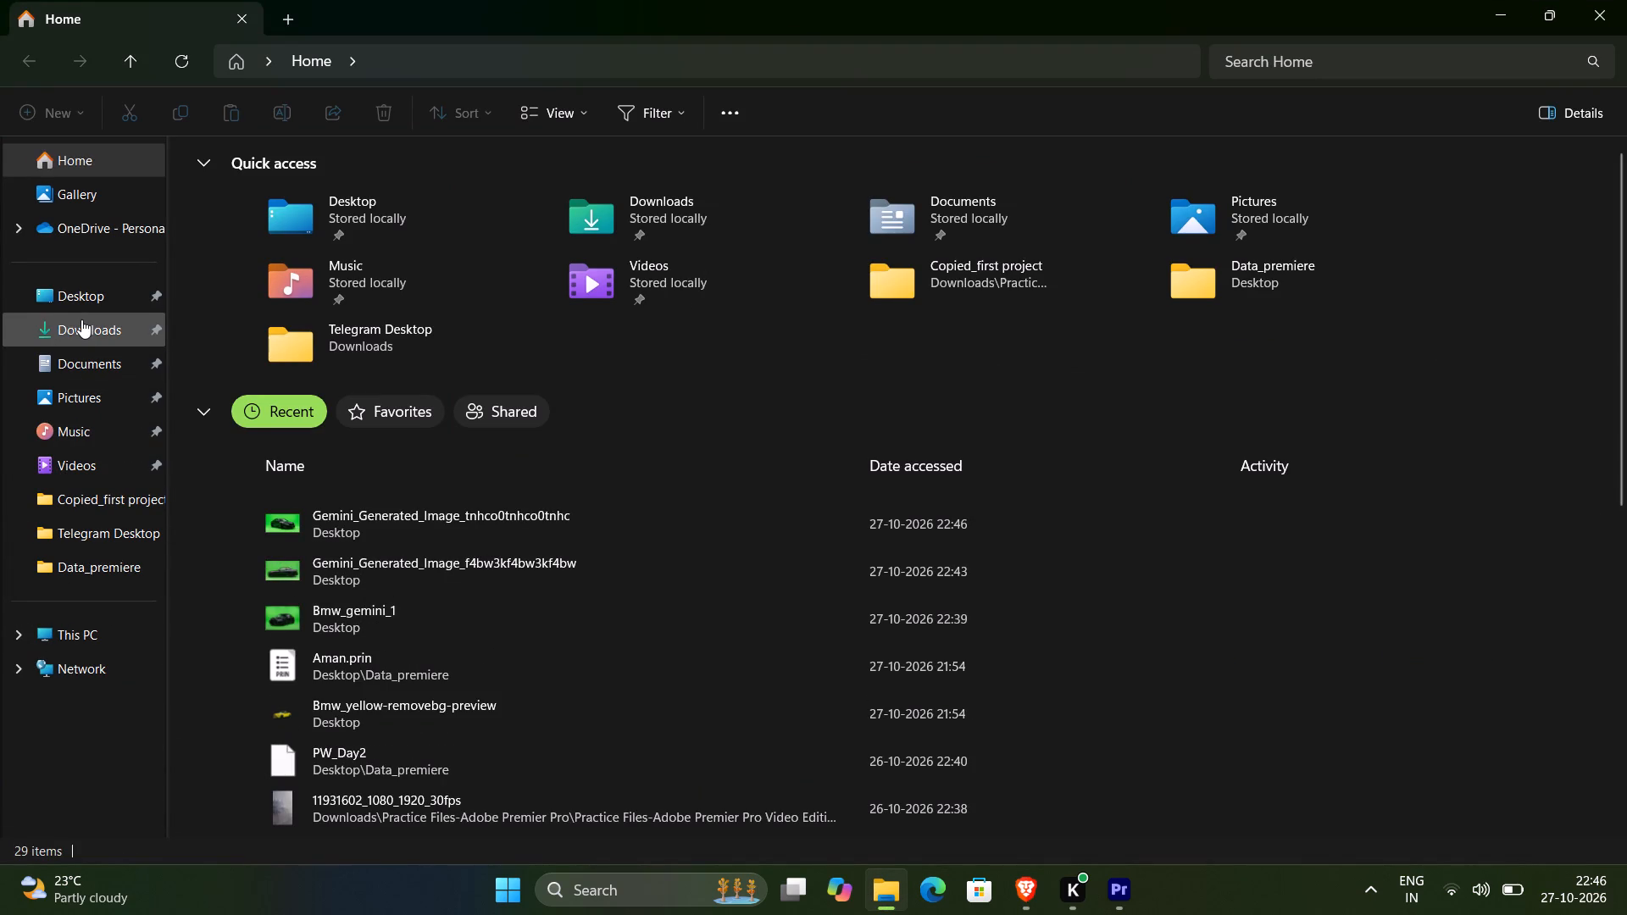
click(83, 294)
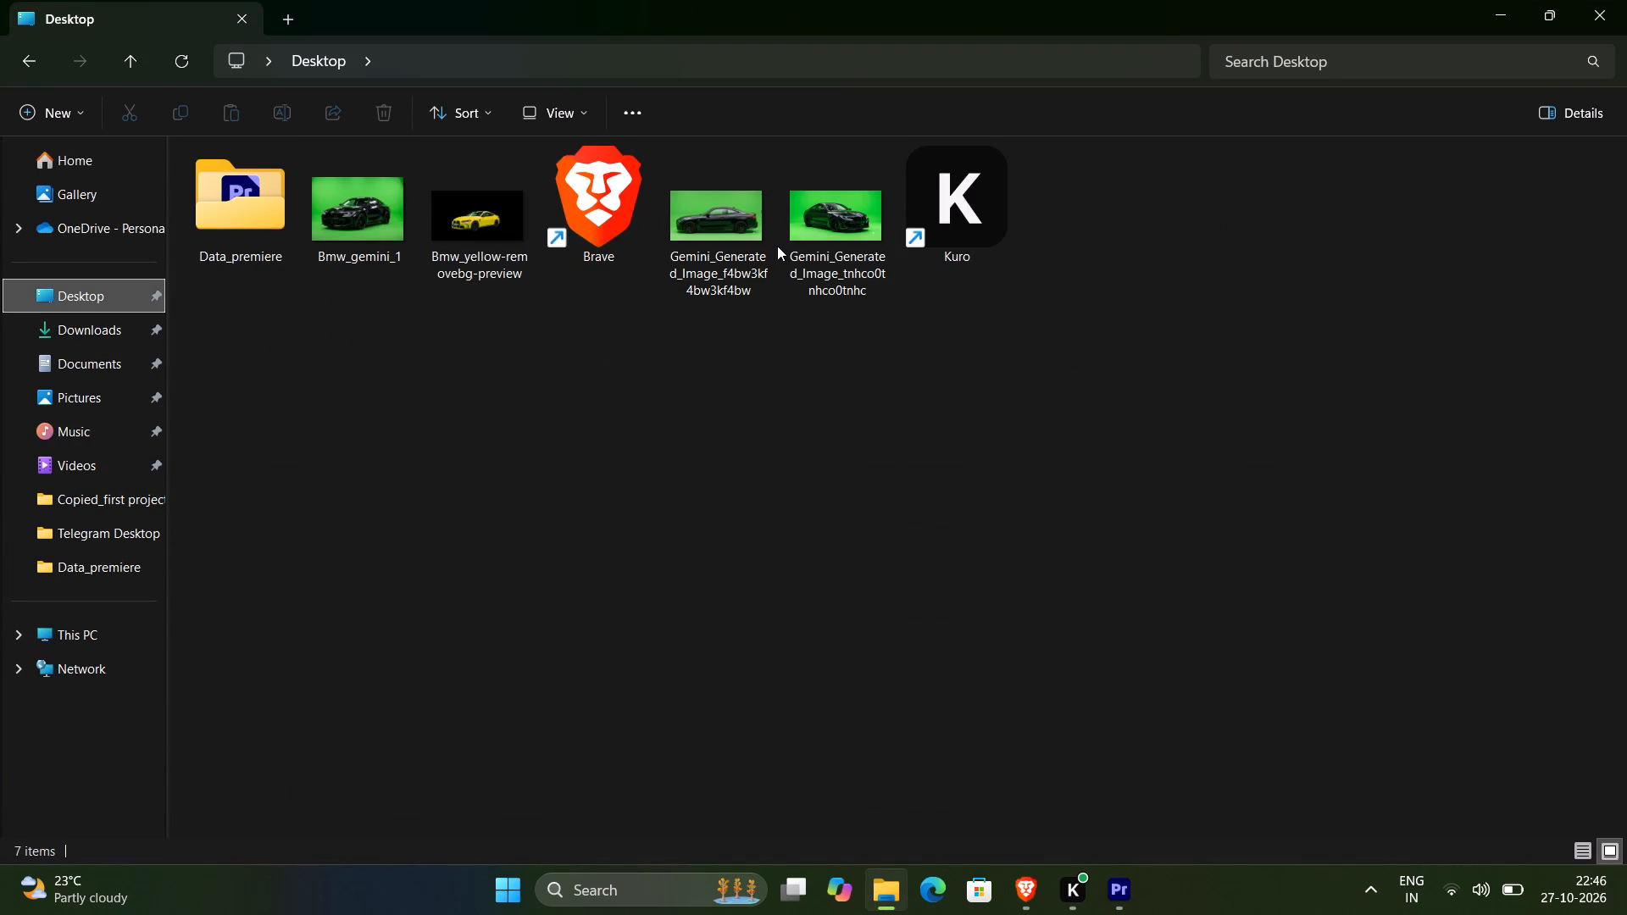
drag(815, 236, 1117, 898)
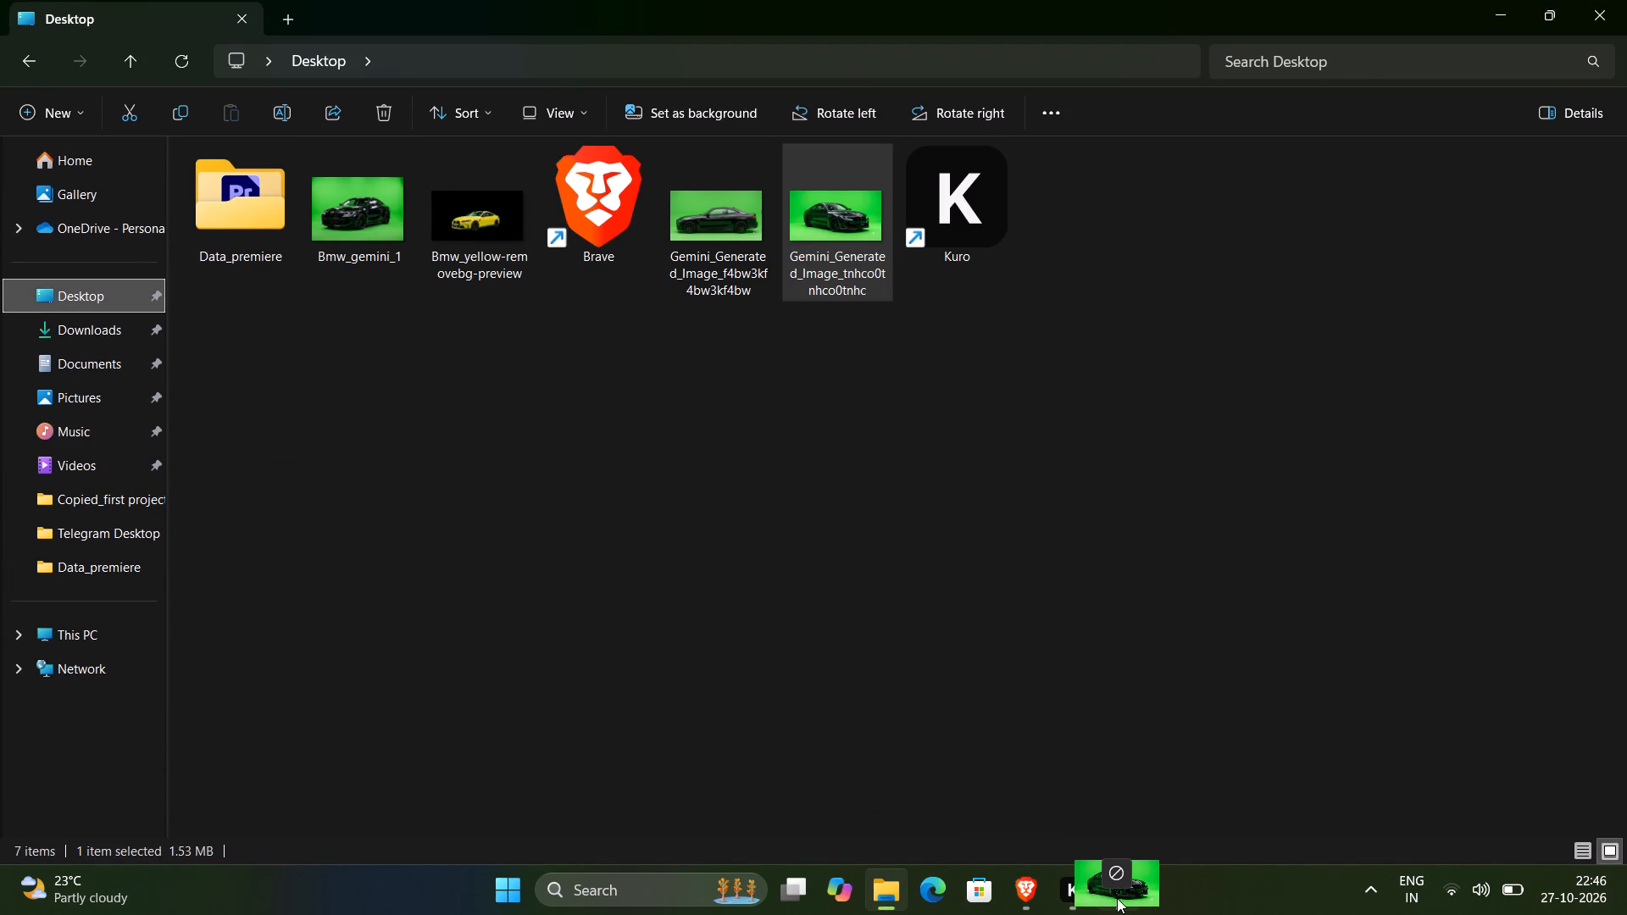
drag(1117, 898, 1374, 346)
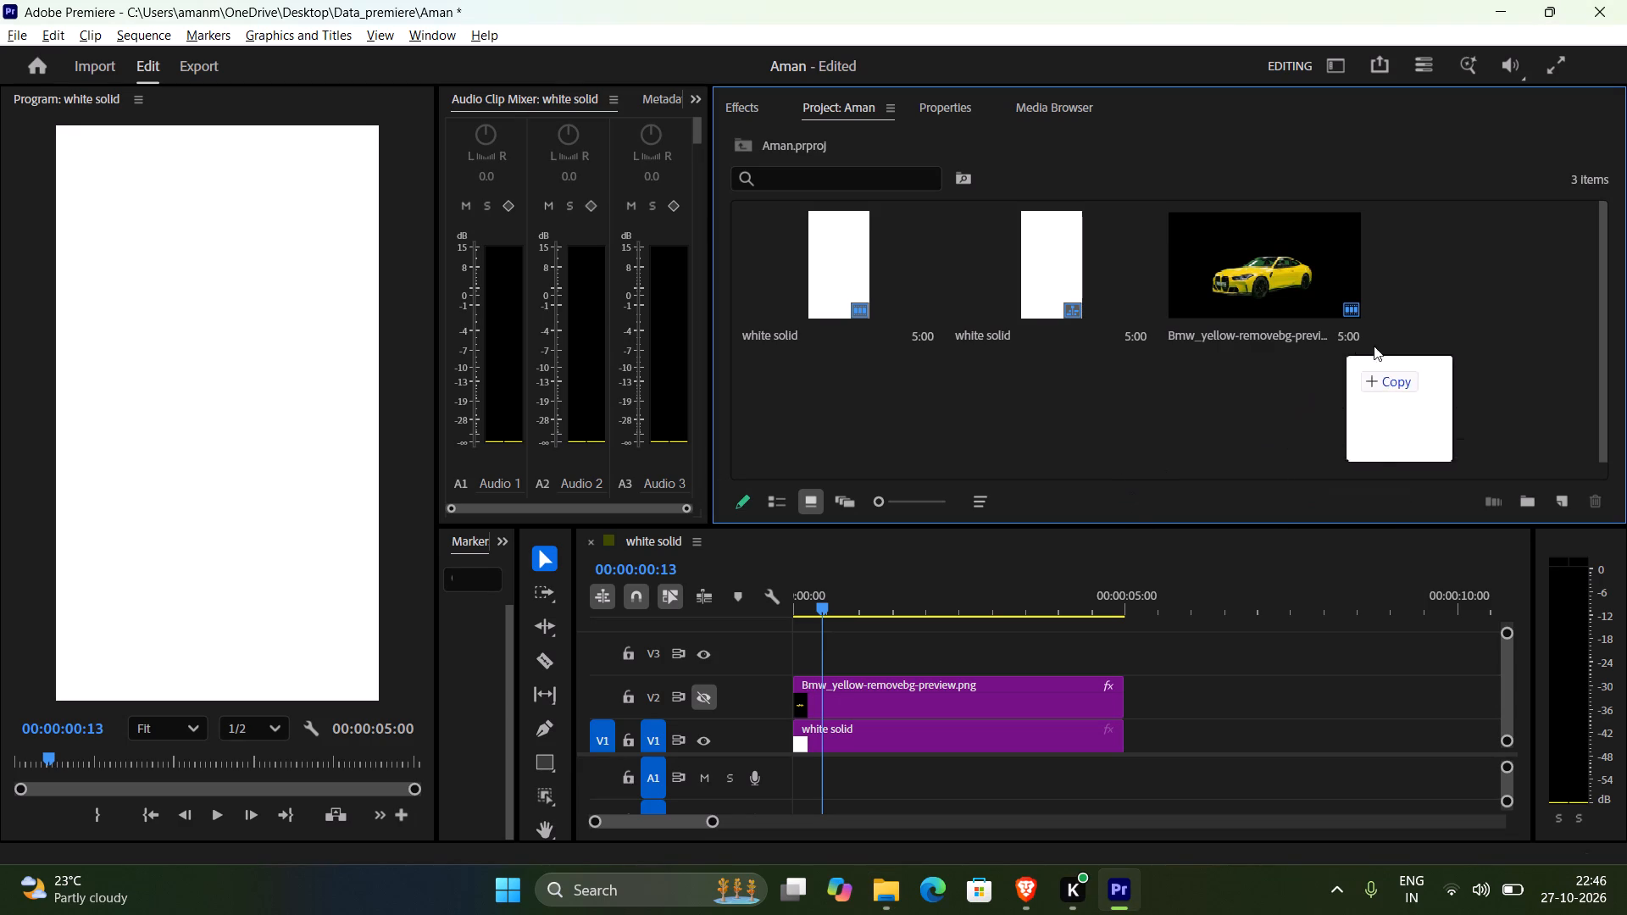
drag(1374, 346, 1421, 295)
Place the imported green-screen BMW image on track V3 at the start of the white solid sequence.
drag(1480, 269, 1136, 567)
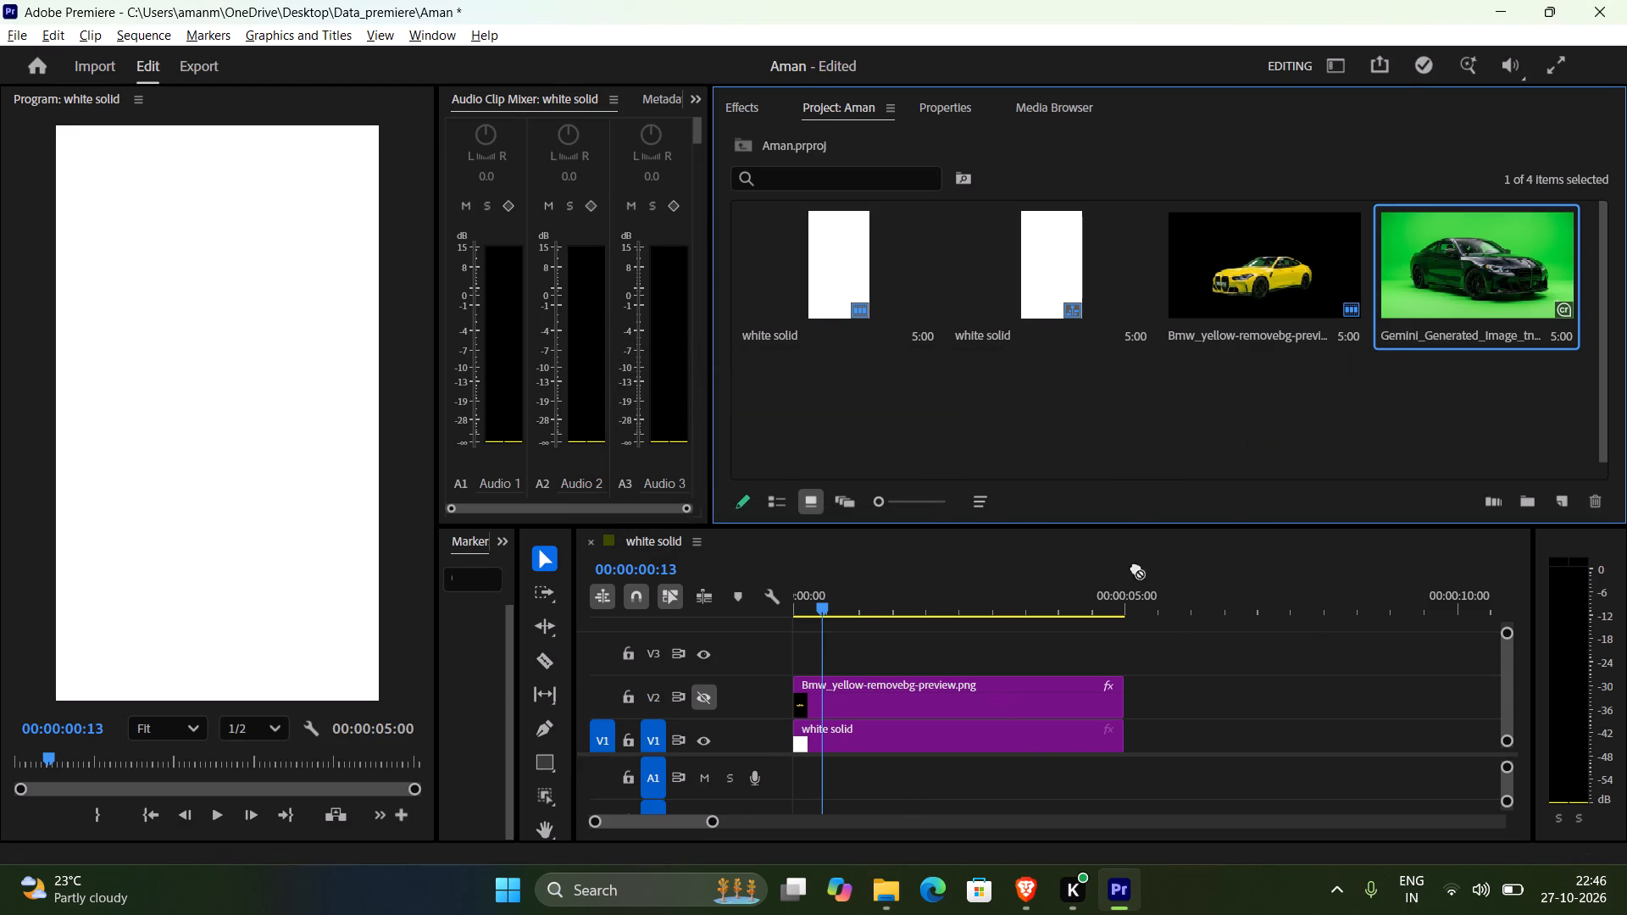
drag(1136, 567, 802, 635)
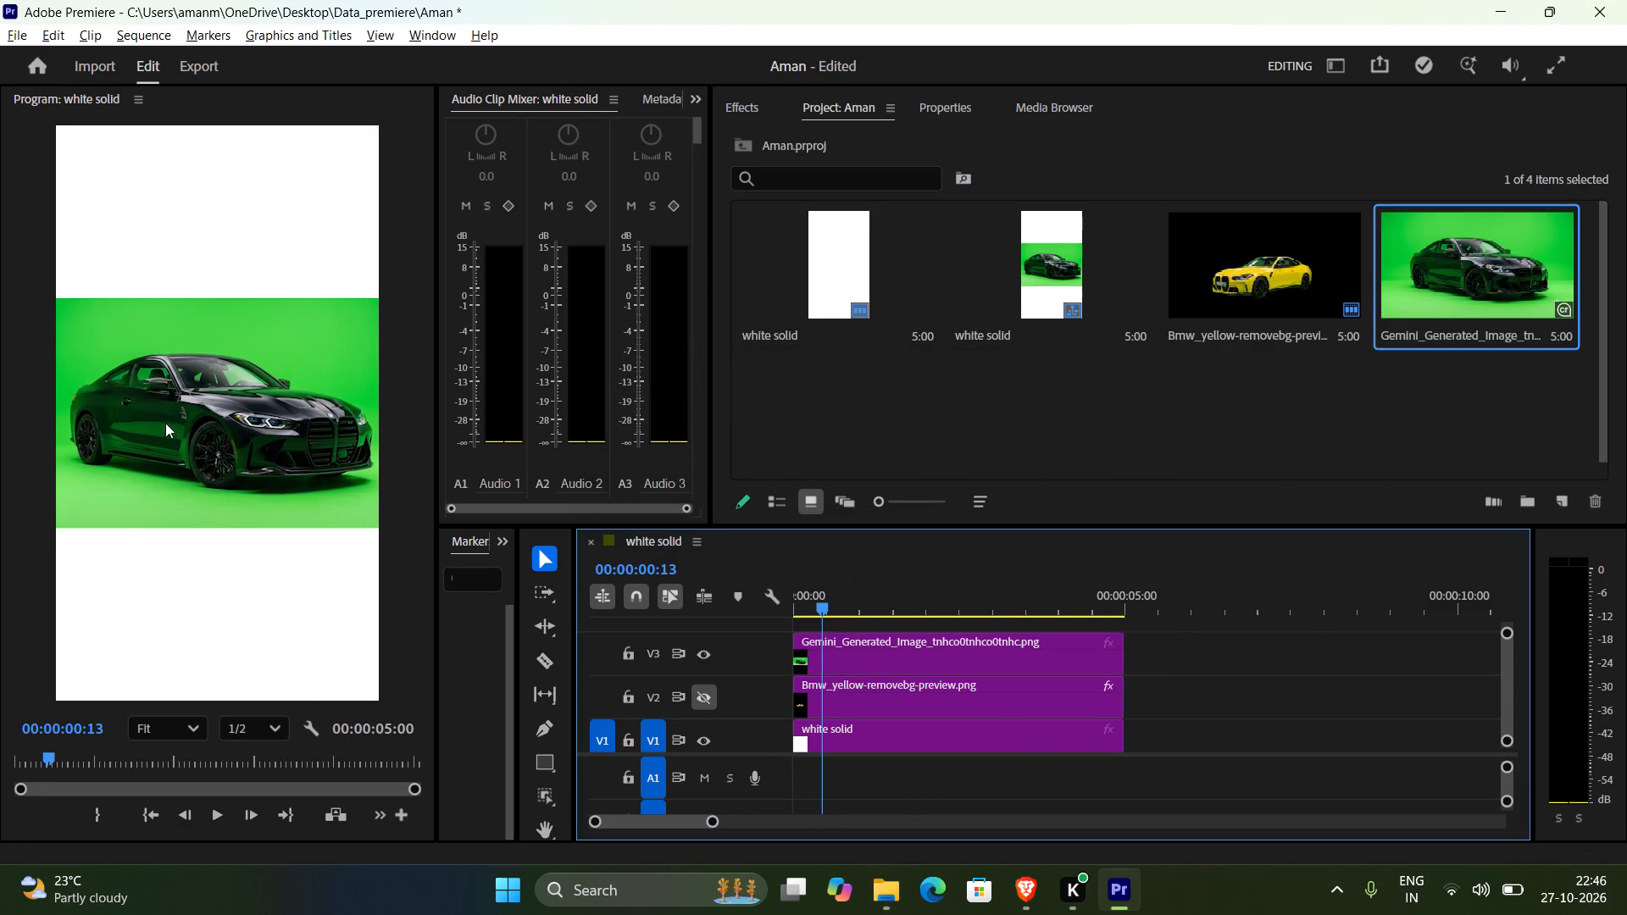
Apply the Ultra Key effect to the green-screen BMW clip on V3 and show its effect controls.
click(658, 100)
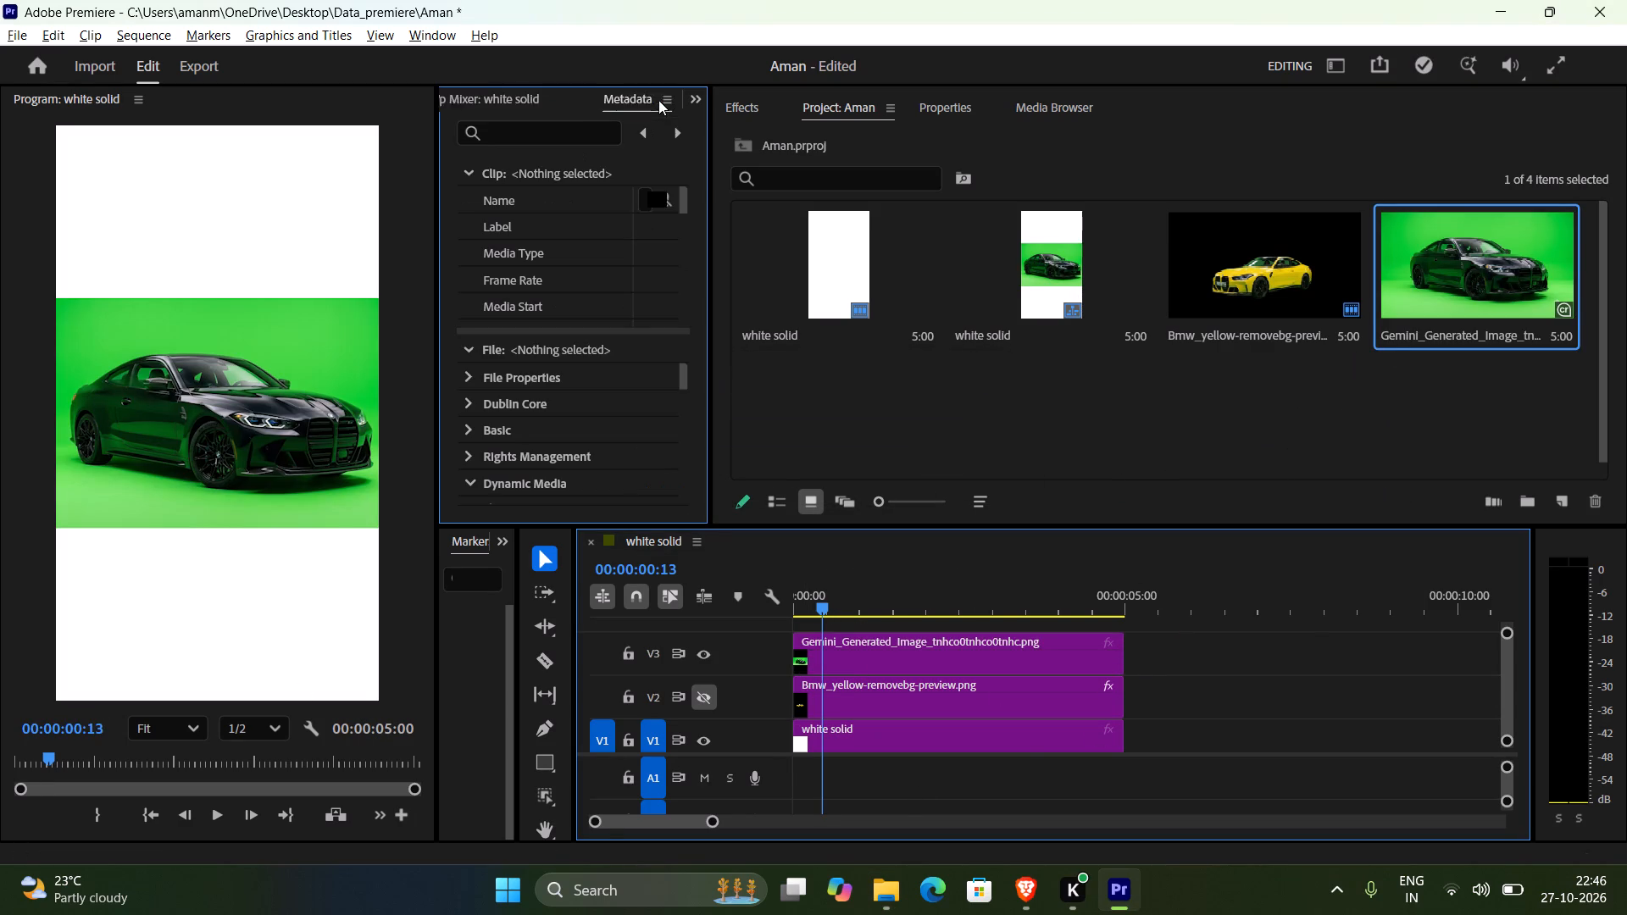
click(663, 82)
click(664, 97)
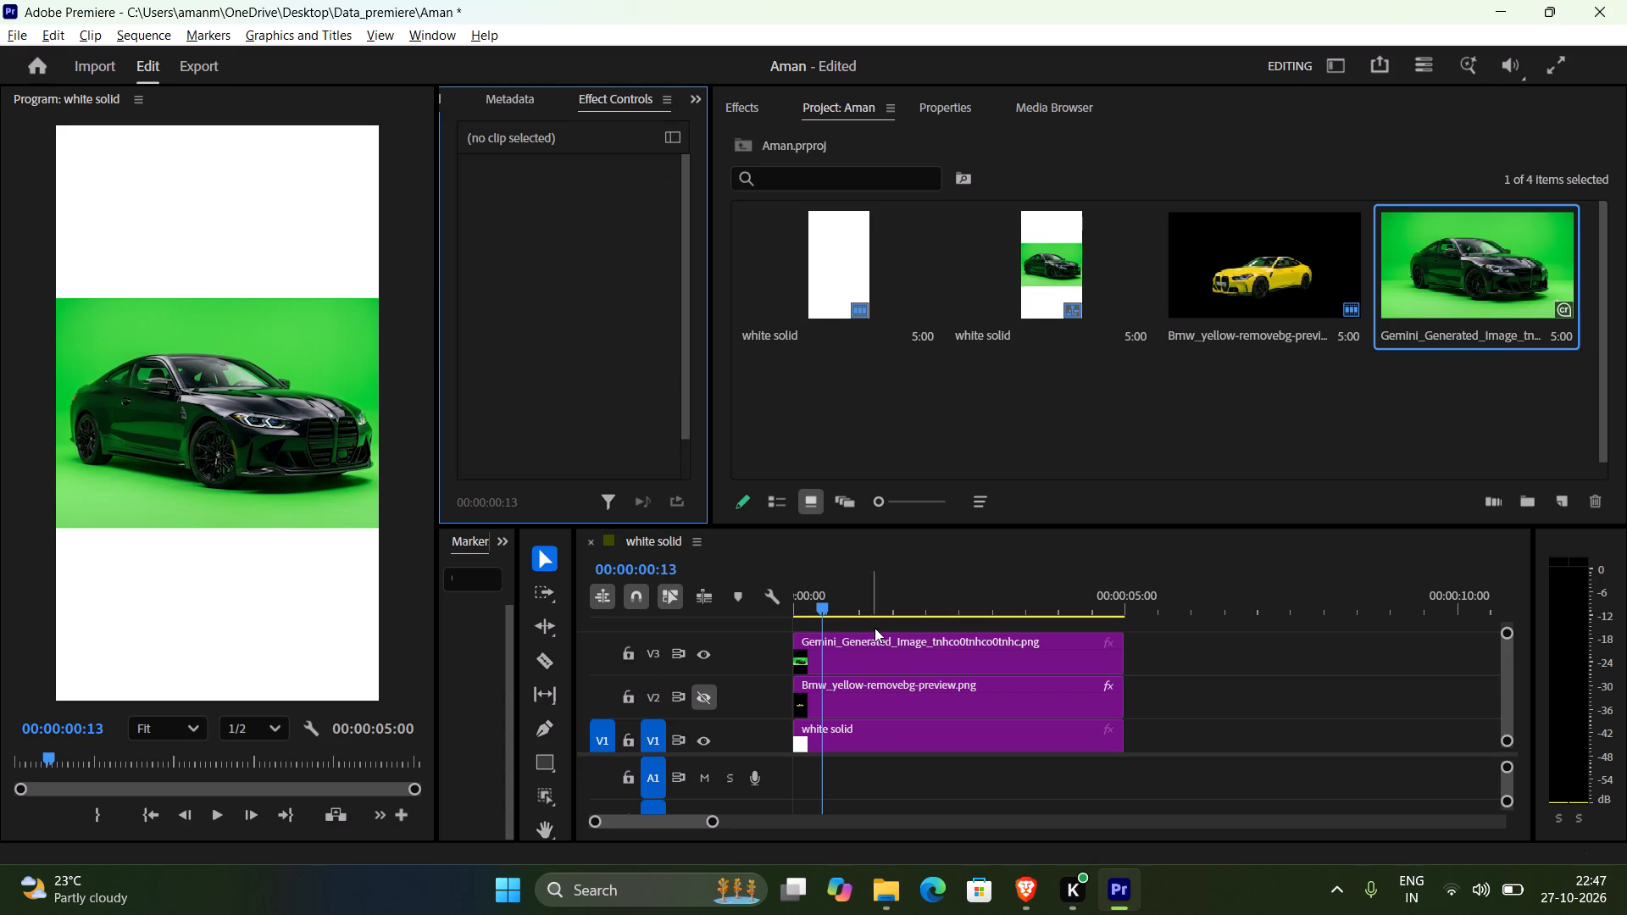
click(886, 657)
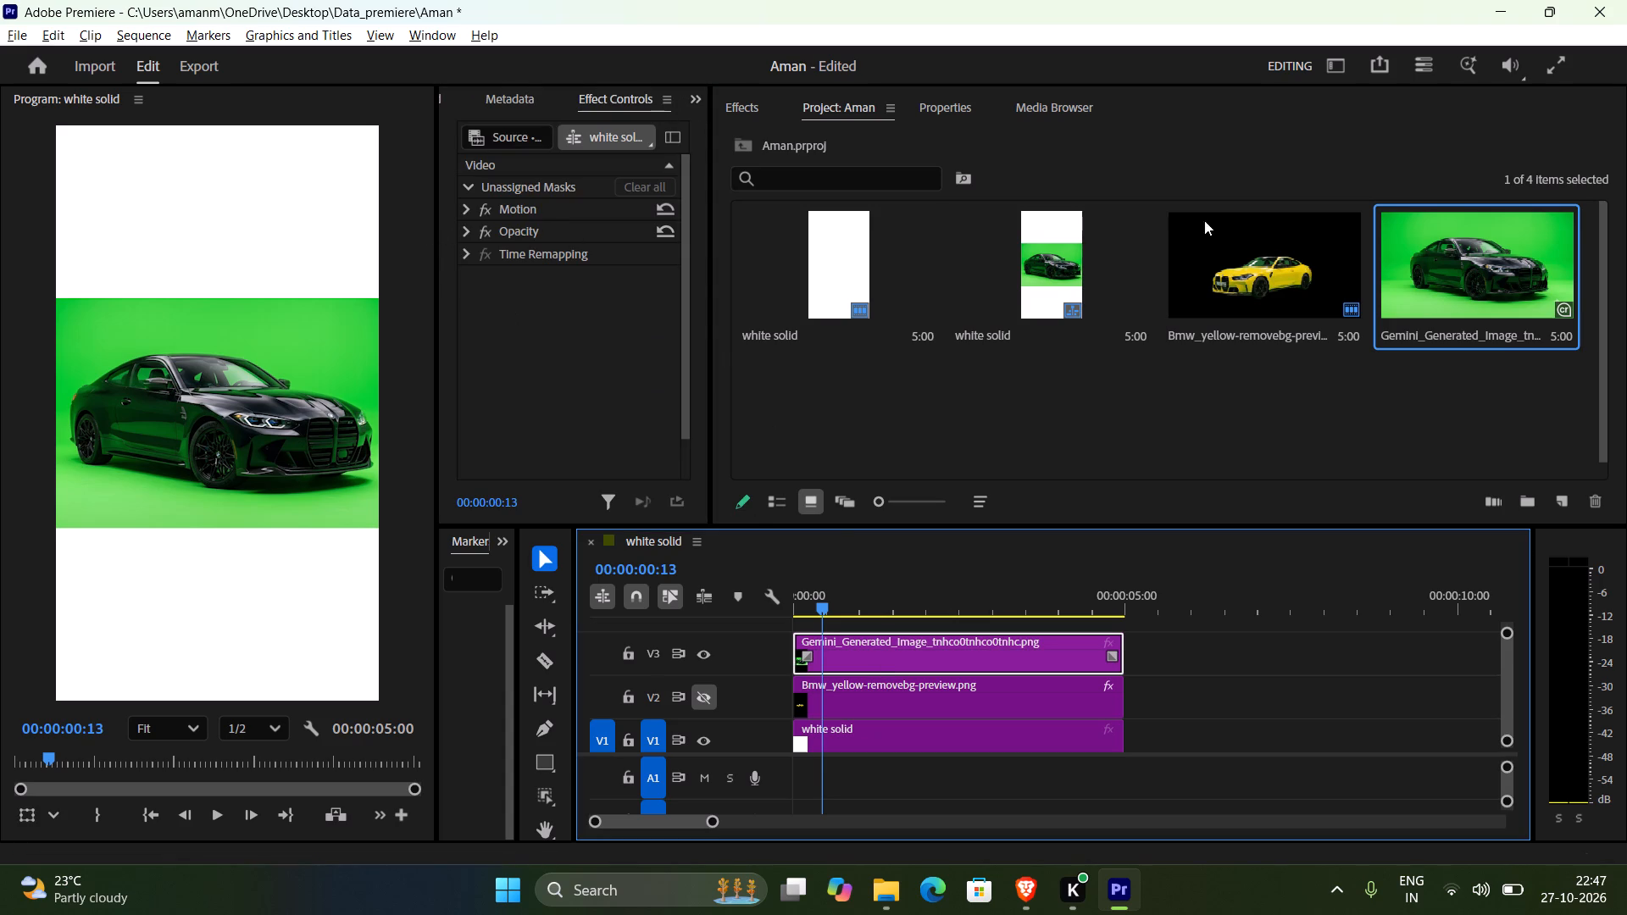
click(746, 101)
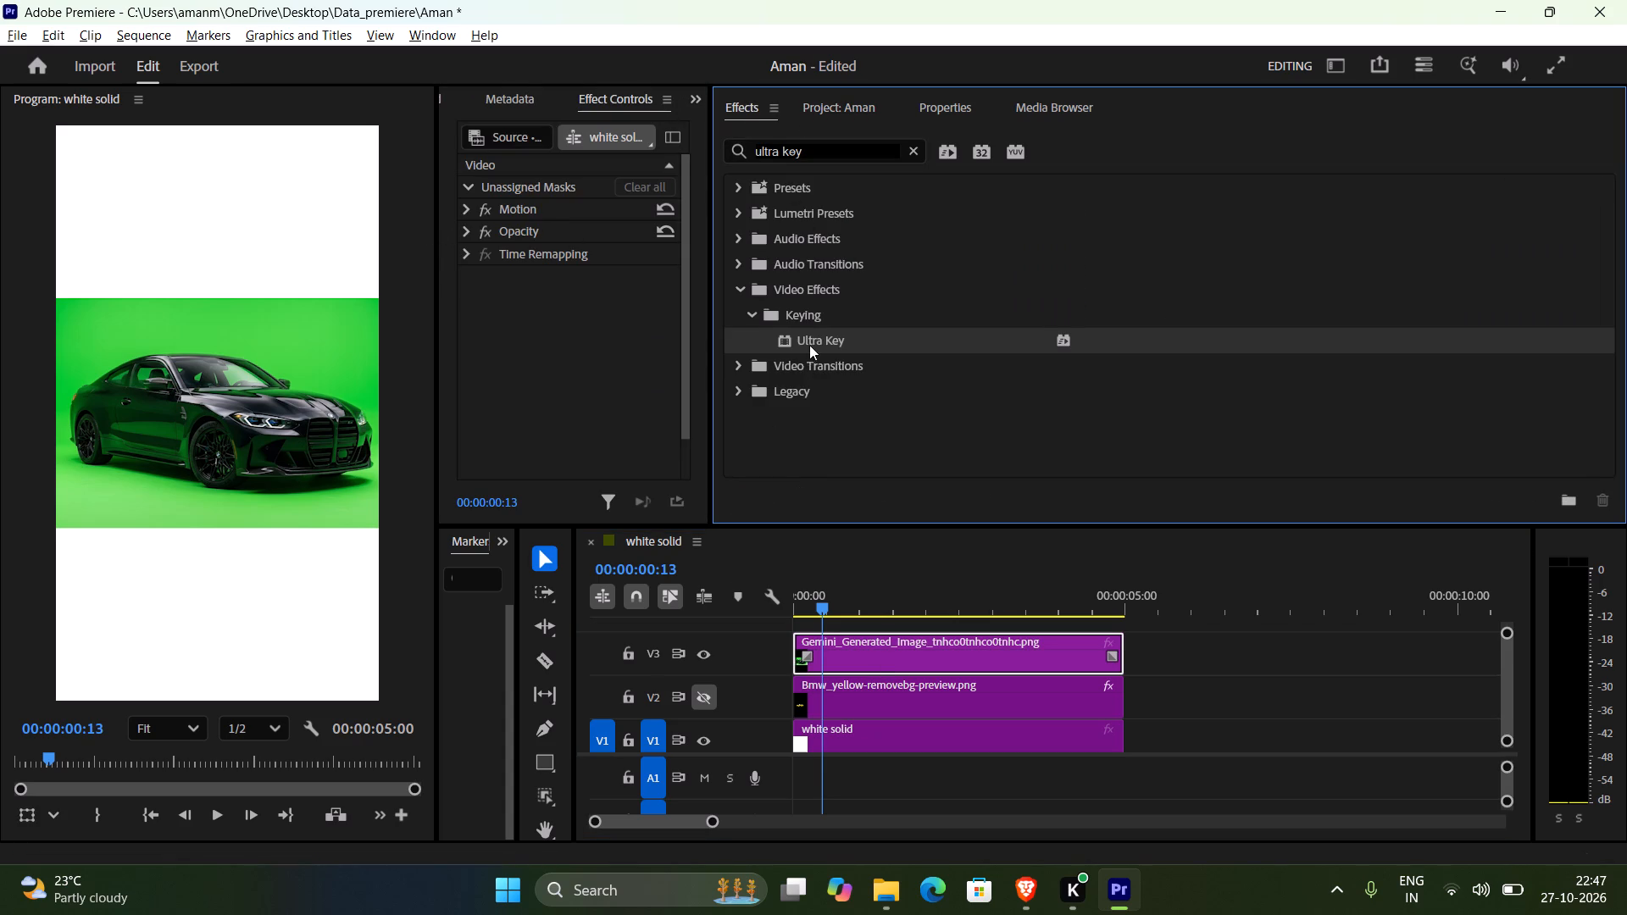
drag(809, 342, 440, 337)
drag(440, 337, 514, 307)
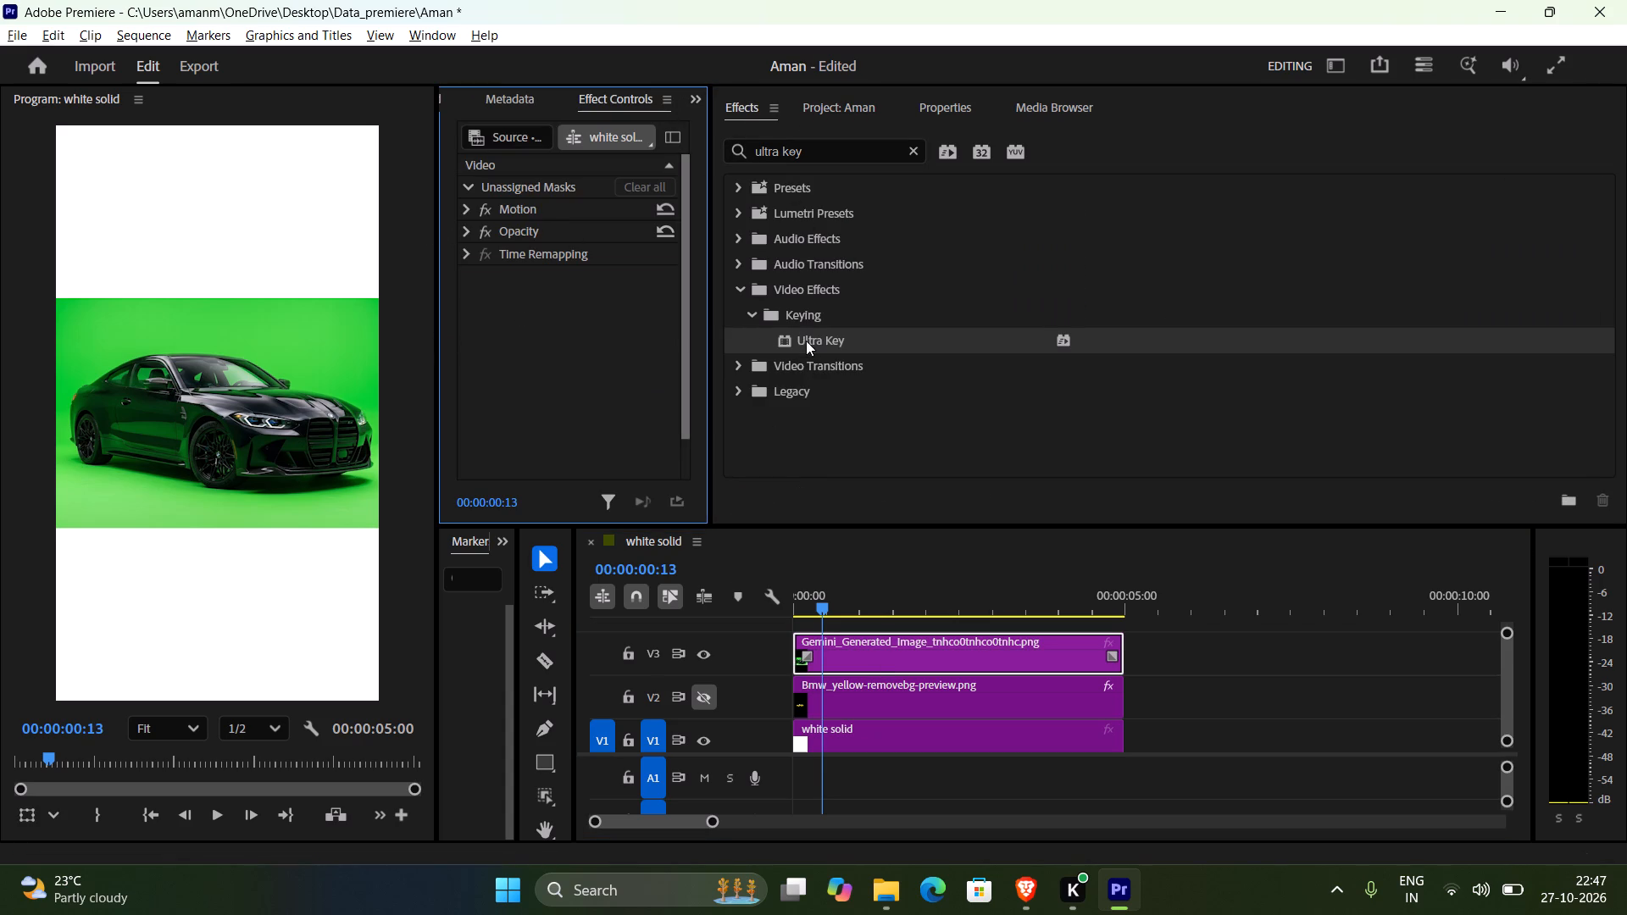
drag(807, 341, 596, 310)
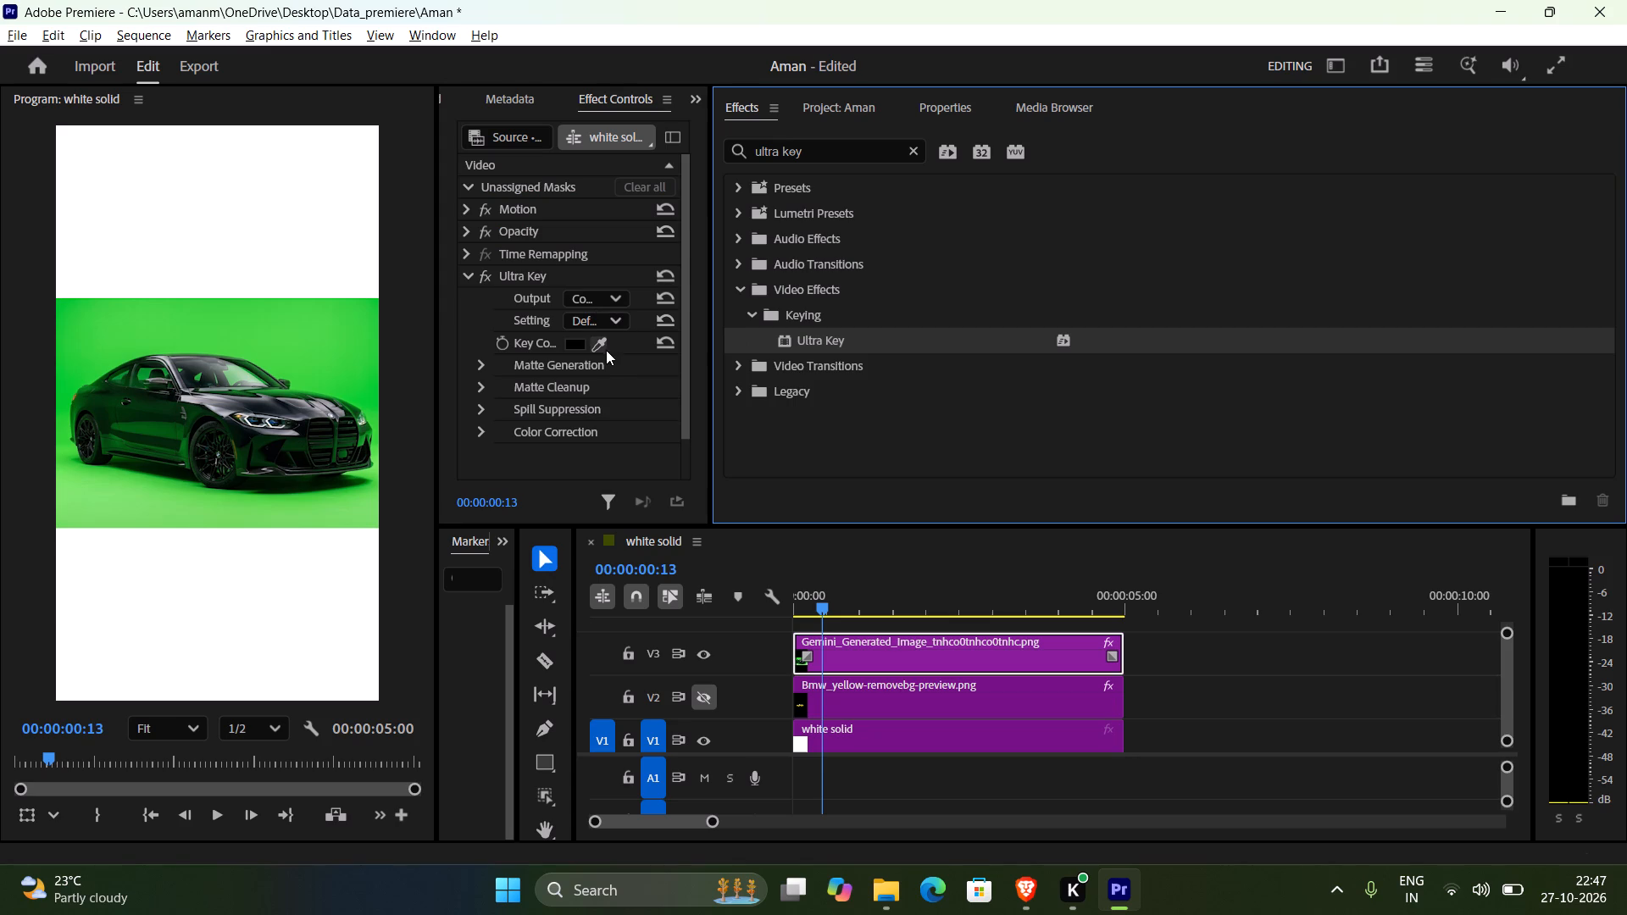
Set the Ultra Key colour by sampling the green background above the car in the program preview.
click(604, 348)
click(358, 335)
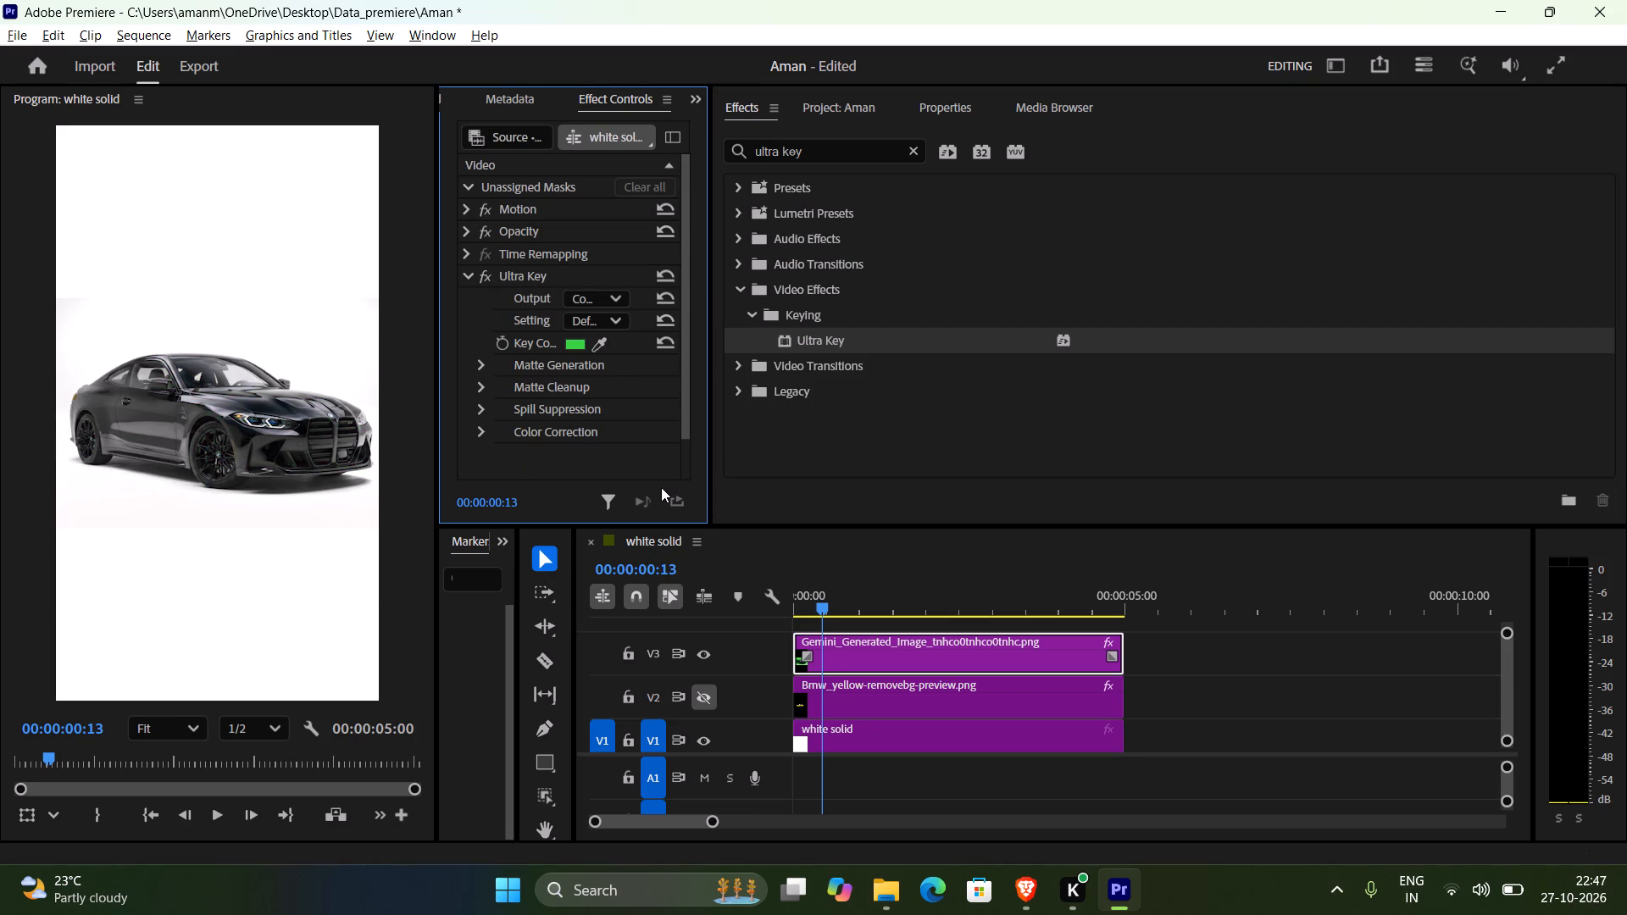
Switch to the File Explorer window showing the Desktop folder and close it.
key(alt+Tab)
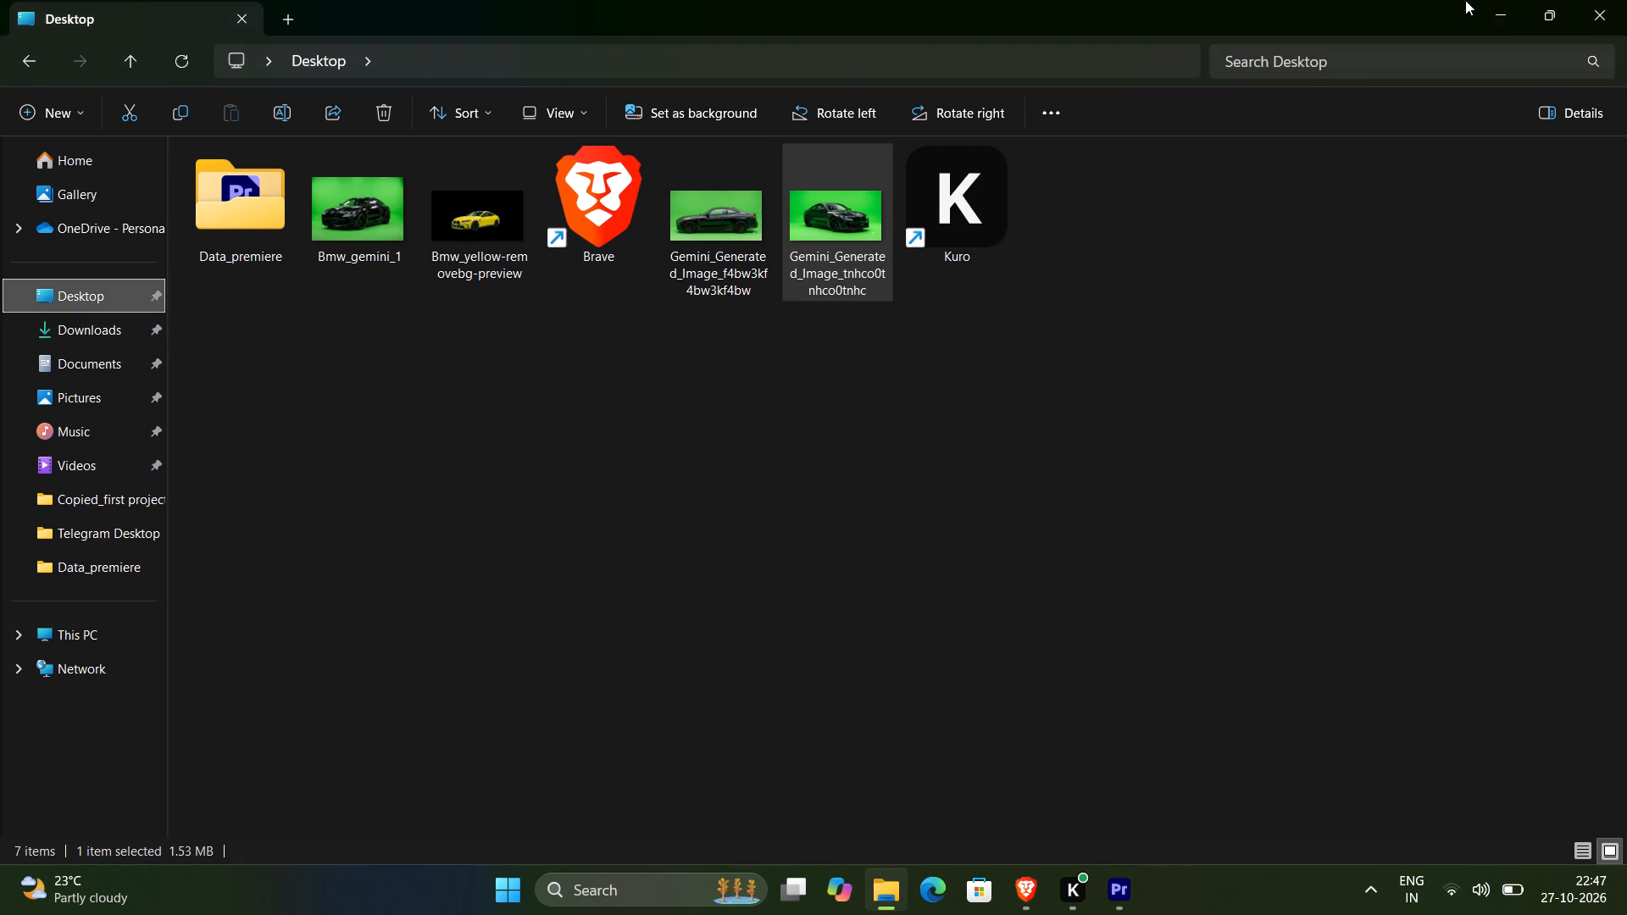
click(1575, 0)
Resume the tutorial video in Brave and watch how Ultra Key is applied, checking it against the Premiere project.
key(alt+Tab)
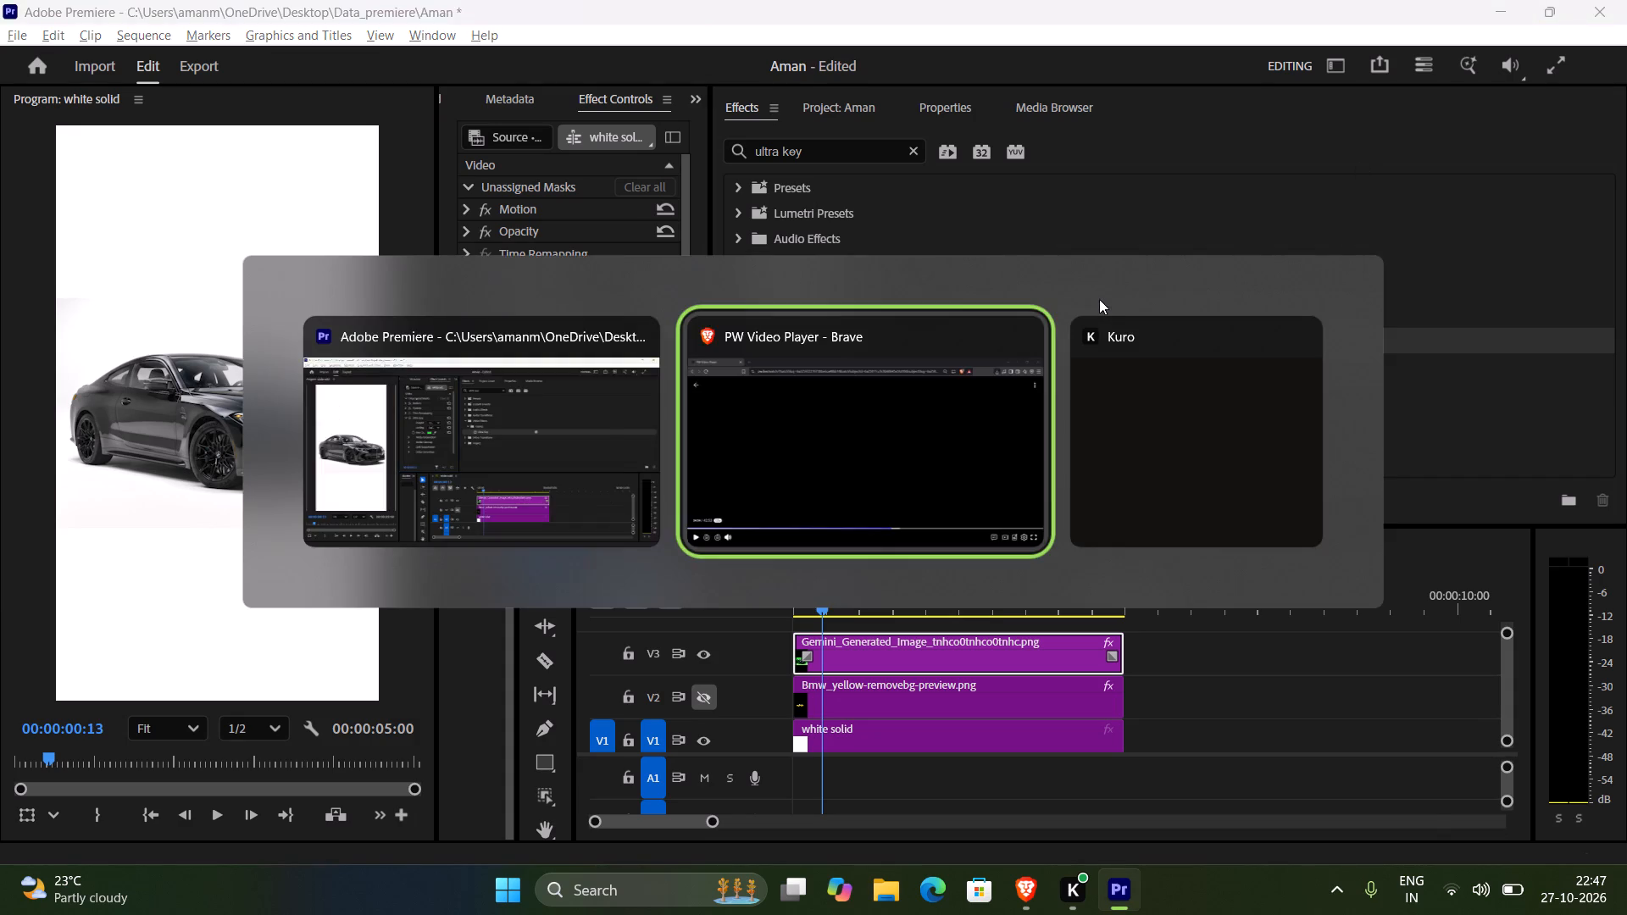
click(821, 440)
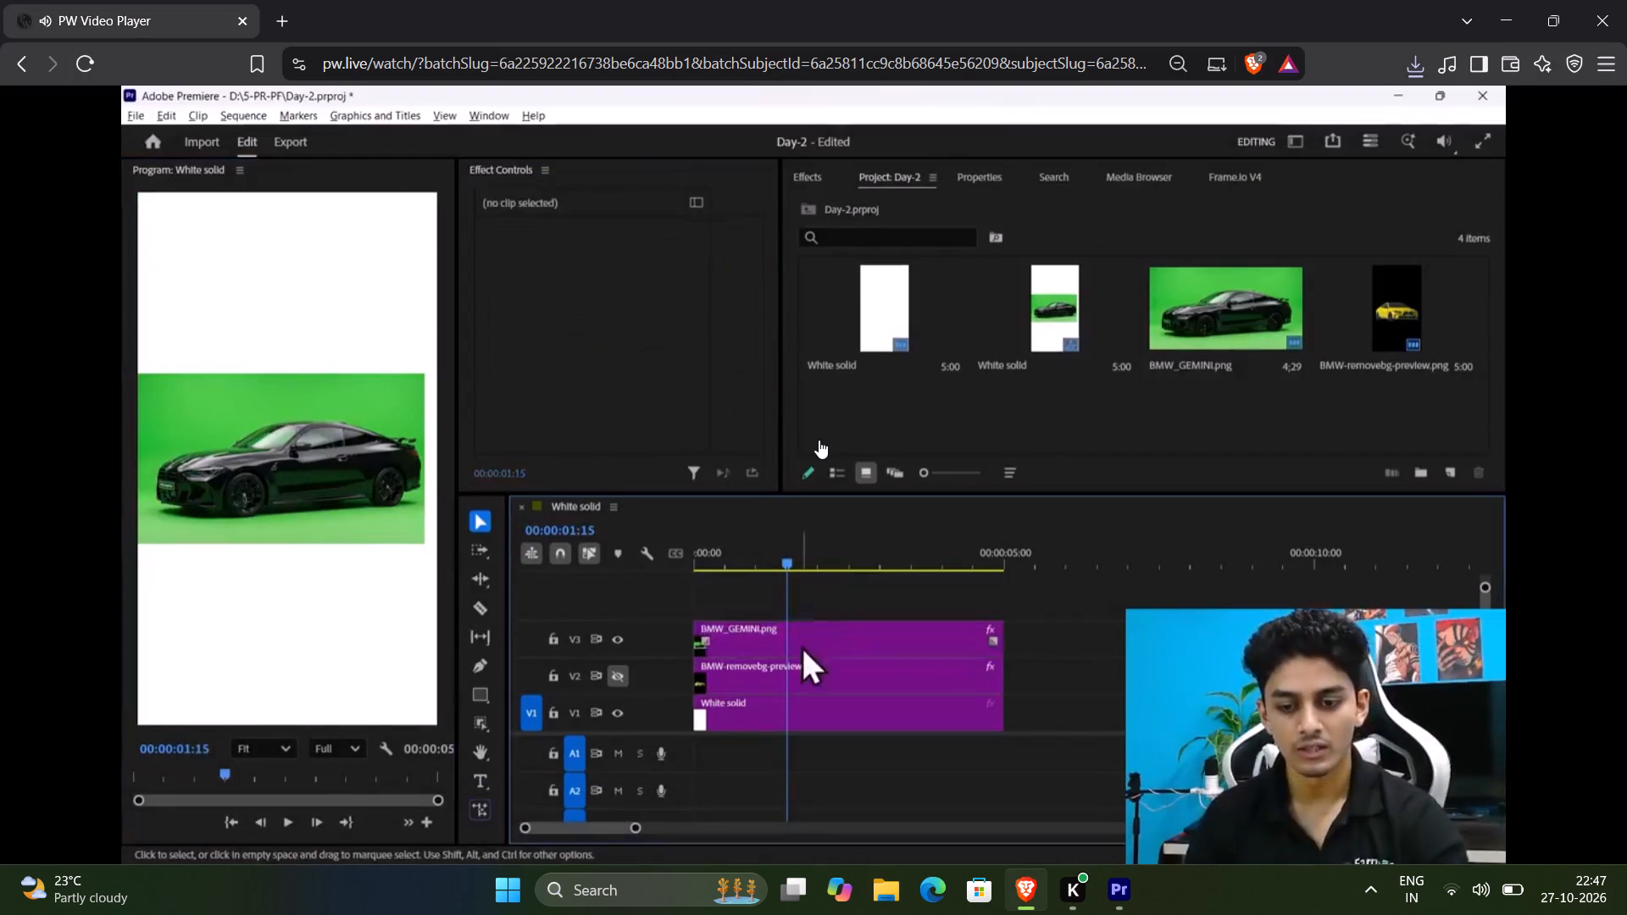
key(alt+Tab)
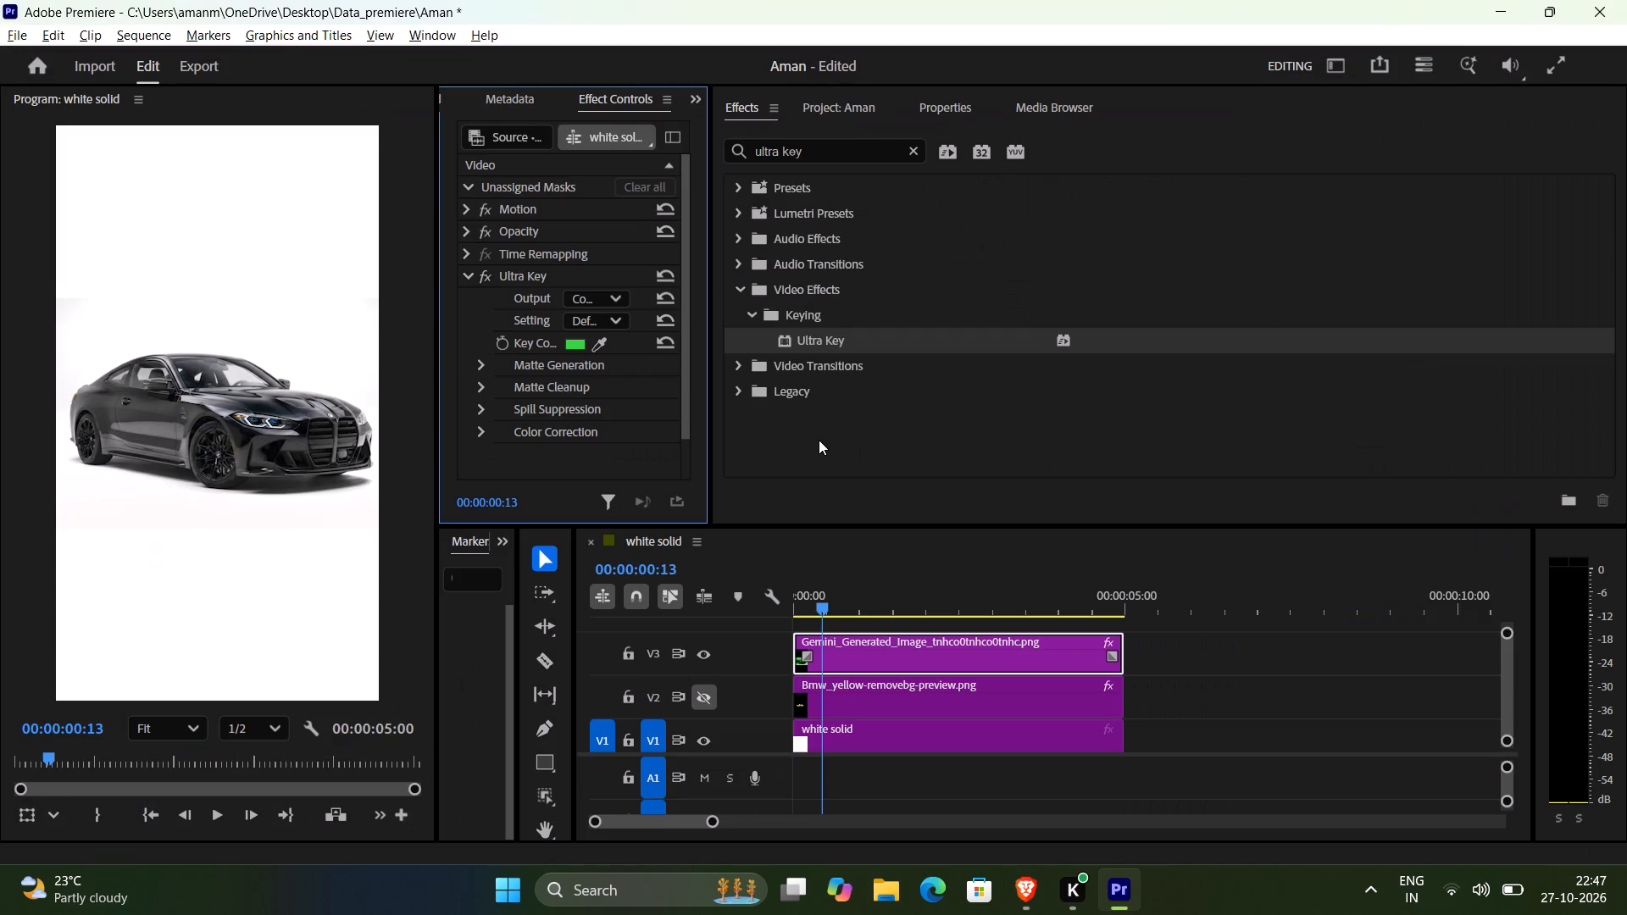
key(alt+Tab)
key(alt+Tab)
key(alt+Tab)
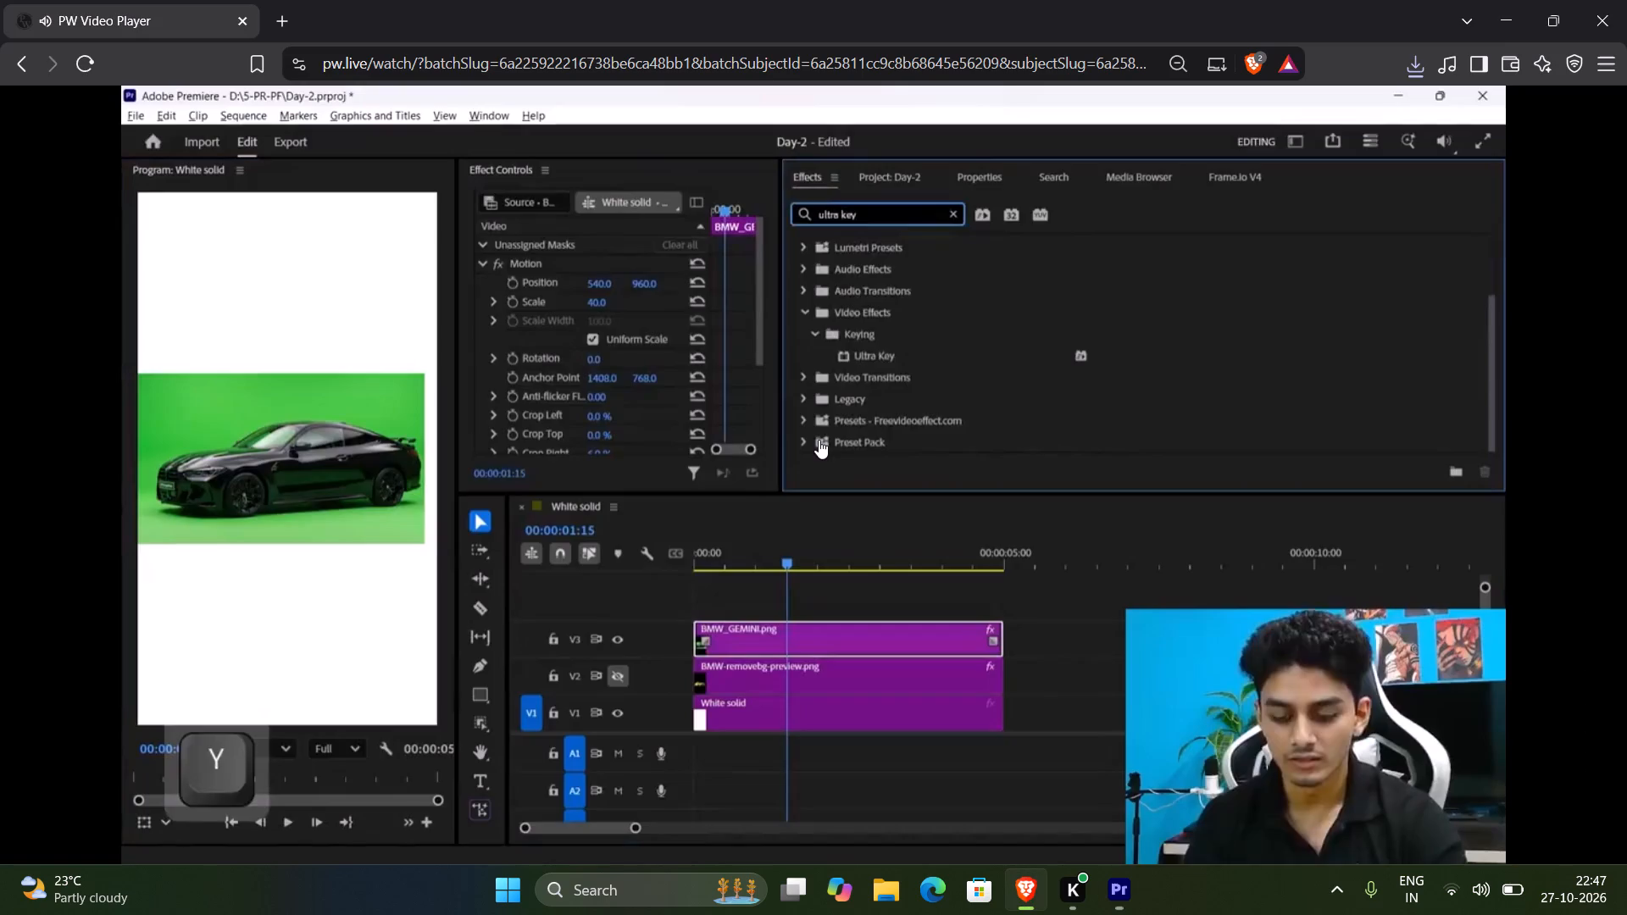
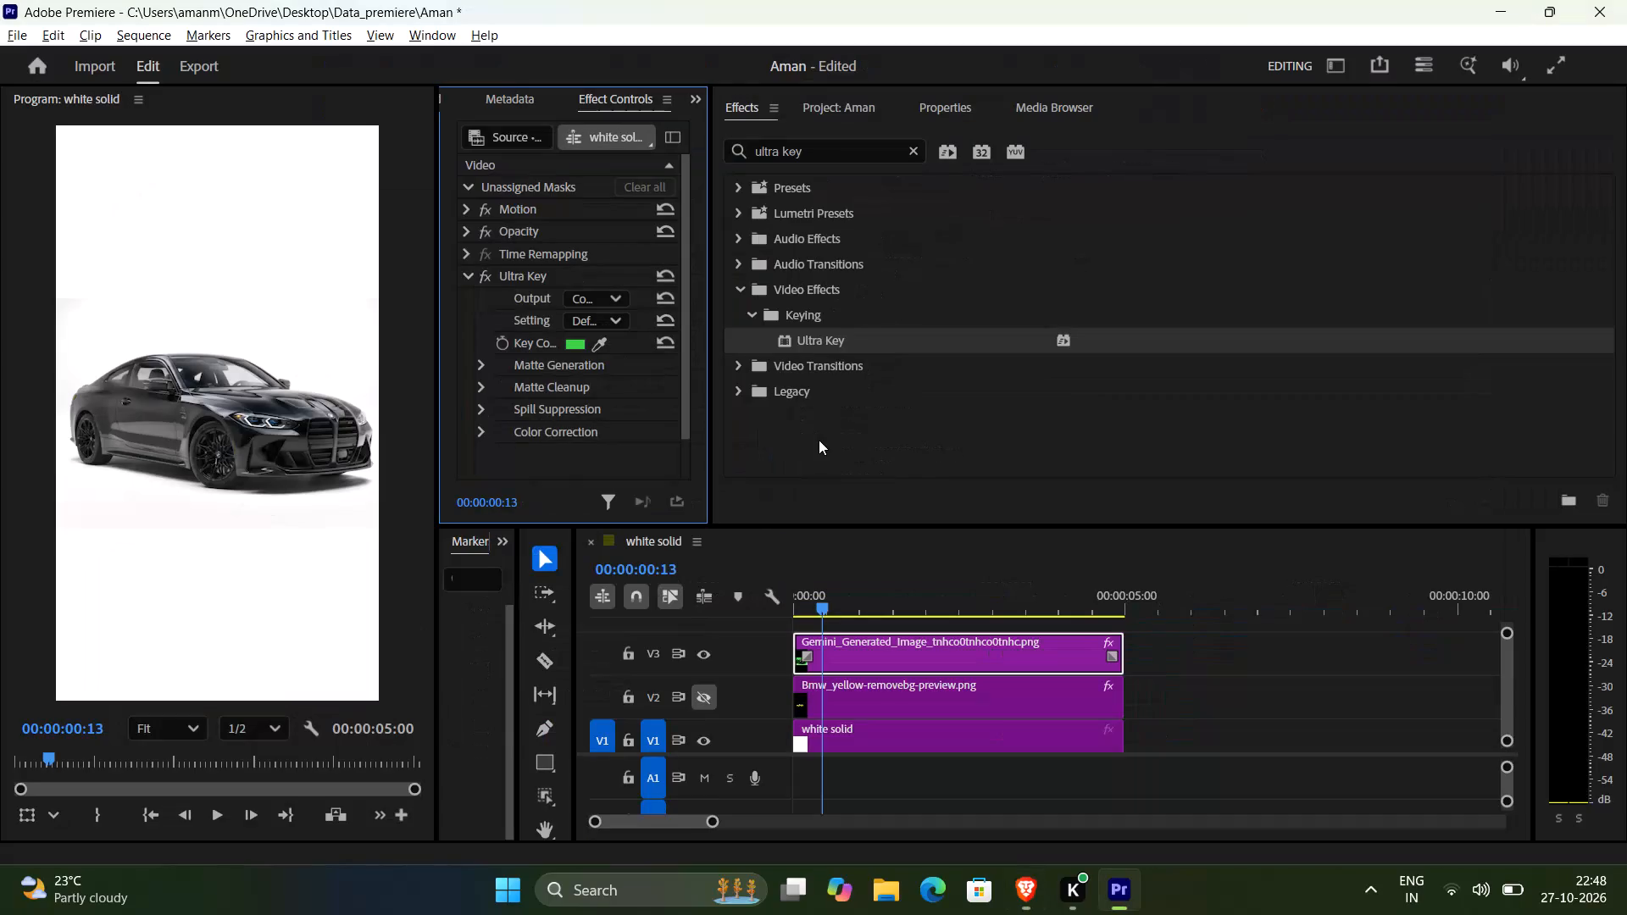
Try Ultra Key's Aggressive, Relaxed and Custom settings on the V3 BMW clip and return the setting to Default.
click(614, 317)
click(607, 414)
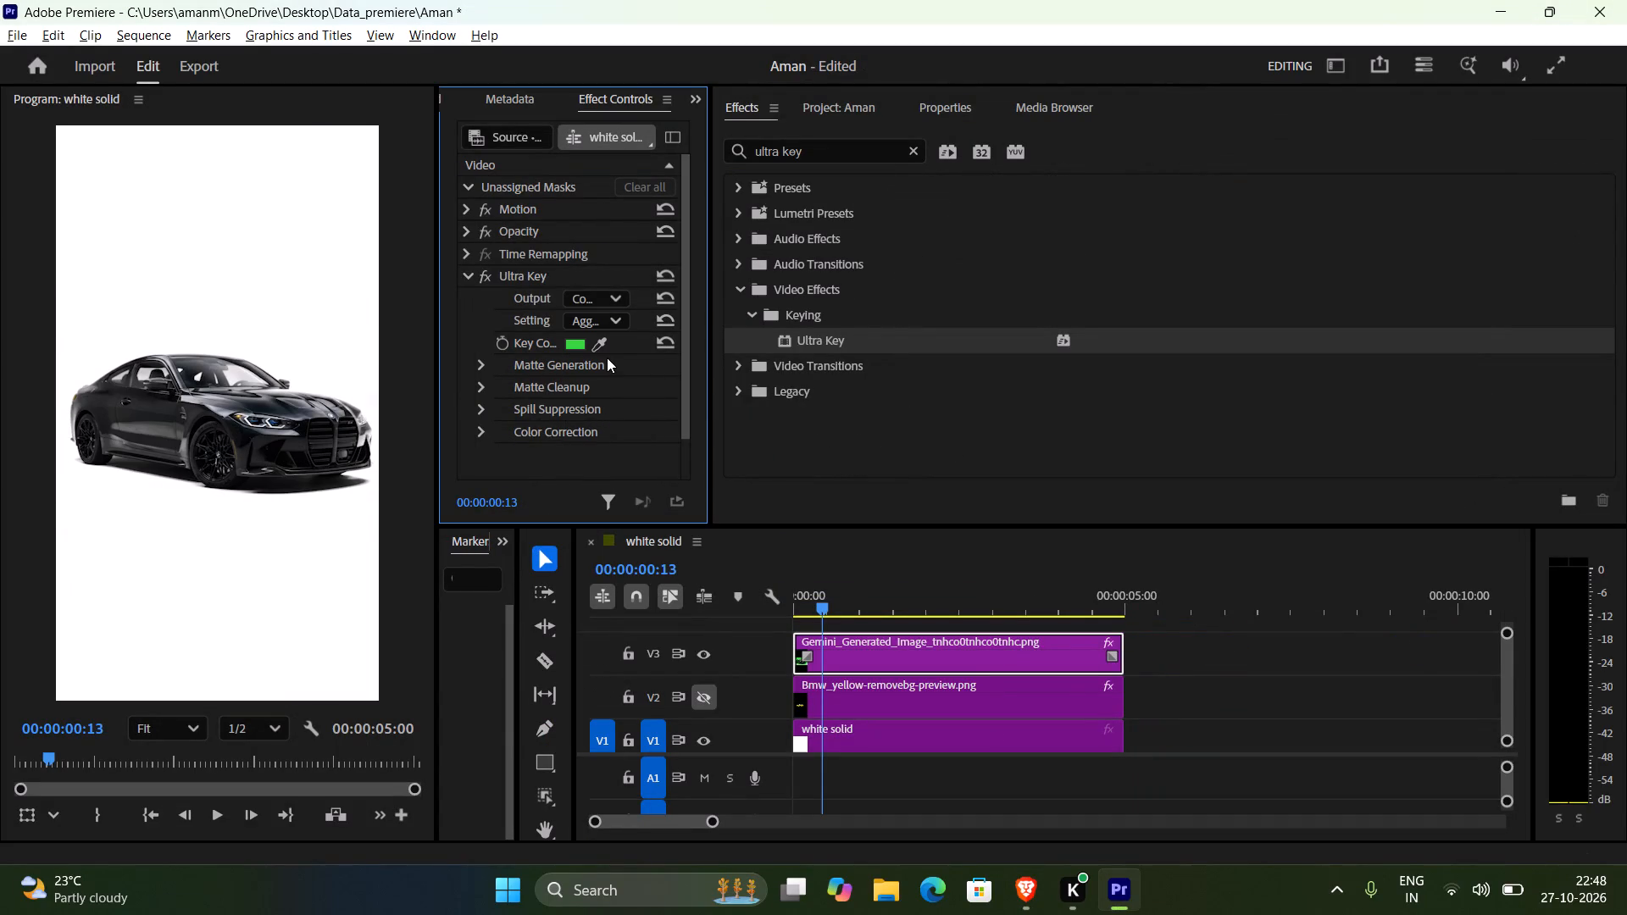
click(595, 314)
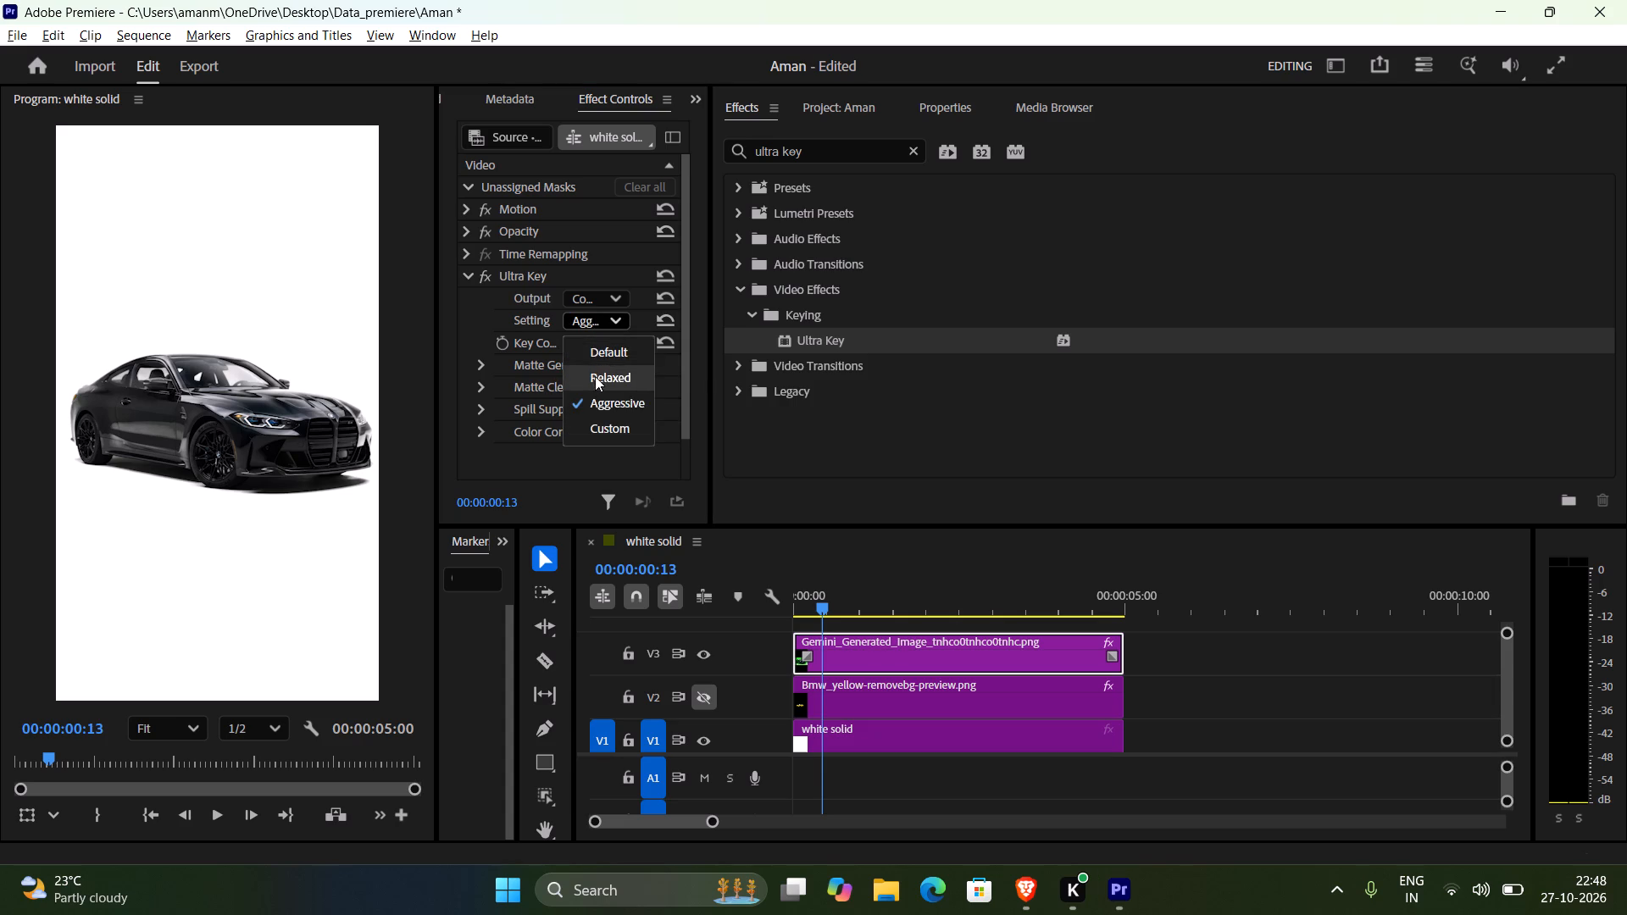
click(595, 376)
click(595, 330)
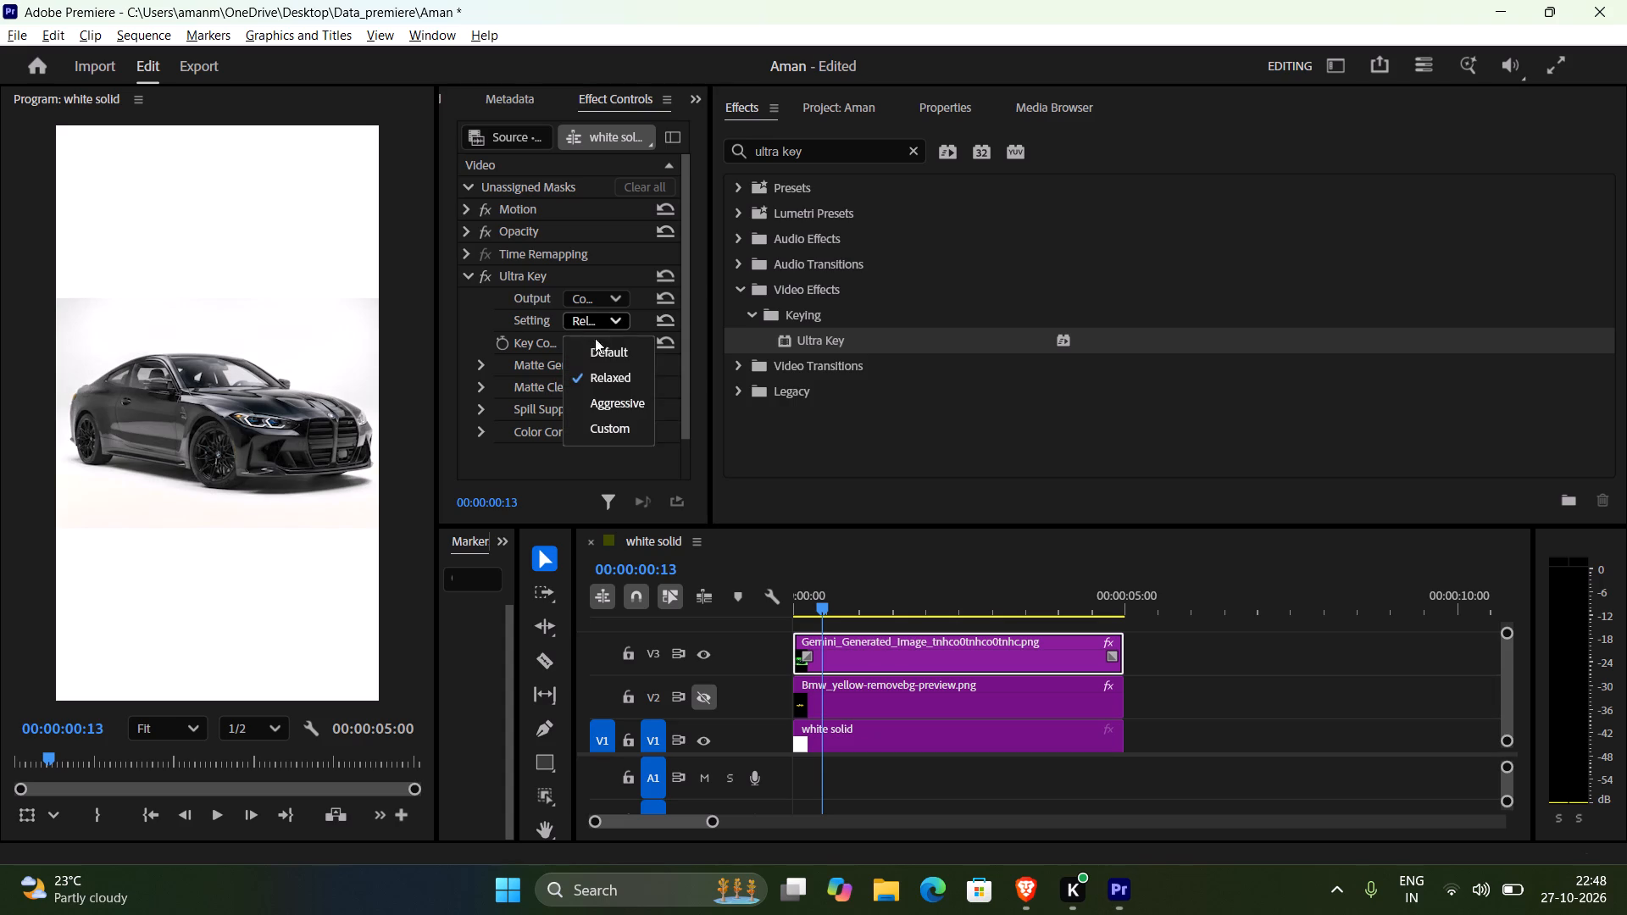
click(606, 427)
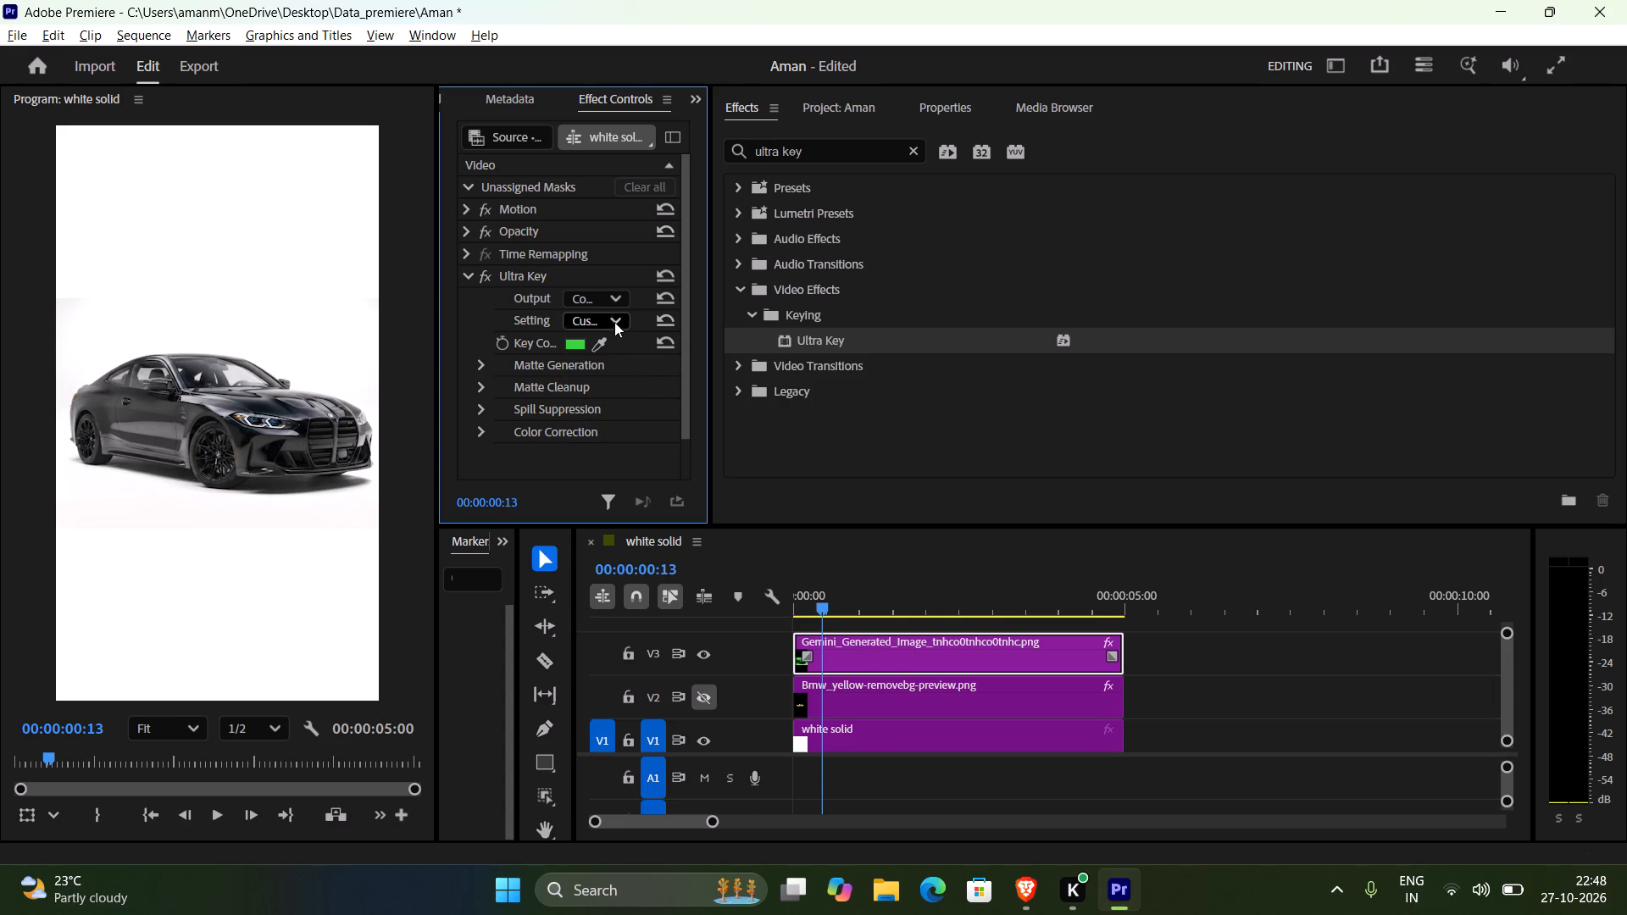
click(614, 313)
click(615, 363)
Widen the effect controls area and set Ultra Key's Setting to Aggressive for the V3 clip.
drag(711, 90, 760, 97)
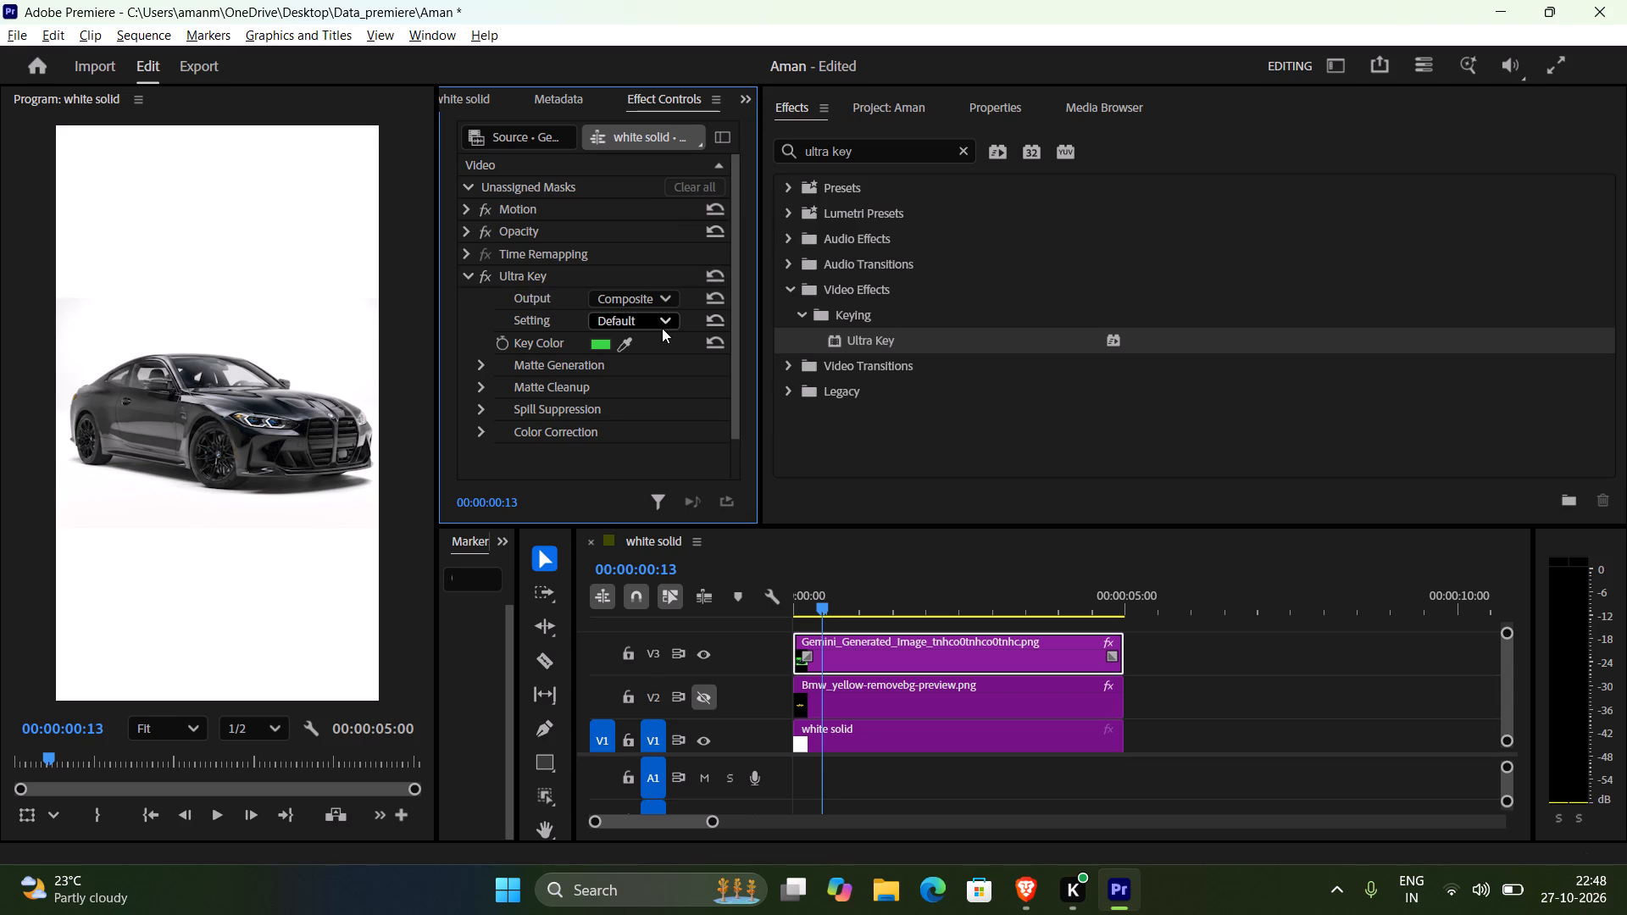
click(657, 319)
click(636, 404)
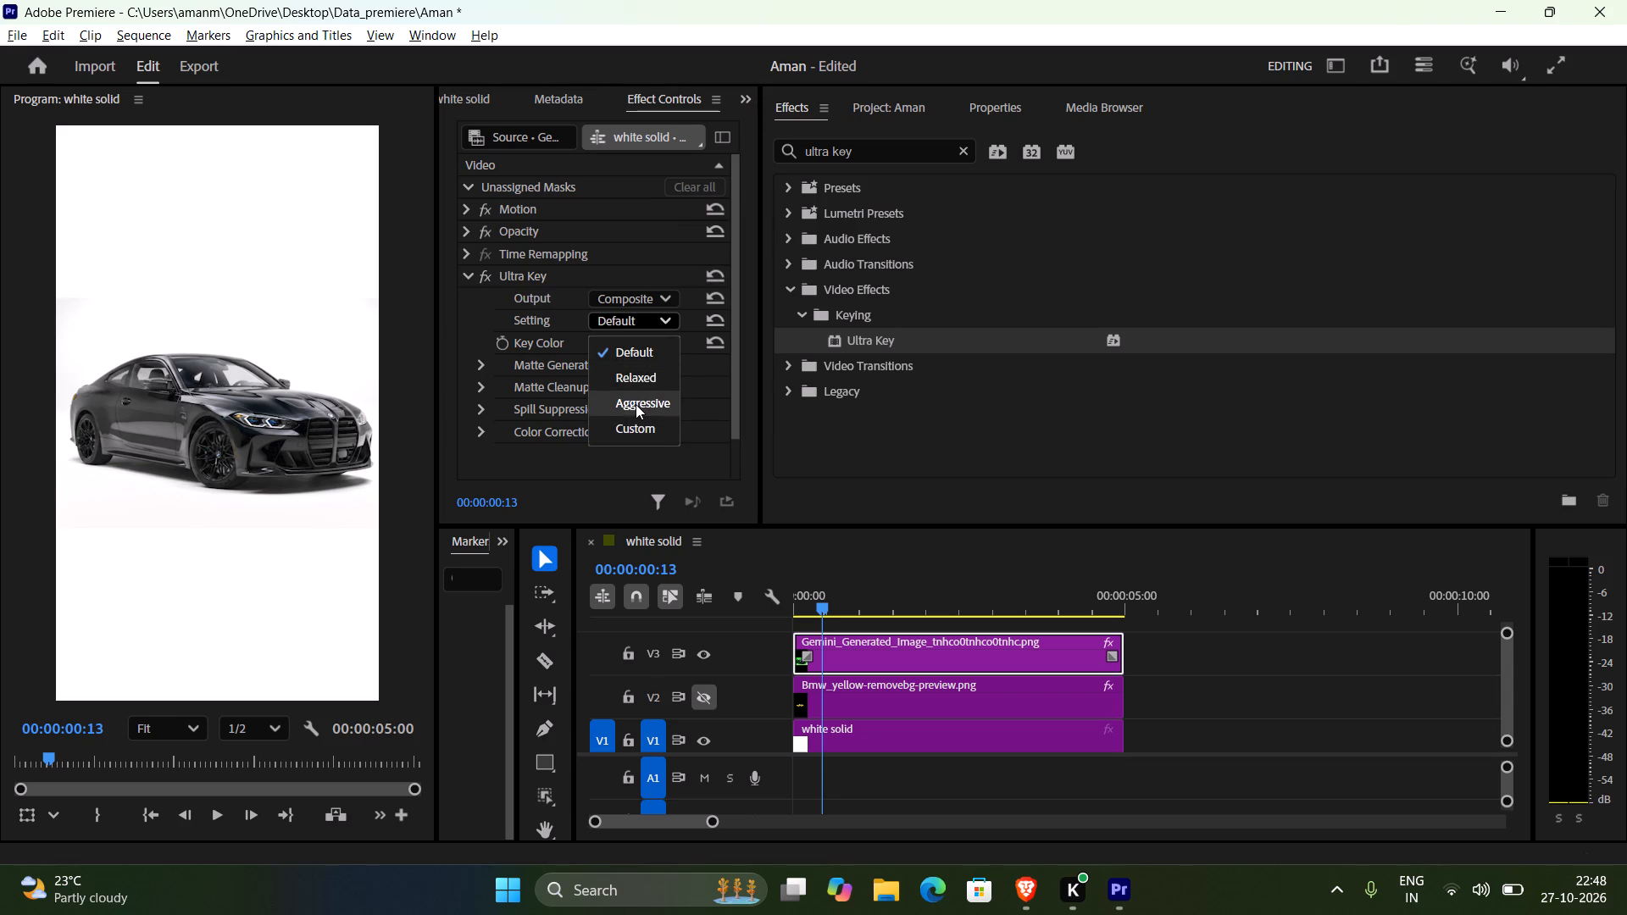
Switch to the tutorial in Brave and replay the part on the Aggressive setting and copying the Drop Shadow effect between clips.
key(alt+Tab)
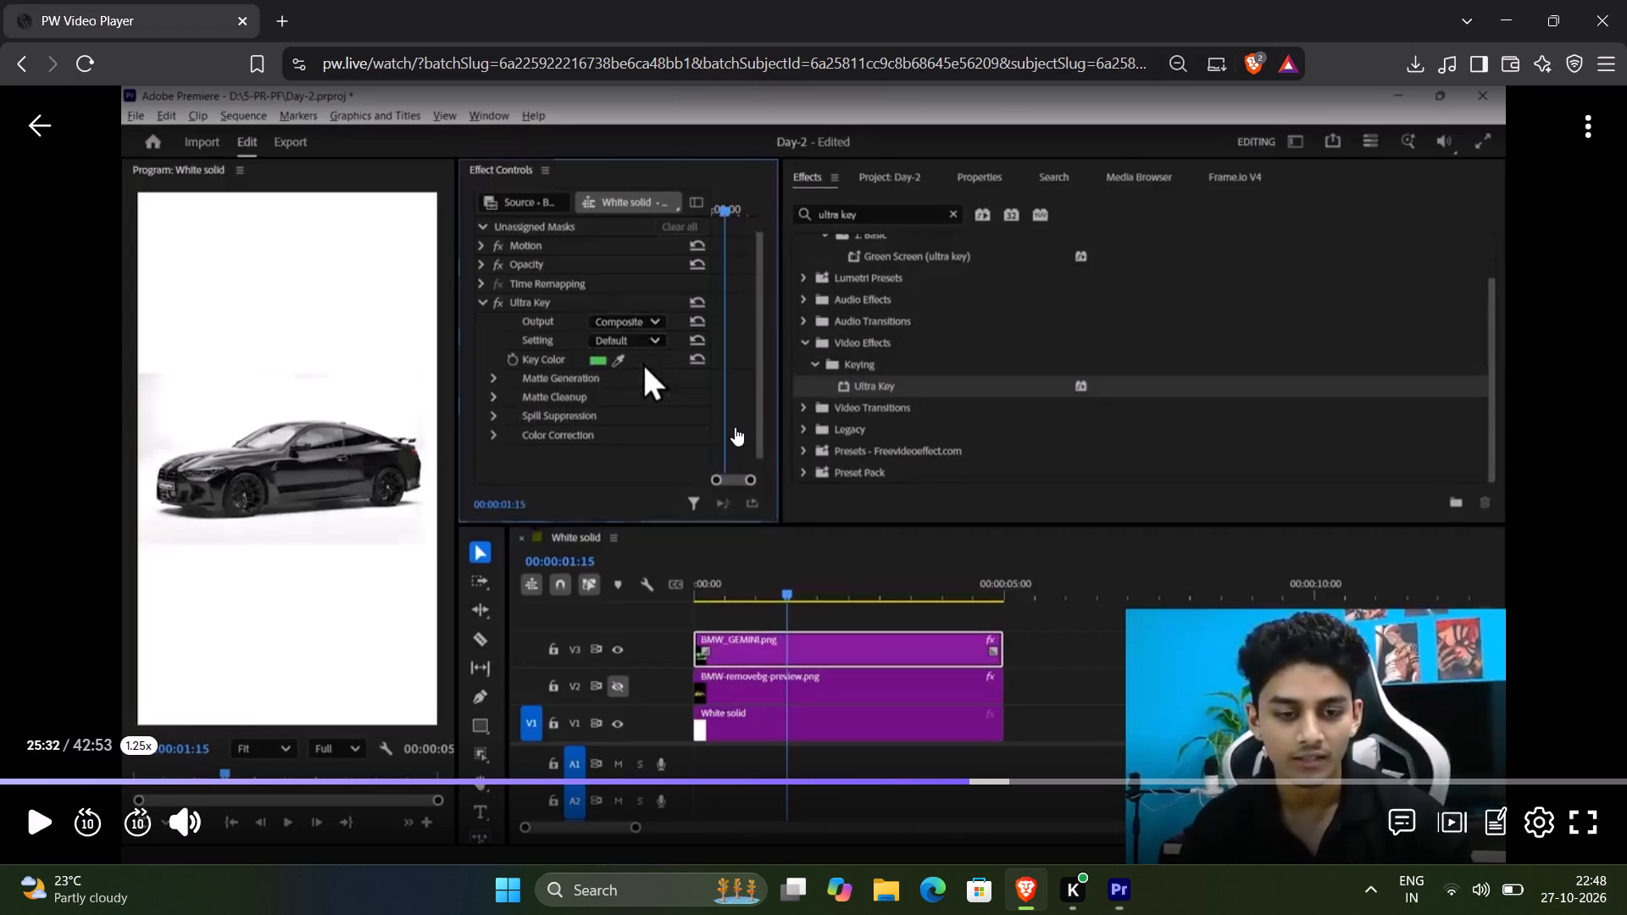
key(space)
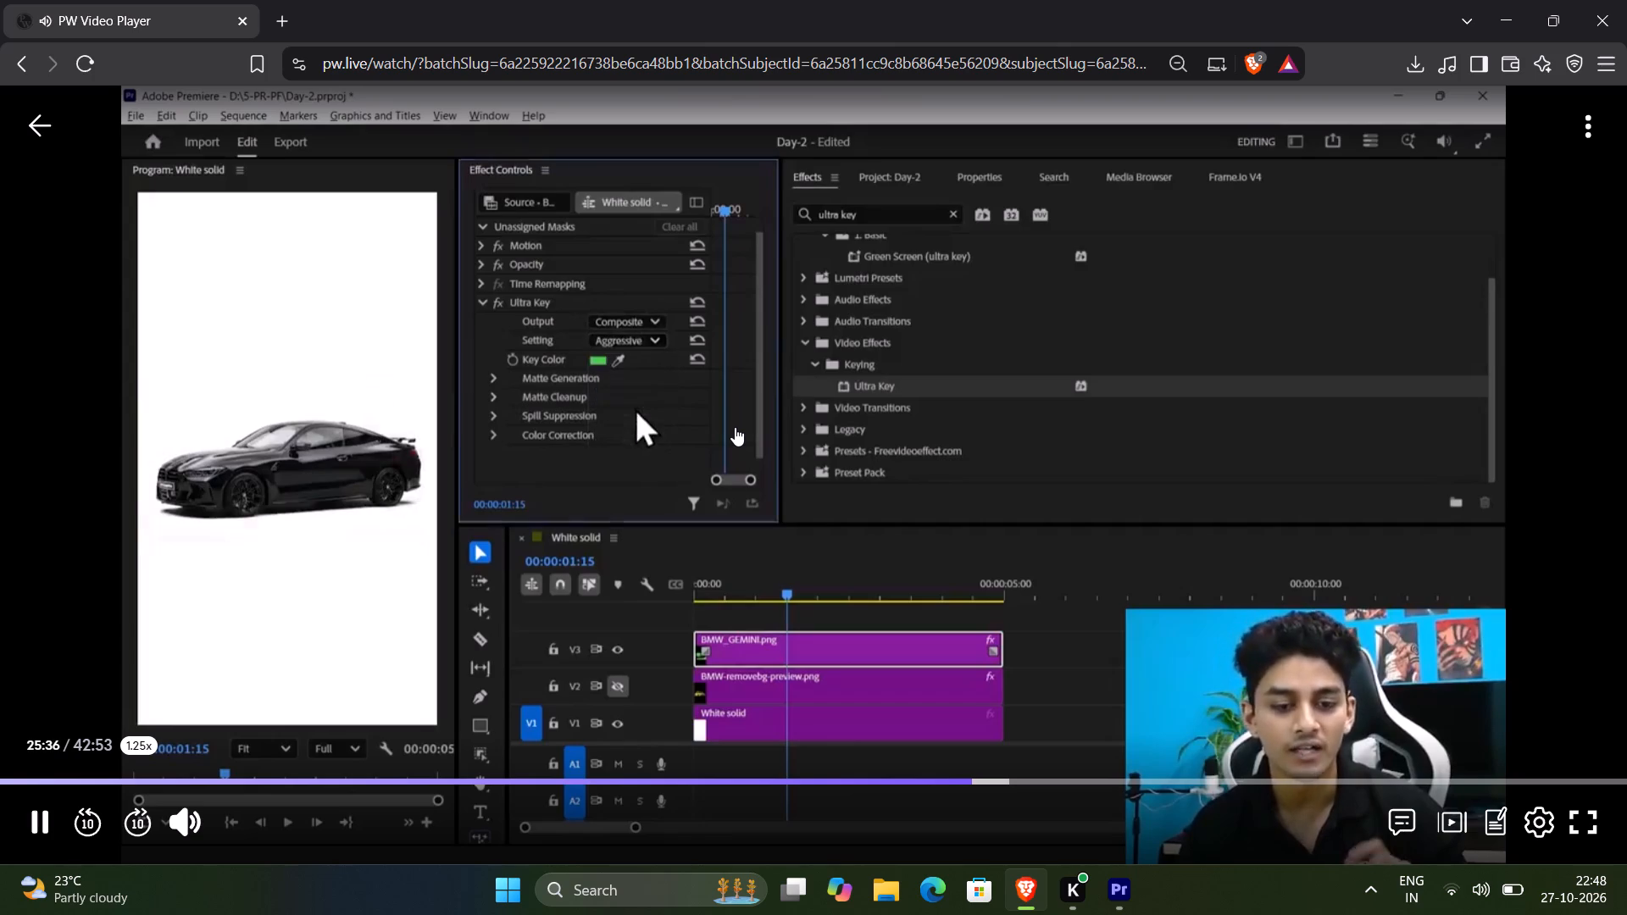
key(alt+Tab)
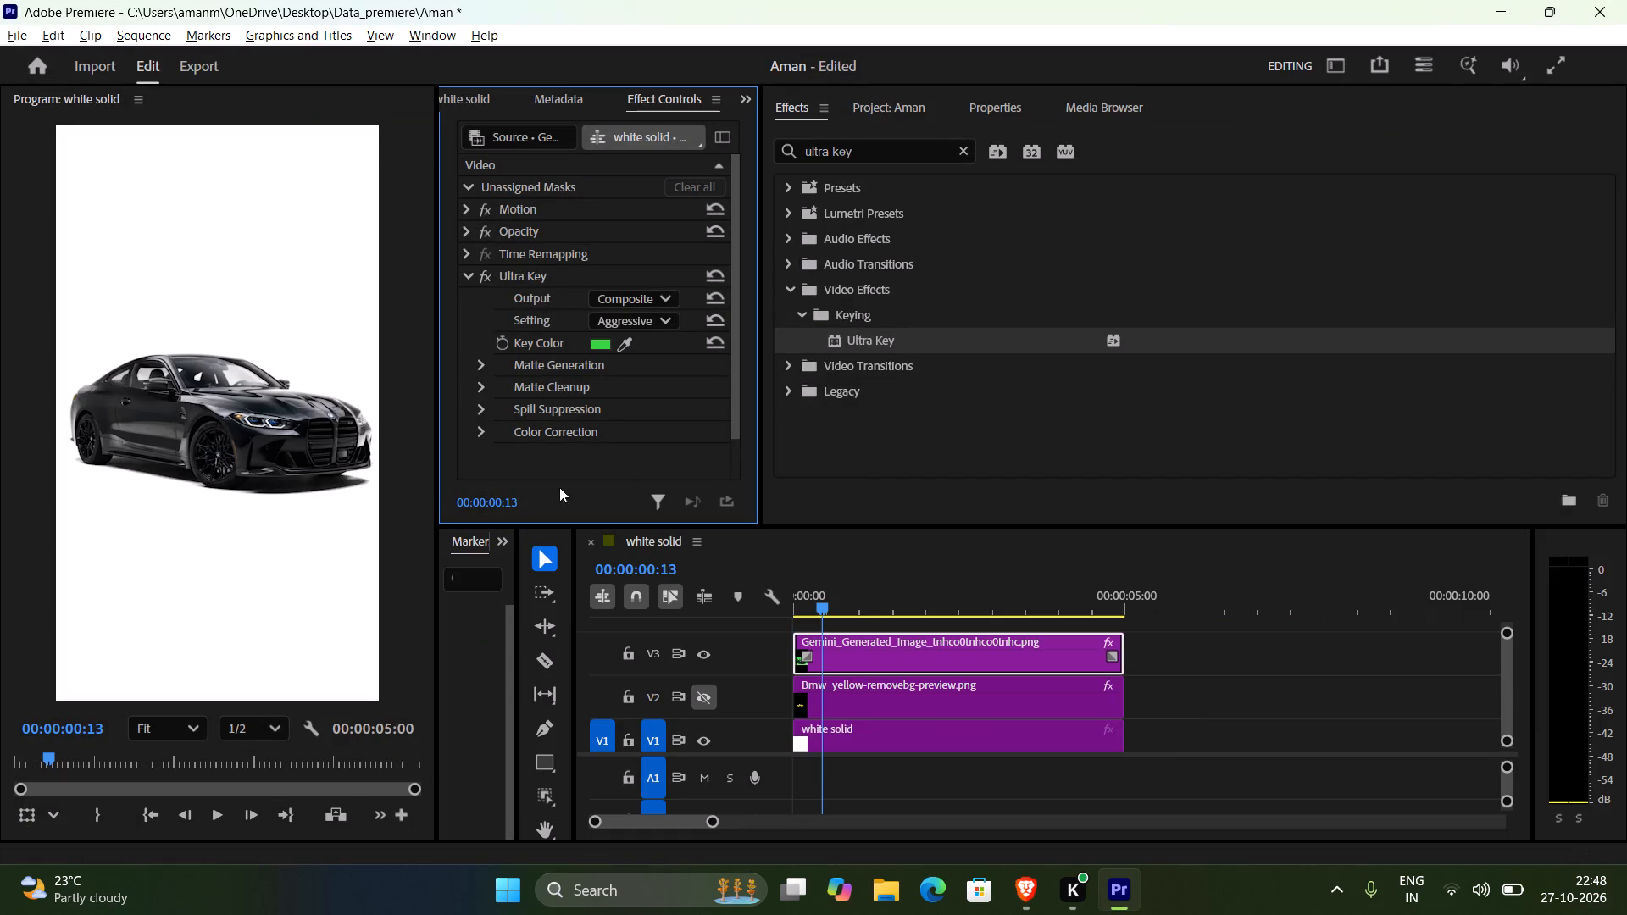
key(alt+Tab)
key(alt+Tab)
key(alt+Tab)
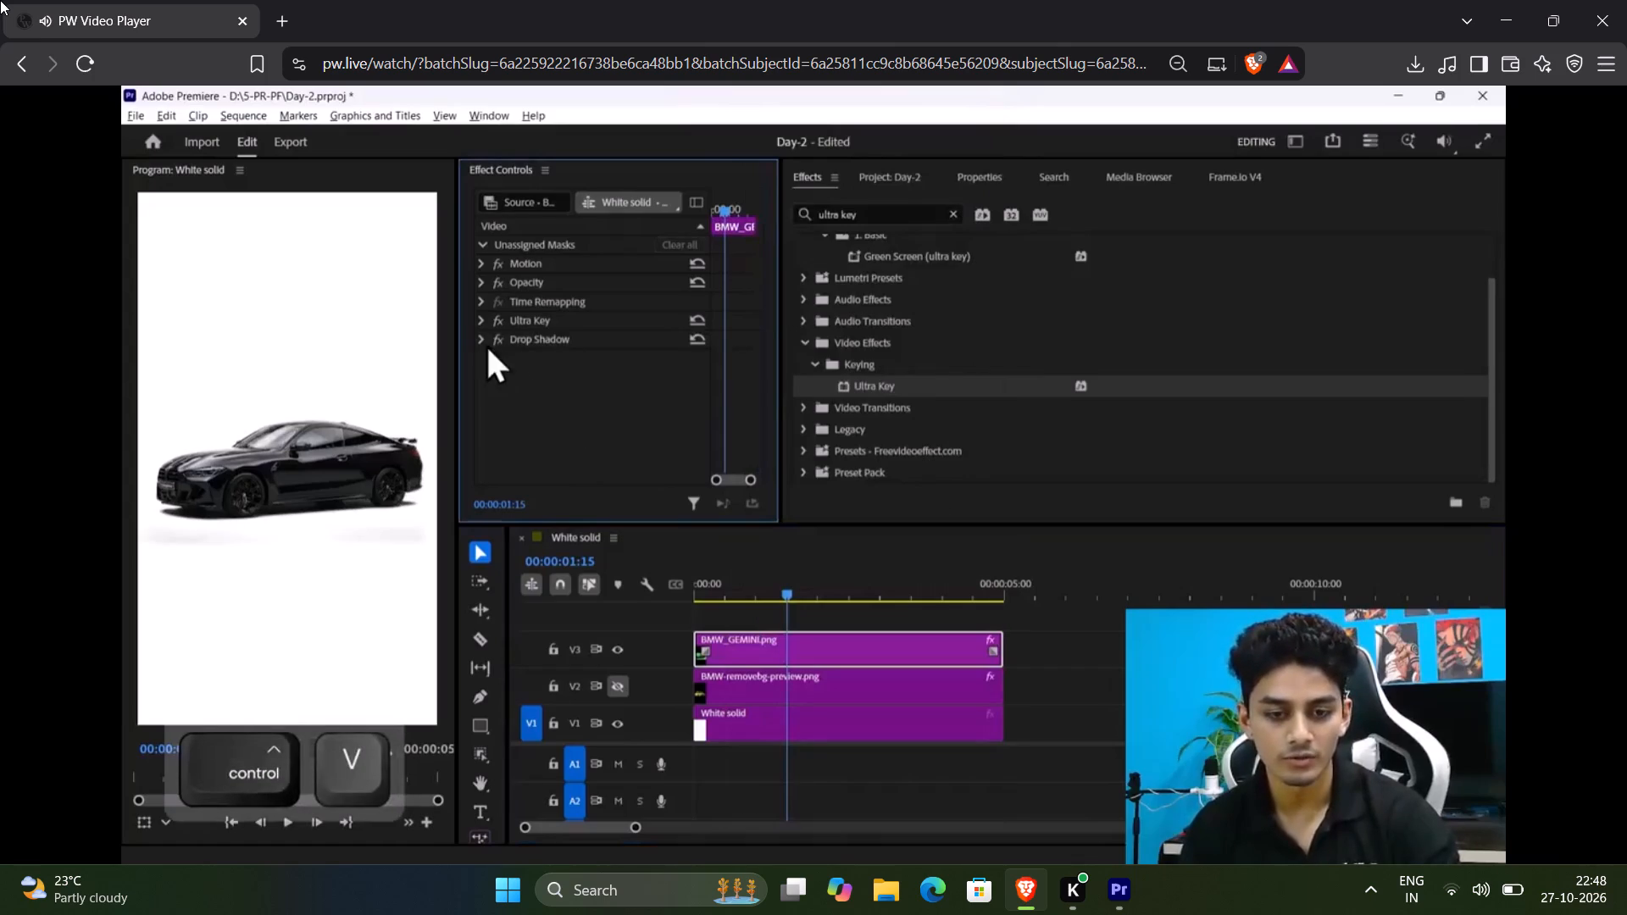
key(Left)
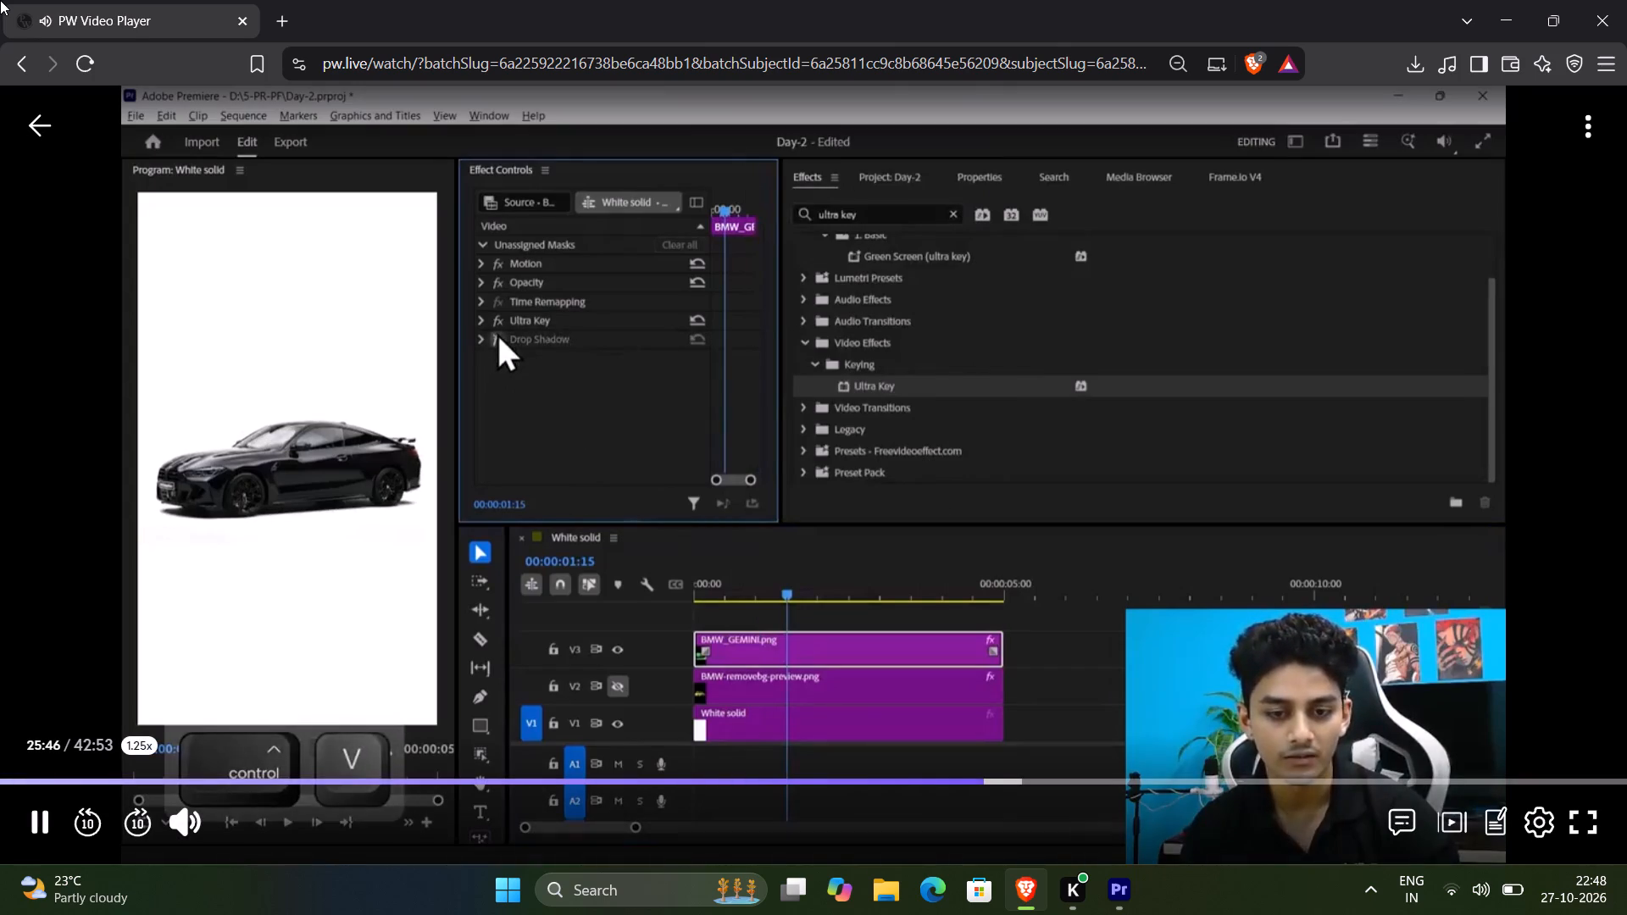
key(Left)
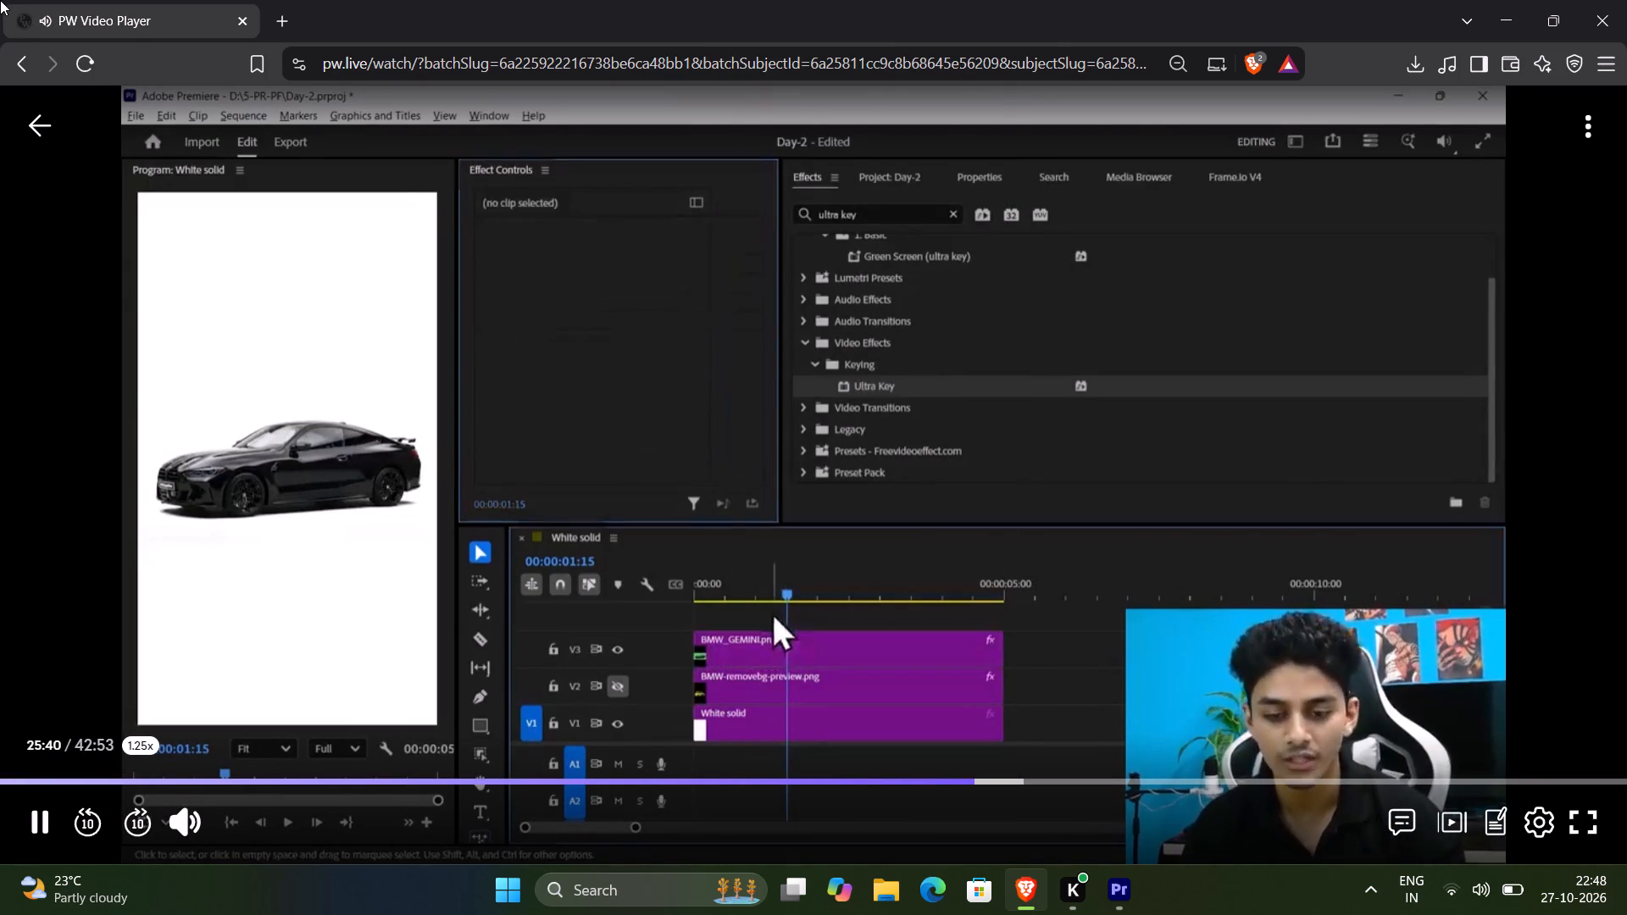
click(118, 102)
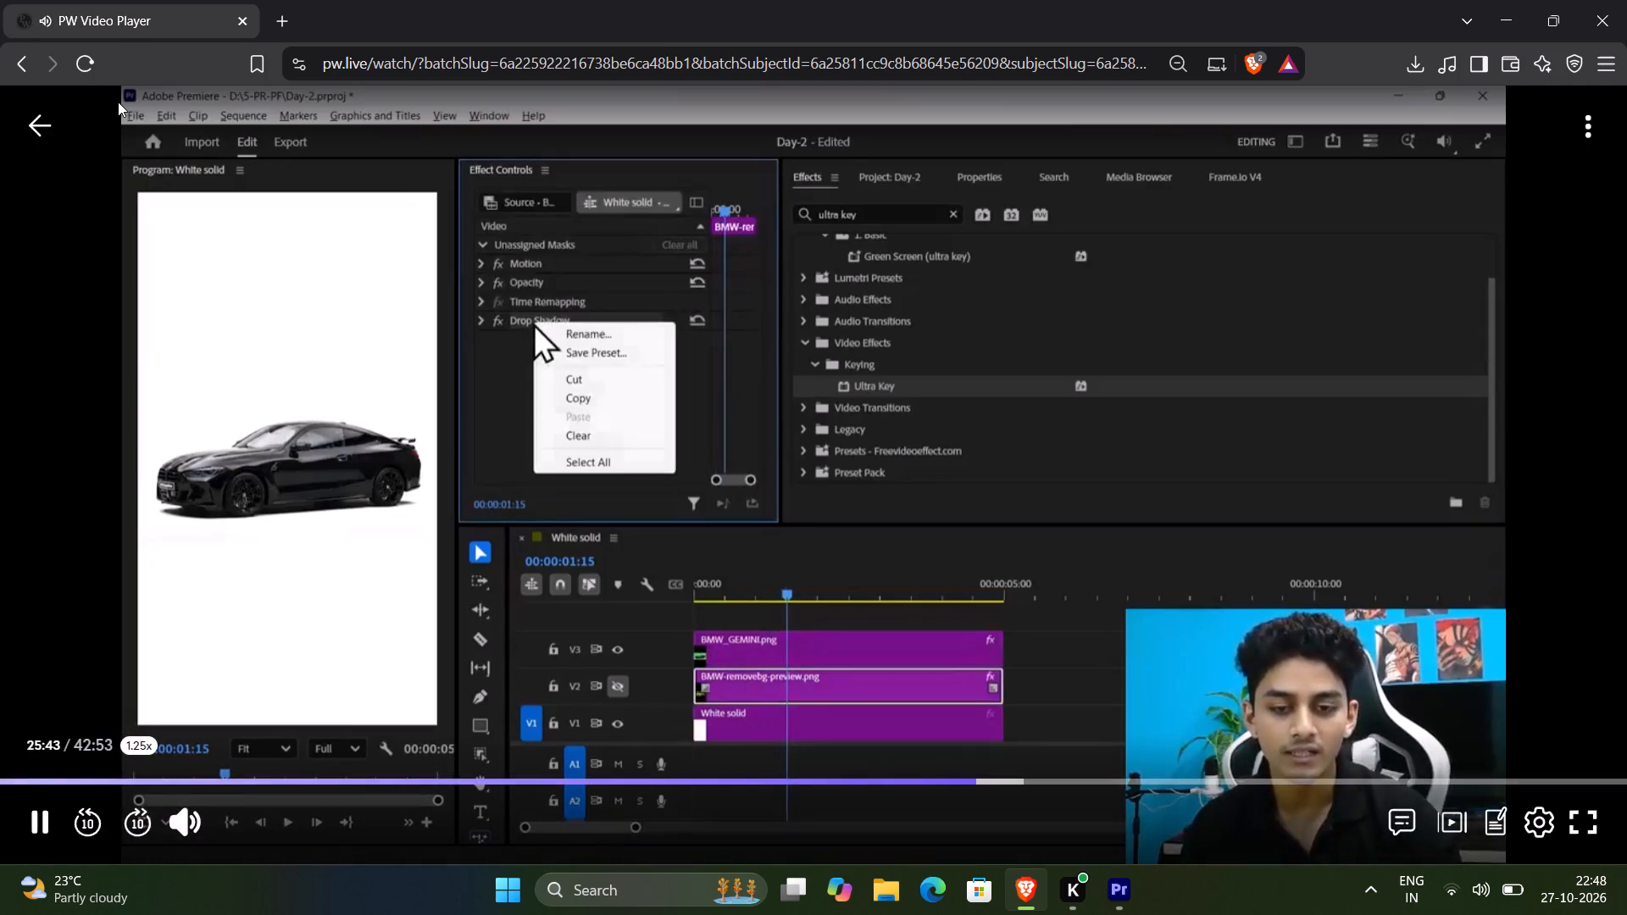
click(139, 57)
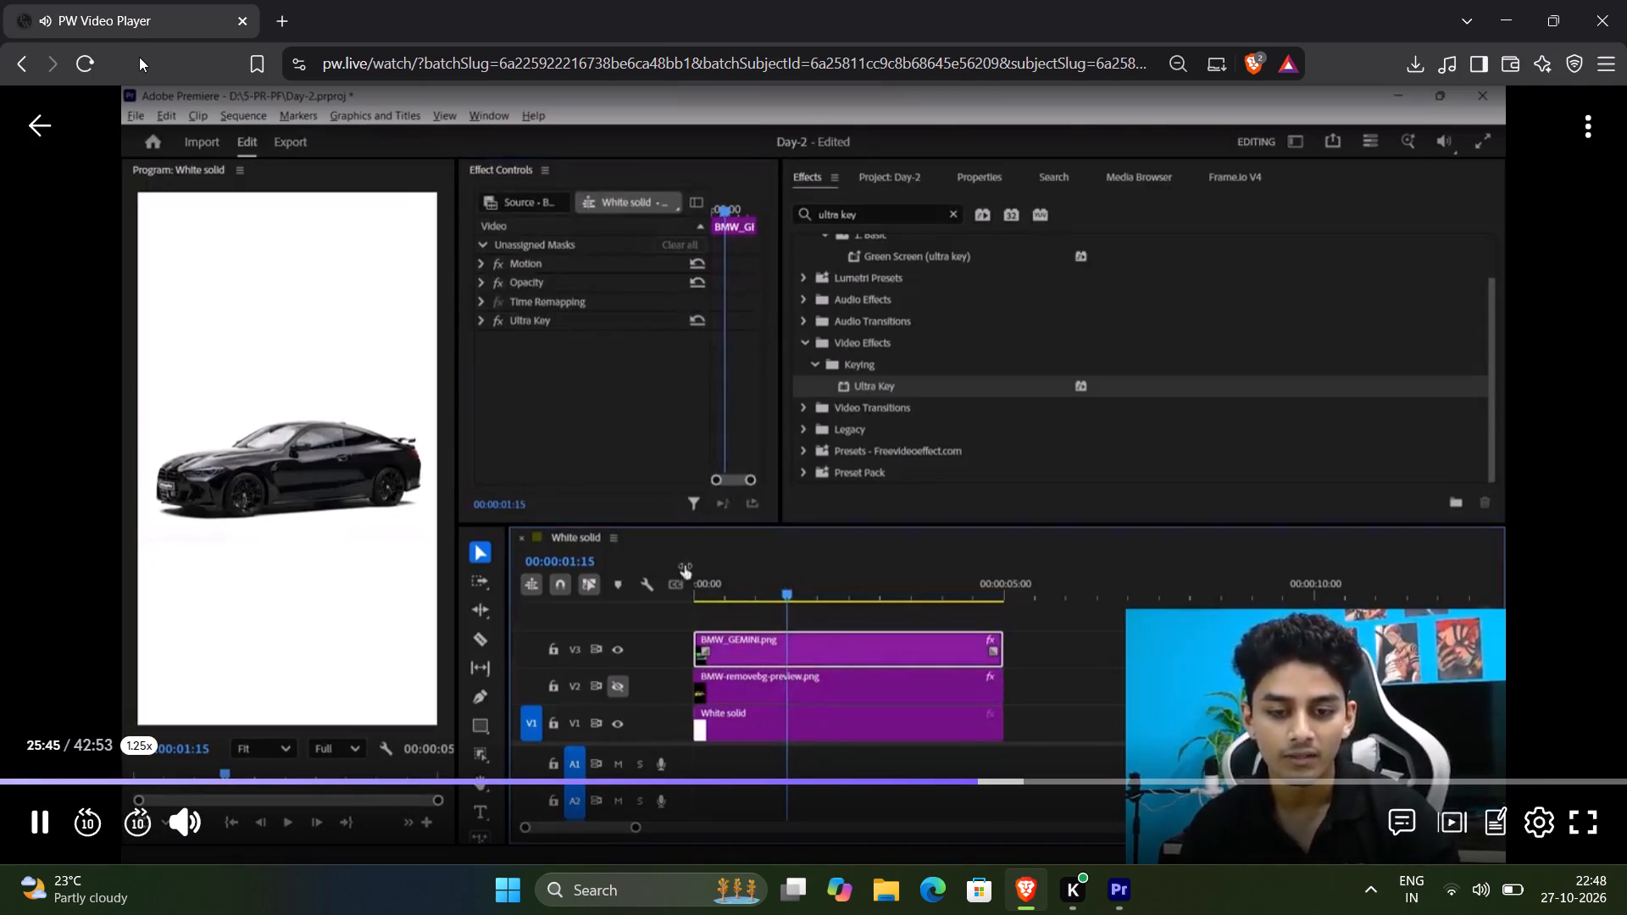
click(263, 104)
click(1000, 548)
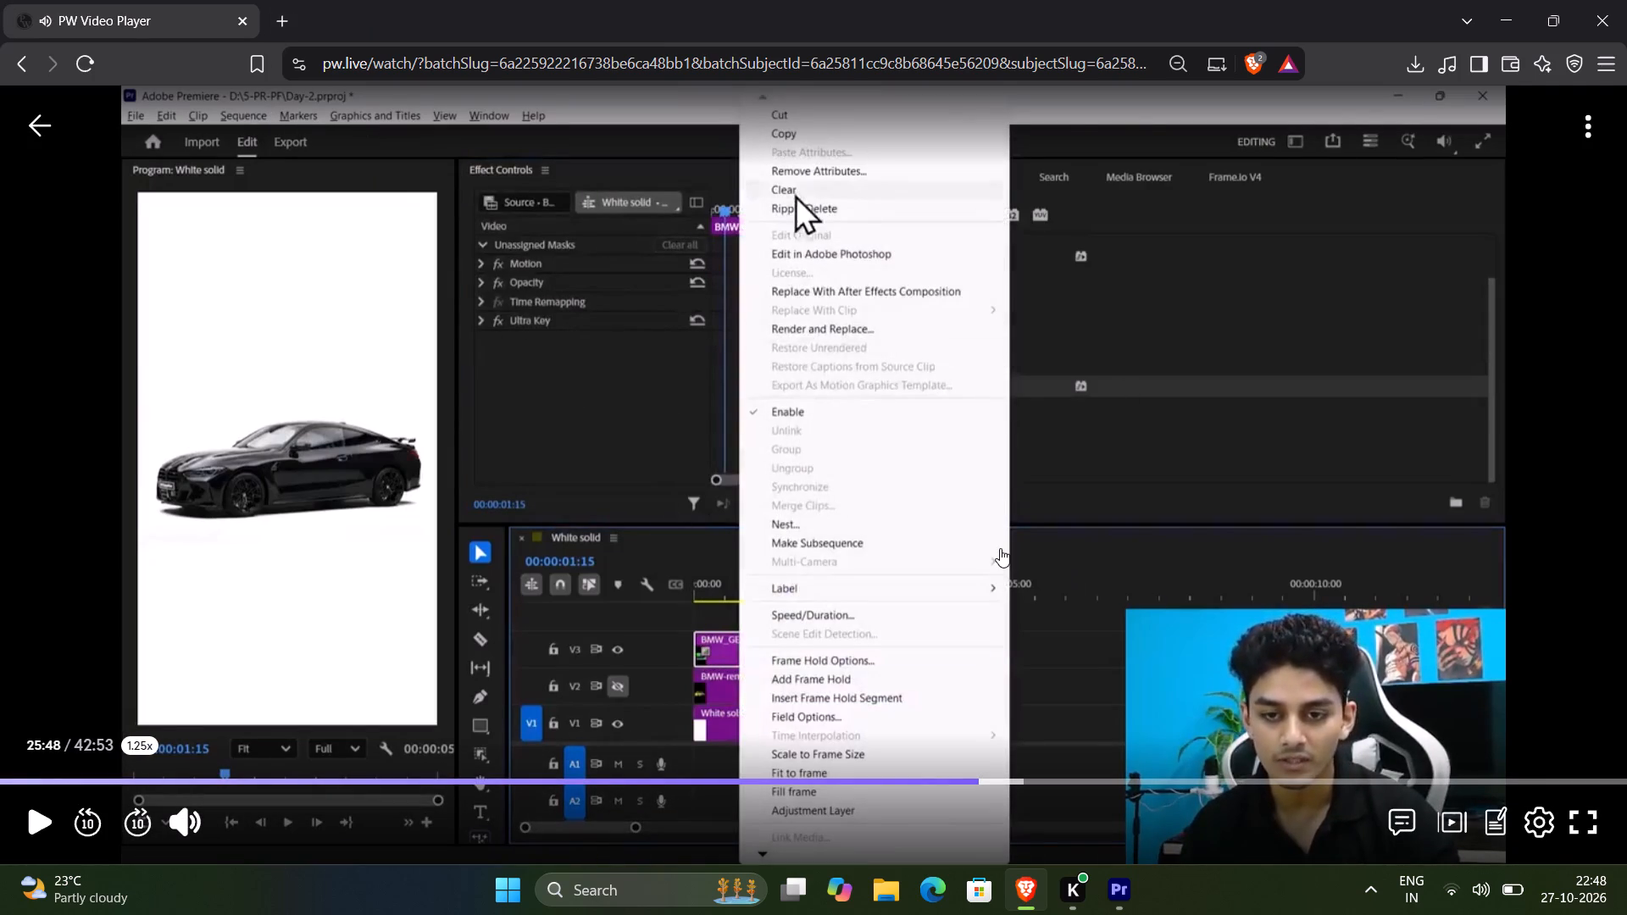
Copy the Drop Shadow effect from the V2 Bmw_yellow clip in Premiere, rechecking the tutorial, and paste it onto the Gemini image clip on V3.
key(alt+Tab)
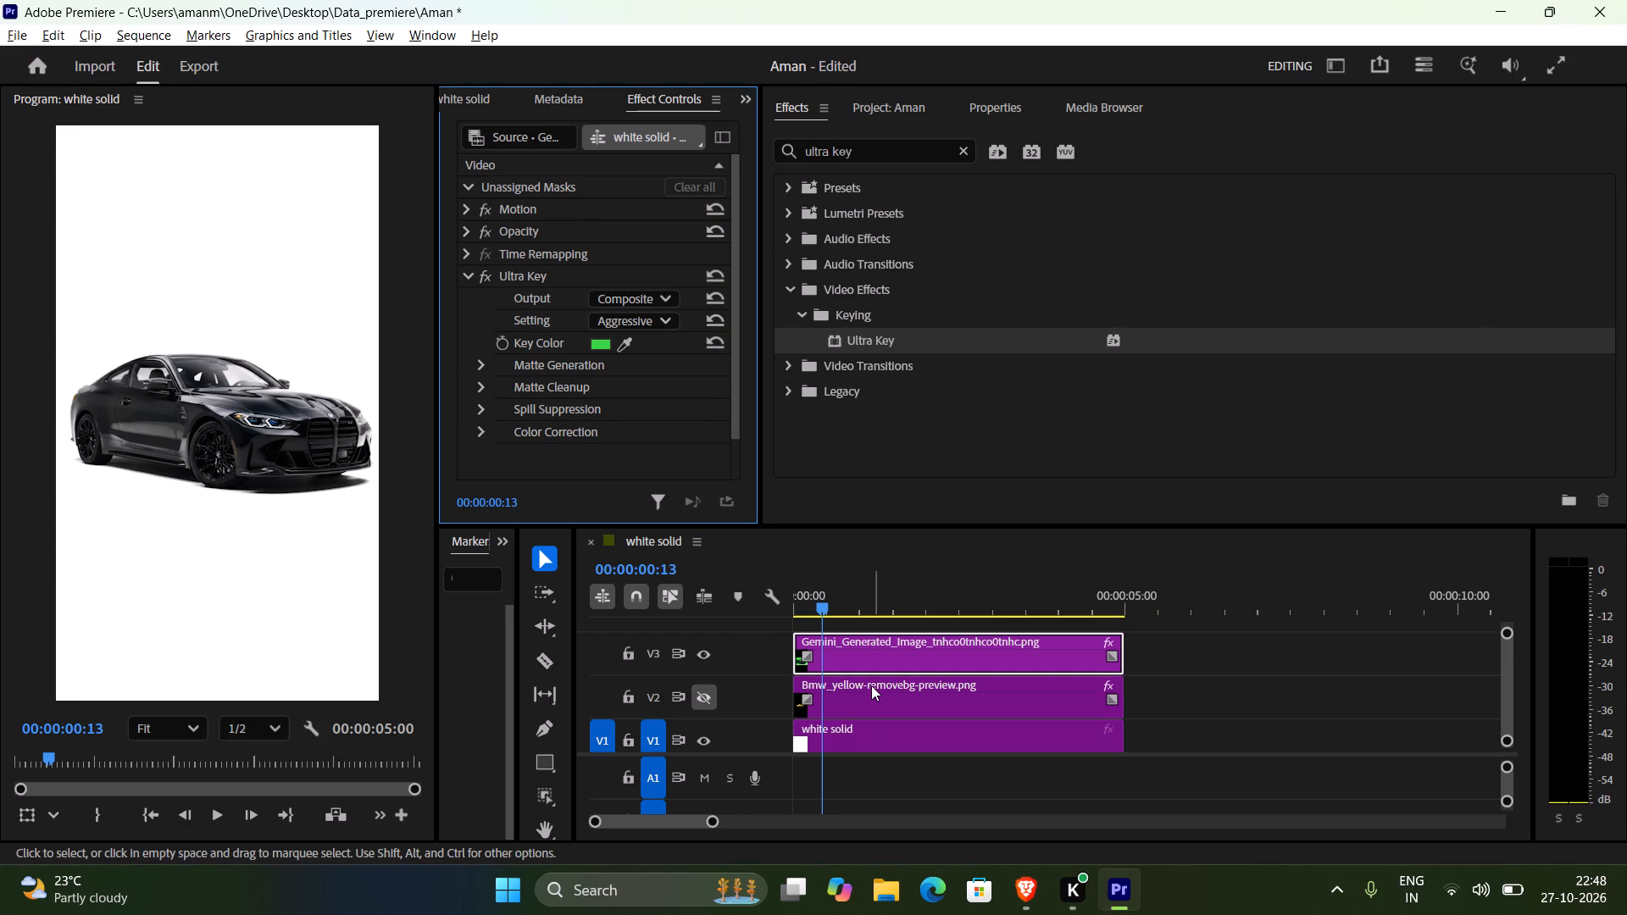
click(871, 685)
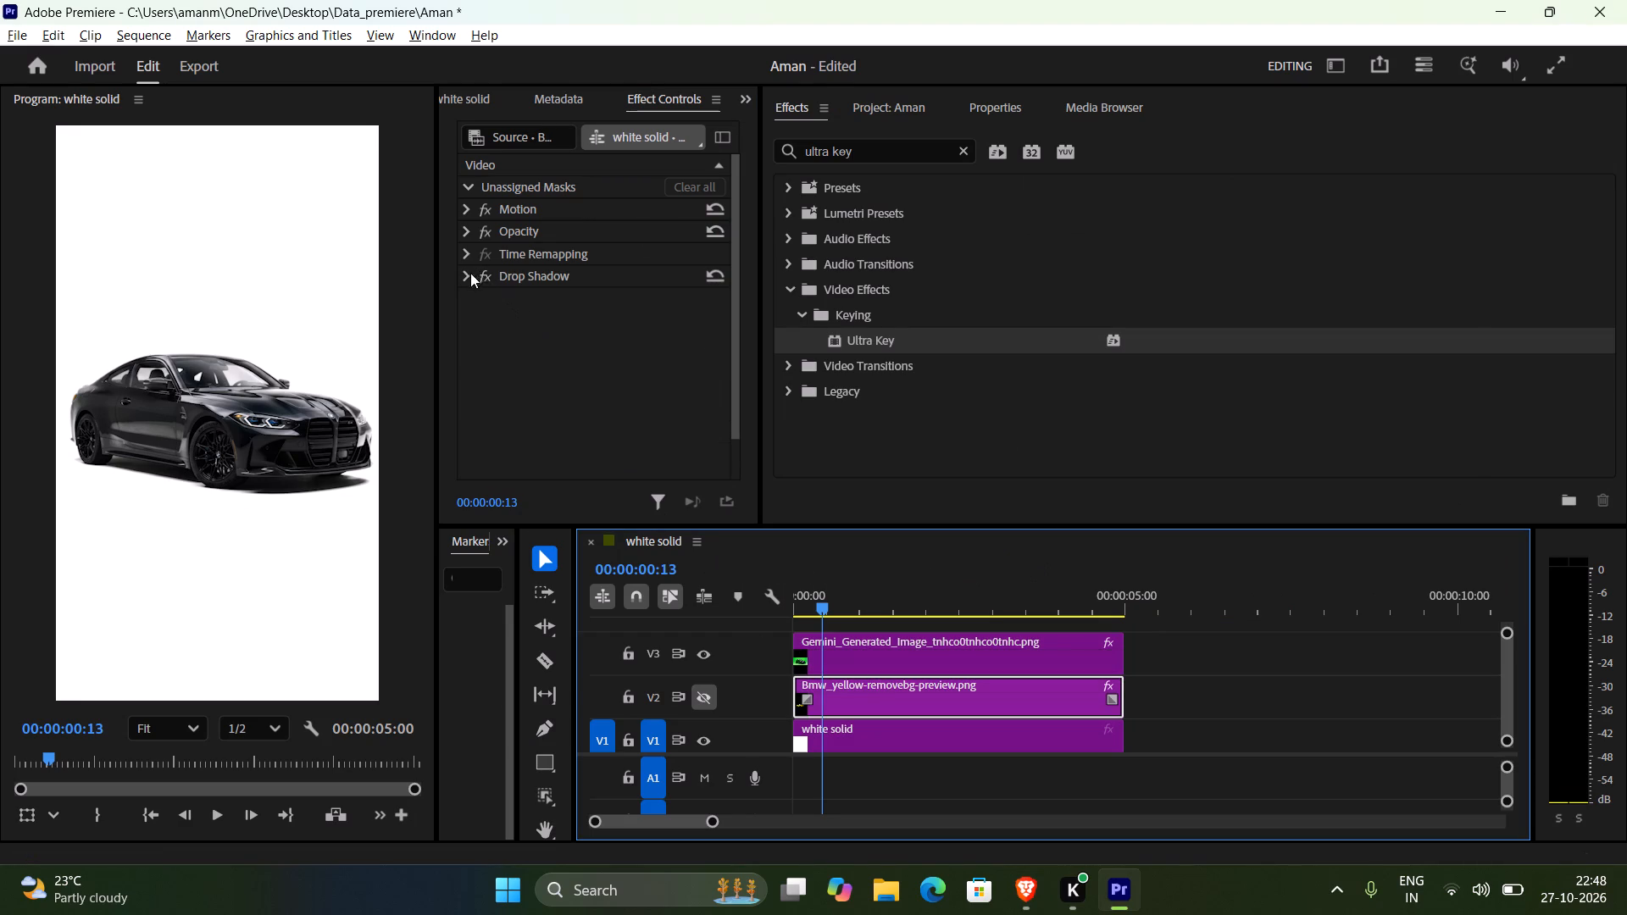
key(alt+Tab)
key(Left)
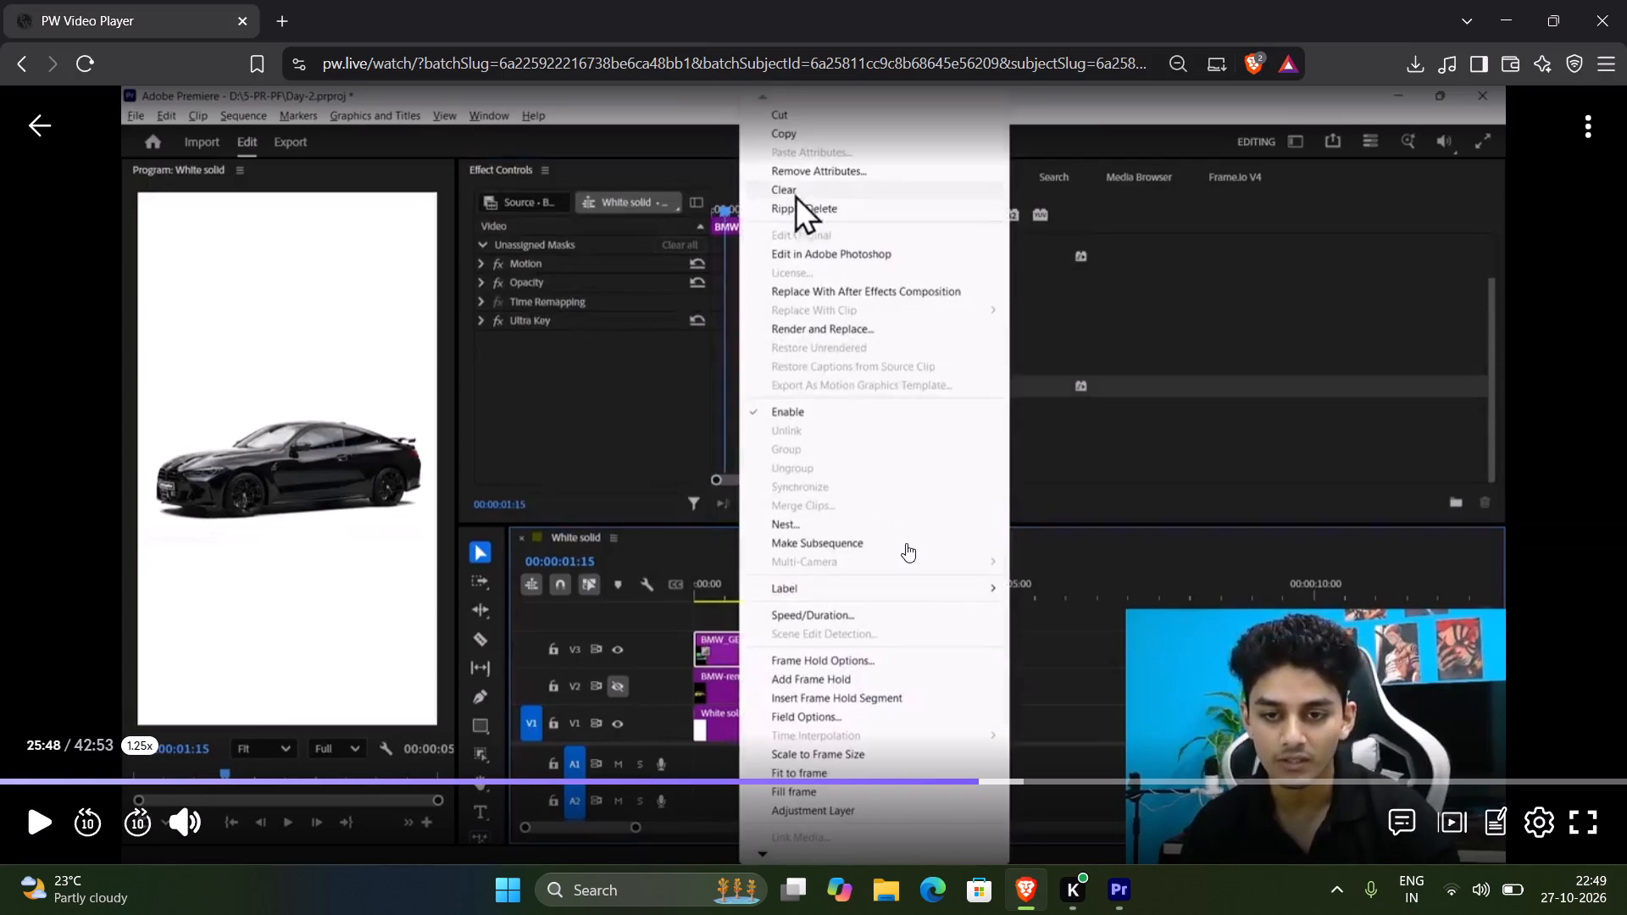
key(Left)
key(Left)
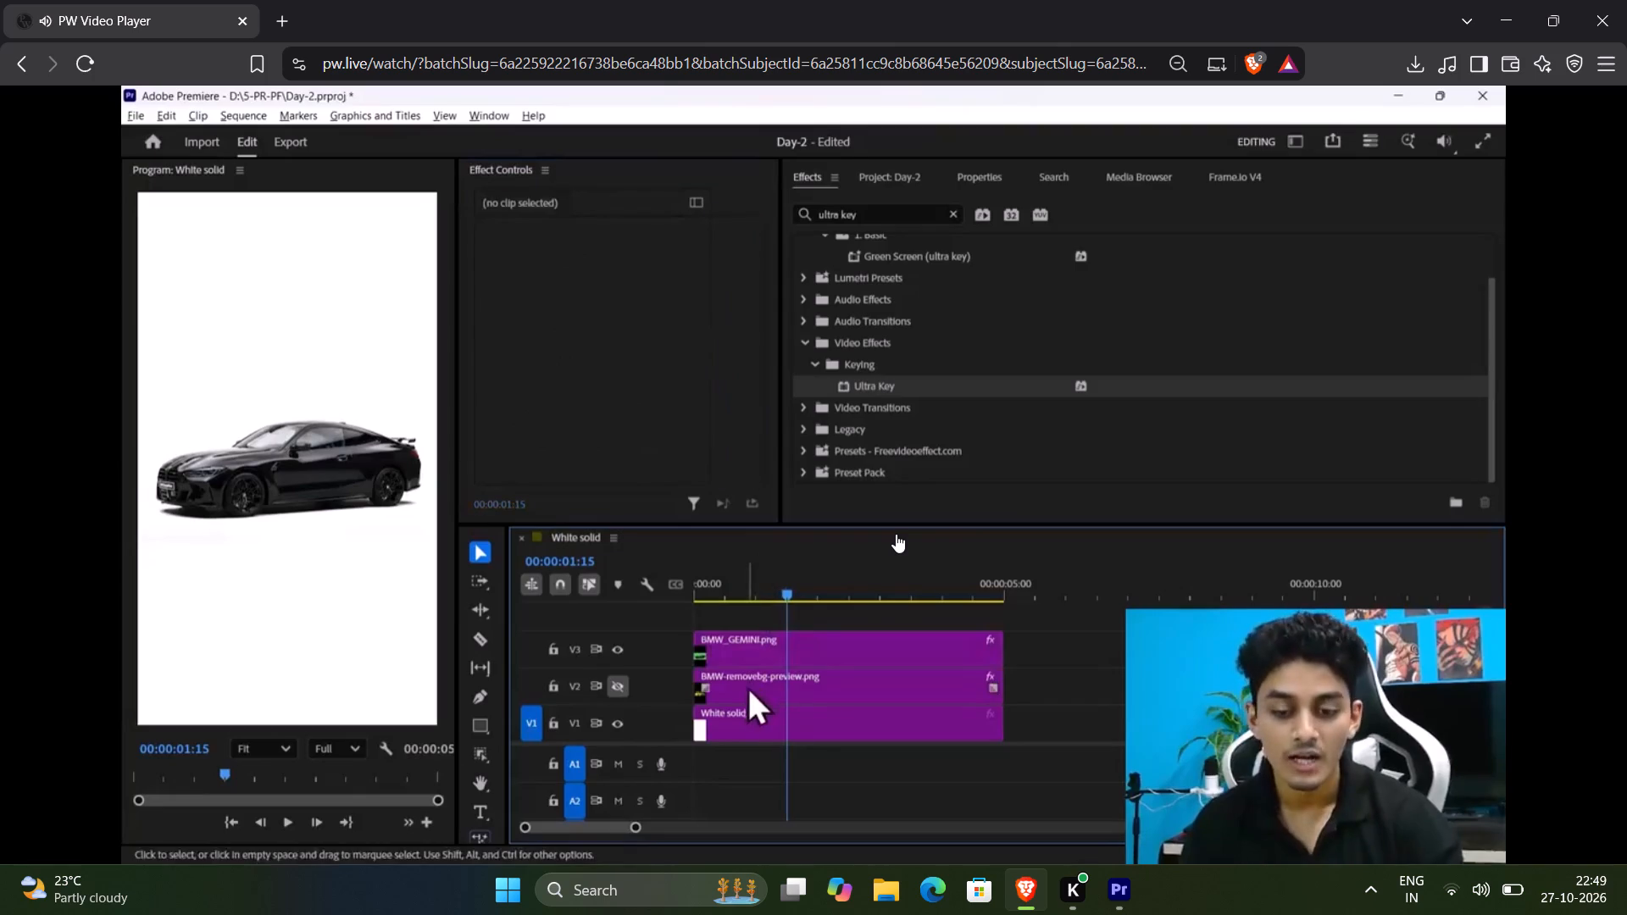
click(823, 544)
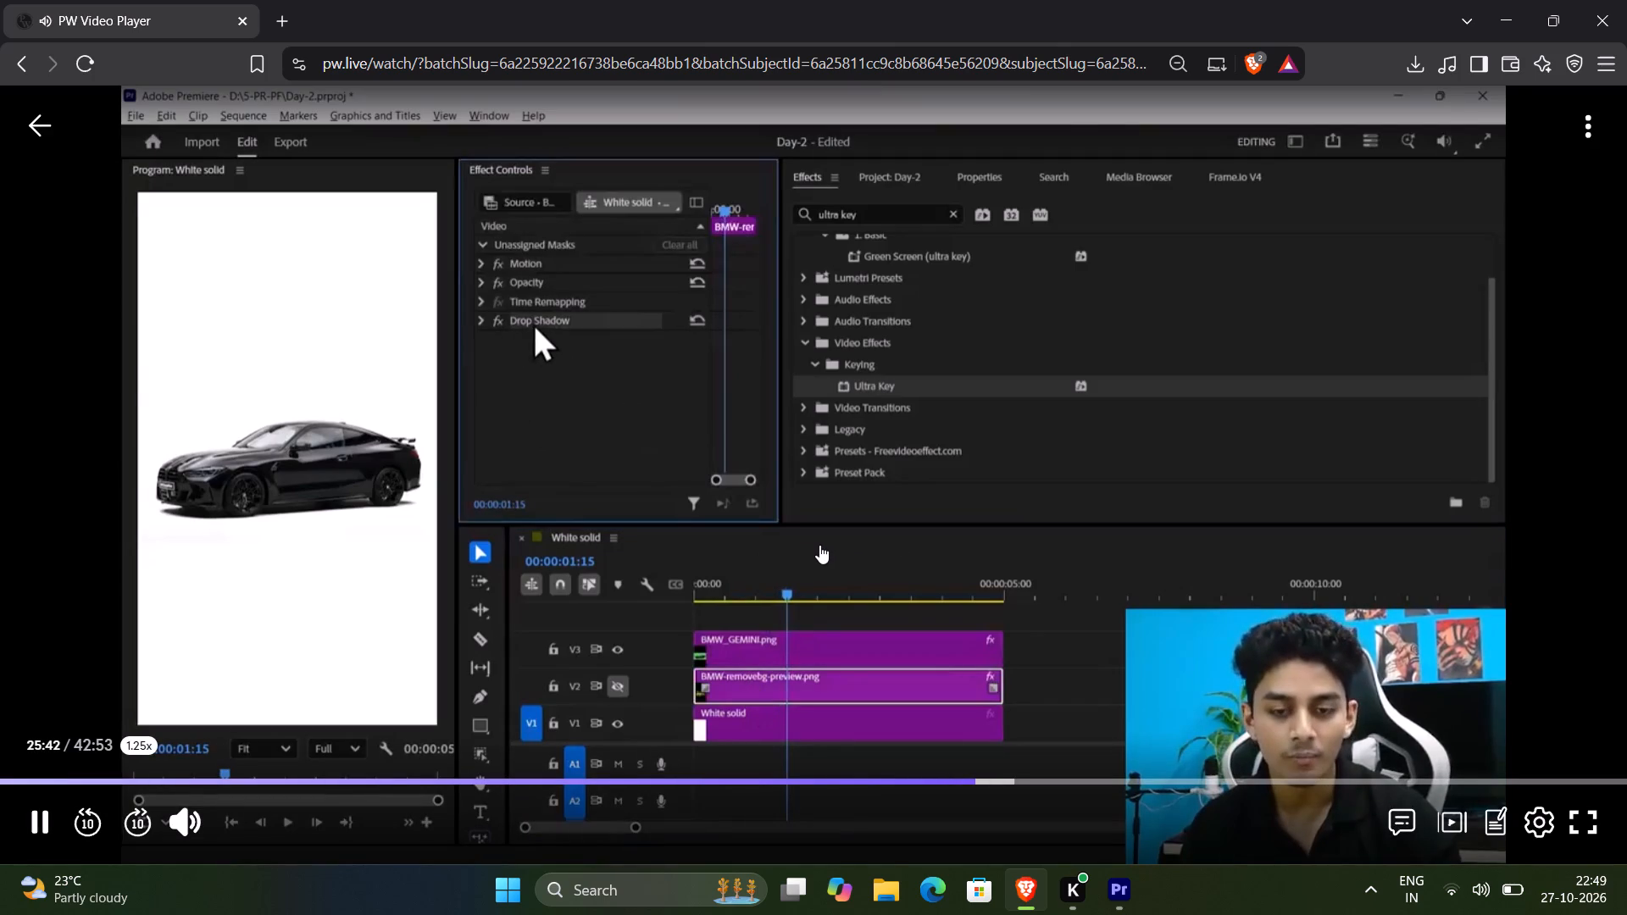
key(alt+Tab)
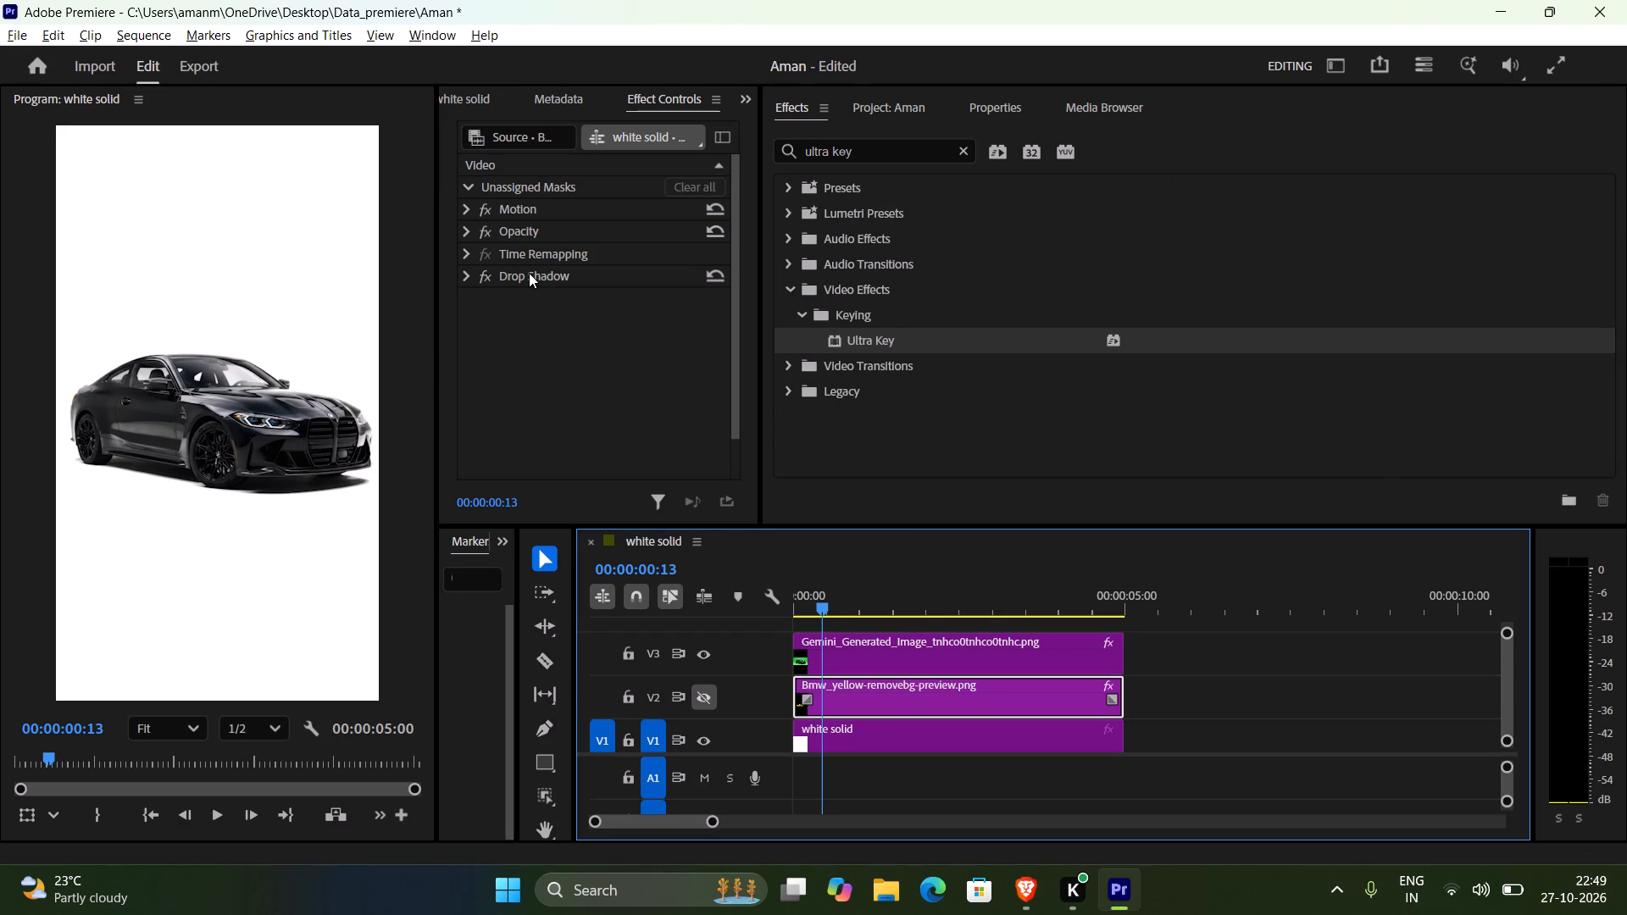
click(529, 273)
key(ctrl+c)
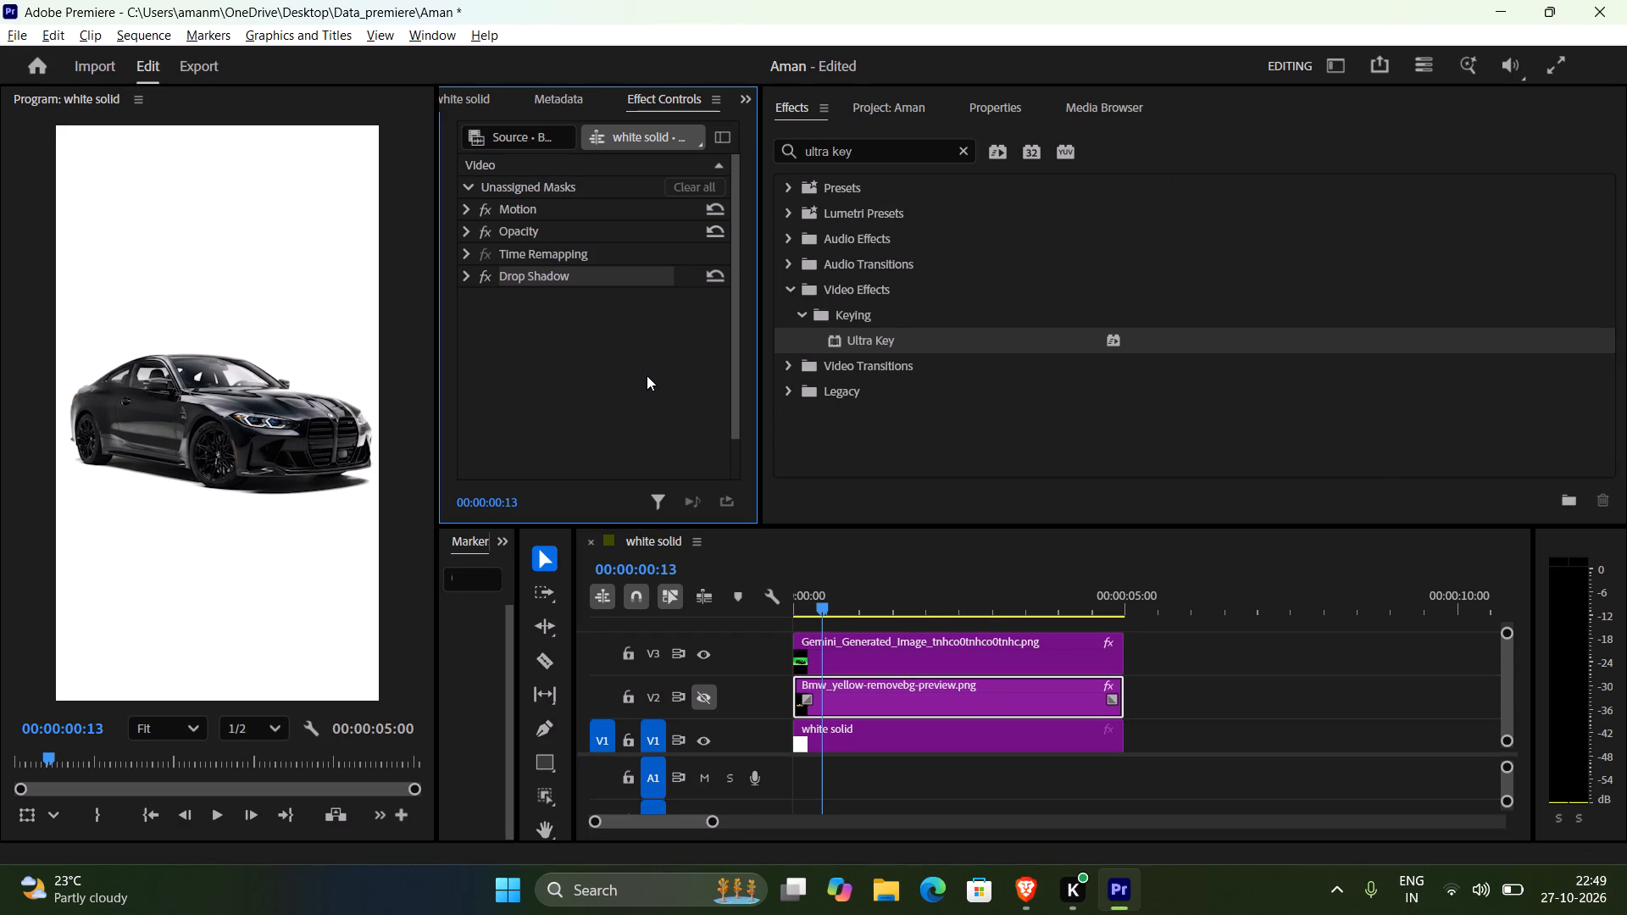
click(894, 647)
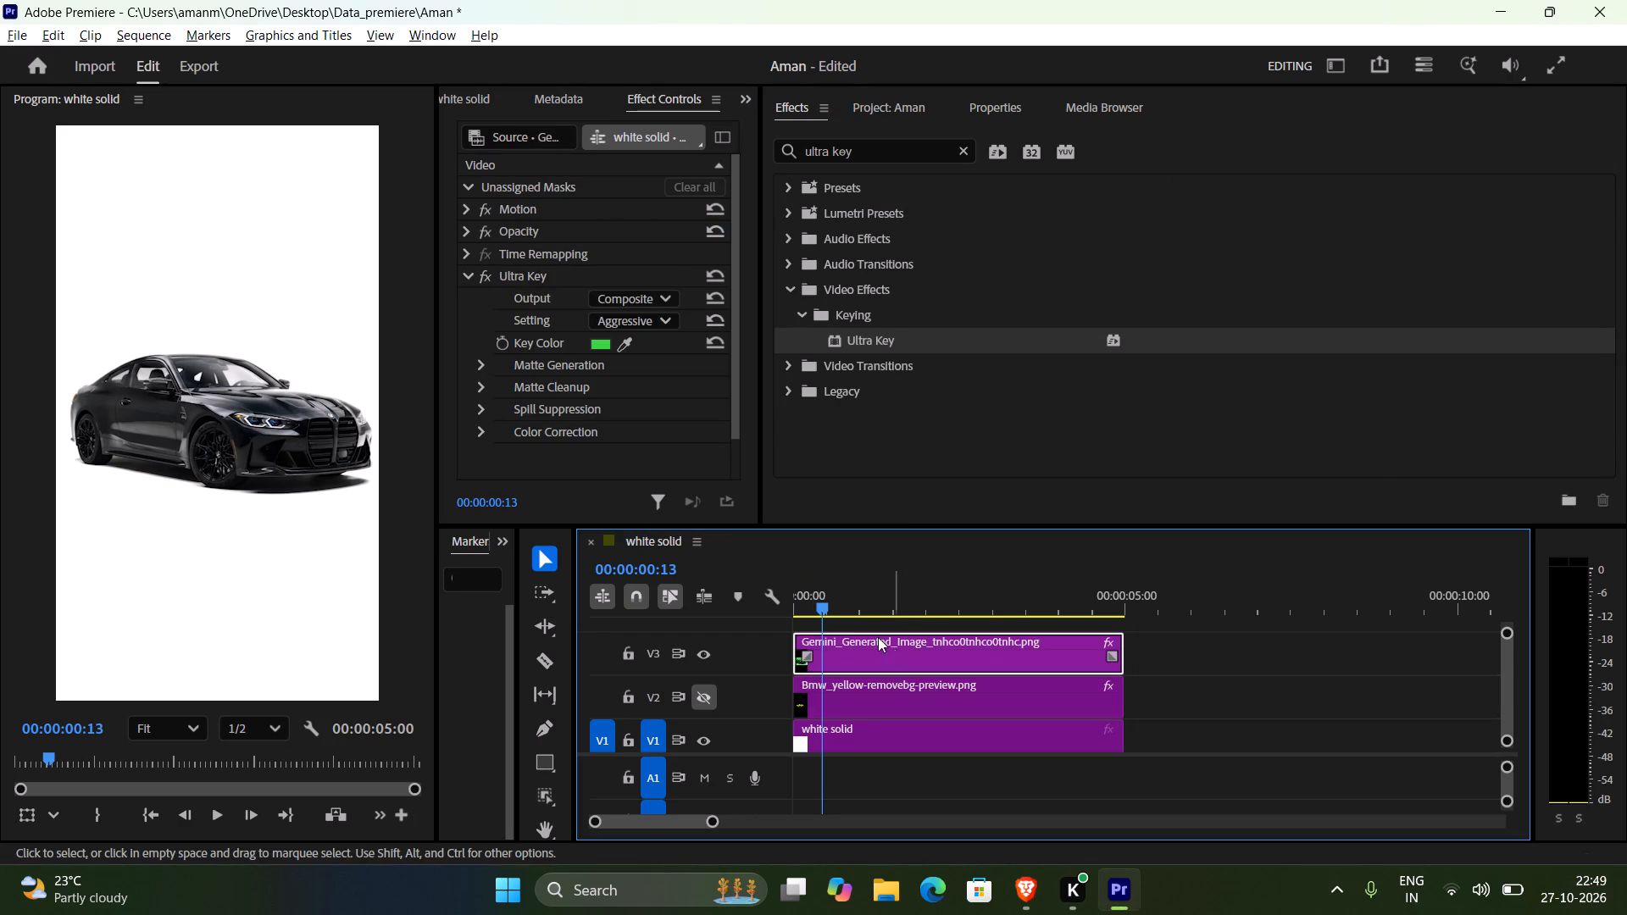
click(599, 458)
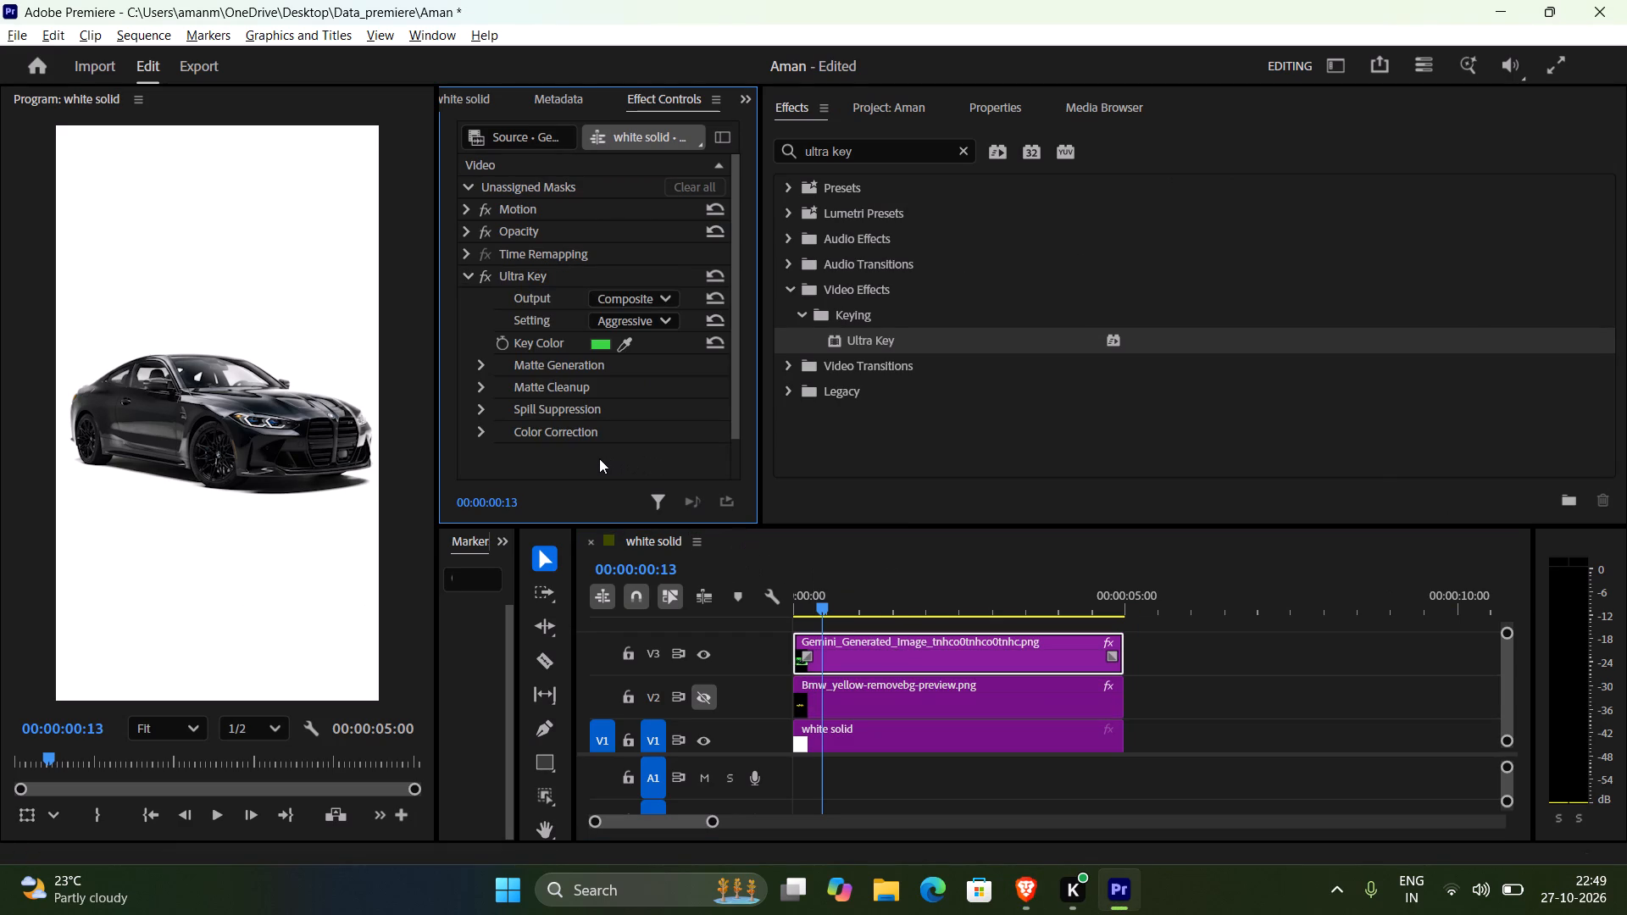
key(ctrl+v)
Return to the tutorial in Brave and watch how Drop Shadow is ordered relative to Ultra Key, comparing with the Premiere project.
key(alt+Tab)
click(725, 478)
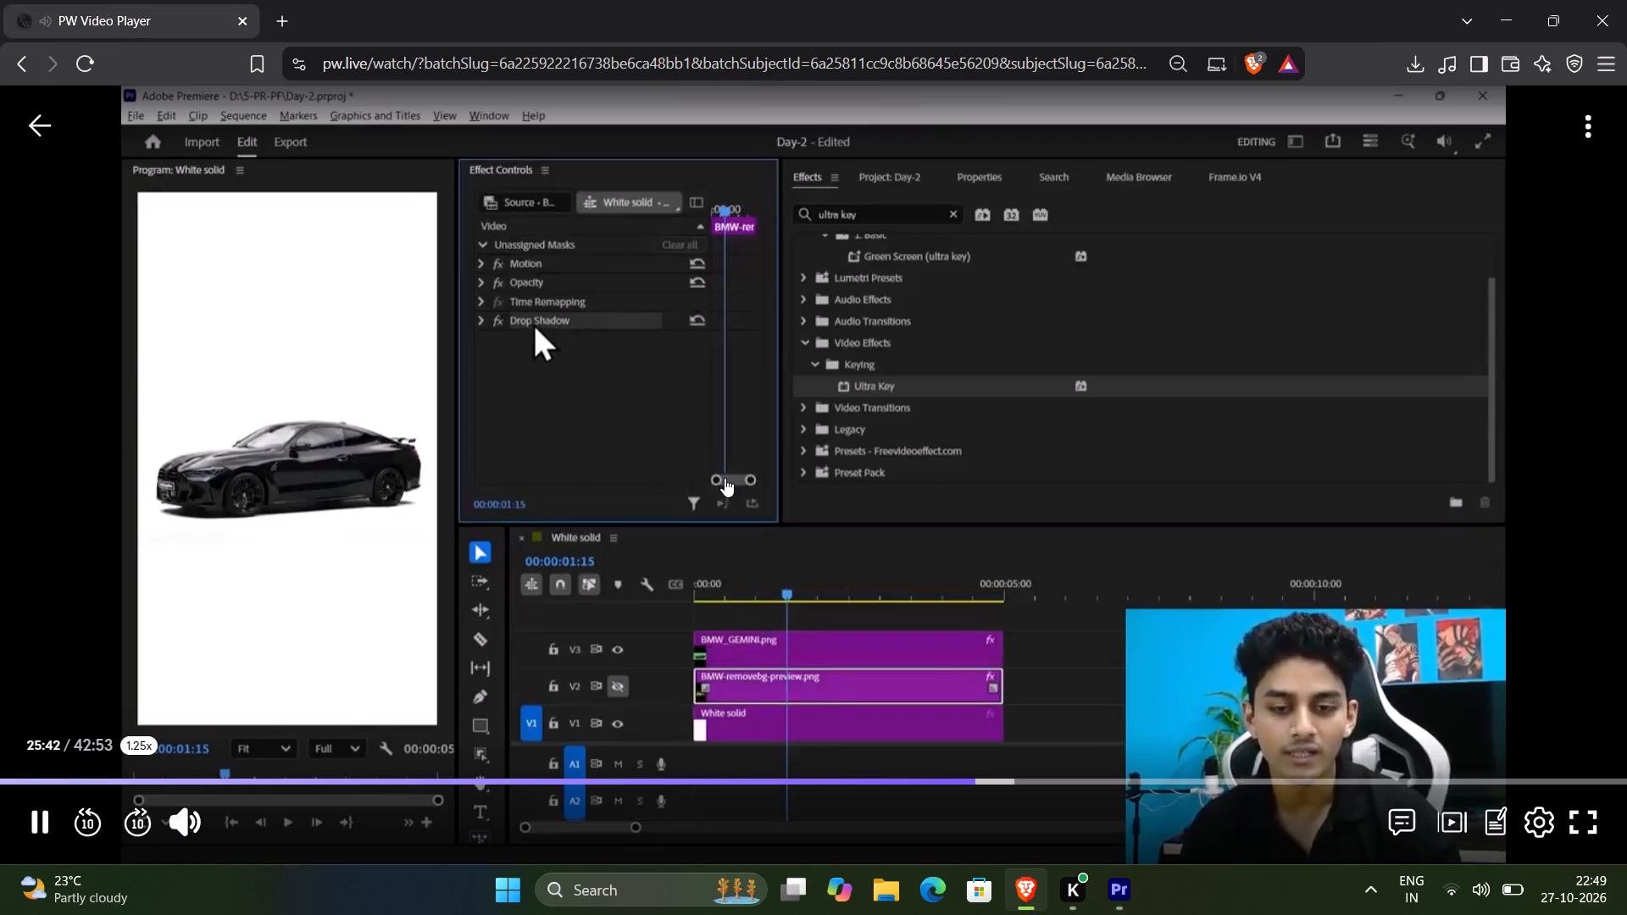
key(alt+Tab)
key(alt+Tab)
key(alt+Tab)
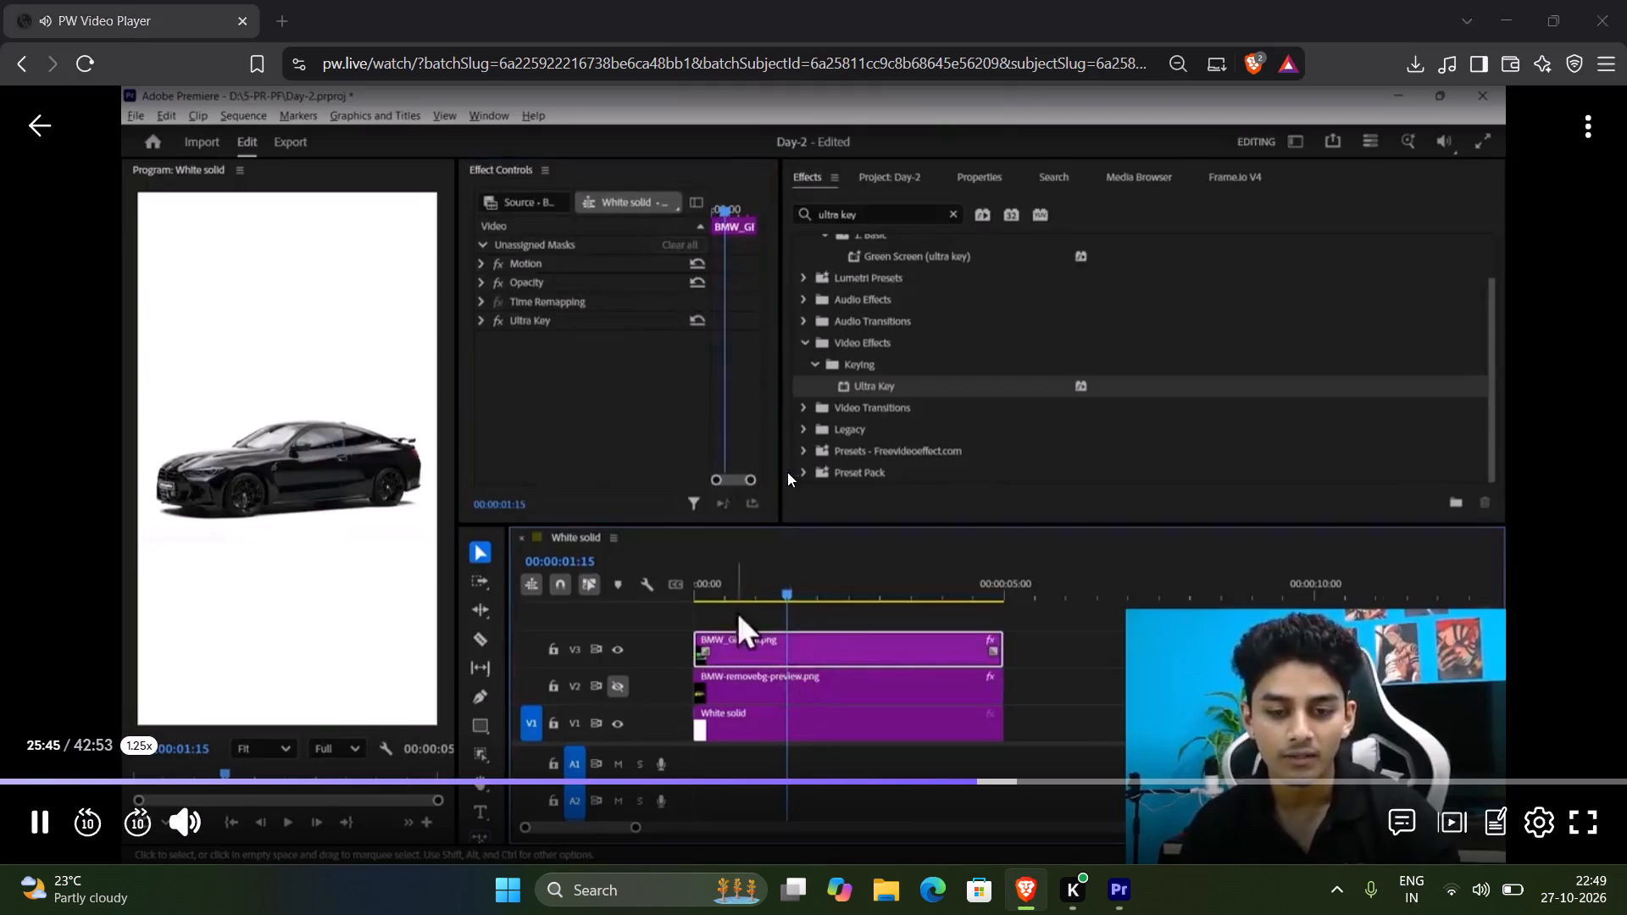
key(alt+Tab)
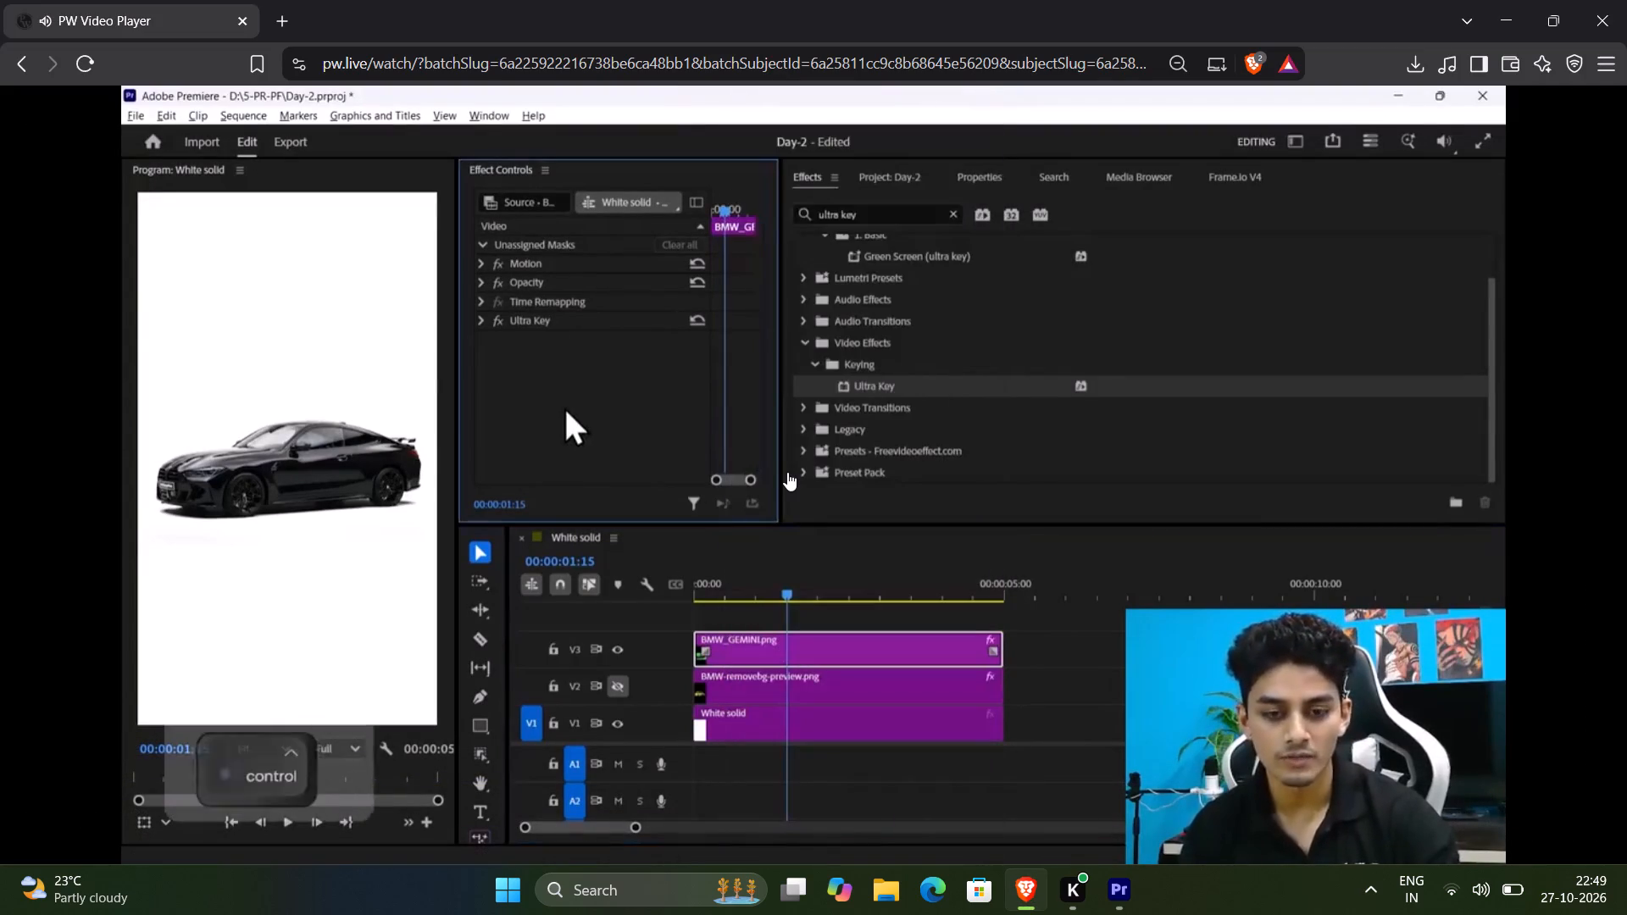
key(alt+Tab)
key(alt+Tab)
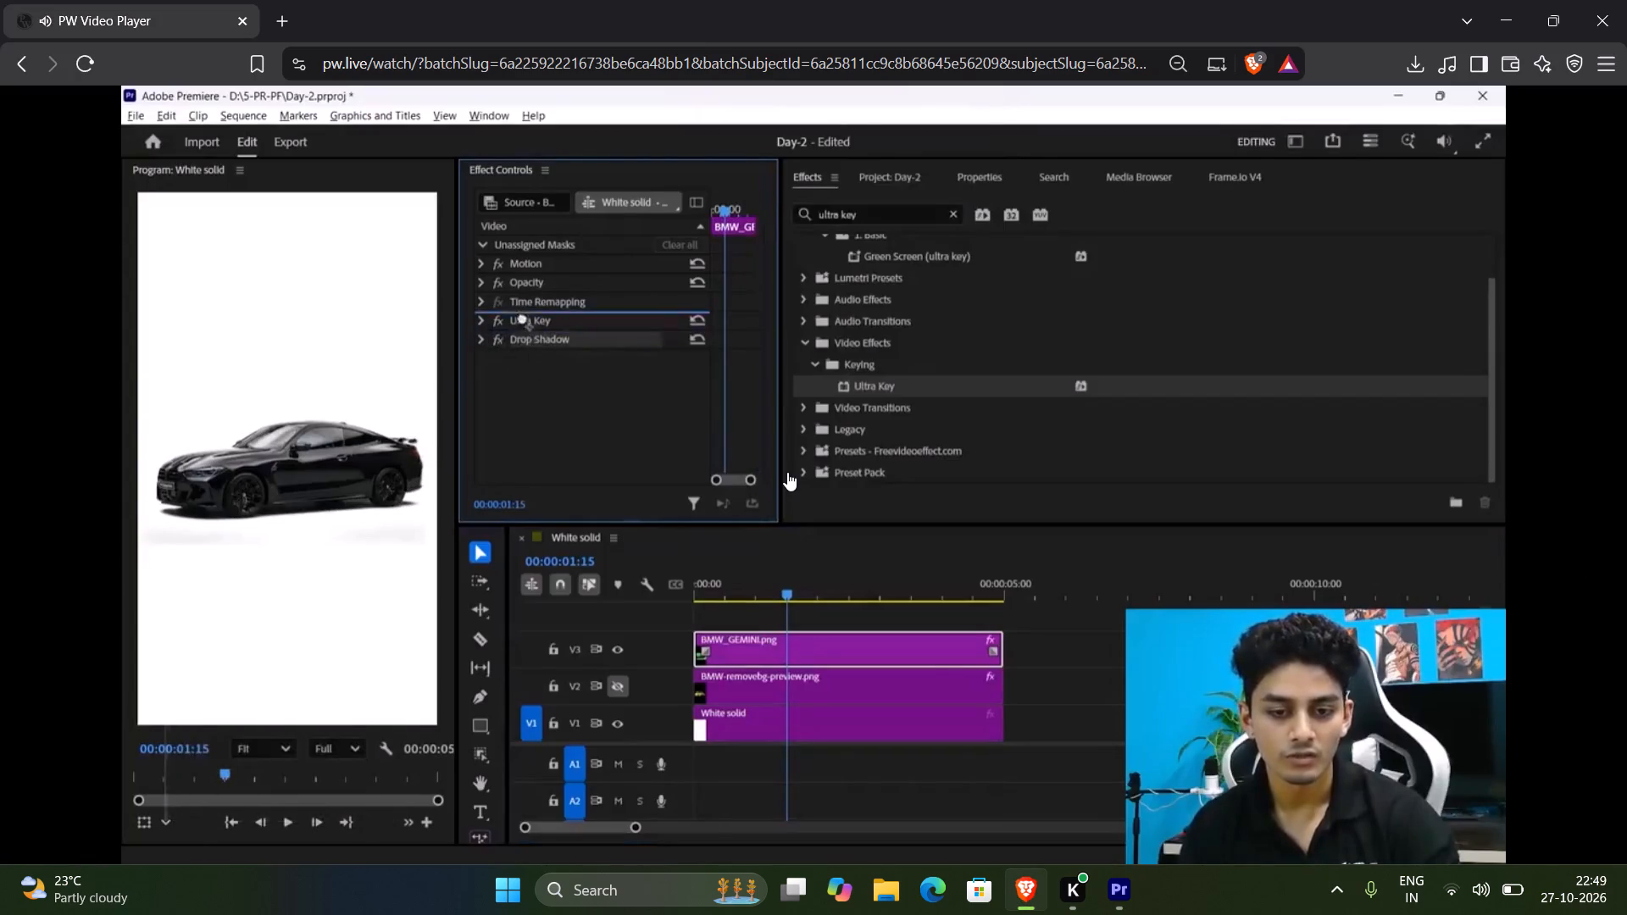
key(alt+Tab)
key(alt+Tab)
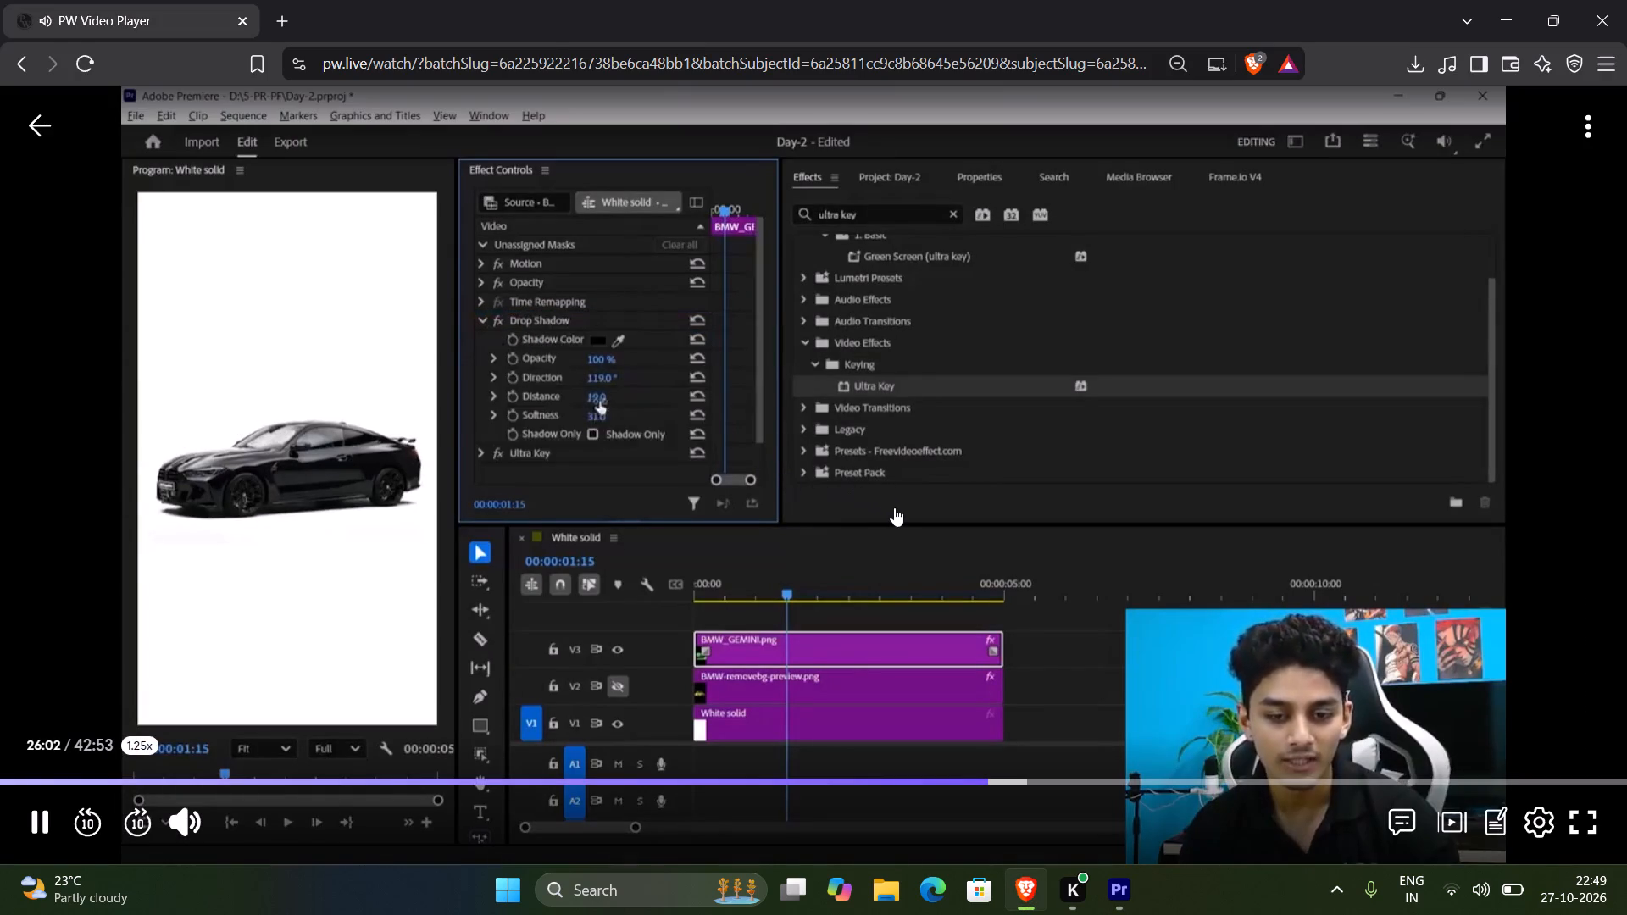
click(894, 507)
Collapse Ultra Key in the V3 clip's effects in Premiere and move Drop Shadow above it.
key(alt+Tab)
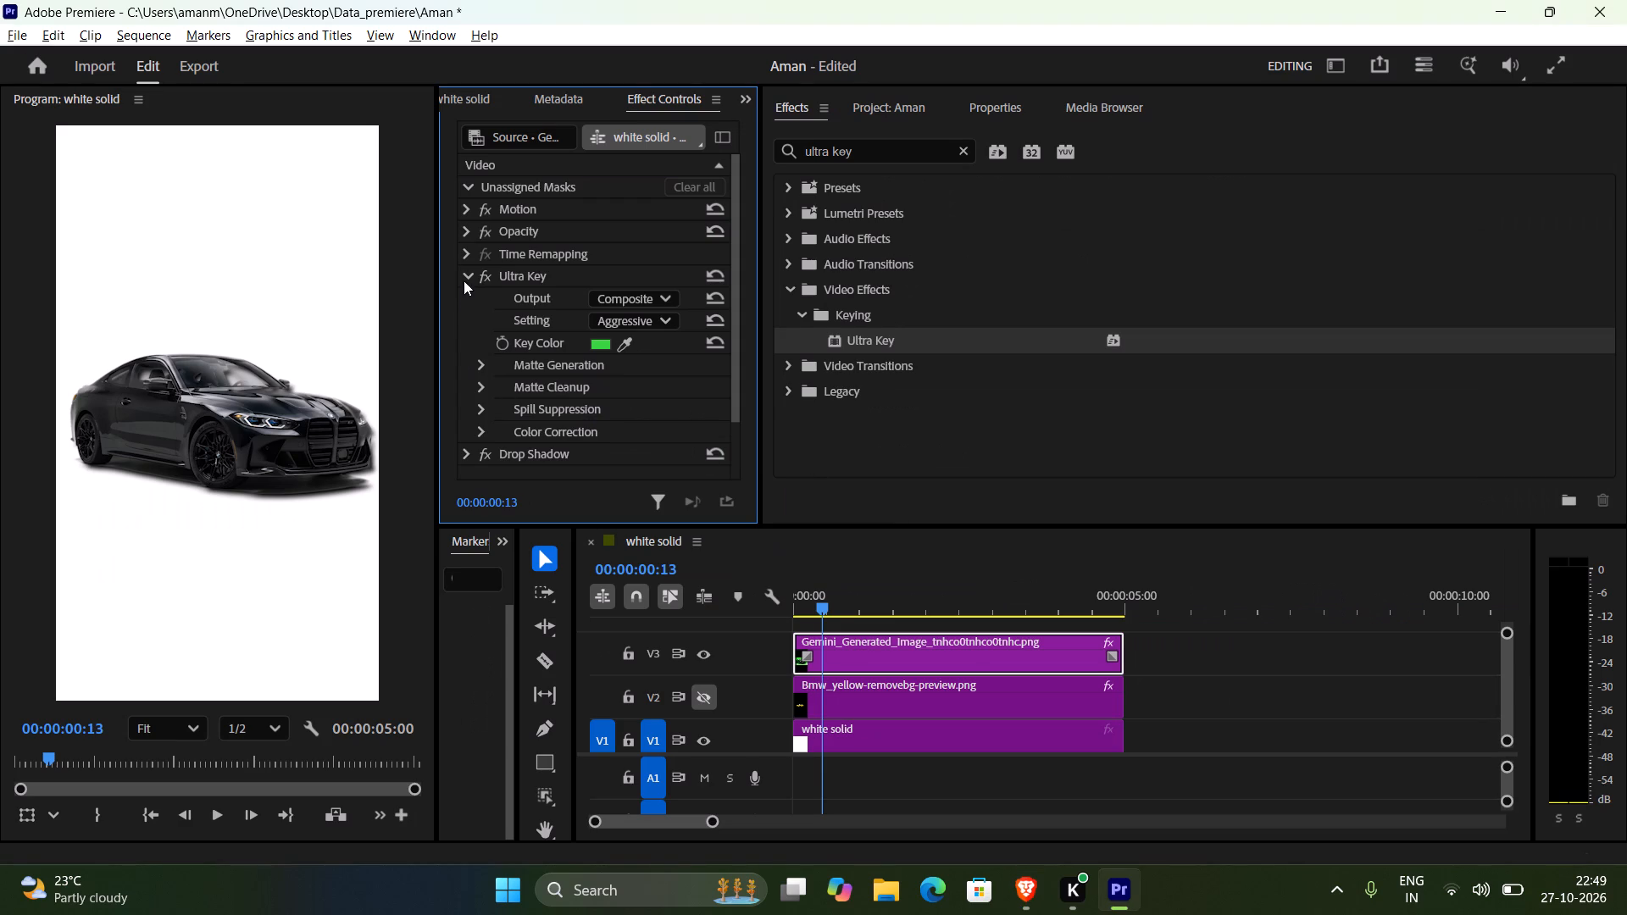
click(464, 275)
drag(514, 304, 511, 257)
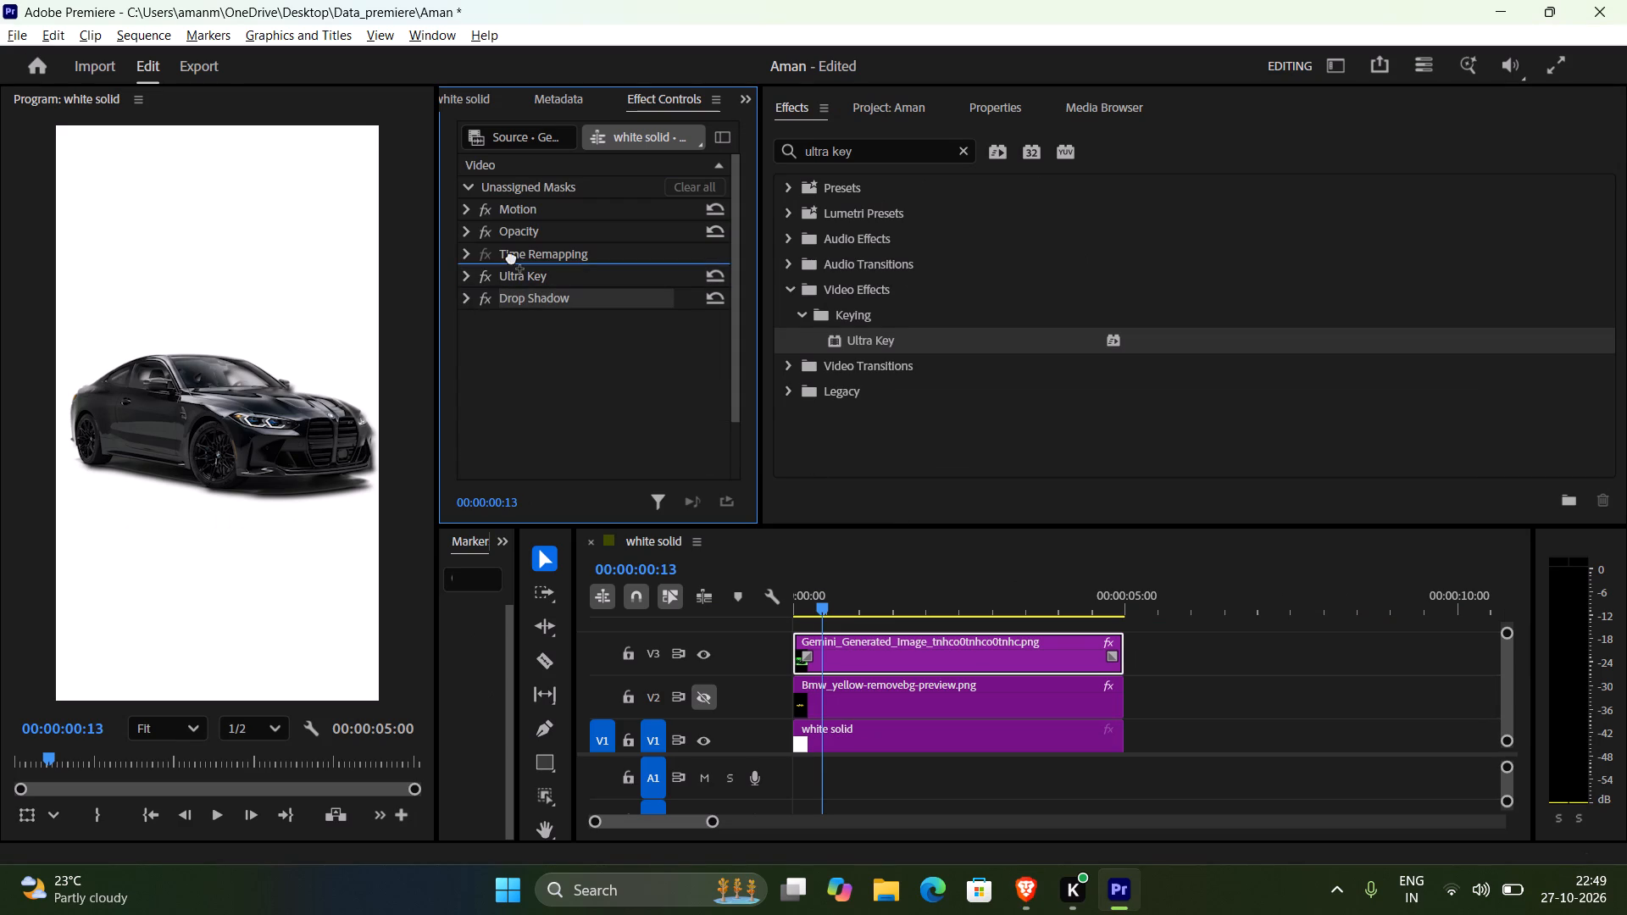
drag(511, 257, 520, 280)
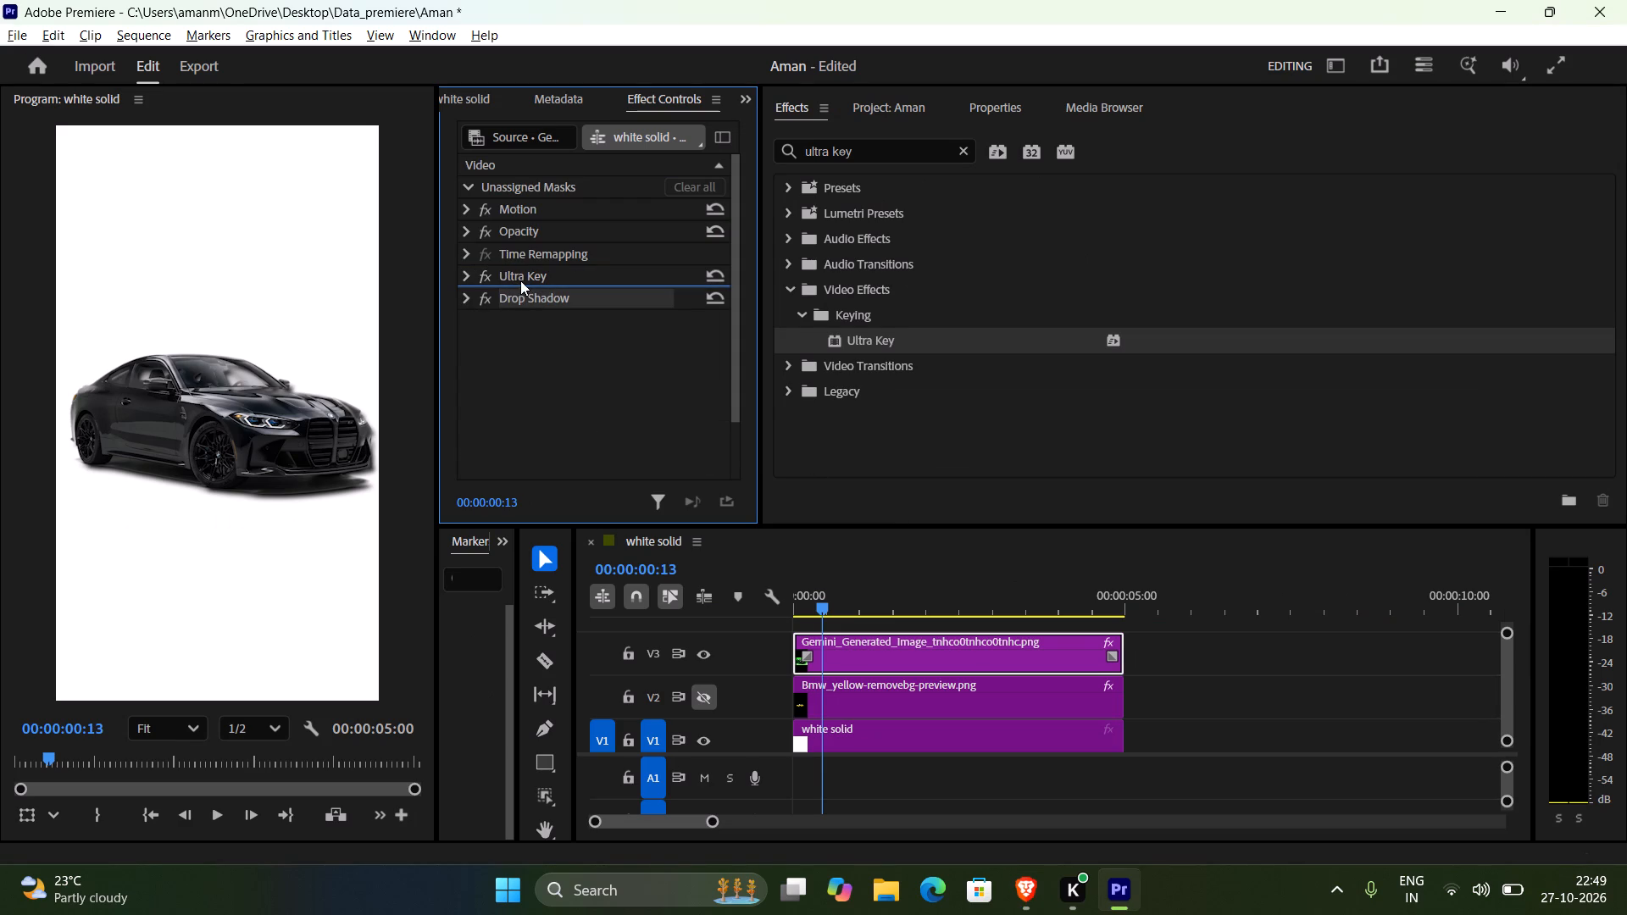
drag(547, 301, 501, 280)
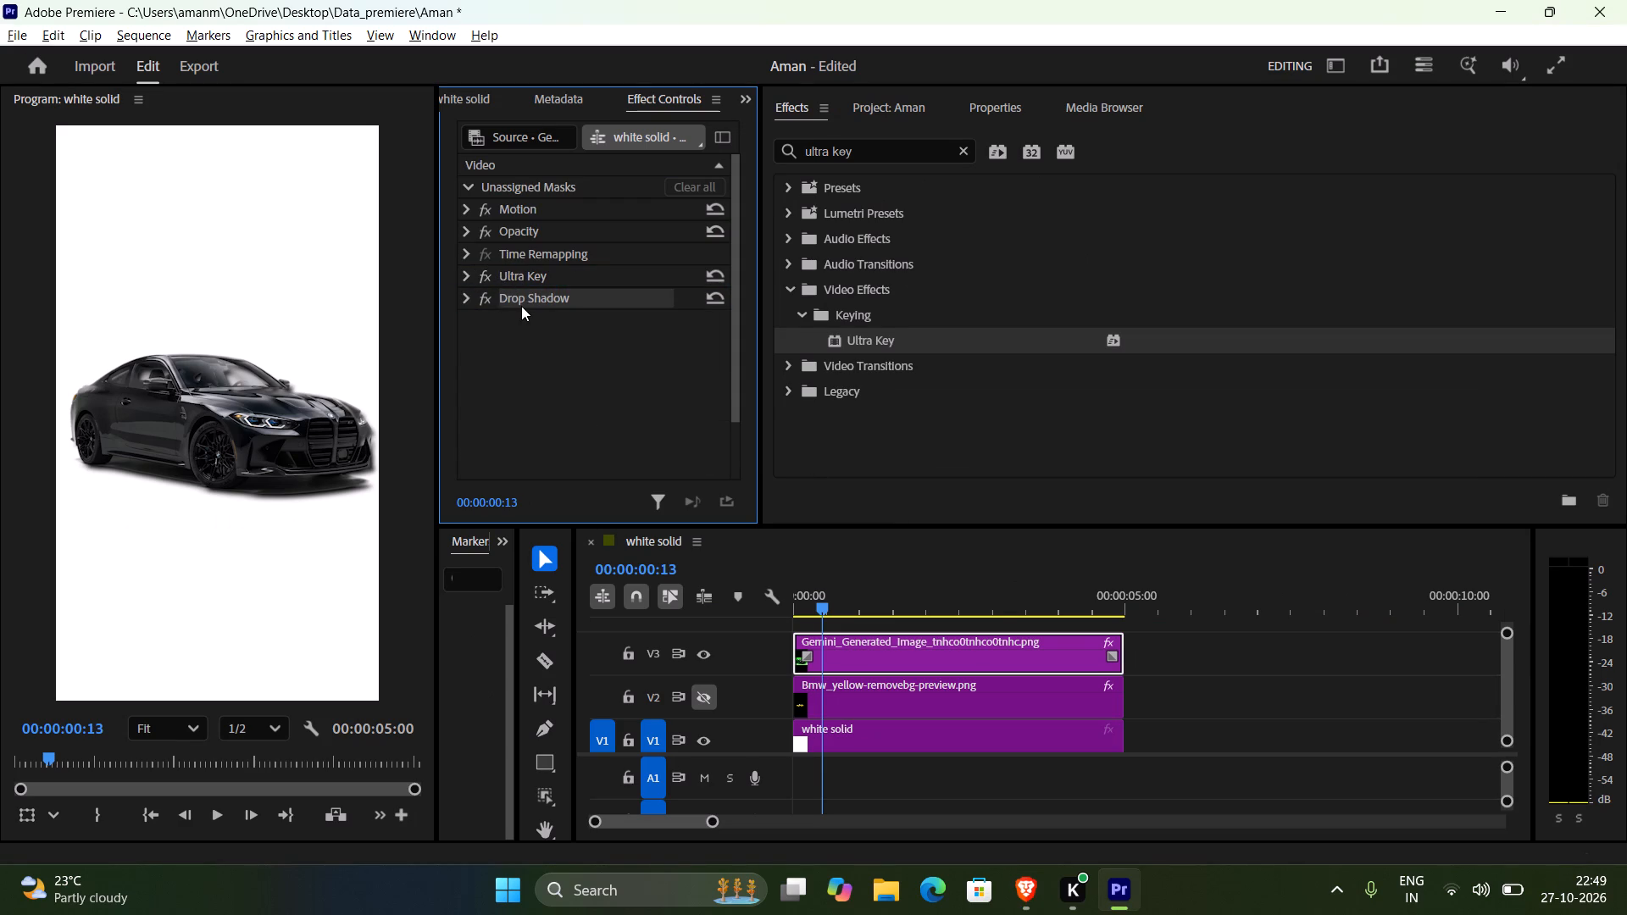
drag(519, 300, 506, 266)
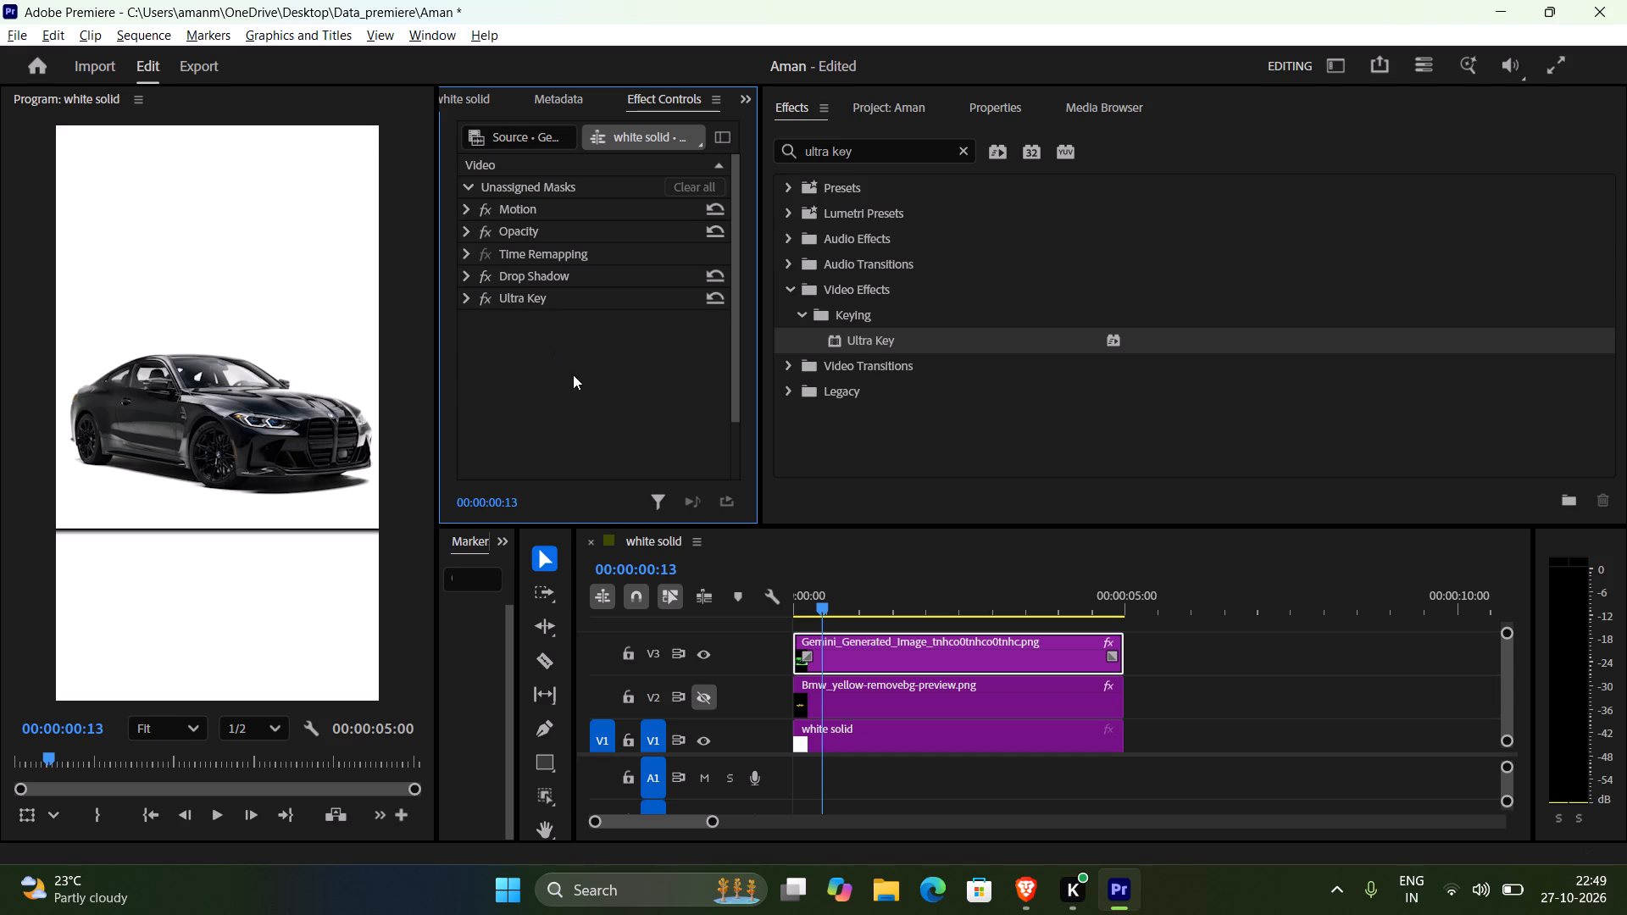
Compare the Premiere result with the tutorial frame in Brave and play the white solid sequence to preview the keyed car.
key(alt+Tab)
key(alt+Tab)
key(alt+Tab)
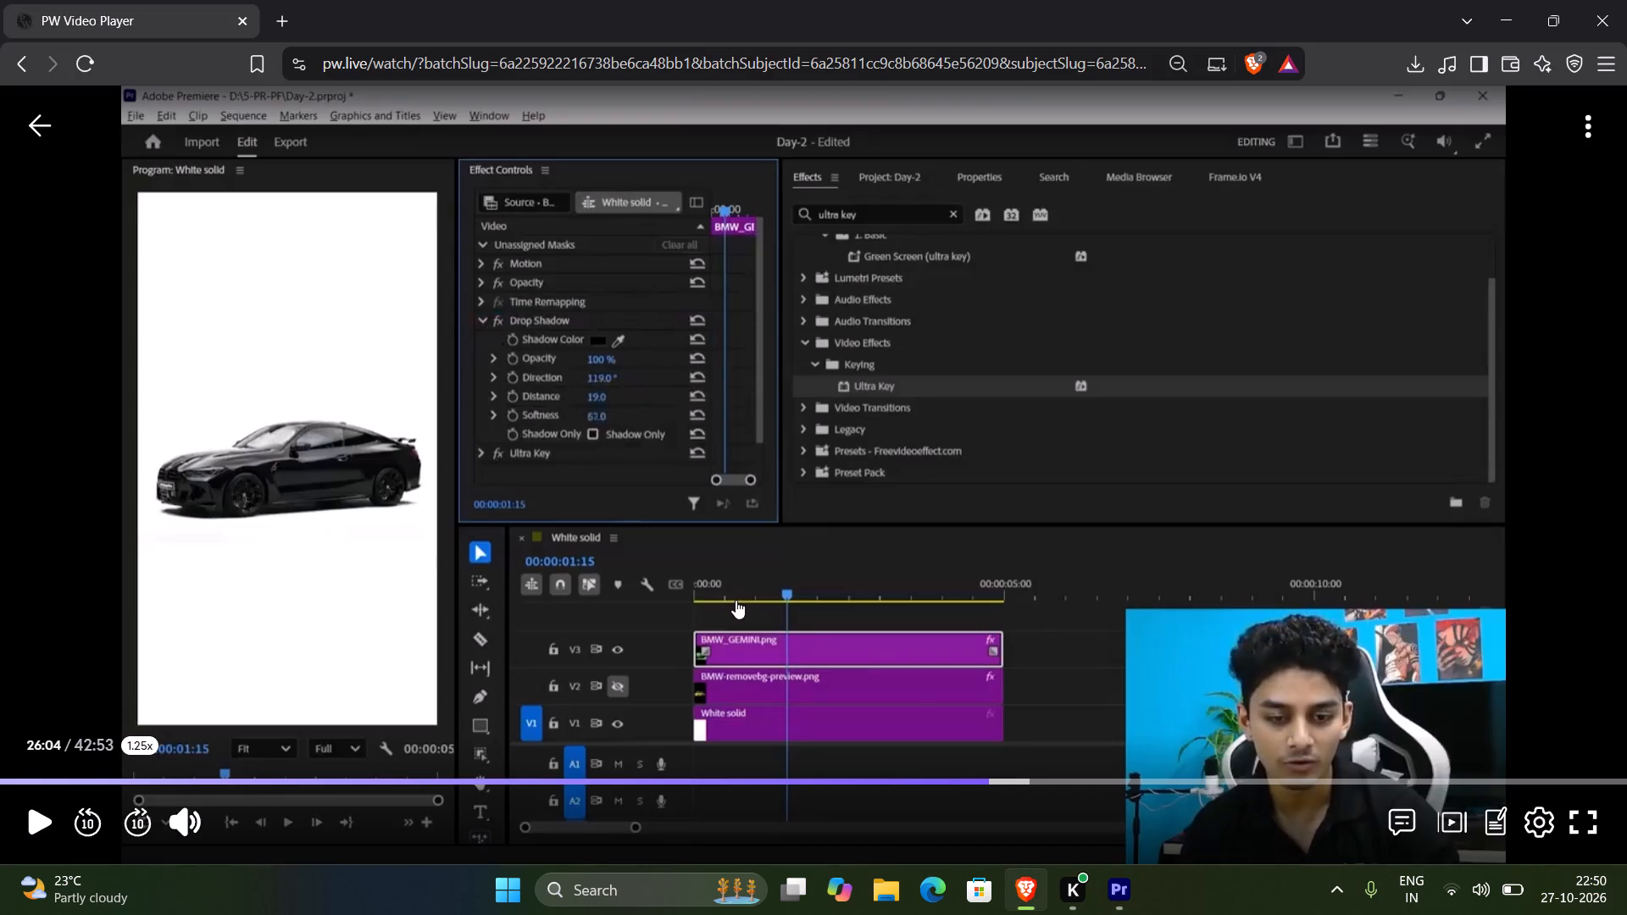
key(alt+Tab)
click(335, 552)
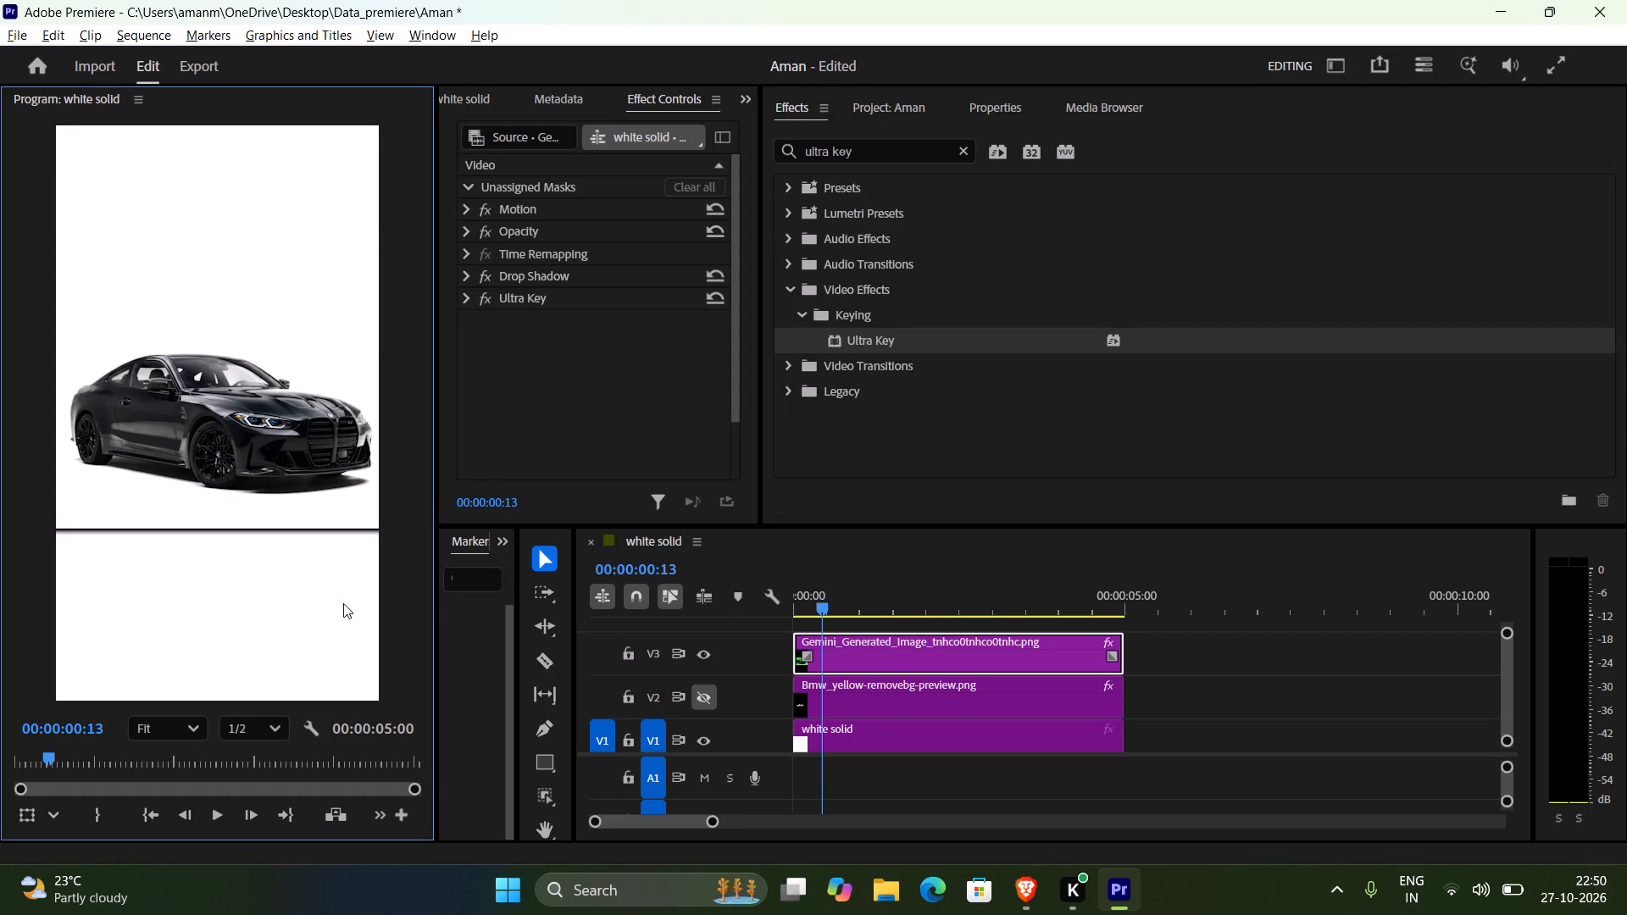
click(211, 809)
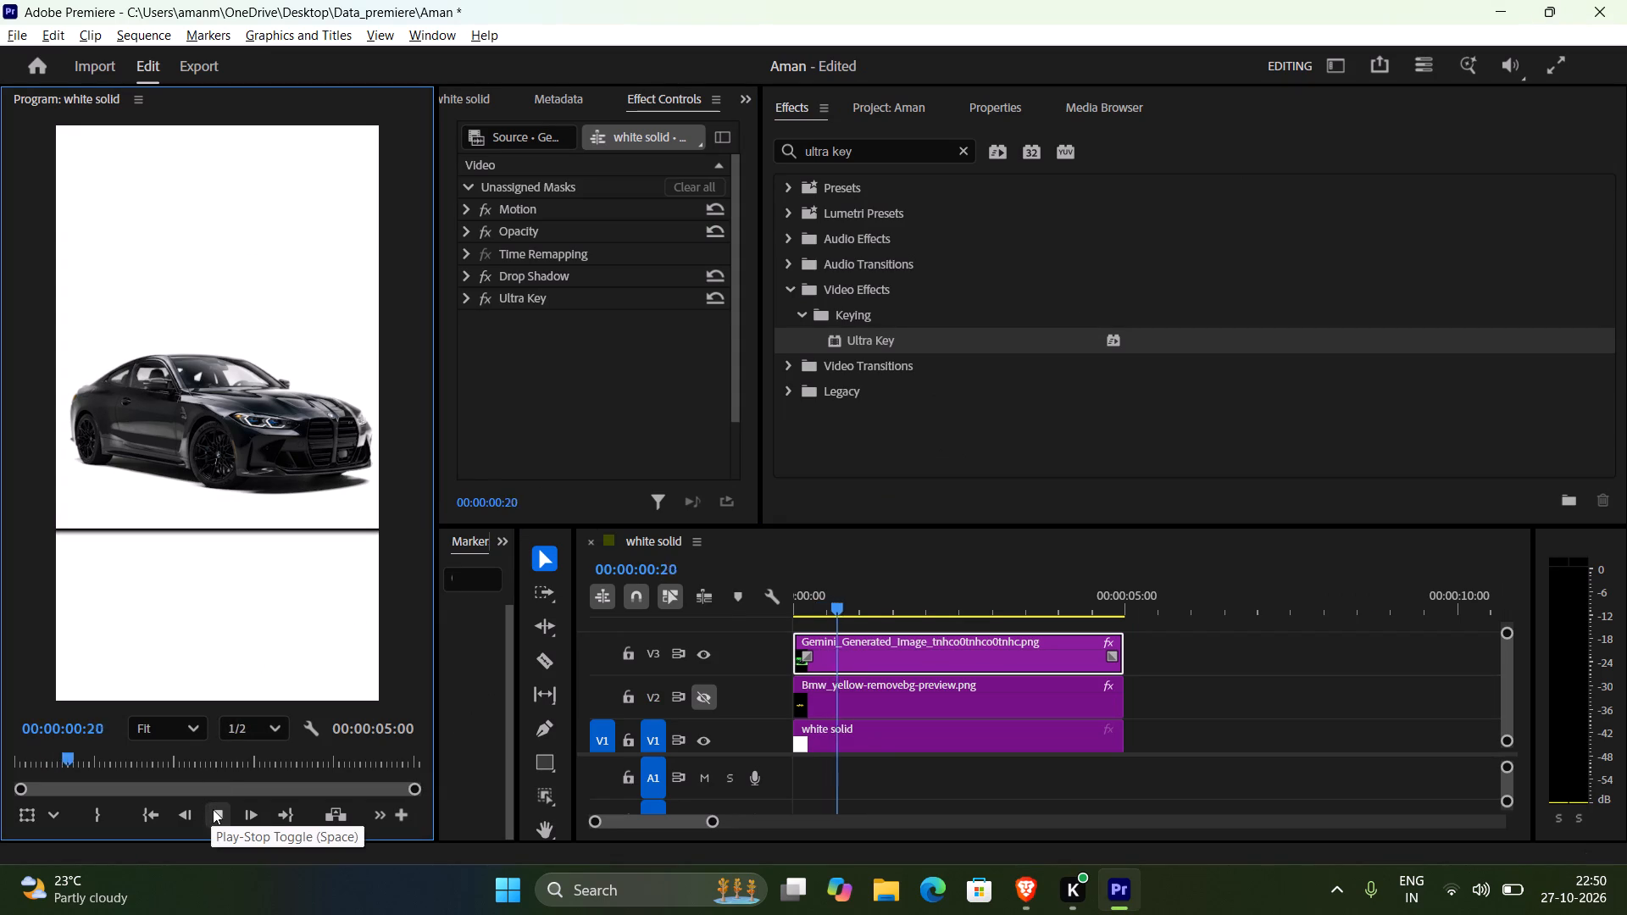
click(214, 811)
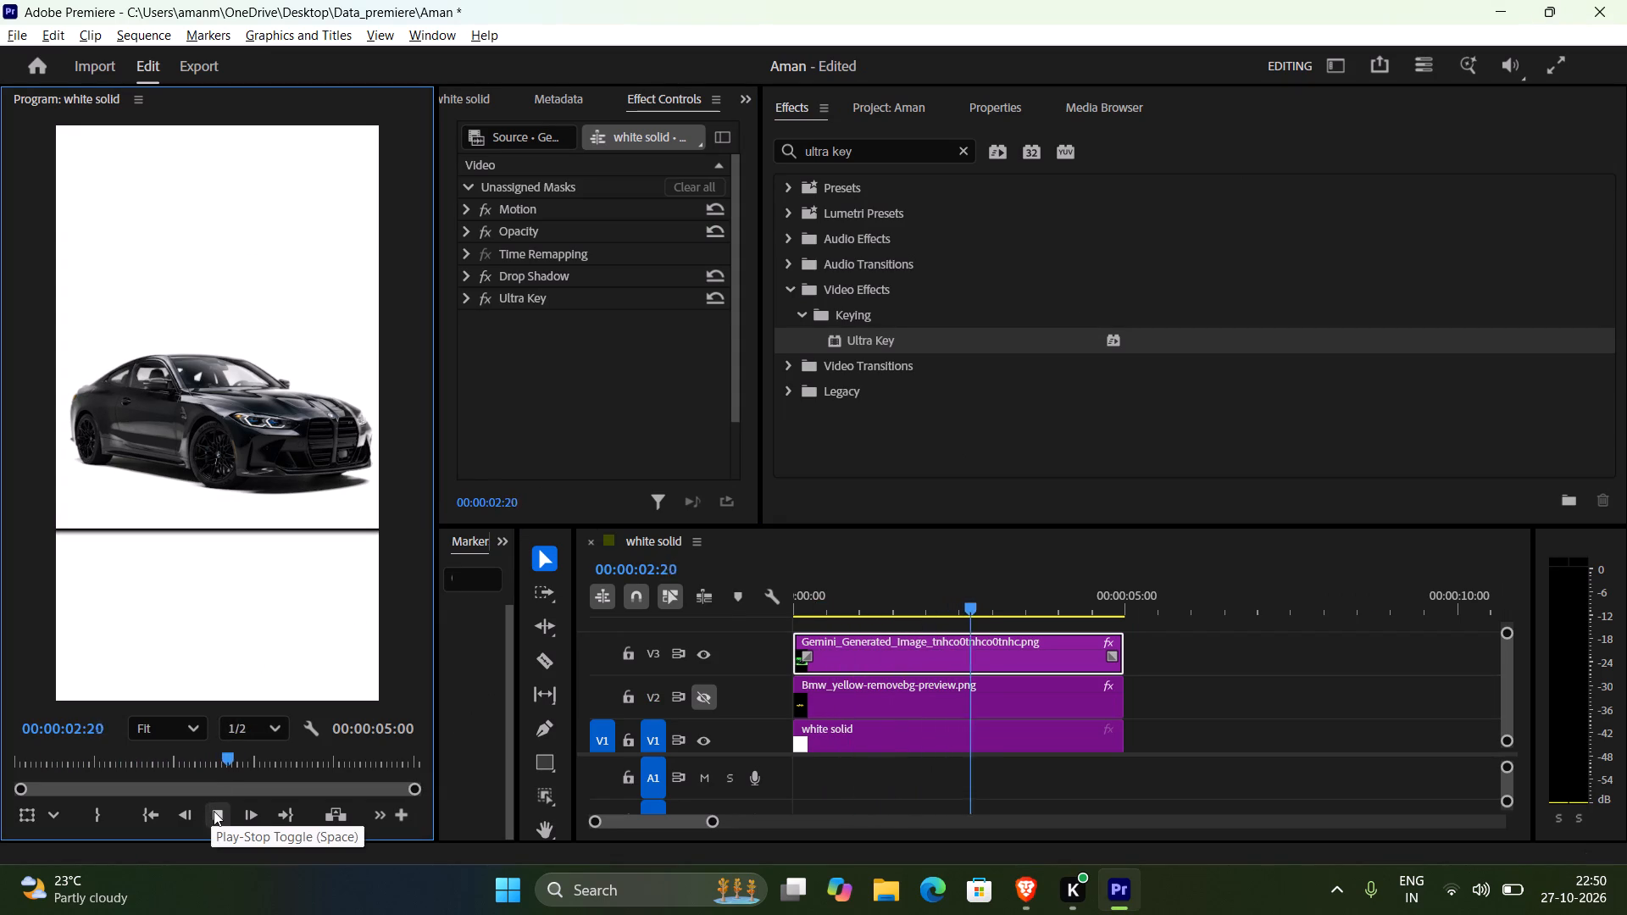
Move Drop Shadow below Ultra Key in the V3 Gemini clip's effects and look through its shadow settings.
drag(538, 276, 536, 337)
drag(540, 301, 532, 274)
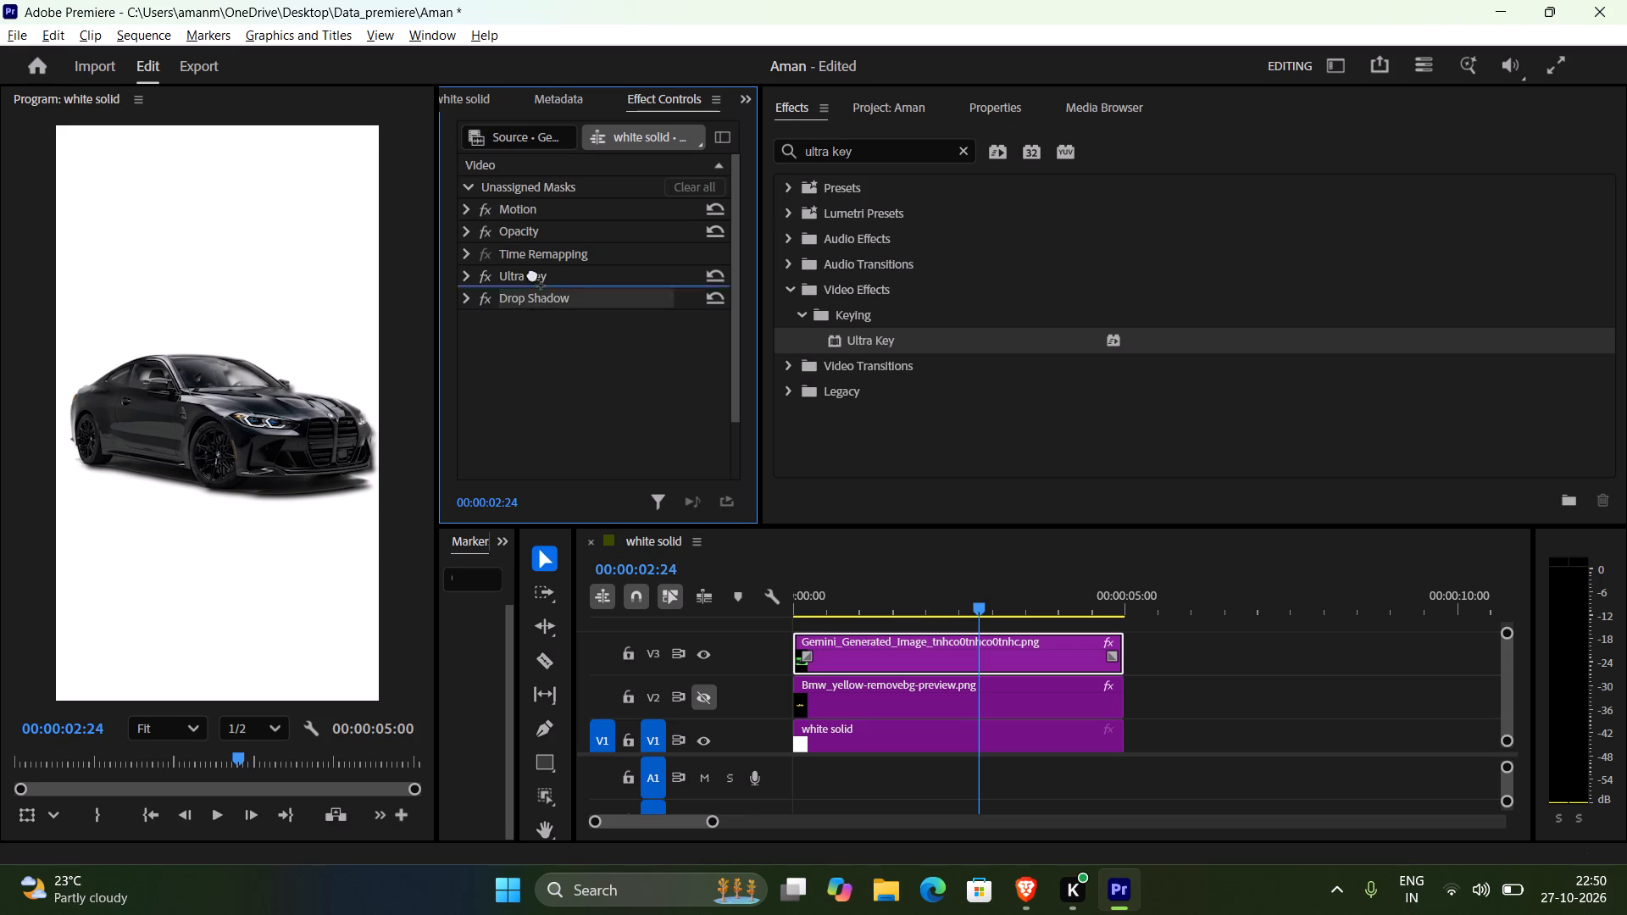
drag(532, 274, 530, 269)
drag(530, 274, 532, 335)
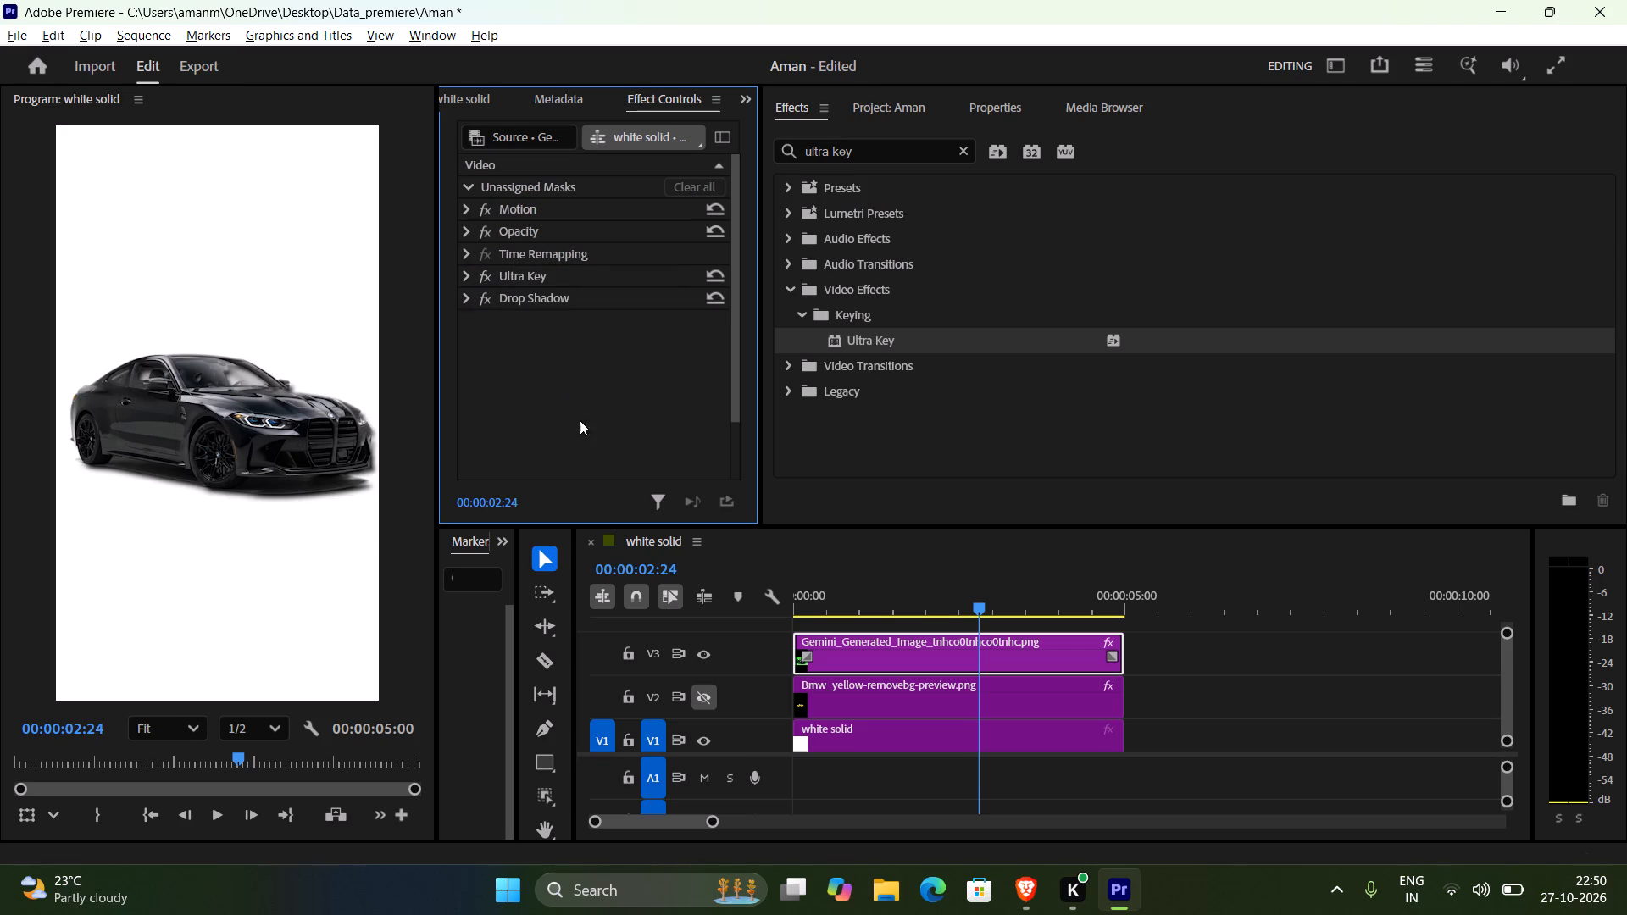
click(467, 297)
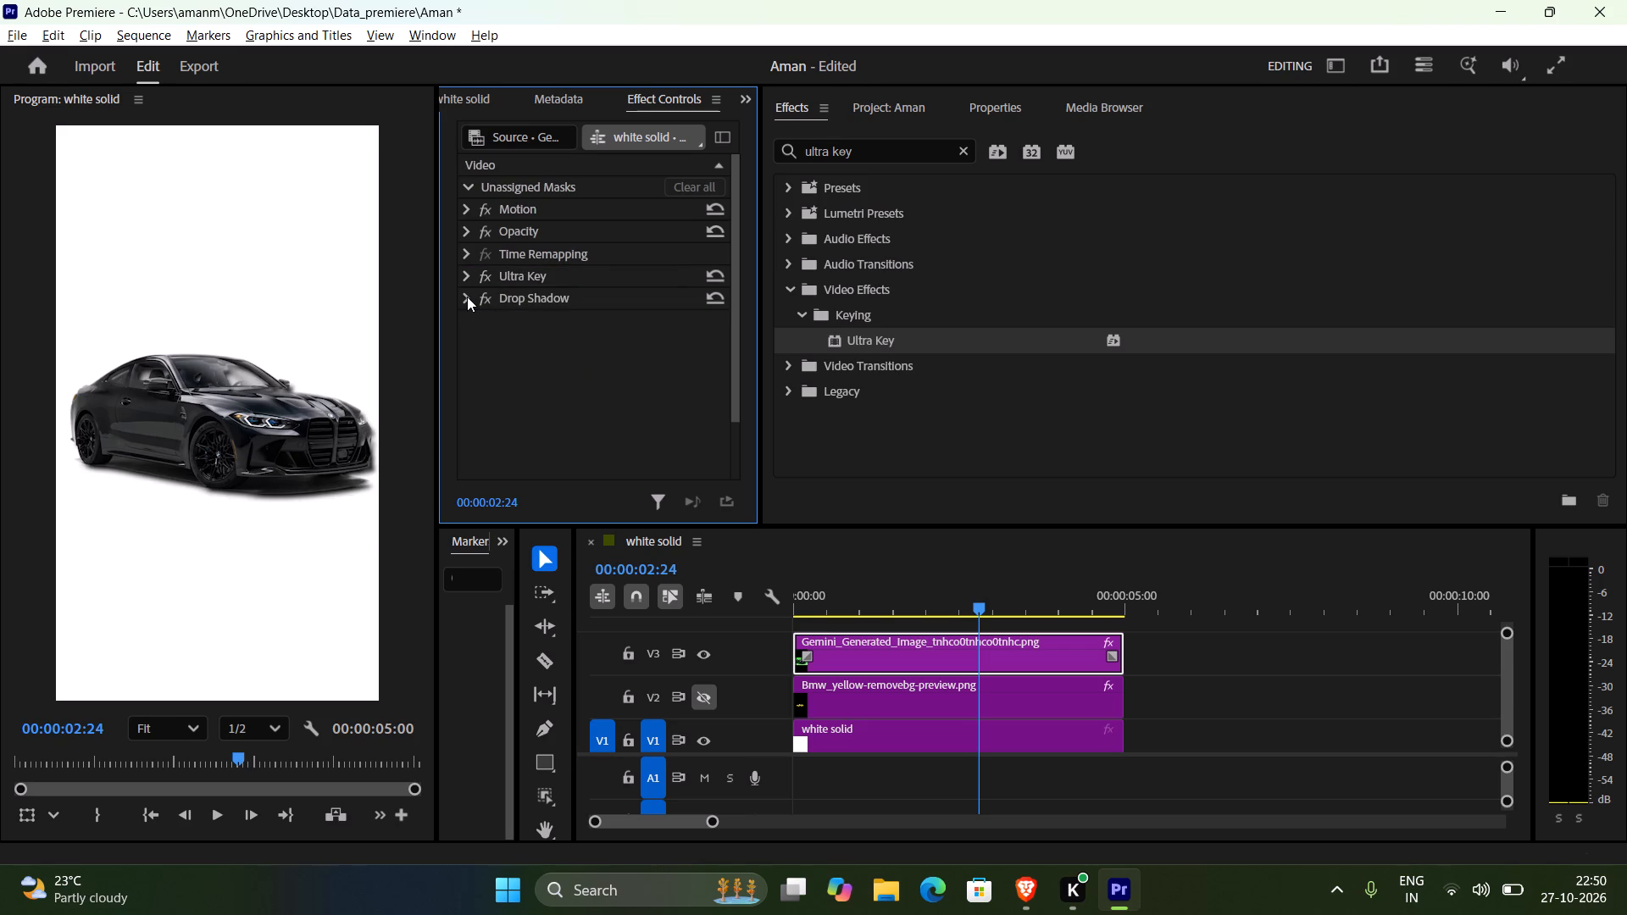
click(467, 297)
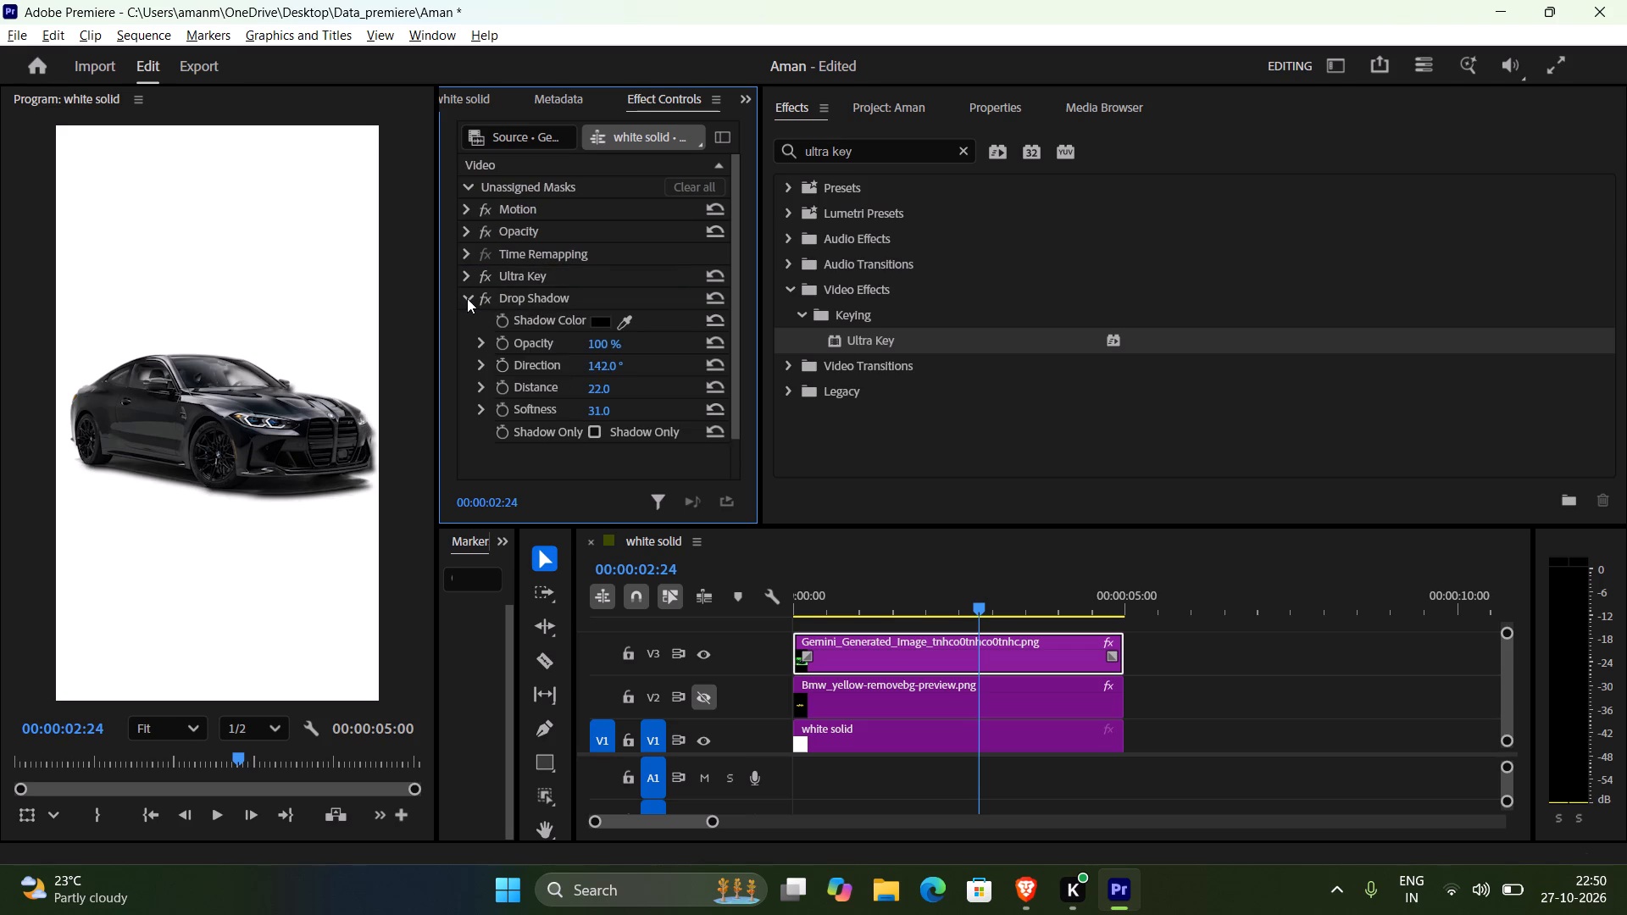
click(463, 281)
click(463, 281)
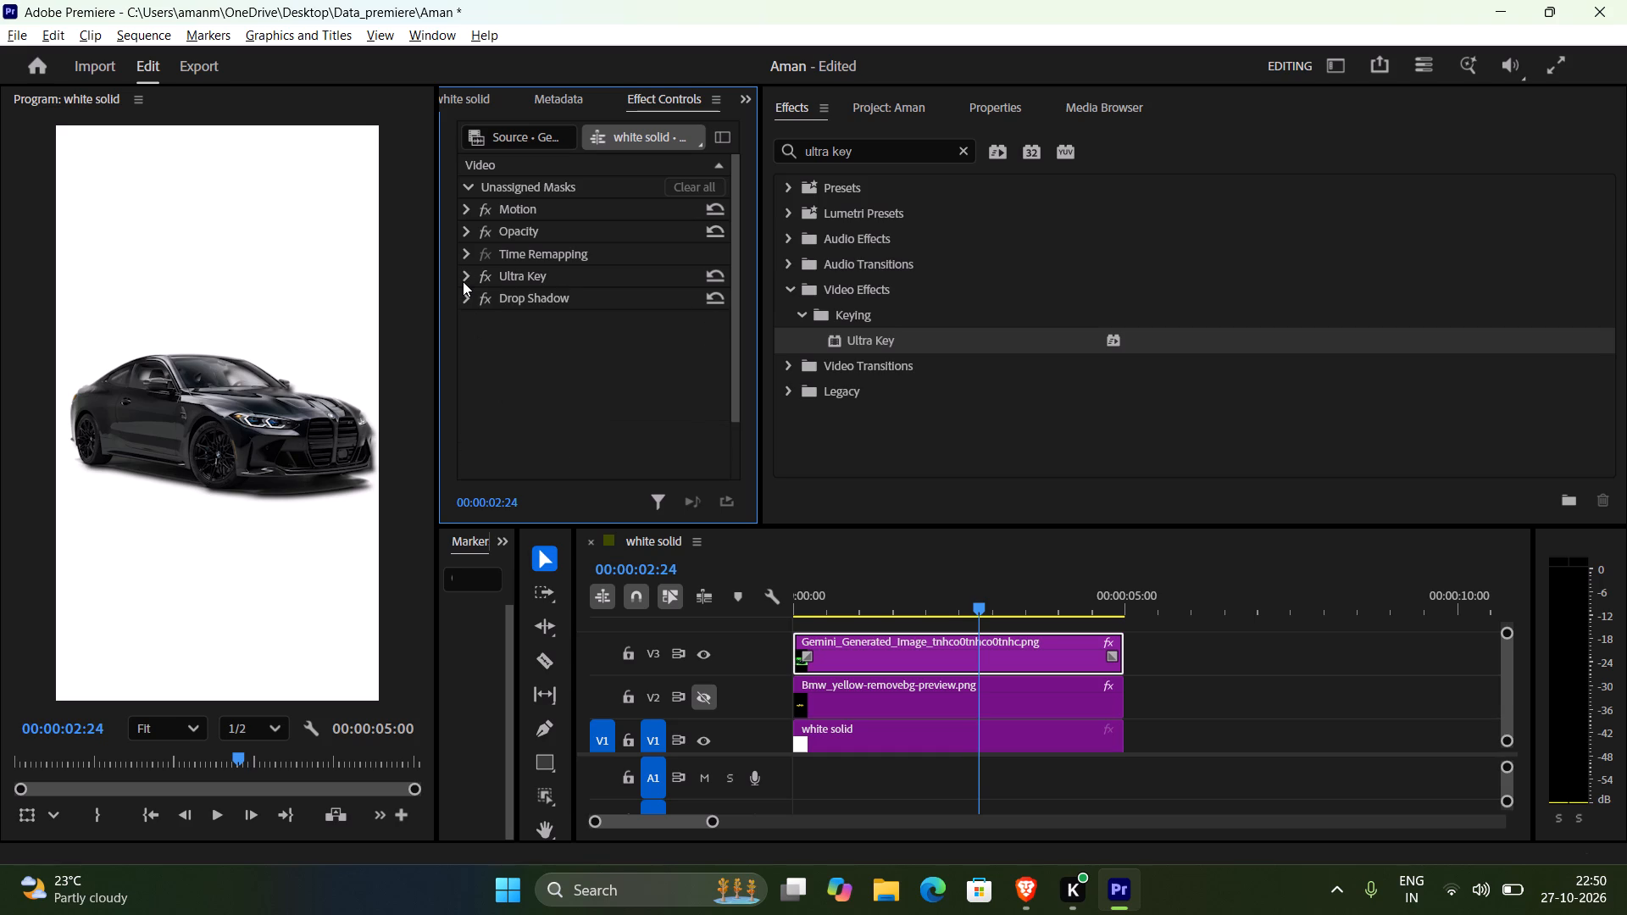
Watch the next part of the tutorial in Brave, then return to Premiere and save the project.
key(alt+Tab)
click(857, 445)
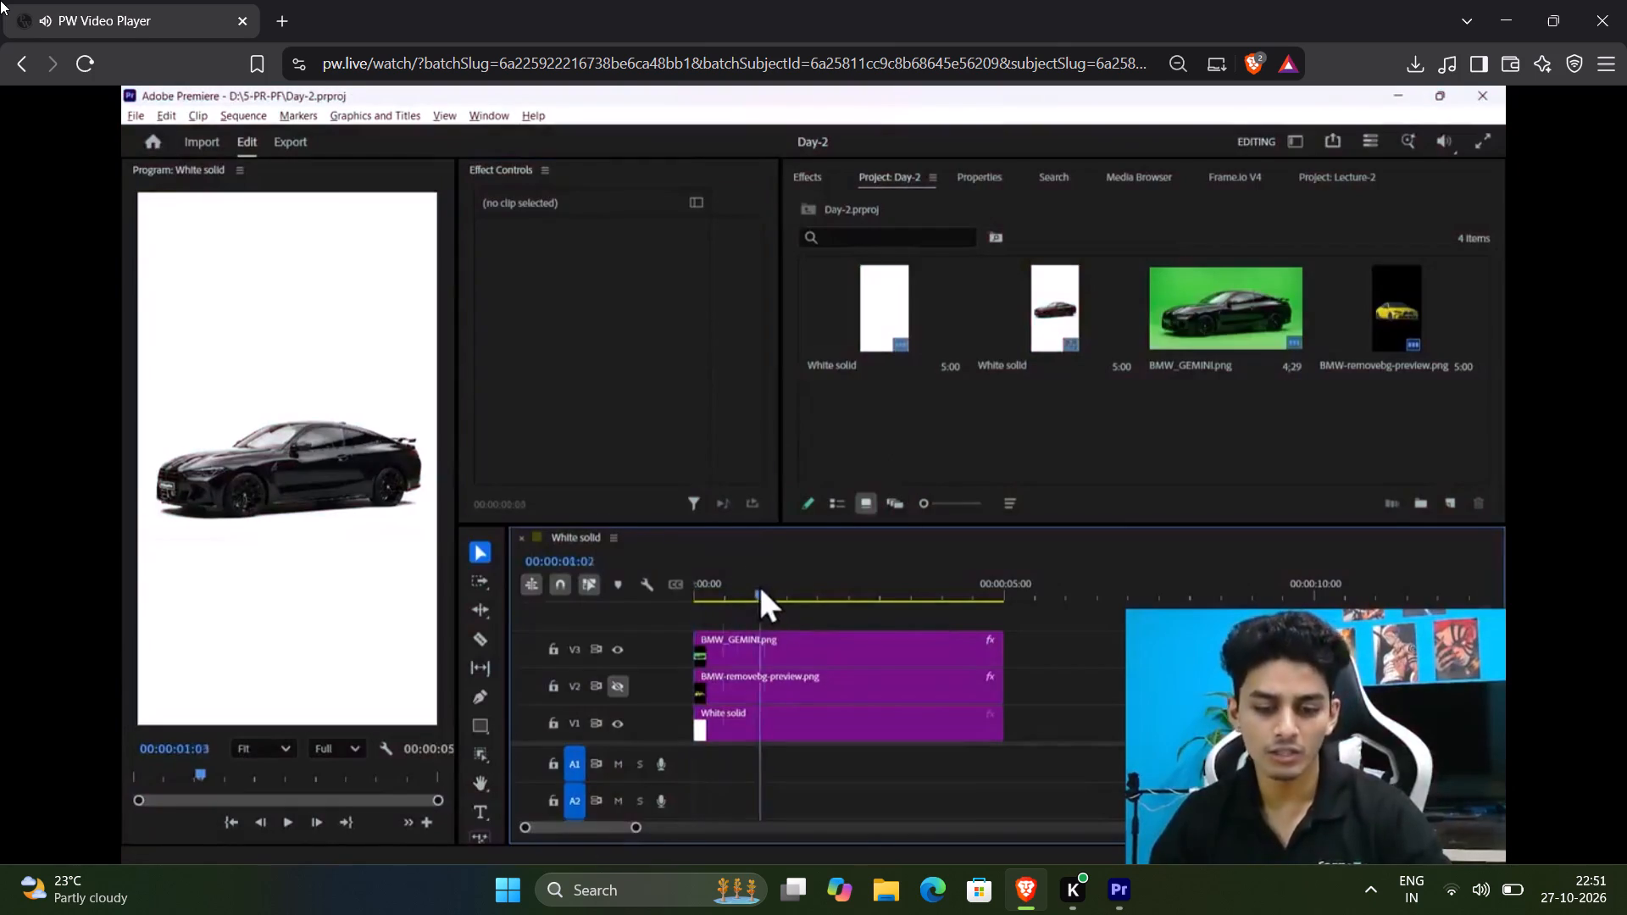
key(alt+Tab)
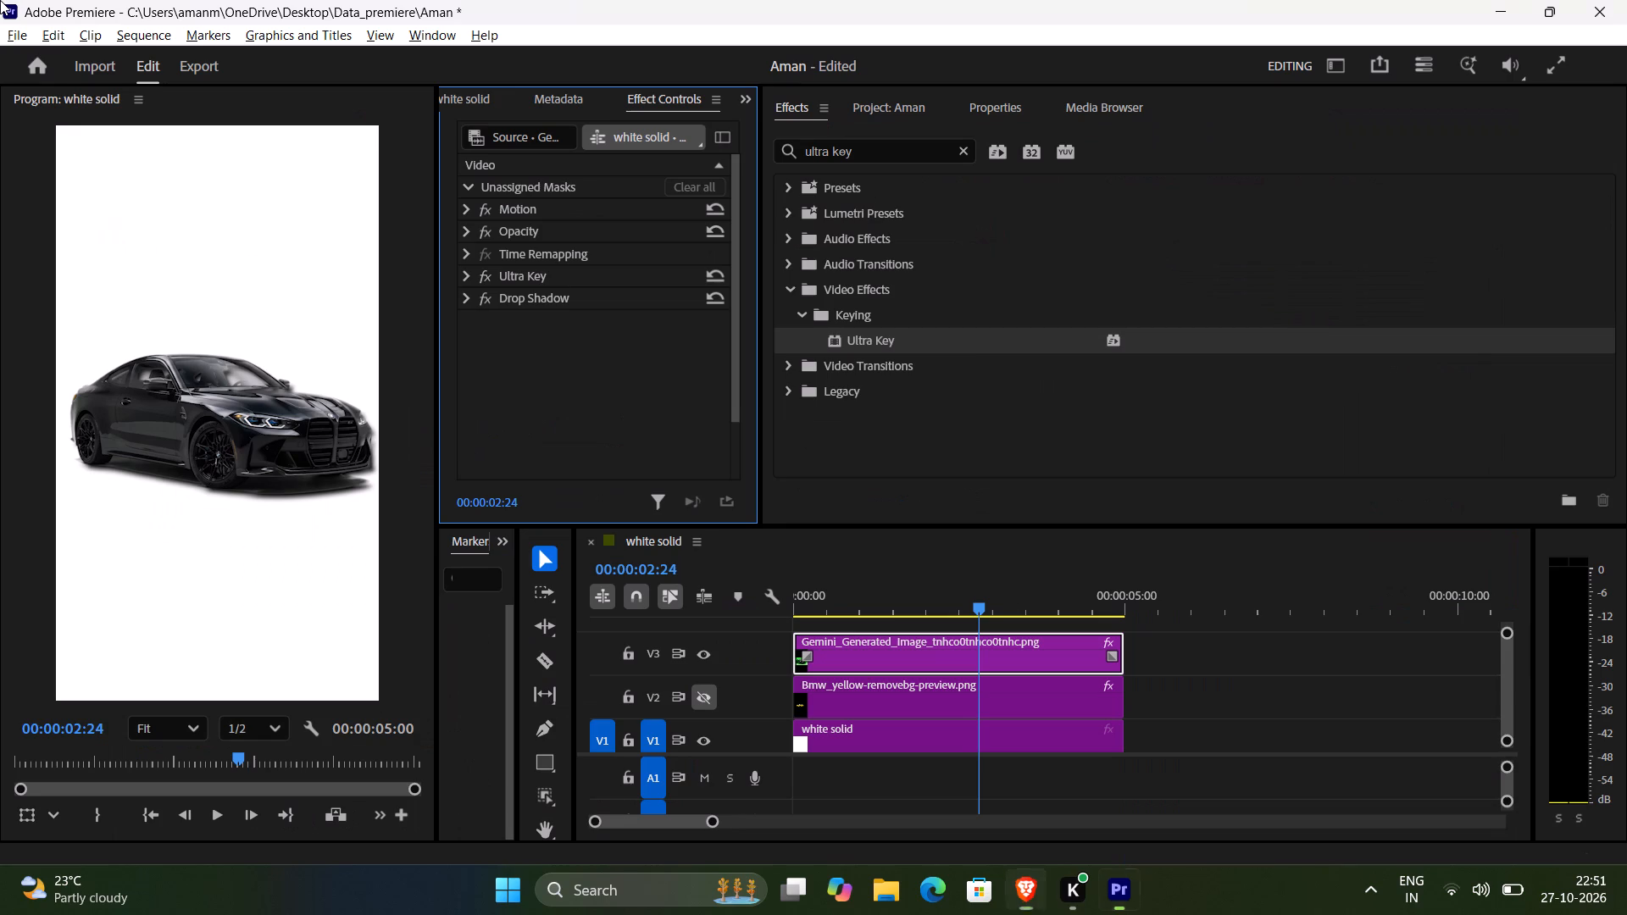
key(ctrl+s)
key(ctrl+s)
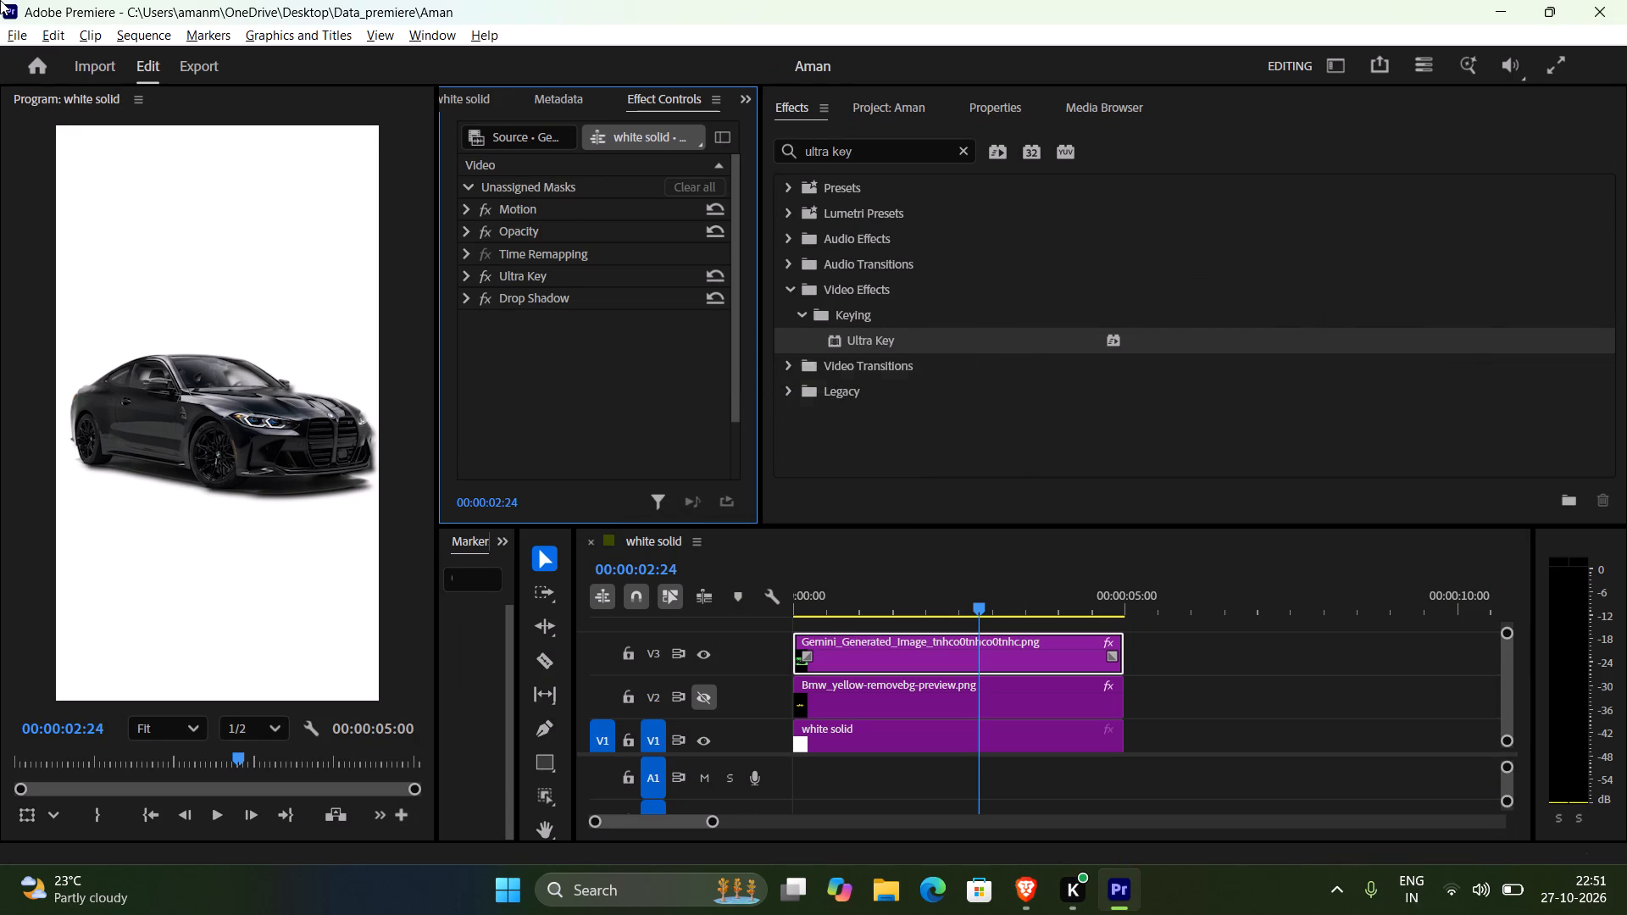
key(ctrl+s)
key(ctrl+s)
key(ctrl+s)
Check the tutorial in Brave for the visible tracks, then turn on the V2 track output in Premiere.
key(alt+Tab)
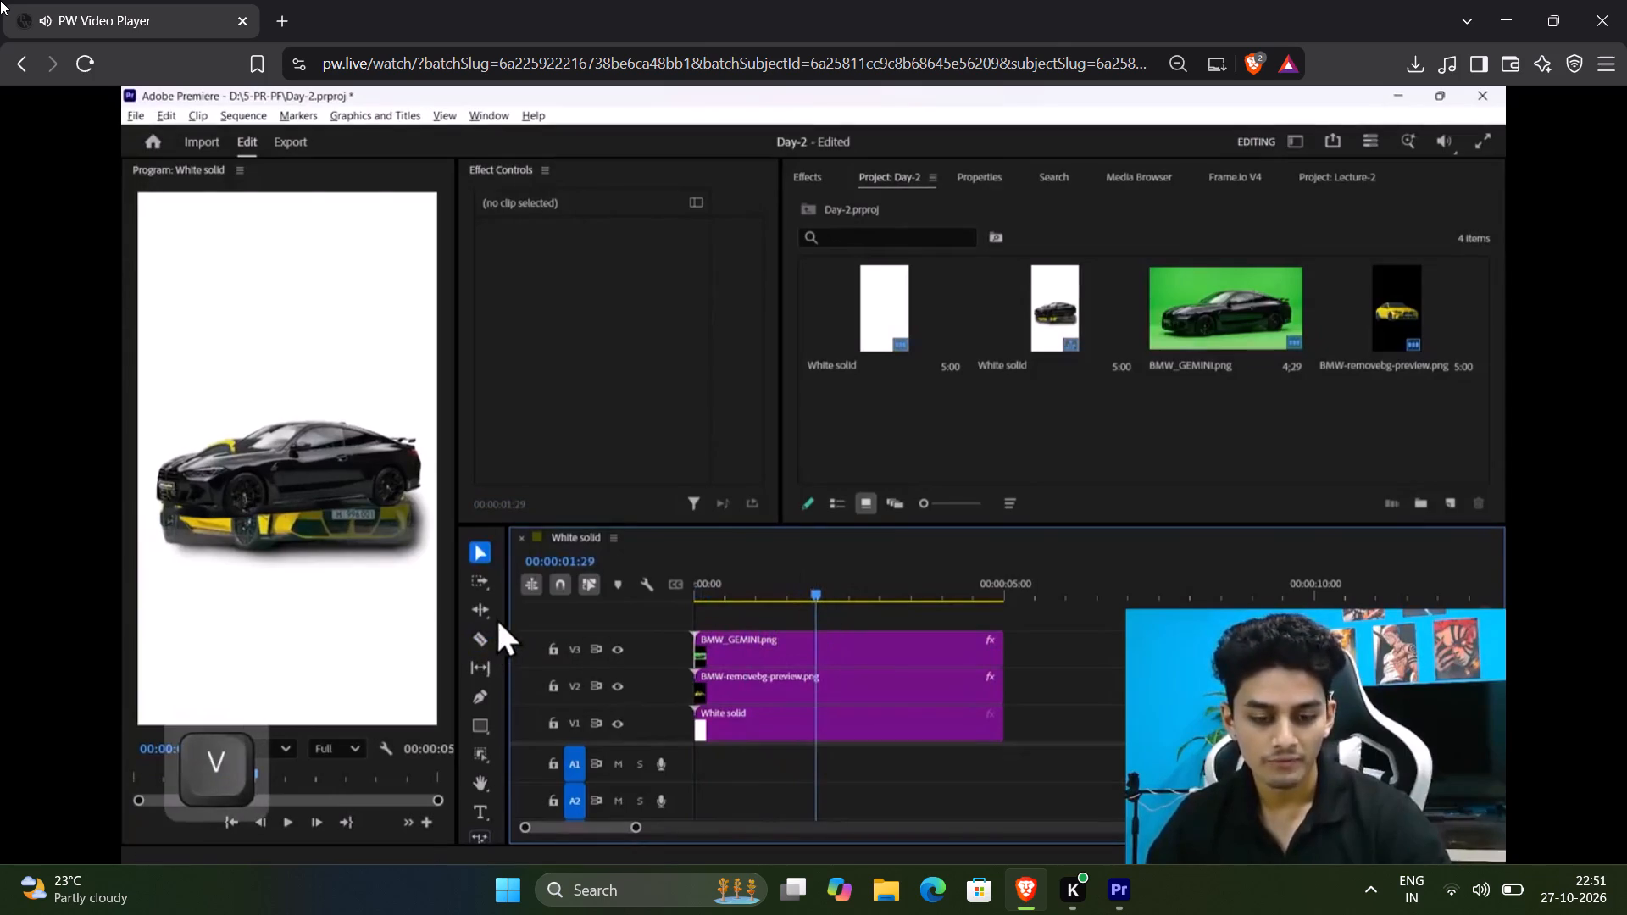
click(1179, 495)
key(alt+Tab)
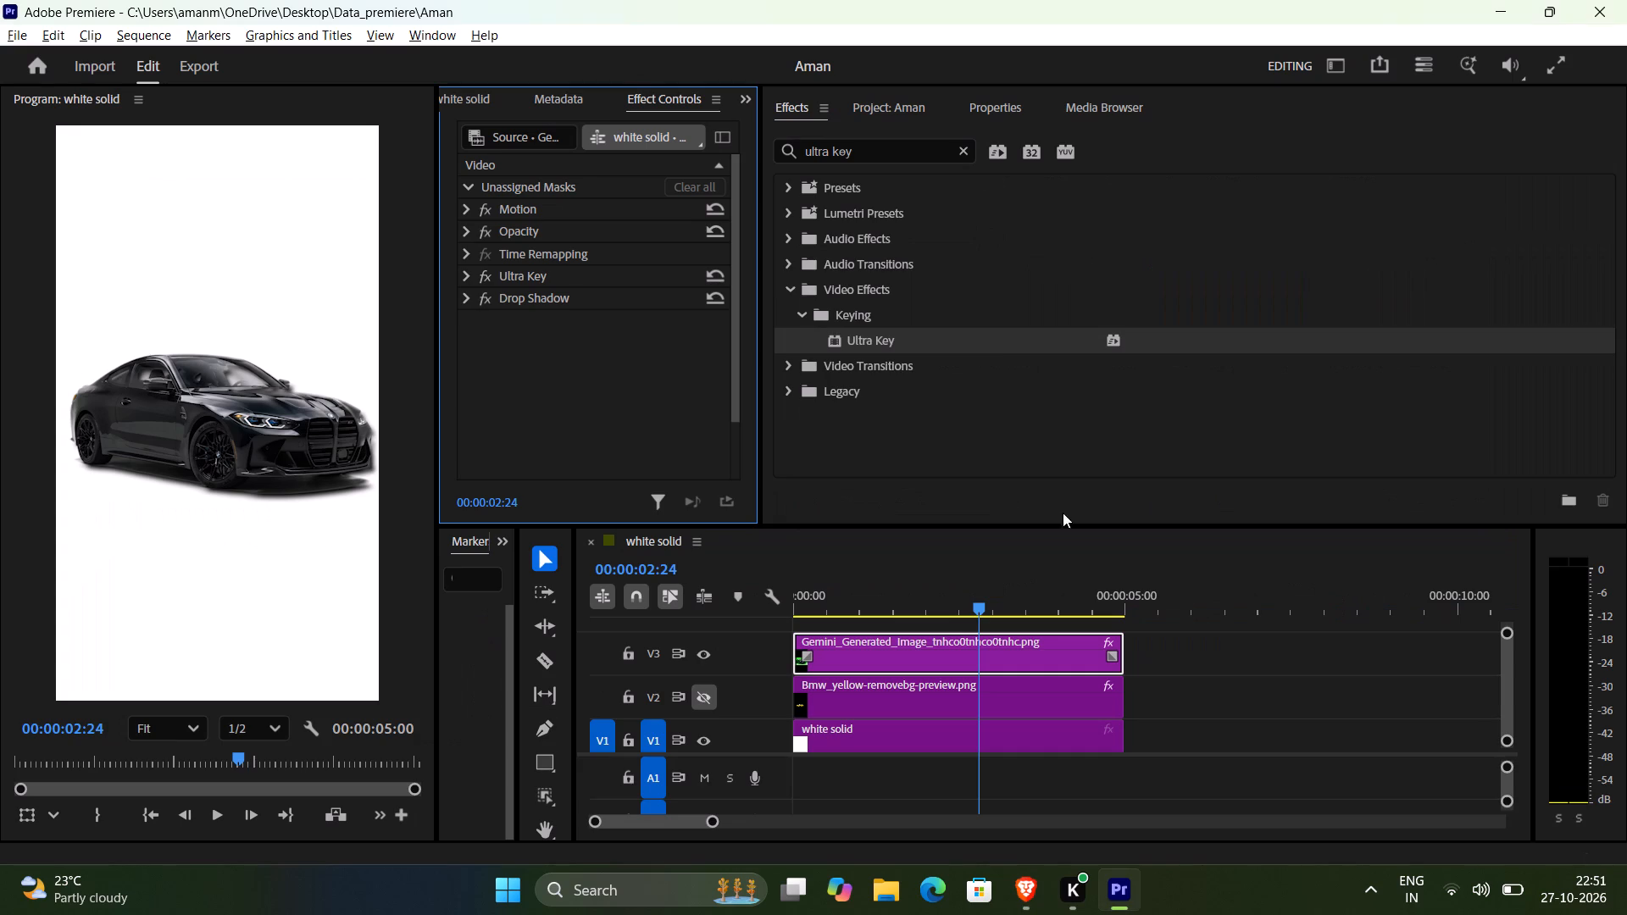
click(704, 693)
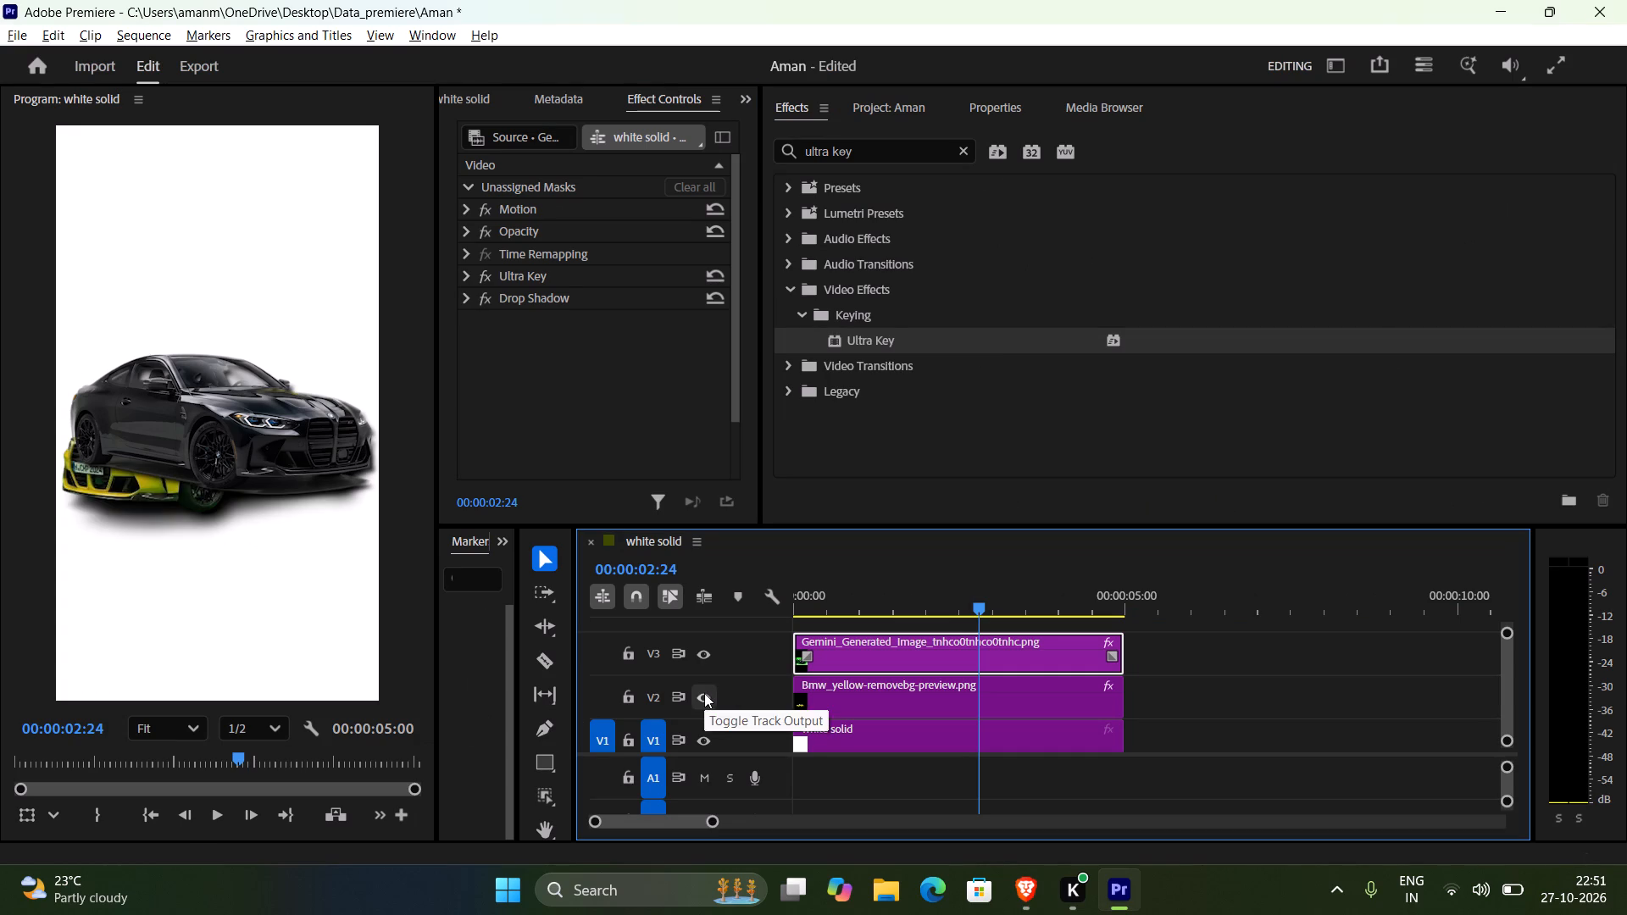
Replay the tutorial part in Brave on the layered car clips and compare it with the V1 to V3 clips in Premiere.
key(alt+Tab)
click(813, 621)
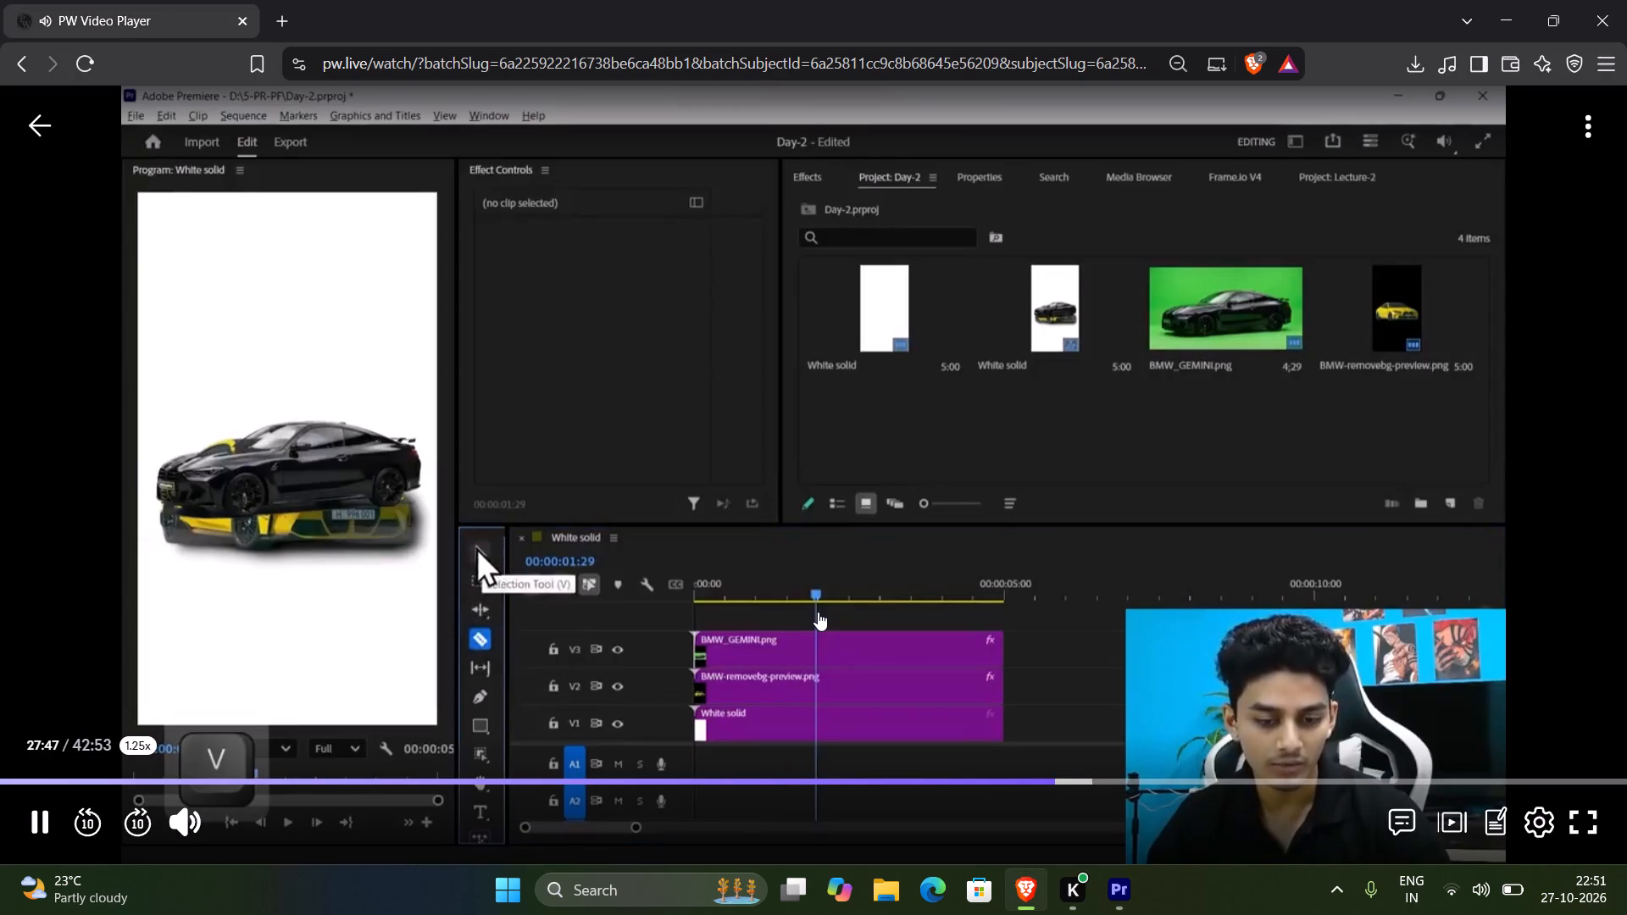
click(818, 612)
key(alt+Tab)
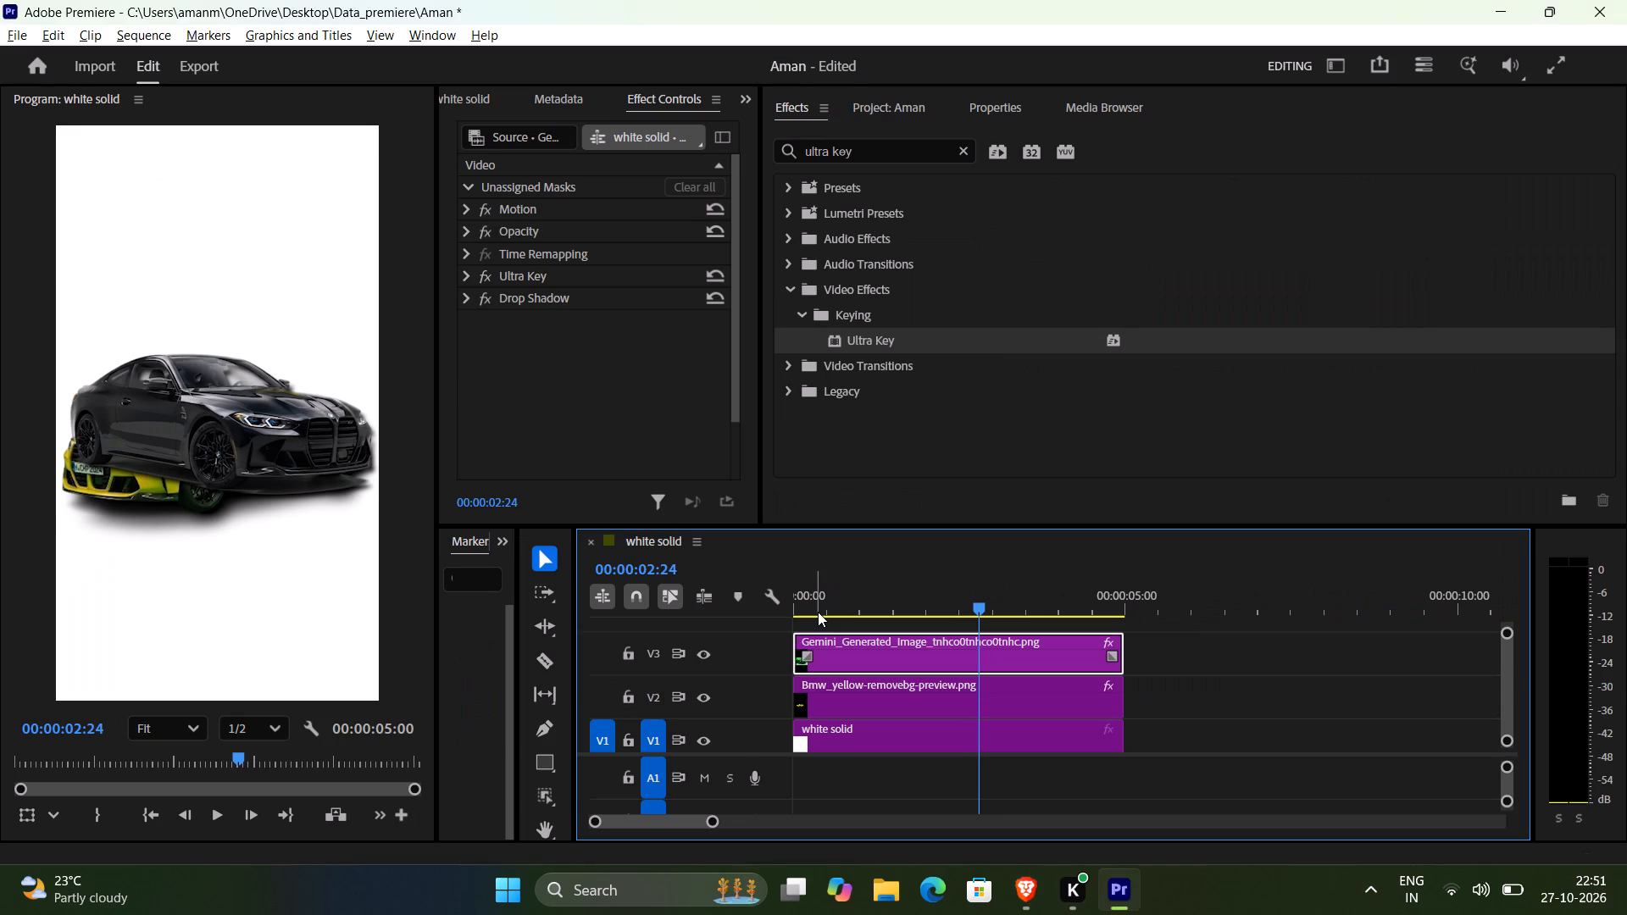
key(alt+Tab)
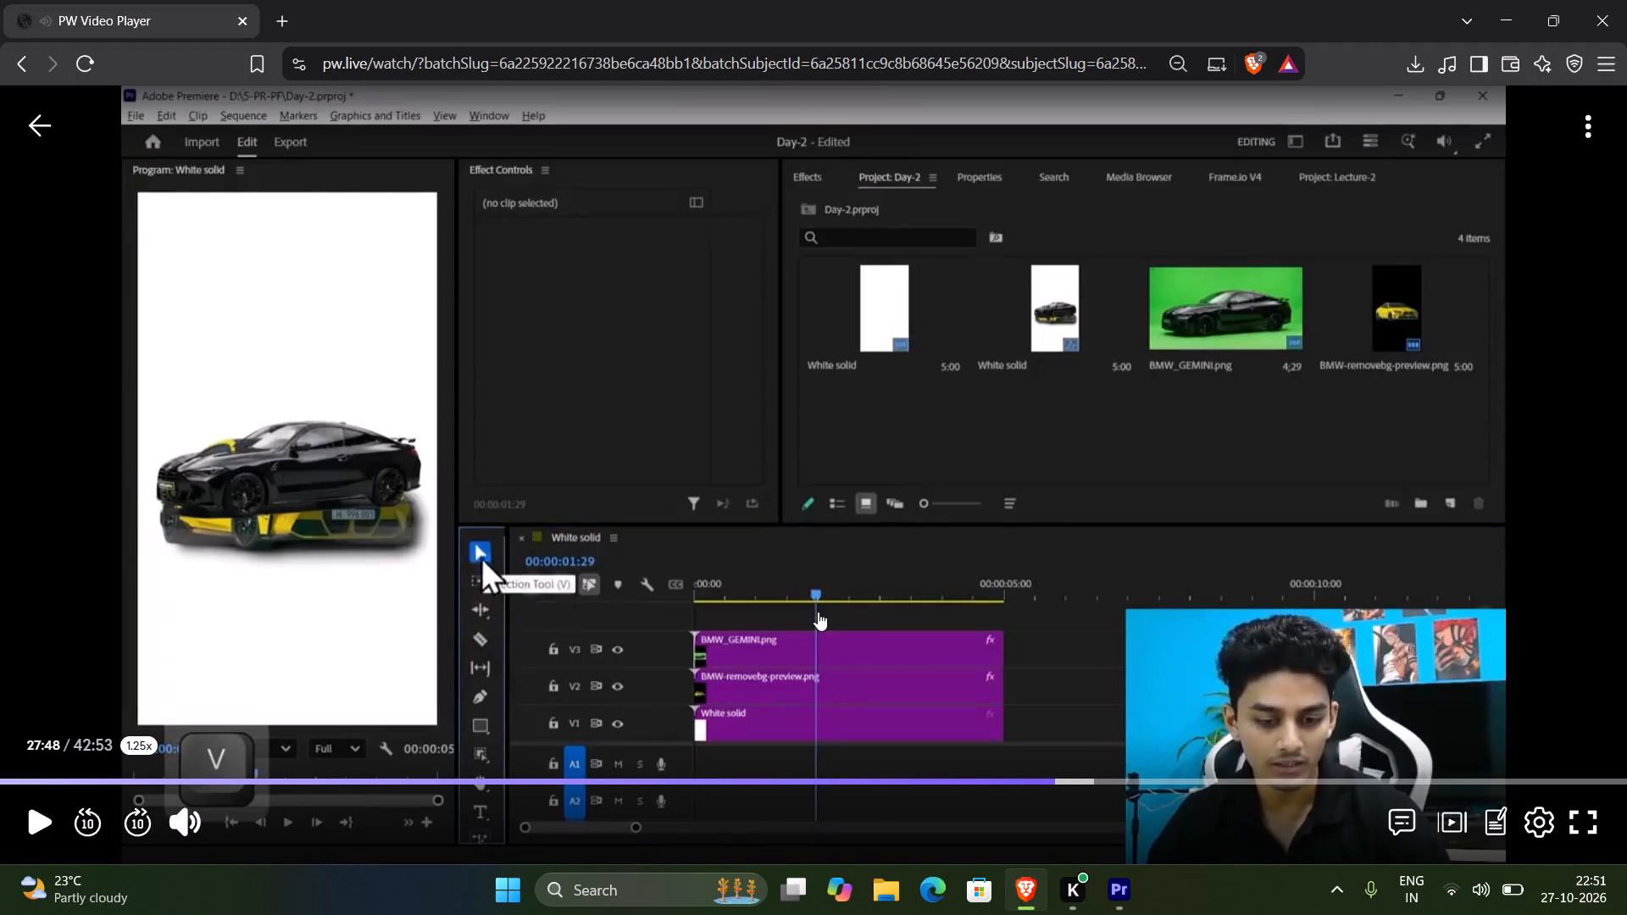
key(Left)
key(Left)
click(818, 612)
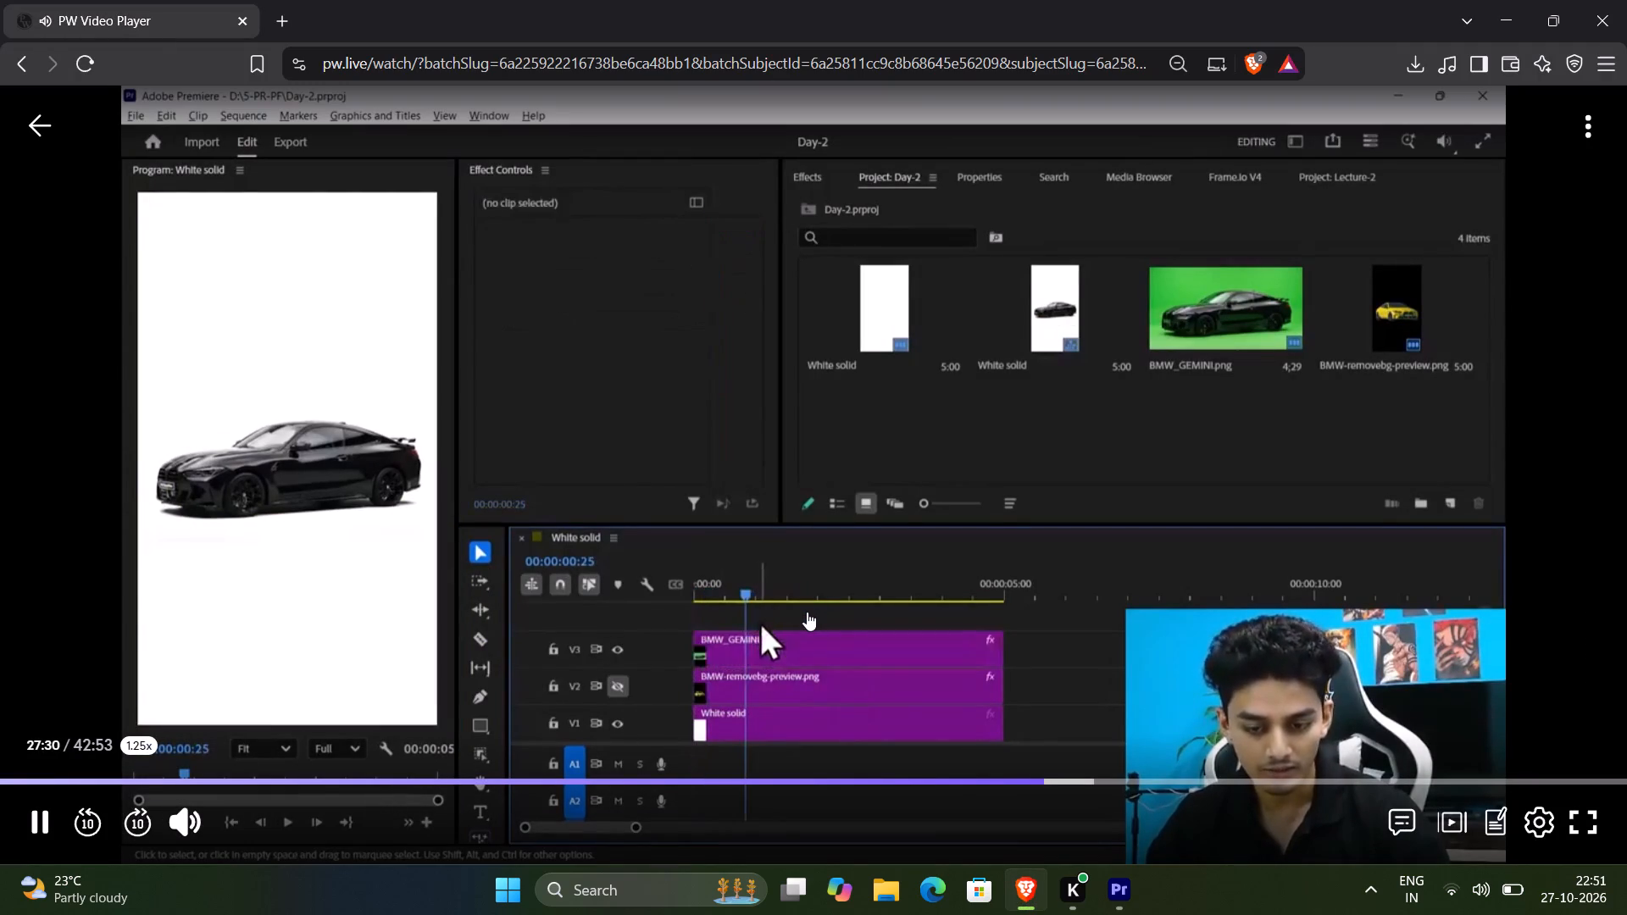
click(807, 612)
key(alt+Tab)
click(876, 654)
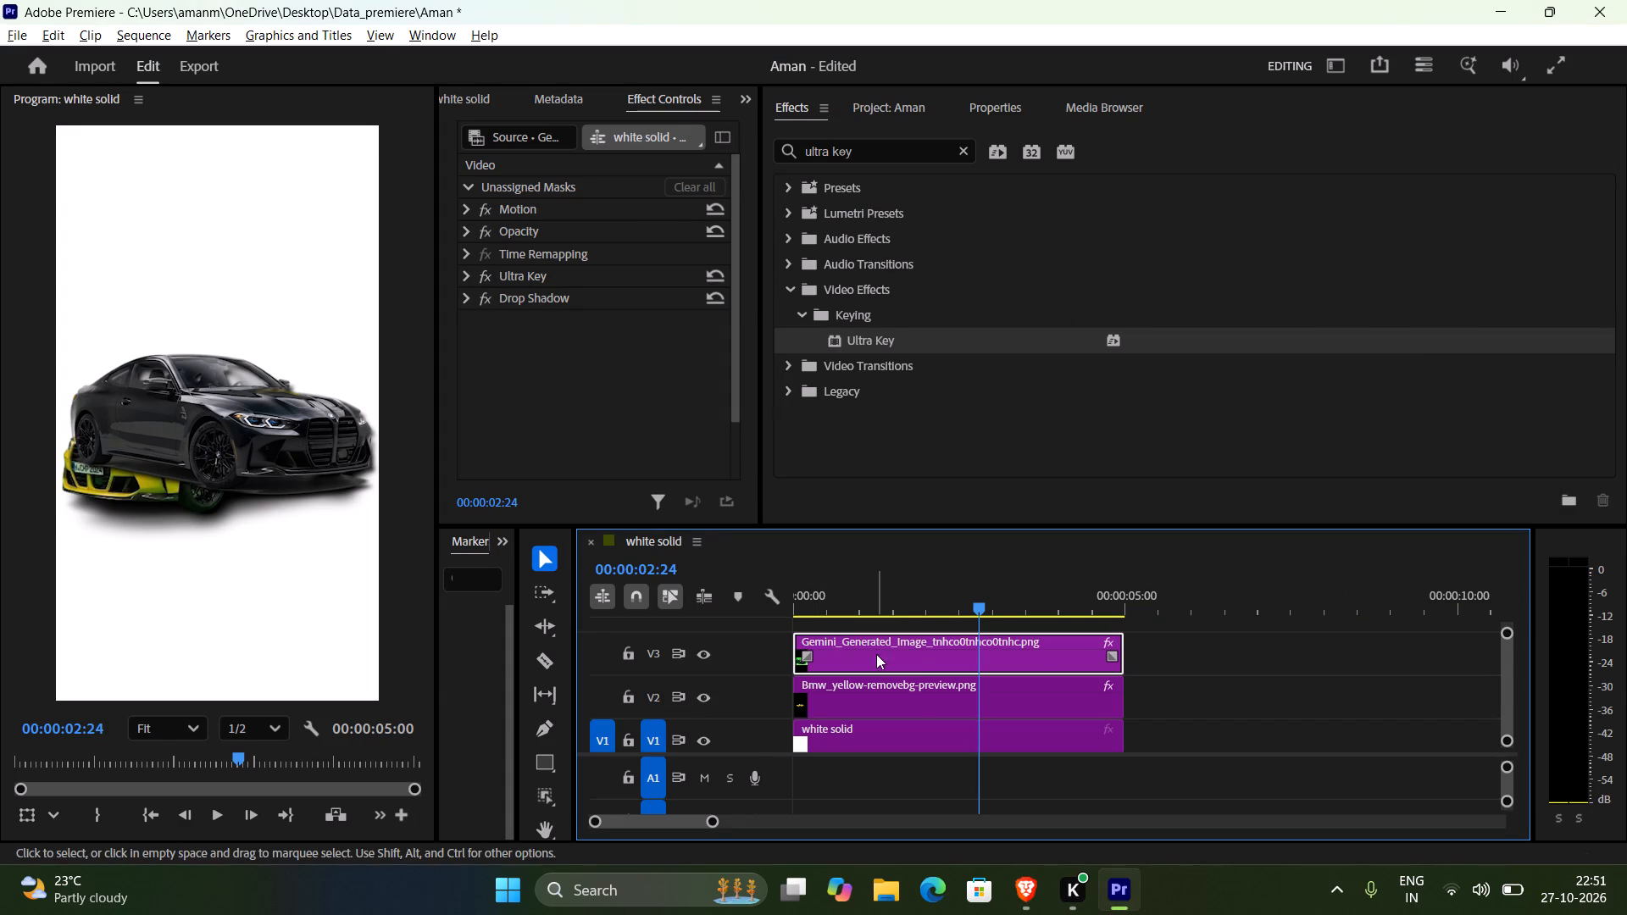
click(902, 698)
click(901, 726)
click(896, 694)
click(896, 672)
Watch the clip-cutting part in Brave, then place Premiere's playhead at 00:00:02:05 and activate the Razor tool.
key(alt+Tab)
click(839, 524)
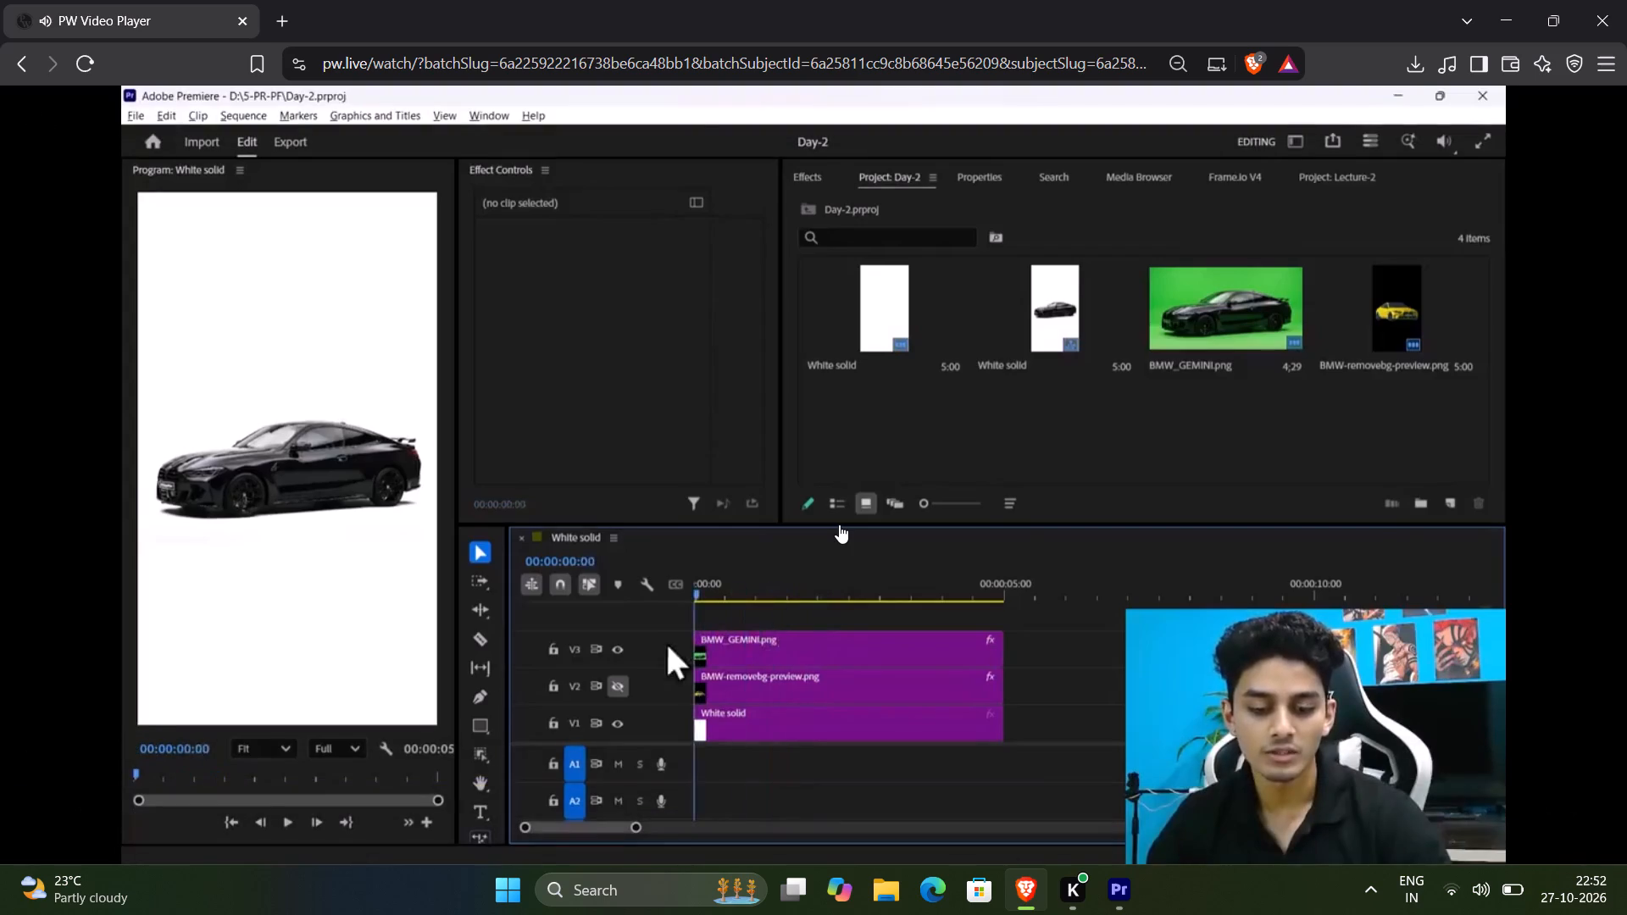
key(alt+Tab)
key(alt+Tab)
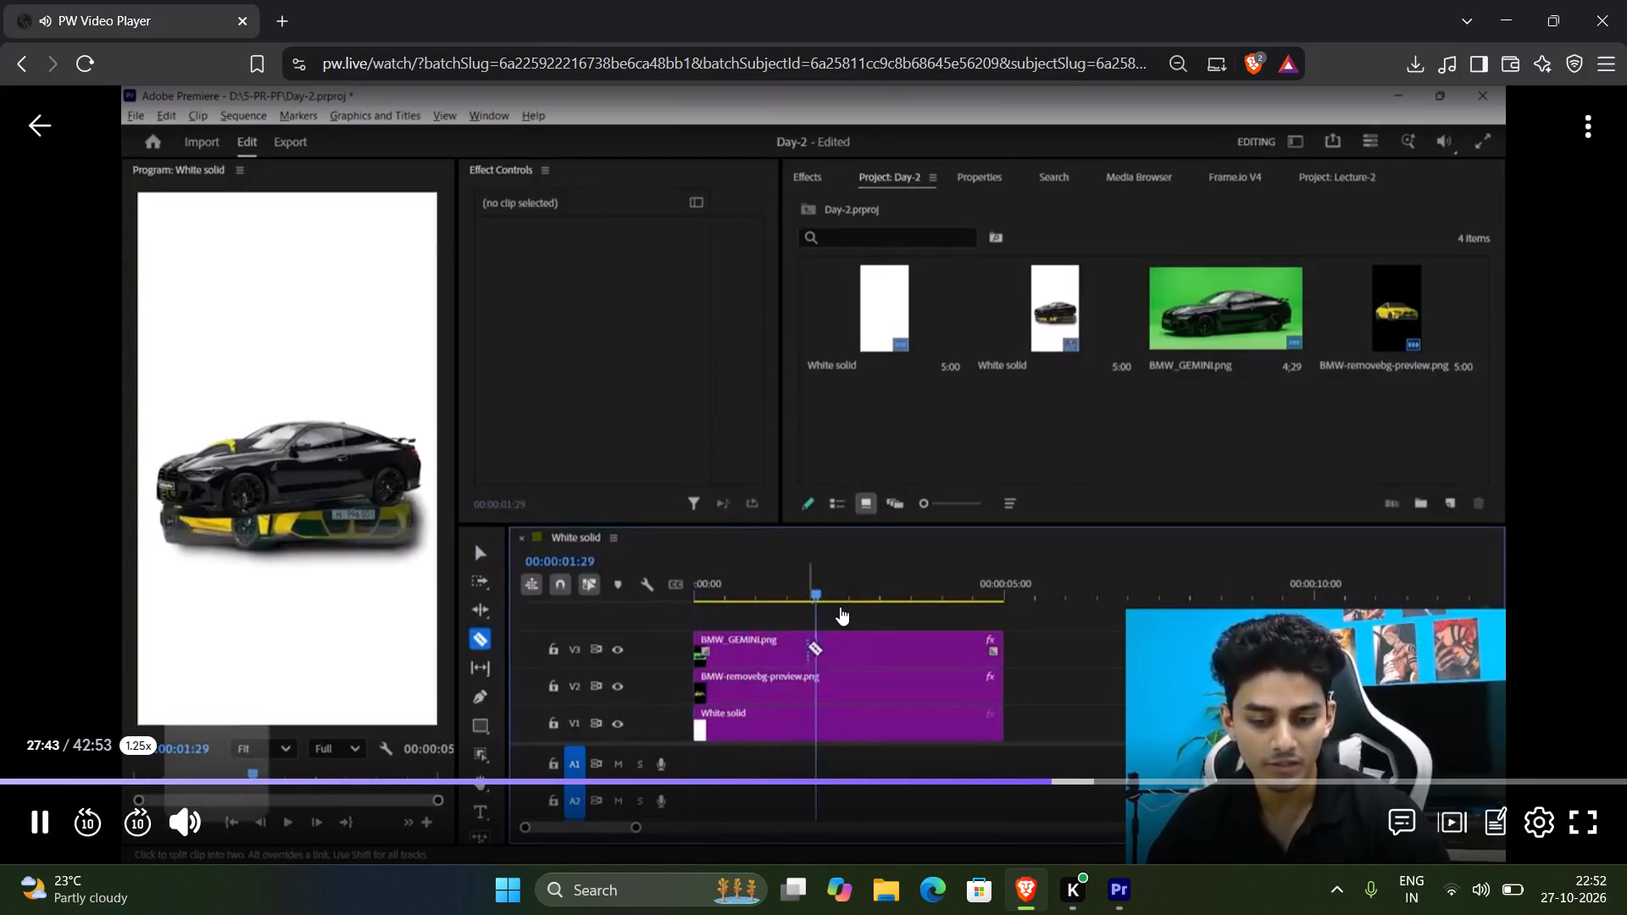
click(799, 652)
key(alt+Tab)
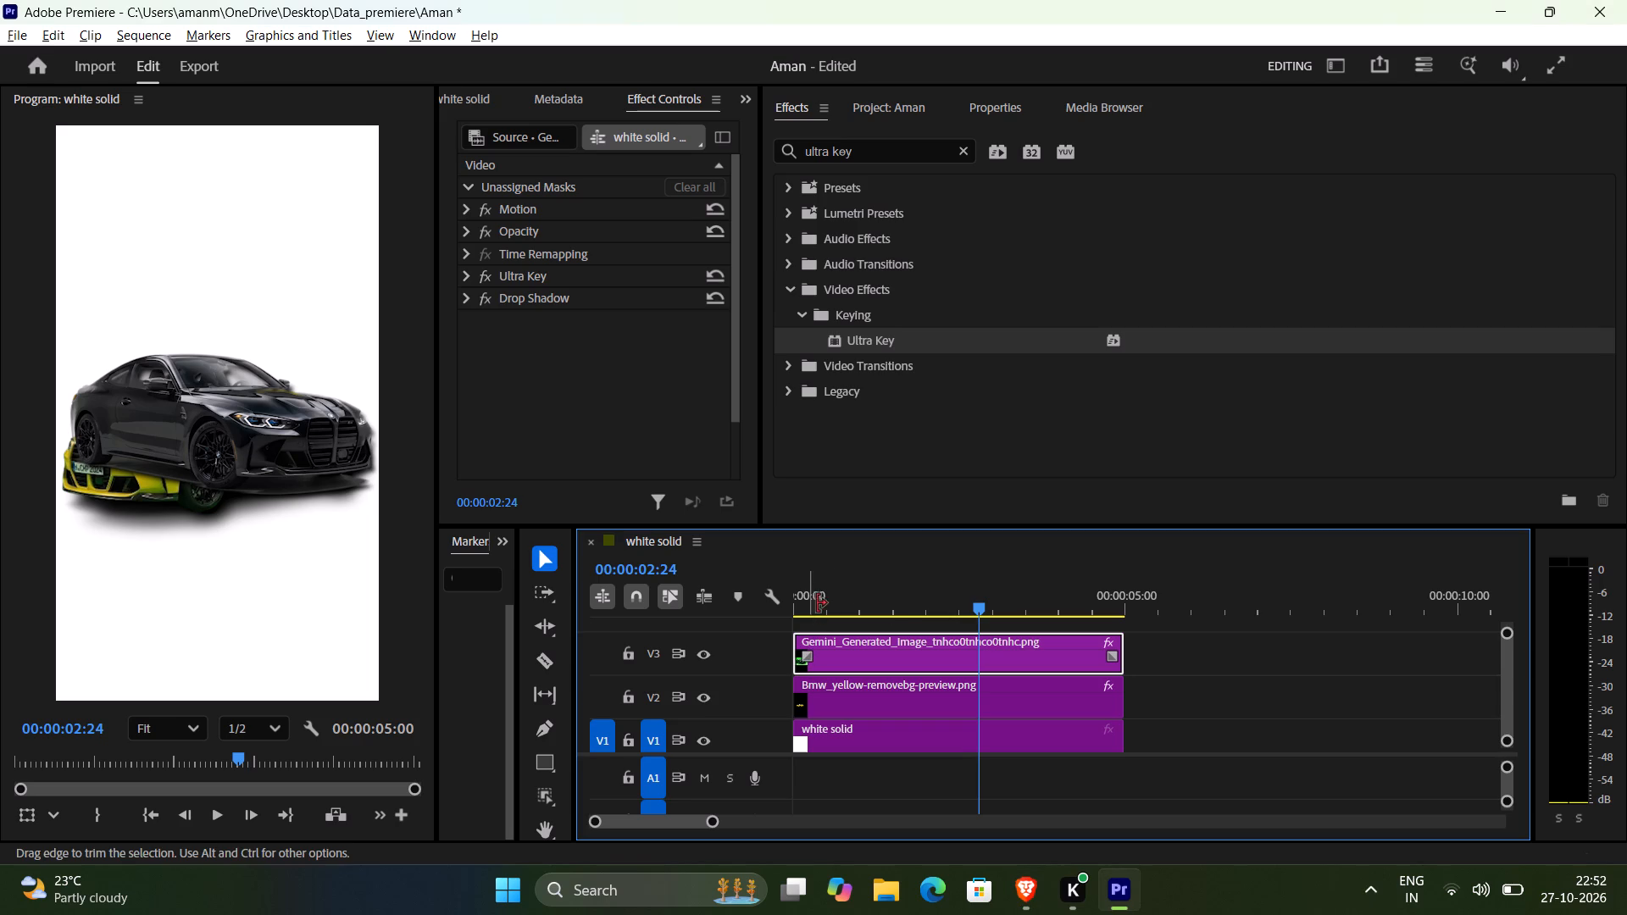
drag(980, 606, 938, 602)
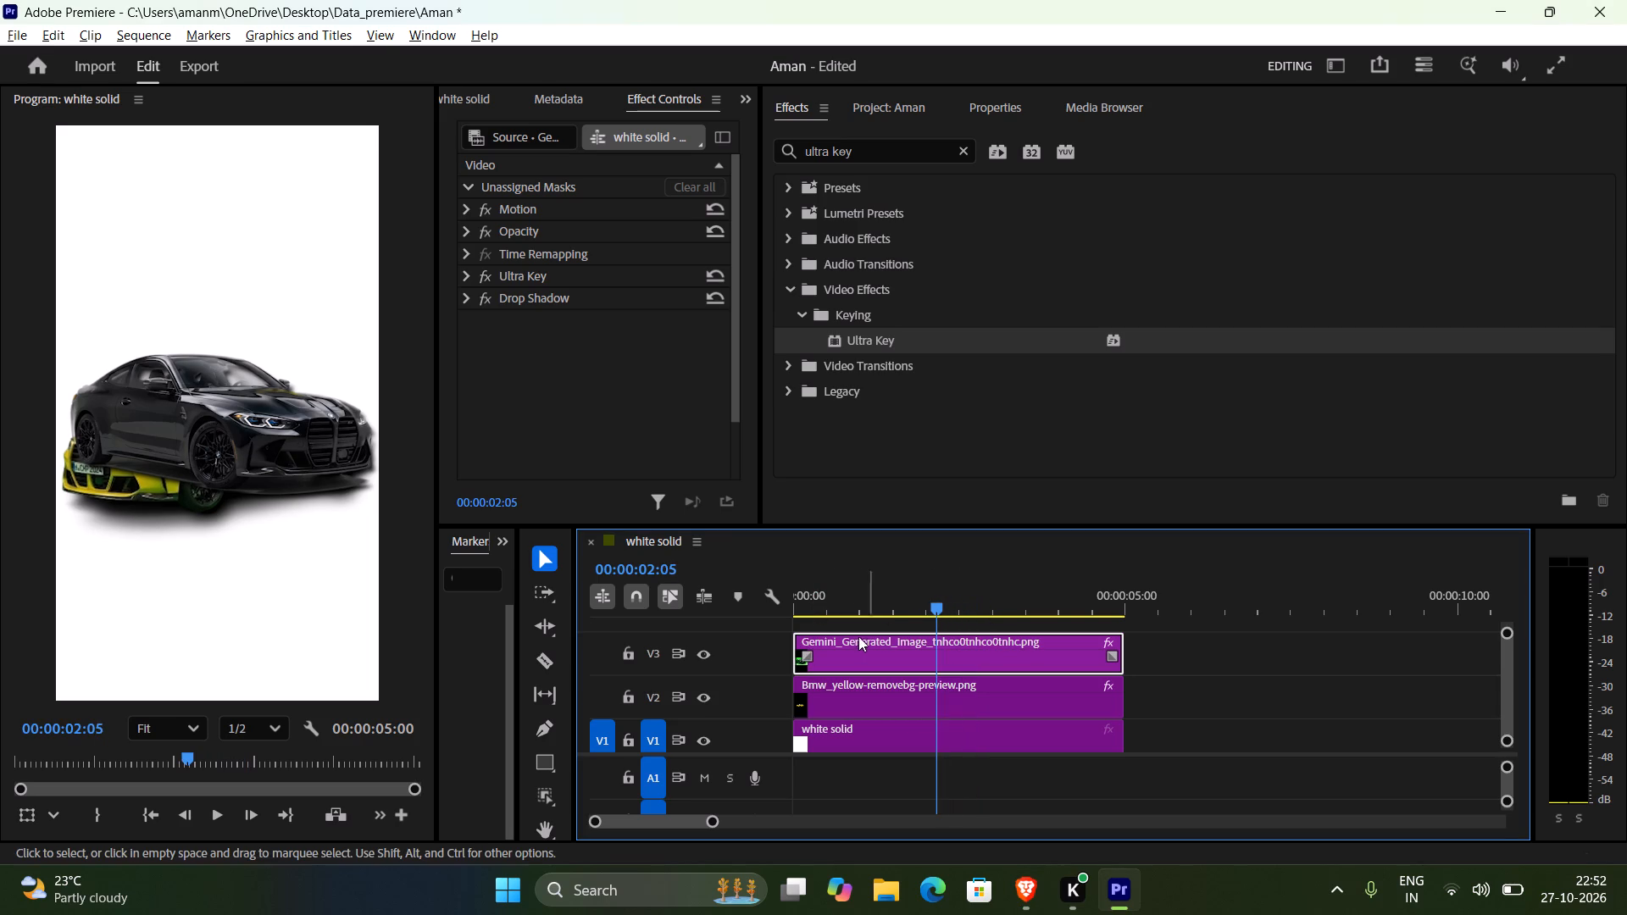
key(c)
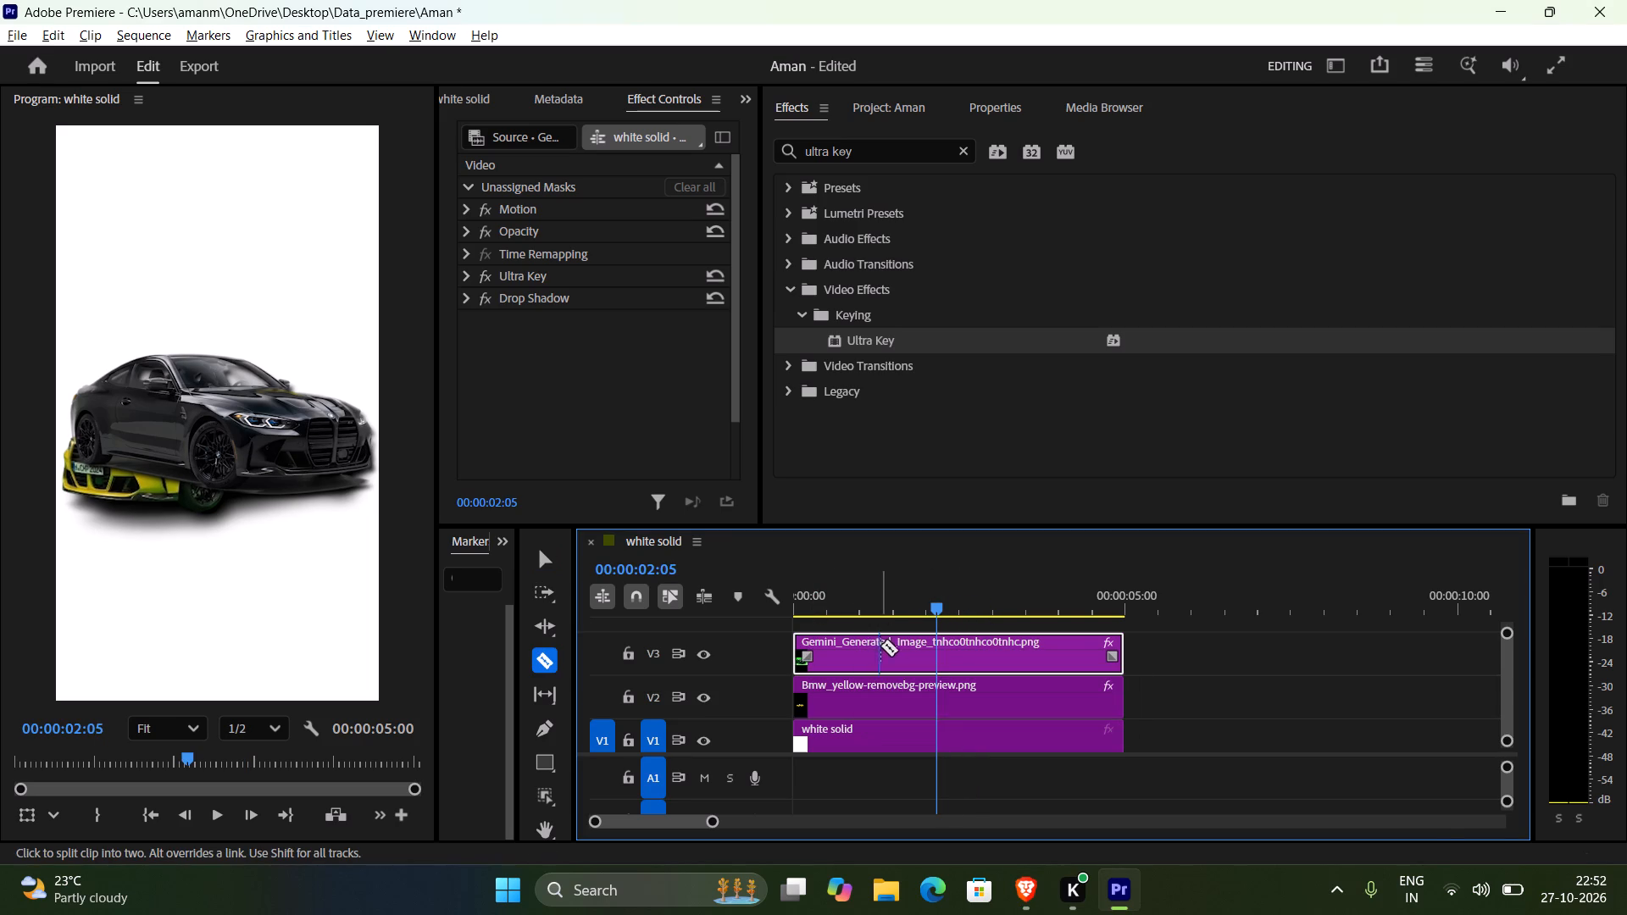
Continue the clip-cutting part of the tutorial in Brave, comparing its Razor tool explanation with the stacked car clips in Premiere.
key(alt+Tab)
click(936, 623)
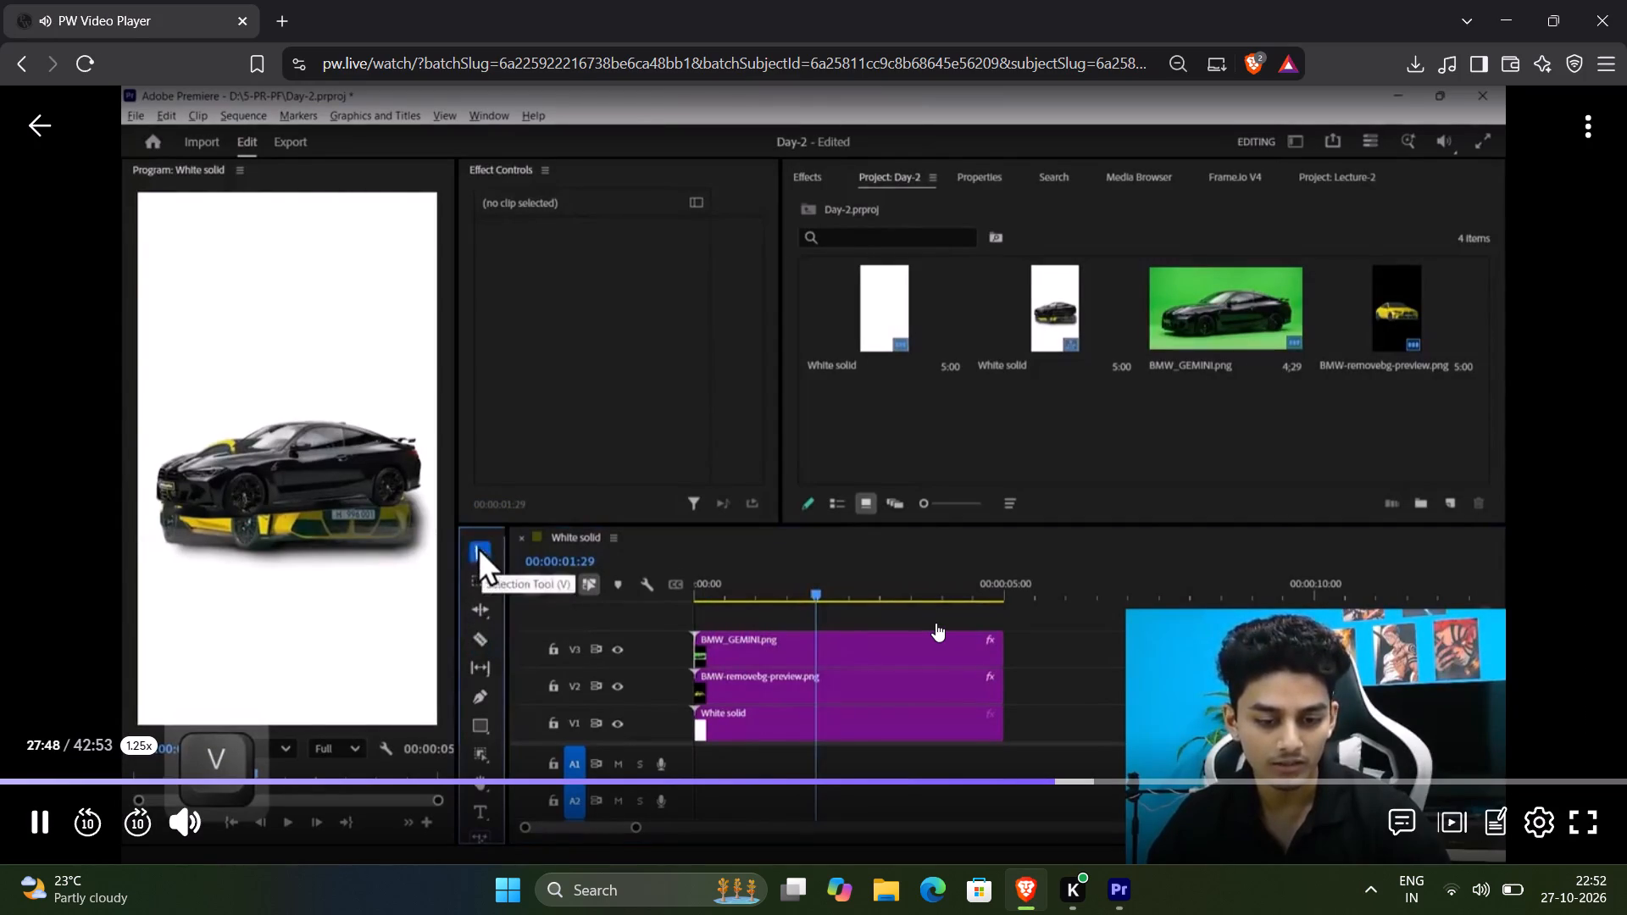
key(alt+Tab)
key(alt+Tab)
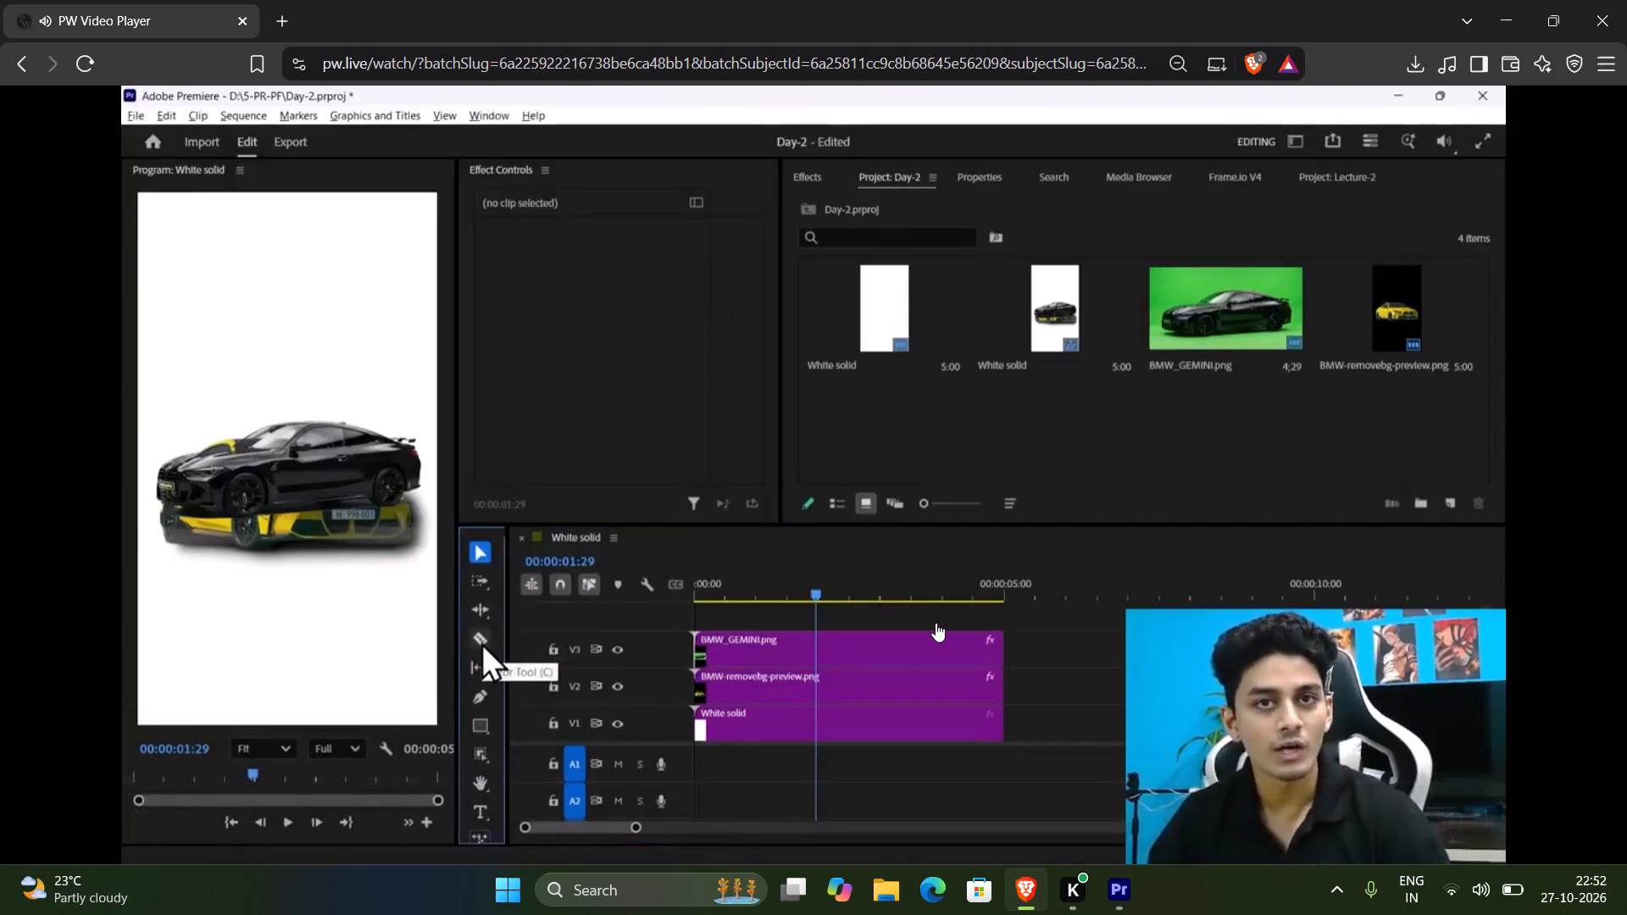
key(alt+Tab)
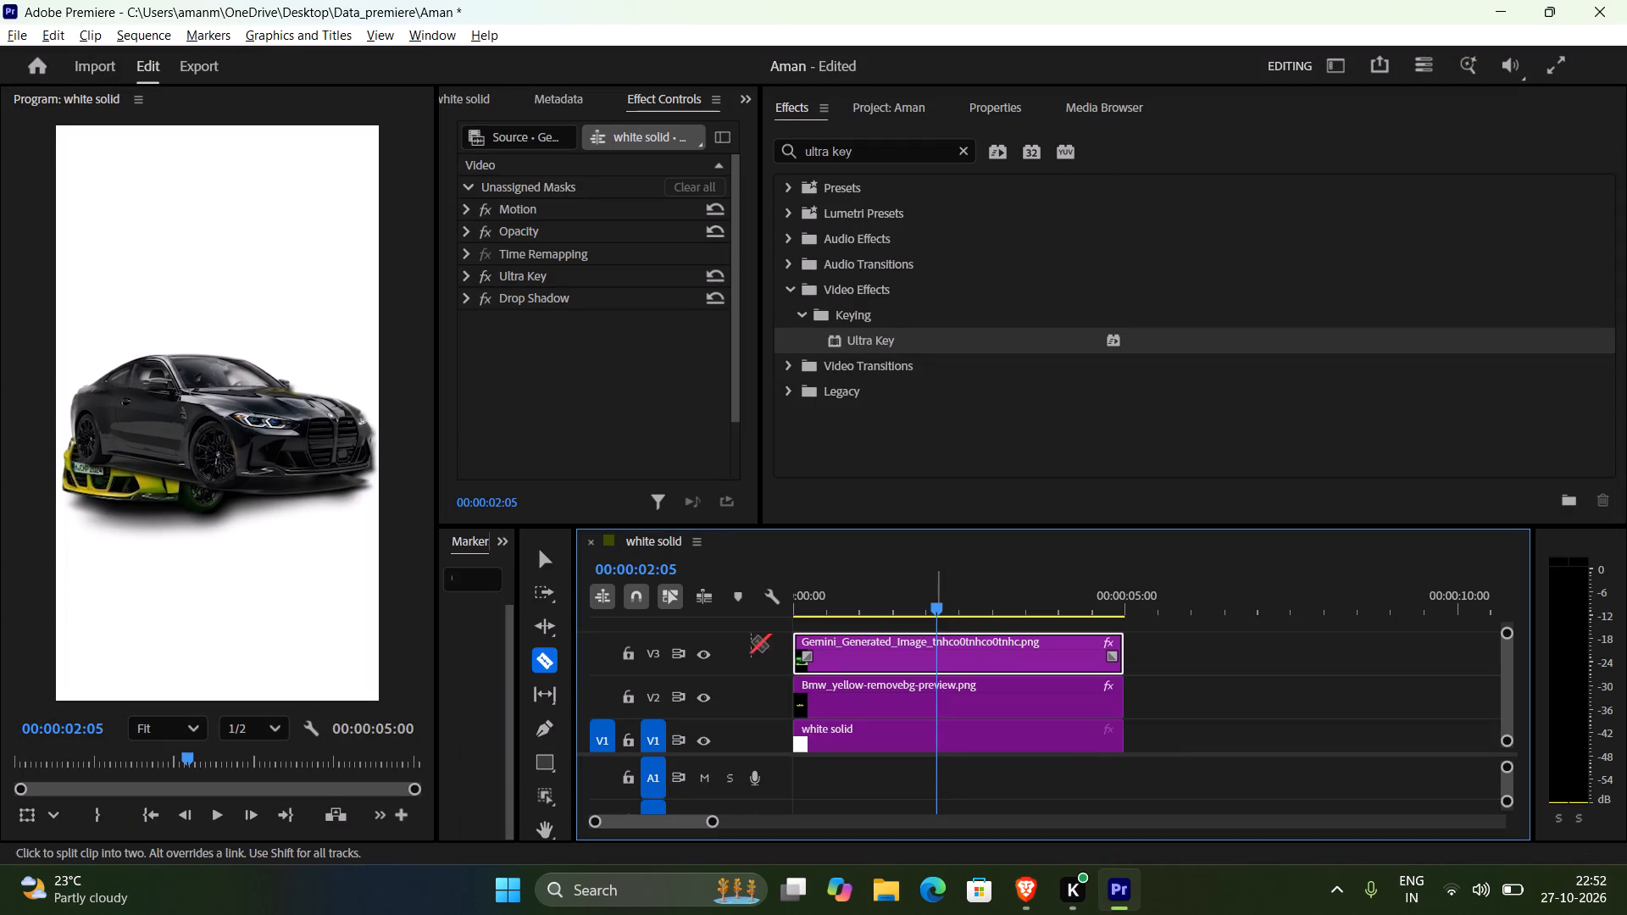
key(alt+Tab)
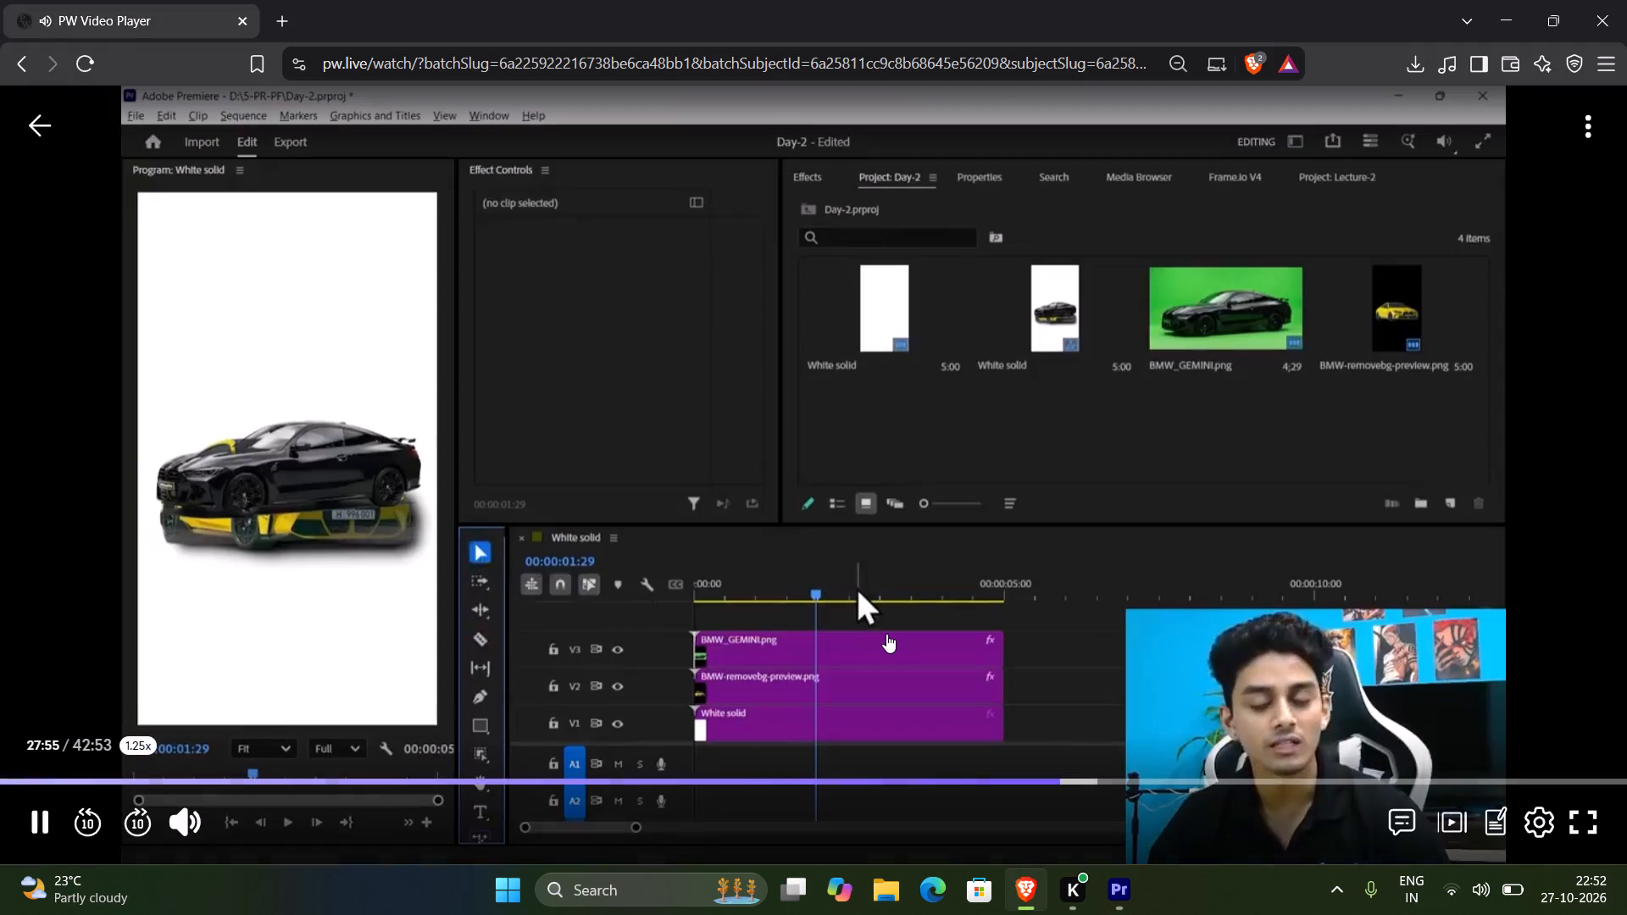
key(alt+Tab)
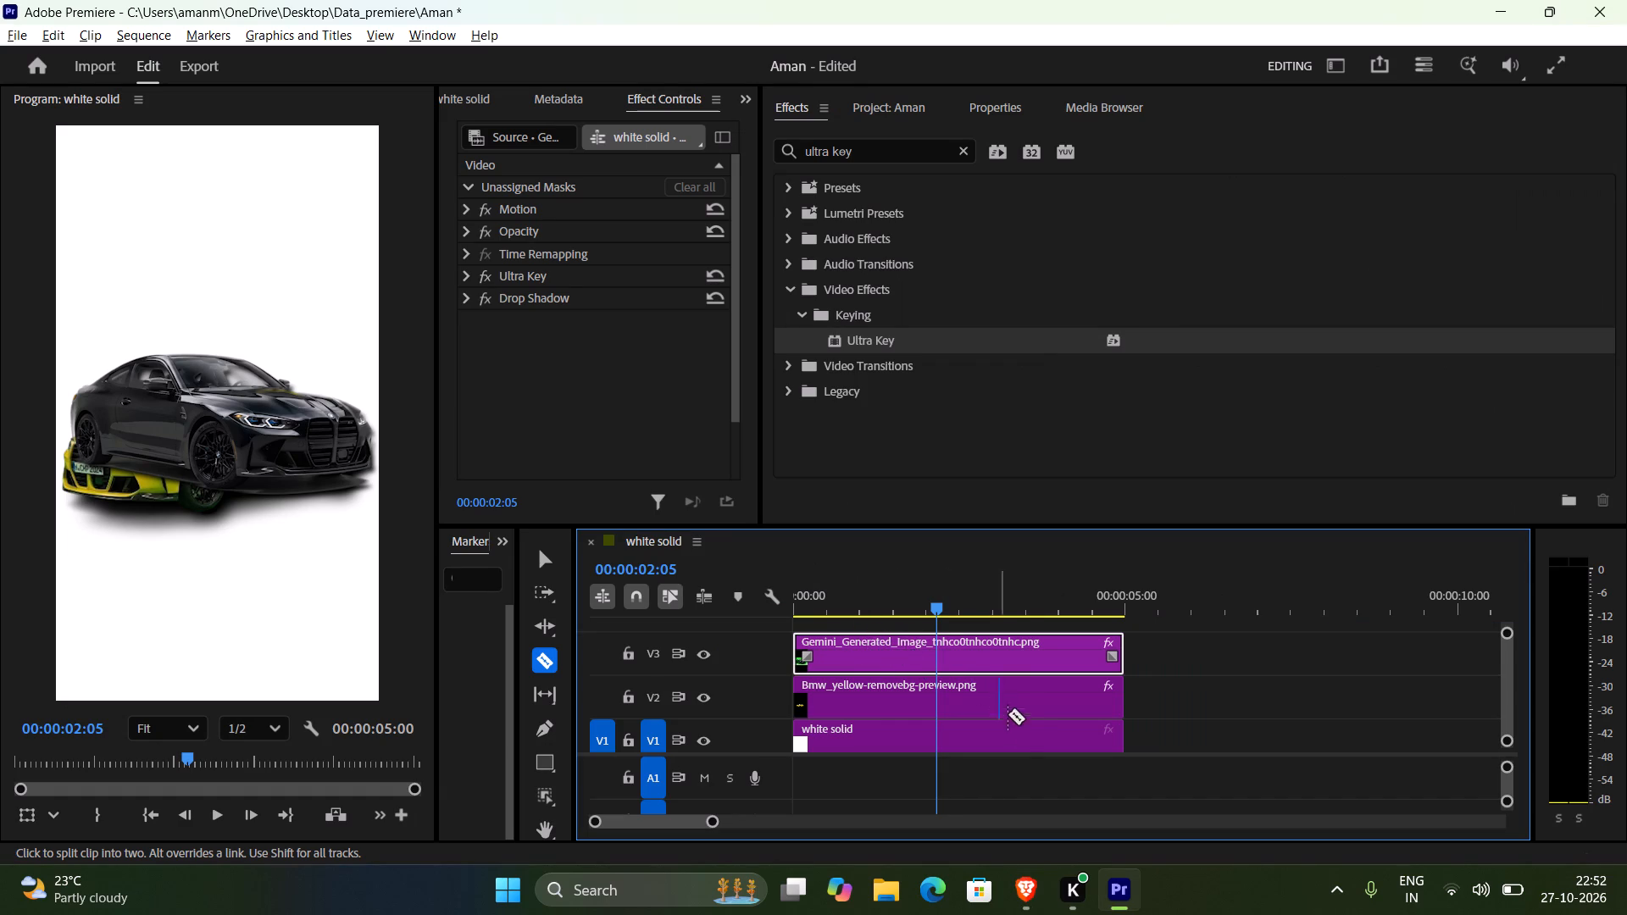
Return to the tutorial in Brave, rewind to the cutting of the V3 black BMW clip, and replay it full screen.
key(alt+Tab)
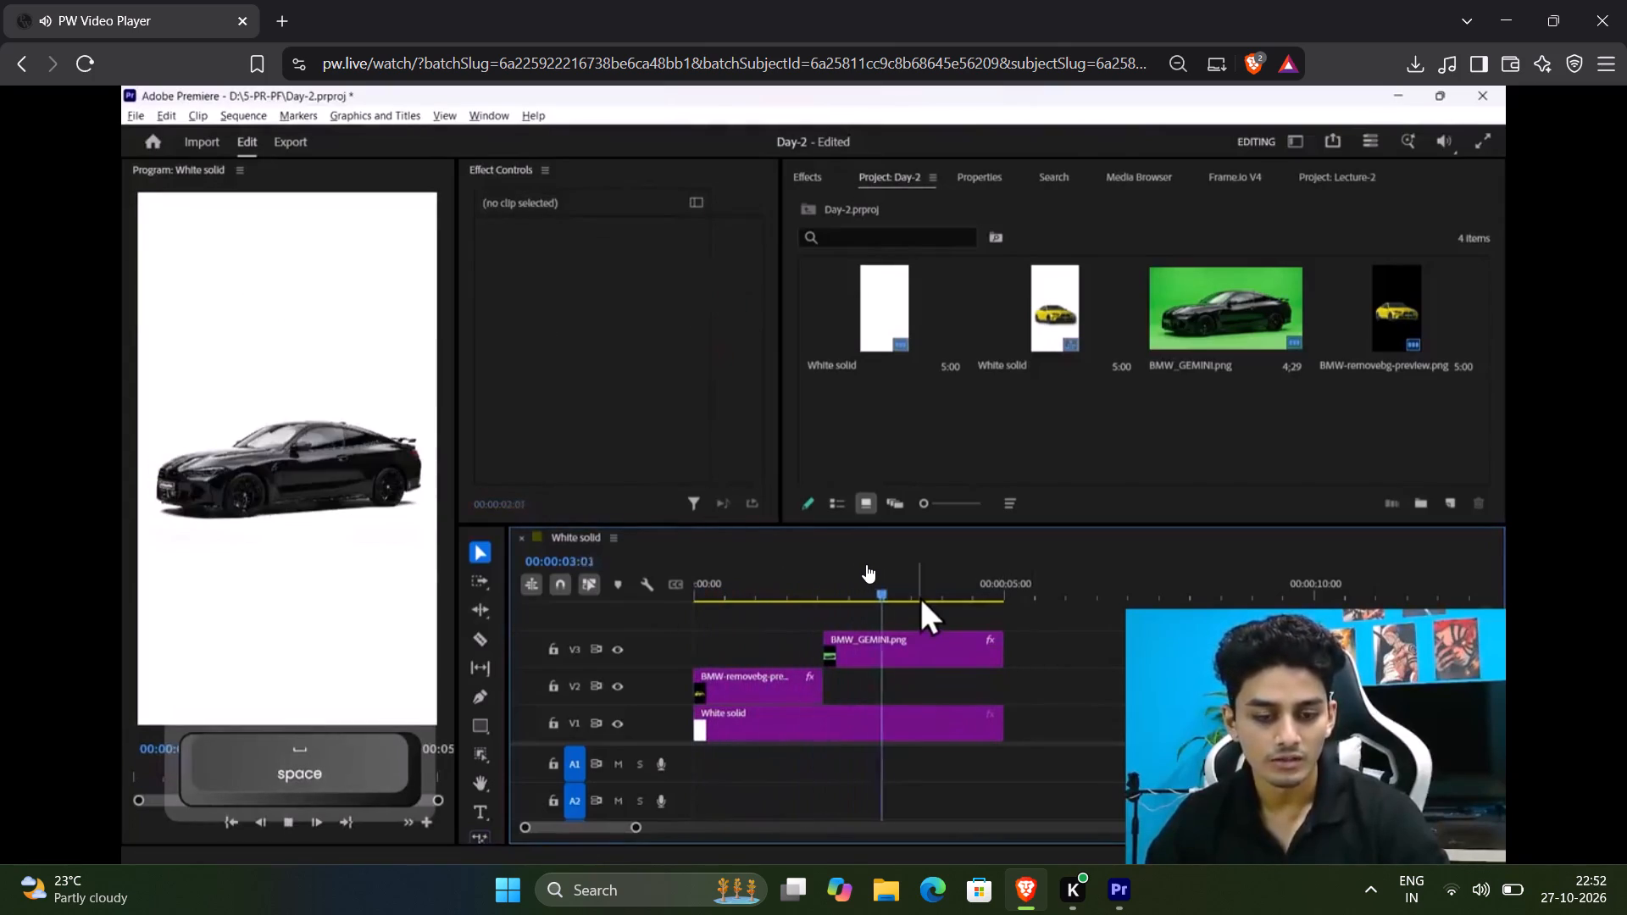
click(819, 546)
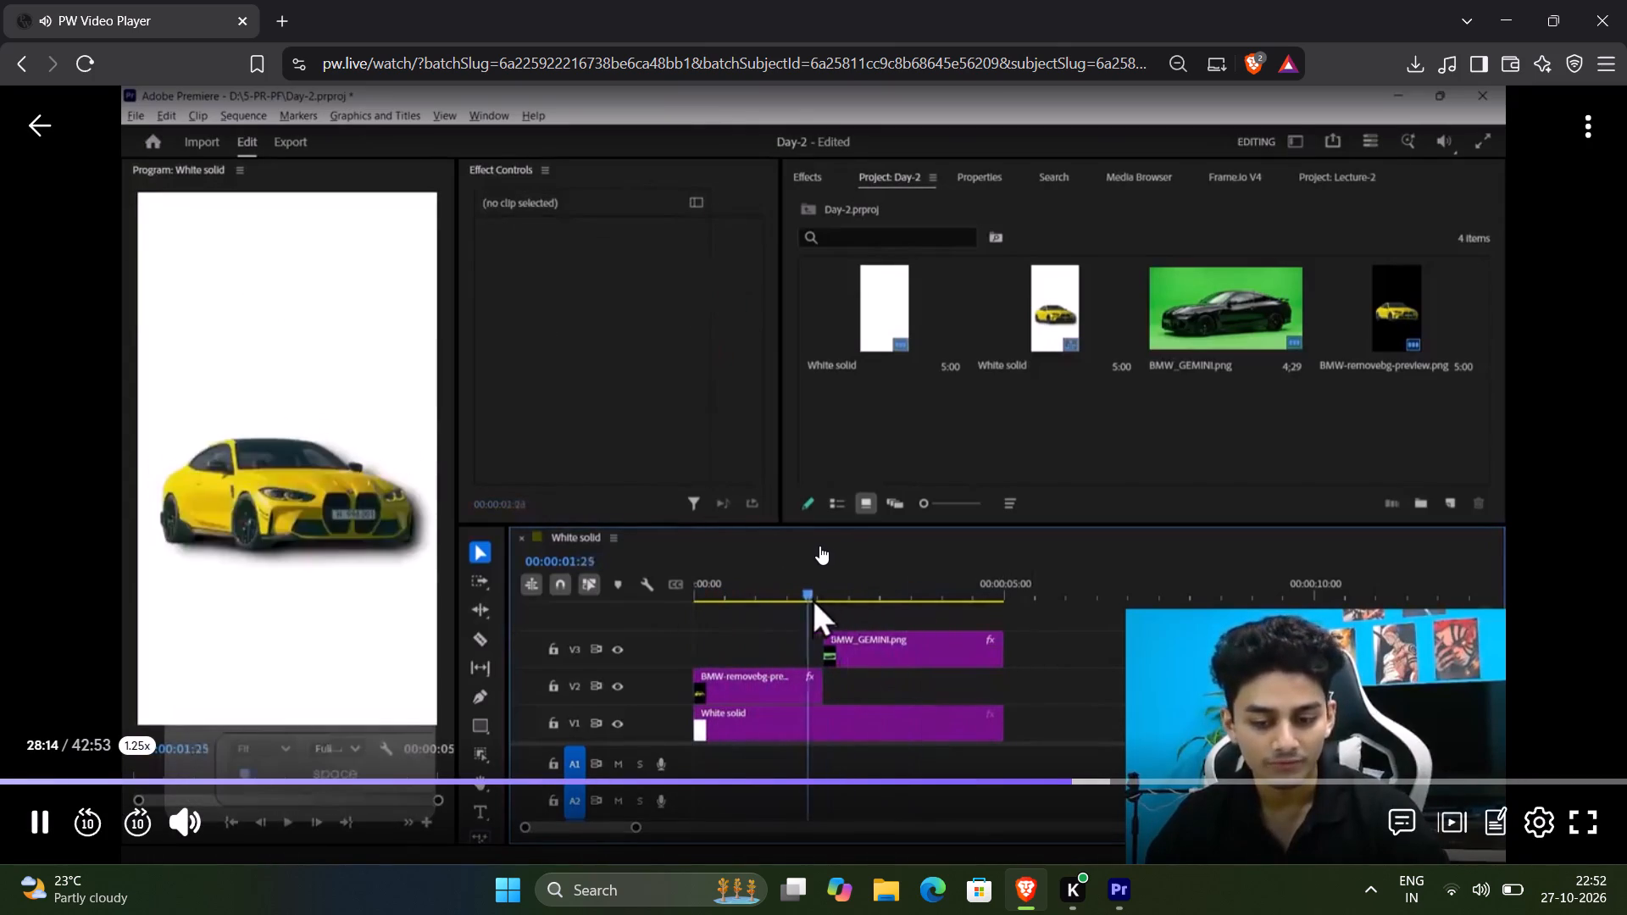
key(Left)
key(Left)
key(Left)
key(Left)
click(823, 582)
click(823, 582)
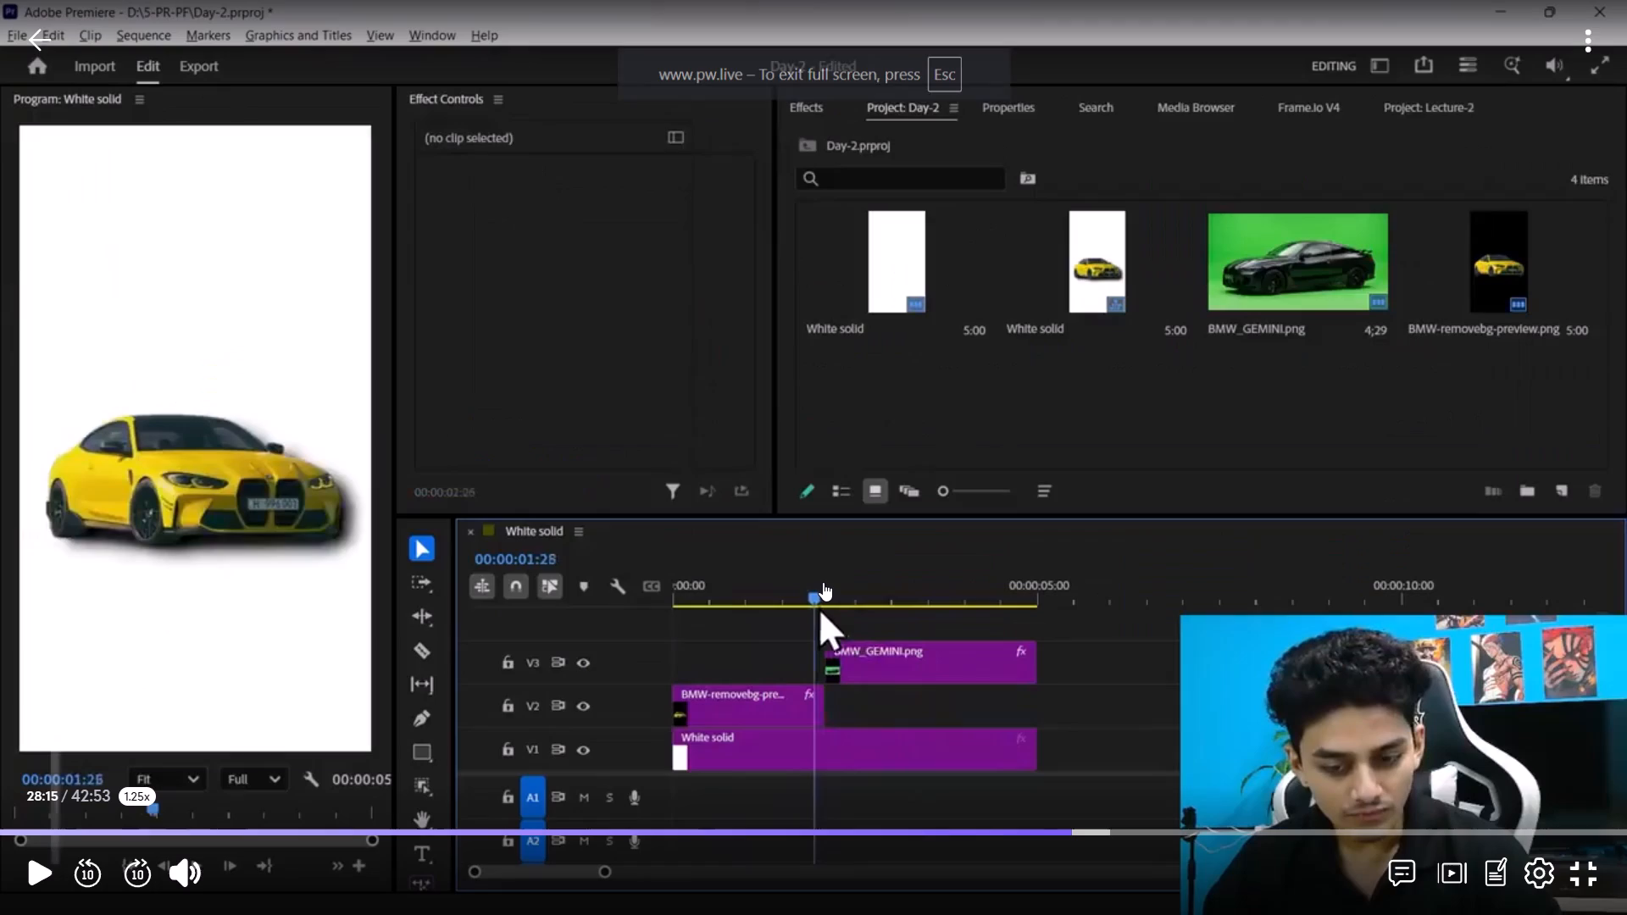
key(Escape)
key(f)
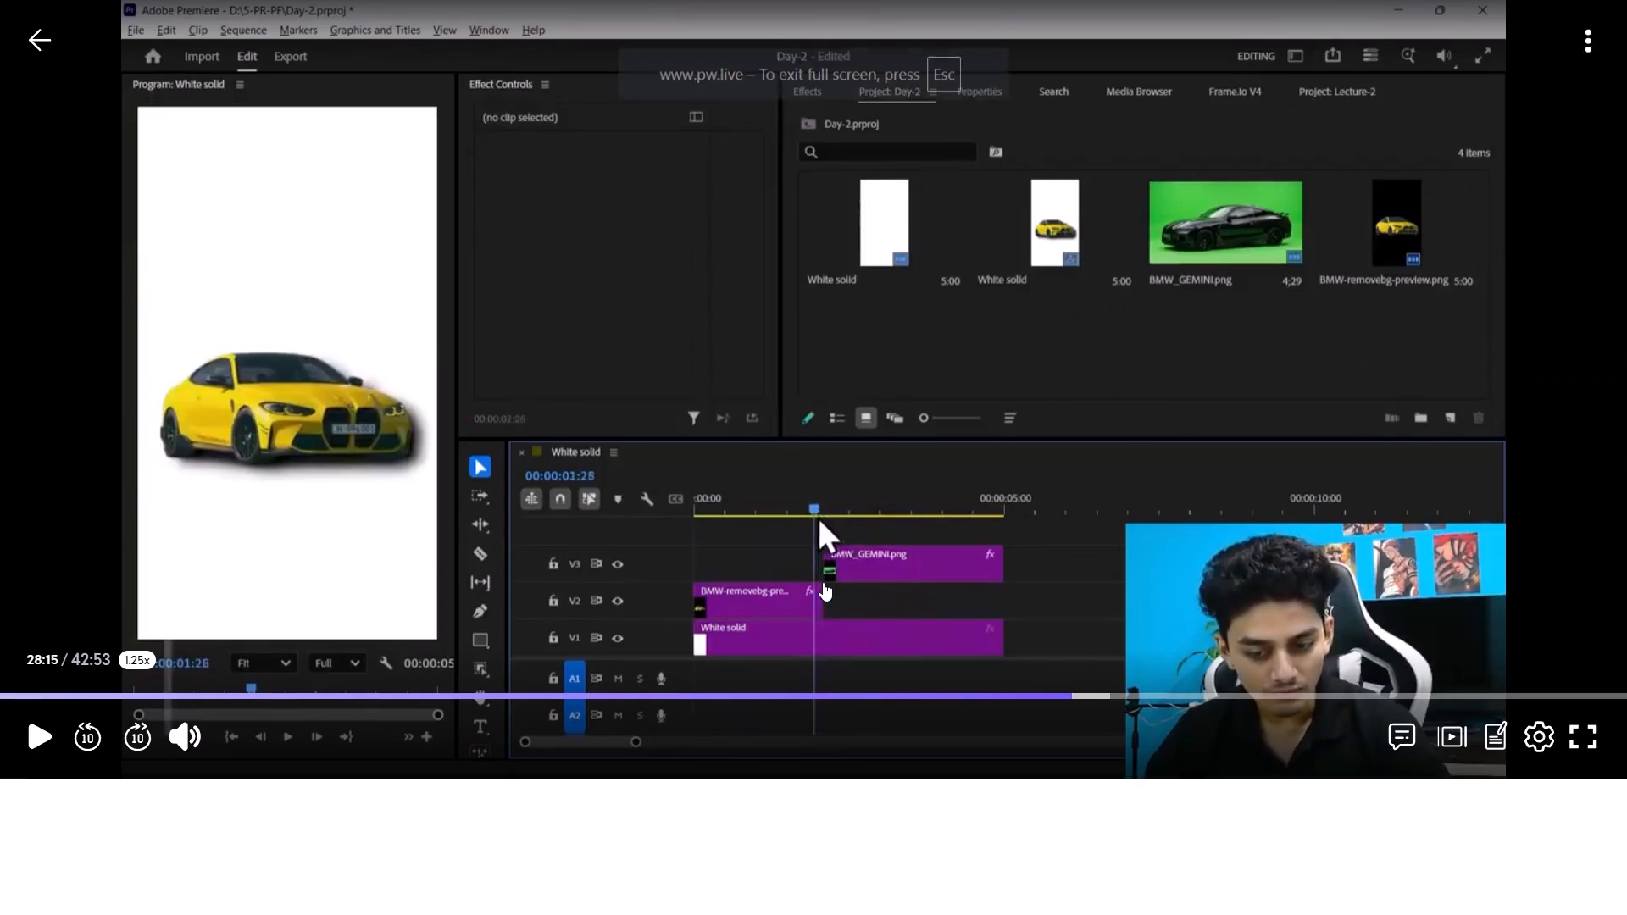
key(Left)
key(Left)
key(space)
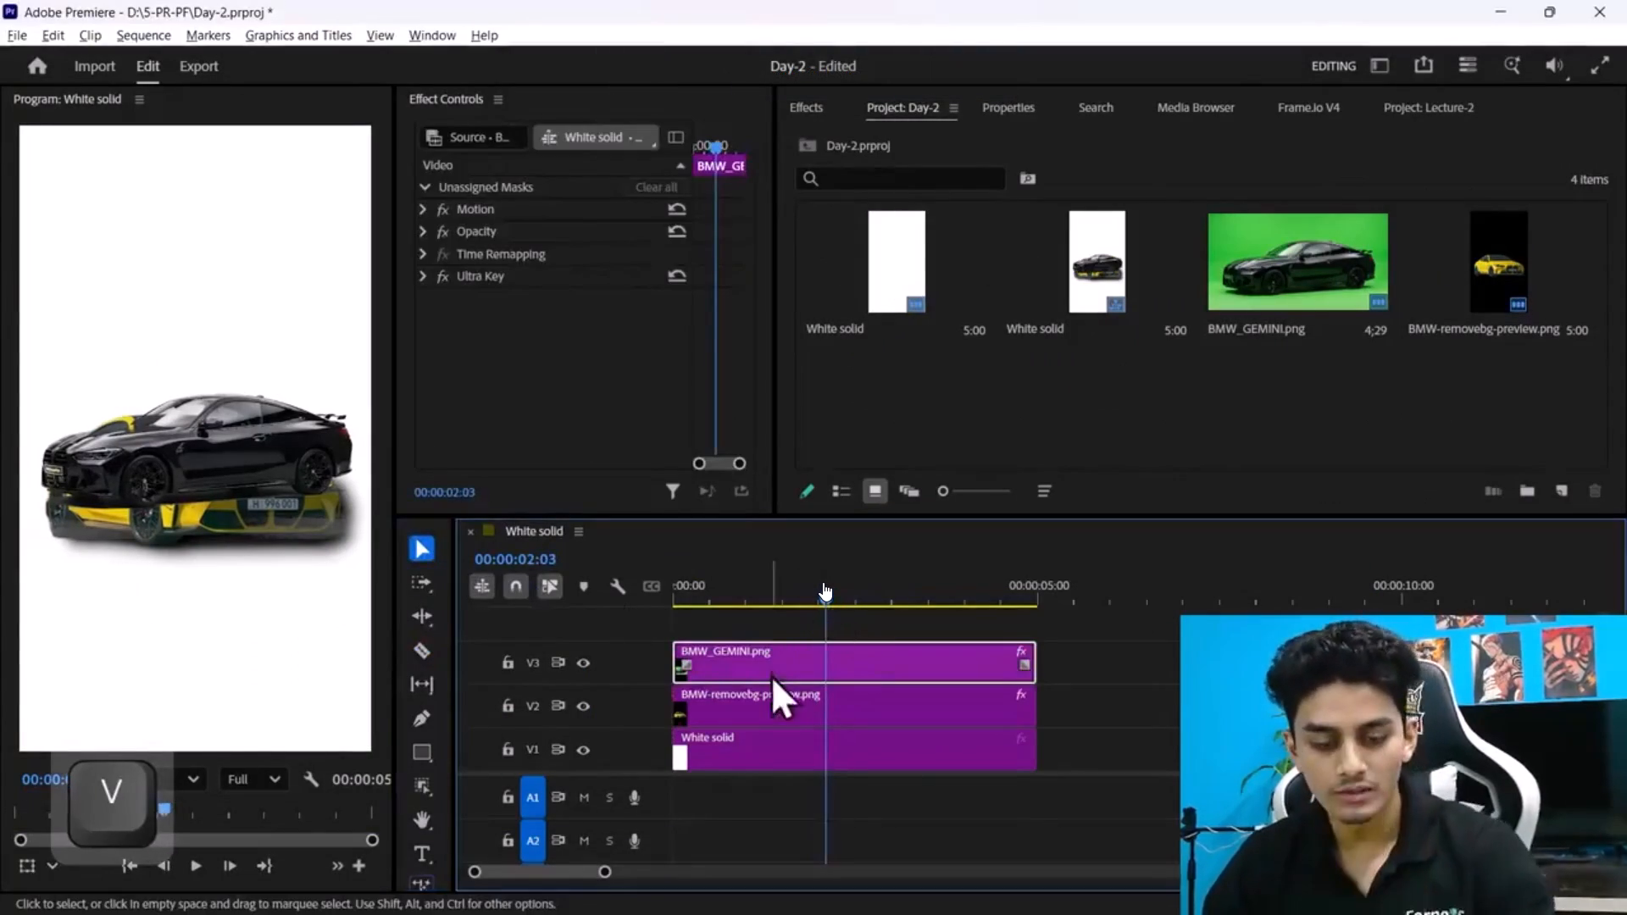
Play the tutorial in short bursts to examine how the V3 clip is split and its first part deleted, then return to Premiere.
click(823, 582)
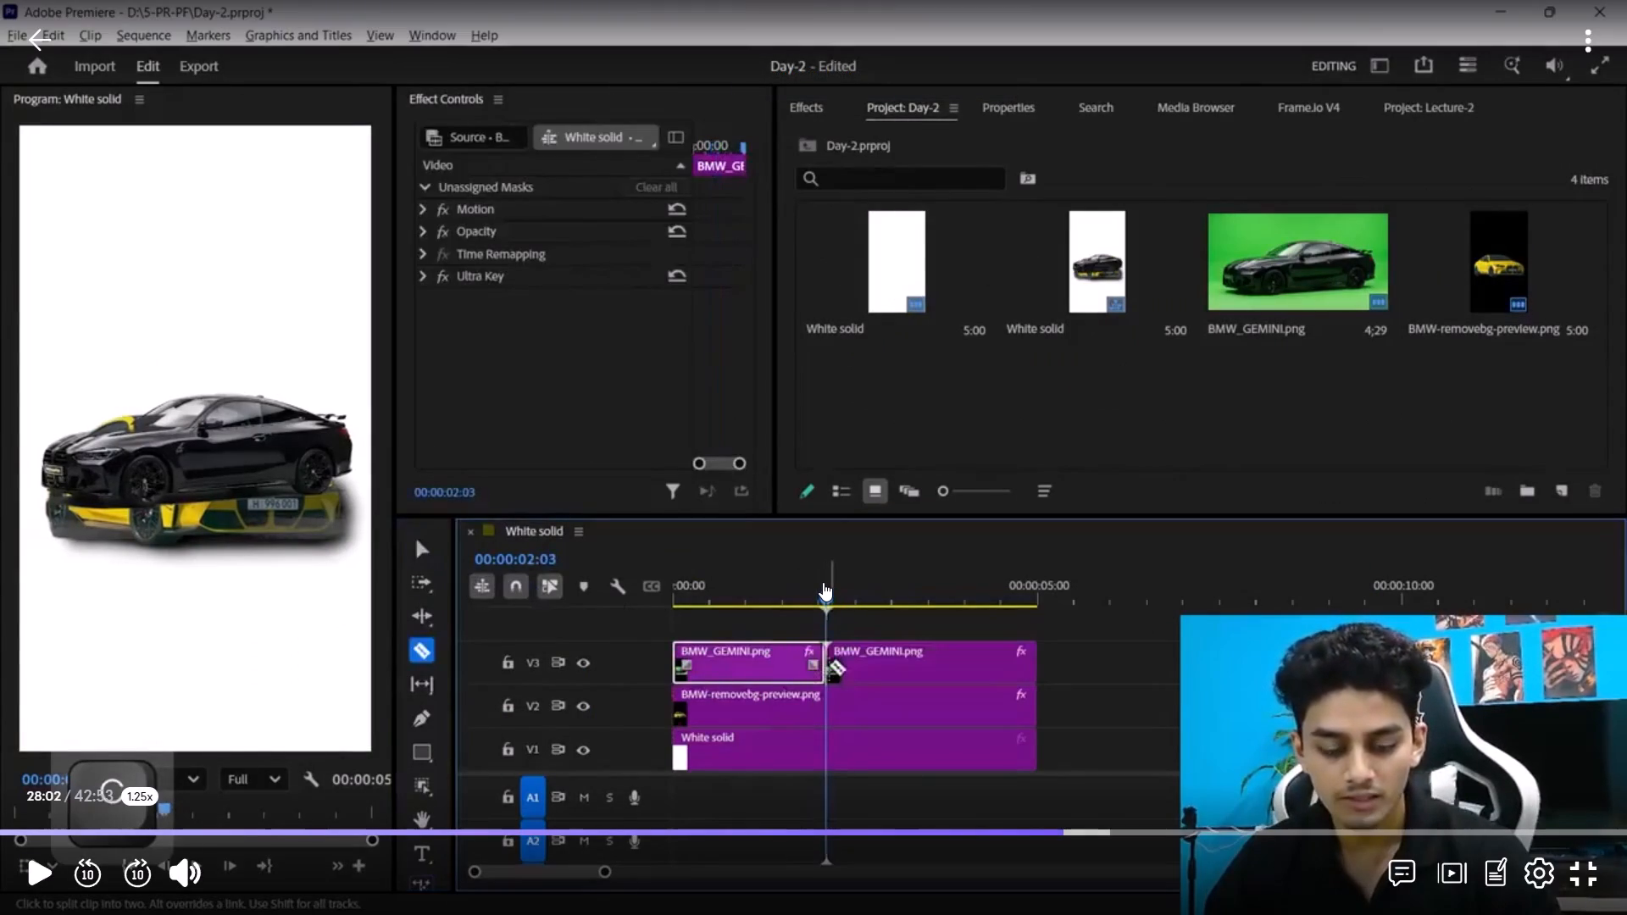
click(823, 582)
click(823, 582)
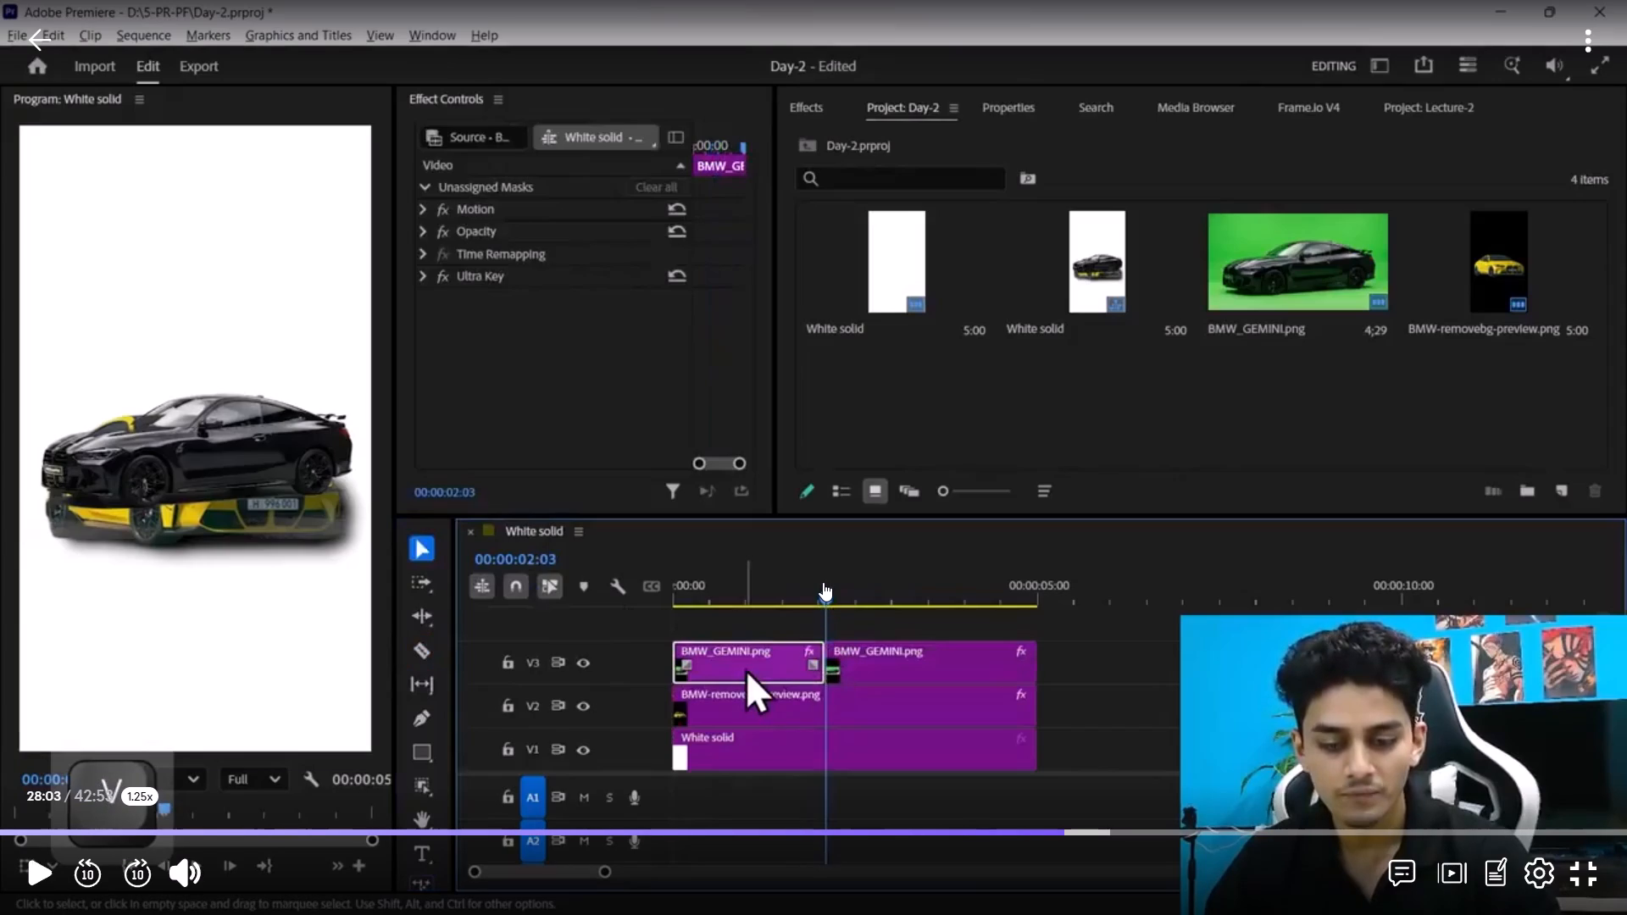
click(823, 582)
click(823, 582)
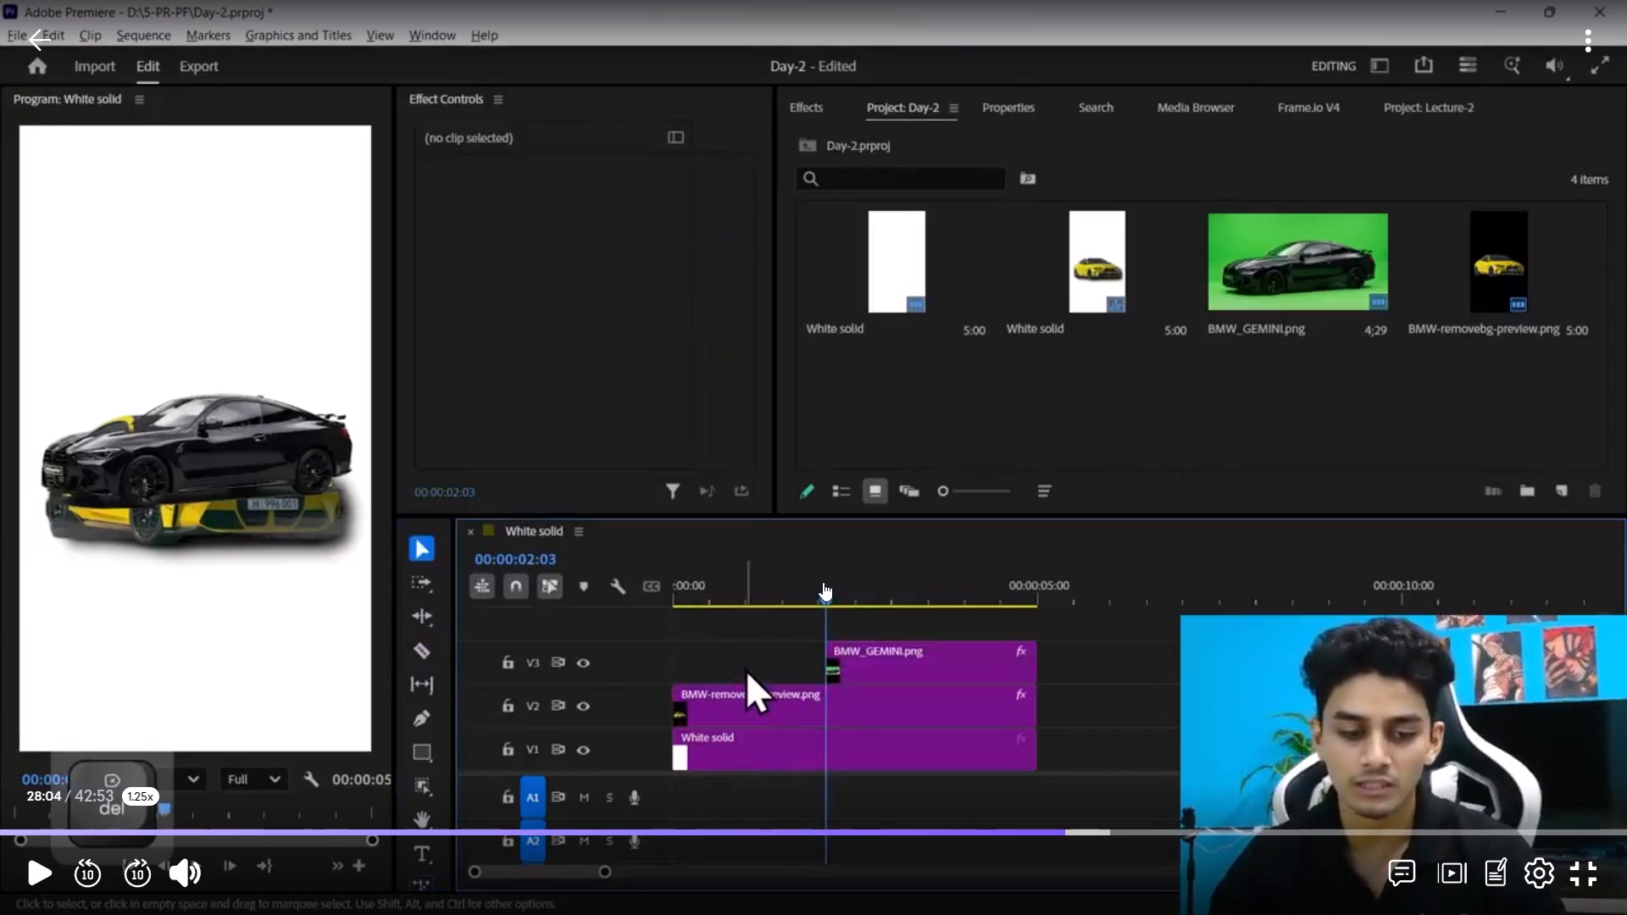
key(alt+Tab)
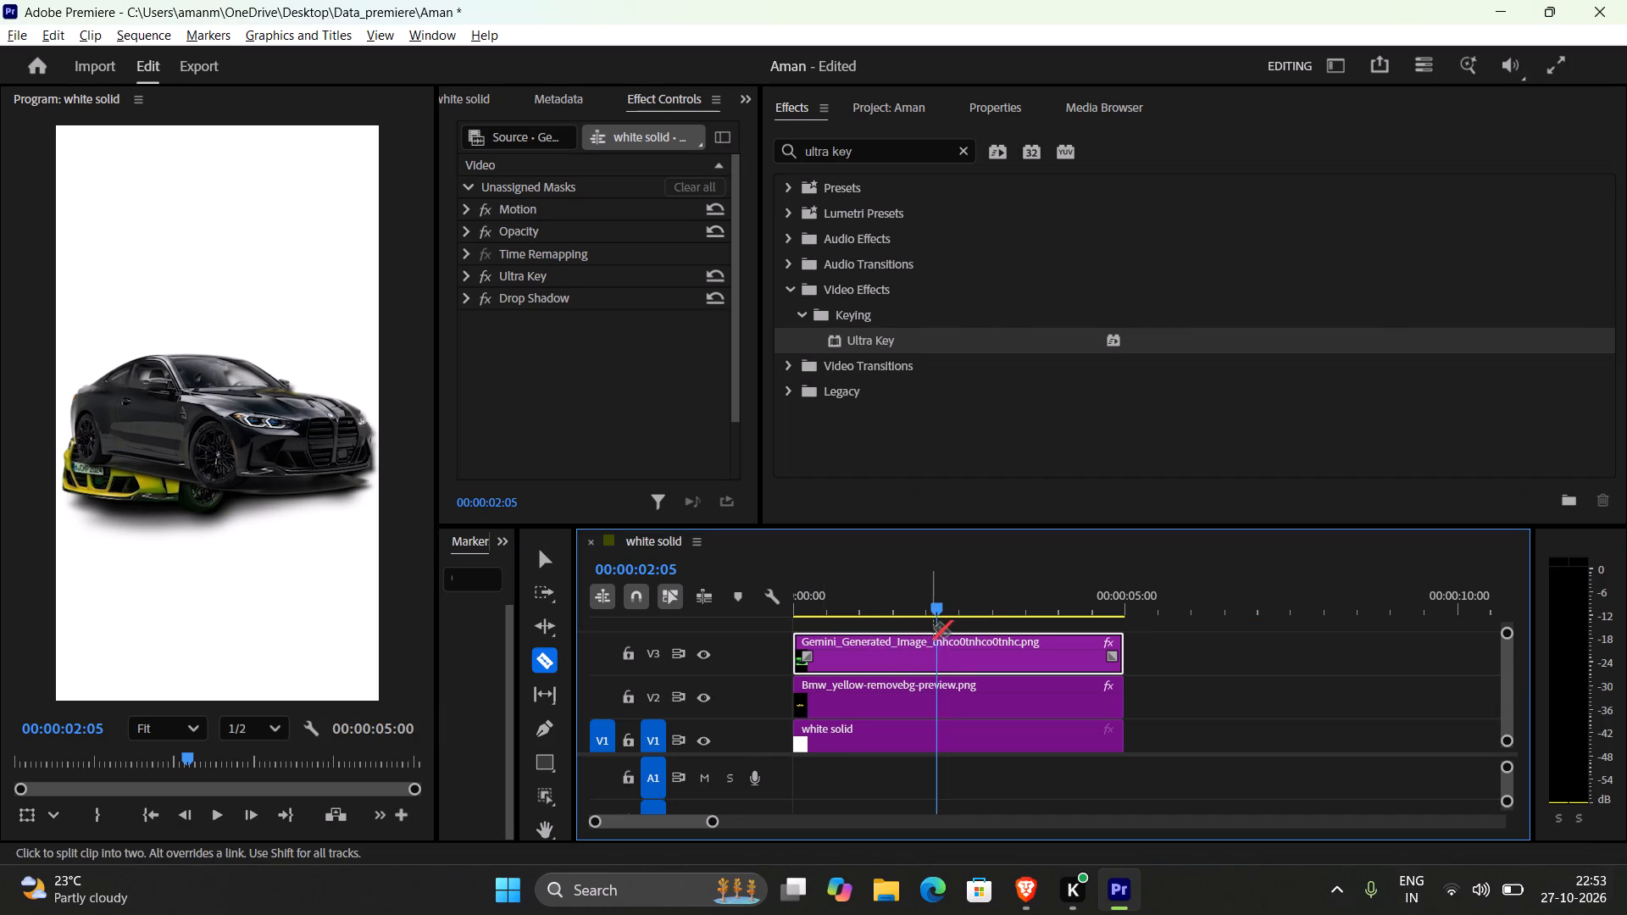
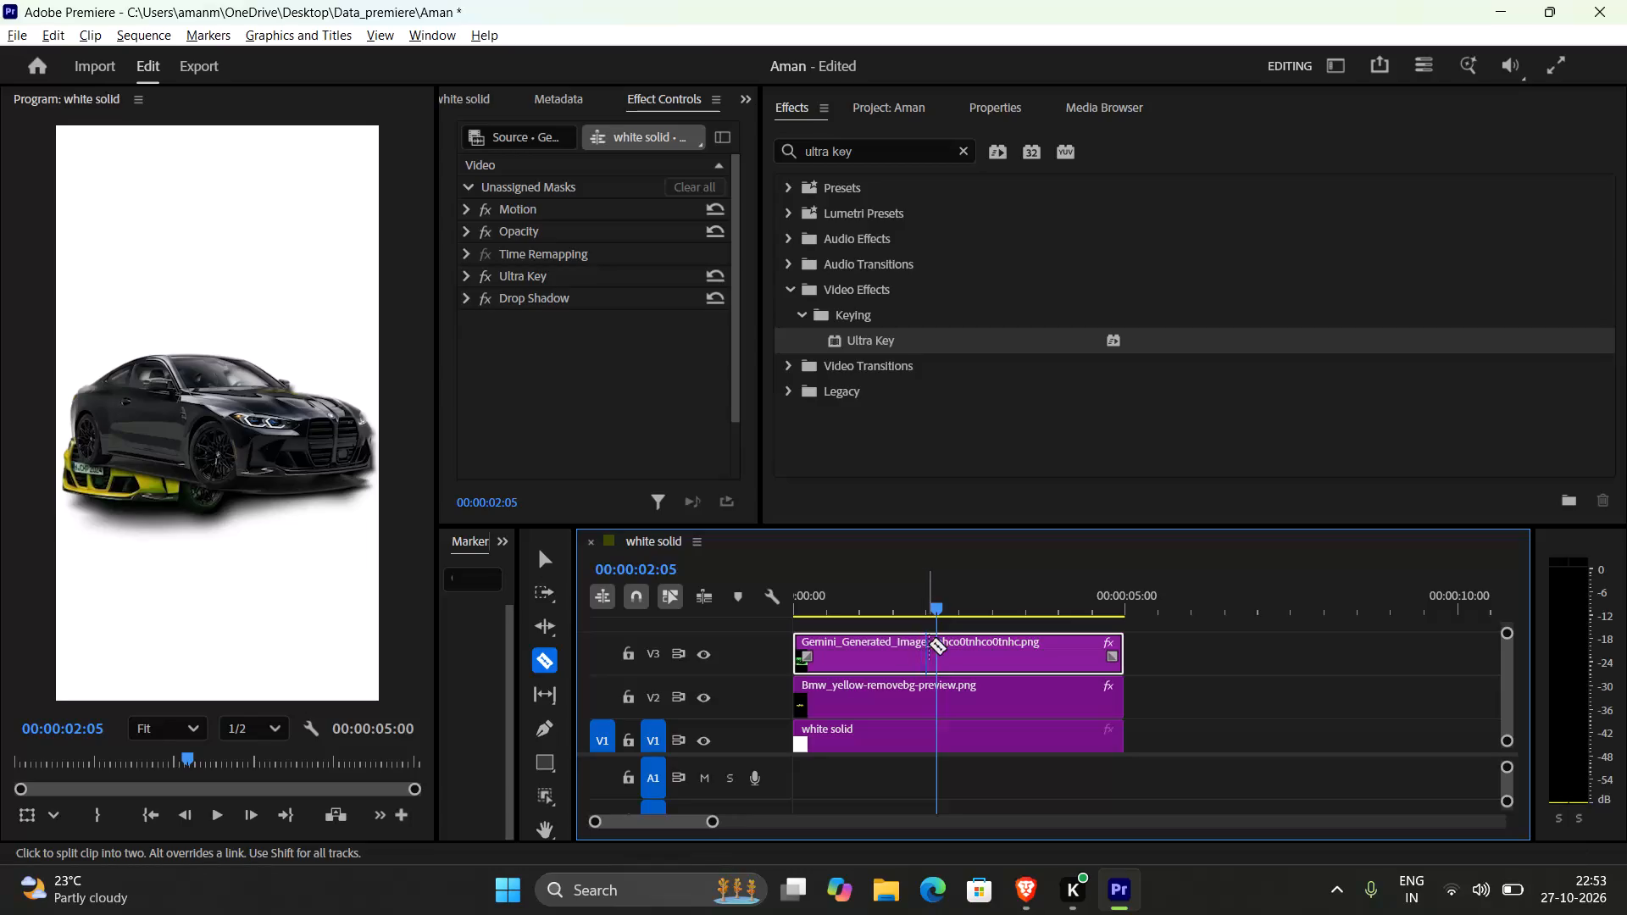
Split the V3 black BMW clip at 00:00:02:05 with the Razor tool and delete its first part.
click(933, 646)
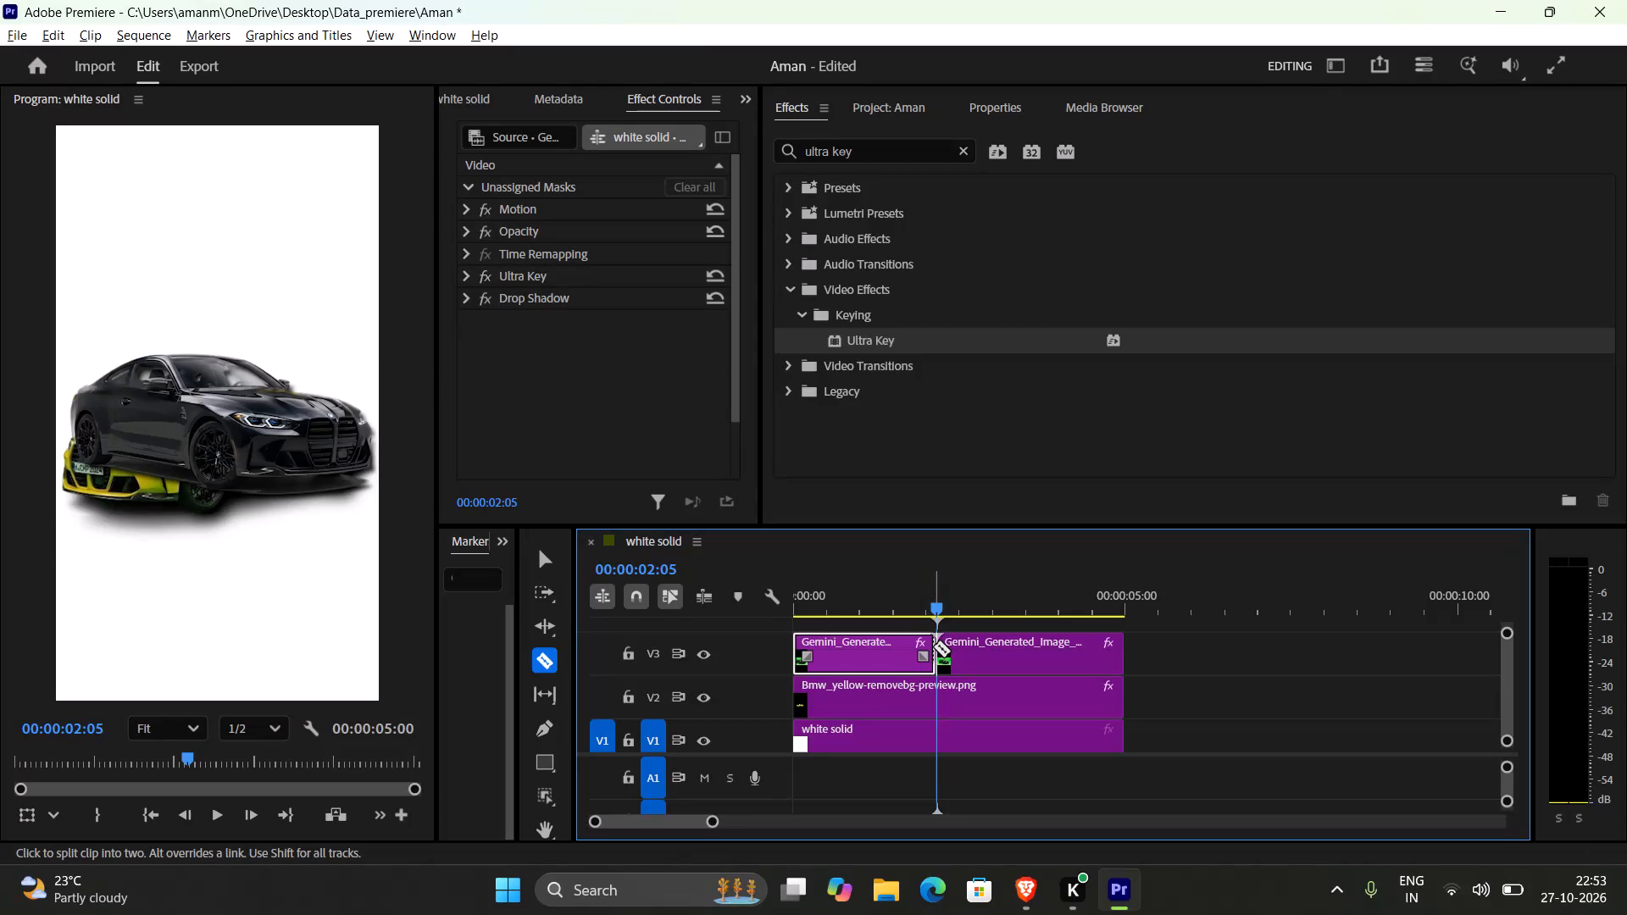
key(v)
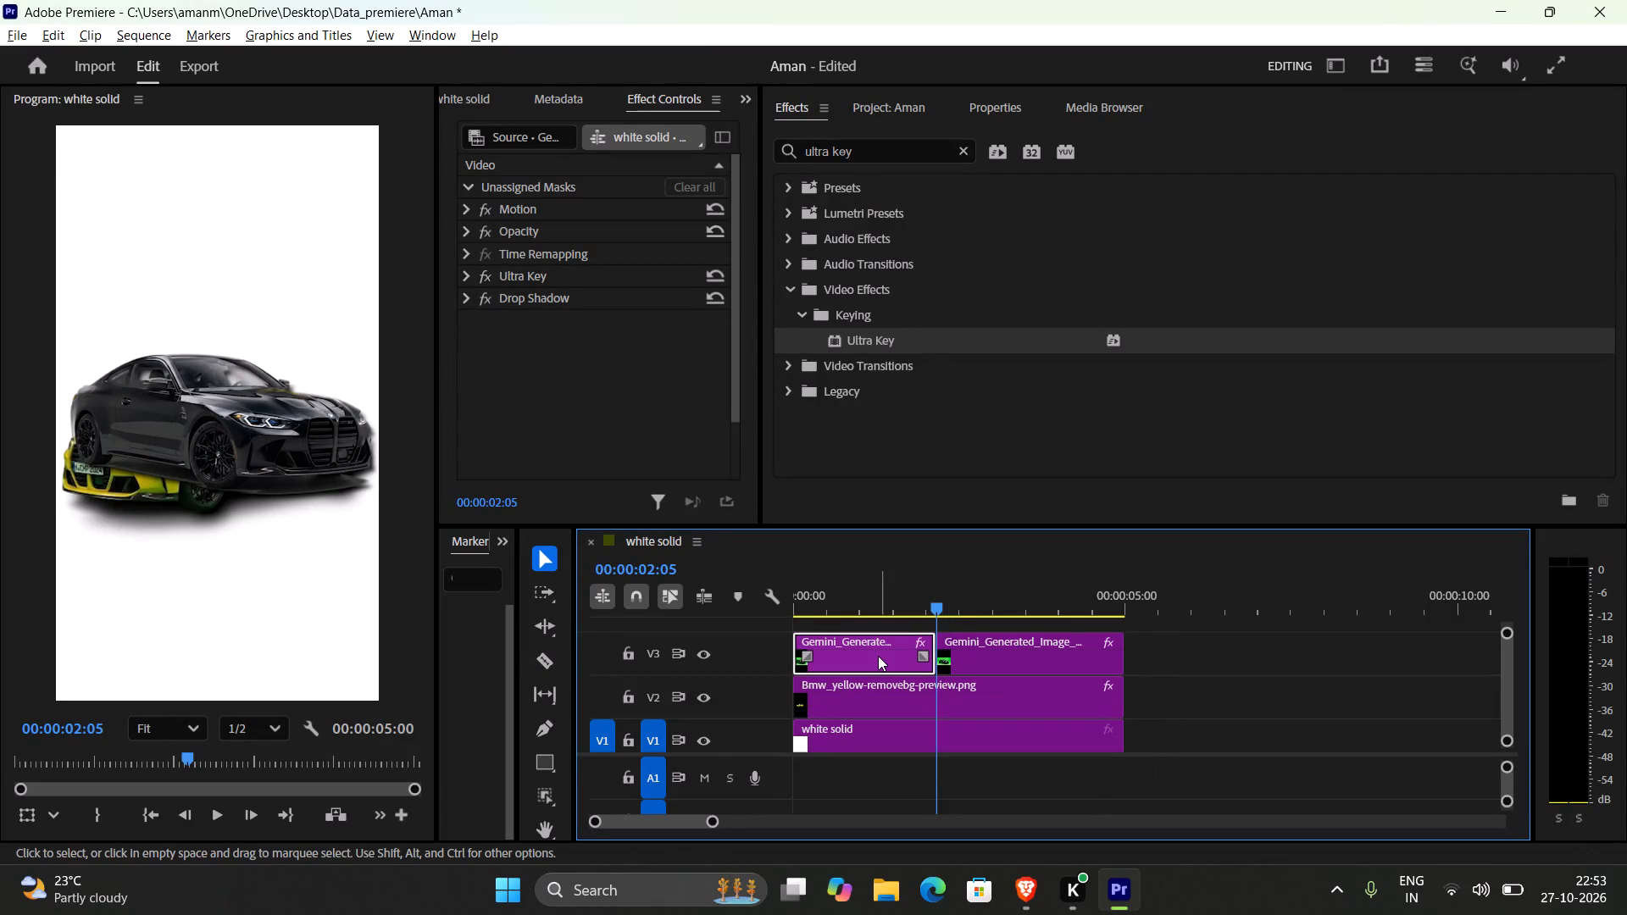
key(Delete)
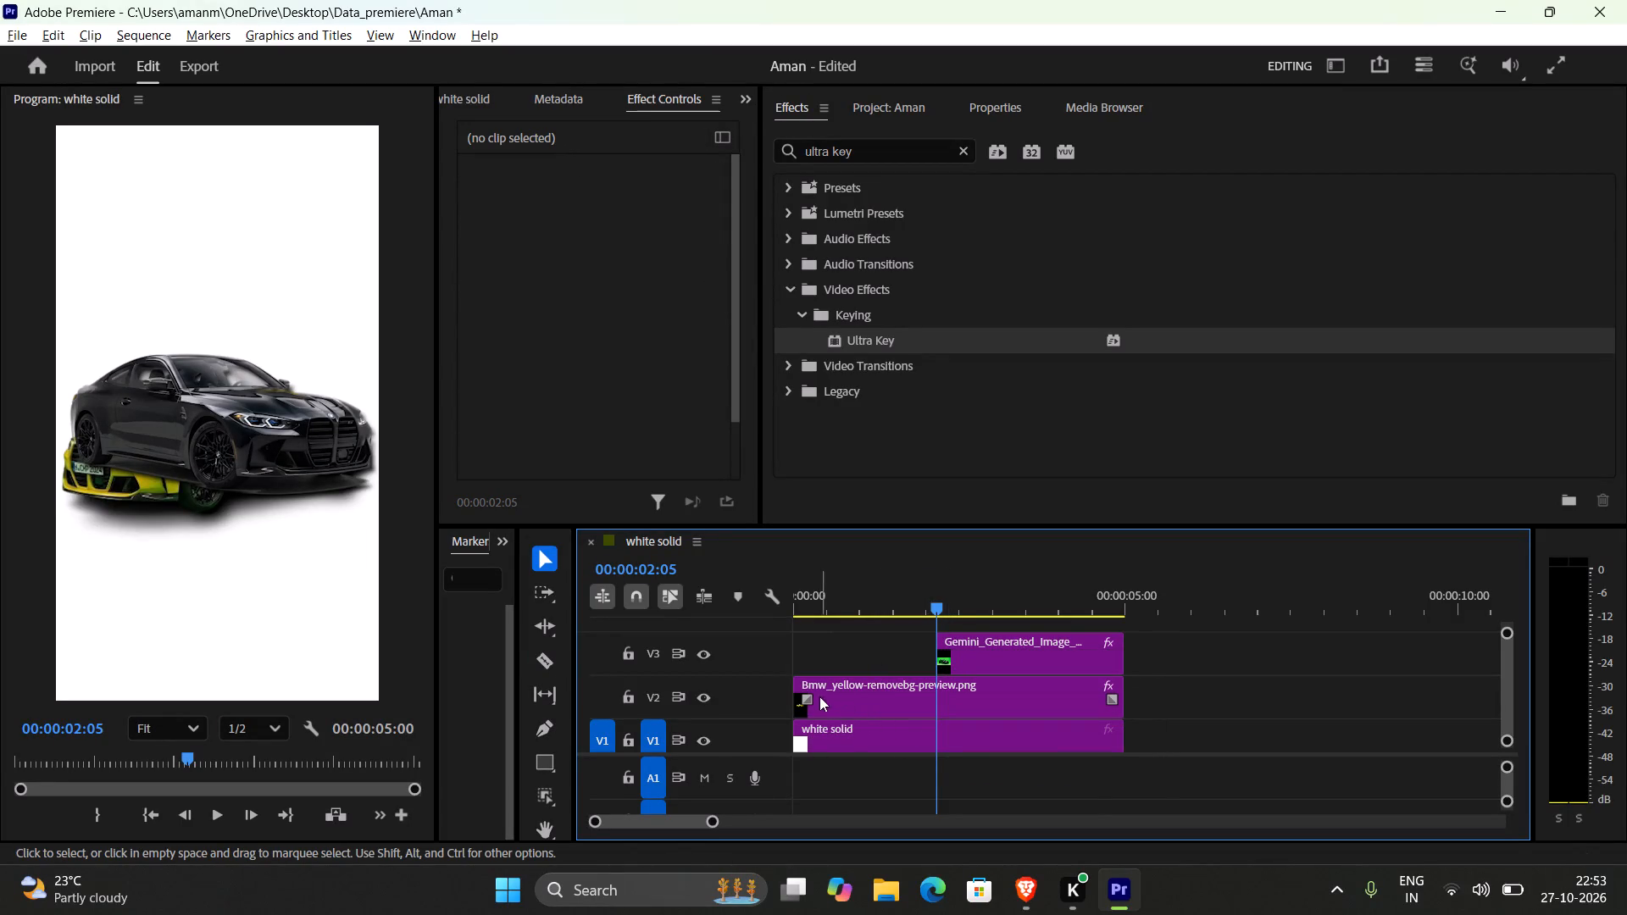
Play back the sequence to check the cut, and watch the tutorial in Brave up to the trimming of the V2 clip.
click(222, 819)
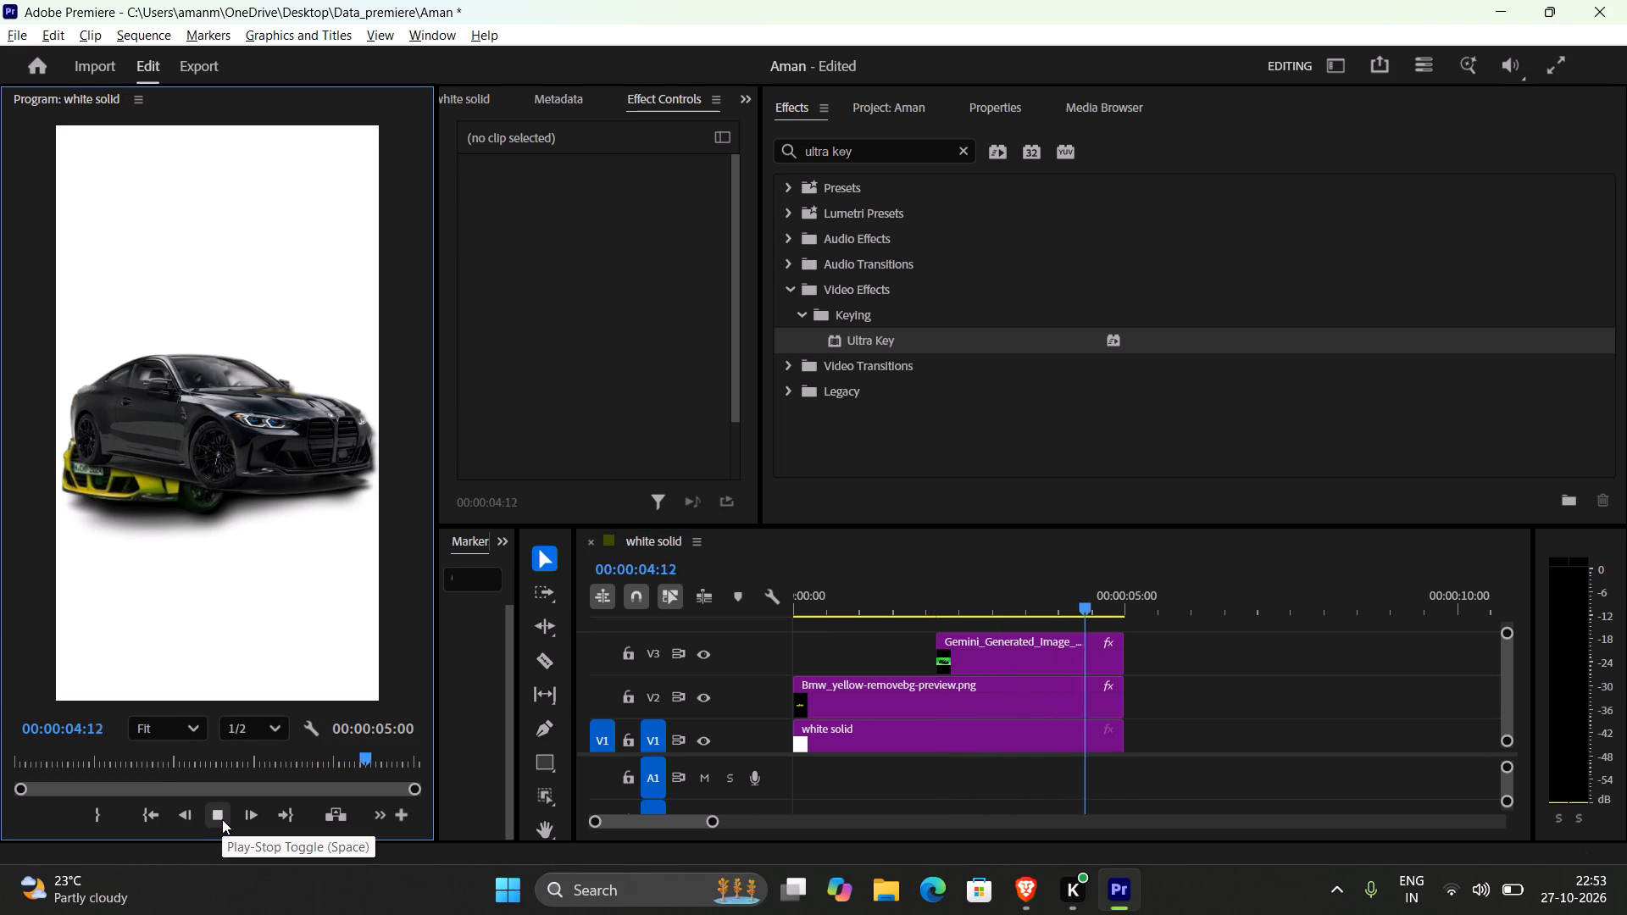
click(219, 819)
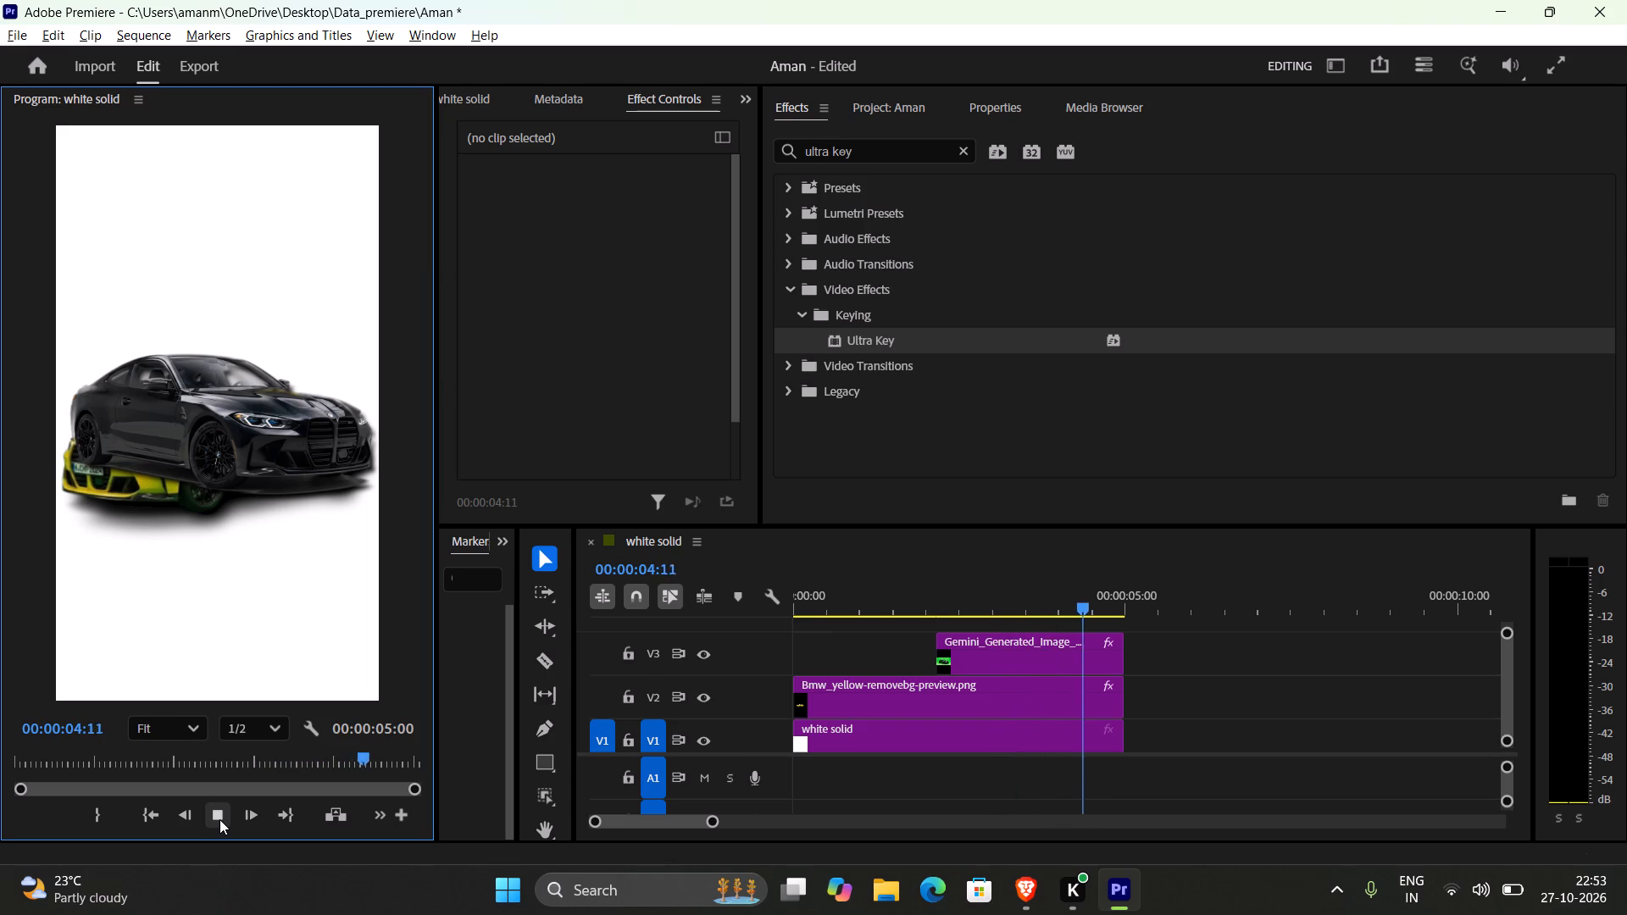
key(alt+Tab)
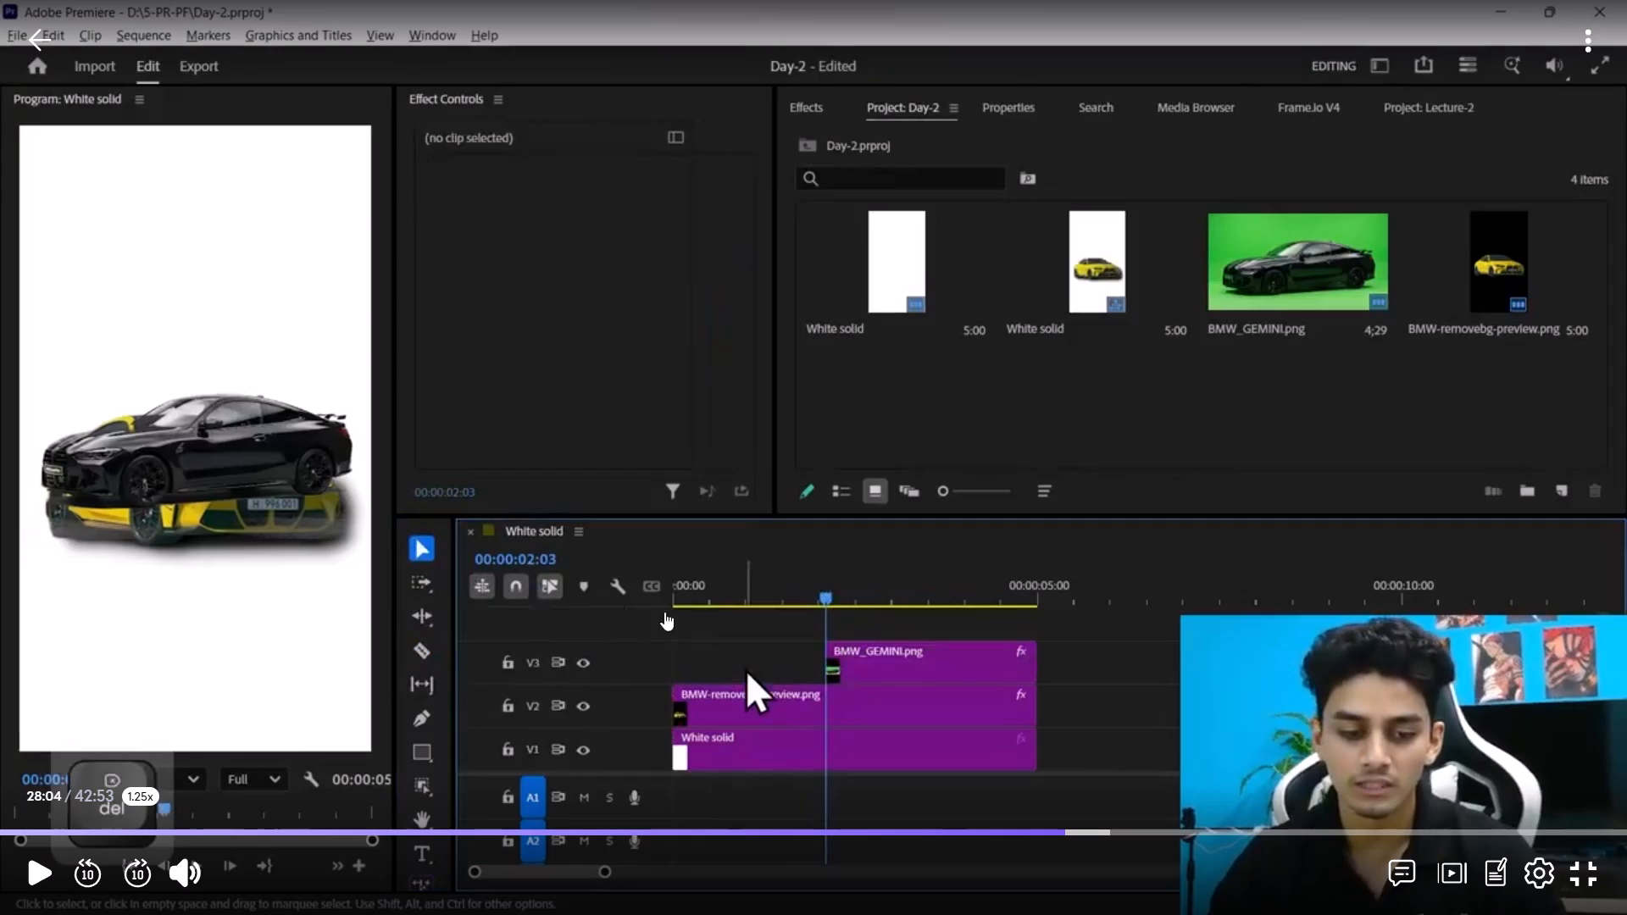
click(719, 585)
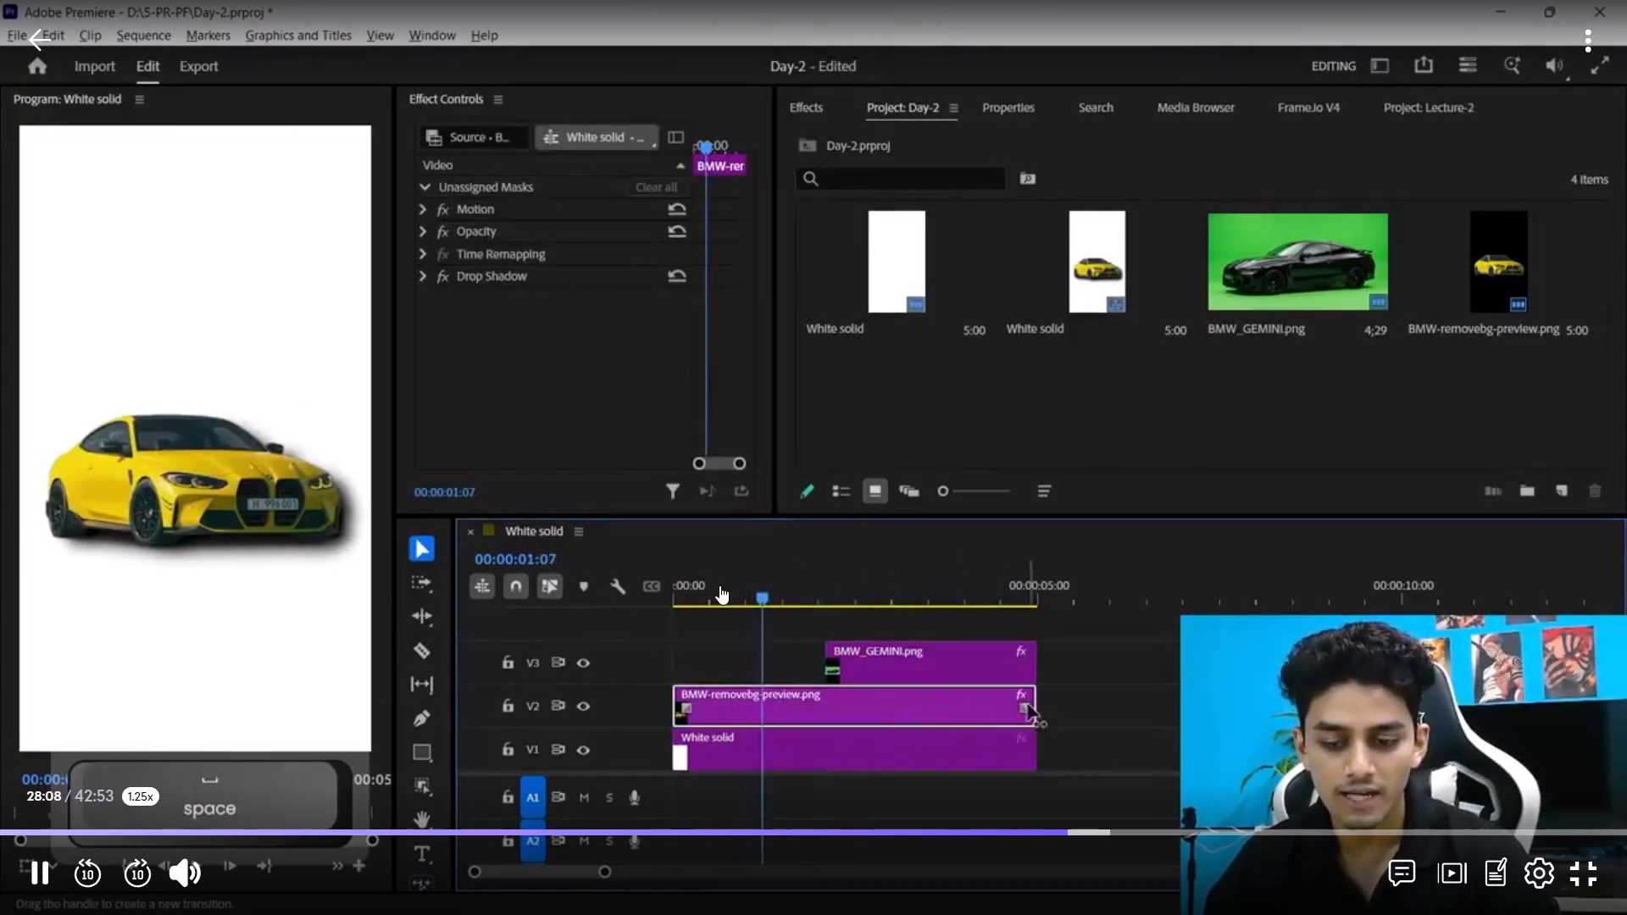
key(alt+Tab)
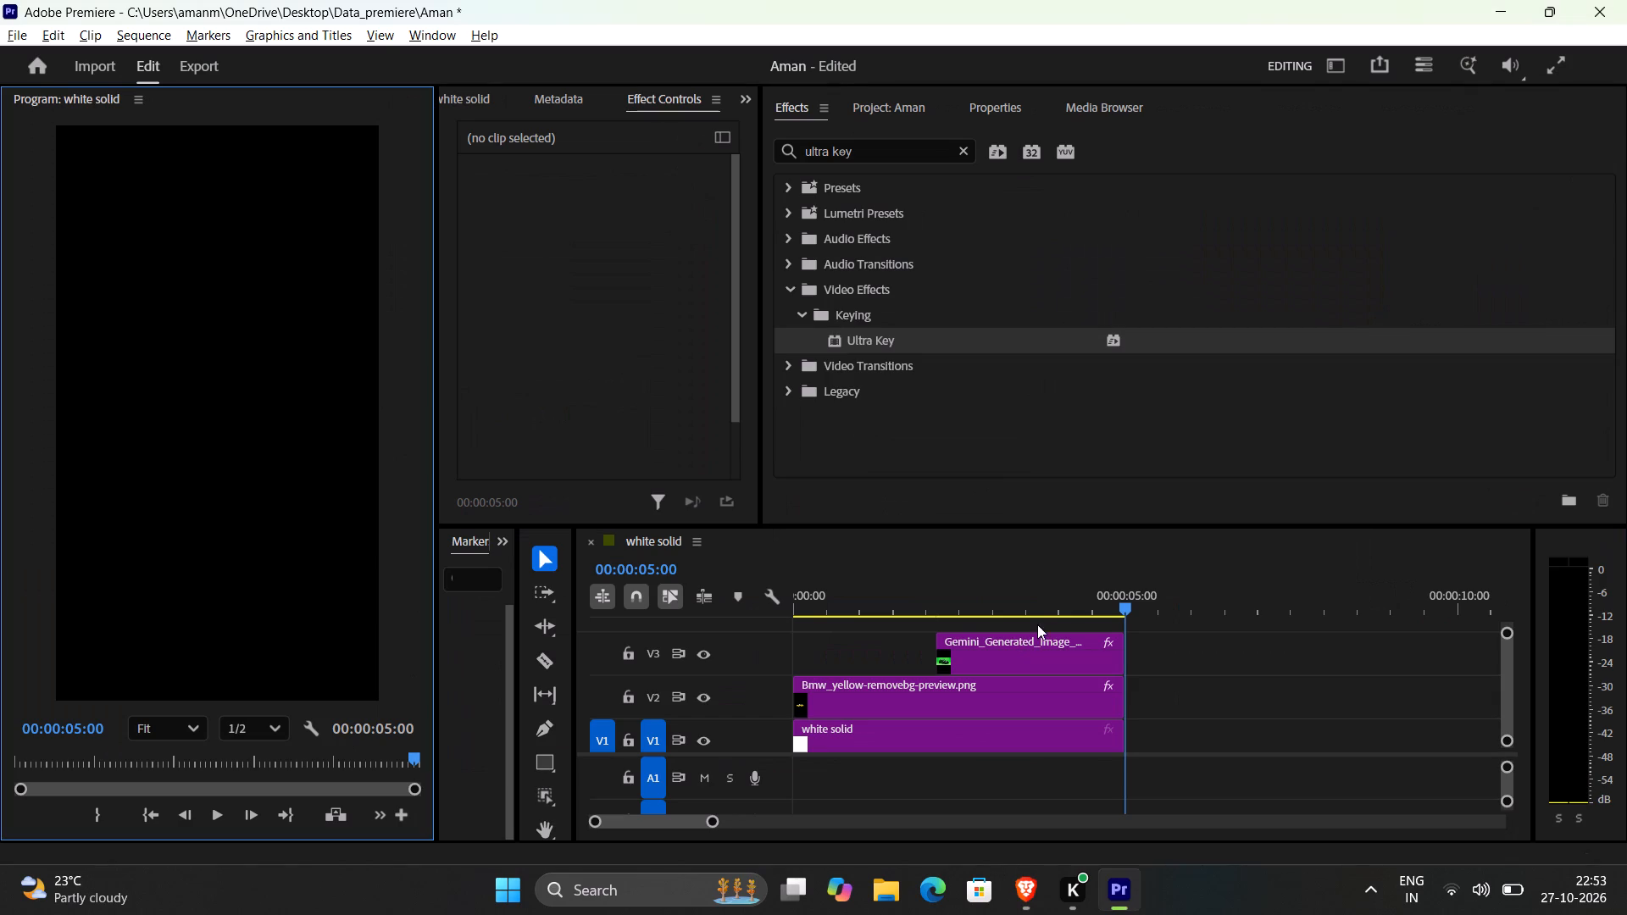
Trim the end of the V2 yellow BMW clip back to the start of the V3 clip at 00:00:02:05.
drag(1126, 694, 908, 677)
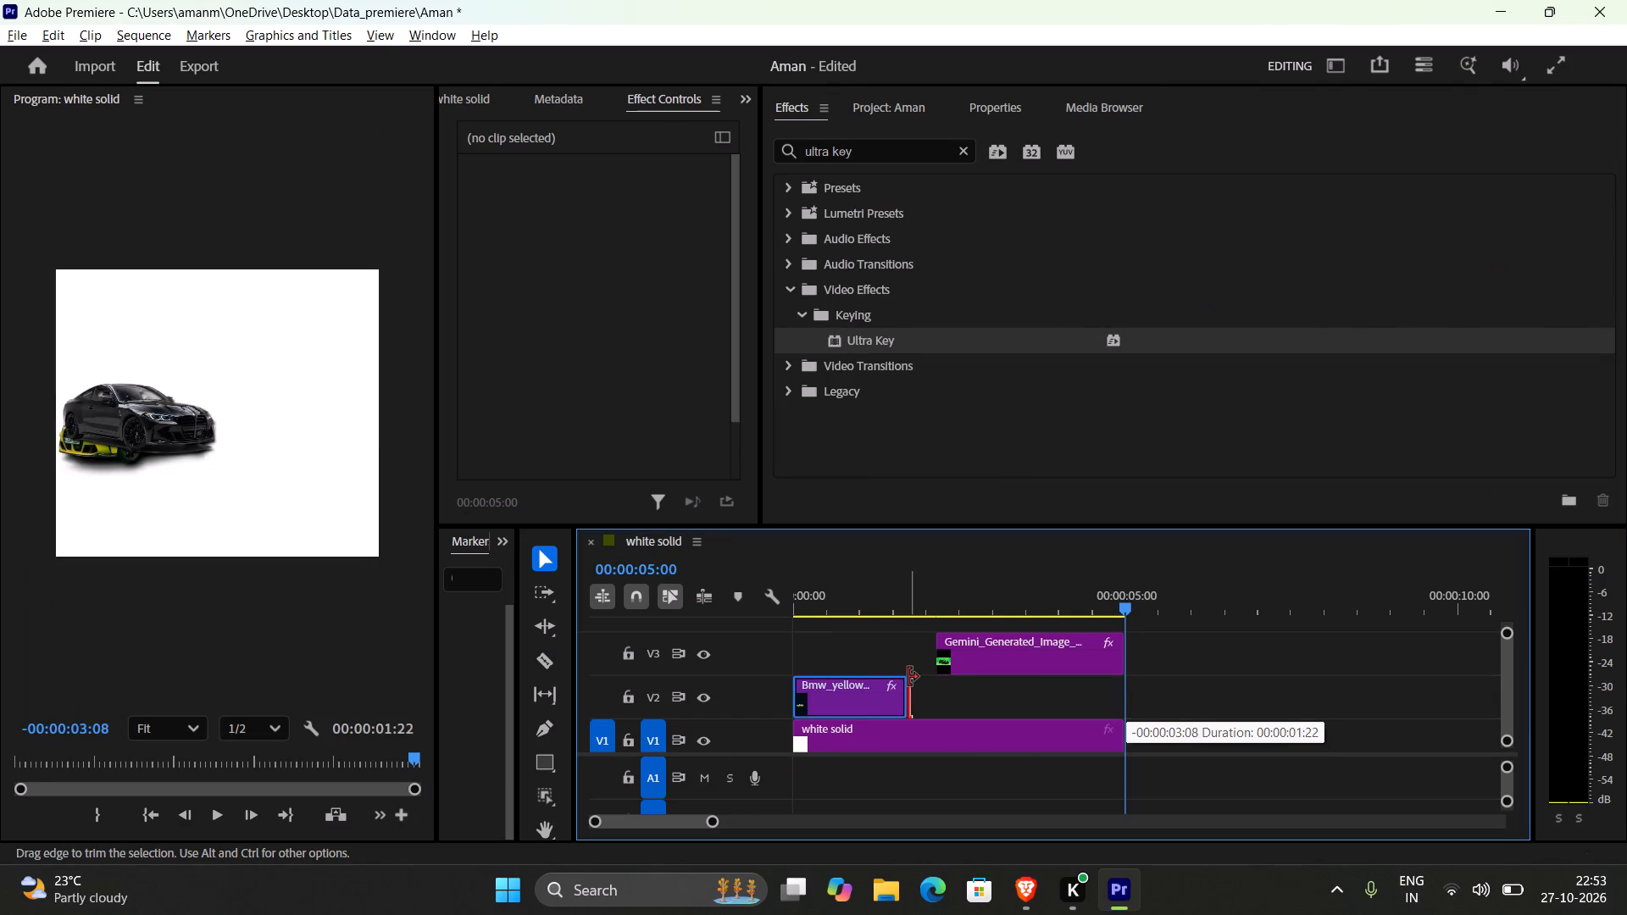
drag(908, 677, 936, 685)
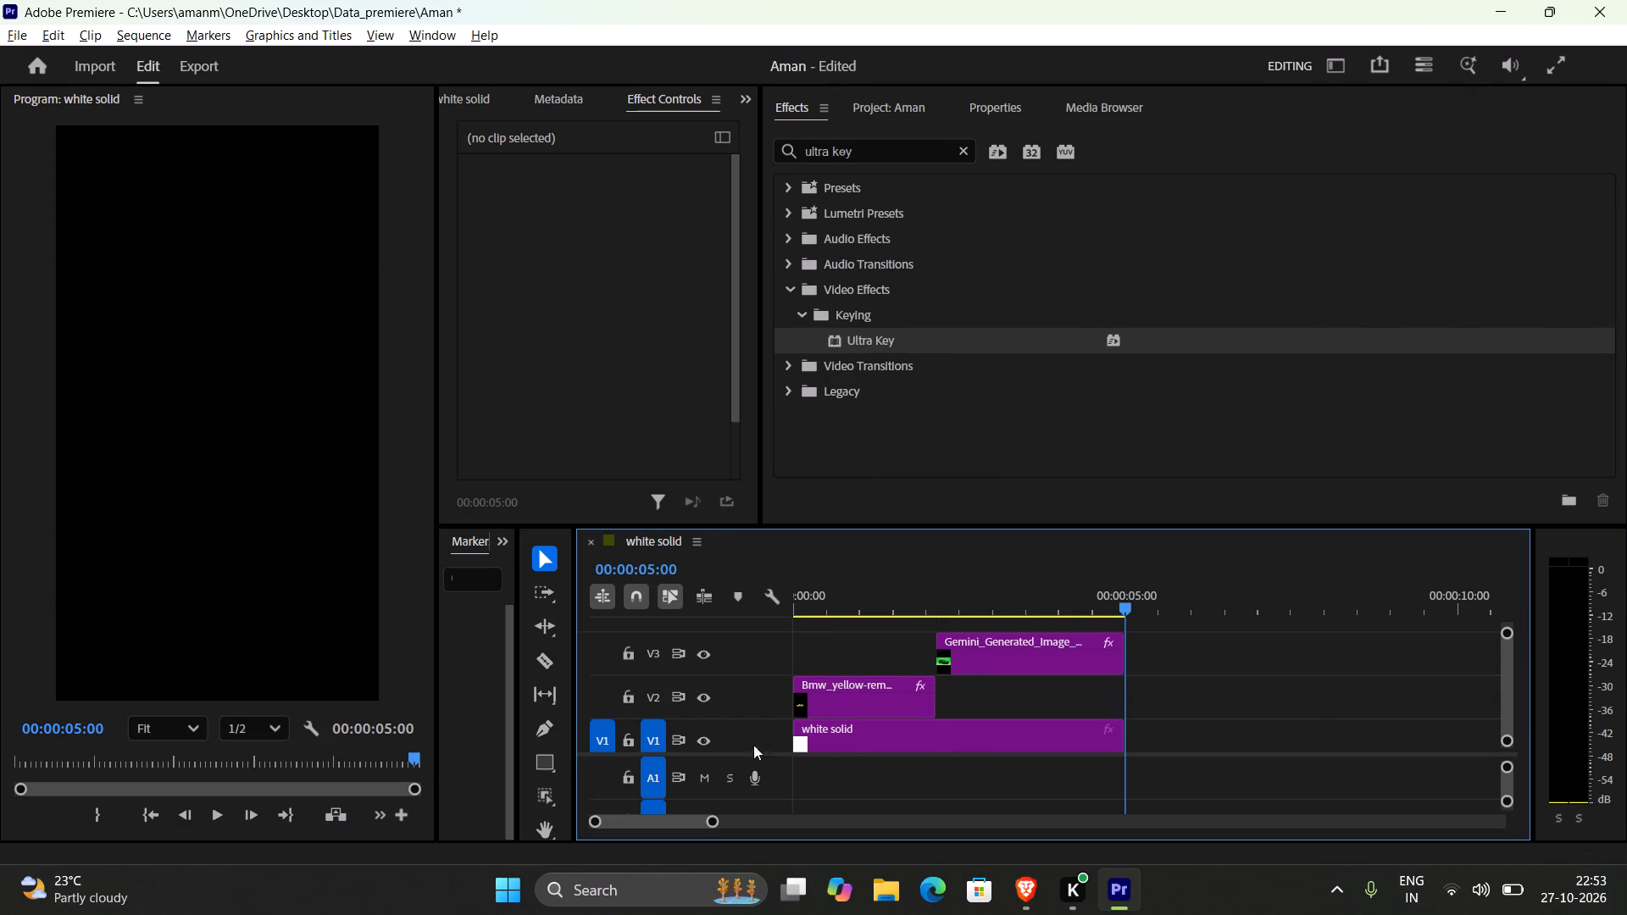
Play back the sequence twice to check the switch from the yellow BMW to the black BMW.
ctrl+scroll(954, 653, down, 1)
ctrl+scroll(954, 653, up, 1)
ctrl+scroll(954, 653, down, 1)
ctrl+scroll(954, 653, up, 7)
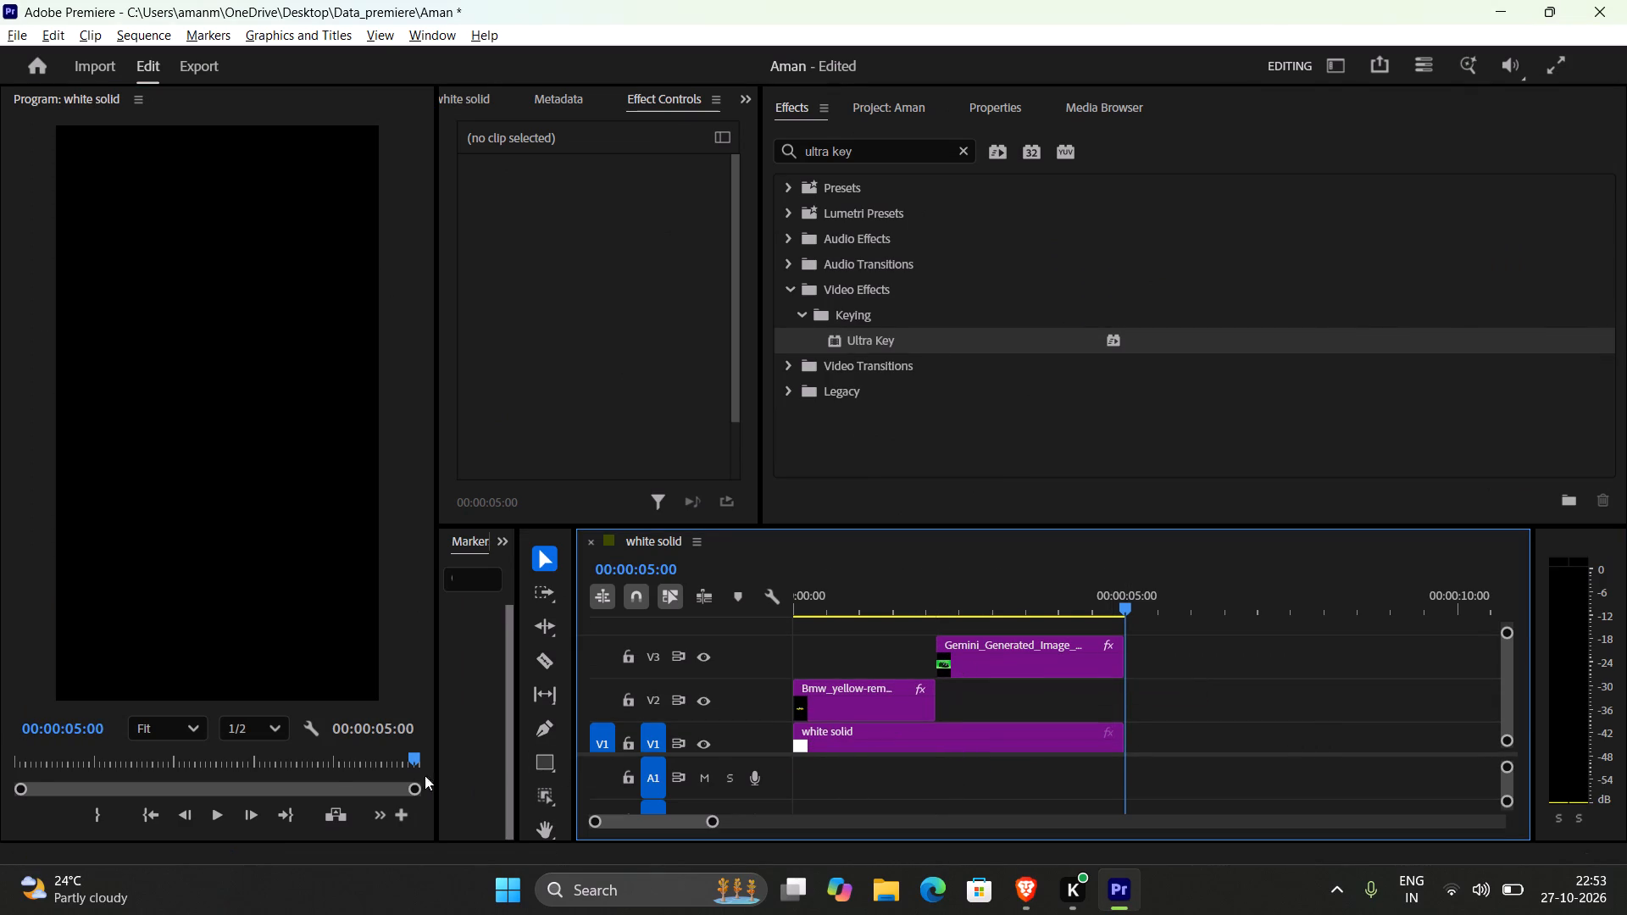
click(215, 812)
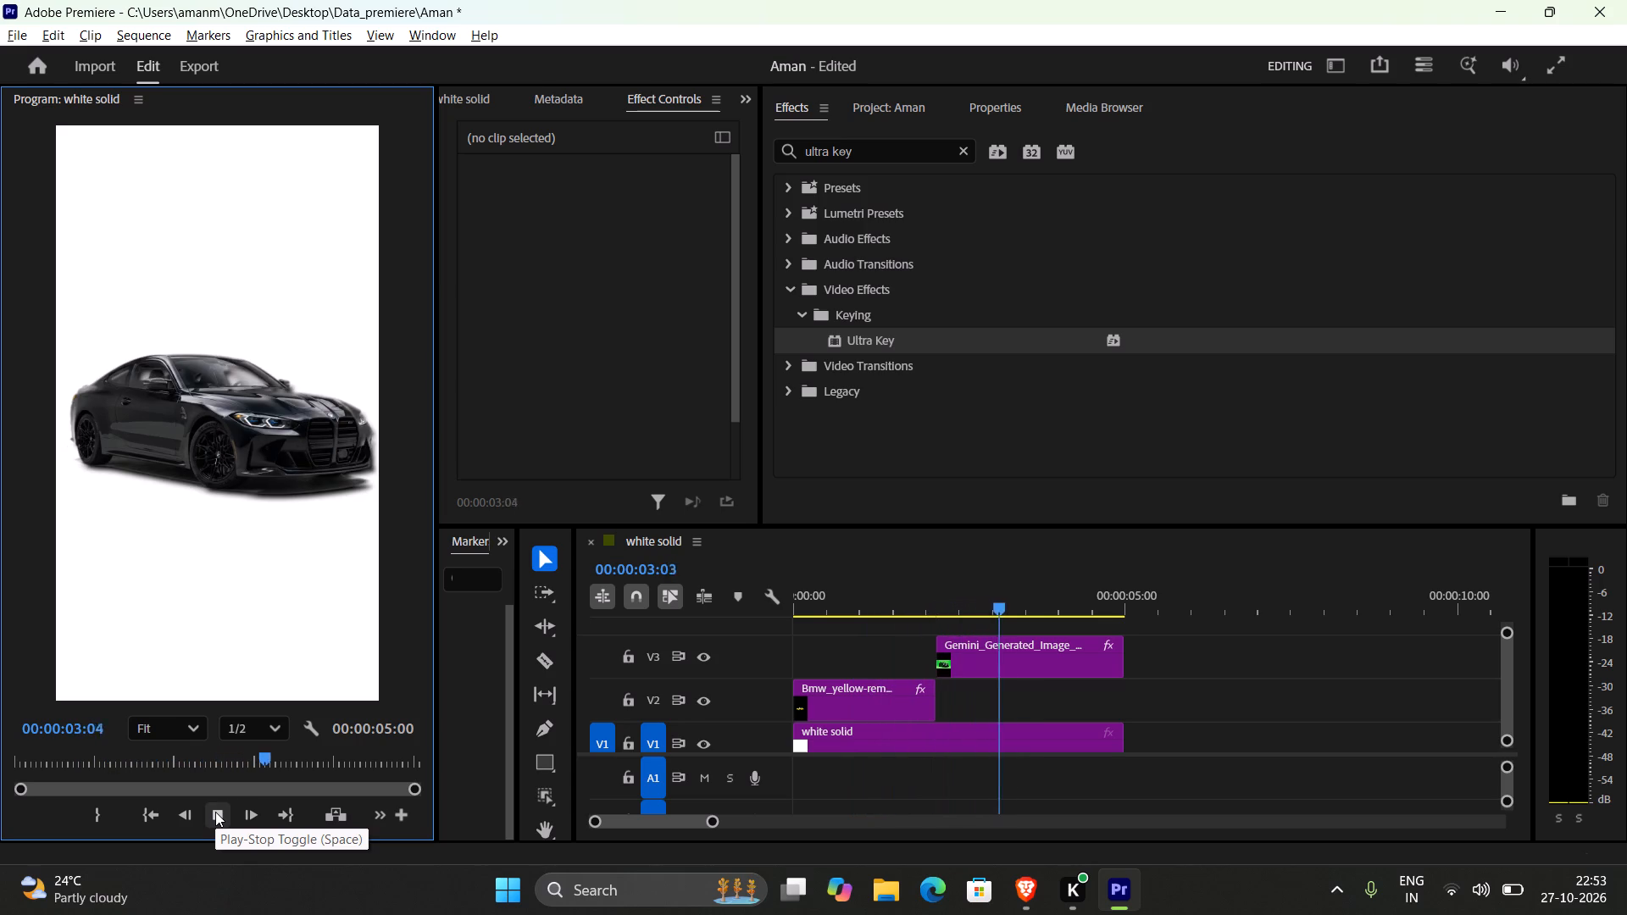
scroll(902, 687, down, 2)
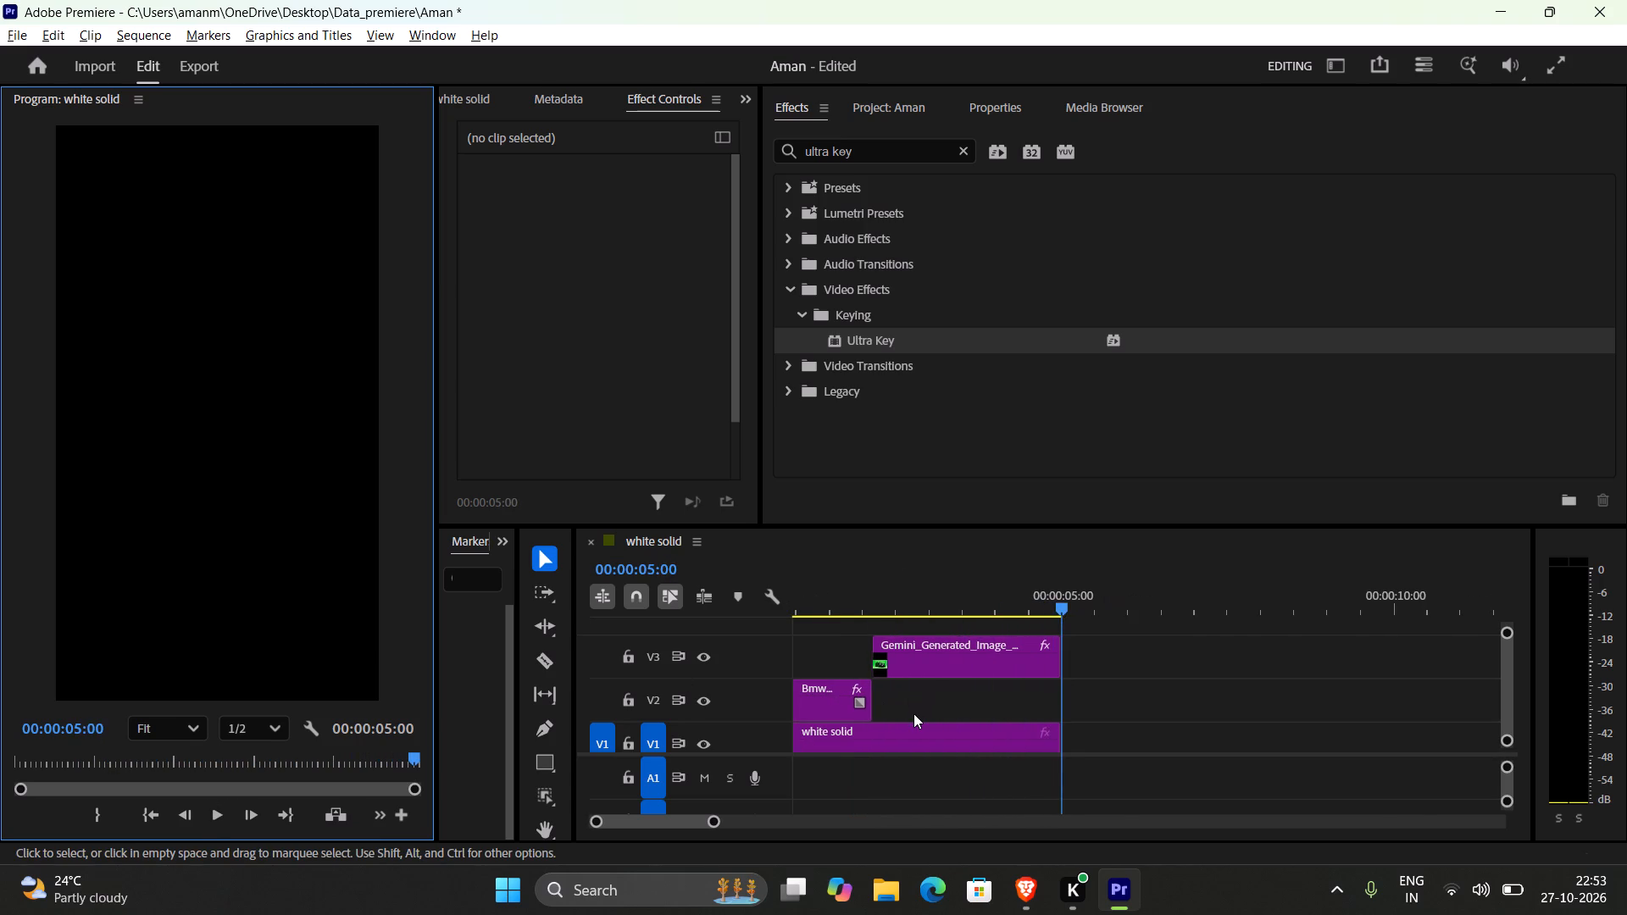
scroll(913, 713, up, 3)
click(225, 814)
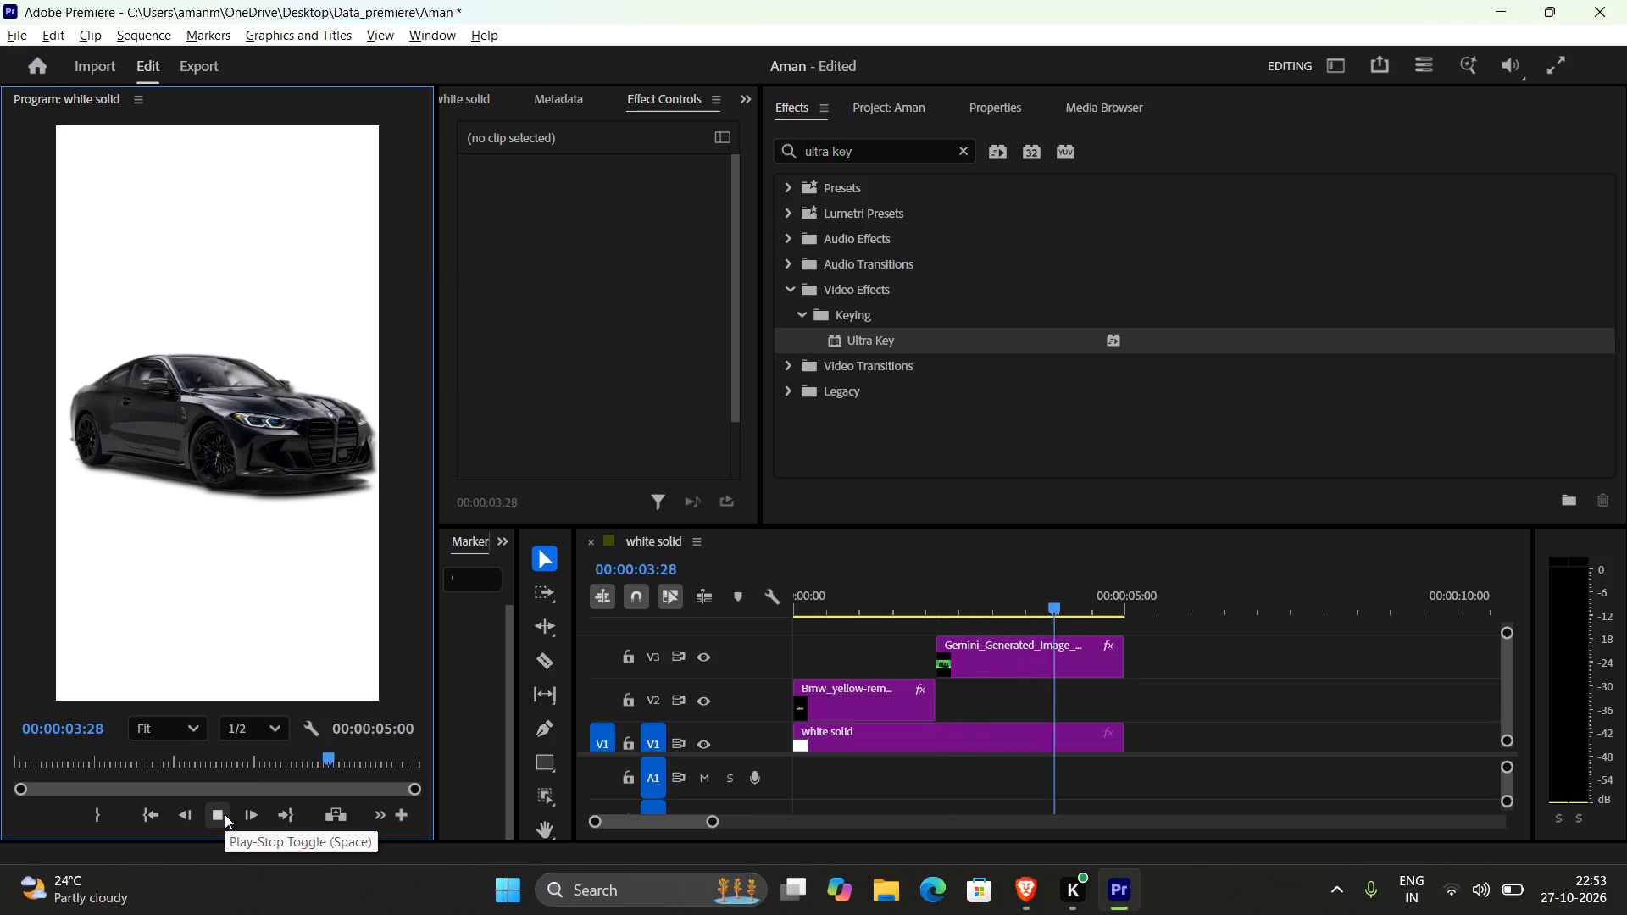
Return to the tutorial in Brave and resume it after the V2 clip trimming.
key(alt+Tab)
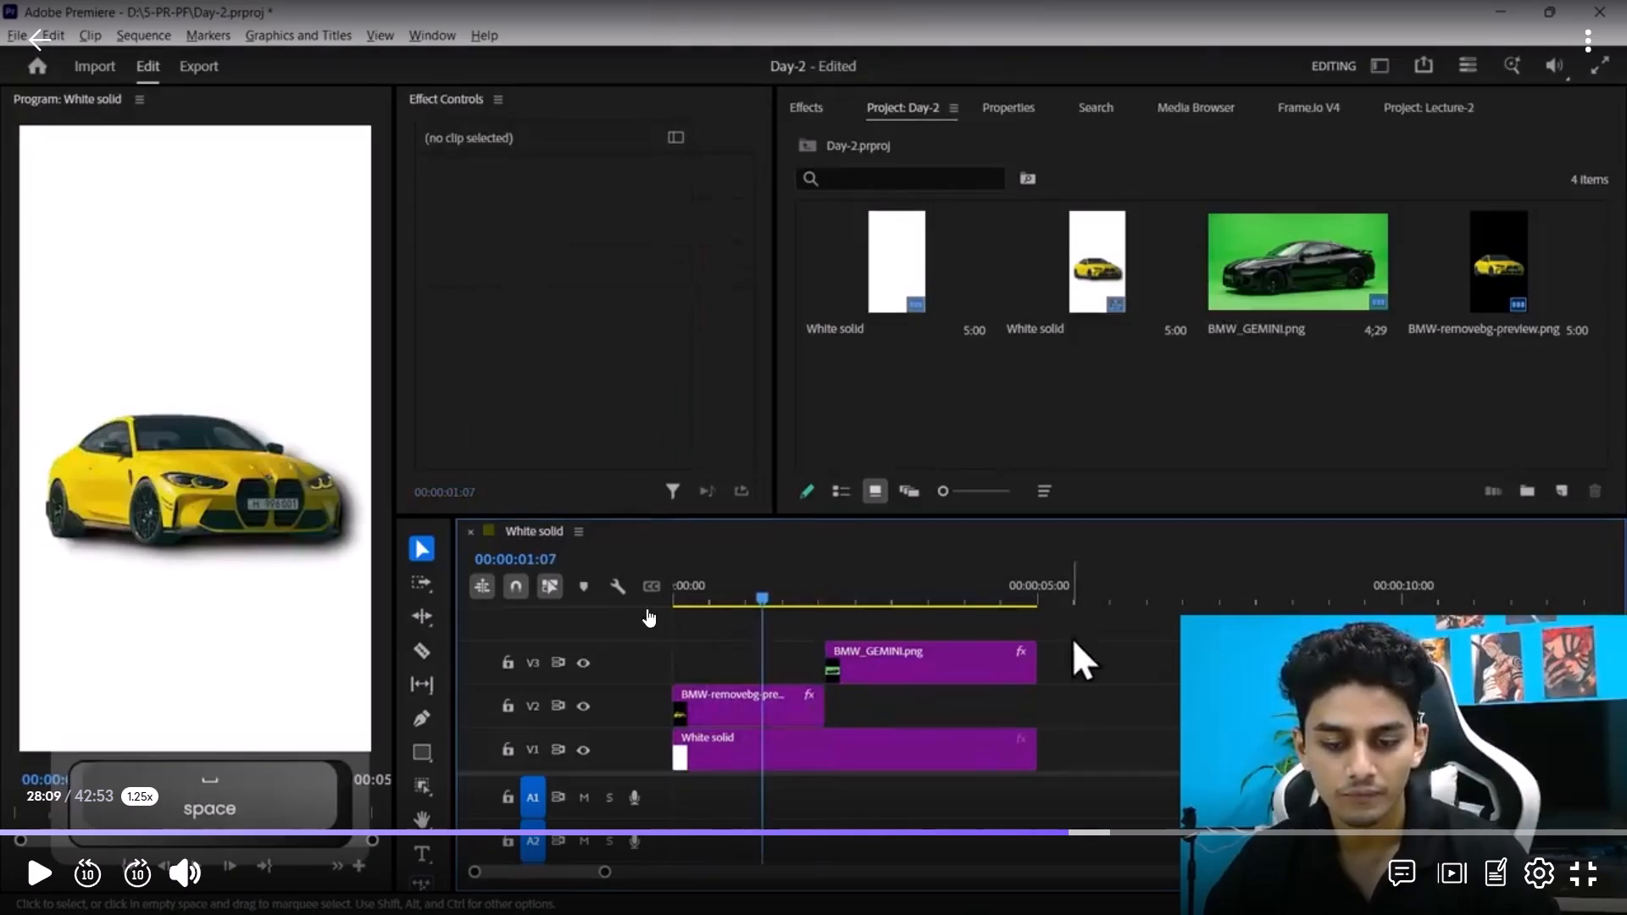
click(737, 548)
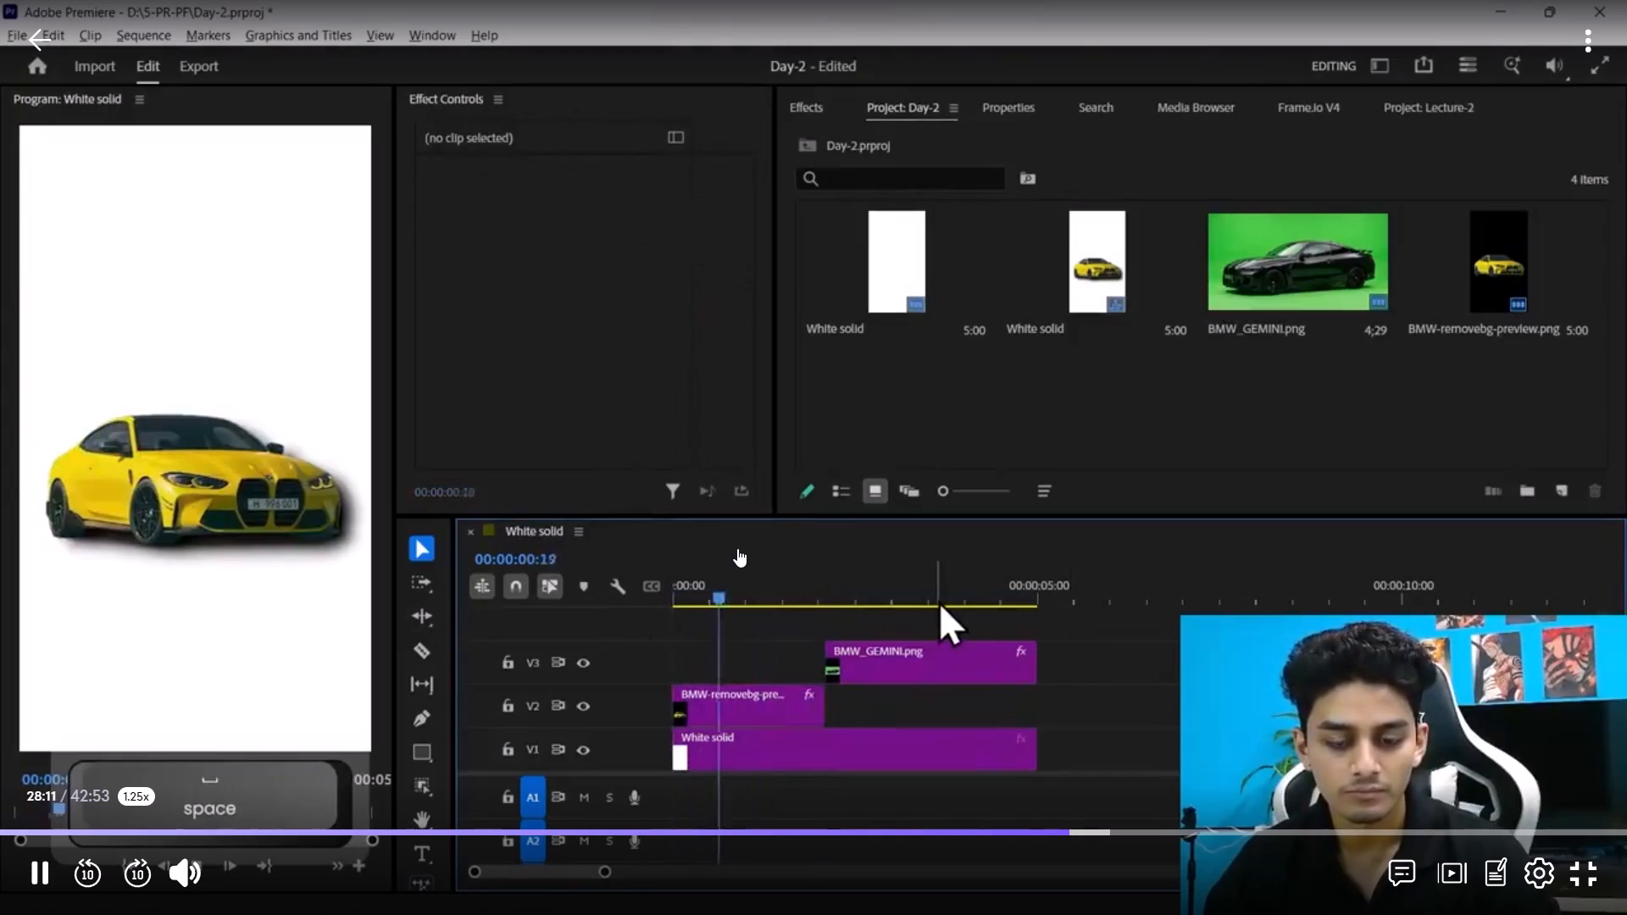